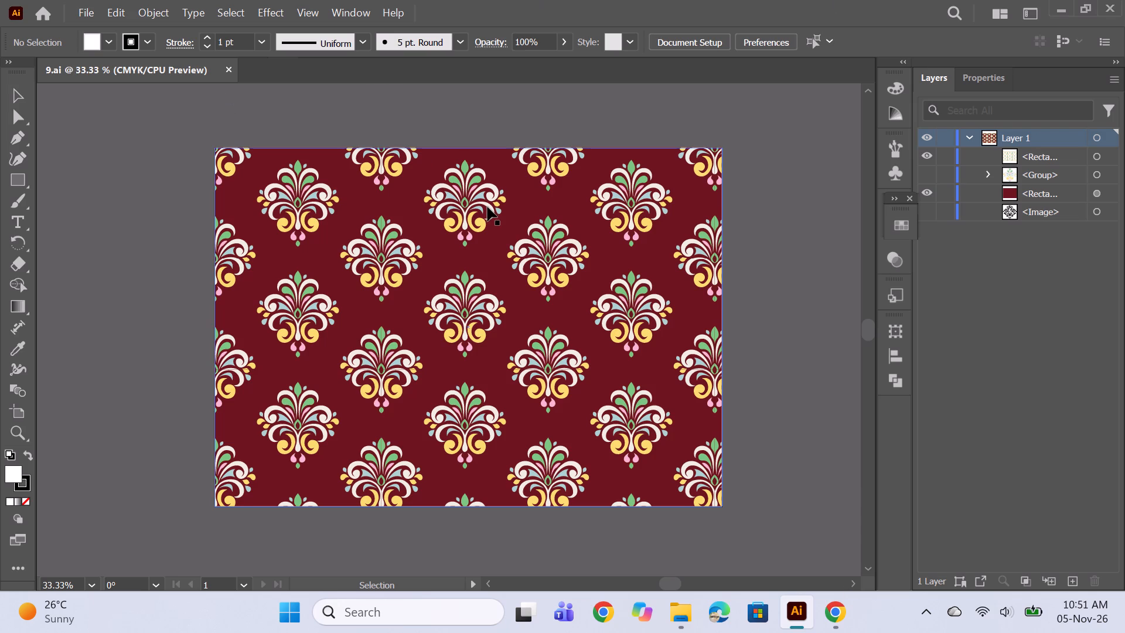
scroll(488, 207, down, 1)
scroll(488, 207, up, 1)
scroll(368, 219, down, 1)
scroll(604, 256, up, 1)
Create a new blank document with the default settings.
key(ctrl+n)
key(Return)
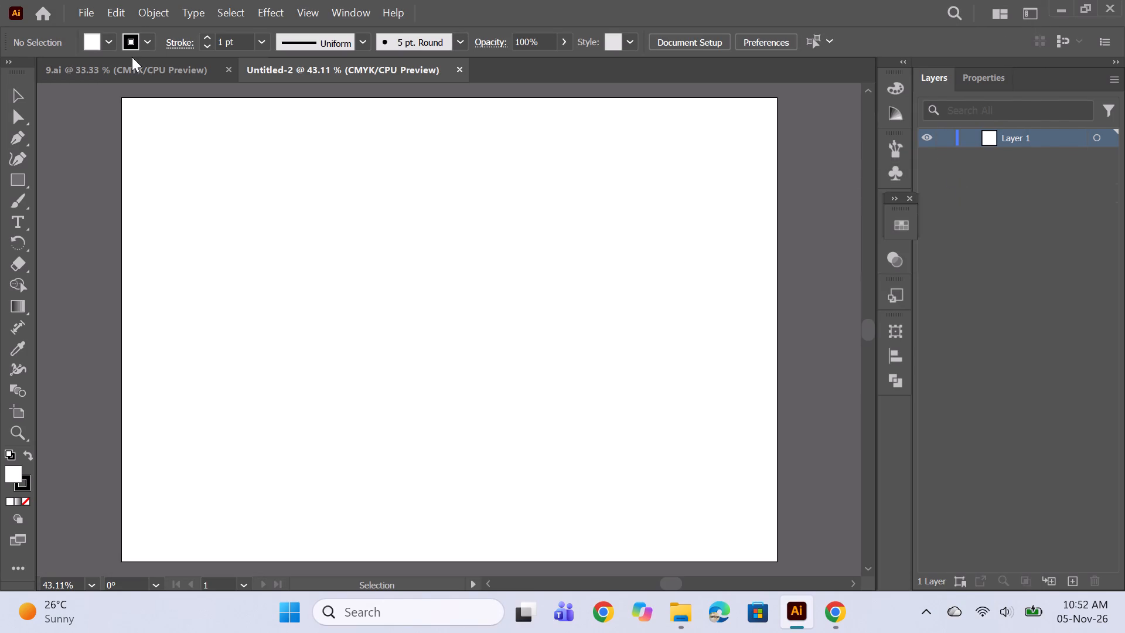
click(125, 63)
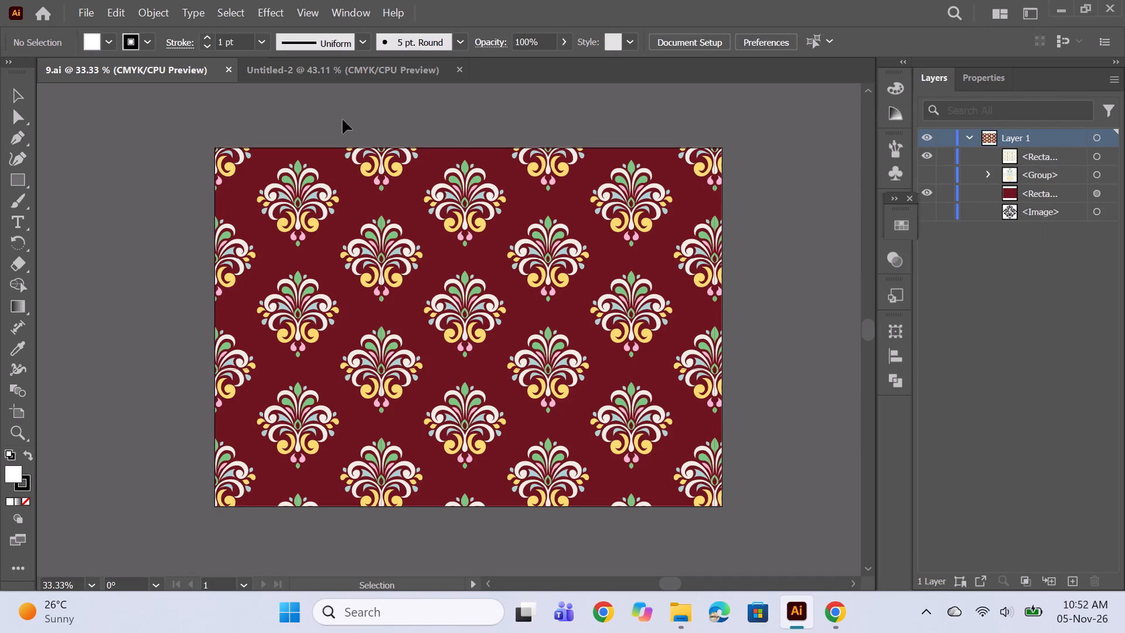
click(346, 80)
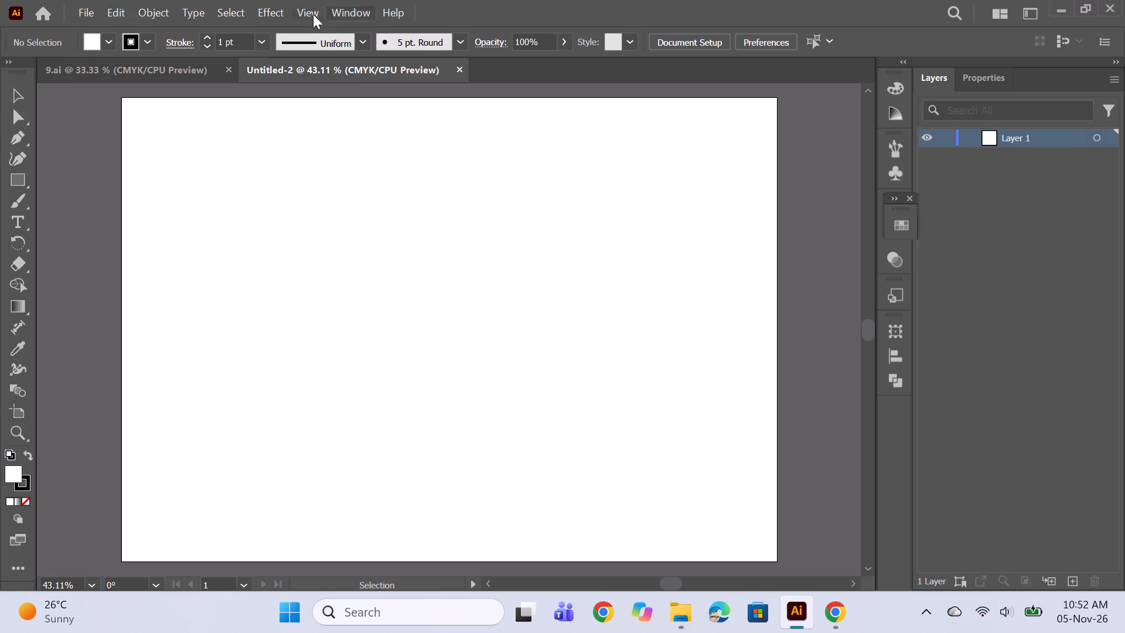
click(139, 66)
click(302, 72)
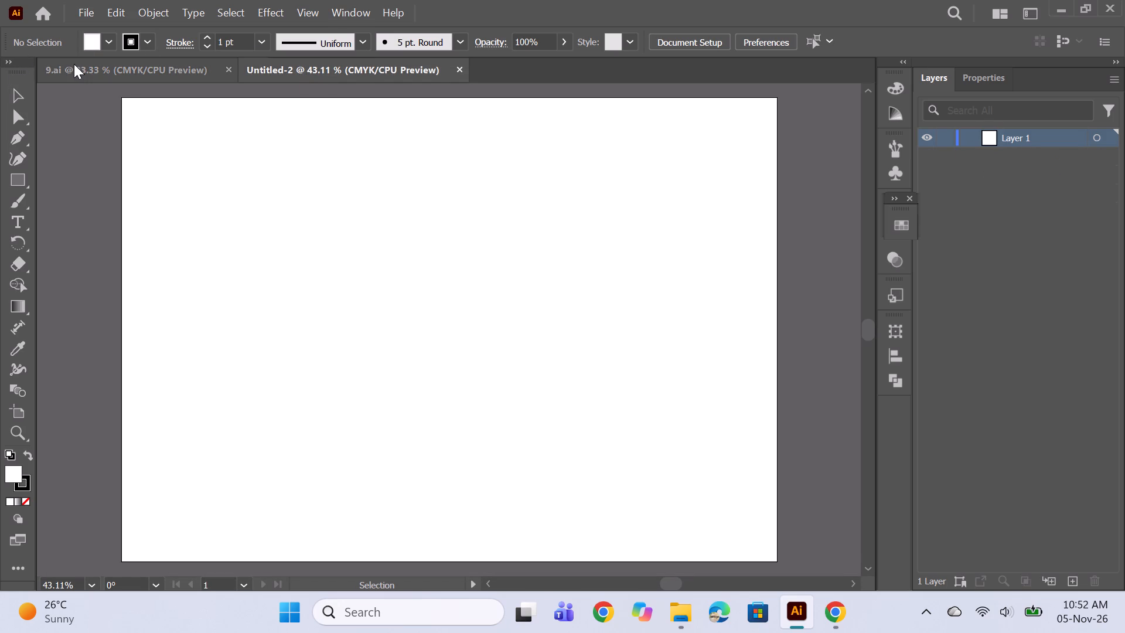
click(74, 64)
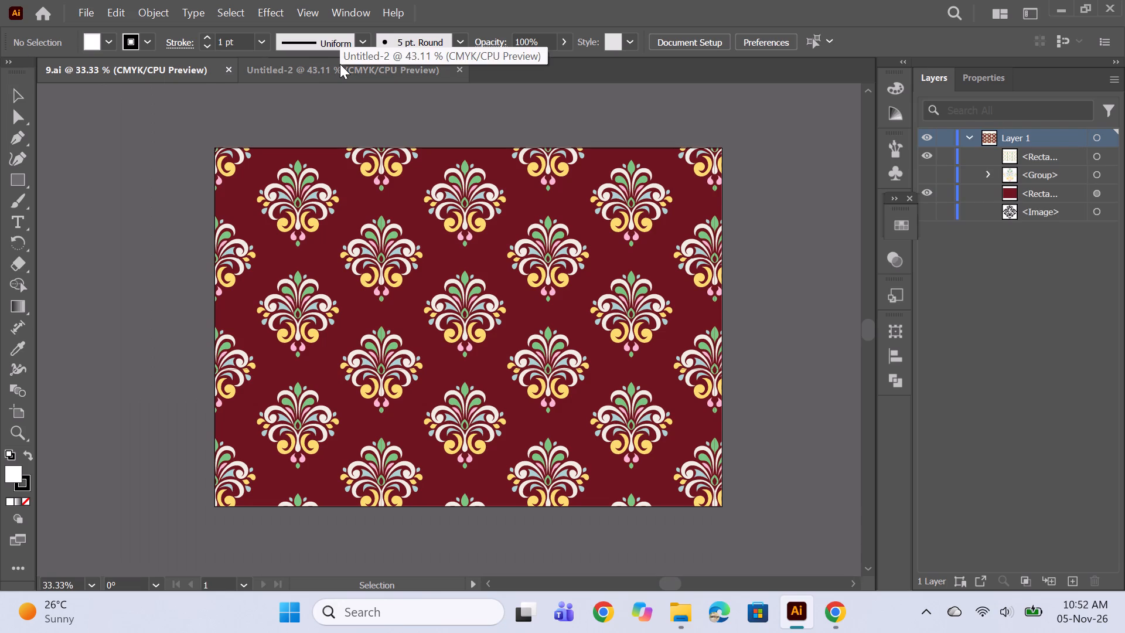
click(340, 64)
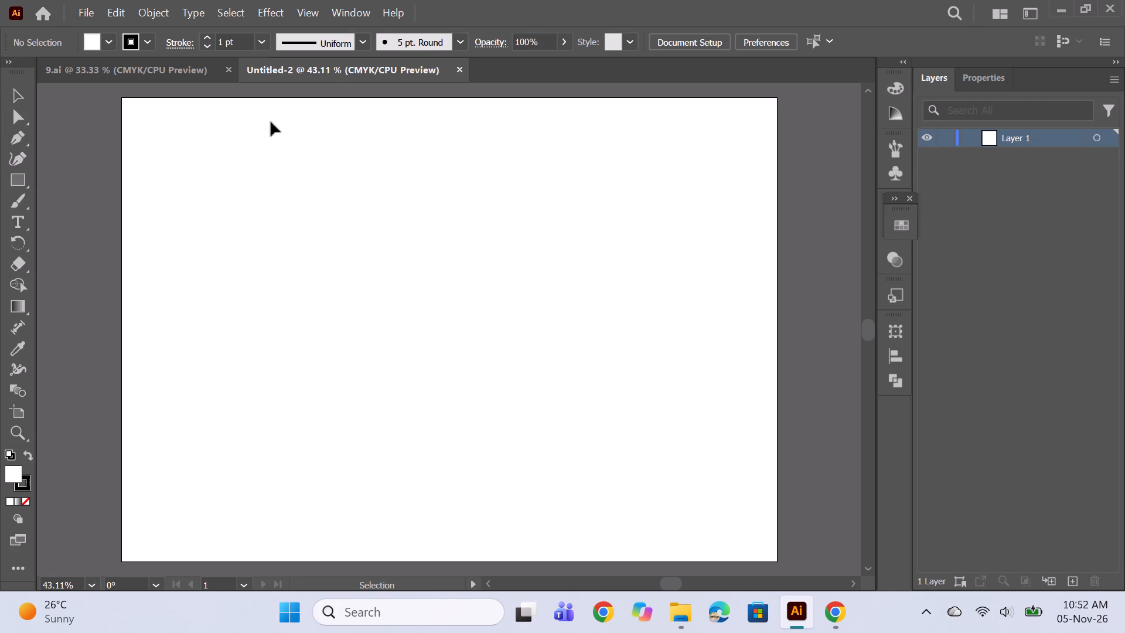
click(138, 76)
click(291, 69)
Copy the hidden damask motif group from 9.ai, keeping it hidden there, and paste it into Untitled-2.
click(144, 73)
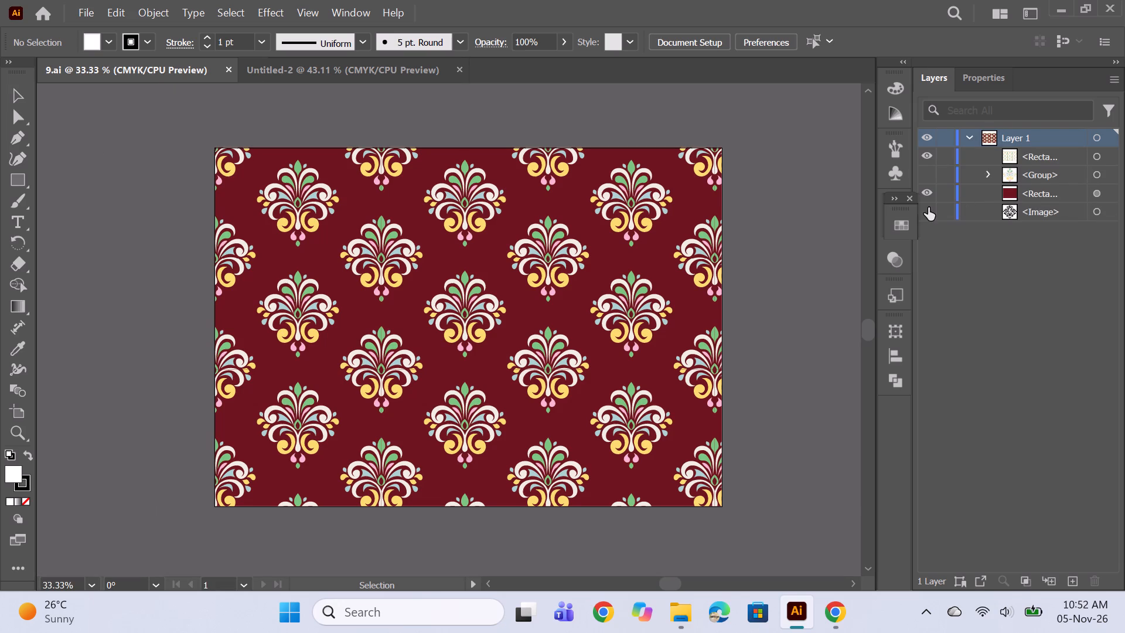
click(925, 172)
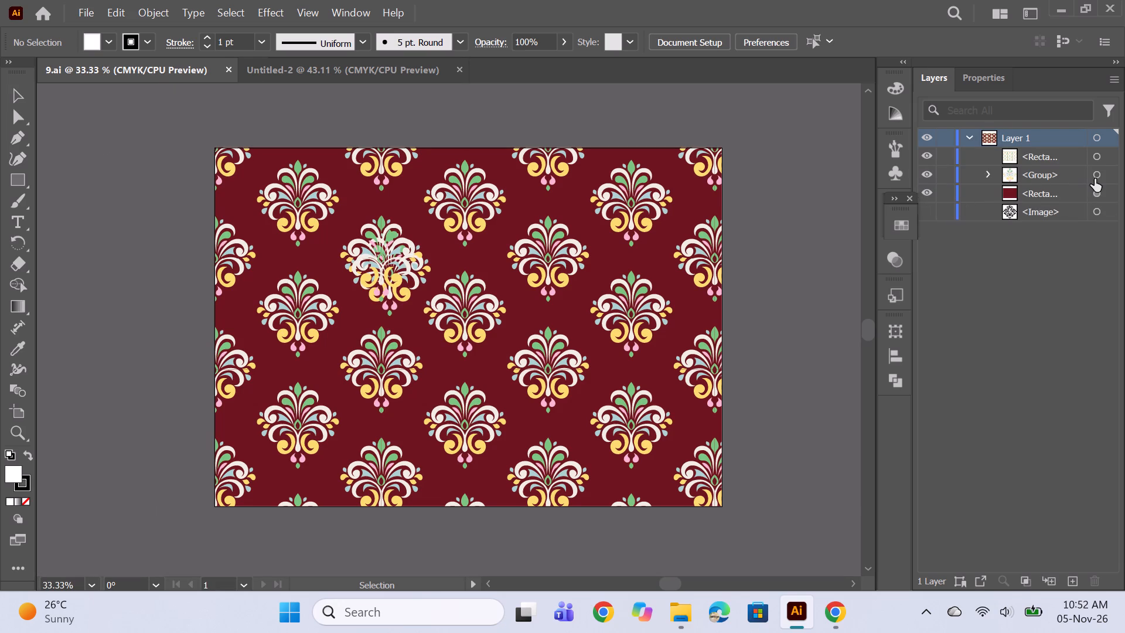
click(1095, 179)
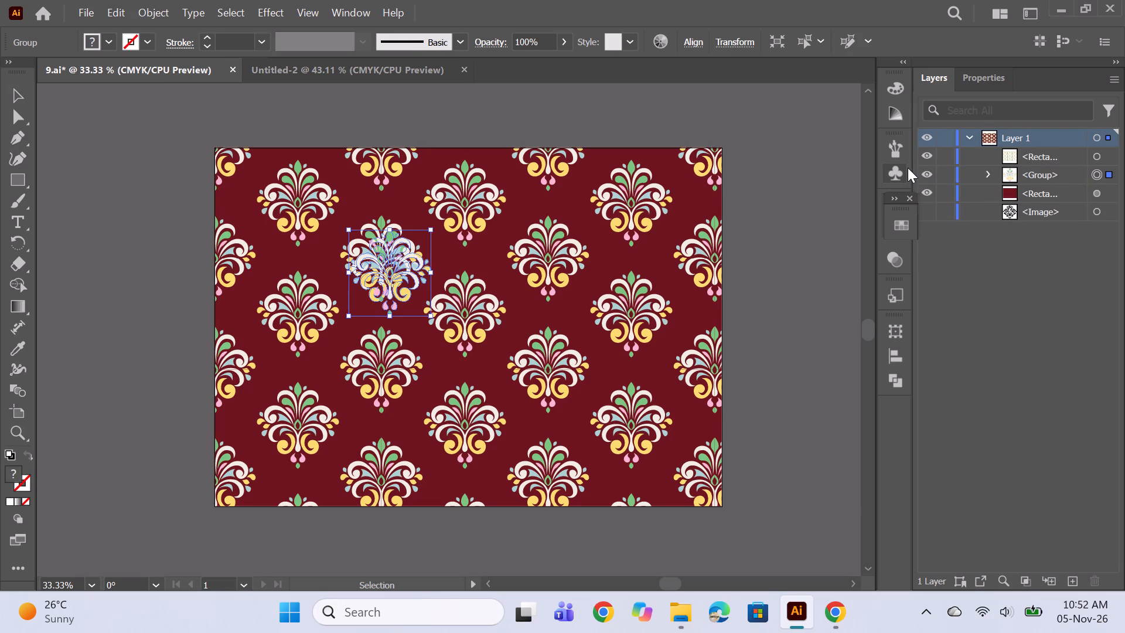
key(ctrl+c)
drag(926, 178, 926, 183)
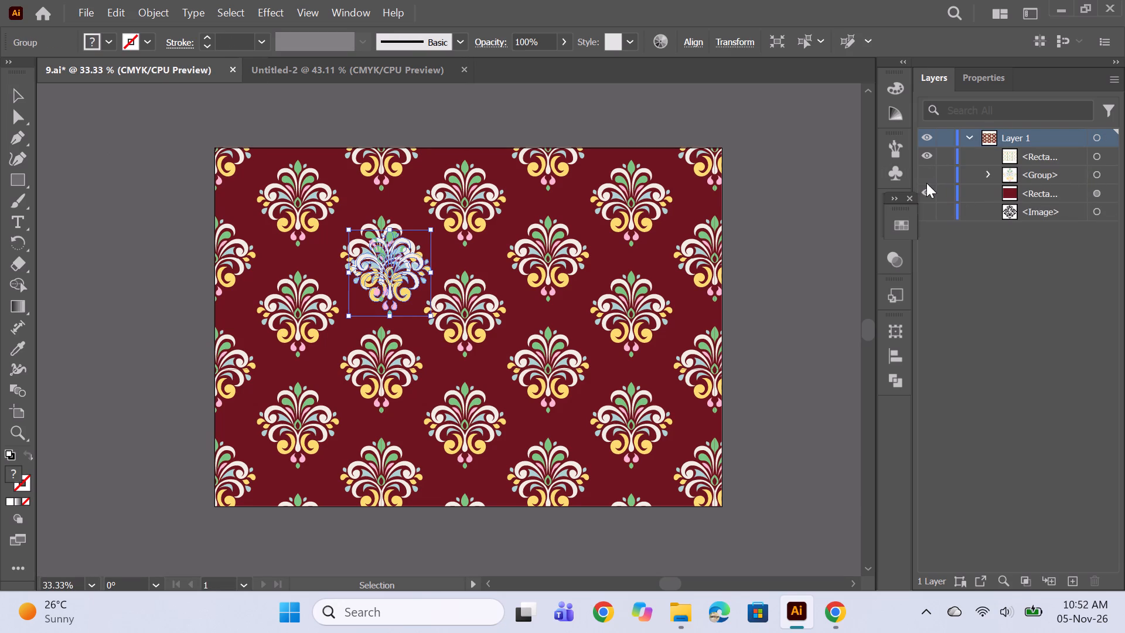
click(400, 70)
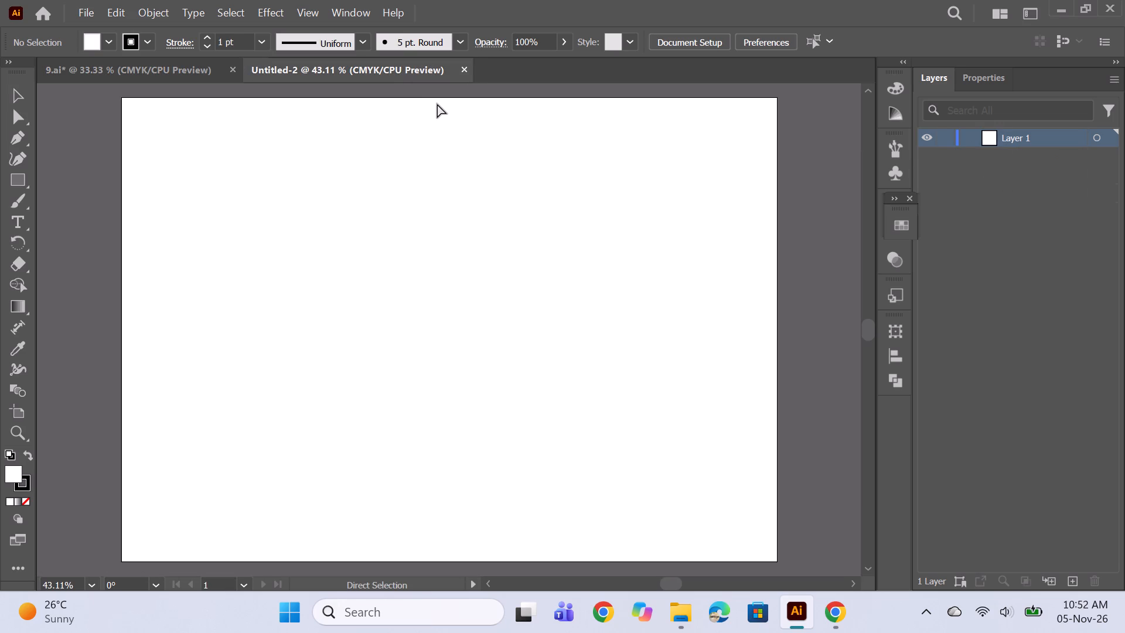
key(ctrl+v)
click(606, 257)
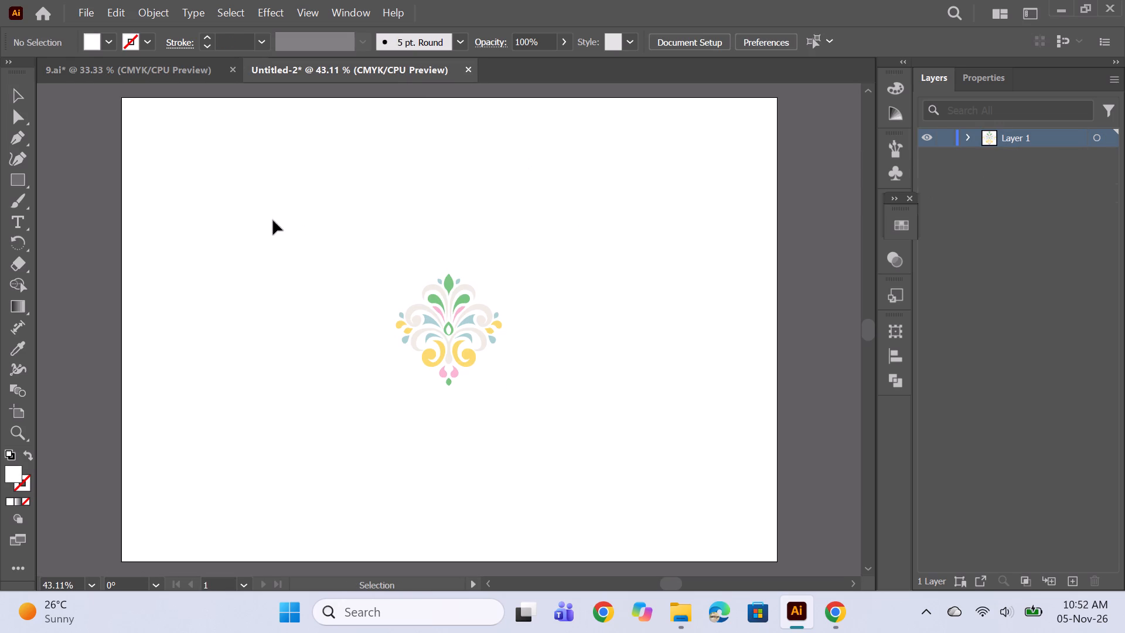
Draw a rectangle covering the whole artboard of Untitled-2.
click(9, 178)
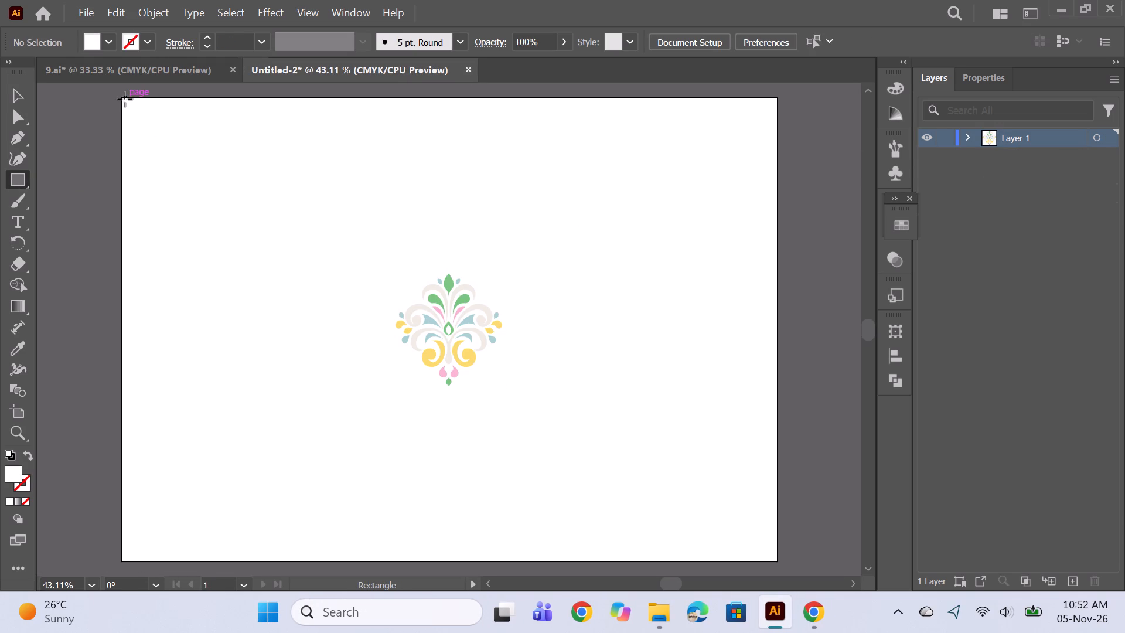
drag(121, 97, 401, 370)
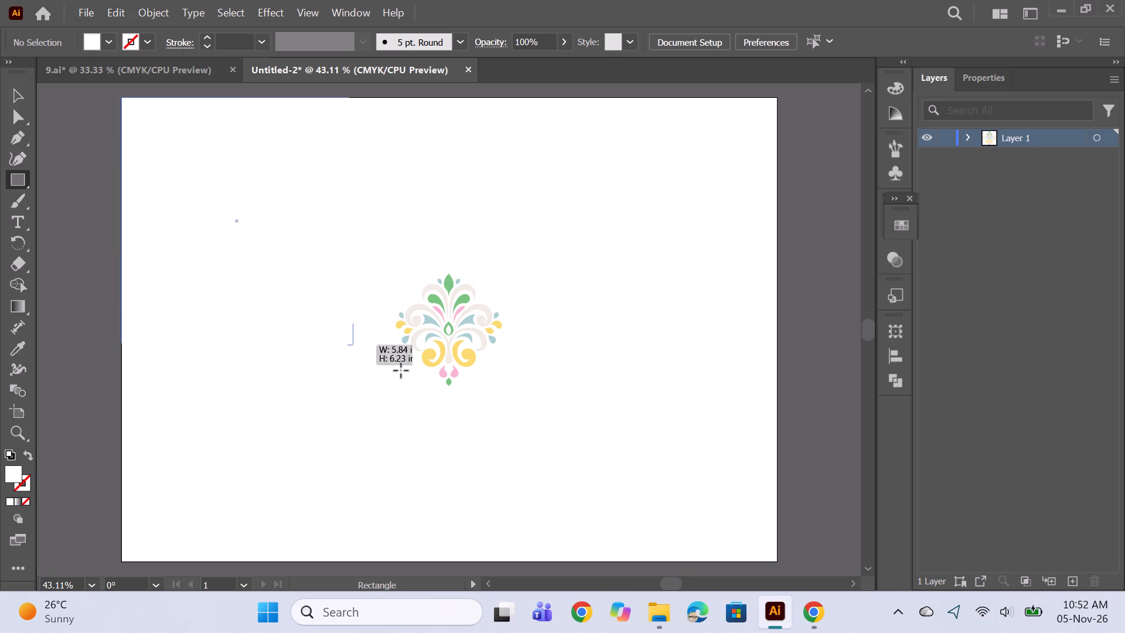
drag(401, 370, 777, 556)
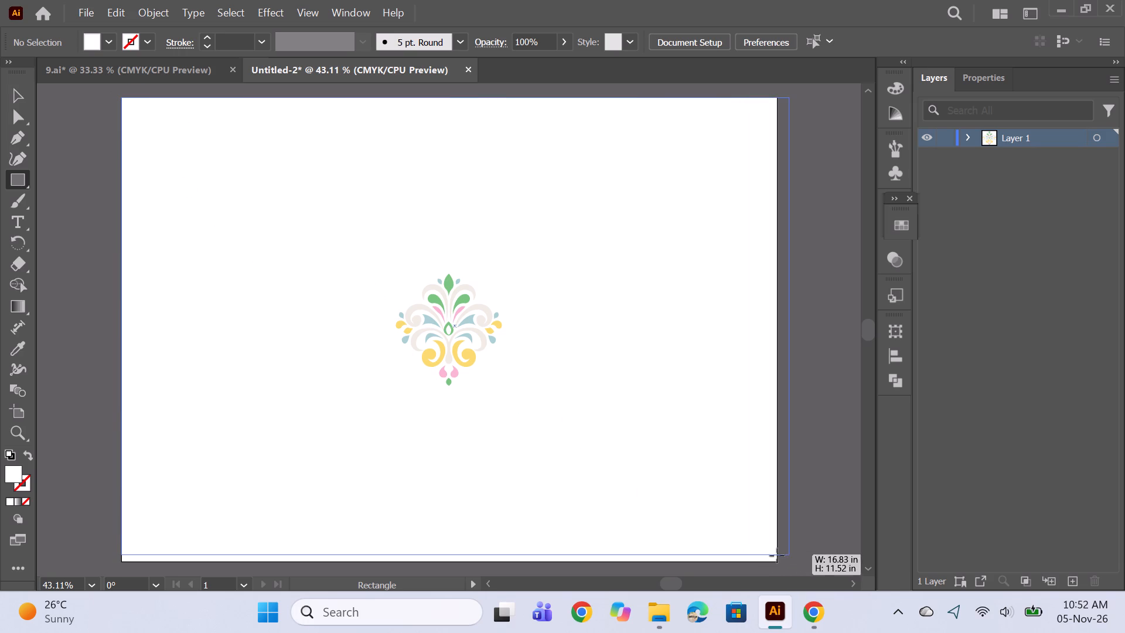
drag(777, 556, 778, 560)
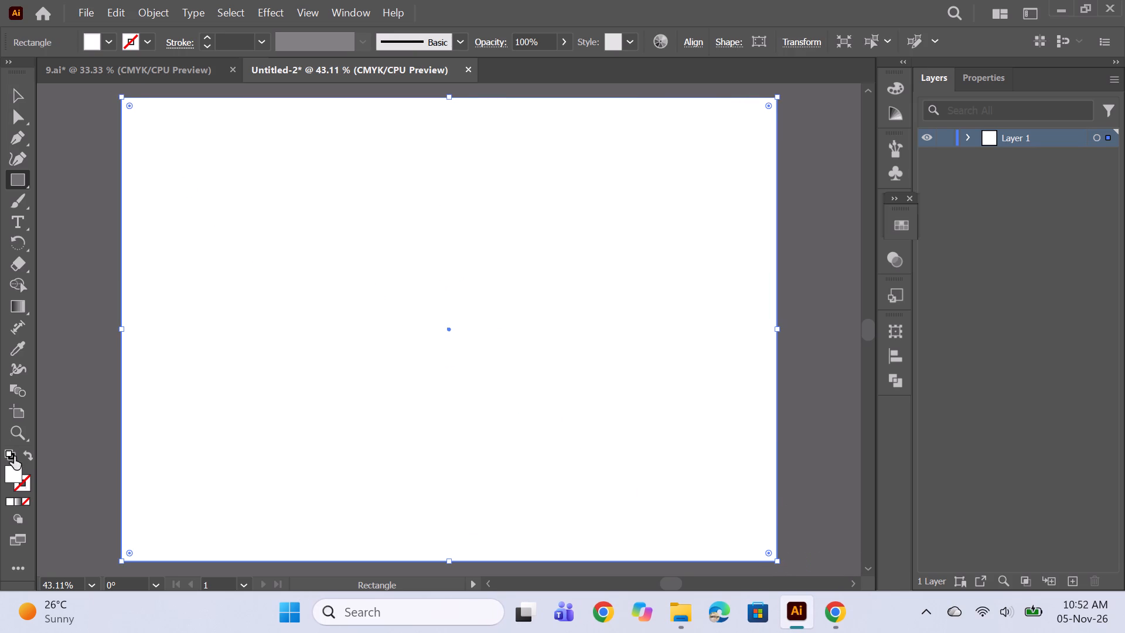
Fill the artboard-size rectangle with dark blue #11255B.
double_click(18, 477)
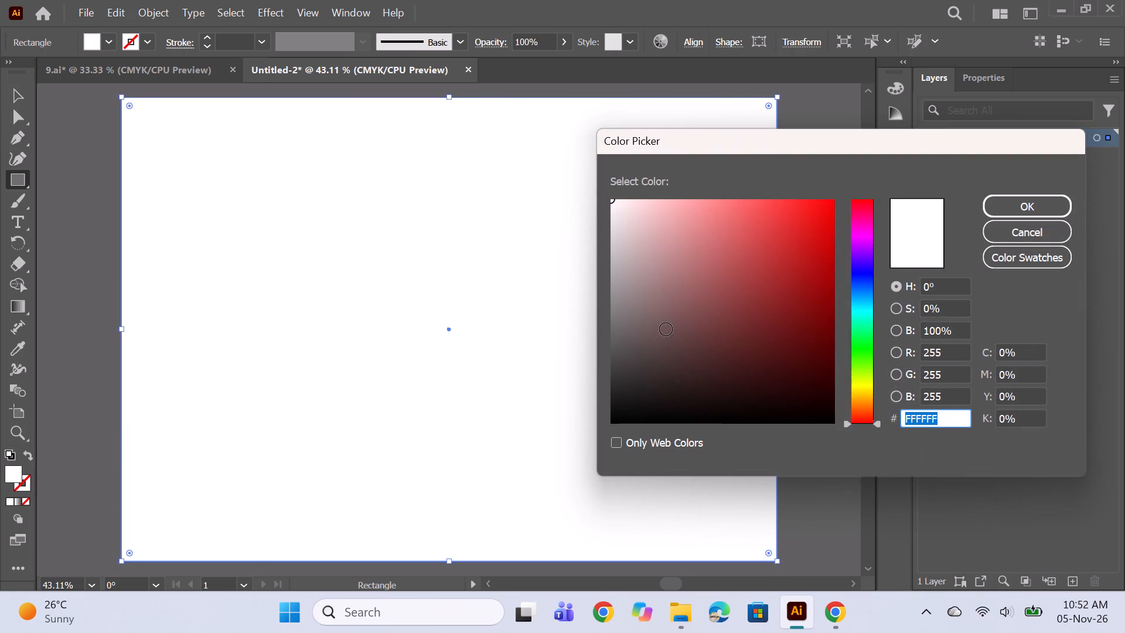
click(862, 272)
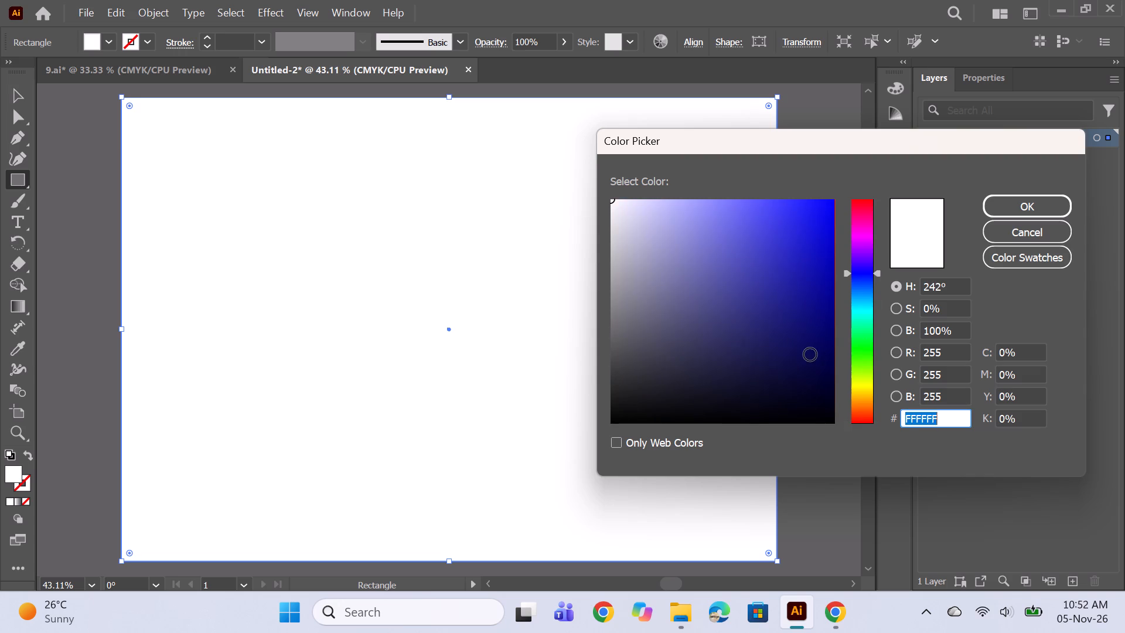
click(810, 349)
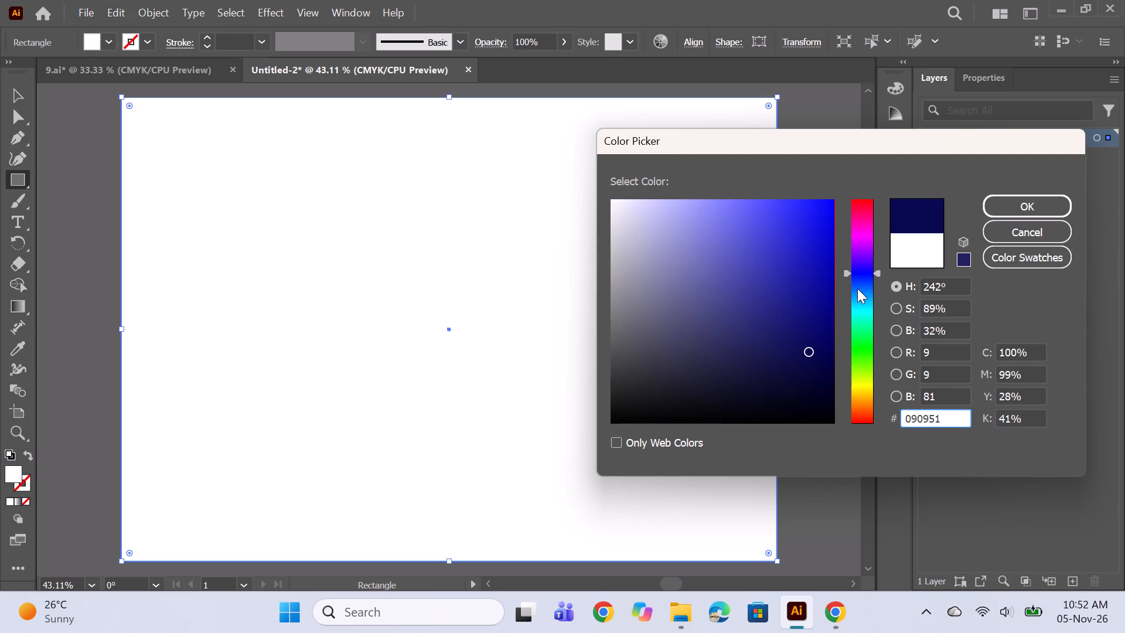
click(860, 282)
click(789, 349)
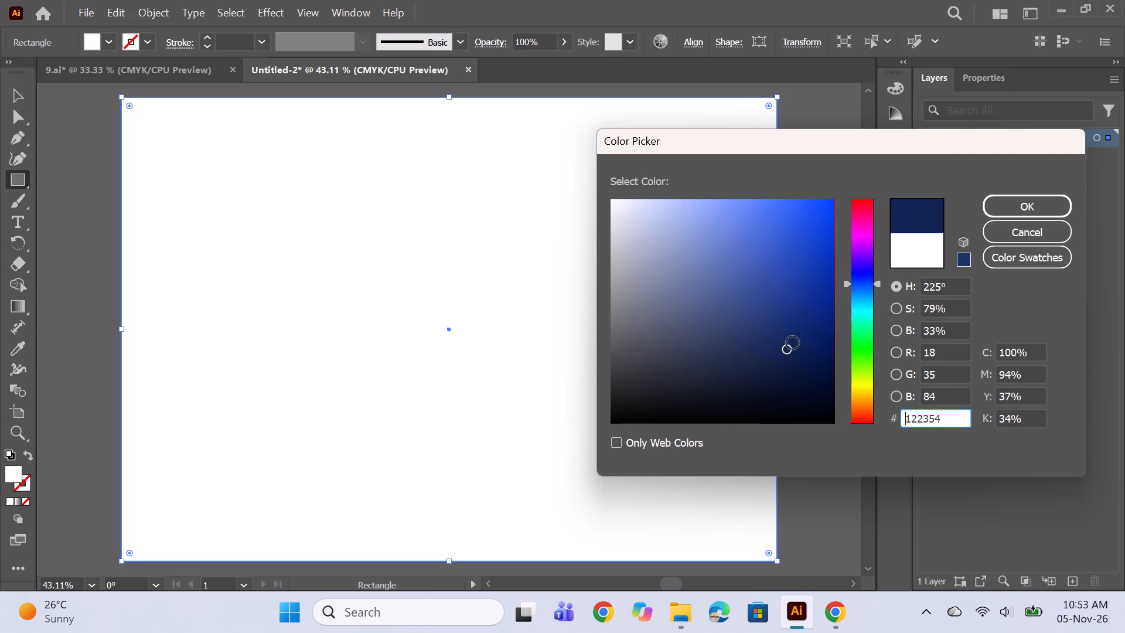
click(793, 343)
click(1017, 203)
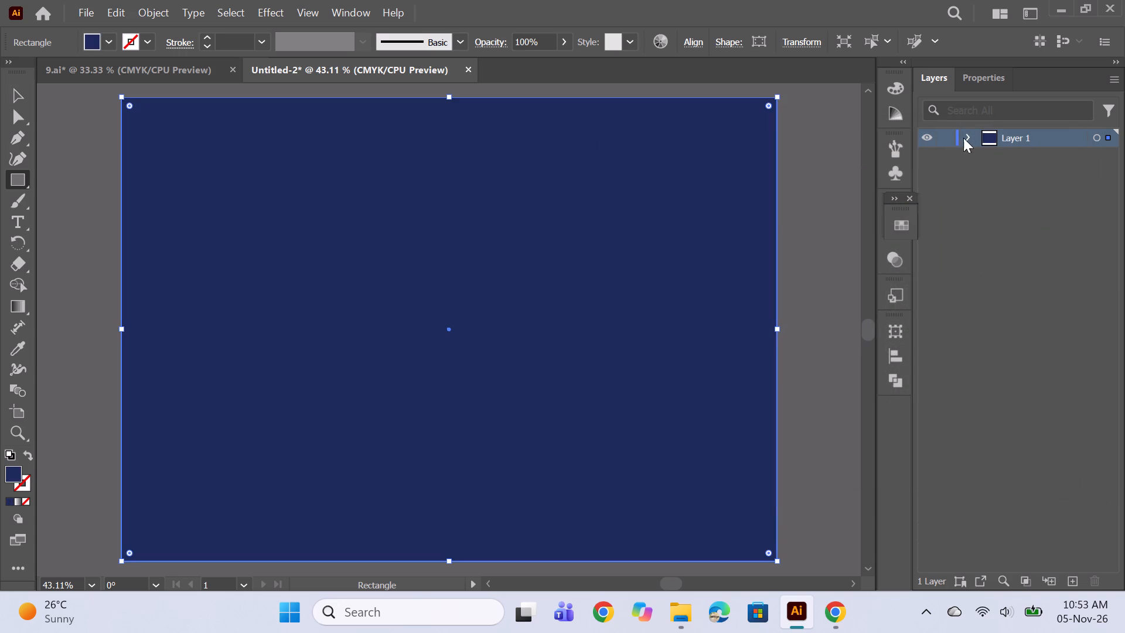
Move the background rectangle below the motif group in Layer 1's stacking order.
click(963, 138)
drag(1004, 154, 1003, 181)
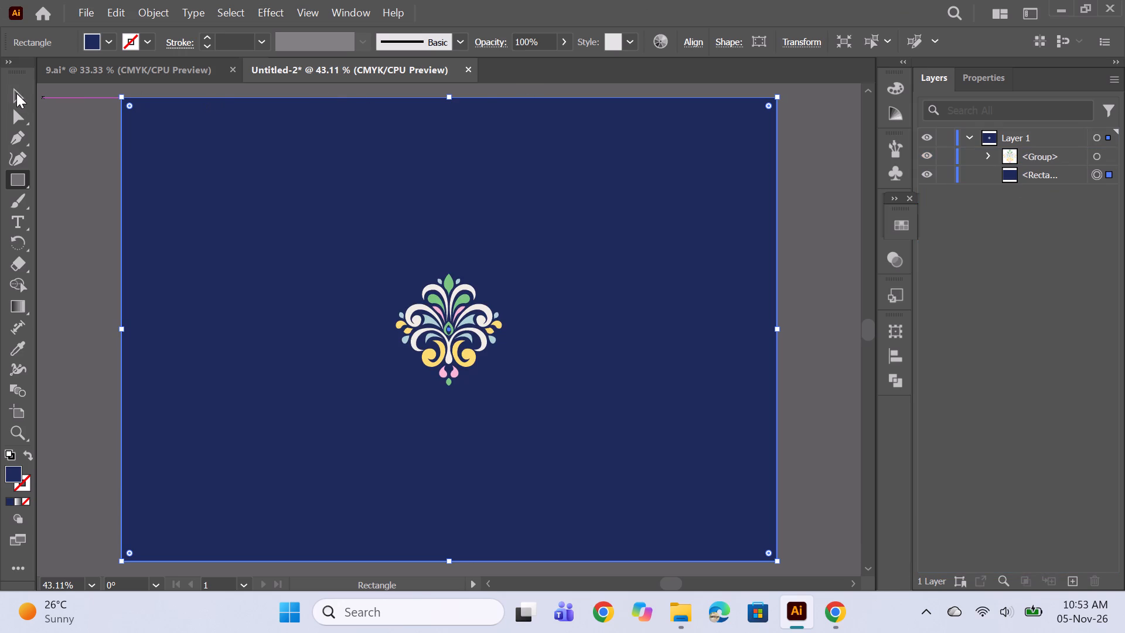
Darken the background rectangle's fill to navy #091C42.
double_click(10, 475)
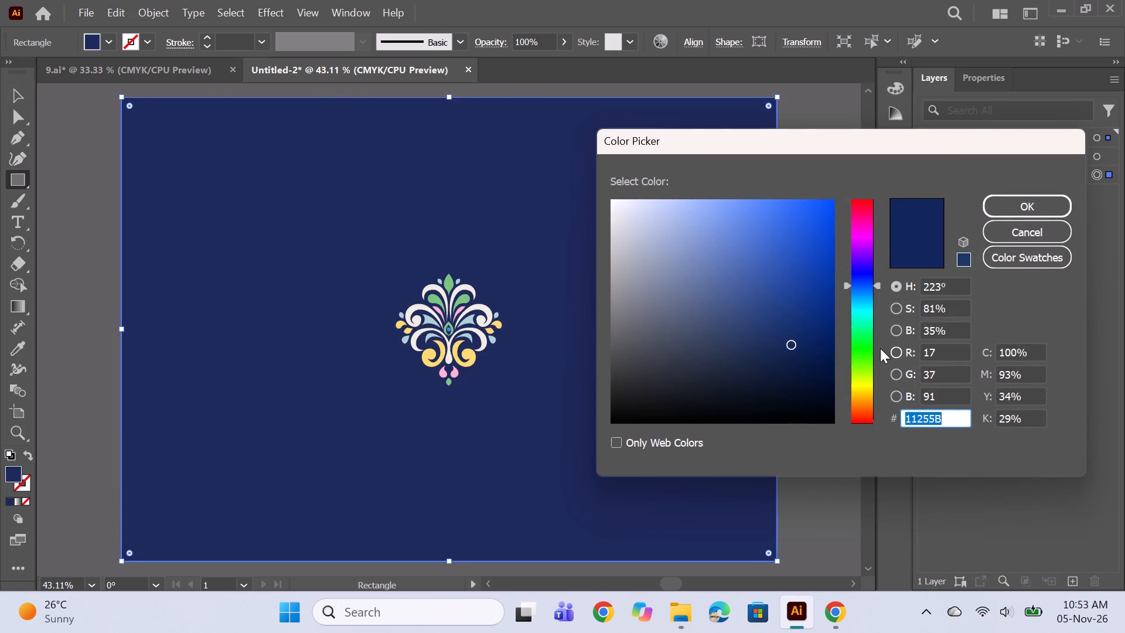
click(797, 360)
click(1021, 202)
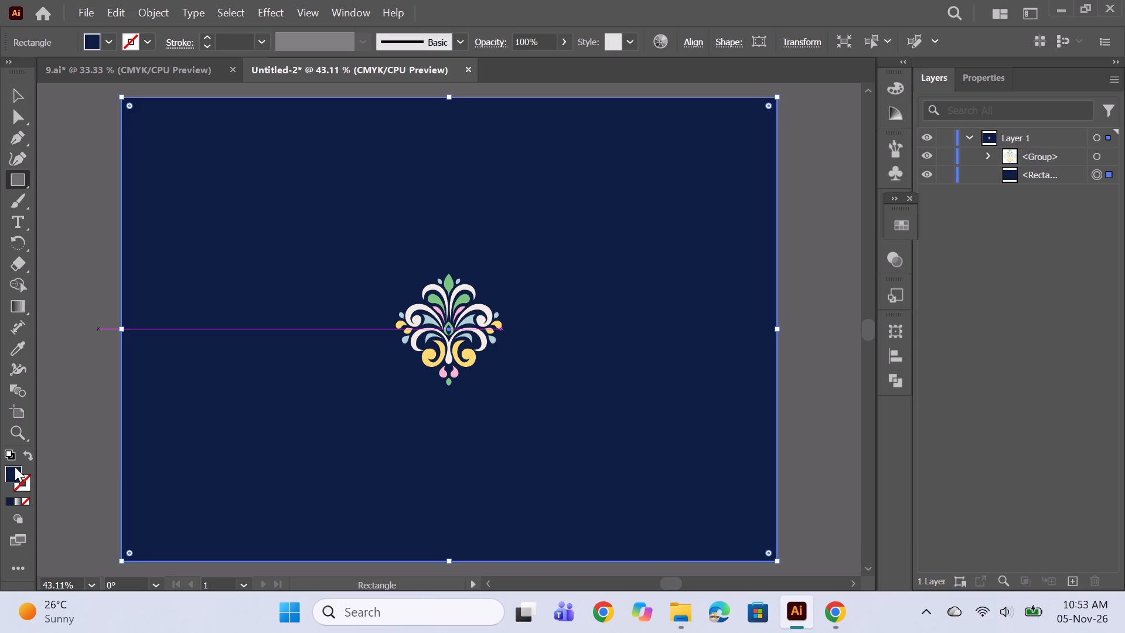
double_click(15, 470)
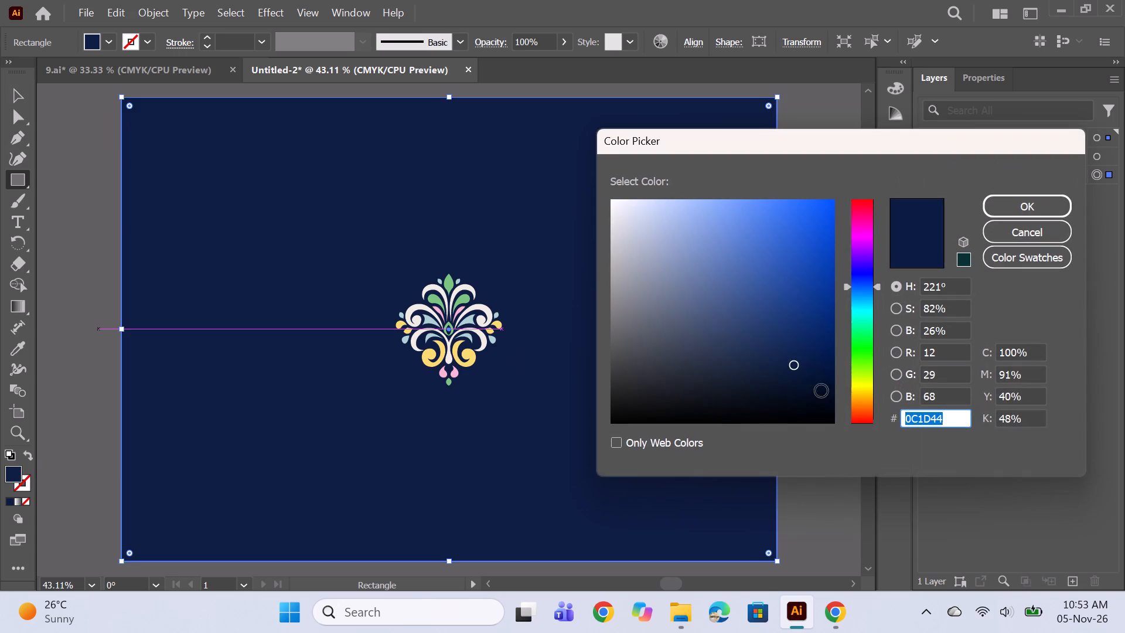
click(807, 365)
click(1015, 212)
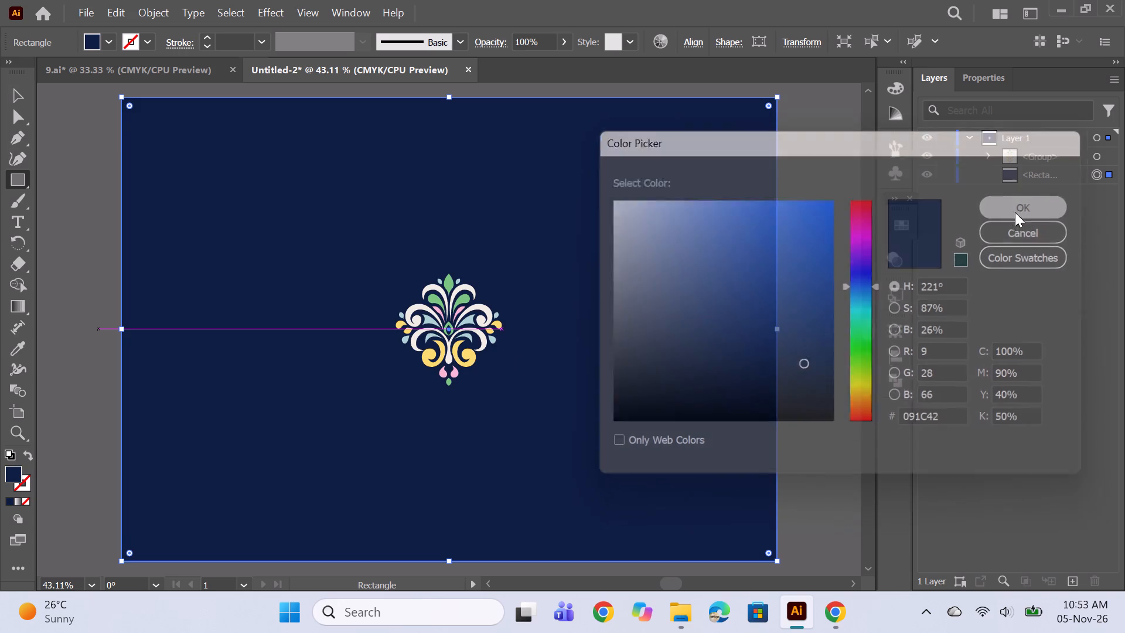
Move the damask motif slightly up and to the left of the artboard's centre, then deselect it.
click(12, 97)
drag(459, 323, 448, 308)
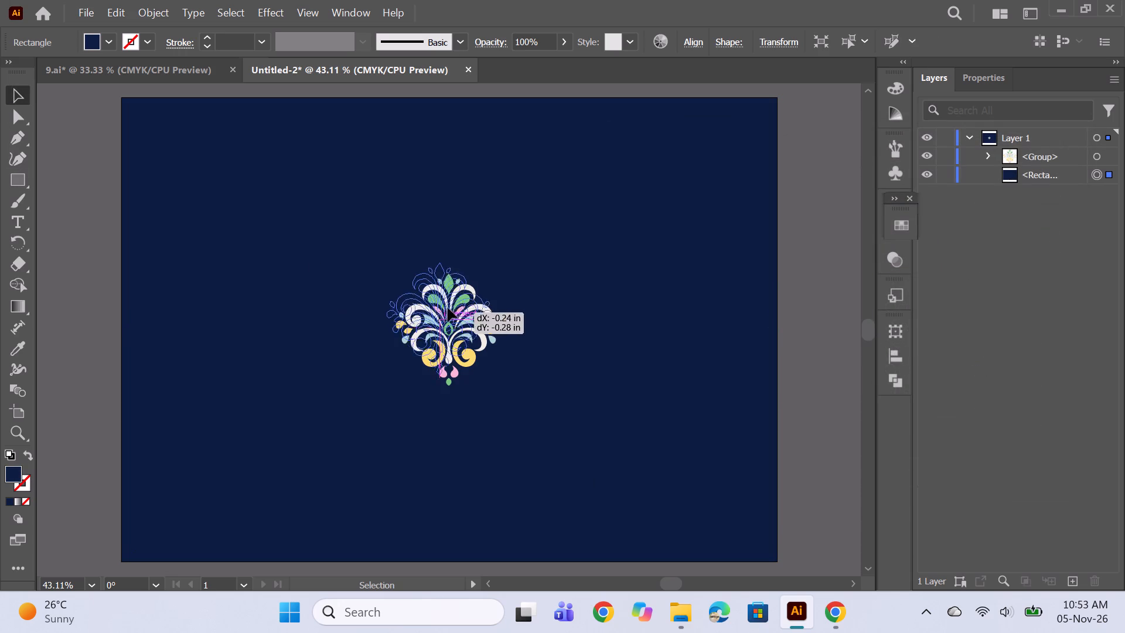
drag(448, 308, 445, 304)
click(815, 317)
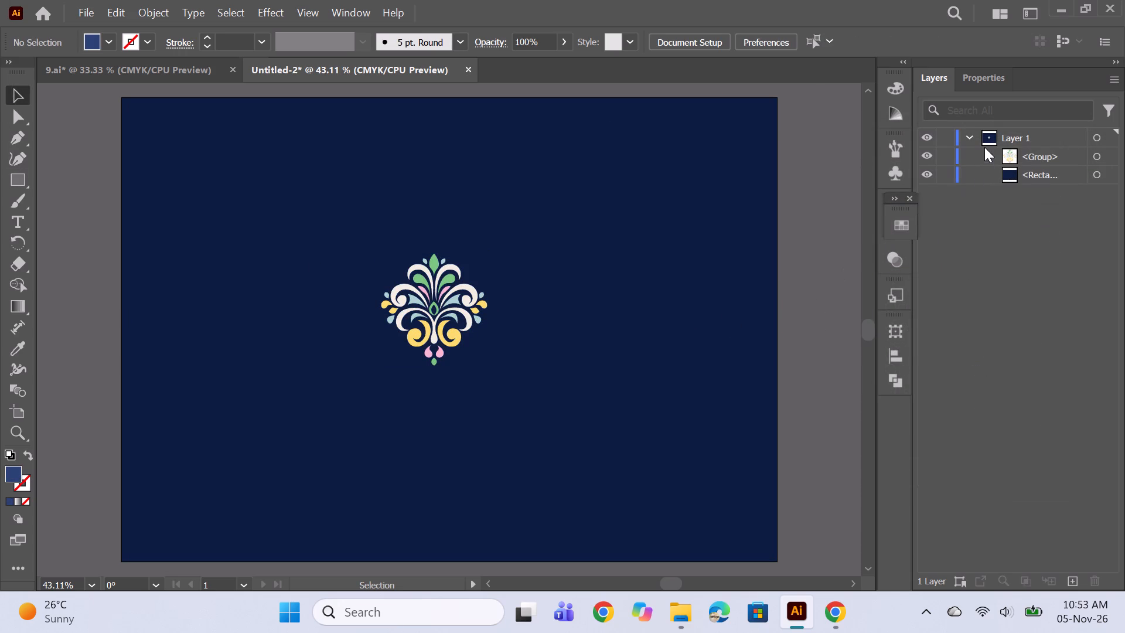
Expand the motif group in Layer 1 and examine its component shapes.
click(986, 156)
scroll(1087, 305, down, 5)
scroll(1061, 375, down, 6)
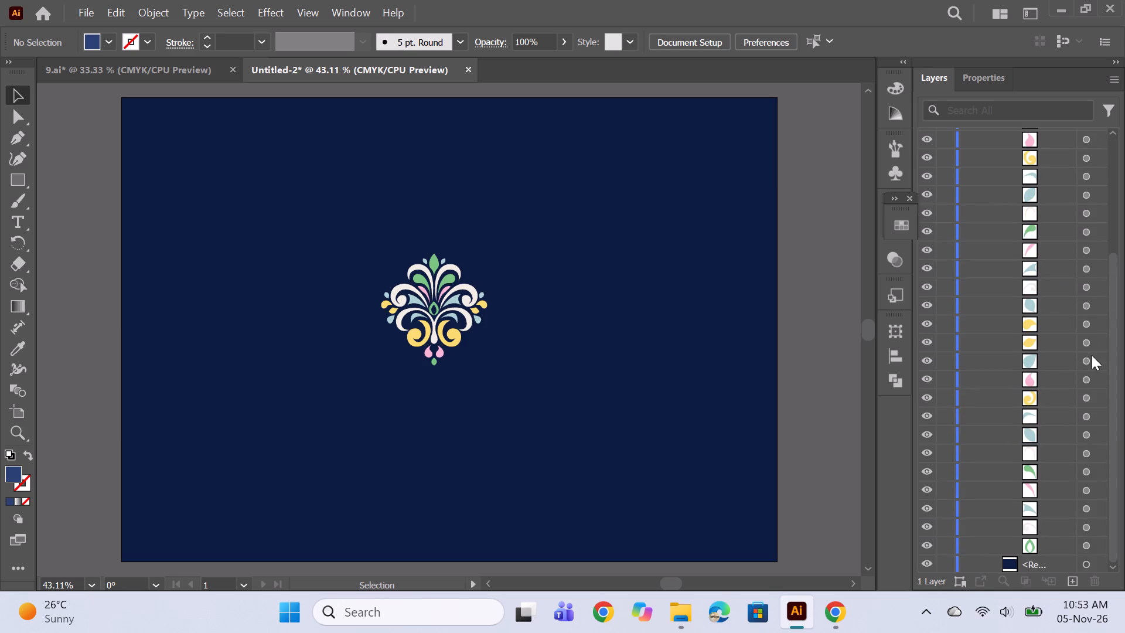
scroll(1092, 355, down, 4)
scroll(1068, 254, down, 7)
scroll(1083, 355, down, 1)
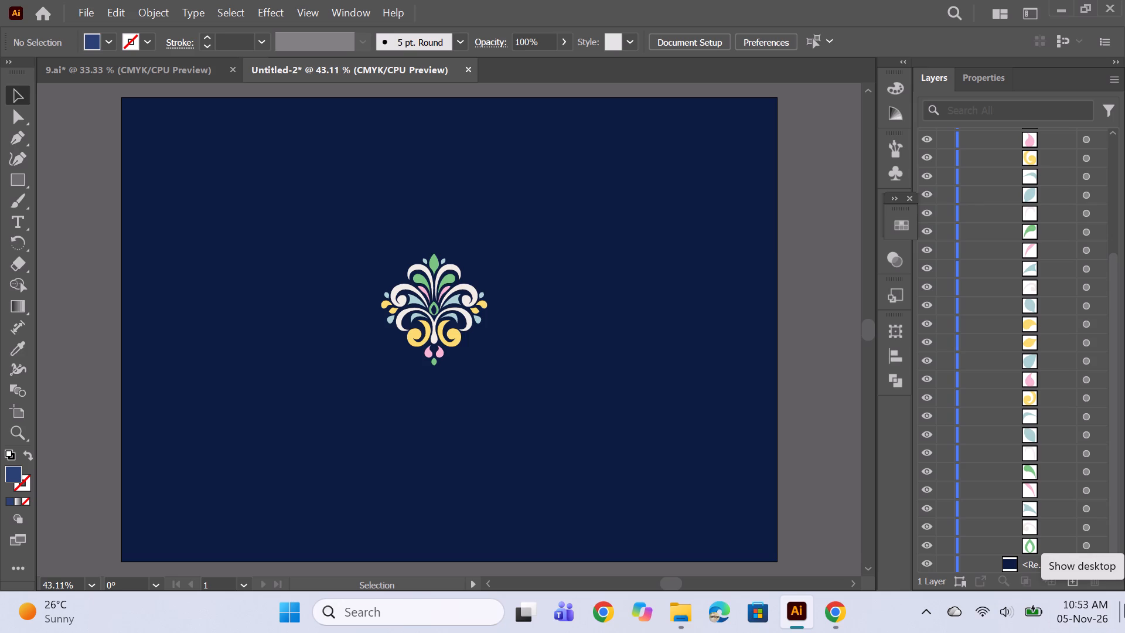
Switch to Chrome and start a search in a new tab.
click(844, 618)
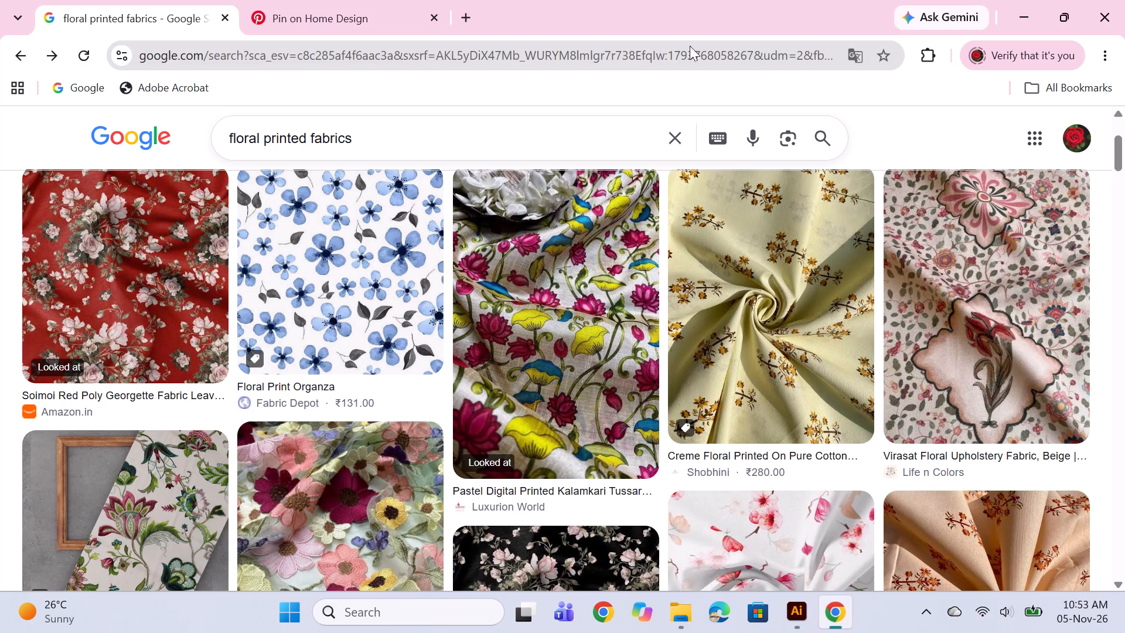
click(471, 9)
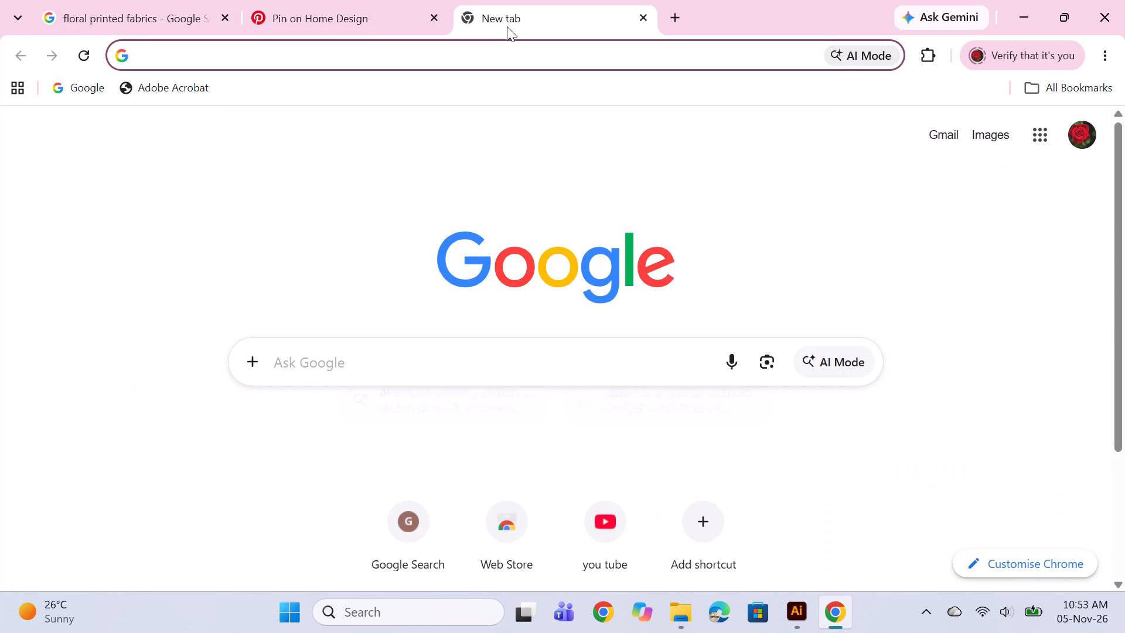
click(383, 371)
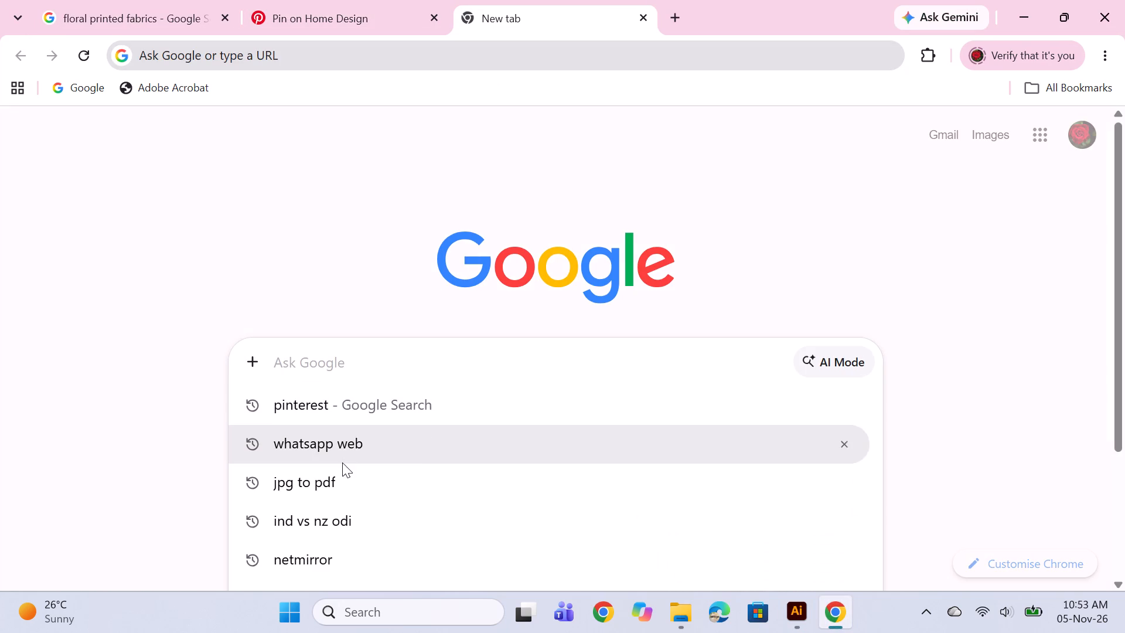
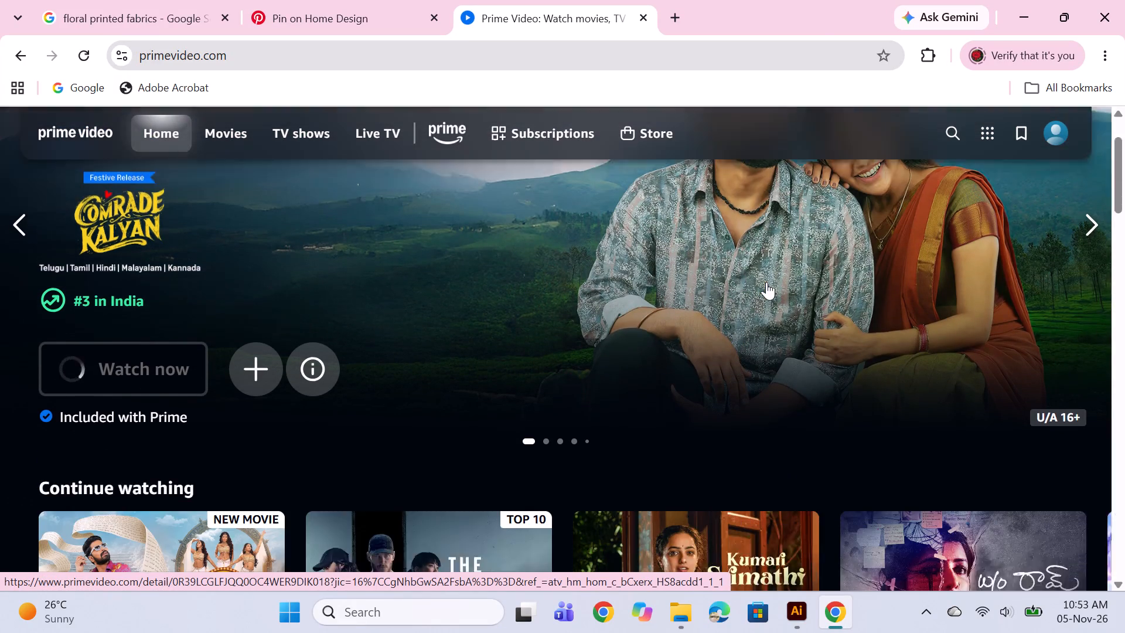
Browse the Prime Video home page and the episodes and related titles of The Traitors (Telugu), closing that tab when done.
scroll(766, 282, down, 3)
scroll(628, 331, down, 3)
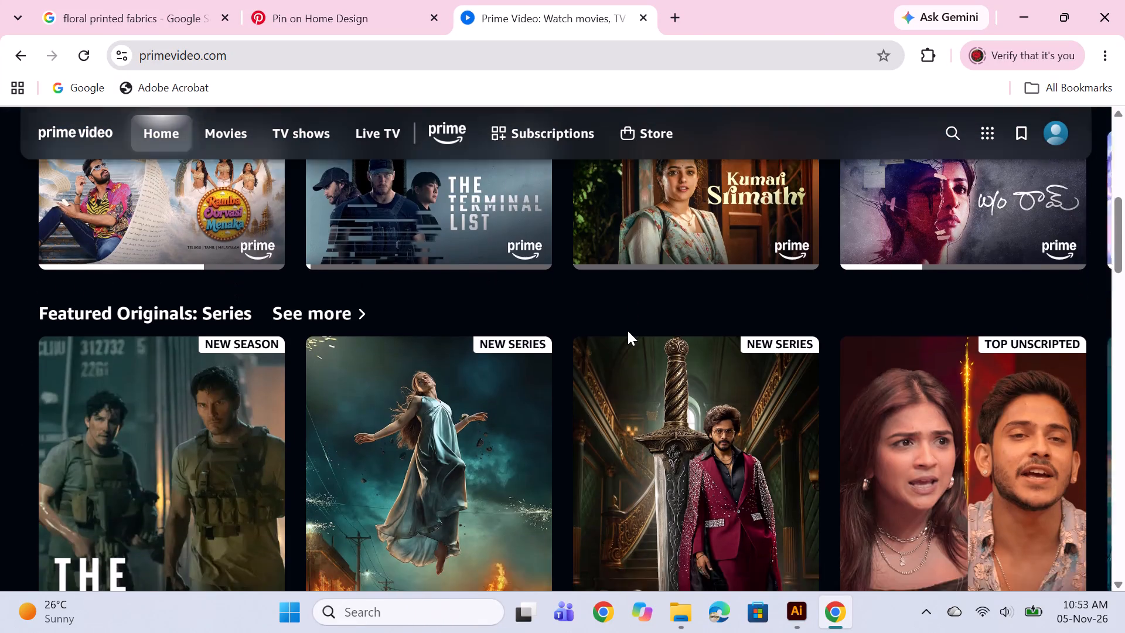
scroll(628, 331, down, 2)
scroll(717, 280, up, 2)
click(728, 336)
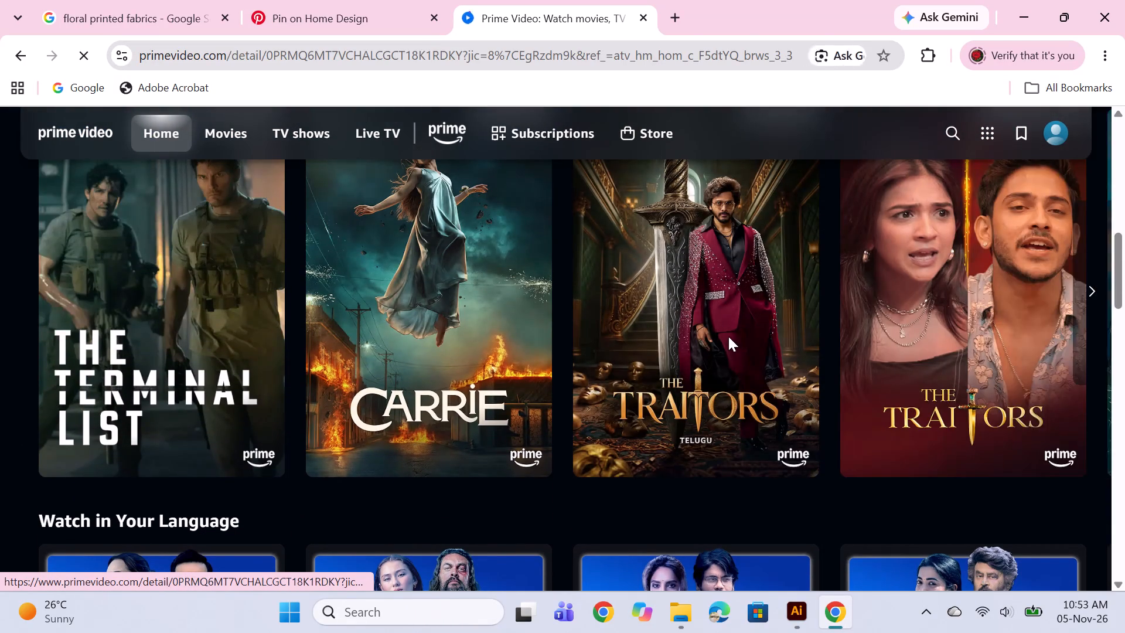
click(739, 289)
scroll(448, 275, down, 5)
scroll(447, 275, up, 1)
scroll(447, 275, down, 10)
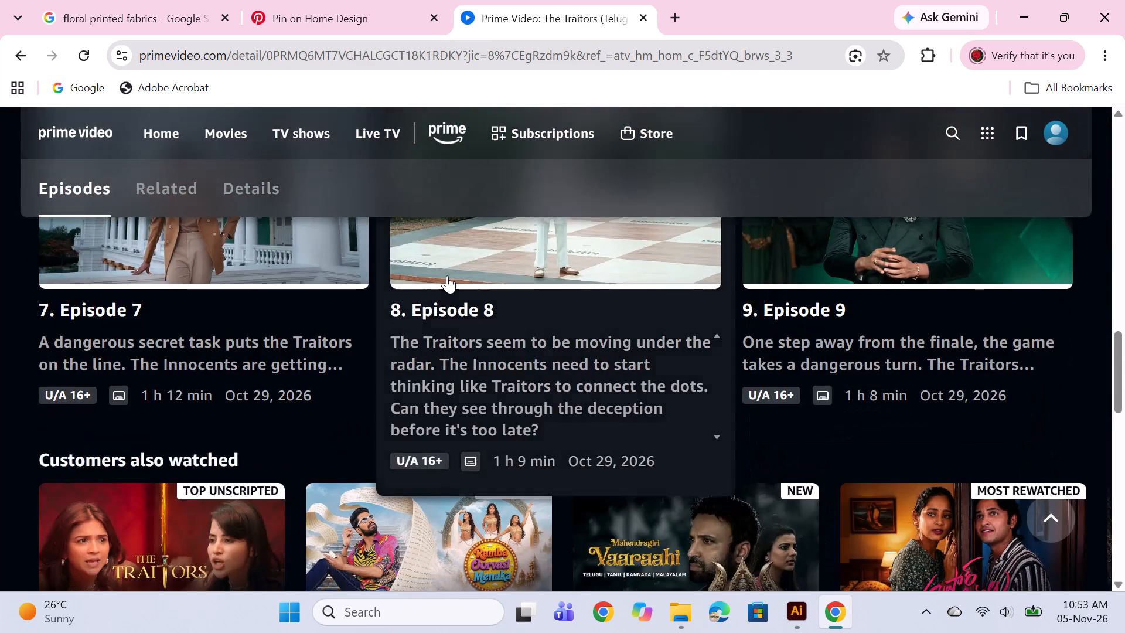
scroll(447, 275, down, 4)
scroll(447, 275, up, 3)
scroll(950, 326, up, 3)
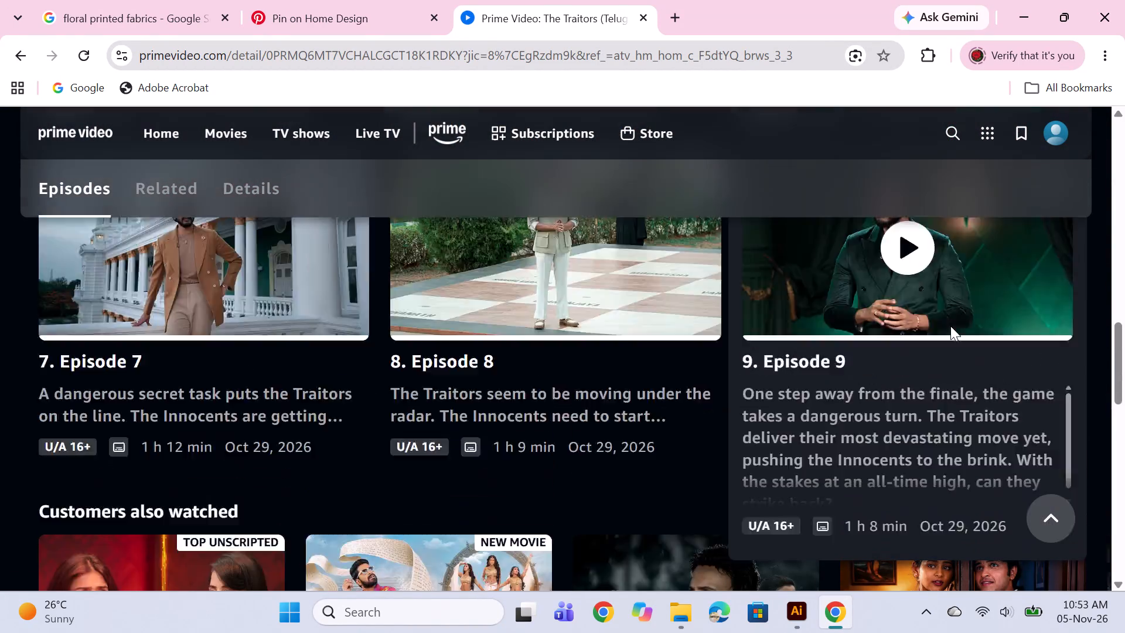
scroll(660, 284, down, 2)
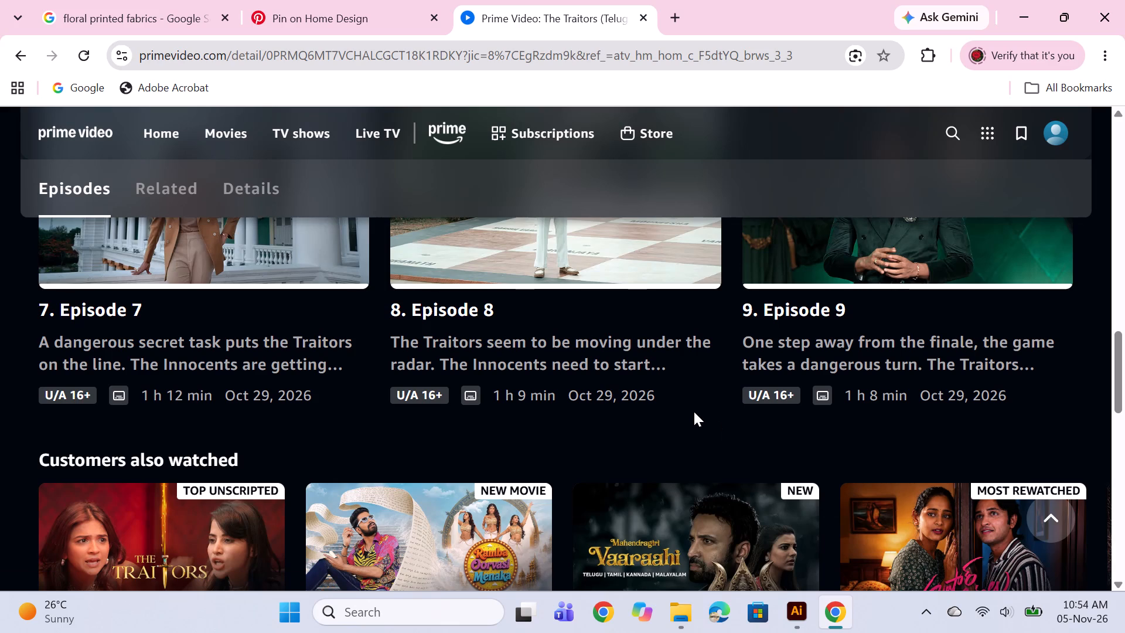
scroll(702, 382, down, 4)
scroll(827, 389, up, 17)
scroll(824, 355, down, 1)
scroll(813, 345, up, 1)
click(645, 20)
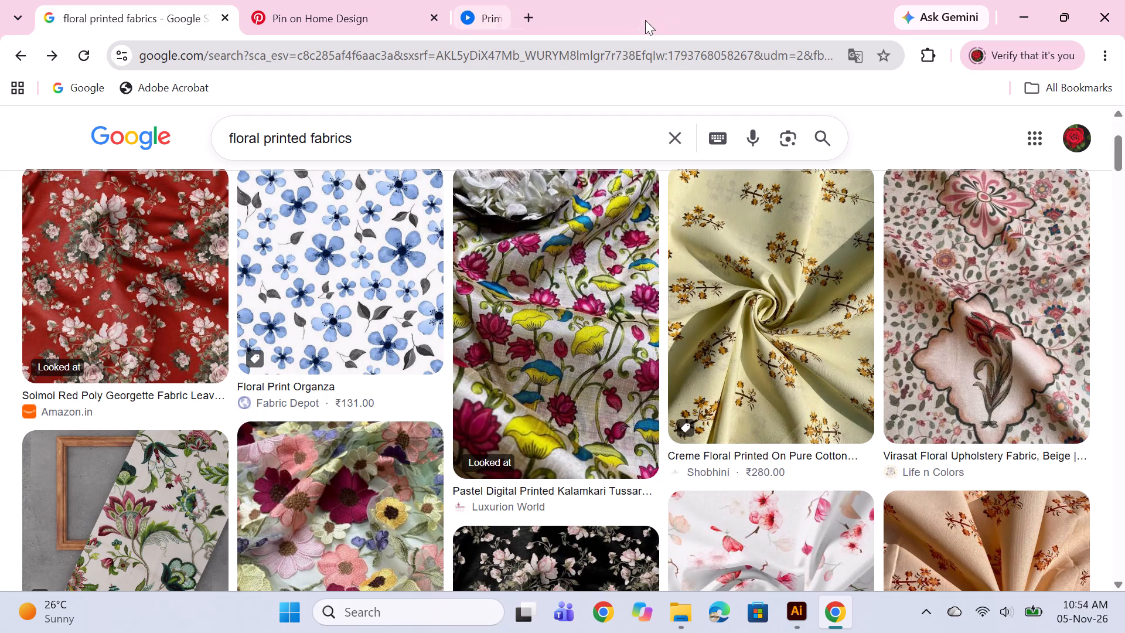
Switch back to Illustrator and recolour the light-blue leaf shape left of the motif's centre to coral red.
click(801, 610)
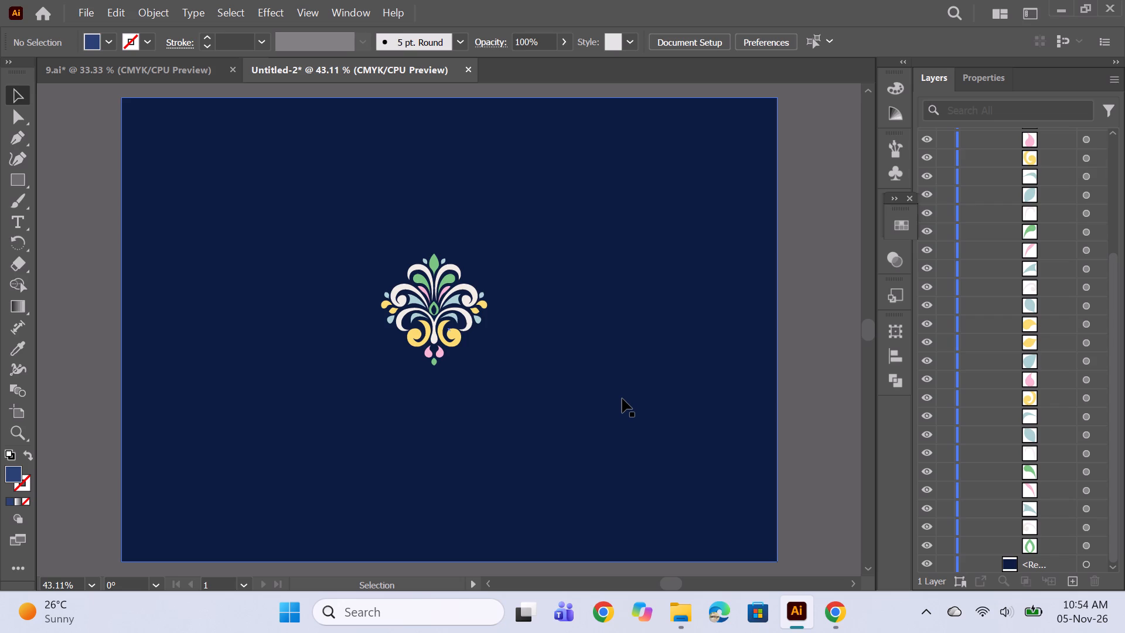
scroll(1124, 348, down, 1)
click(1086, 513)
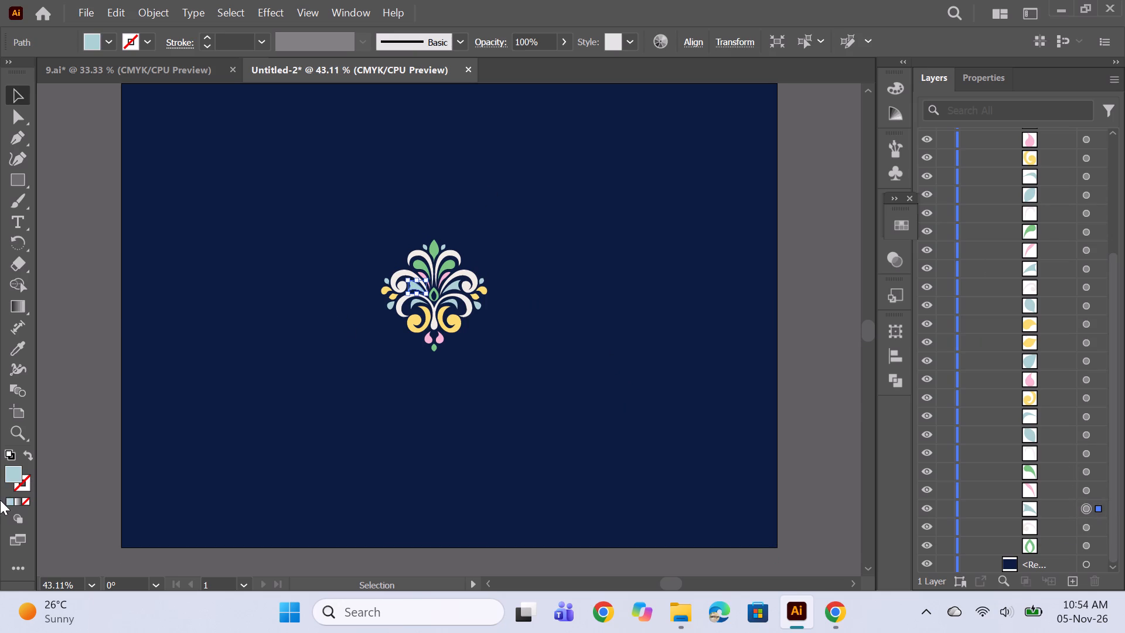
double_click(13, 474)
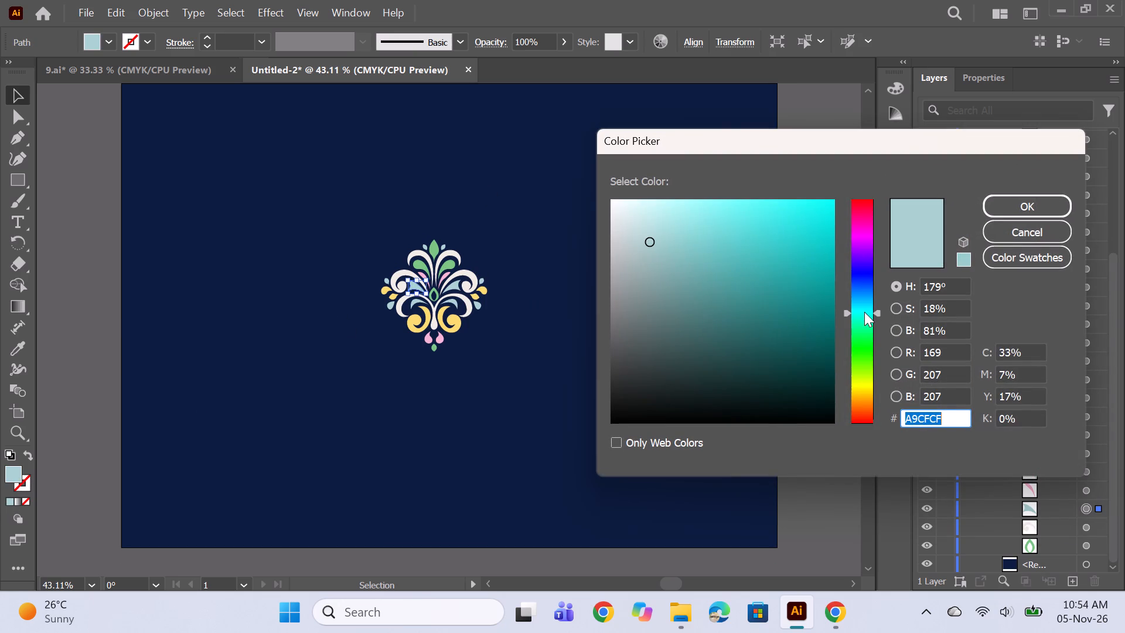
click(864, 205)
click(864, 201)
click(739, 240)
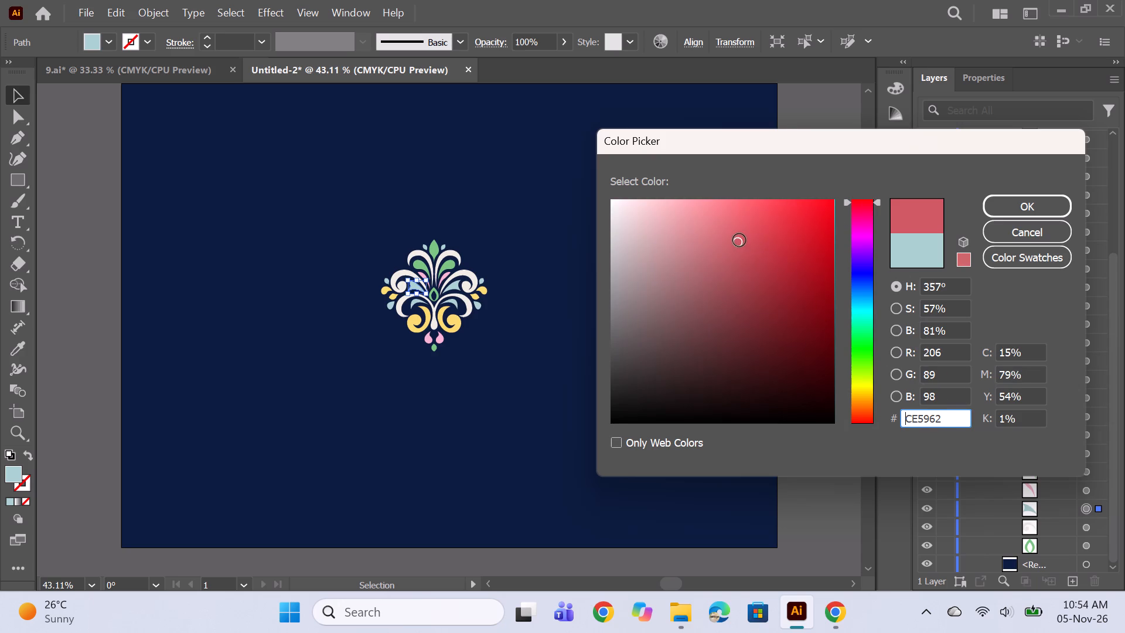
click(863, 423)
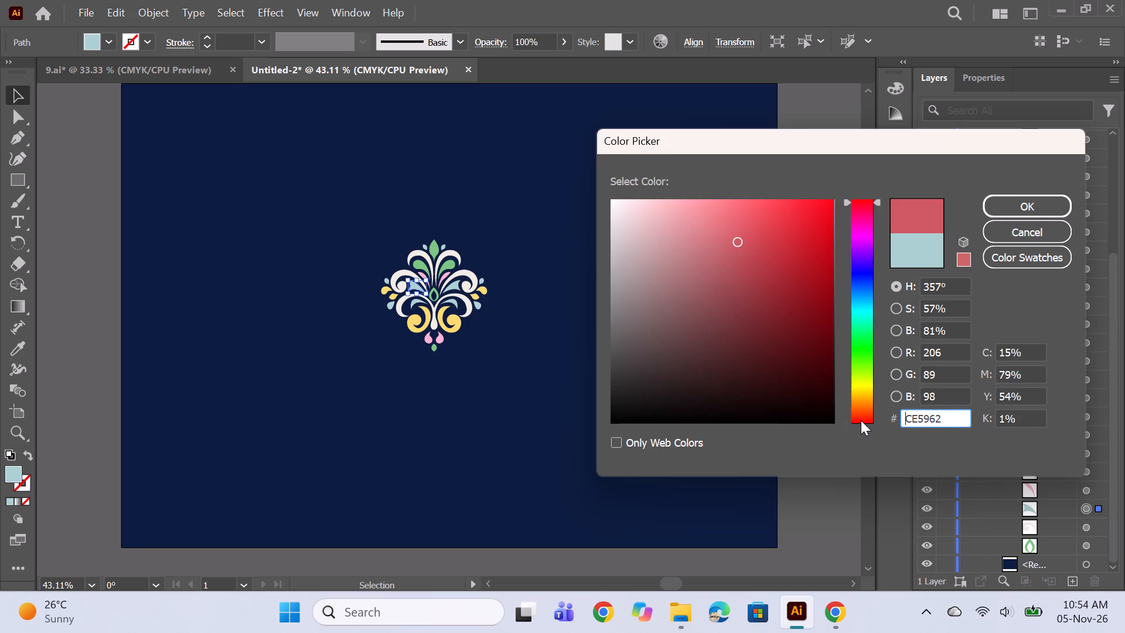
click(861, 420)
click(725, 234)
click(718, 206)
click(731, 219)
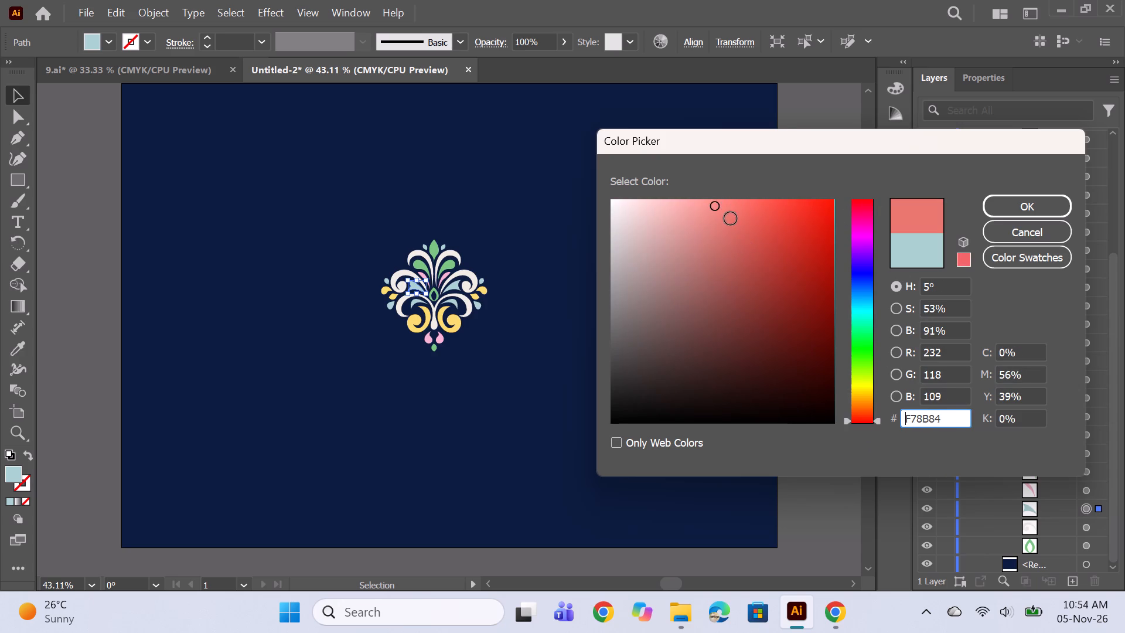
click(741, 214)
drag(747, 213, 757, 213)
click(1027, 210)
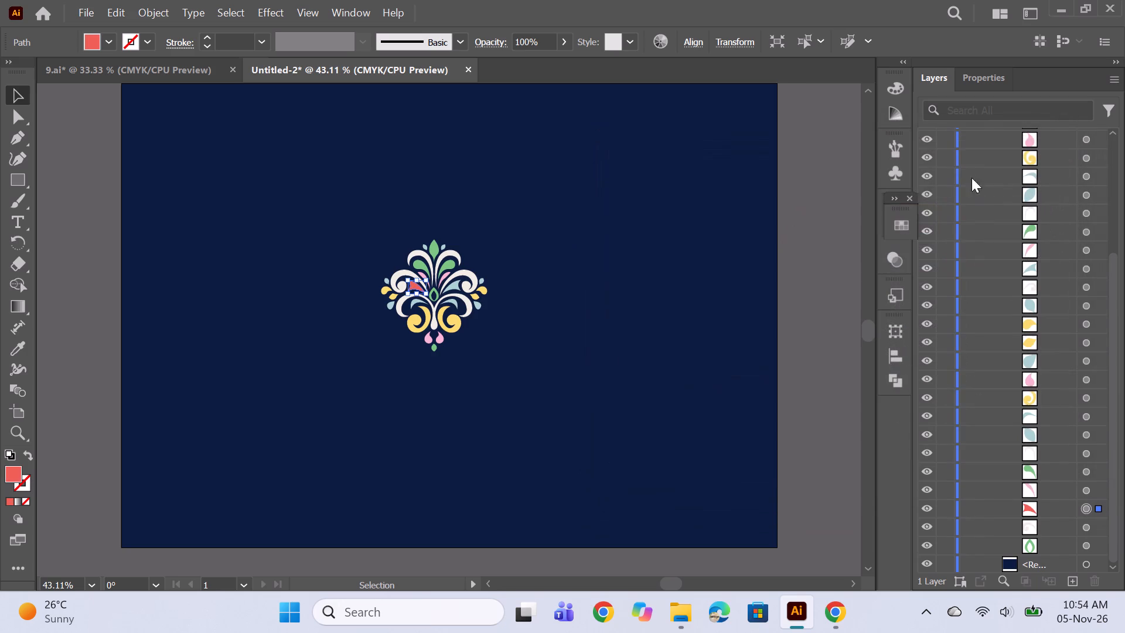
Apply the leaf's coral red with the Eyedropper to the four remaining light-blue shapes in the motif's left half.
click(1088, 435)
click(19, 345)
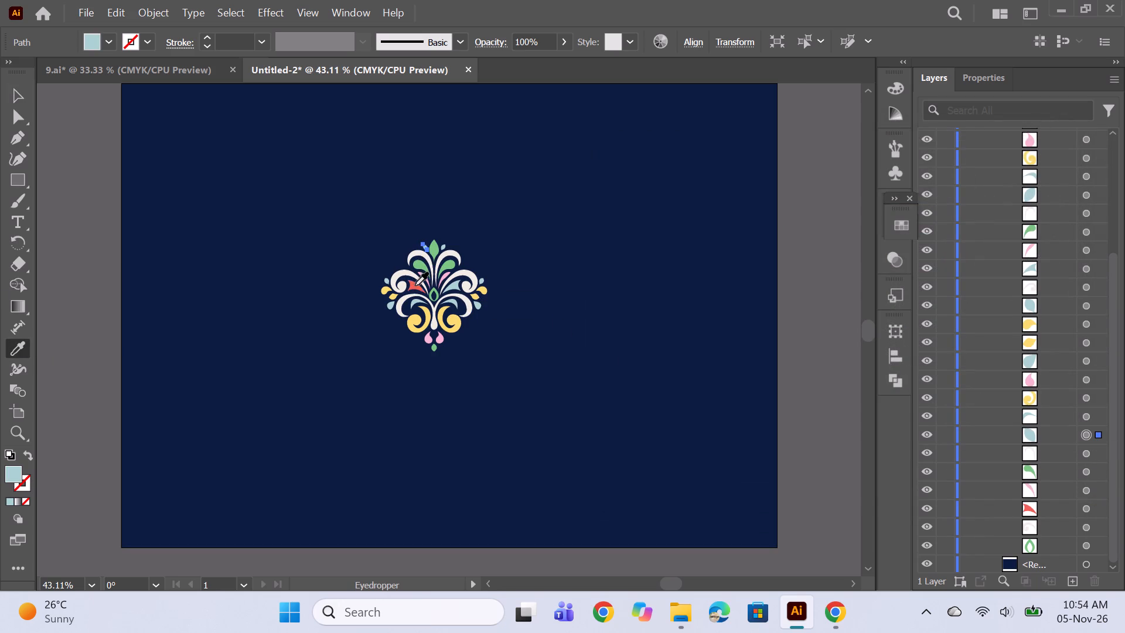
click(415, 285)
click(1088, 418)
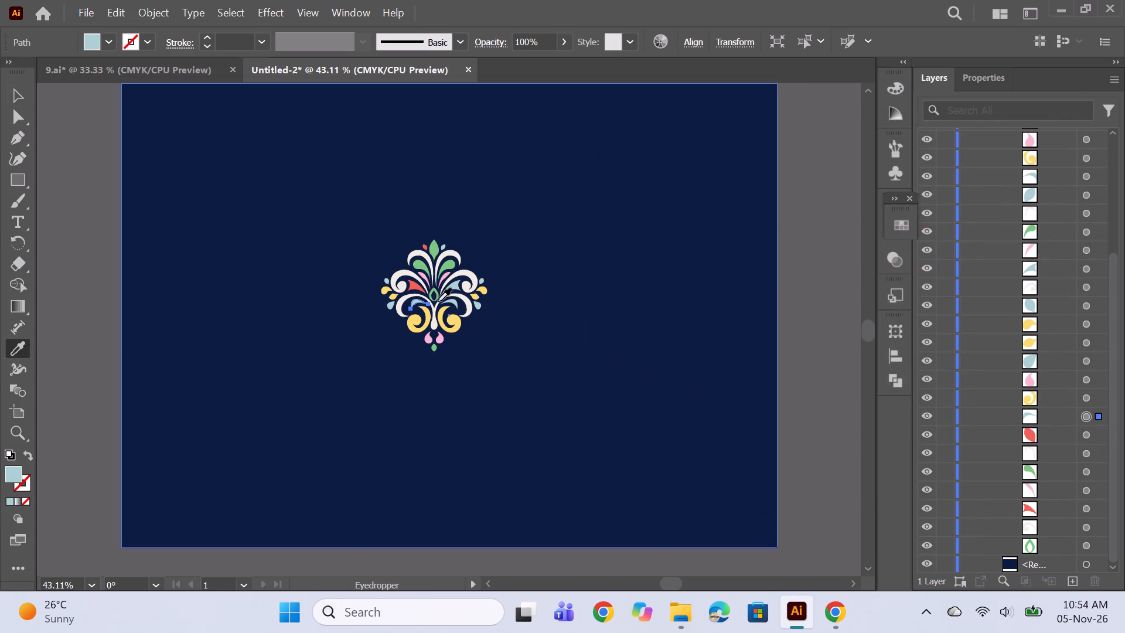
click(415, 287)
click(1085, 358)
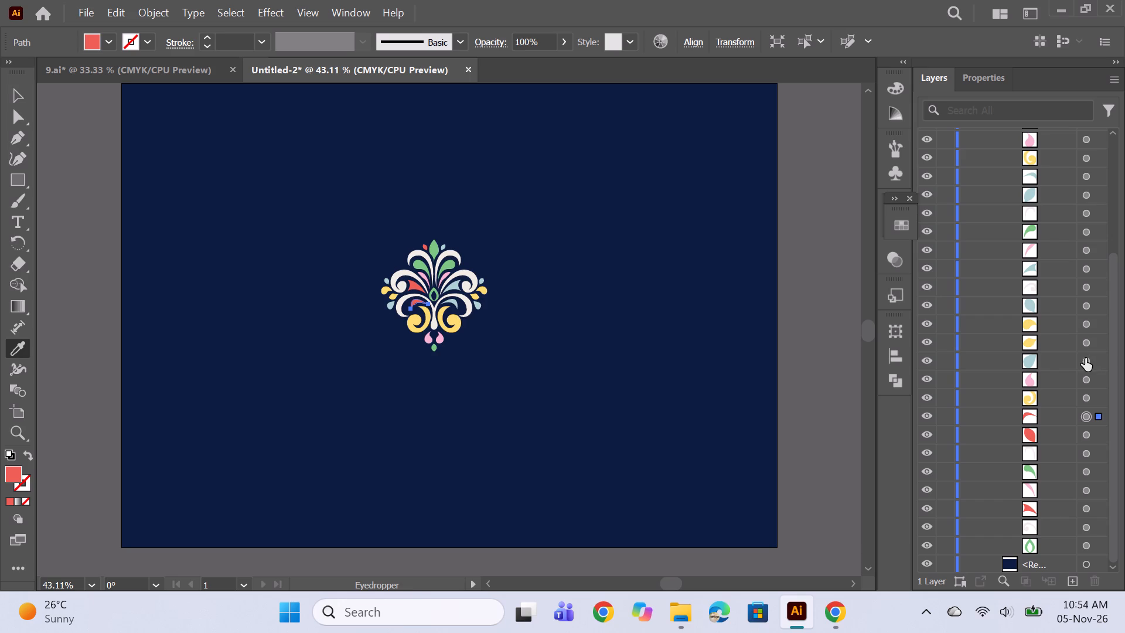
click(411, 287)
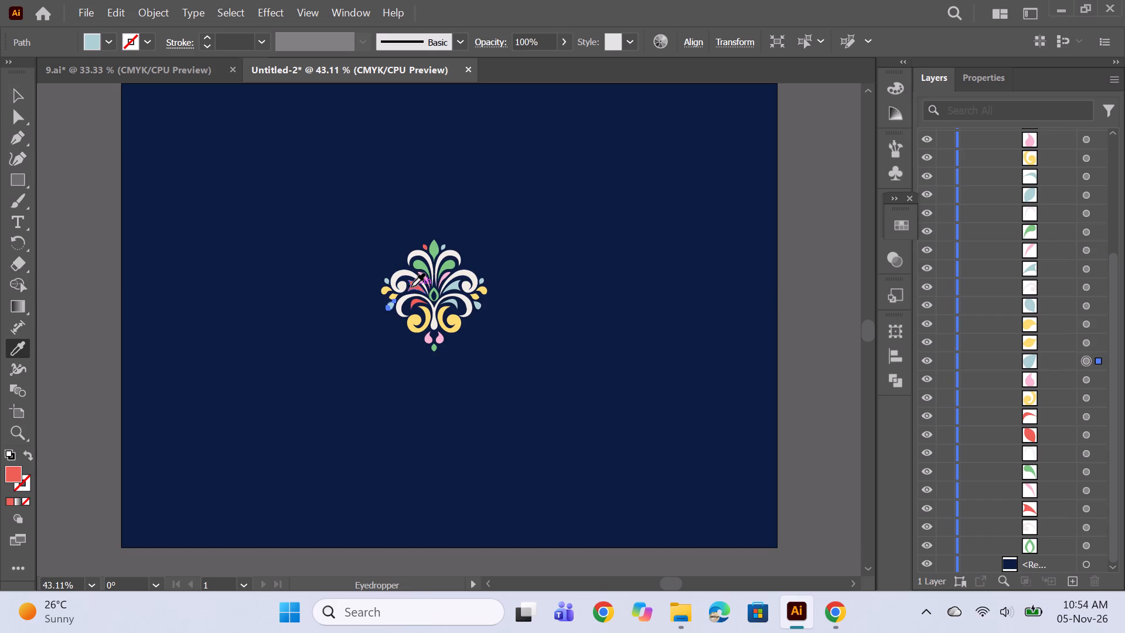
click(1086, 304)
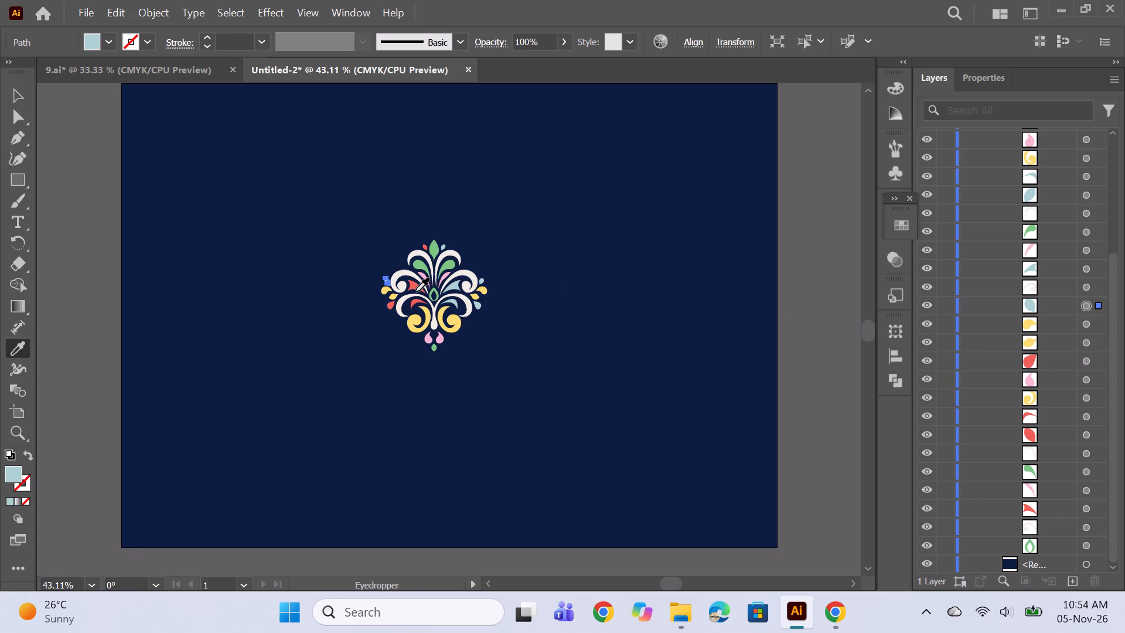
click(415, 289)
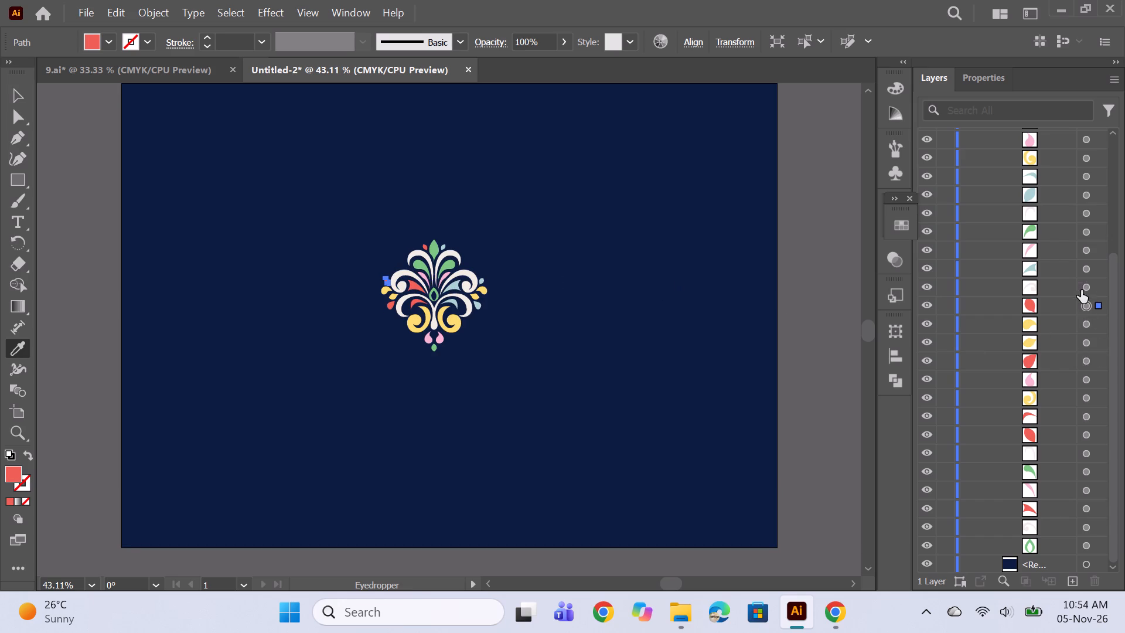
Apply the sampled coral red to the light-blue inner leaf, top drop and lower outer drop in the motif's right half.
click(1083, 271)
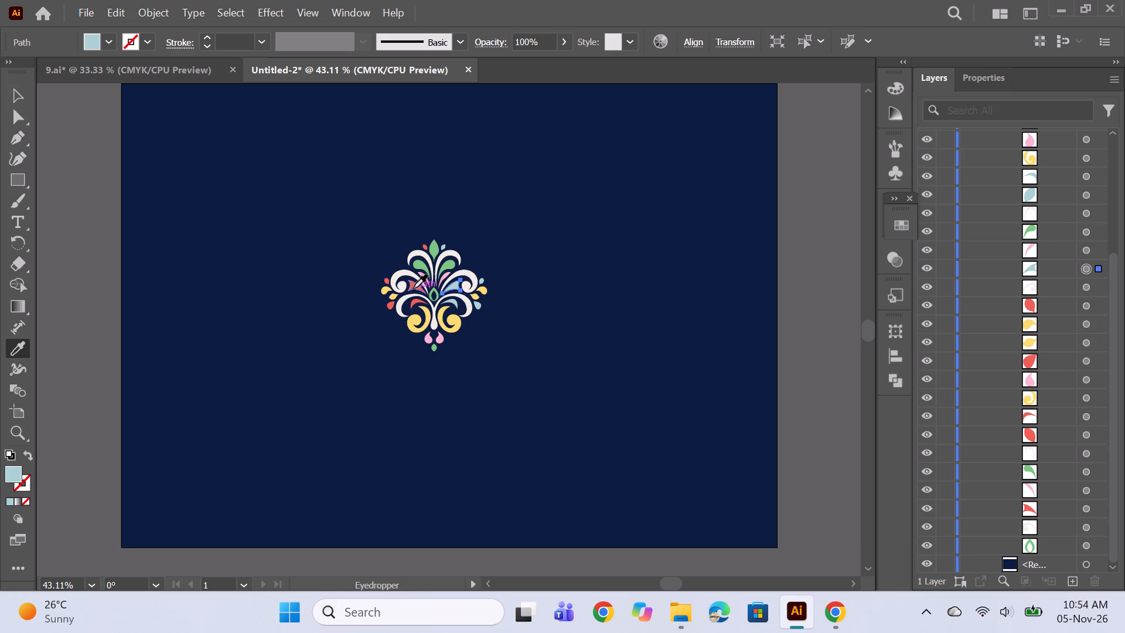
click(412, 287)
scroll(1062, 245, up, 2)
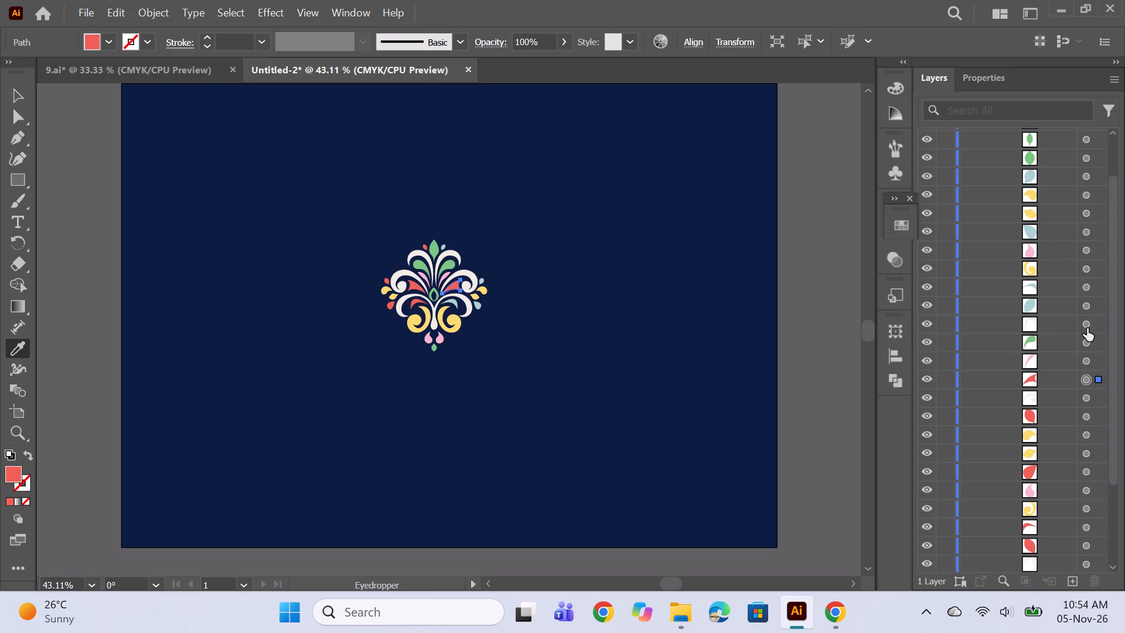
click(1087, 302)
click(454, 287)
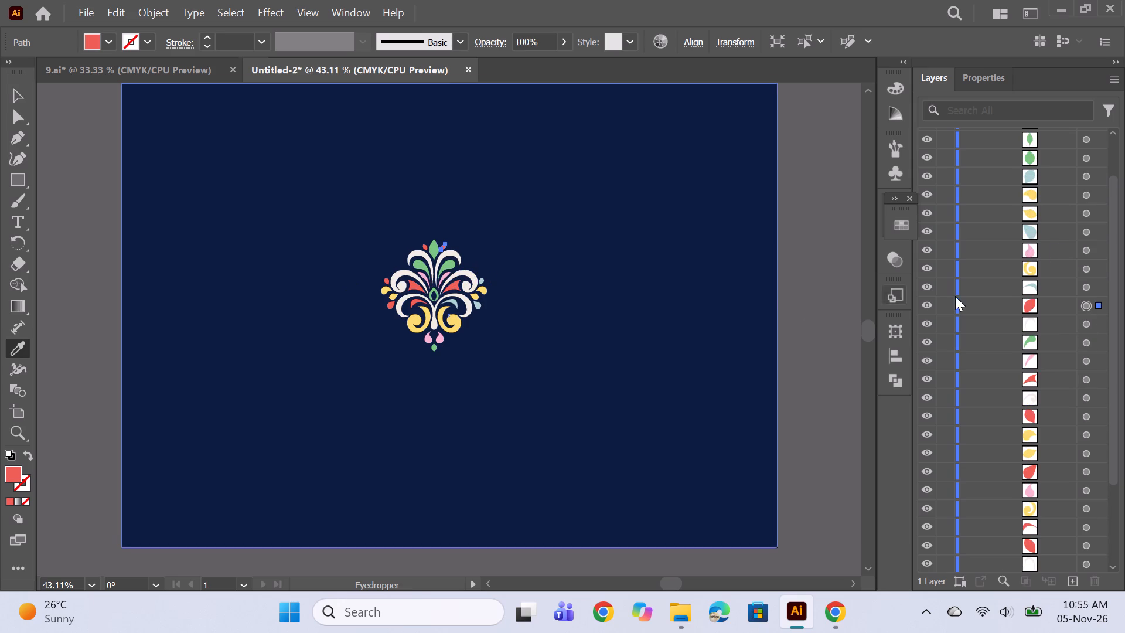
scroll(1054, 295, up, 3)
click(1085, 283)
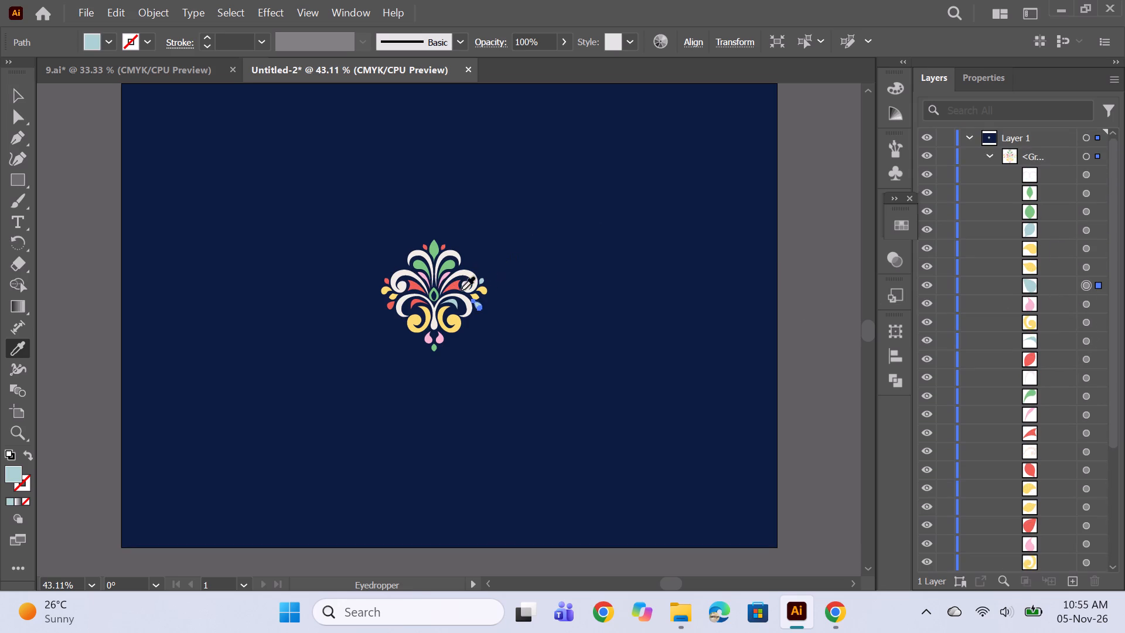
click(453, 288)
Apply the sampled coral red to the last light-blue shapes in the right half, the lower curved sliver and upper outer drop.
click(1085, 174)
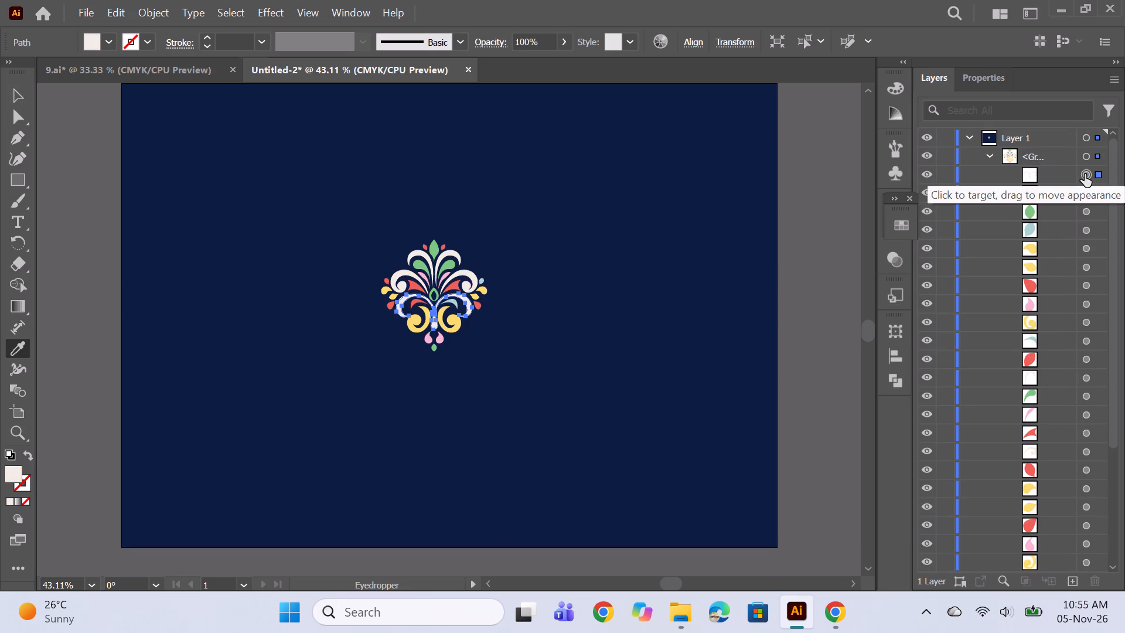
click(1087, 336)
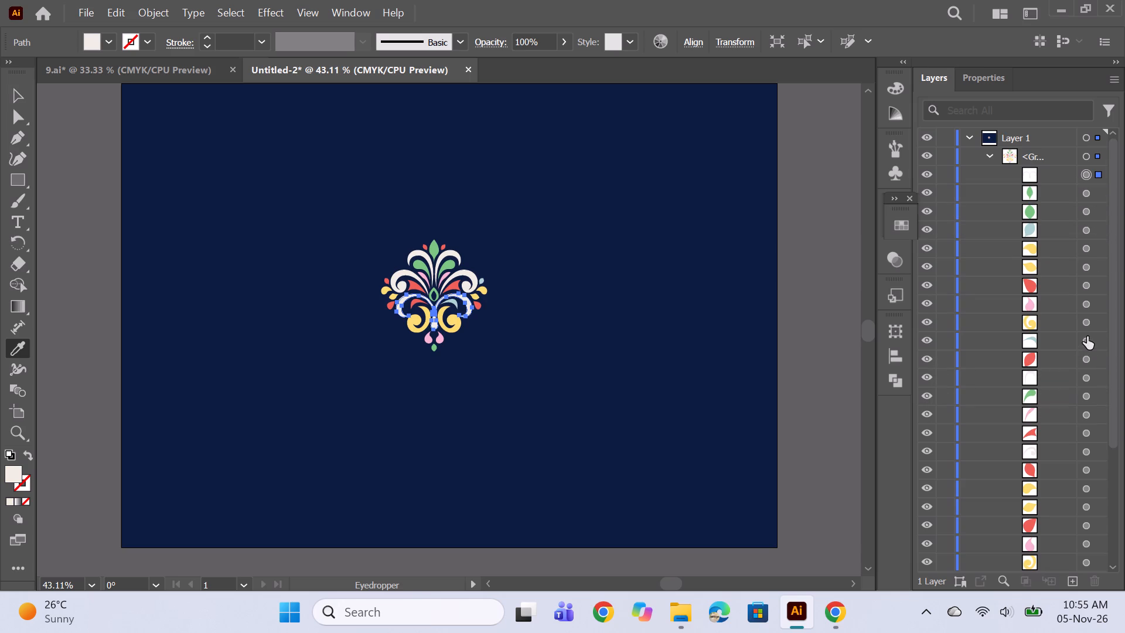
click(454, 285)
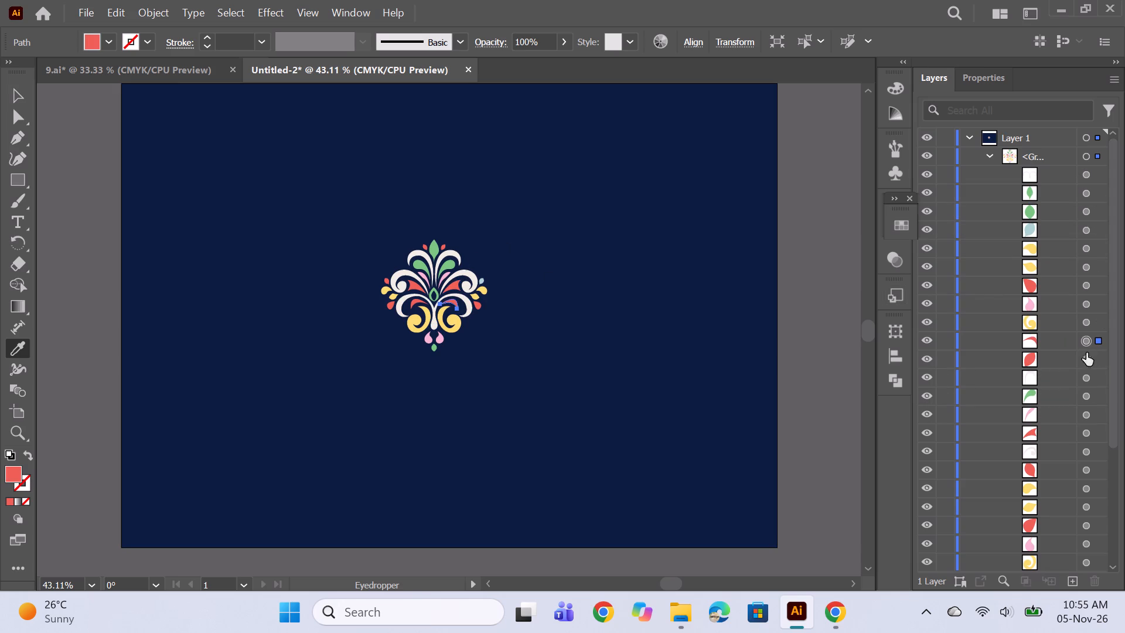
scroll(1080, 398, down, 5)
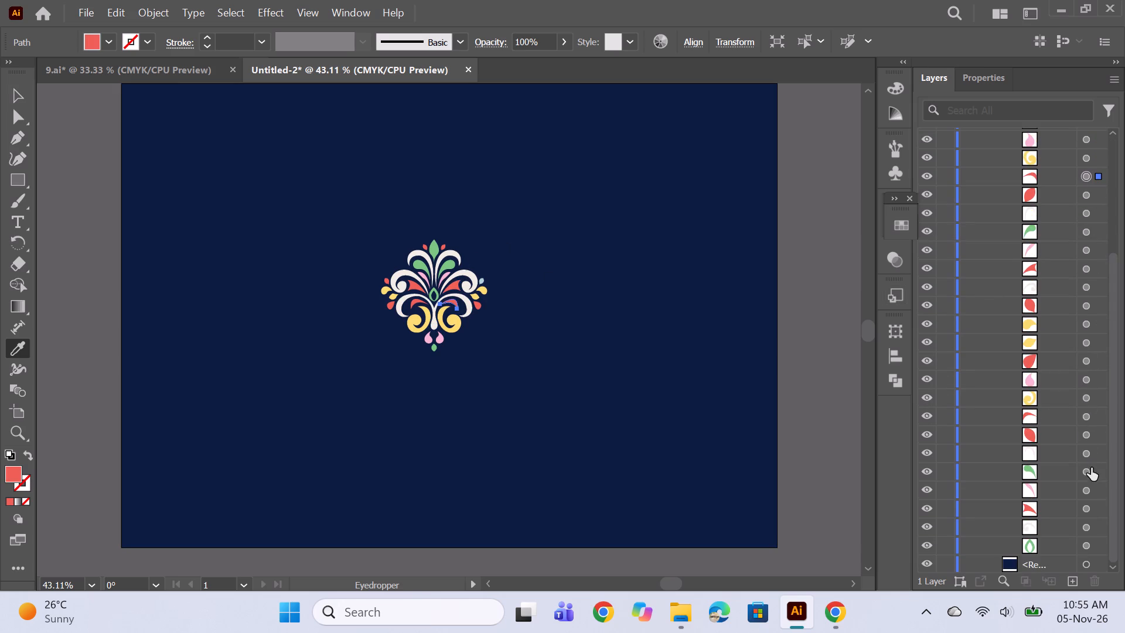
click(1084, 457)
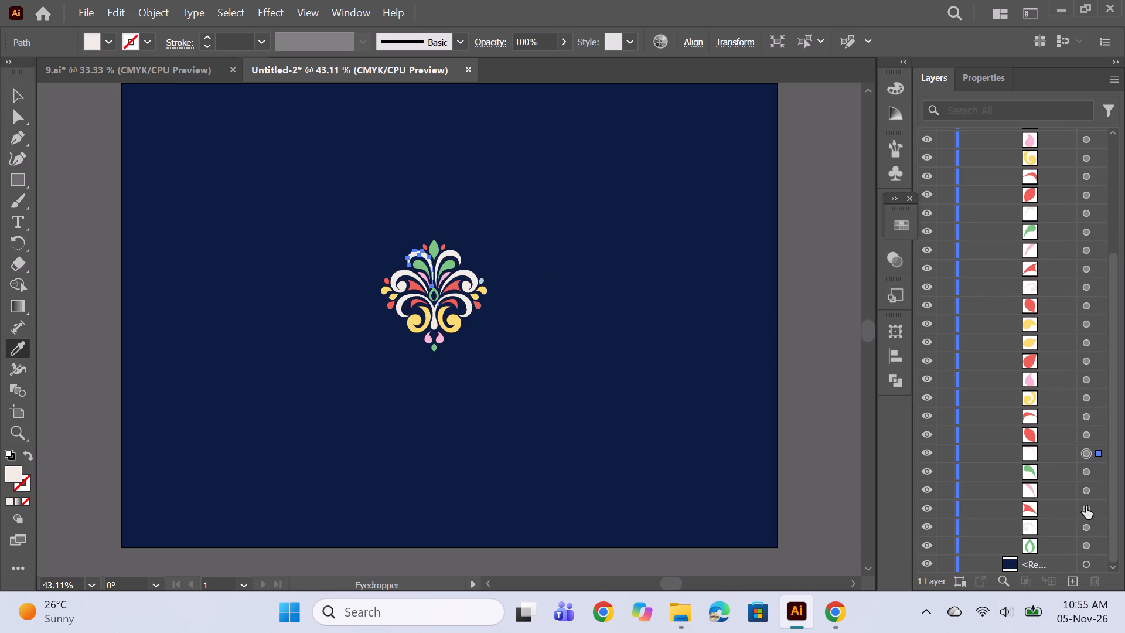
click(1085, 548)
scroll(1068, 485, up, 11)
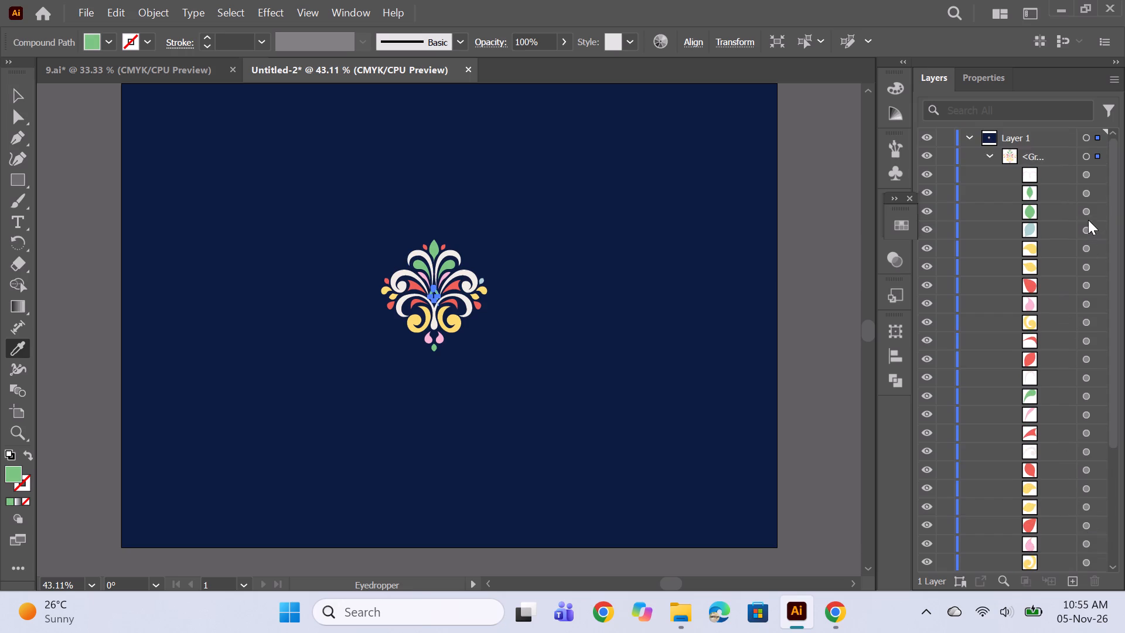
click(1089, 228)
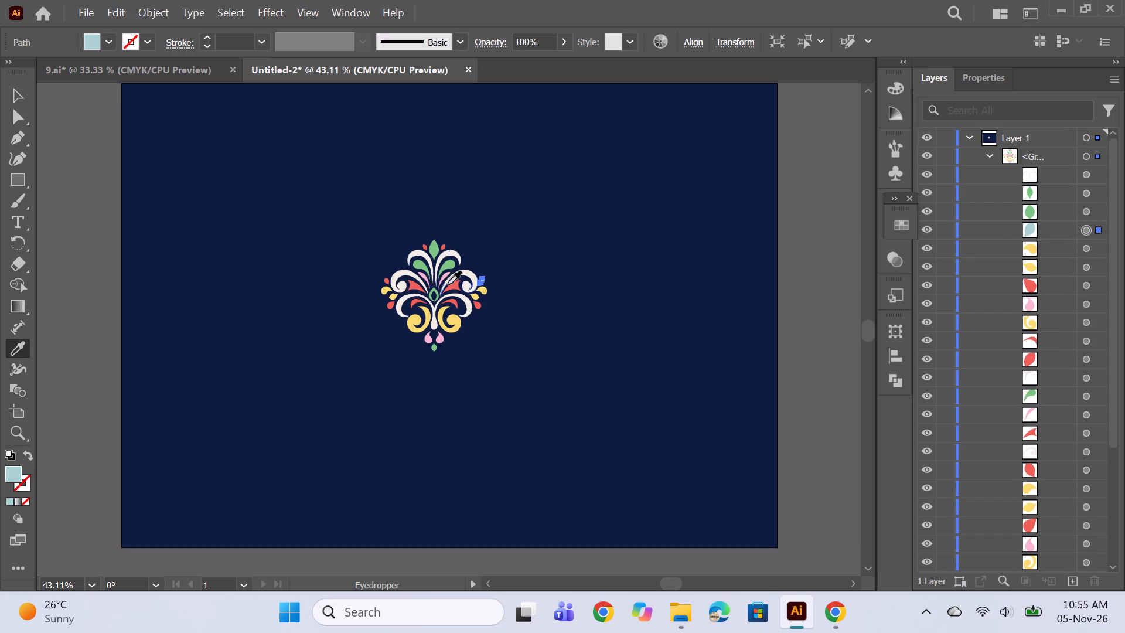
click(452, 289)
ctrl+click(636, 285)
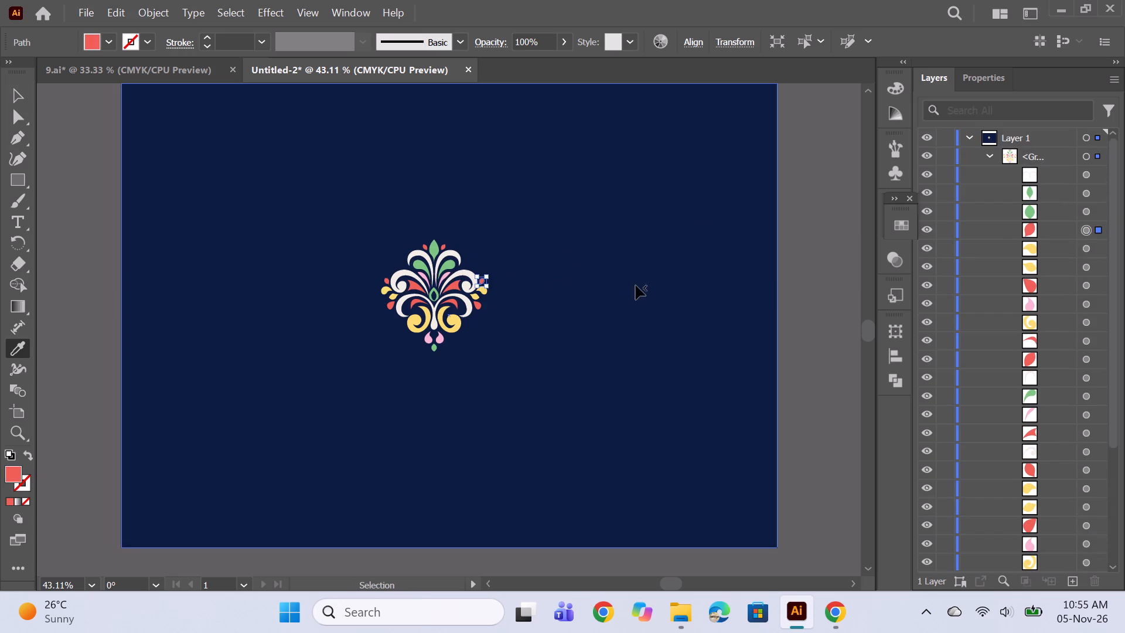
Make a pattern from the recoloured motif group with the default Grid tile and exit pattern editing.
alt+scroll(501, 268, down, 1)
click(23, 103)
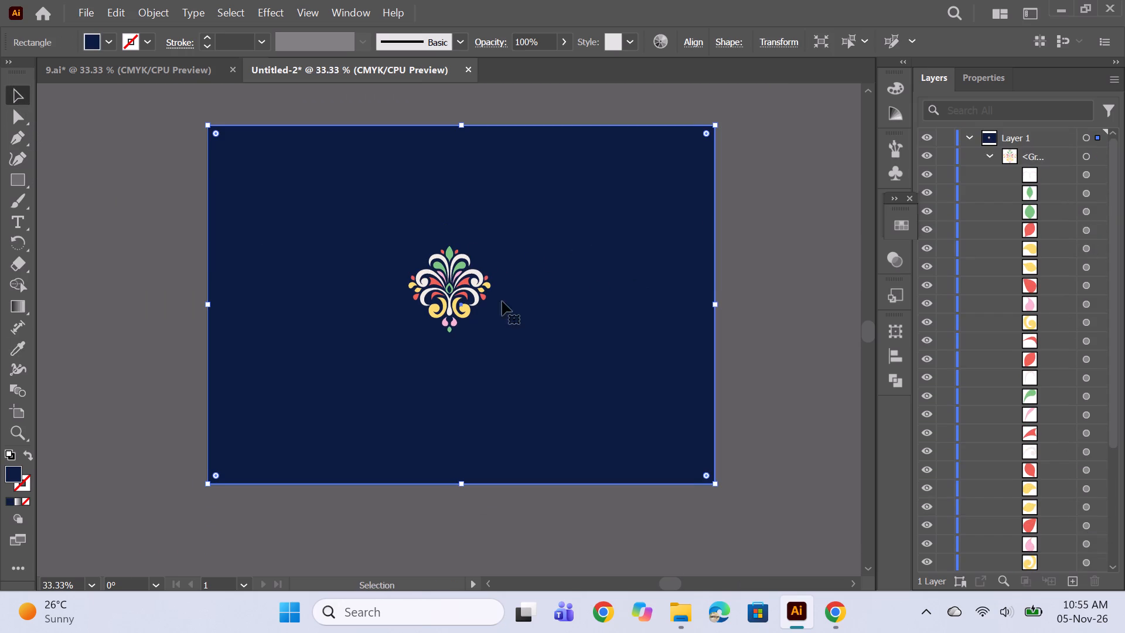
click(460, 300)
click(110, 3)
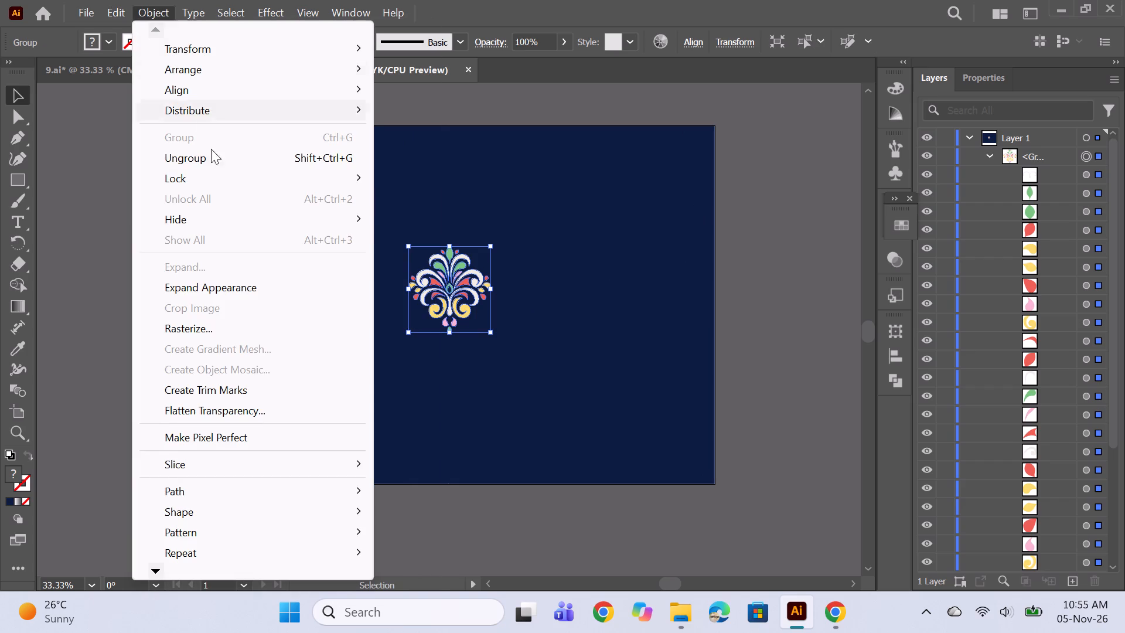
click(143, 7)
click(213, 533)
click(402, 530)
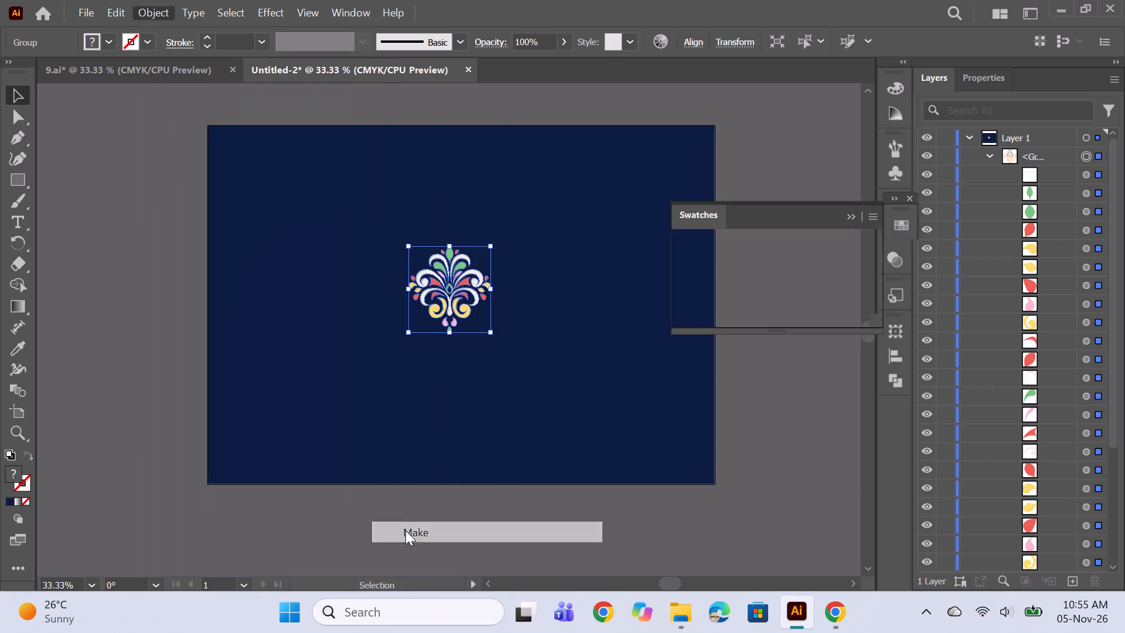
click(717, 335)
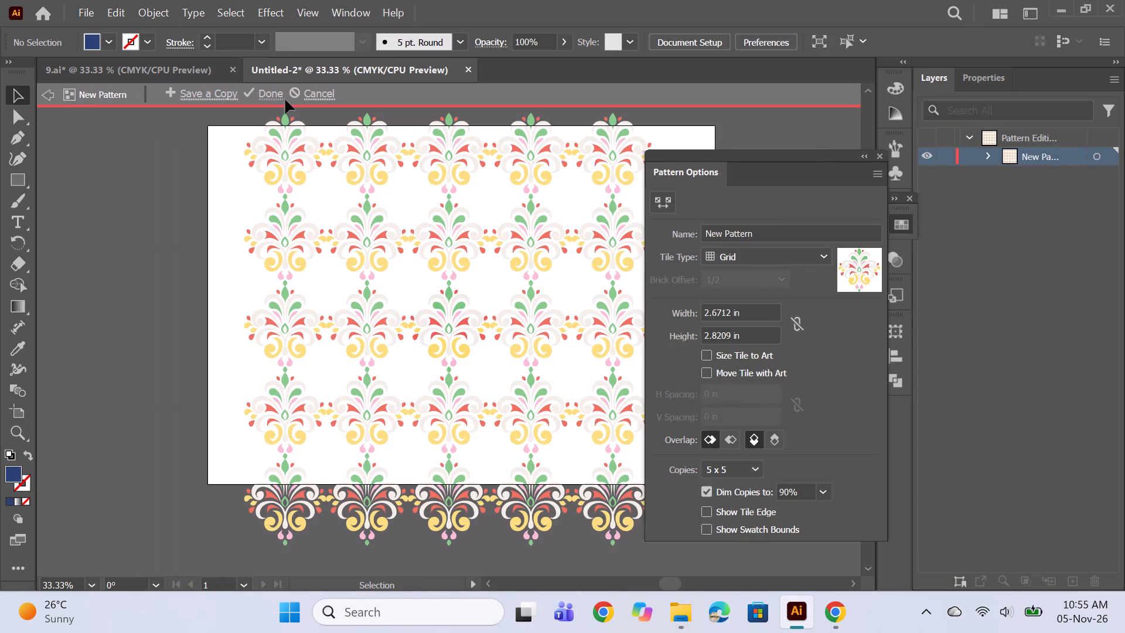
click(861, 158)
click(40, 88)
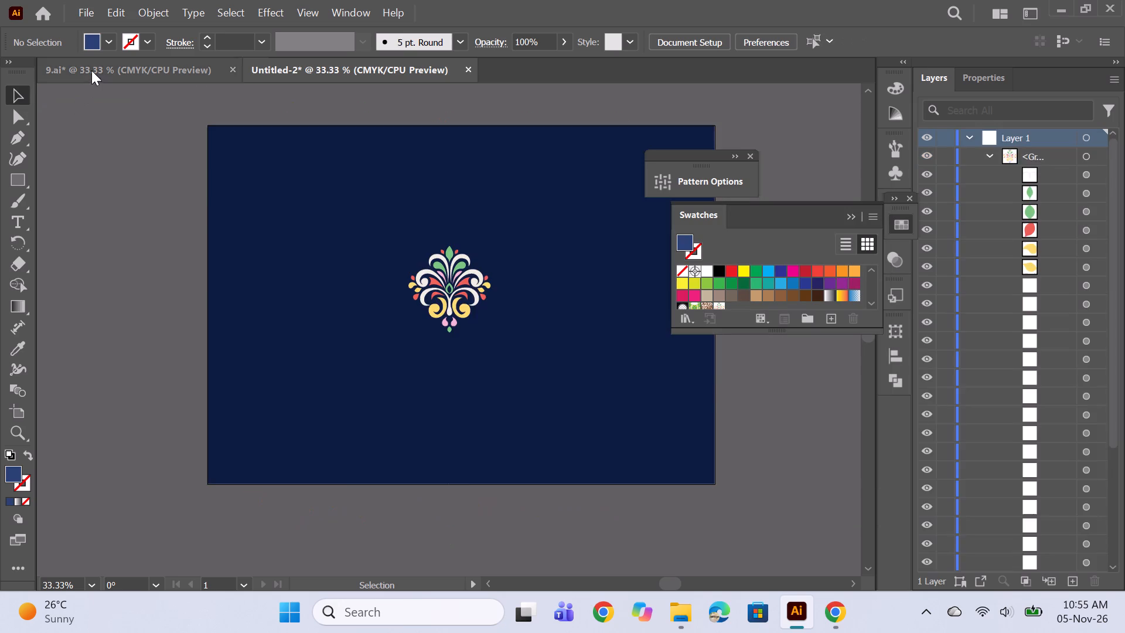
Switch to the 9.ai document and show its rulers.
click(91, 70)
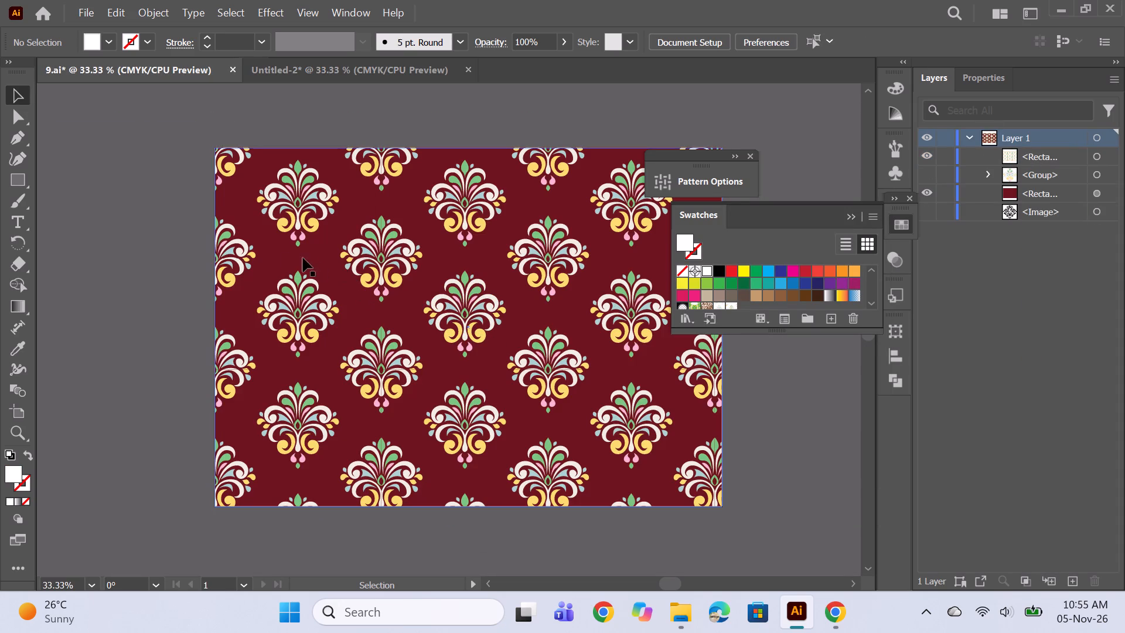
alt+scroll(257, 166, up, 3)
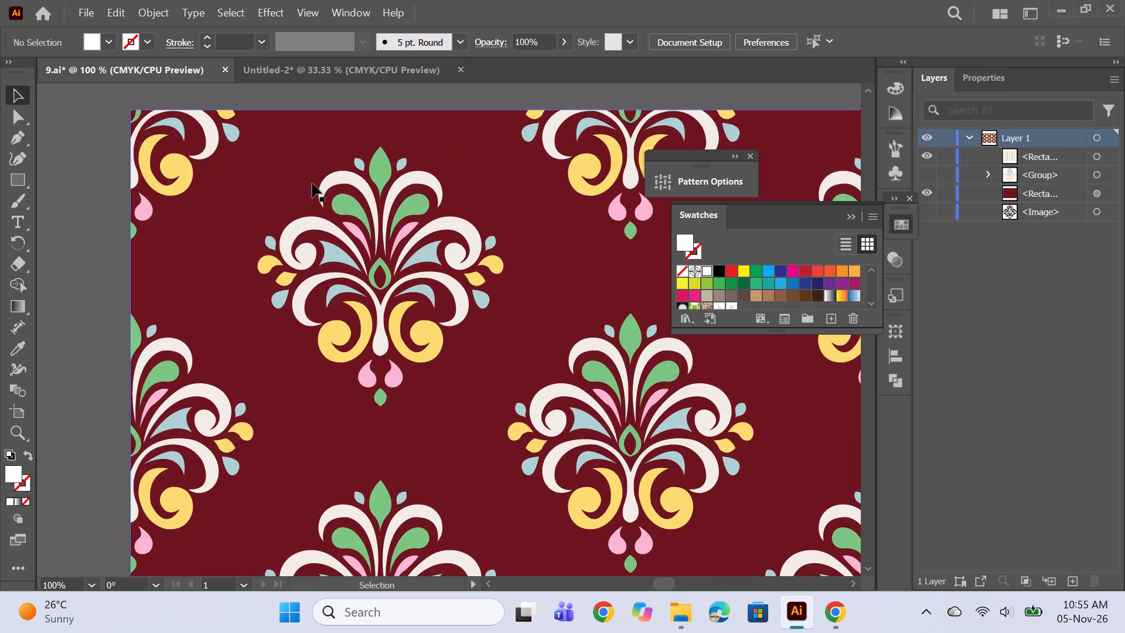
key(space)
key(ctrl+r)
key(space)
key(space)
key(space)
key(space)
key(space)
key(space)
key(space)
key(space)
key(space)
key(space)
key(space)
key(space)
key(space)
key(space)
key(space)
key(space)
key(space)
key(space)
key(space)
key(space)
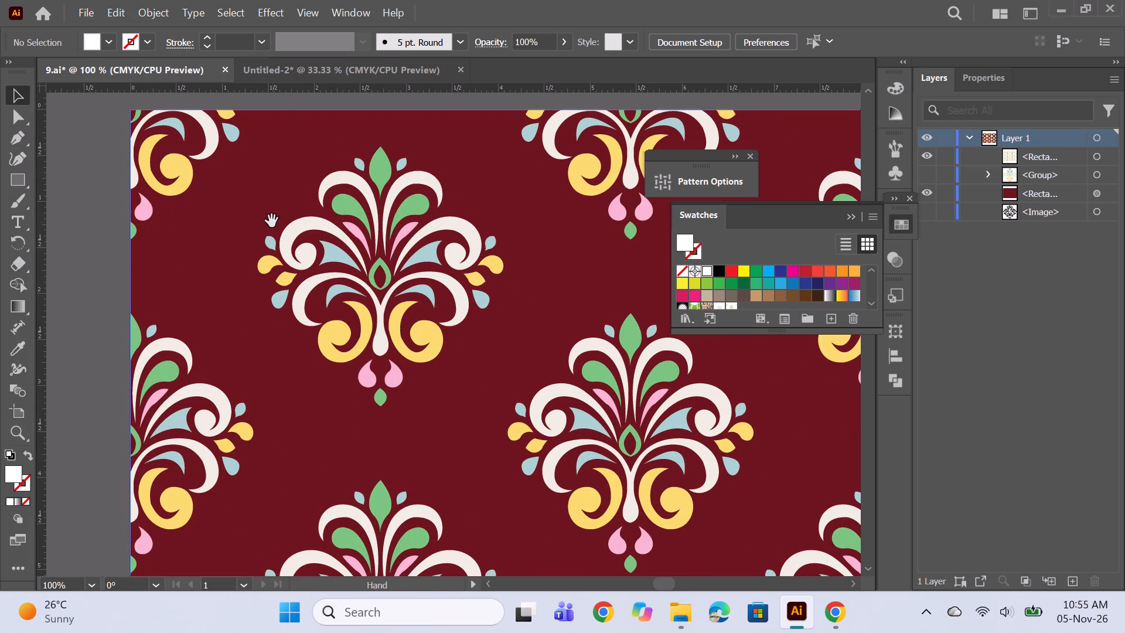
drag(268, 213, 186, 195)
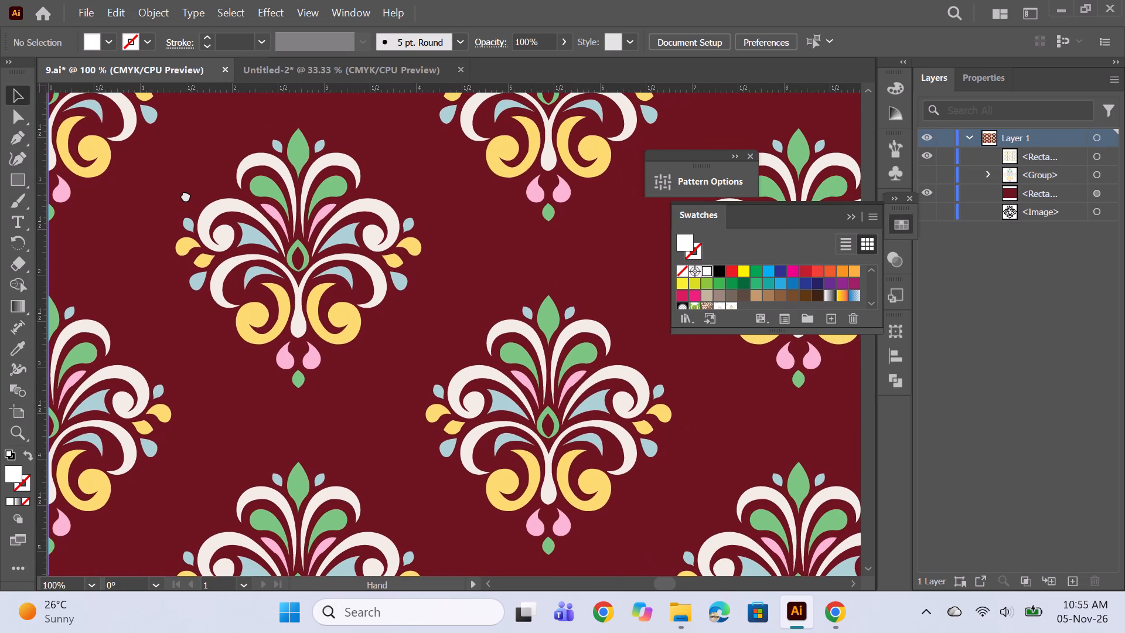
drag(186, 195, 186, 198)
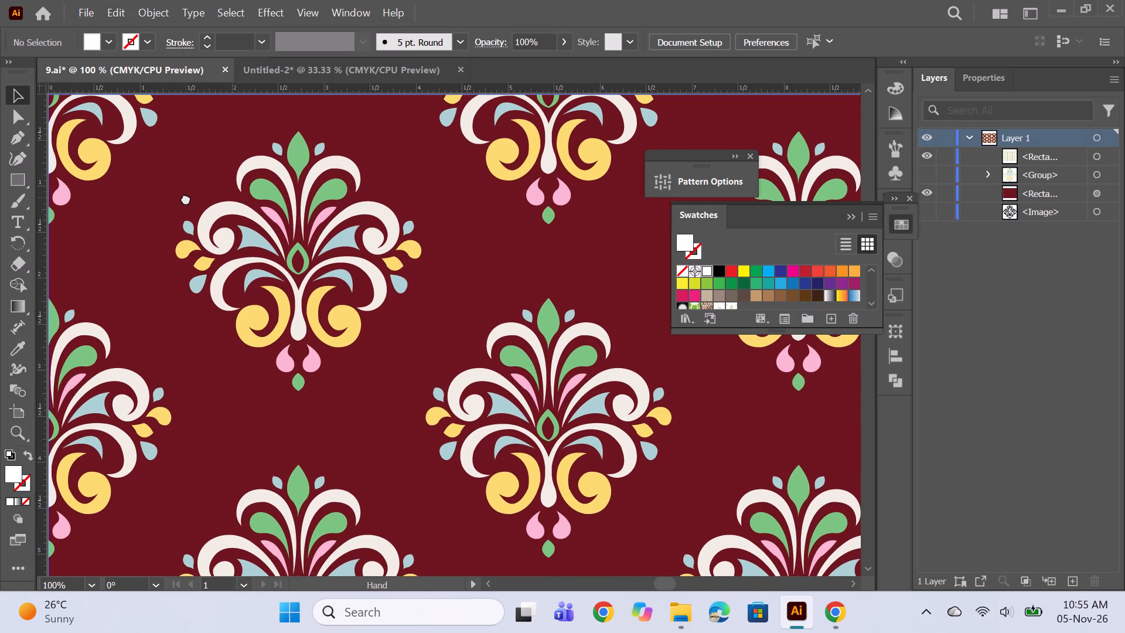
drag(186, 198, 185, 198)
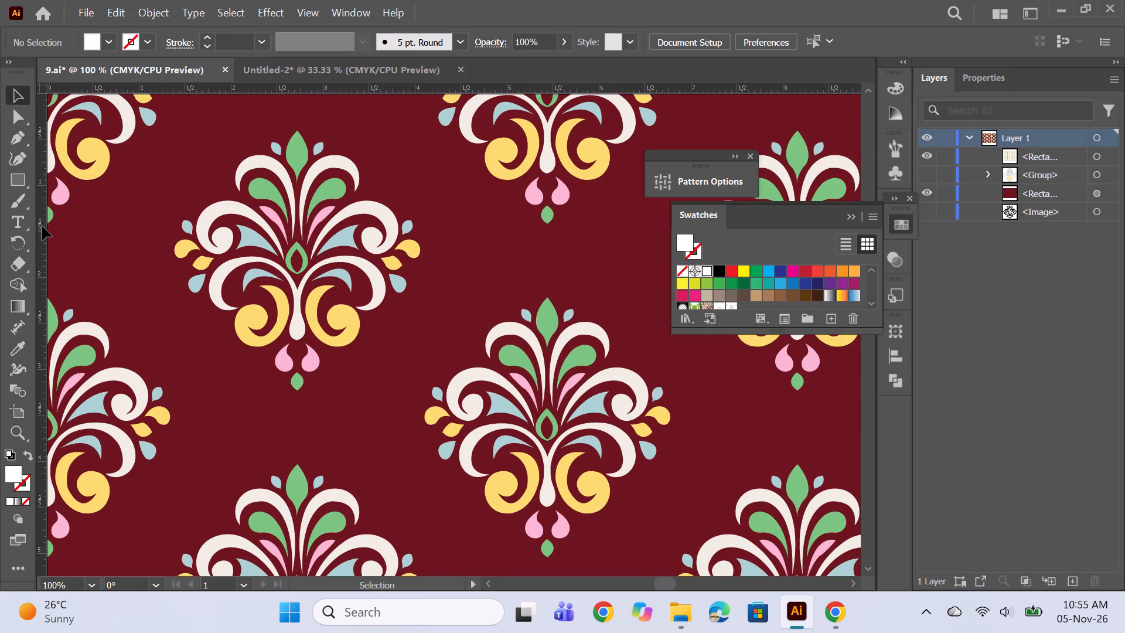
Place vertical ruler guides at the outer left and right edges of the first complete motif on the maroon pattern.
drag(41, 228, 160, 236)
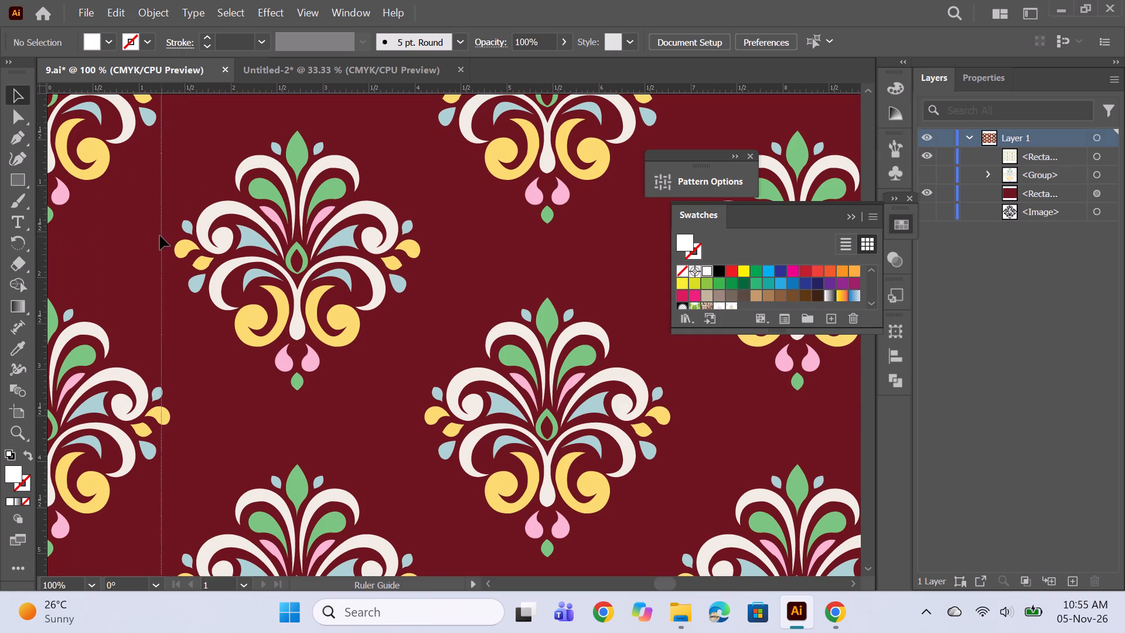
drag(160, 236, 159, 235)
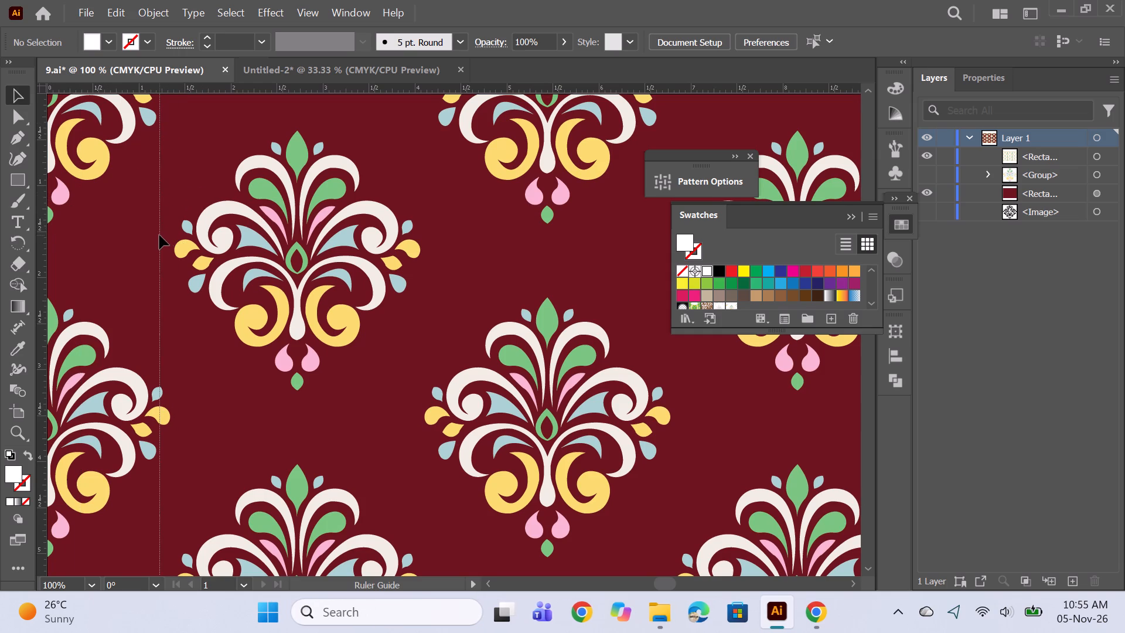
drag(159, 235, 158, 236)
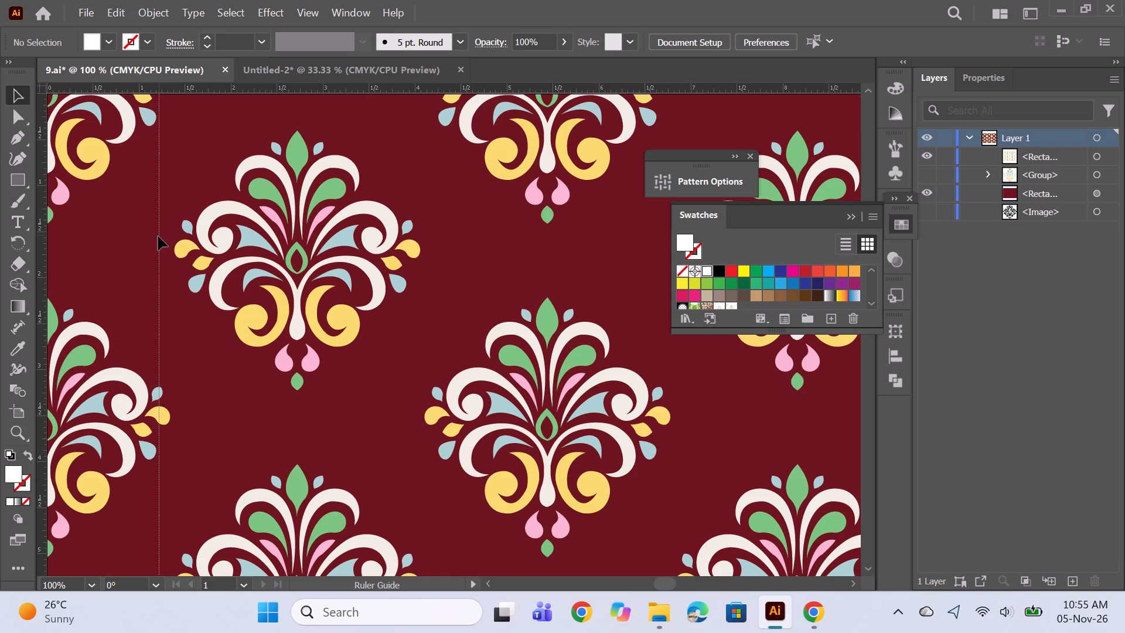
drag(158, 236, 175, 237)
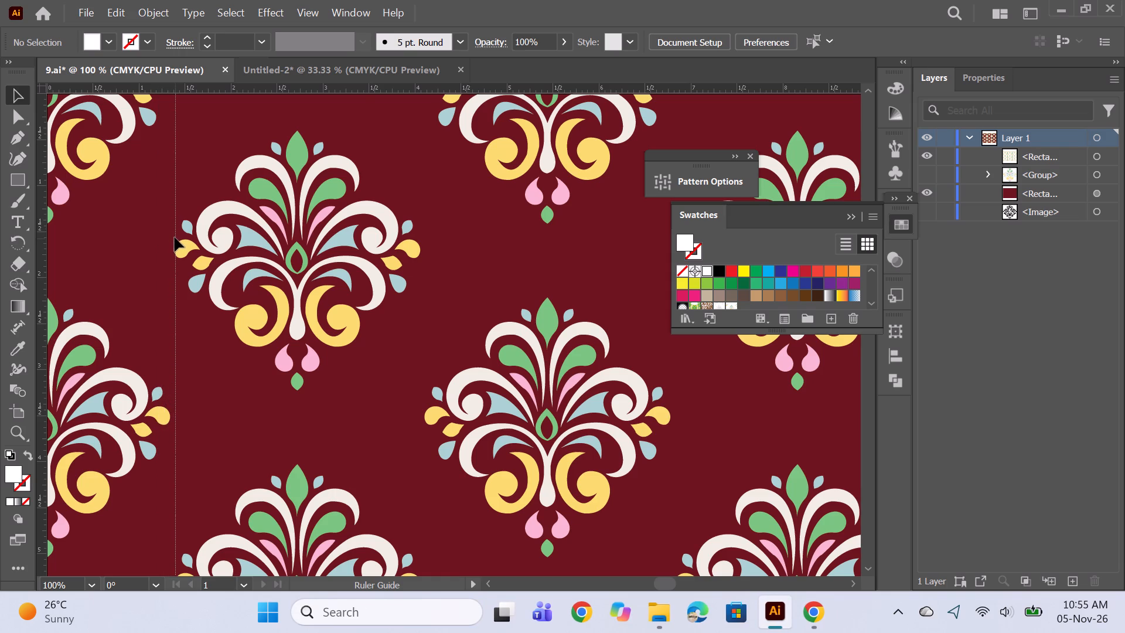
drag(175, 237, 175, 235)
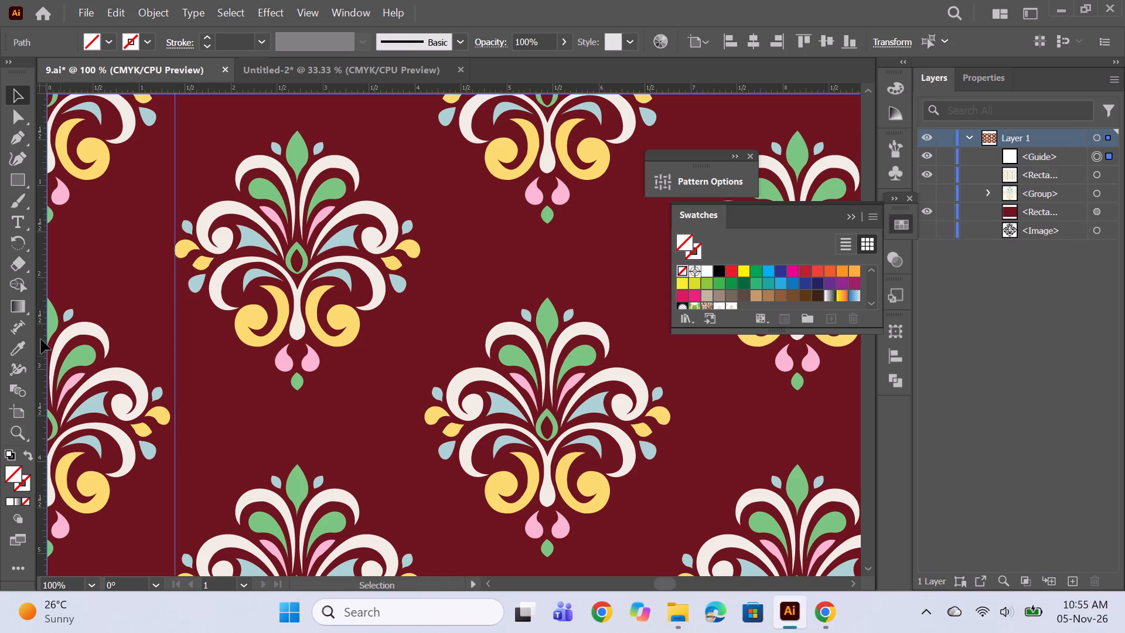
drag(39, 334, 427, 331)
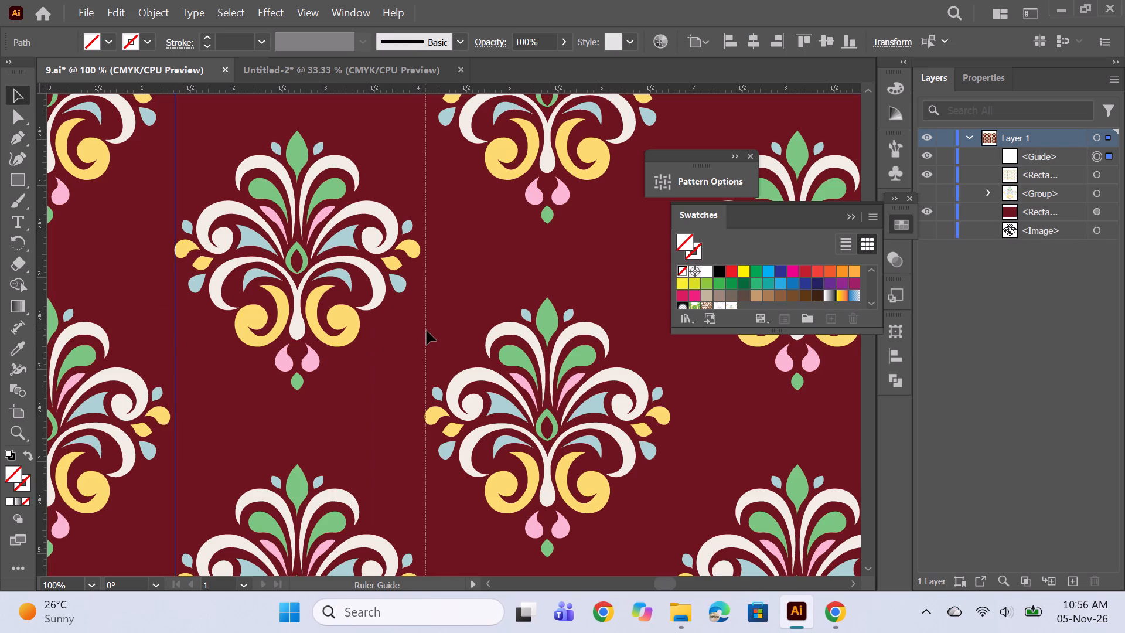
drag(427, 331, 422, 330)
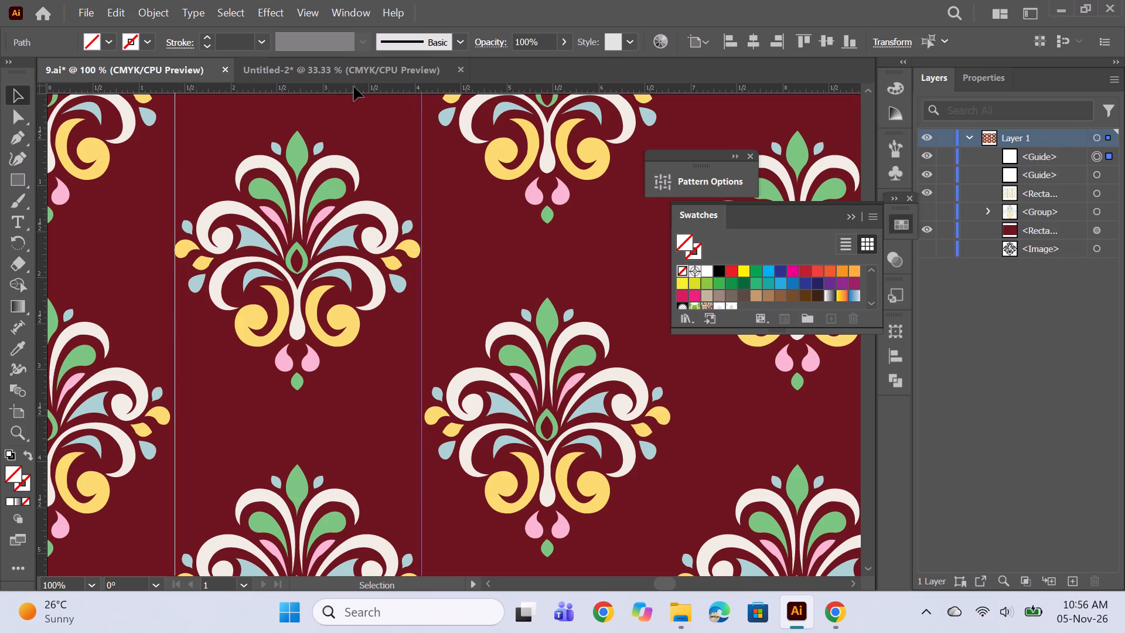
Place horizontal ruler guides at the top tip and bottom tip of the same motif.
drag(354, 87, 358, 130)
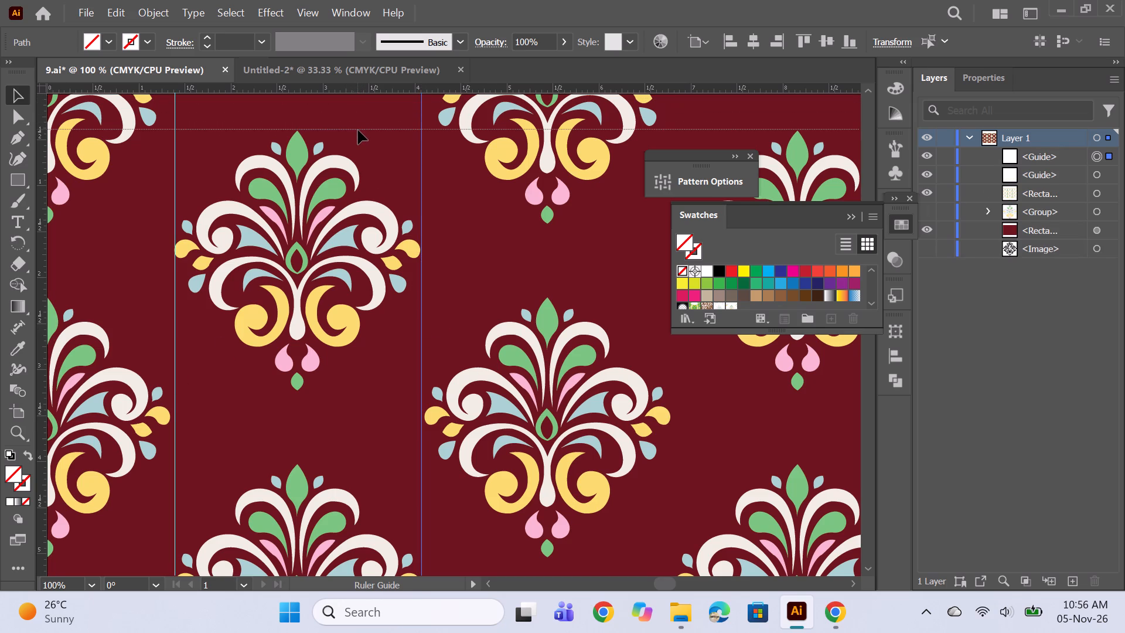
drag(358, 130, 361, 130)
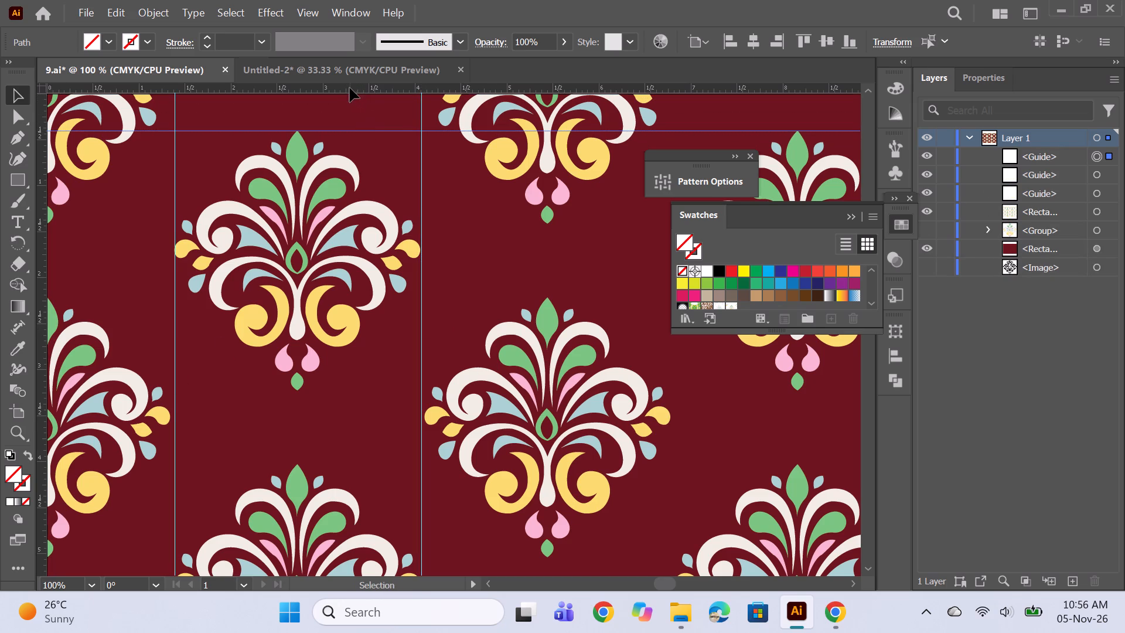
drag(350, 88, 352, 390)
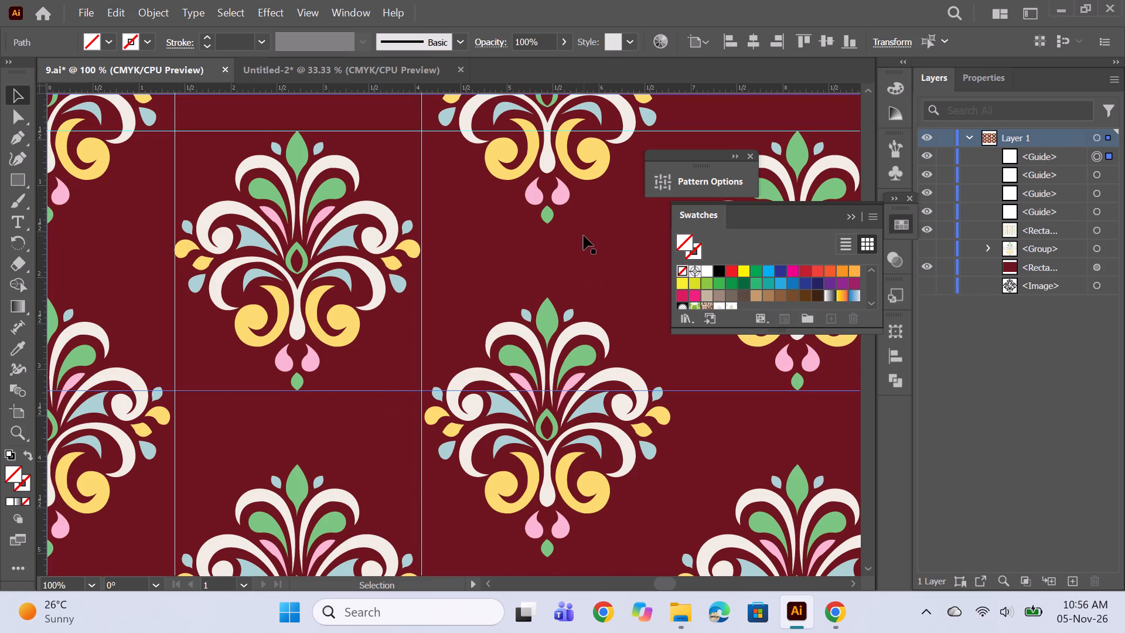
Select all four guides and nudge them left until the first vertical guide meets the artboard's left edge.
alt+scroll(584, 236, down, 1)
key(space)
drag(544, 256, 570, 285)
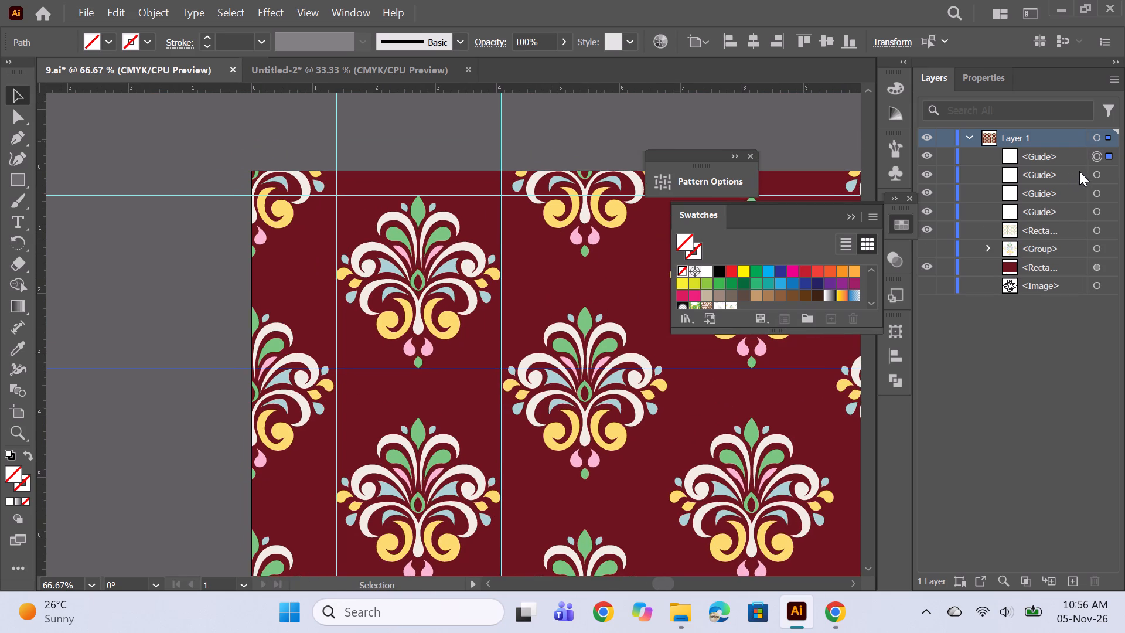
shift+click(1096, 215)
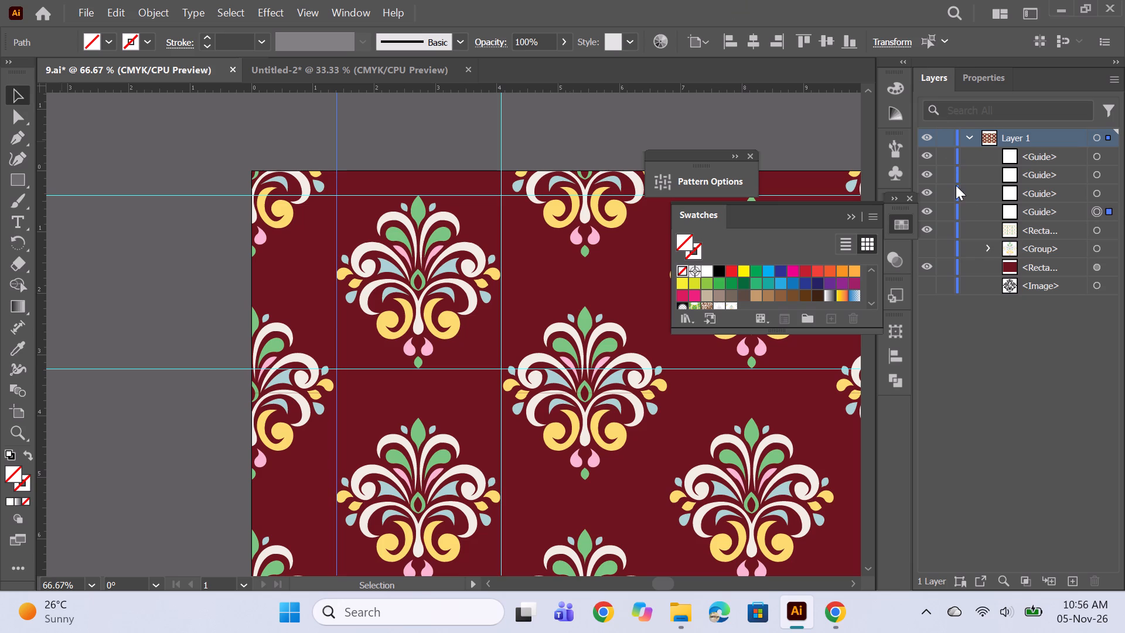
shift+click(1098, 157)
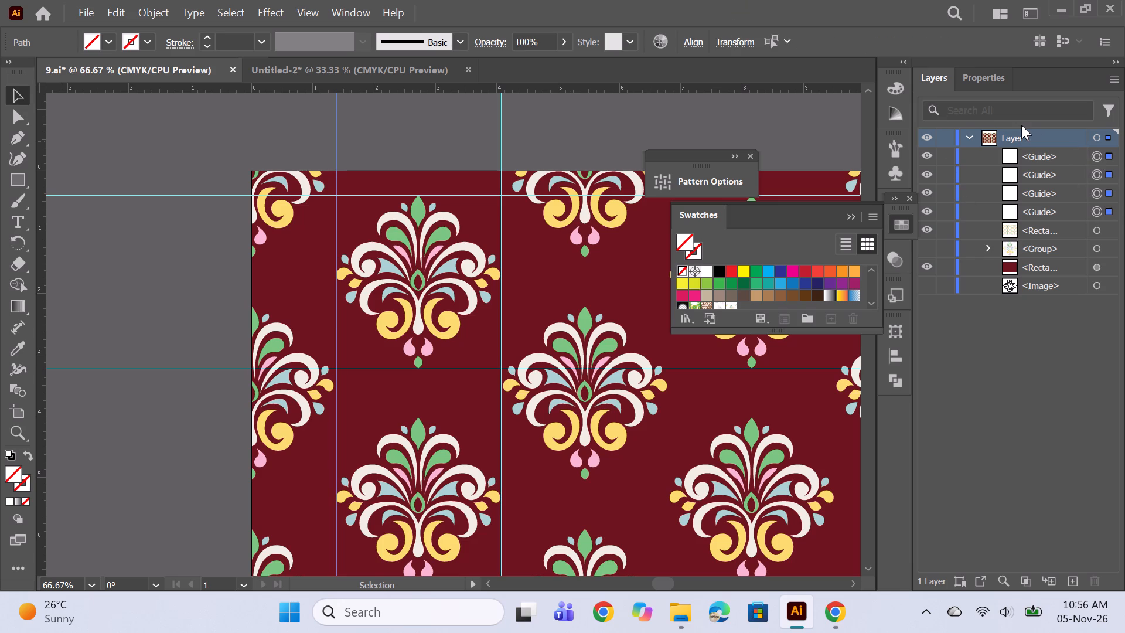
key(shift+Left)
key(shift+Left)
key(shift+Left)
key(shift+Left)
key(shift+Left)
key(shift+Left)
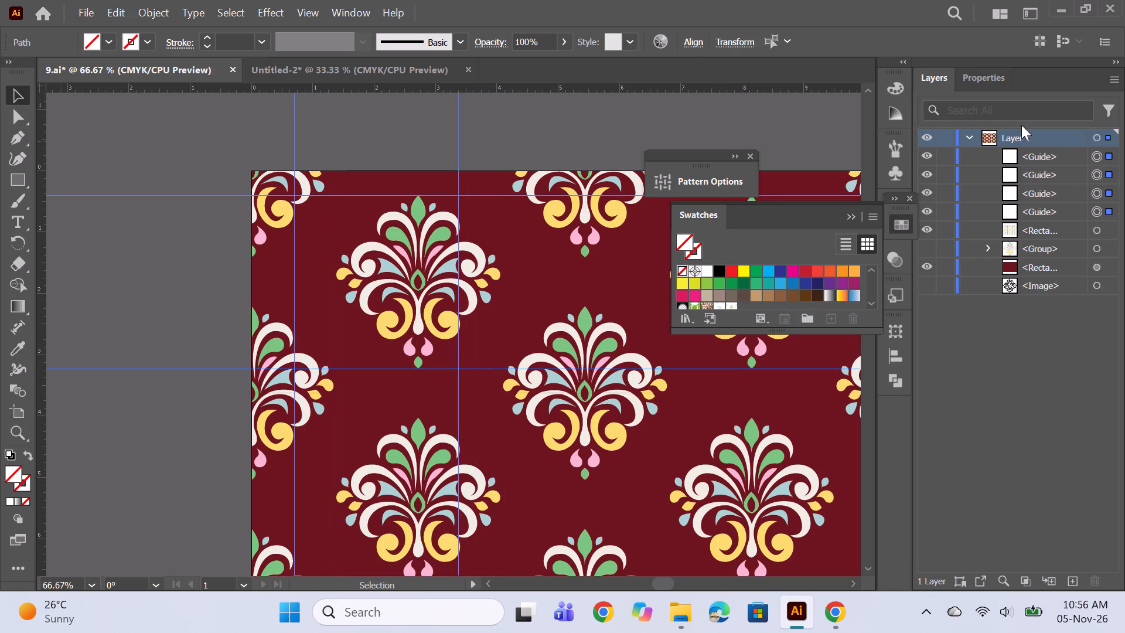
key(shift+Left)
key(shift+Left)
key(shift+Left)
key(shift+Left)
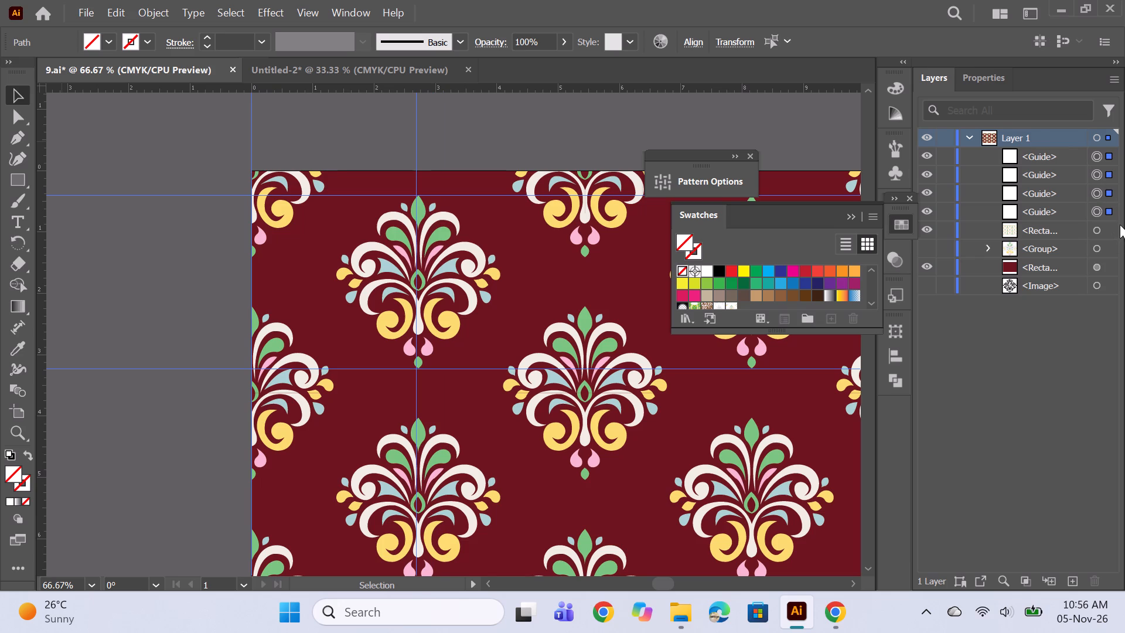
Select the two horizontal guides and nudge them up until the upper one meets the artboard's top edge.
click(1099, 160)
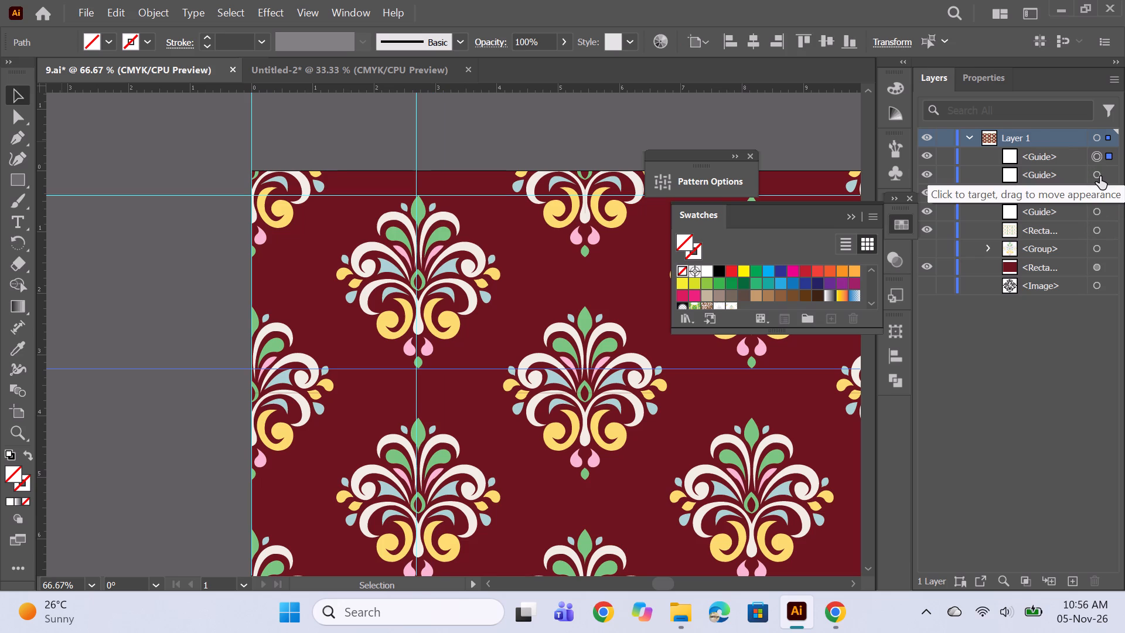
ctrl+click(1099, 178)
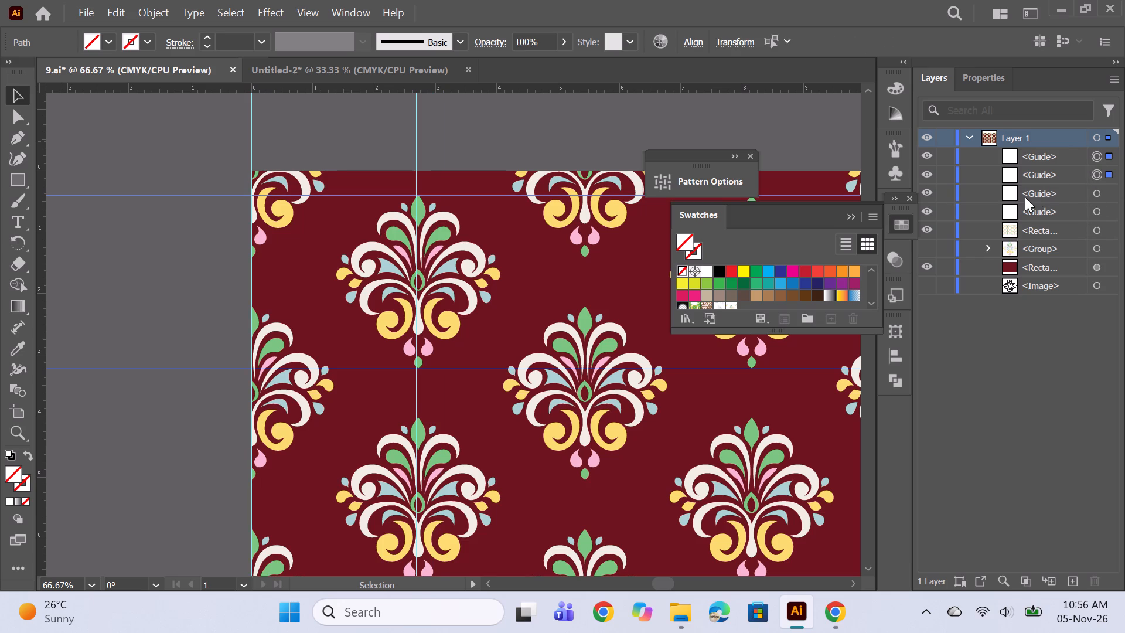
key(shift+Up)
key(shift+Up)
key(Up)
key(shift+Up)
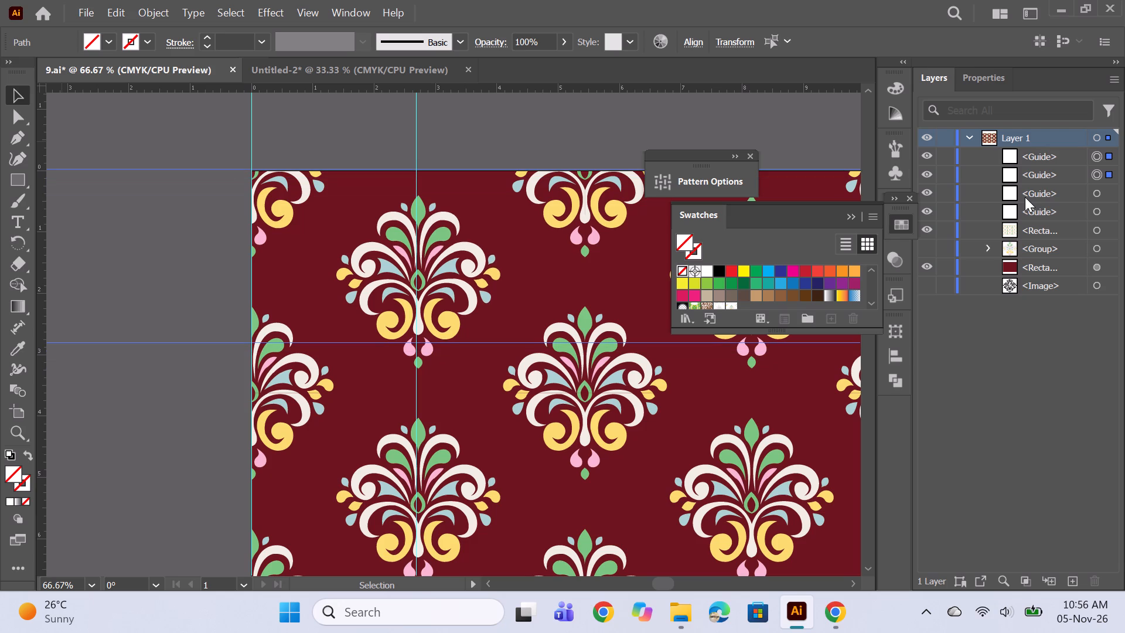
key(Down)
key(Down)
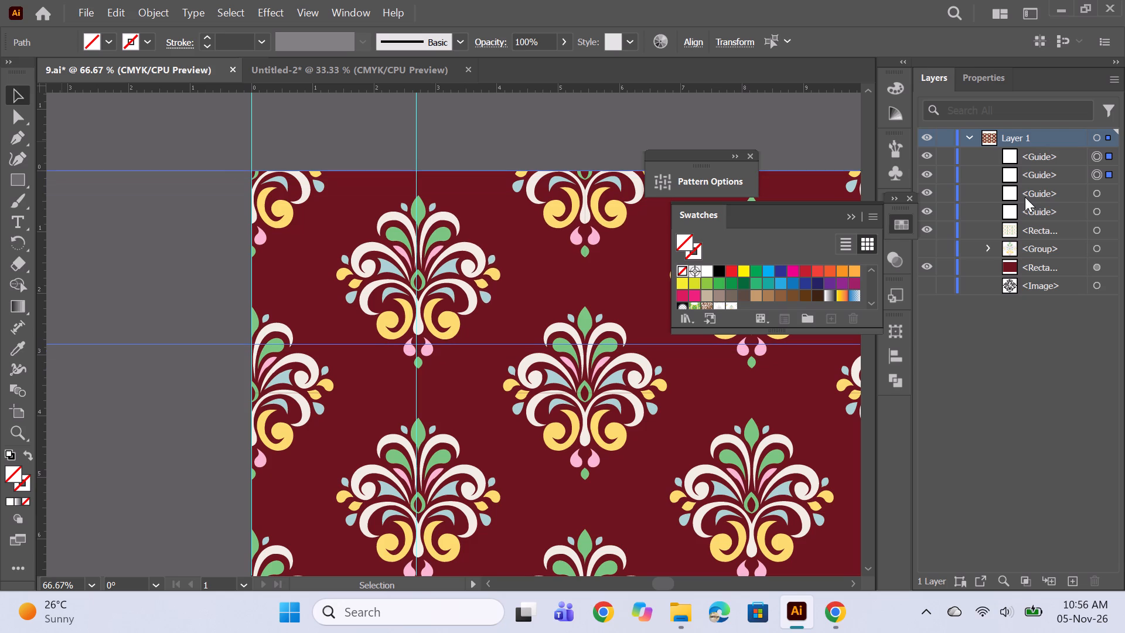
Unhide the original motif group in the maroon pattern document.
alt+scroll(564, 209, up, 1)
key(space)
key(space)
key(space)
key(space)
key(space)
key(space)
key(space)
key(space)
key(space)
key(space)
key(space)
key(space)
key(space)
key(space)
key(space)
key(space)
key(space)
key(space)
key(space)
key(space)
drag(511, 290, 496, 270)
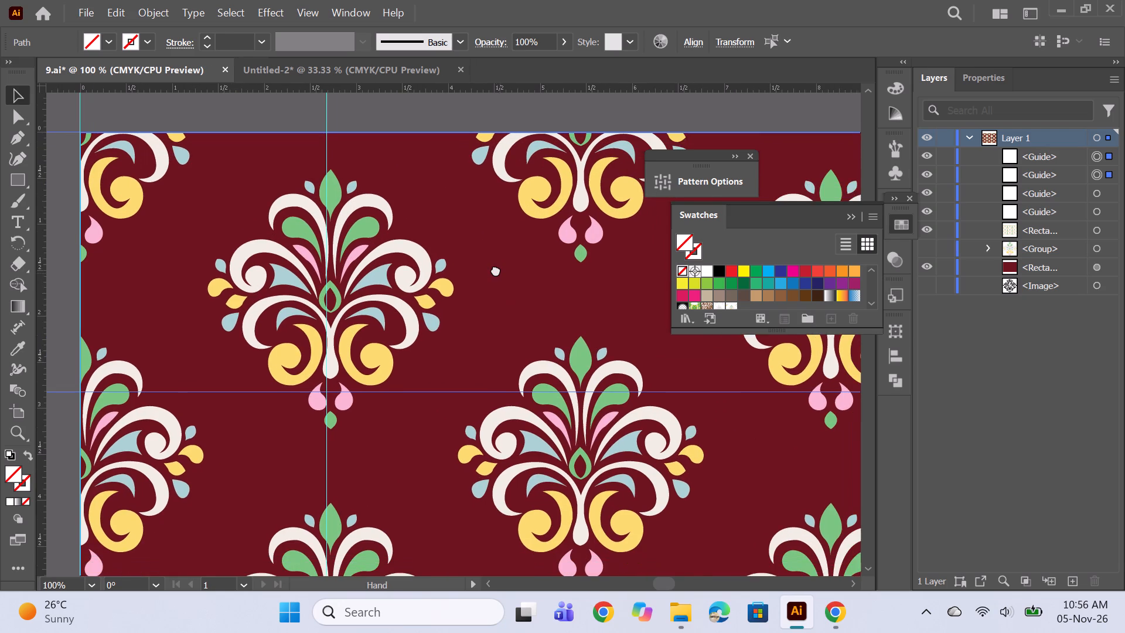
drag(496, 270, 462, 228)
key(space)
key(space)
drag(504, 241, 555, 307)
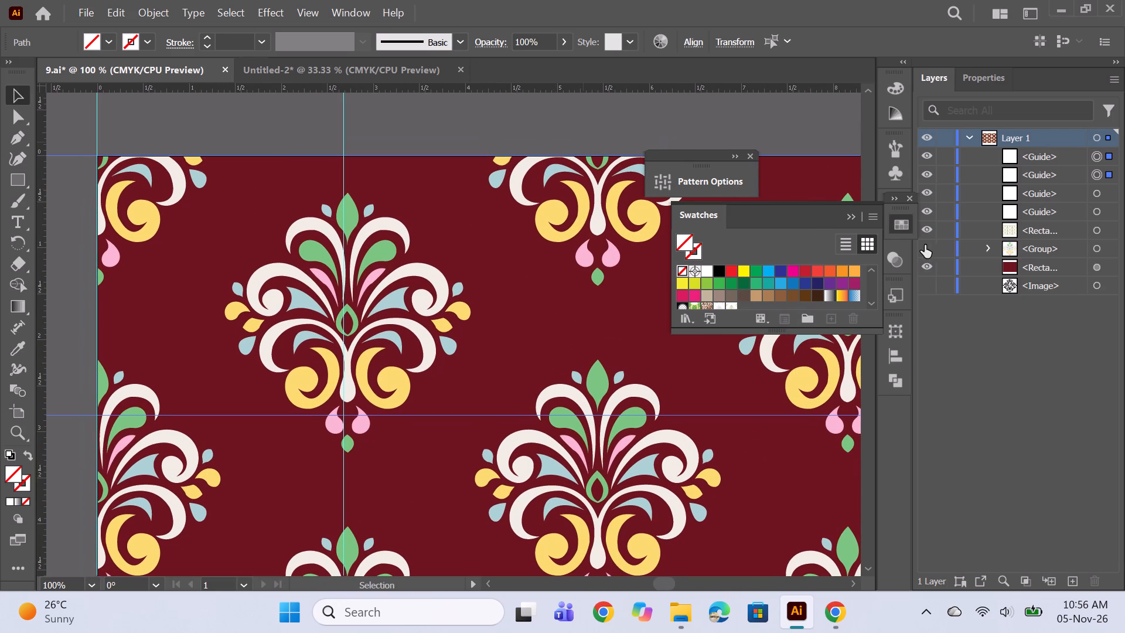
click(923, 242)
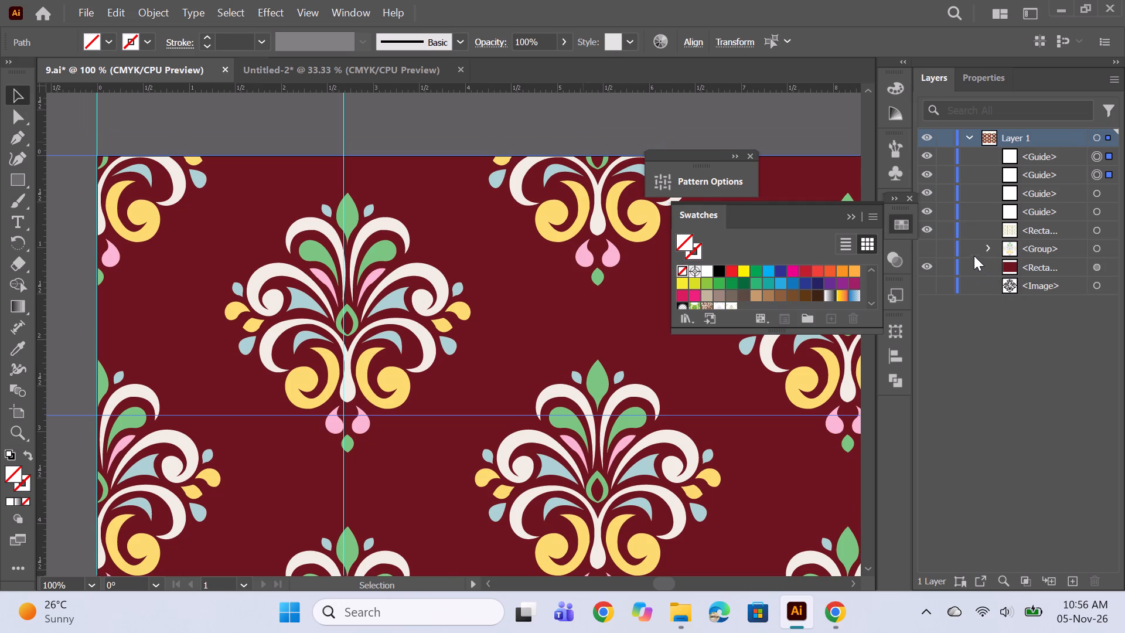
click(1097, 245)
click(926, 247)
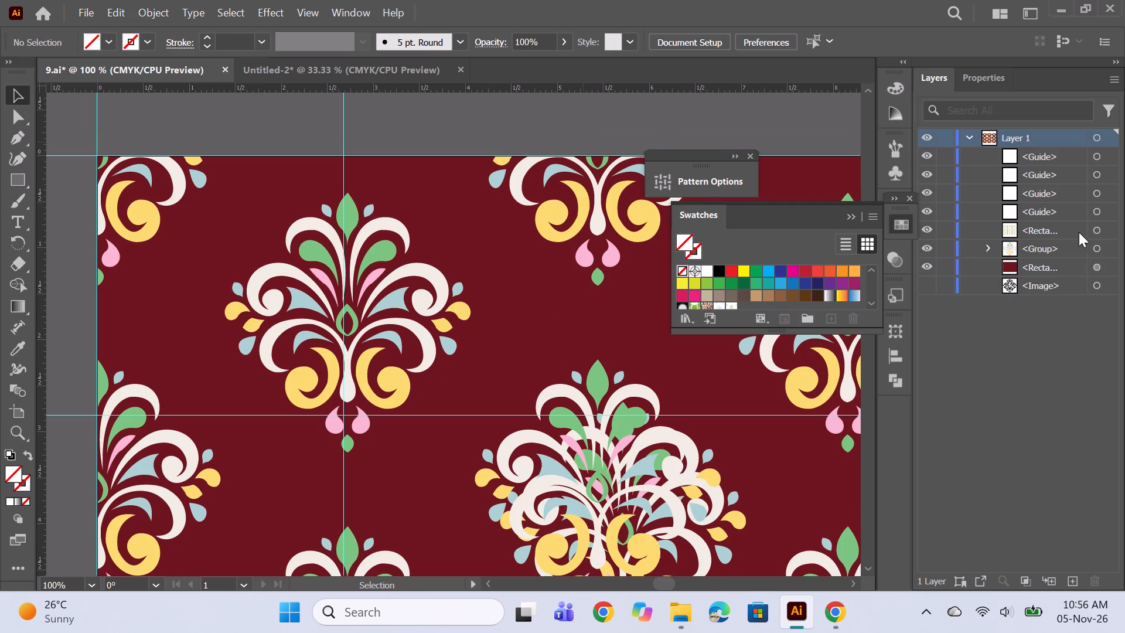
Delete the pattern-filled rectangle from the maroon document.
click(1093, 229)
key(BackSpace)
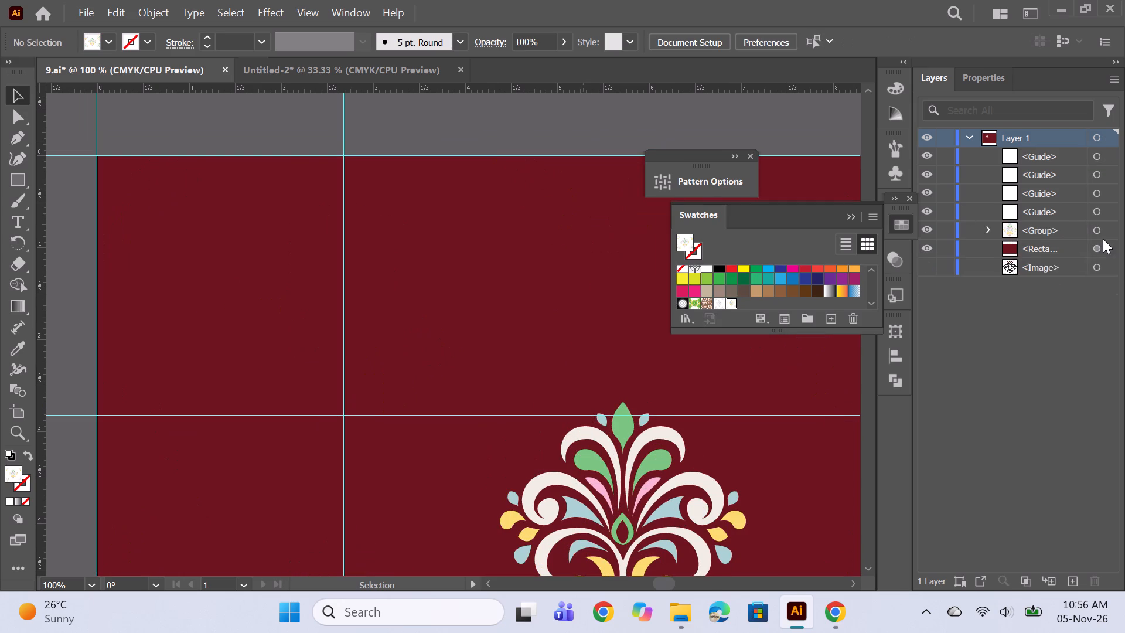
Move the motif group into the artboard's upper-left corner, fitting it inside the cell formed by the four guides.
click(1104, 227)
scroll(582, 380, down, 3)
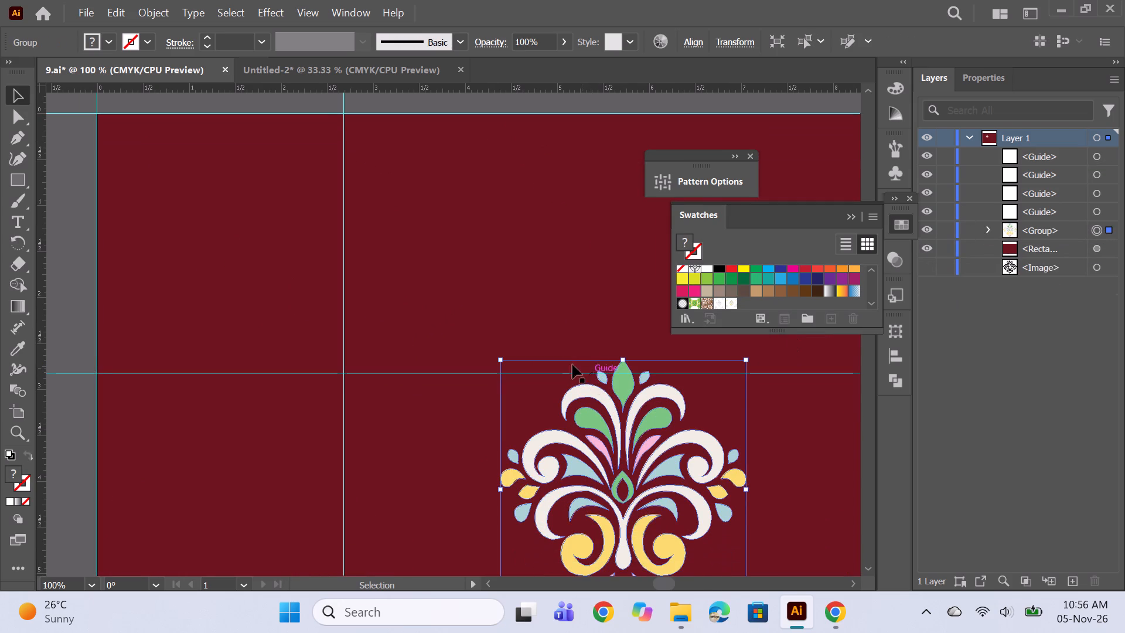
drag(624, 445, 233, 199)
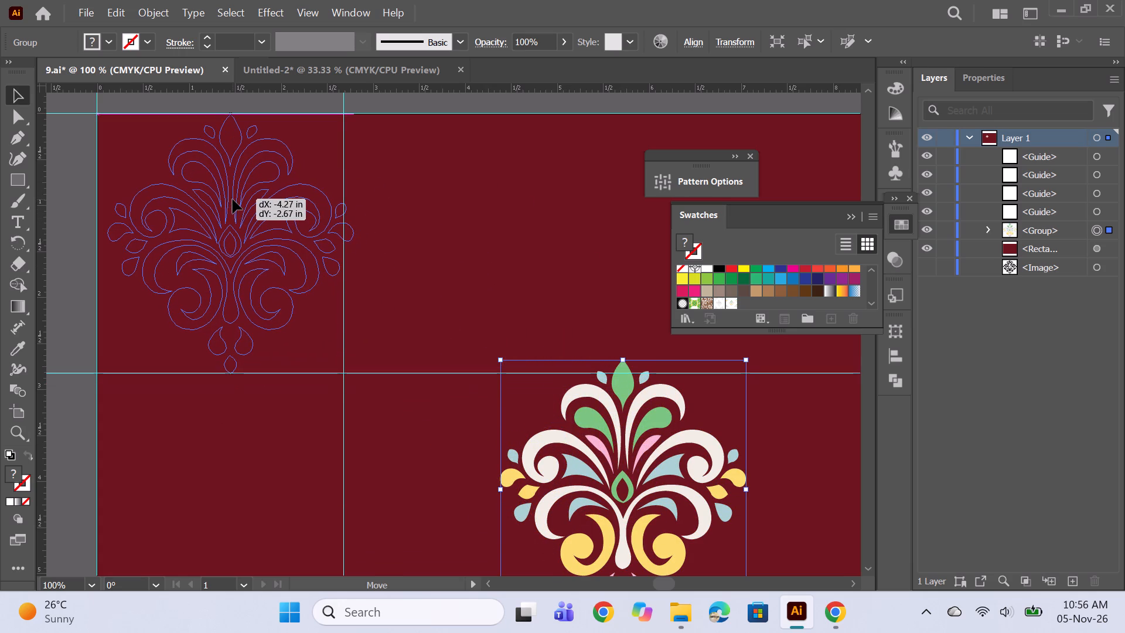
drag(233, 199, 221, 198)
alt+scroll(247, 175, up, 1)
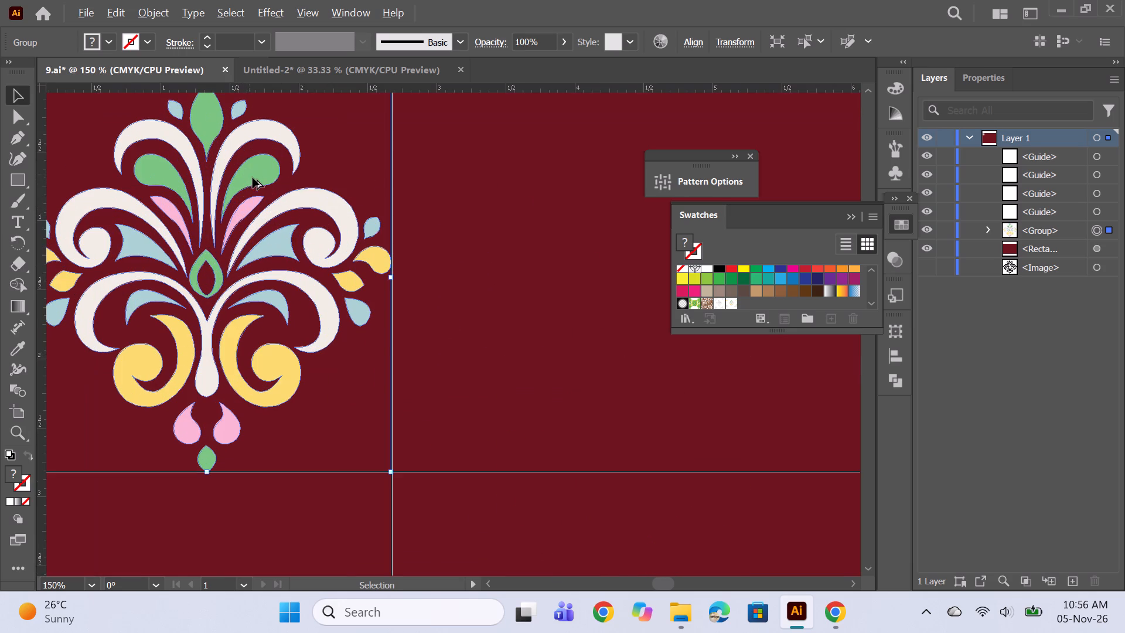
key(space)
key(space)
key(space)
key(space)
key(space)
key(space)
key(space)
key(space)
key(space)
key(space)
key(space)
key(space)
key(space)
key(space)
key(space)
key(space)
key(space)
key(space)
key(space)
key(space)
drag(452, 203, 473, 228)
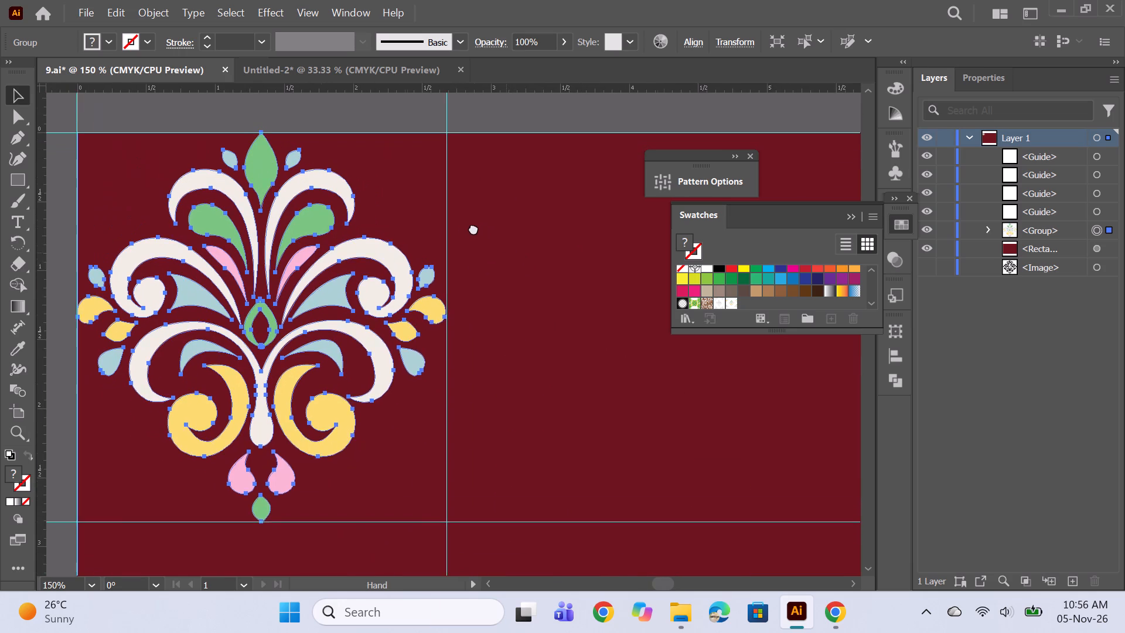
drag(473, 228, 477, 217)
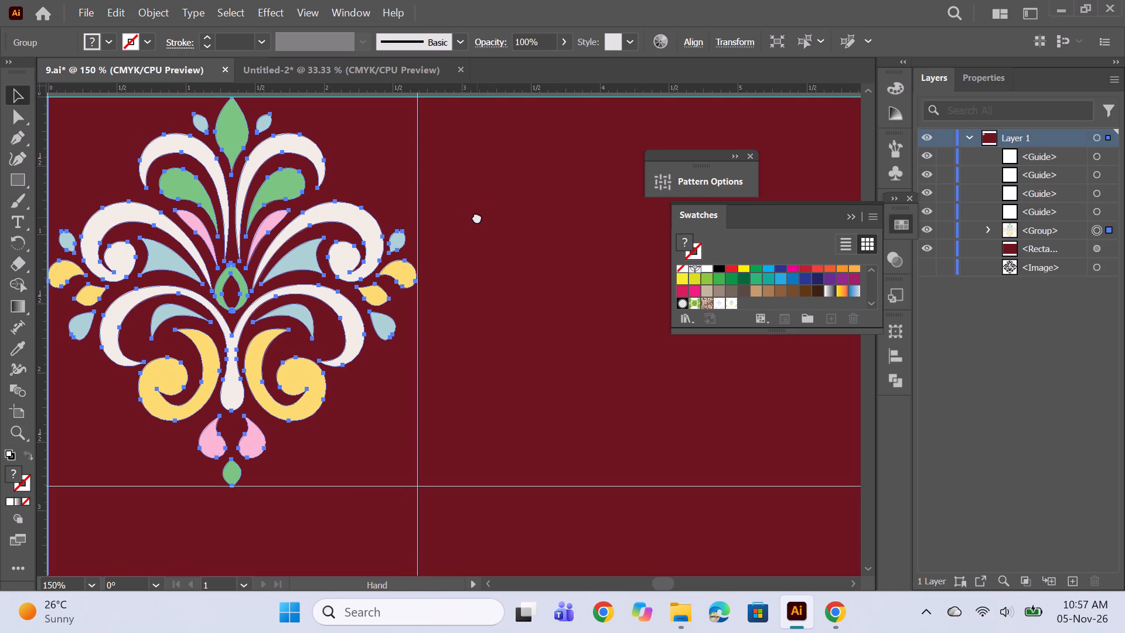
drag(477, 217, 478, 214)
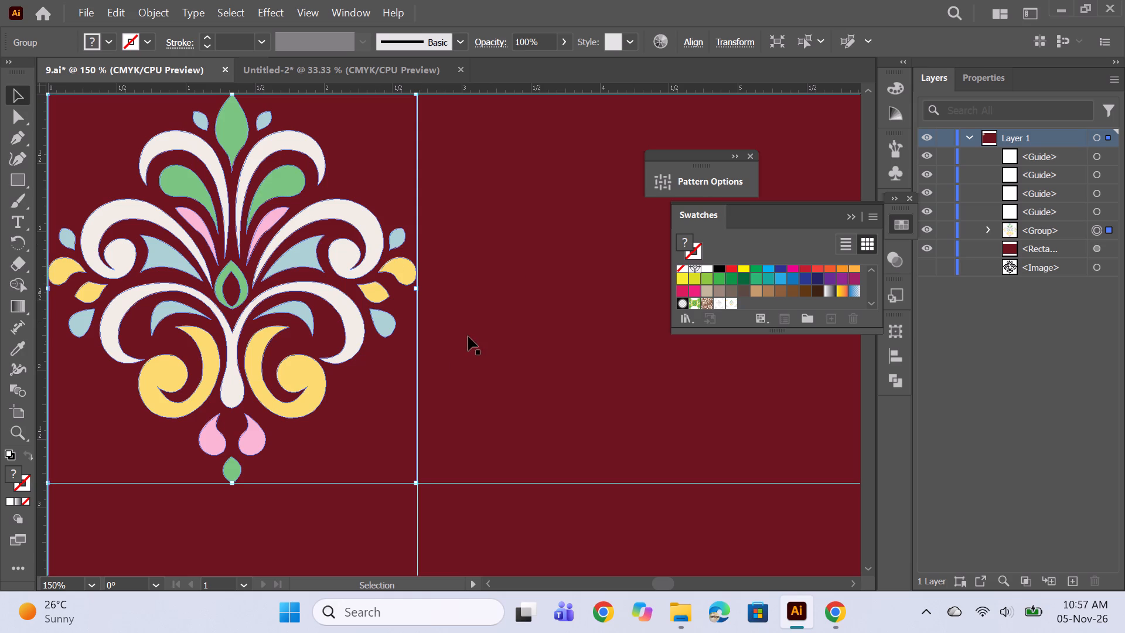
Resize the motif group to about 3 in wide by 3 in high, keeping it anchored at the artboard's corner.
click(367, 258)
drag(415, 288, 392, 289)
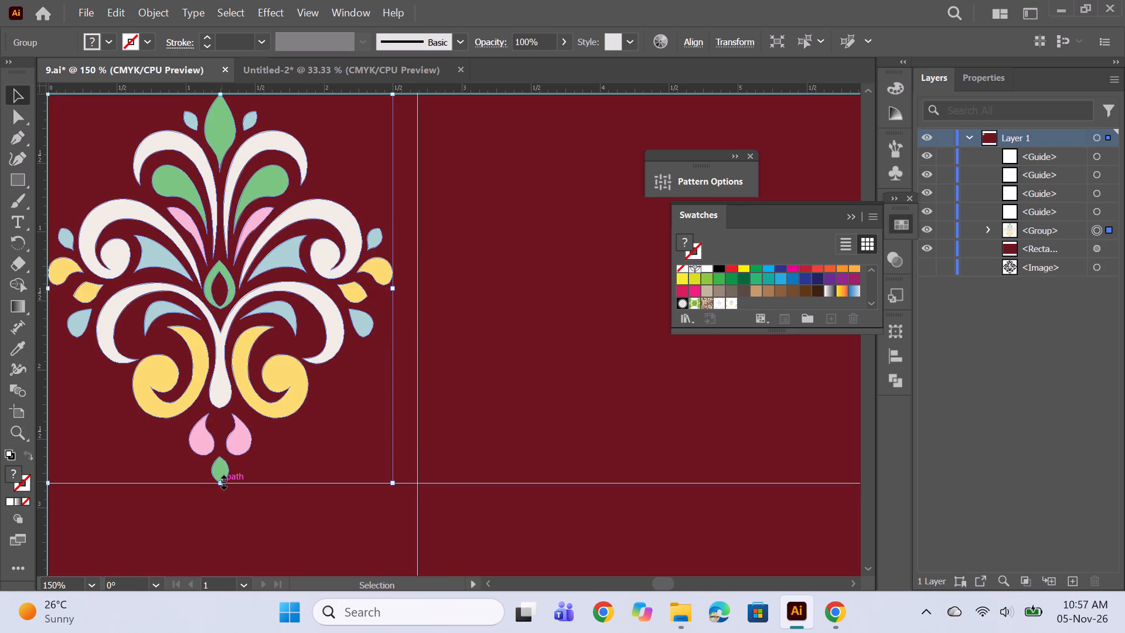
drag(222, 481, 231, 441)
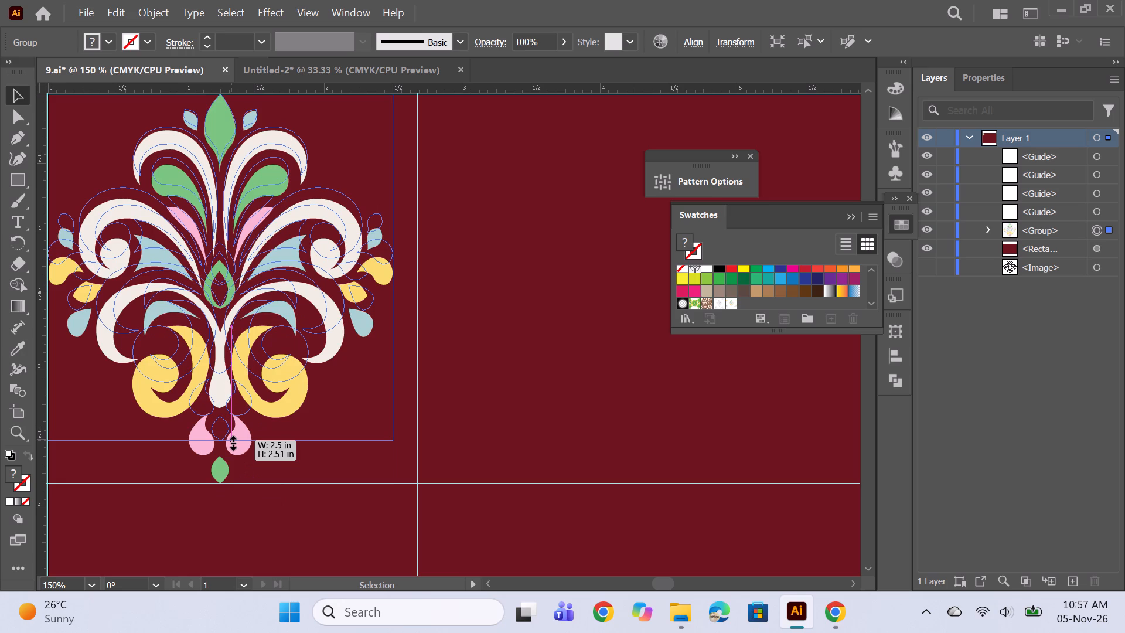
drag(231, 441, 234, 437)
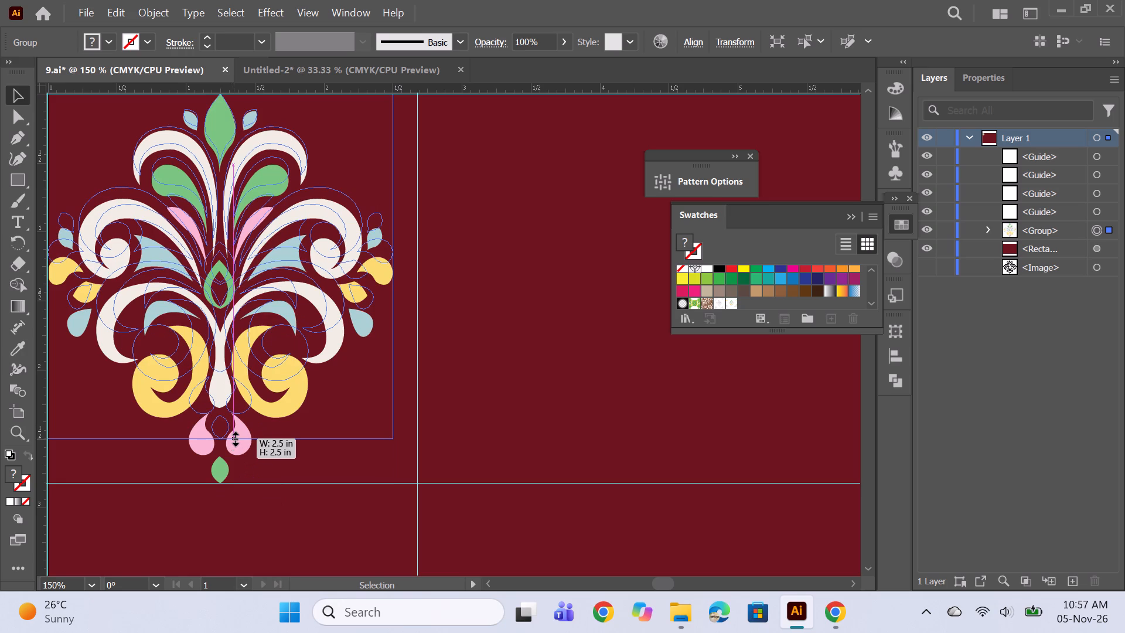
drag(234, 437, 228, 506)
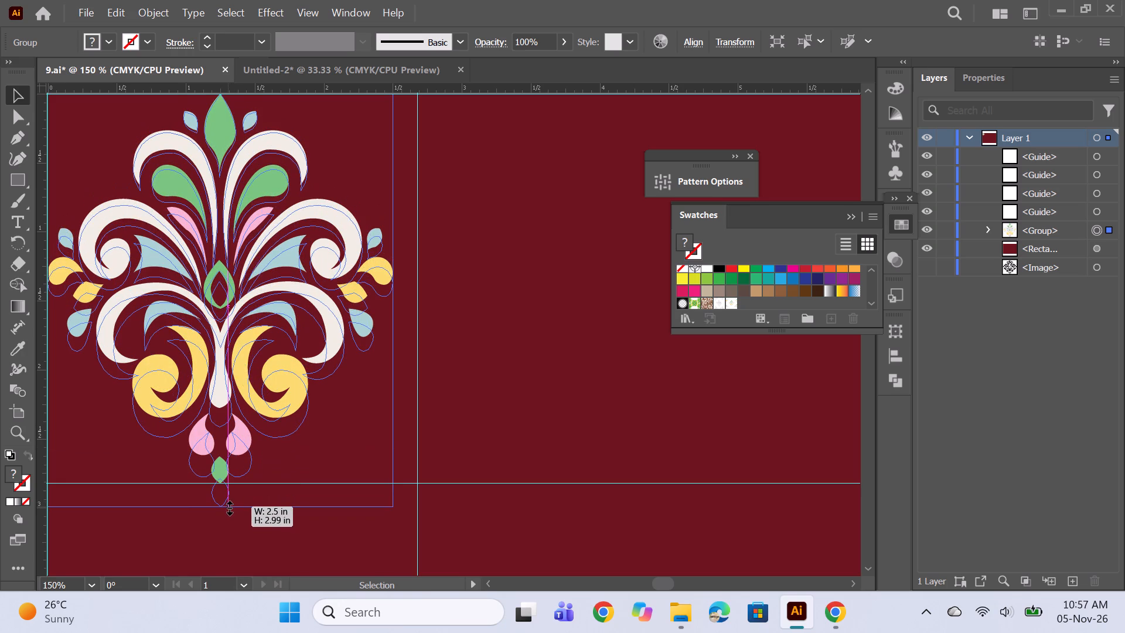
drag(228, 506, 228, 508)
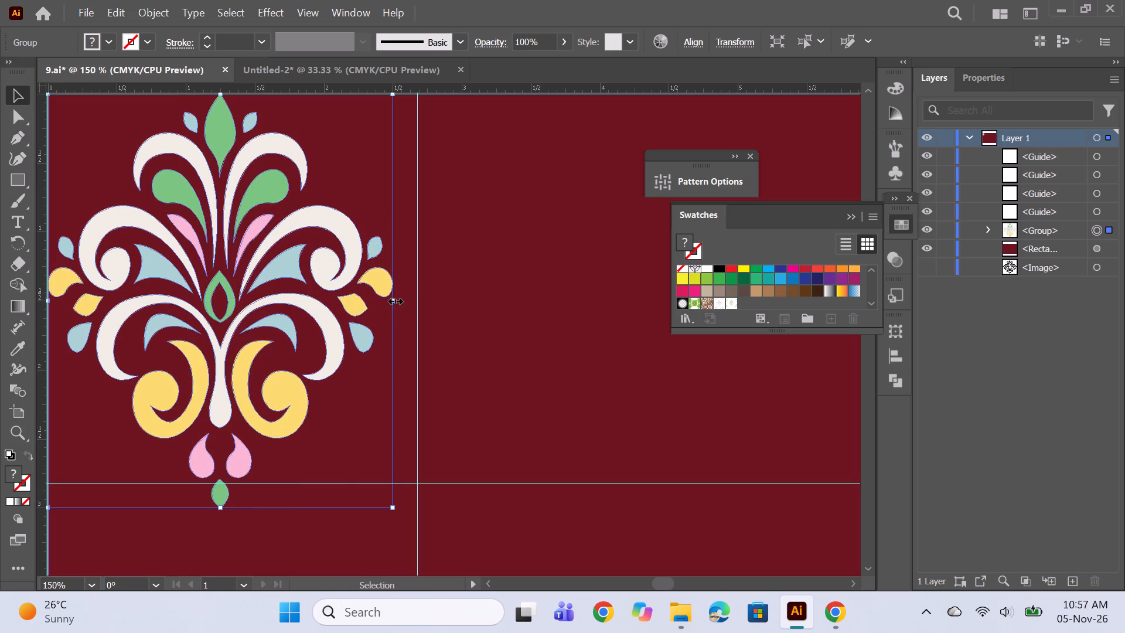
drag(394, 300, 462, 309)
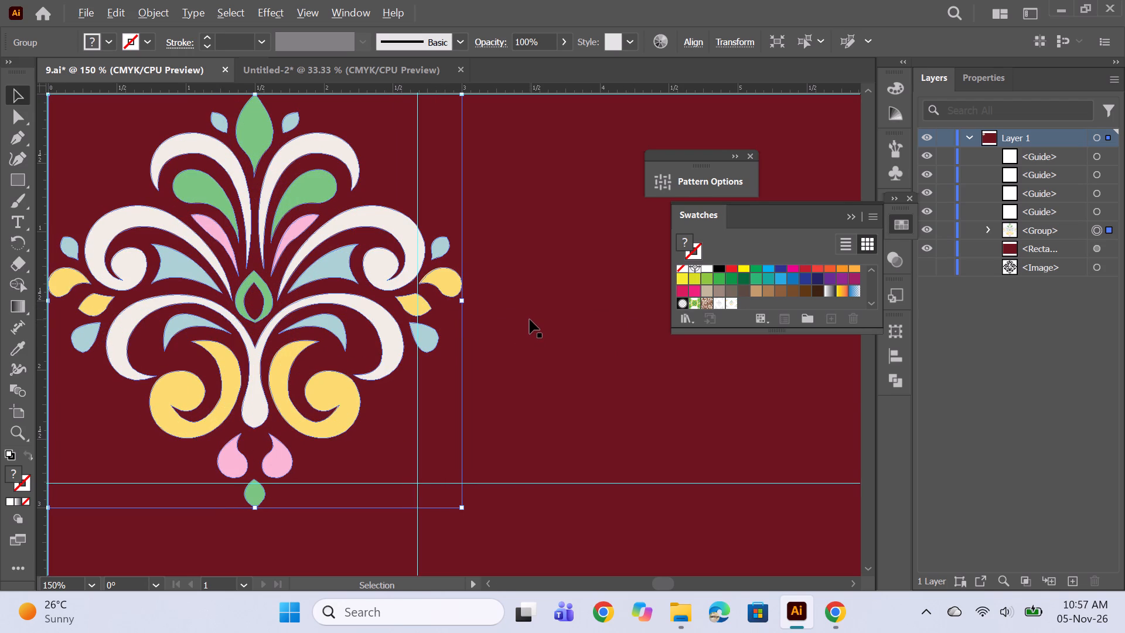
Close the floating Pattern Options window and collapse the Swatches window to clear the artboard.
alt+scroll(530, 319, down, 2)
scroll(529, 321, down, 2)
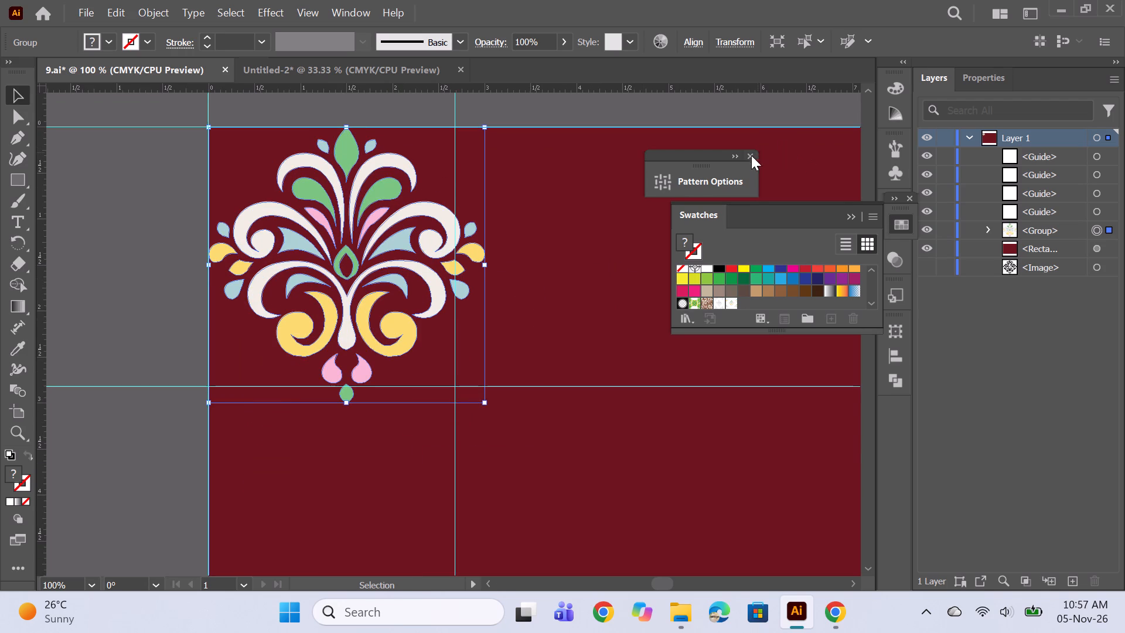
click(747, 157)
alt+scroll(581, 250, down, 2)
click(847, 214)
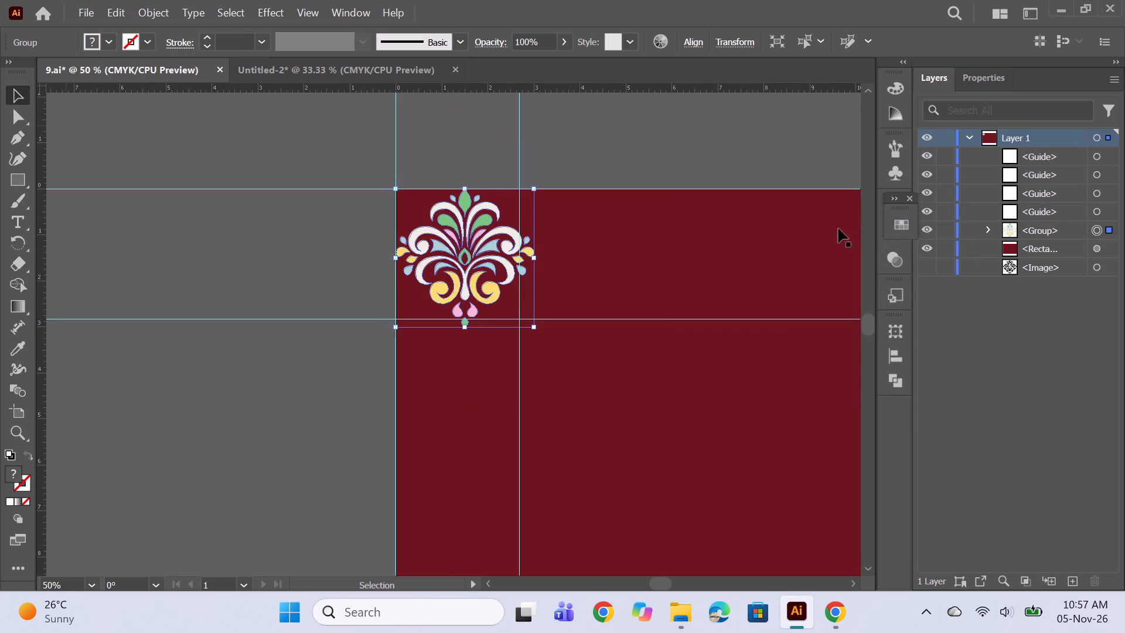
Delete all four guides from the document.
key(space)
key(space)
key(space)
drag(676, 285, 527, 239)
click(1098, 162)
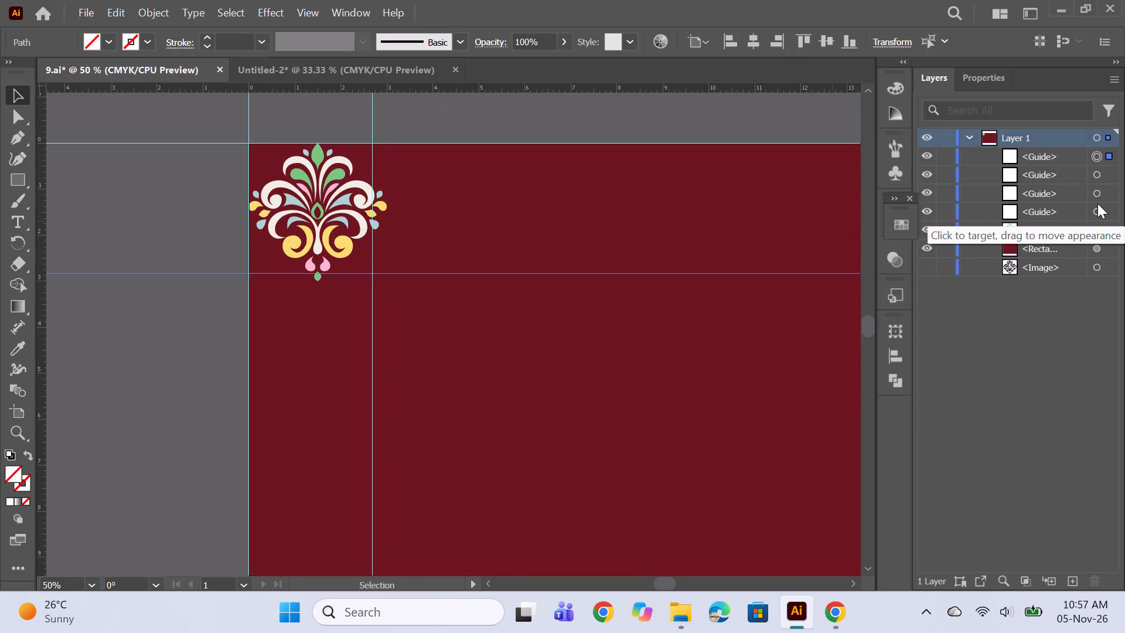
shift+click(1097, 214)
key(BackSpace)
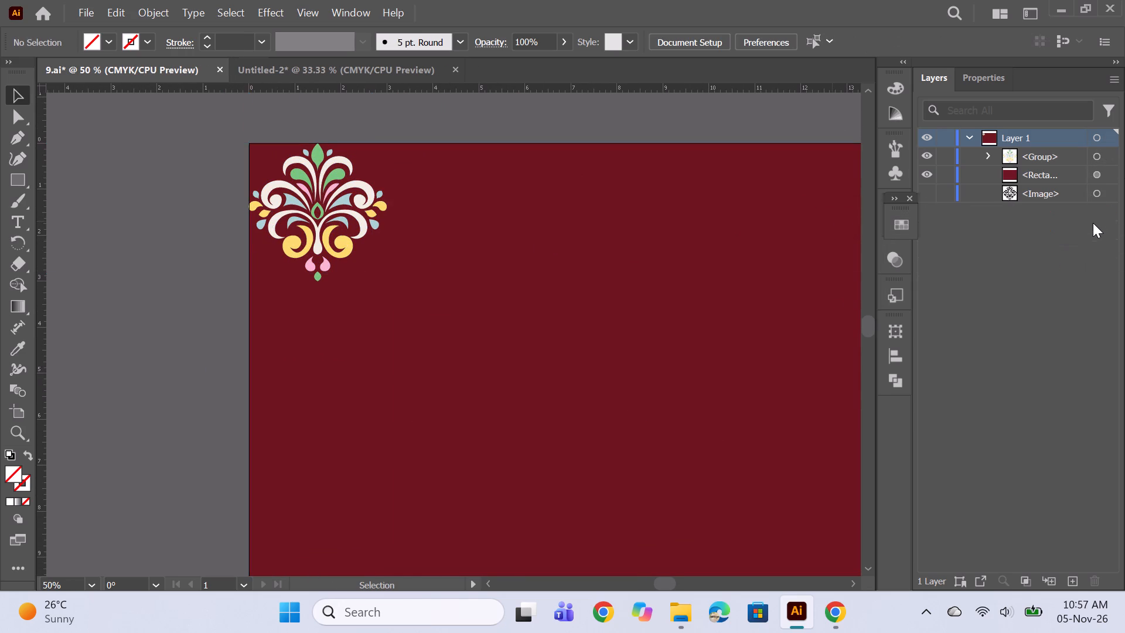
Move the motif group from the corner into the artboard, about 4 in from its left edge.
scroll(418, 230, down, 2)
alt+scroll(480, 214, down, 2)
key(space)
drag(604, 279, 517, 309)
alt+scroll(381, 191, up, 2)
click(18, 87)
drag(253, 277, 438, 341)
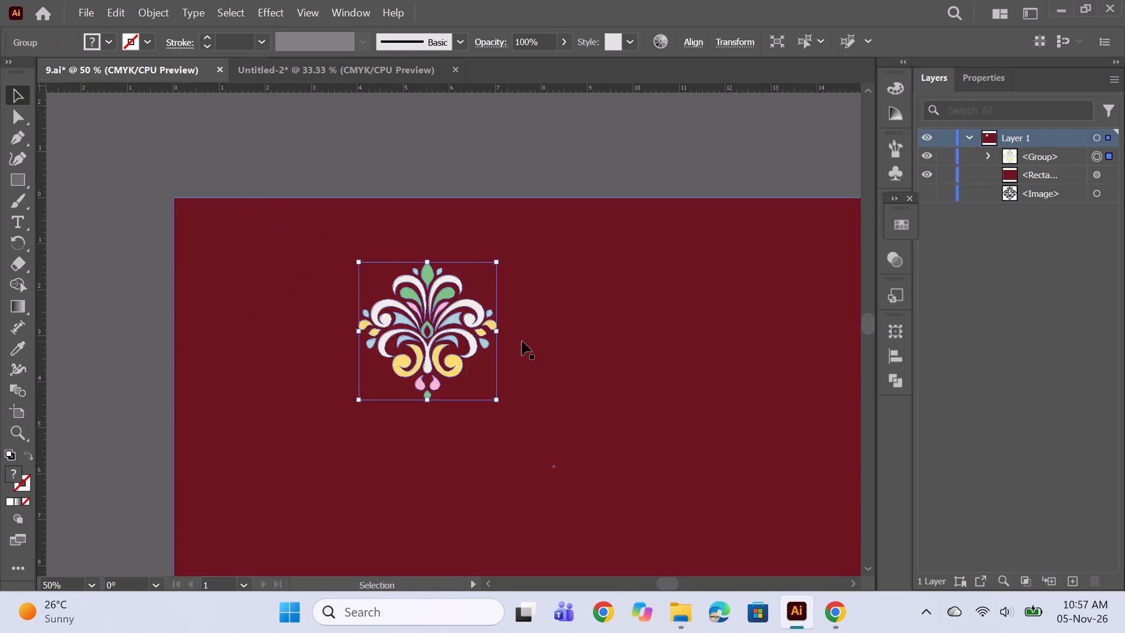
Make a new pattern from the resized motif group.
alt+scroll(530, 329, down, 1)
click(629, 362)
key(space)
key(space)
drag(673, 363, 635, 316)
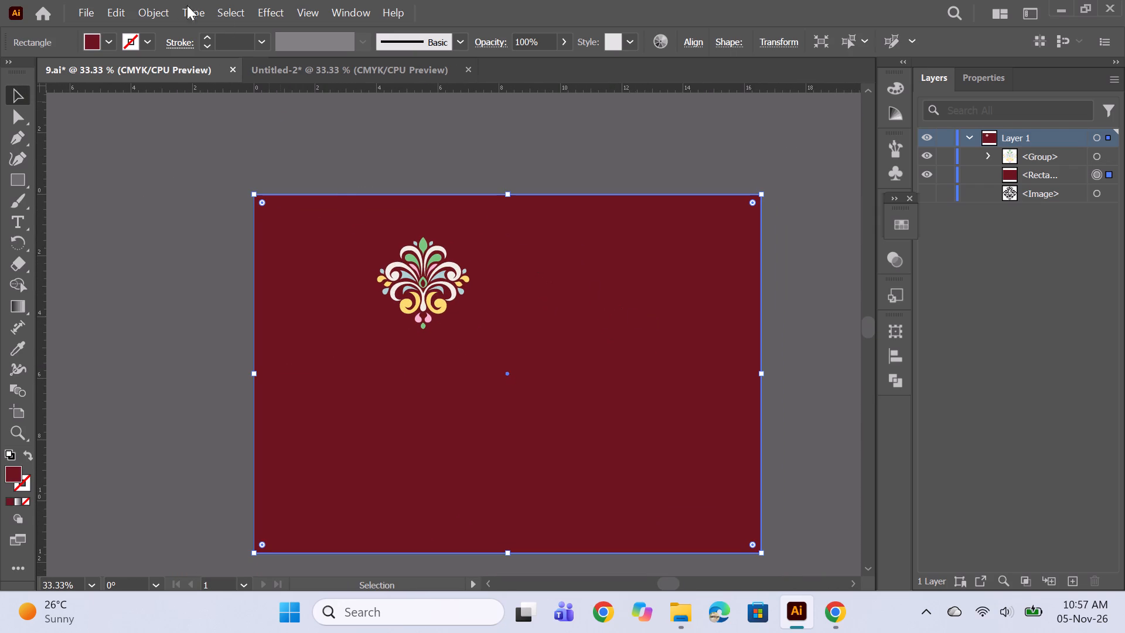
click(152, 7)
click(410, 290)
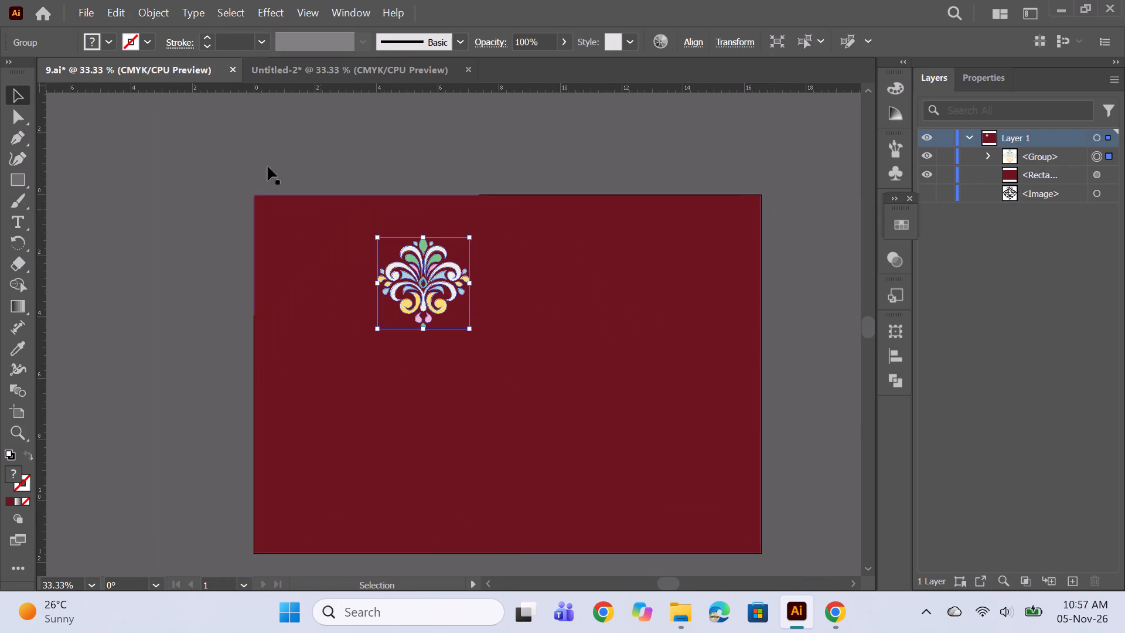
click(146, 9)
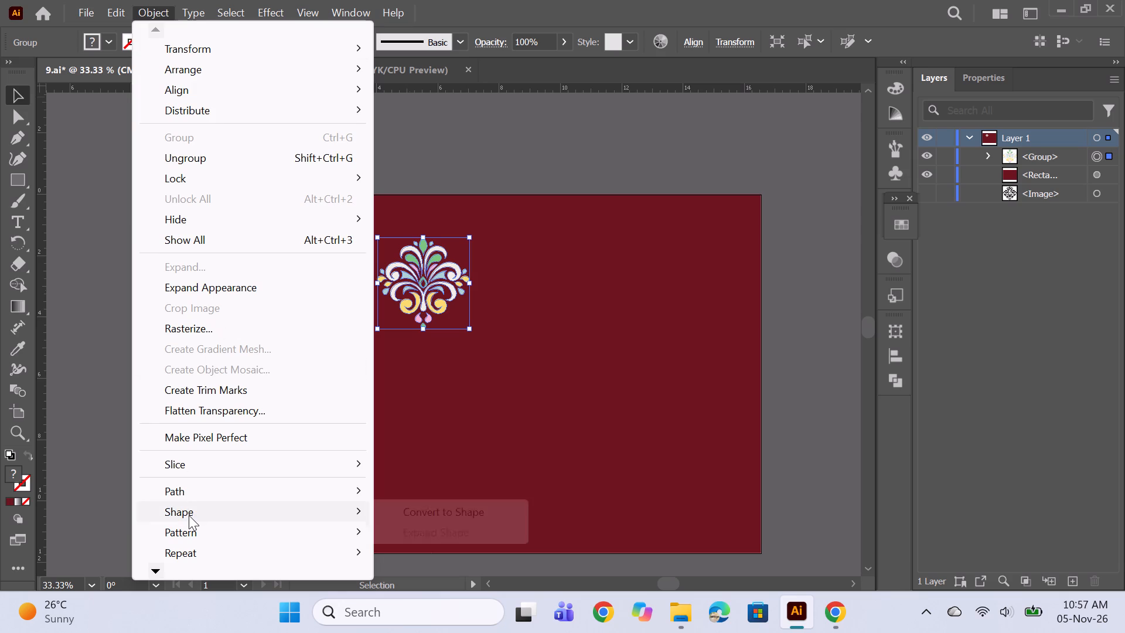
click(189, 530)
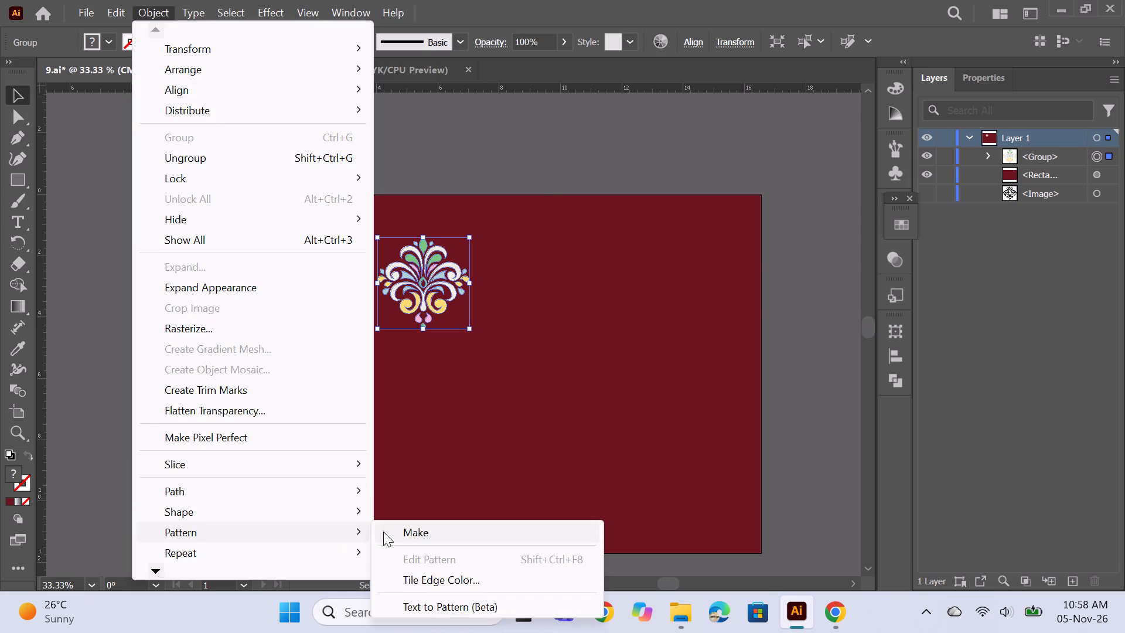
click(383, 532)
click(729, 338)
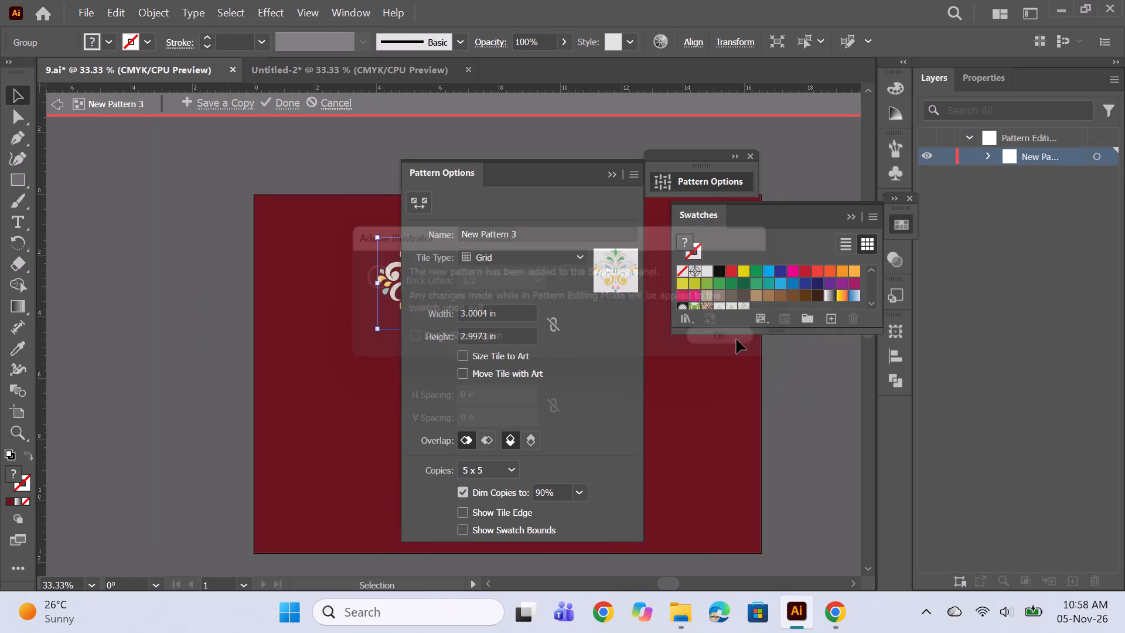
Set the pattern's tile type to Hex by Row and size the tile to the art.
click(557, 257)
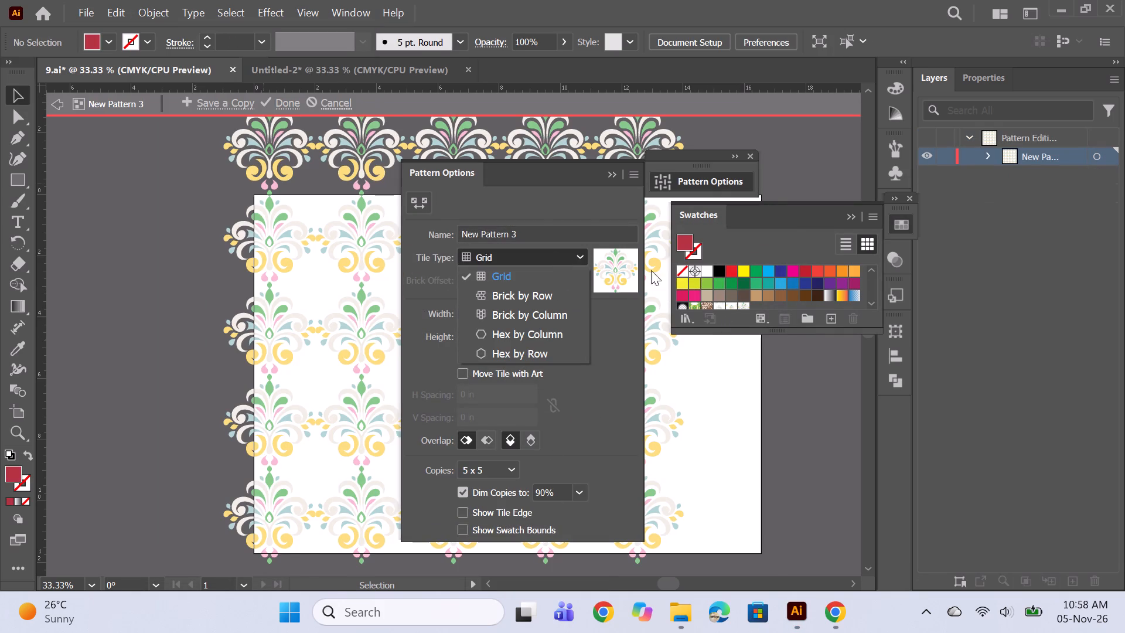
click(546, 351)
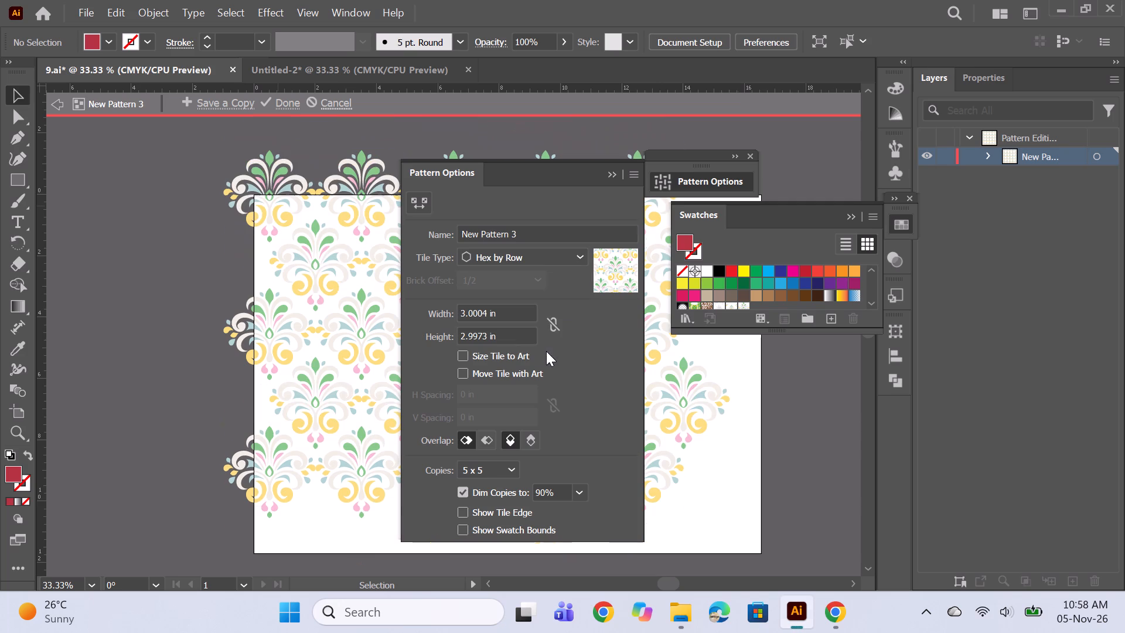
drag(548, 170, 822, 163)
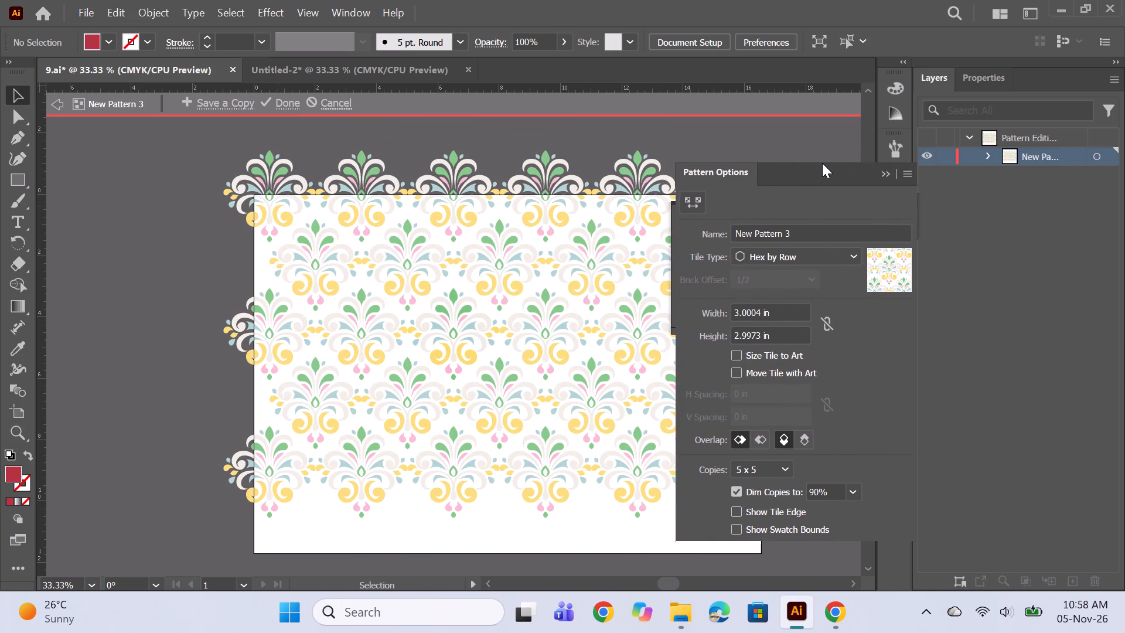
drag(822, 163, 835, 162)
click(749, 356)
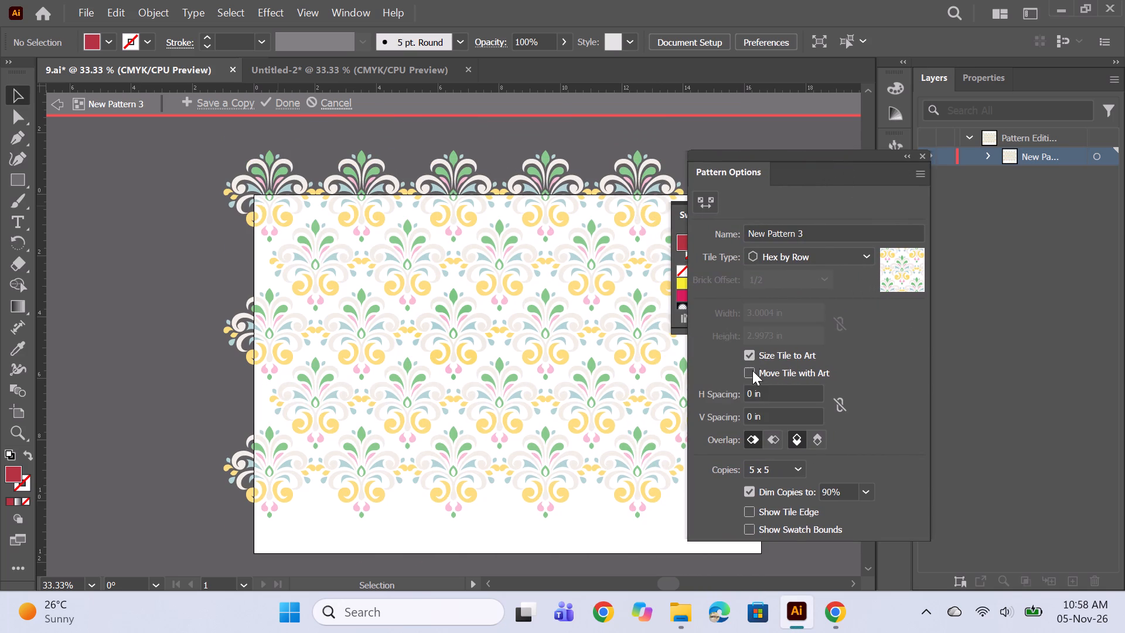
Set the pattern's horizontal and vertical spacing to 0.5 in each.
click(752, 398)
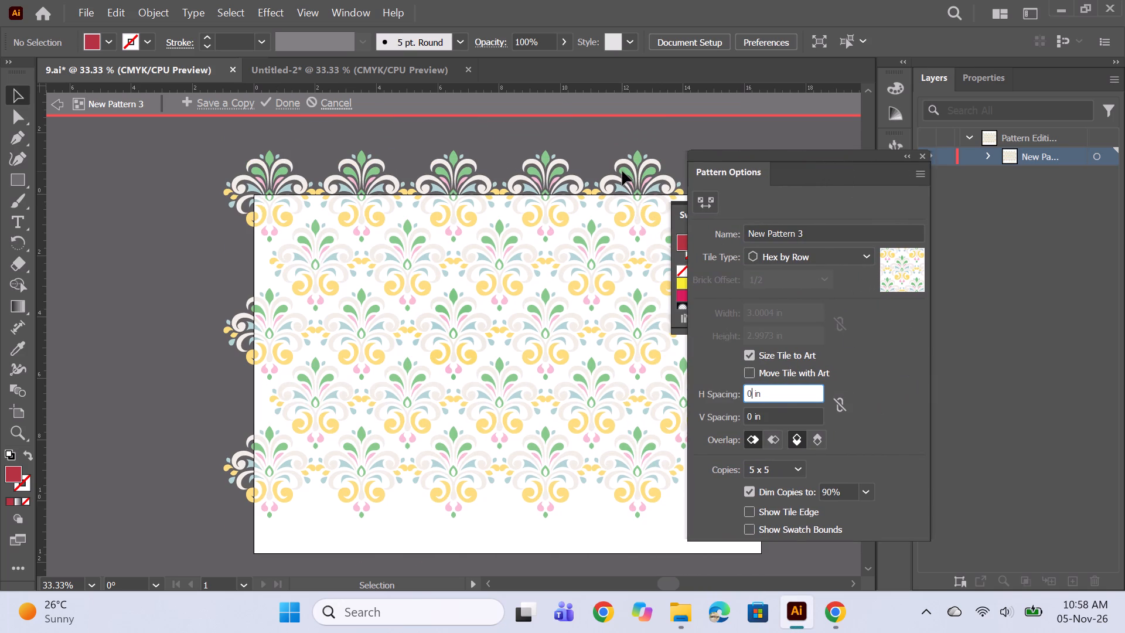
text(.5)
key(Return)
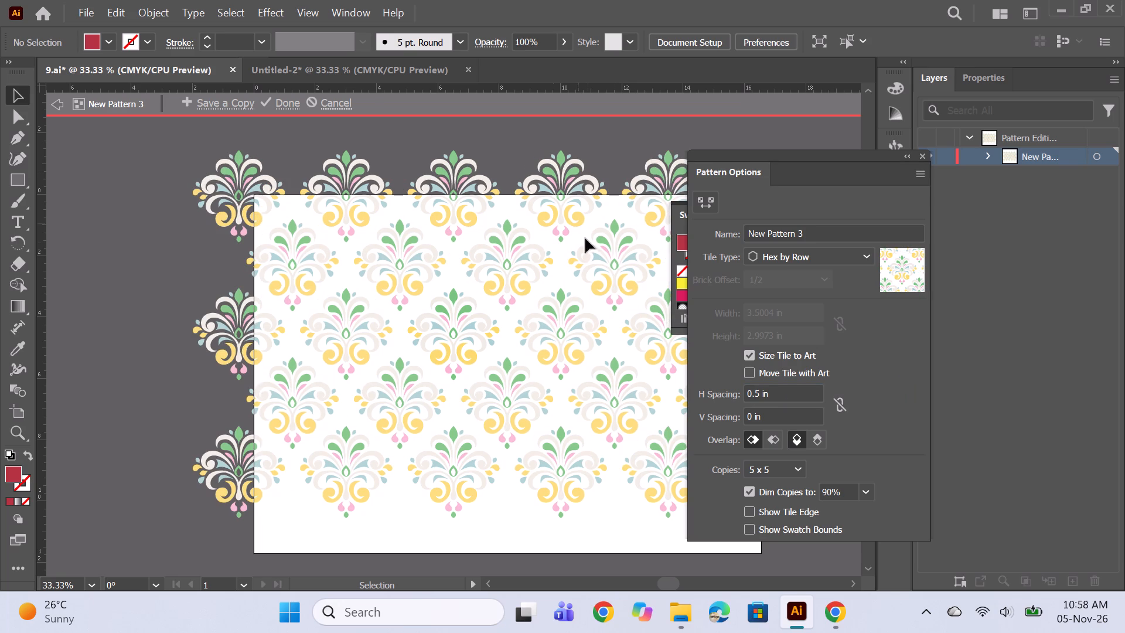
click(752, 417)
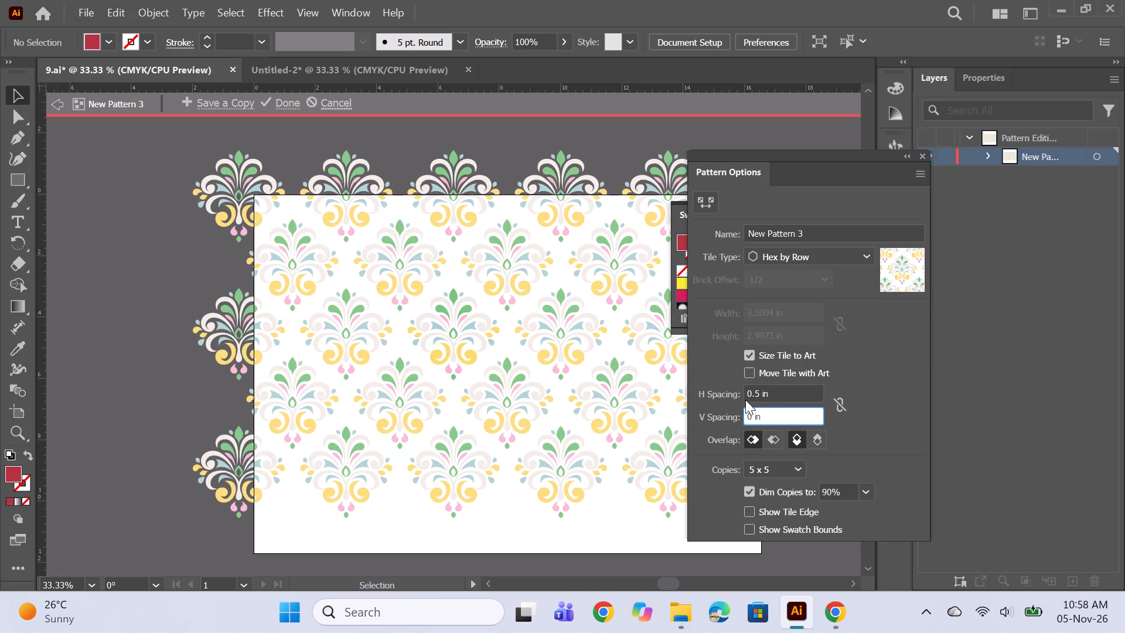
text(.5)
key(Return)
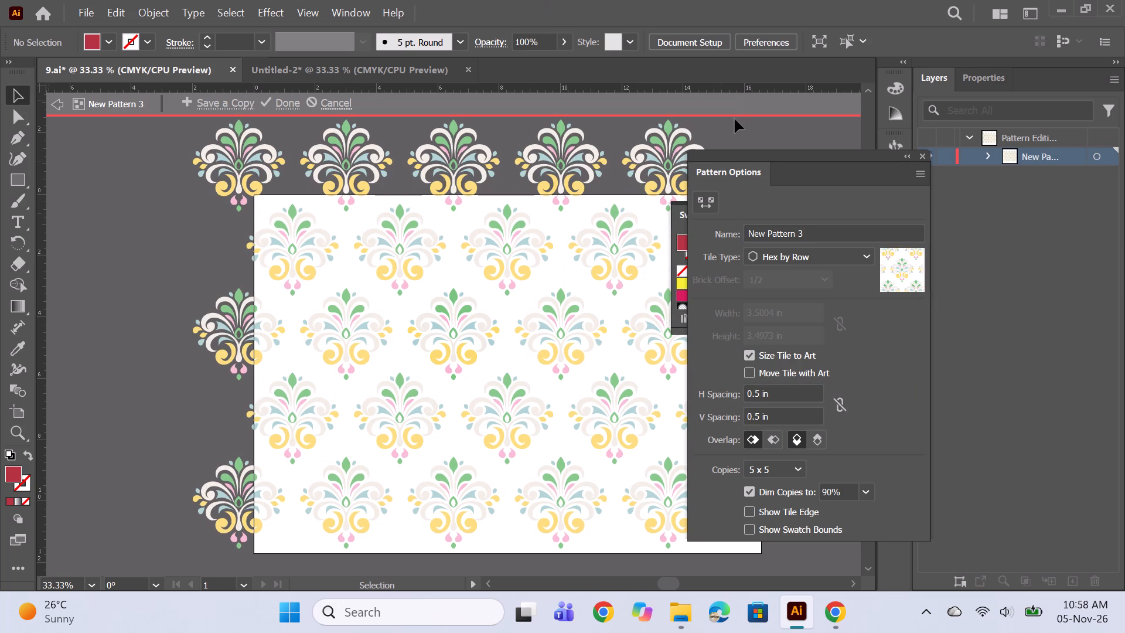
Set the pattern's horizontal and vertical spacing to 0.75 in each, keep Hex by Row, and finish editing the pattern.
click(759, 398)
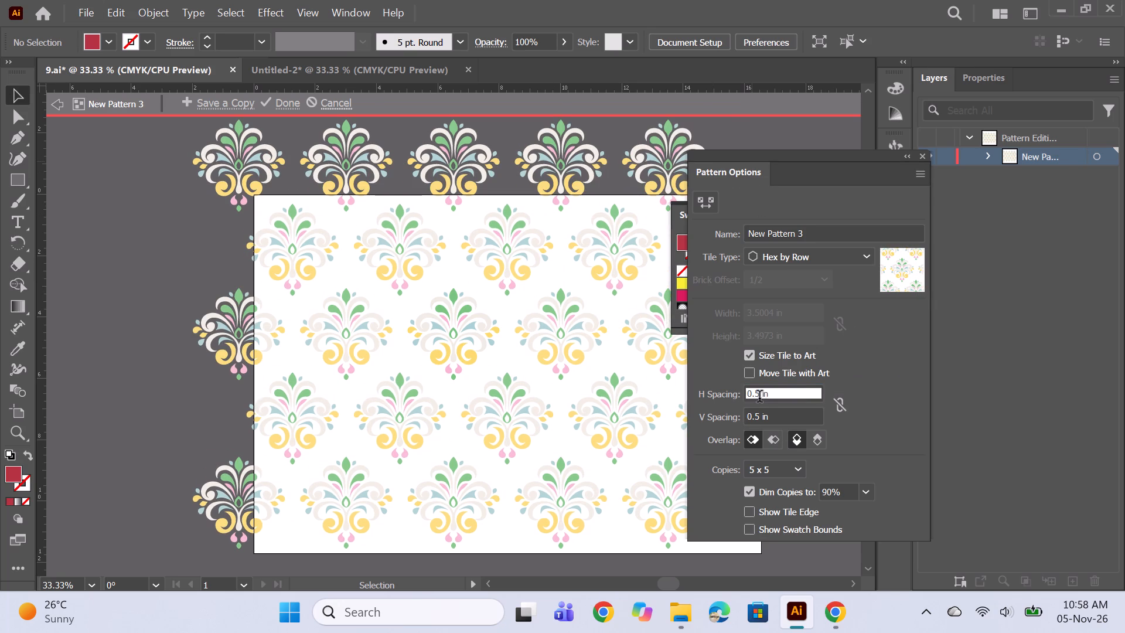
key(BackSpace)
text(75)
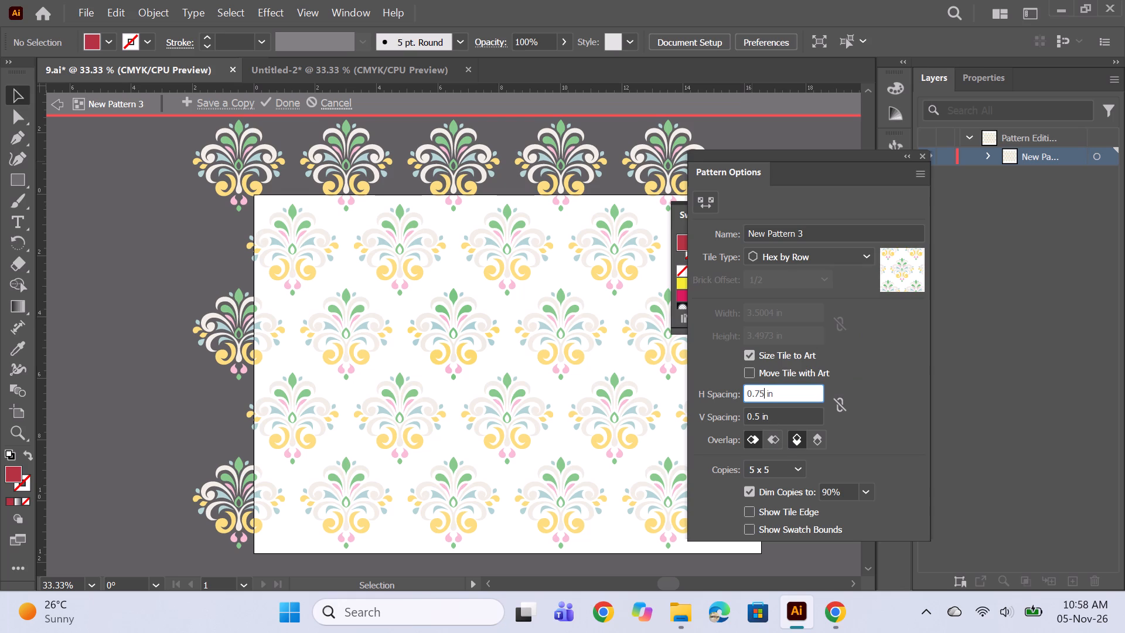
key(Return)
click(759, 416)
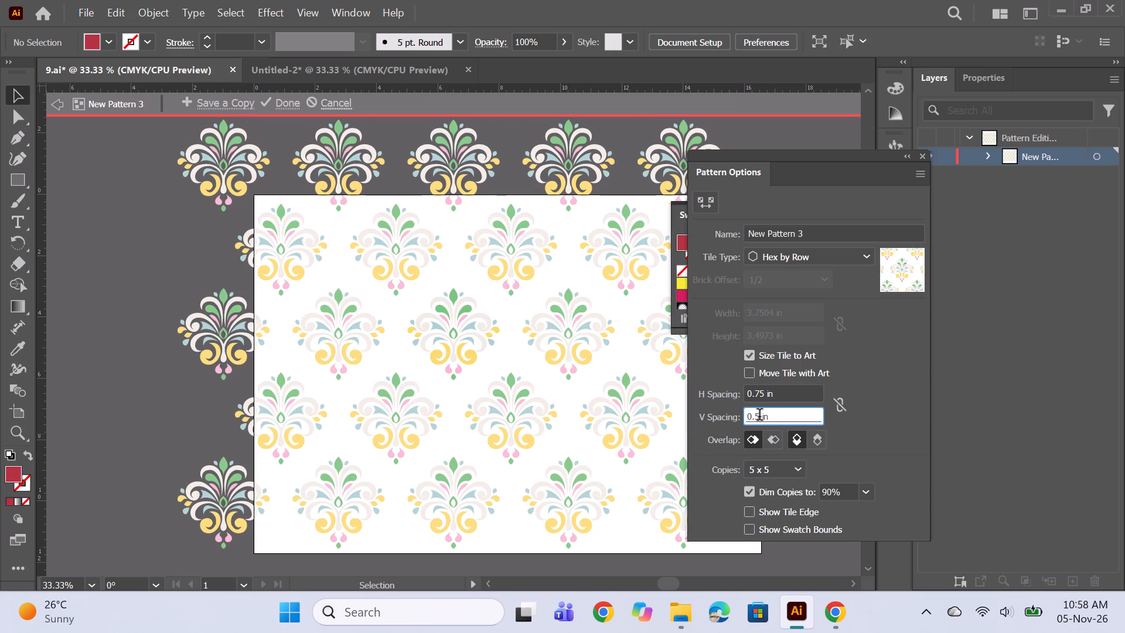
key(BackSpace)
text(75)
key(Return)
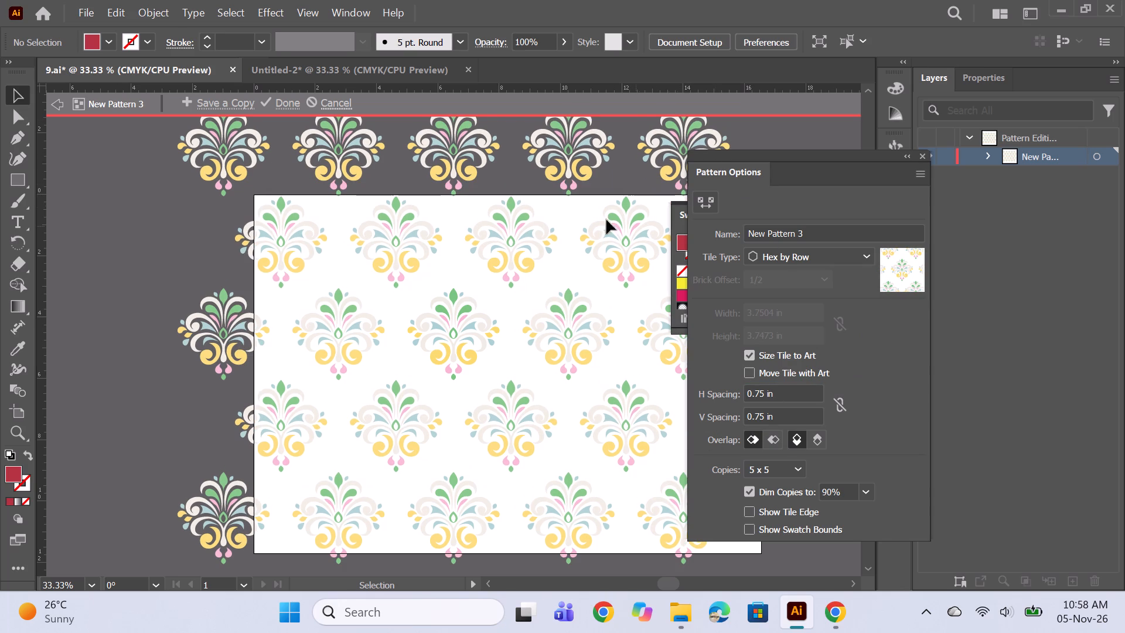
click(850, 258)
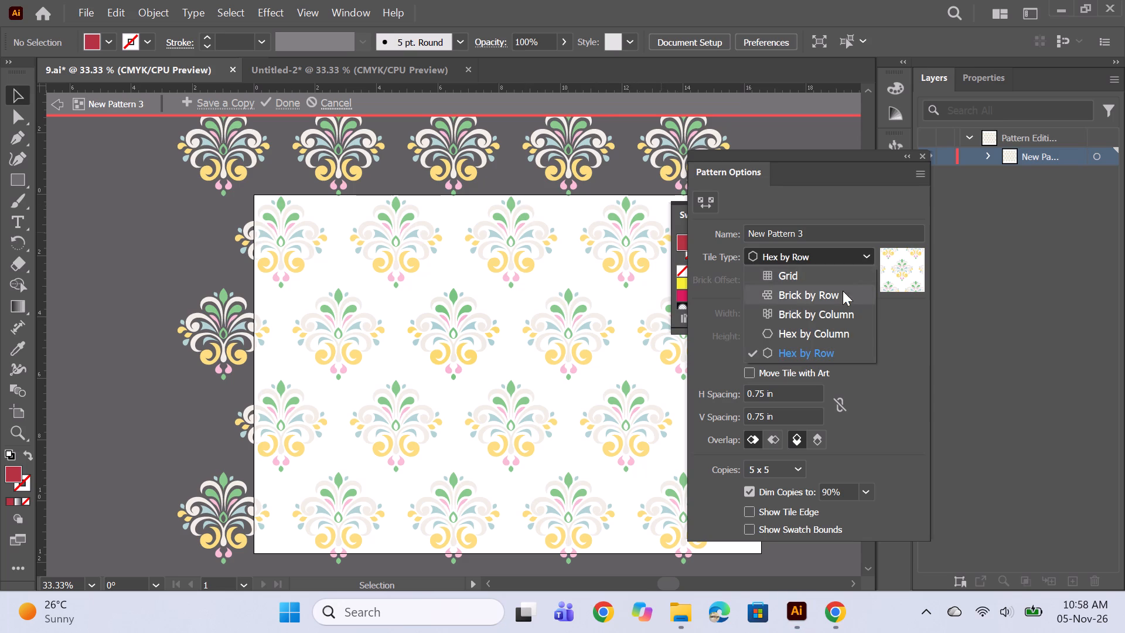
click(829, 347)
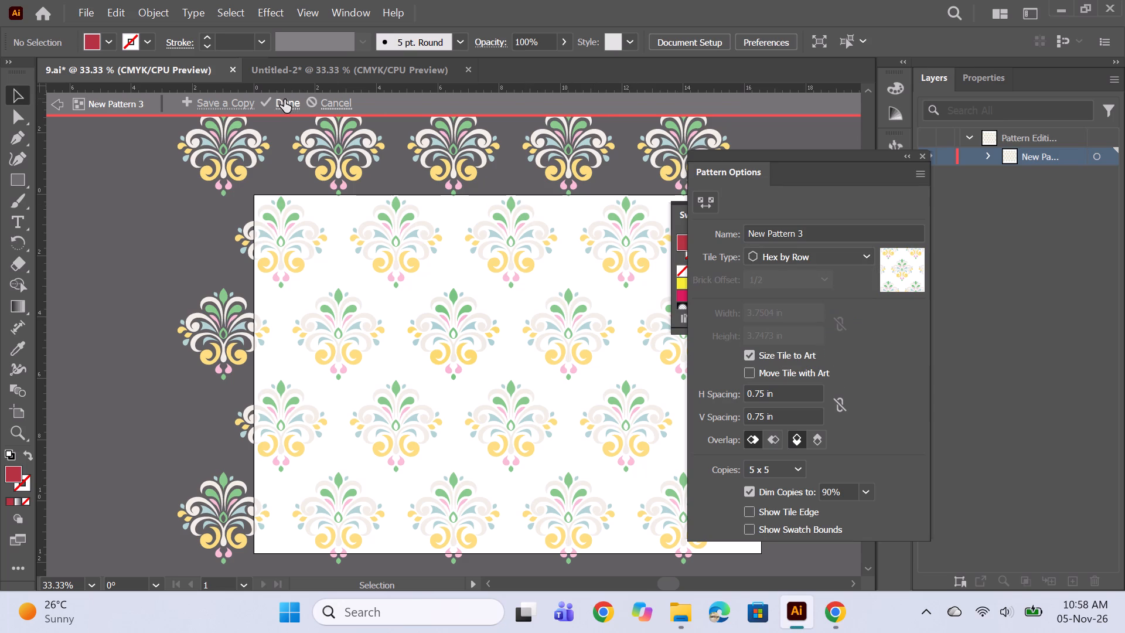
click(282, 101)
Draw a rectangle covering the whole artboard.
click(17, 183)
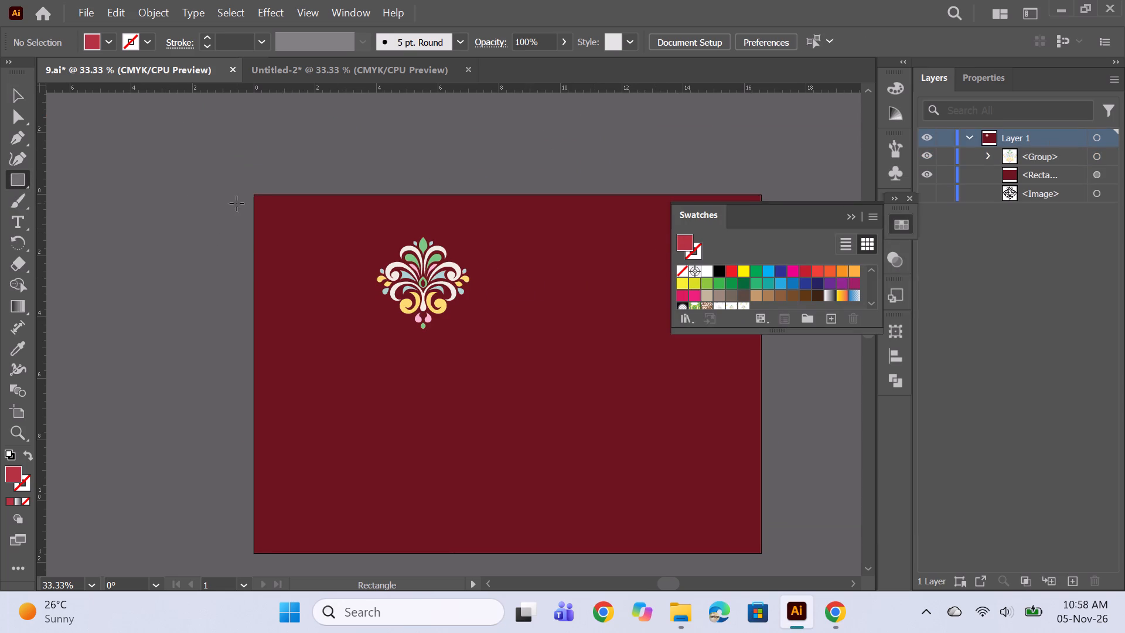
drag(255, 193, 389, 348)
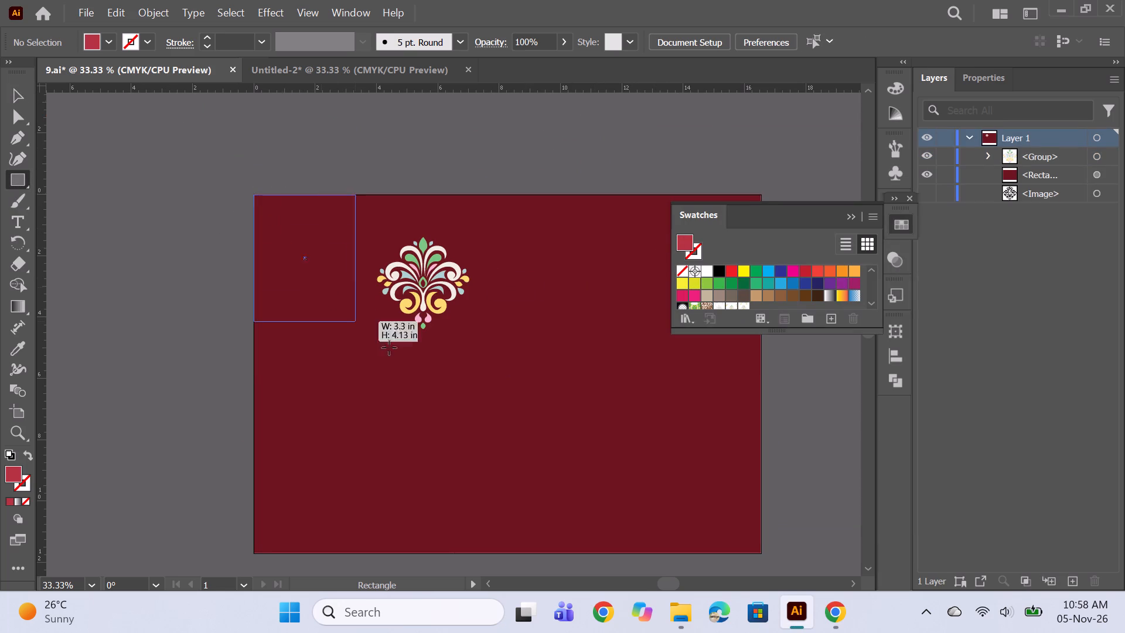
drag(389, 348, 761, 547)
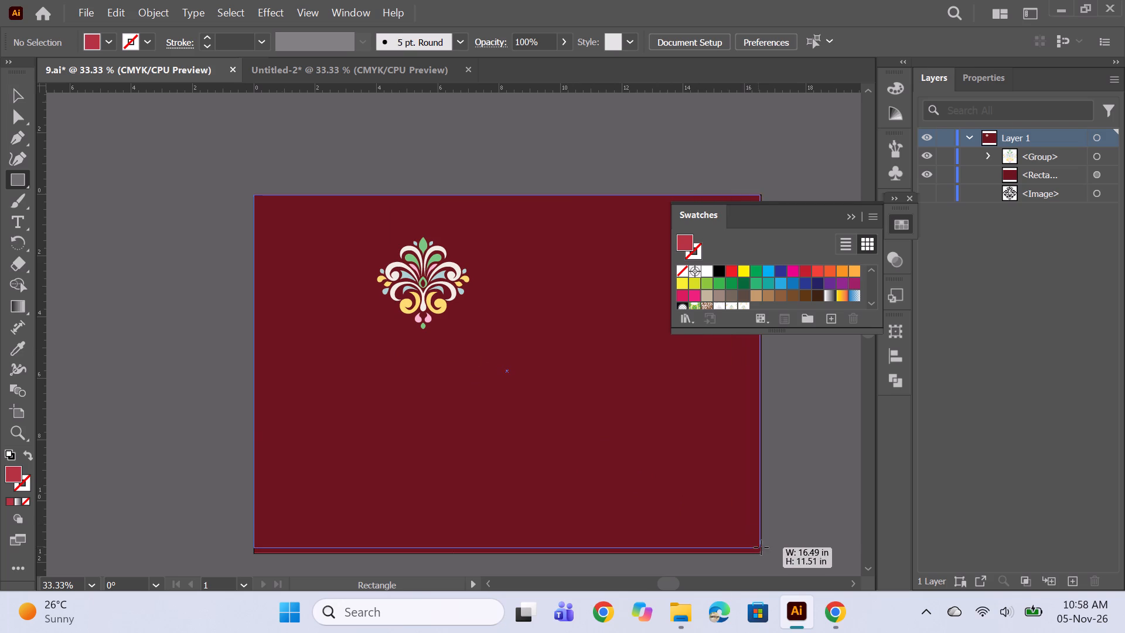
drag(761, 547, 761, 553)
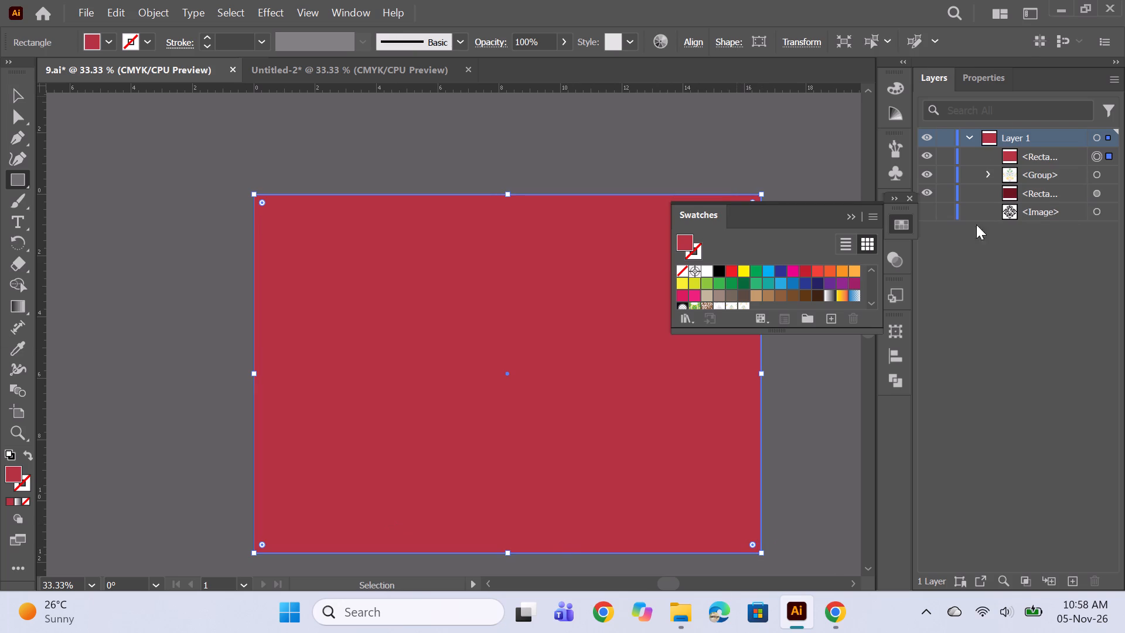
Fill the new rectangle with the newest damask pattern swatch and hide the original motif group.
click(748, 302)
click(746, 302)
click(930, 178)
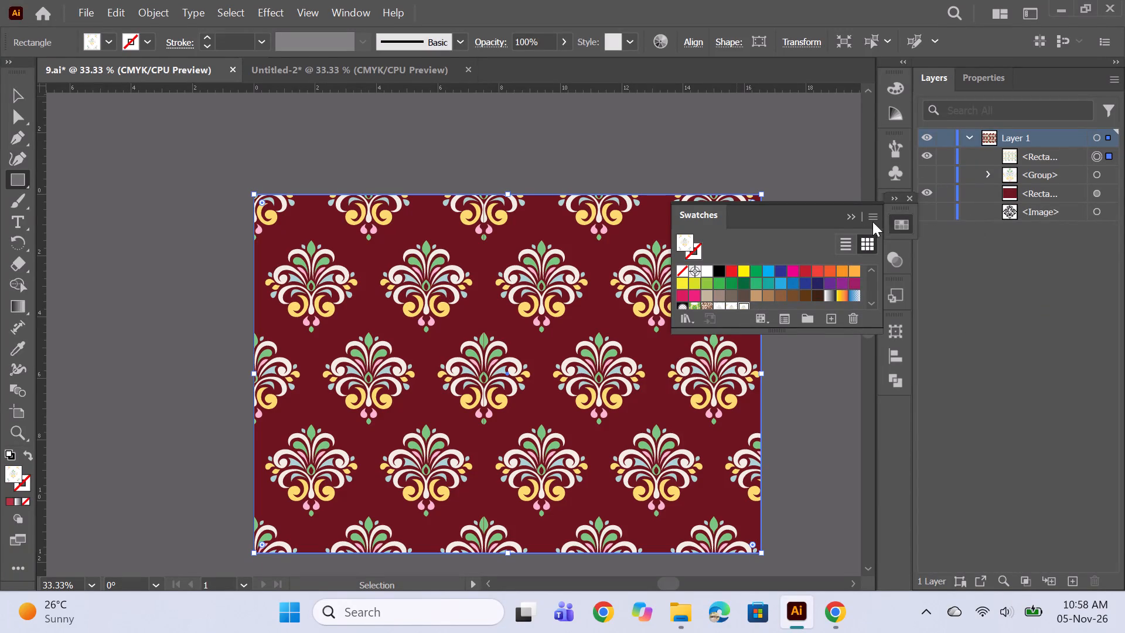
click(851, 217)
scroll(783, 228, down, 1)
ctrl+click(810, 294)
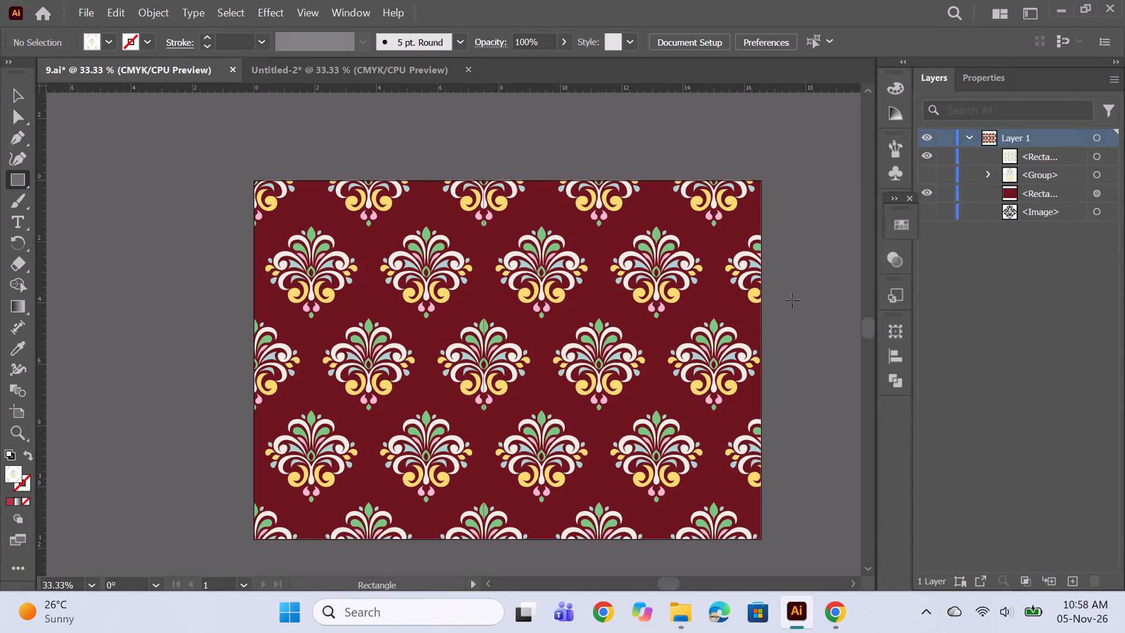
key(space)
key(space)
drag(800, 310, 775, 273)
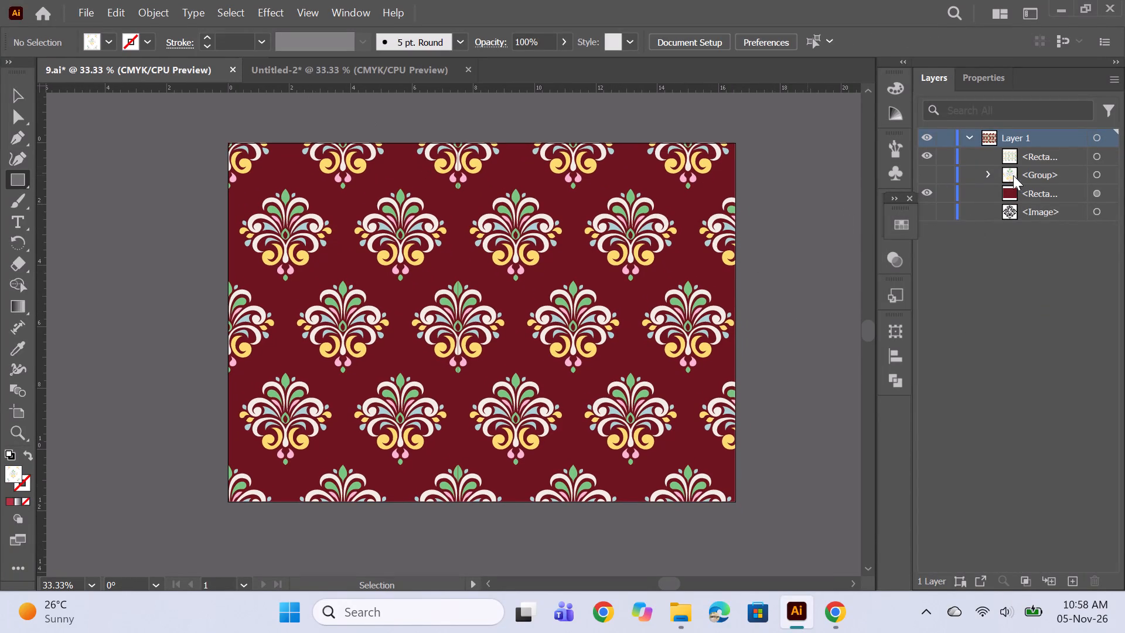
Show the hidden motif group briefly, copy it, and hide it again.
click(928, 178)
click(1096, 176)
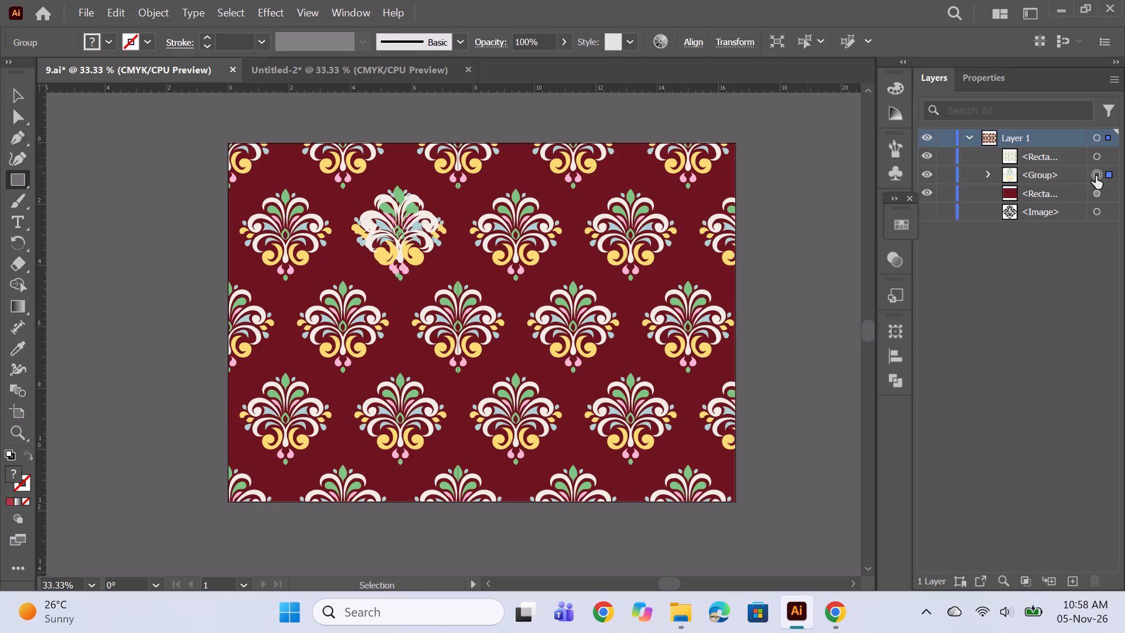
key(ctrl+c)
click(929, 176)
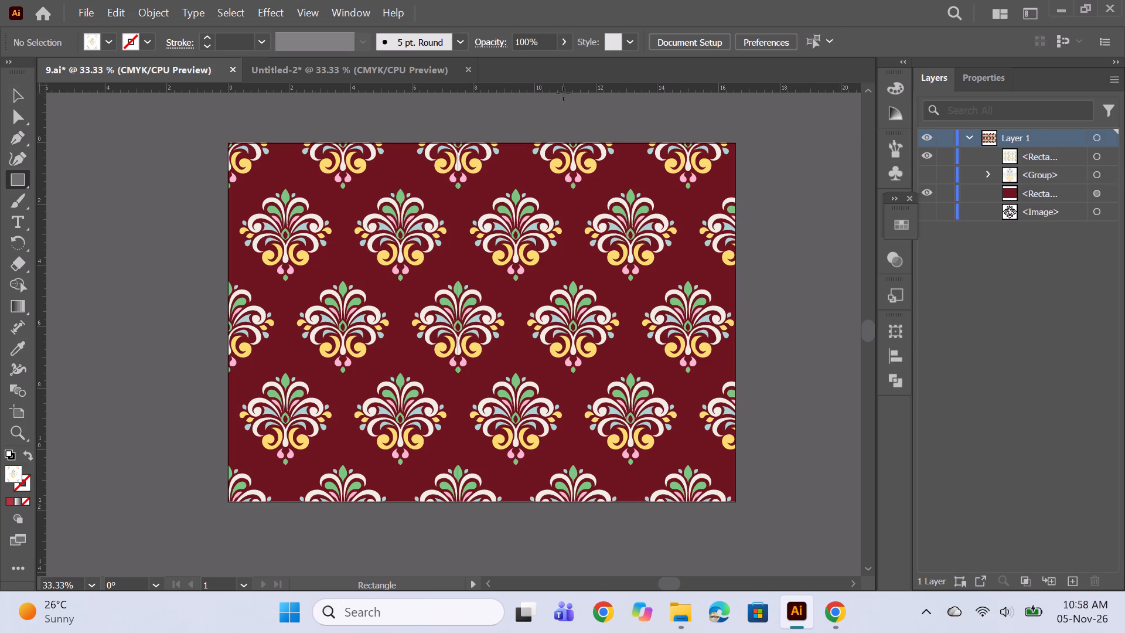
Switch to the Untitled-2 document and delete the old motif group from the navy background.
click(409, 73)
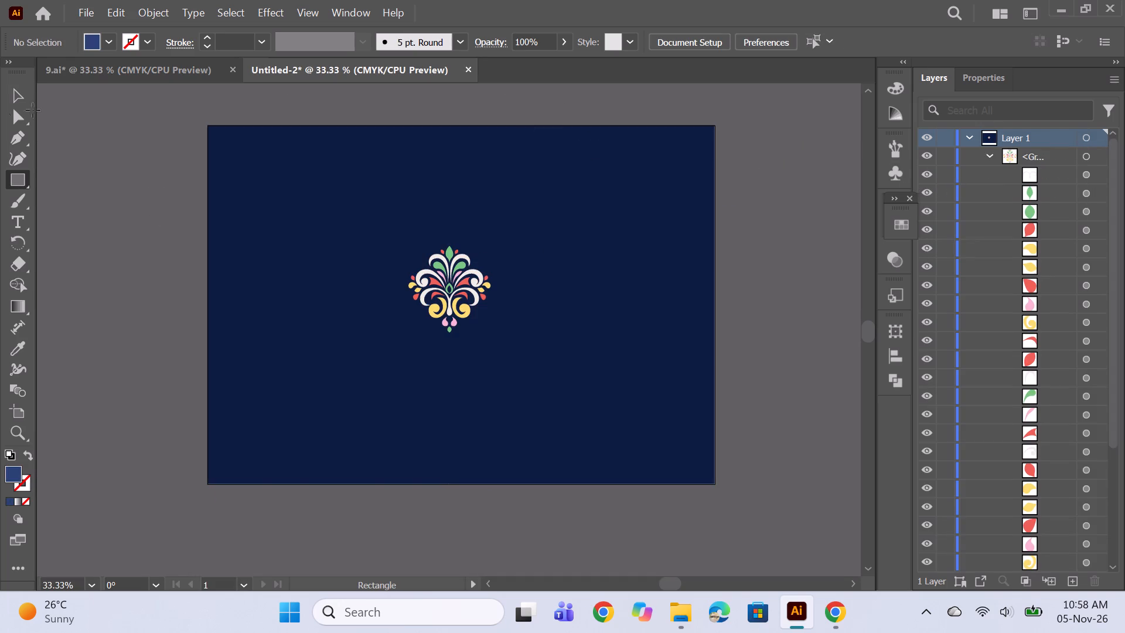
click(15, 91)
click(436, 276)
key(BackSpace)
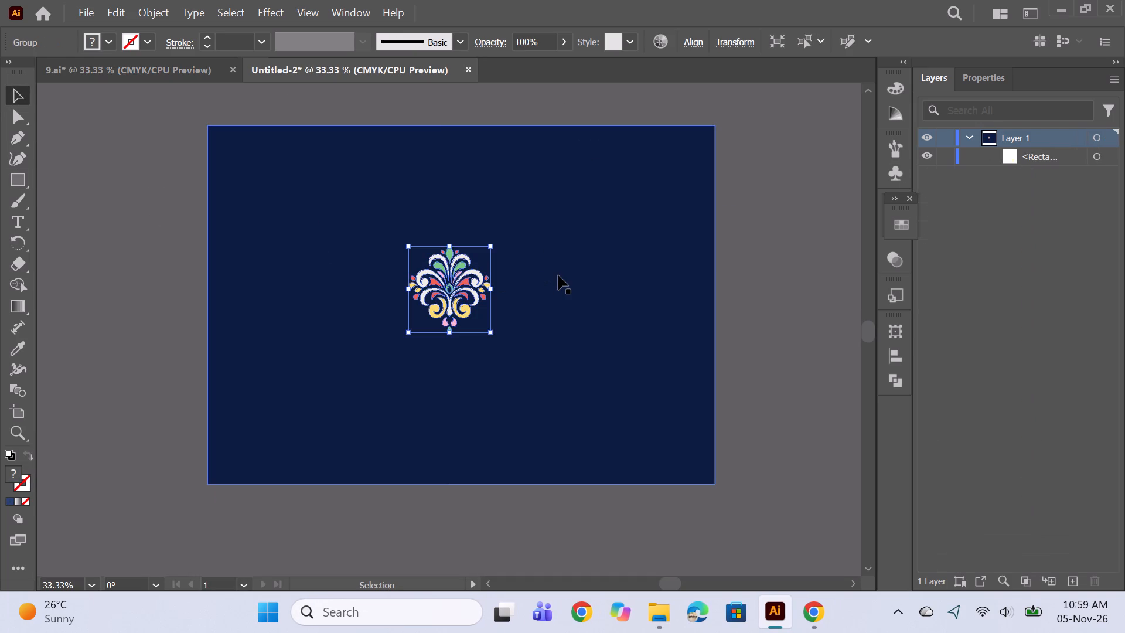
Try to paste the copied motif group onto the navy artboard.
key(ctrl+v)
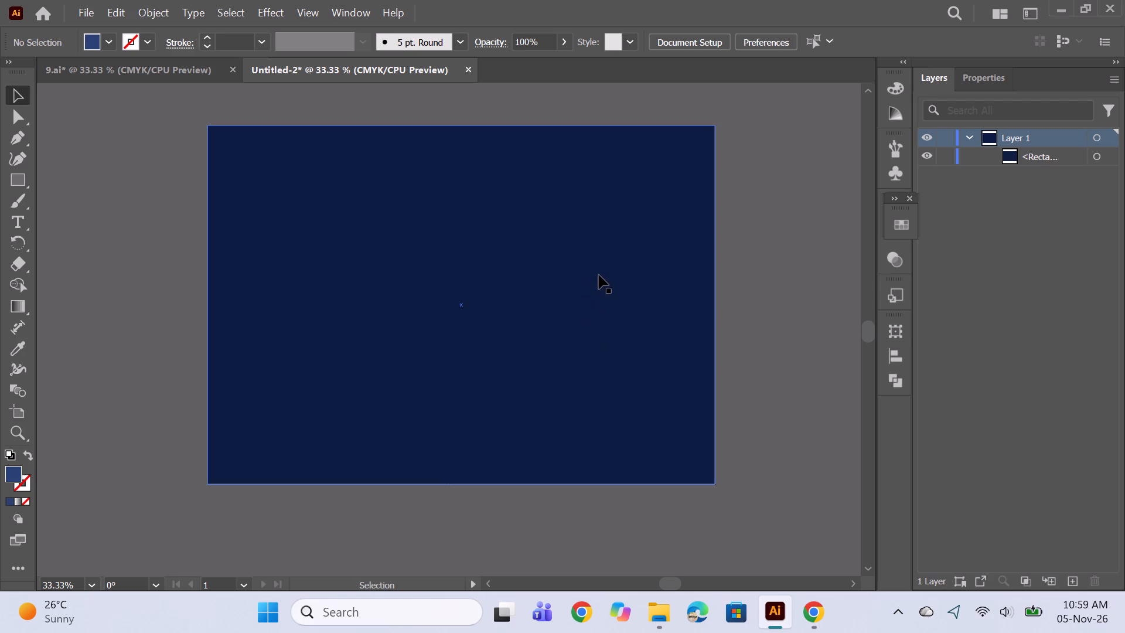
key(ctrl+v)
Copy the hidden motif group in 9.ai, hide it again, and paste the copy onto the navy artboard in Untitled-2.
click(144, 70)
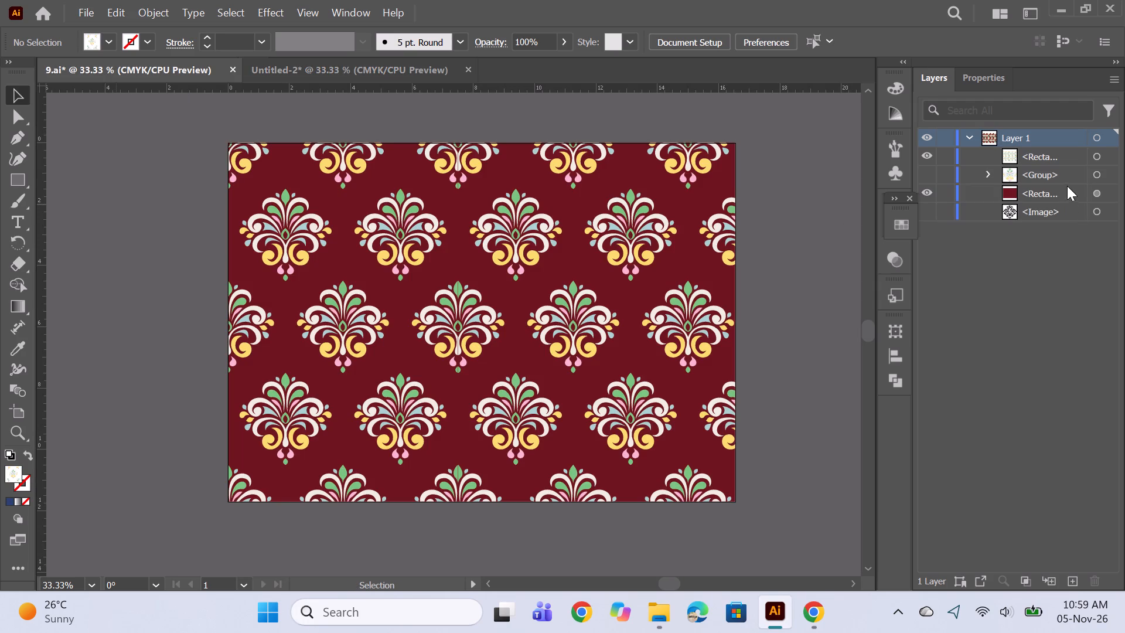
click(926, 173)
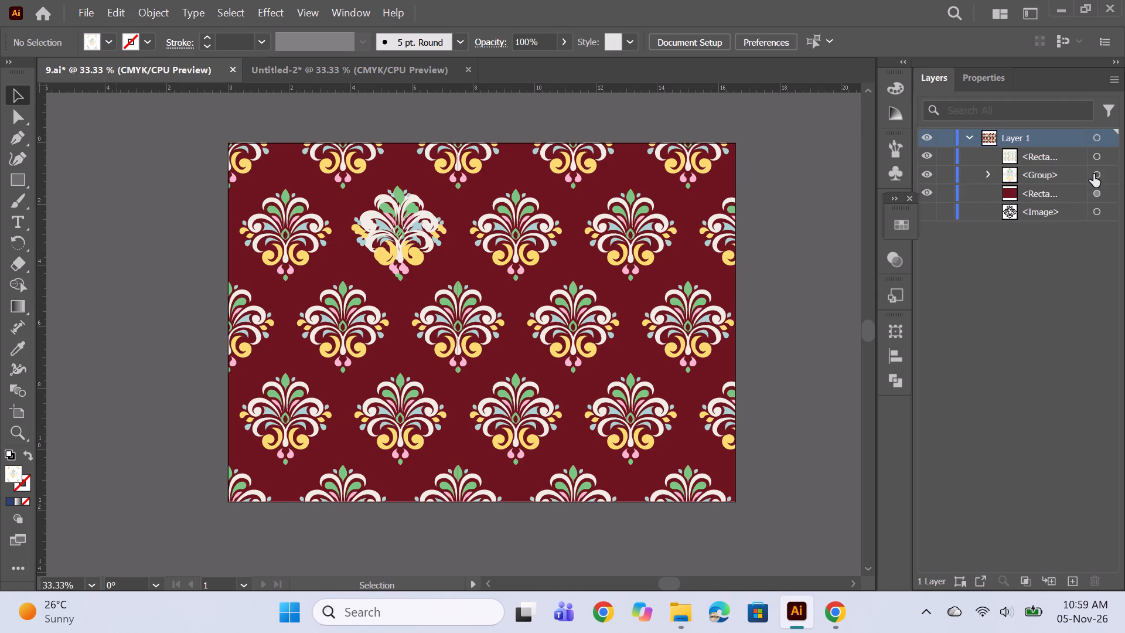
click(1100, 179)
key(ctrl+c)
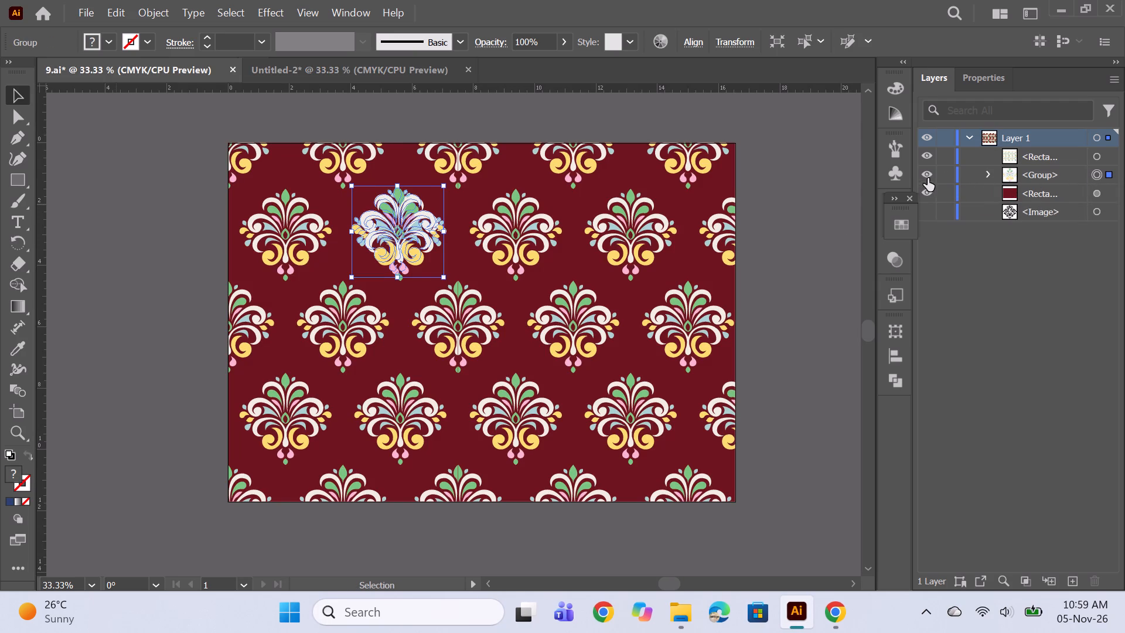
click(928, 178)
click(319, 70)
key(ctrl+v)
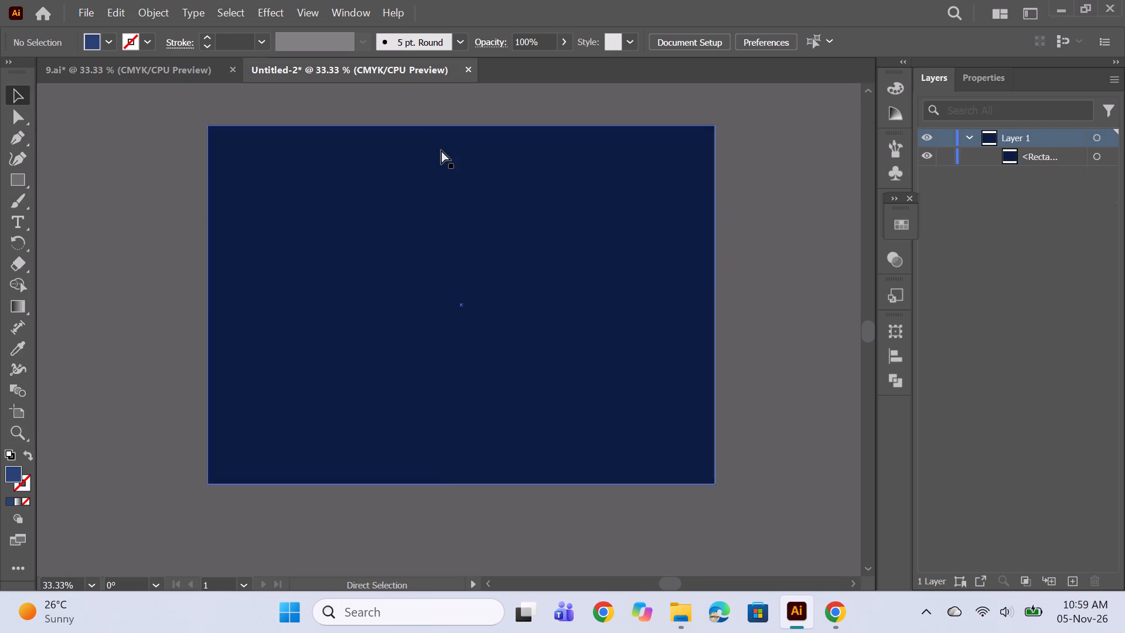
click(578, 305)
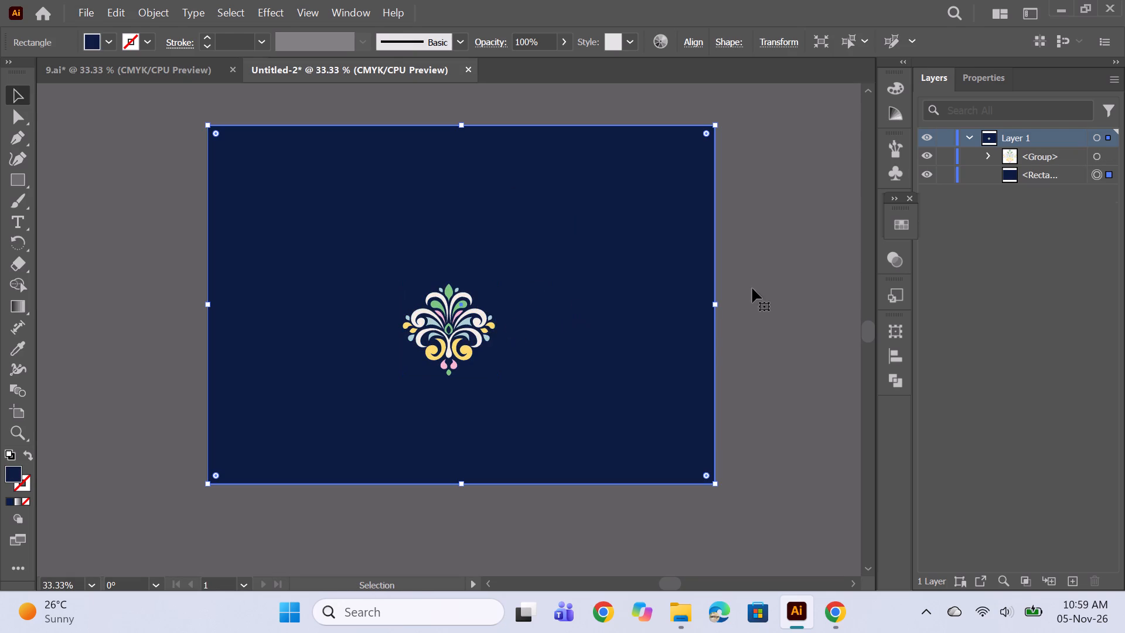
Recolor the large light-blue leaf on the pasted motif's left half with coral red F2574C.
alt+scroll(494, 321, up, 3)
key(space)
scroll(655, 266, down, 1)
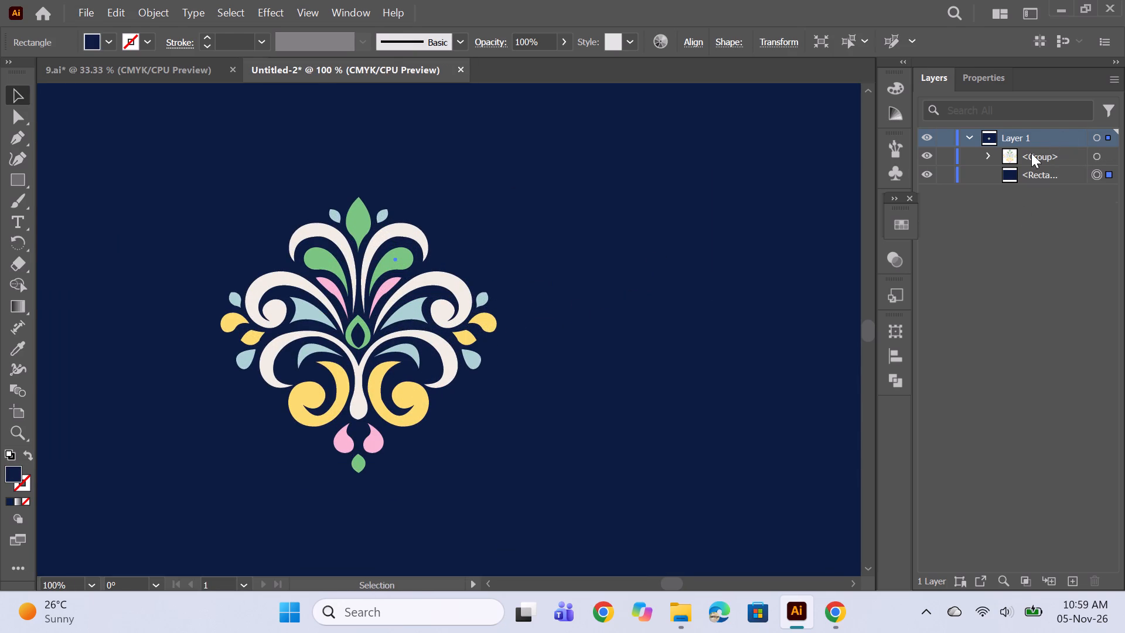
click(990, 156)
scroll(1058, 266, down, 10)
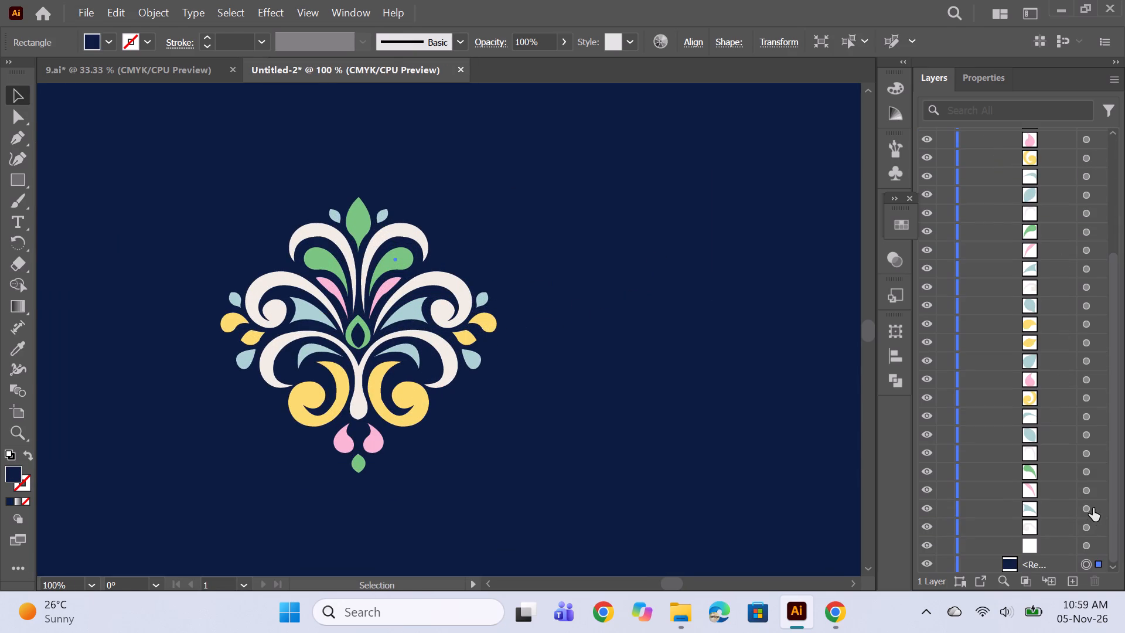
click(1086, 513)
double_click(11, 478)
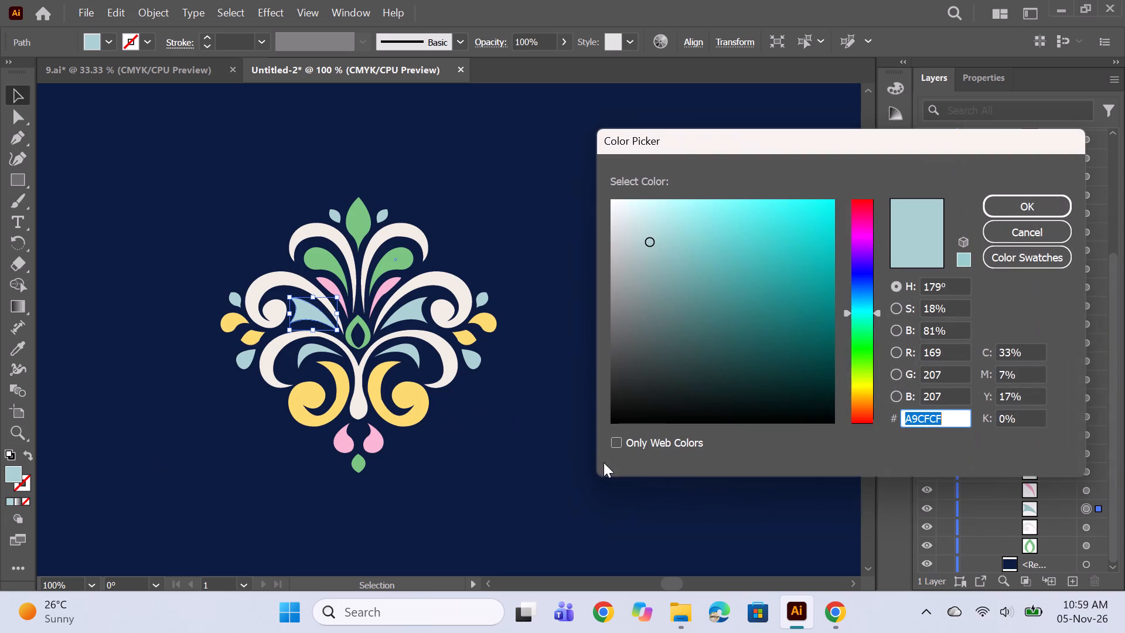
click(862, 420)
click(721, 210)
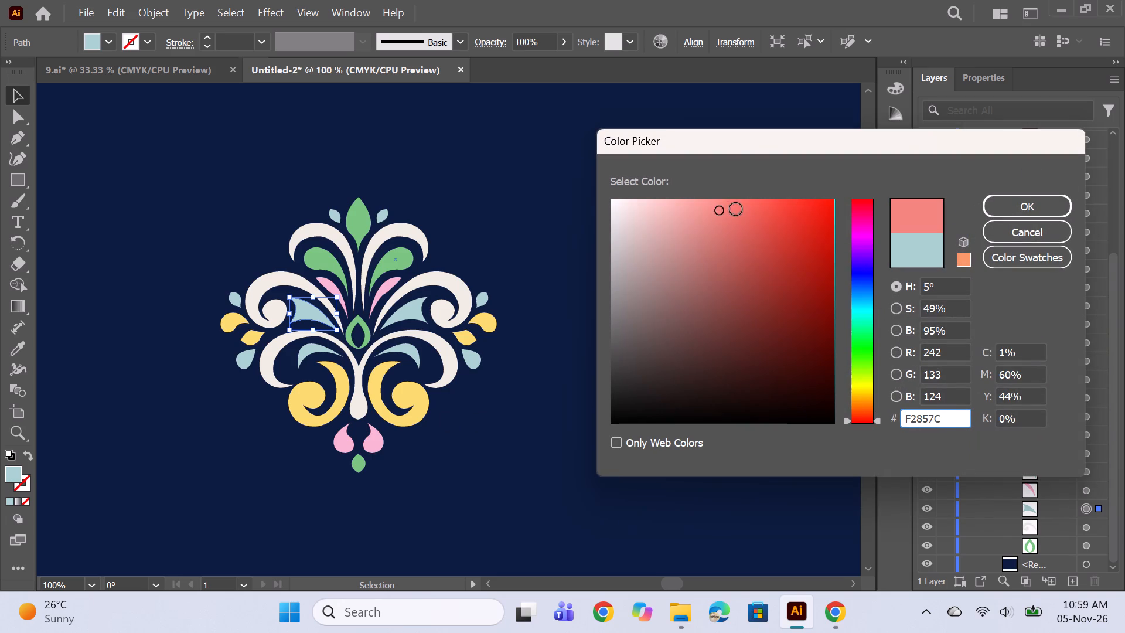
click(736, 209)
click(758, 205)
click(756, 215)
click(765, 209)
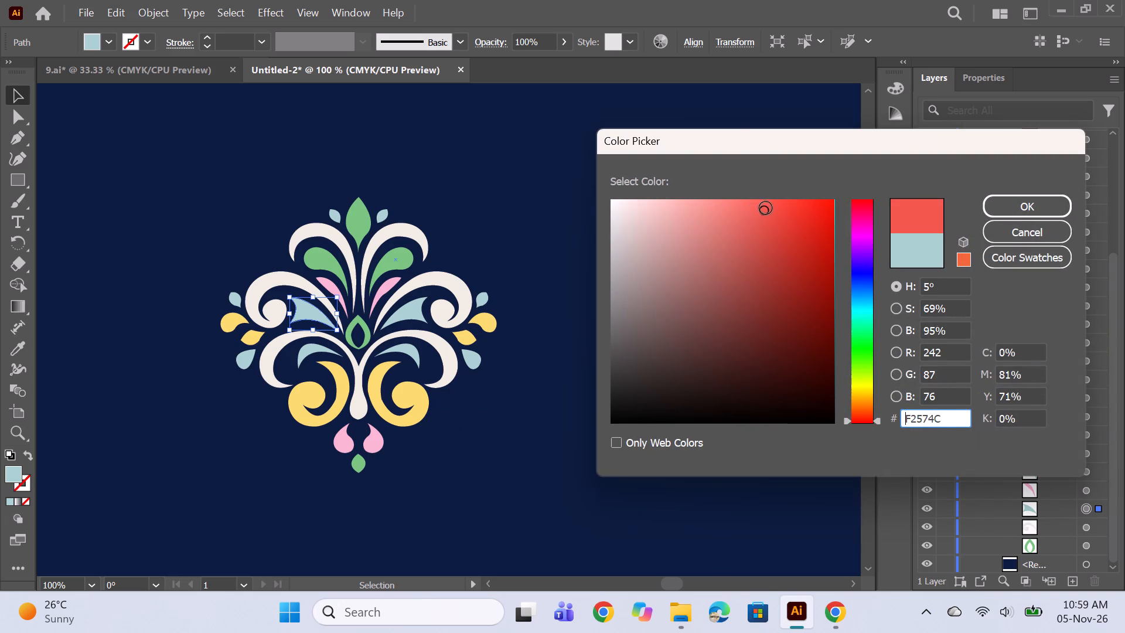
click(1019, 214)
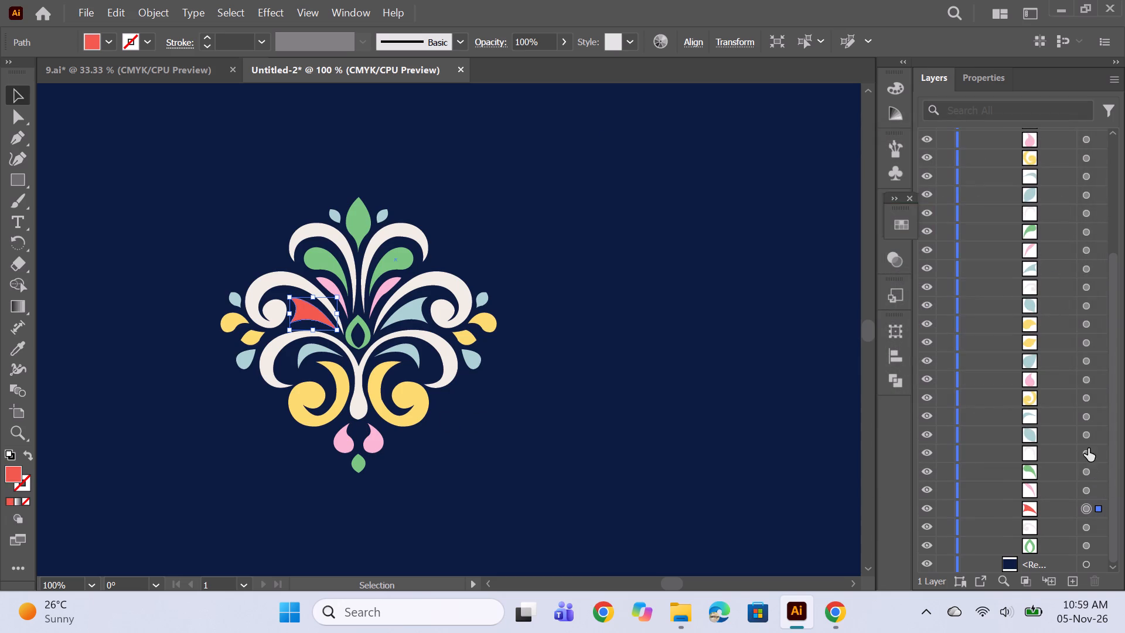
Match the four remaining light-blue shapes on the motif's left half to the coral red with the Eyedropper tool.
click(1084, 437)
click(24, 353)
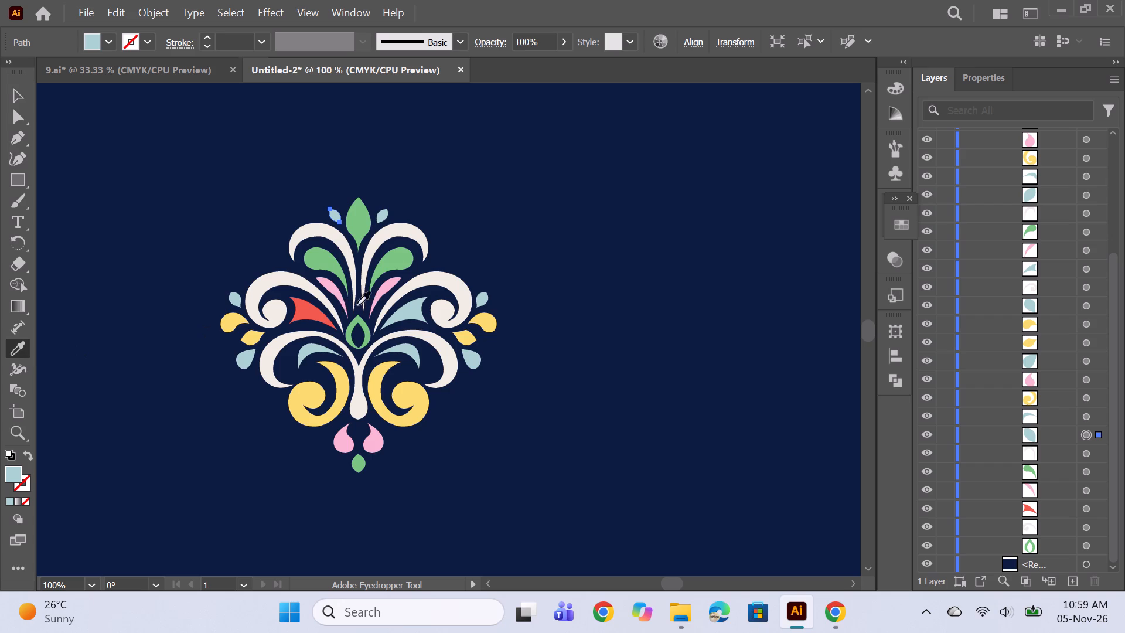
click(316, 317)
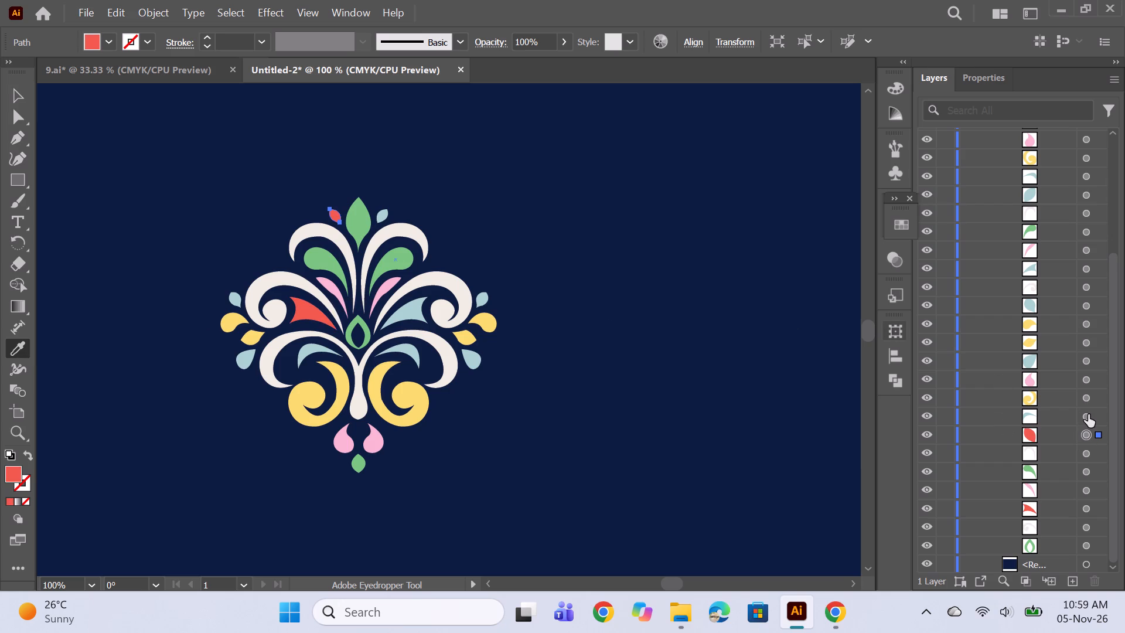
click(1087, 415)
click(309, 314)
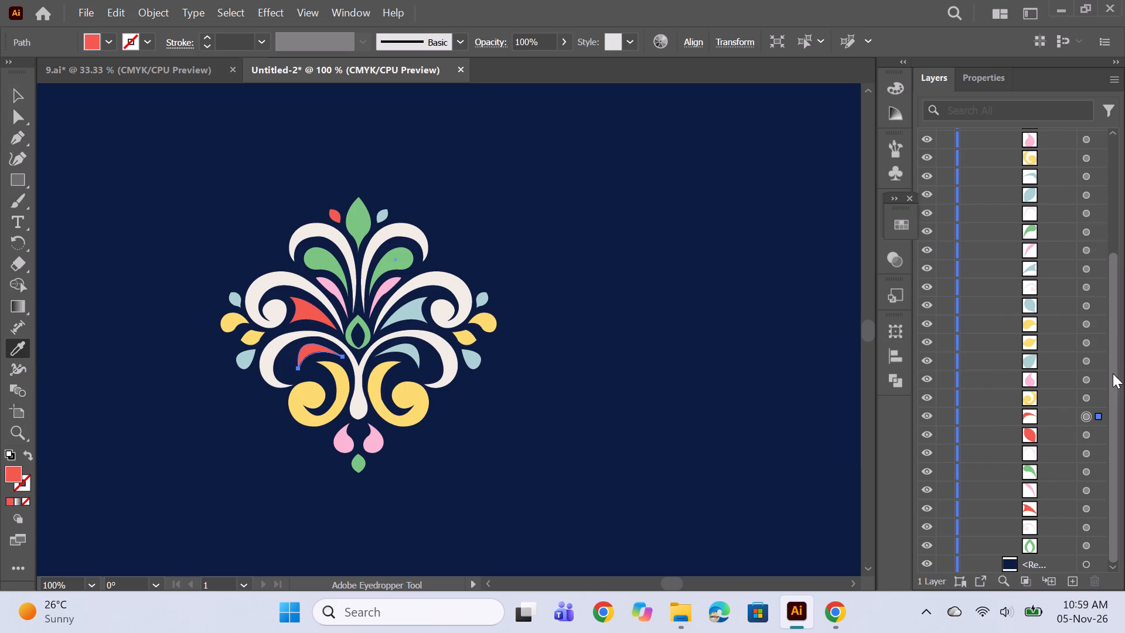
click(1085, 360)
click(315, 318)
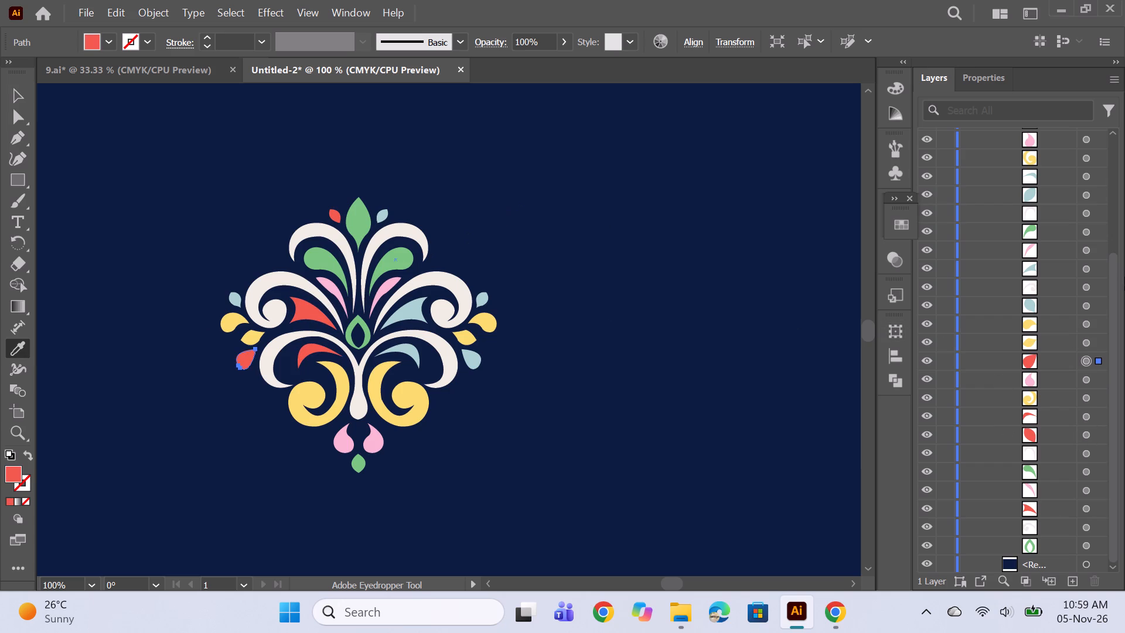
click(1083, 309)
click(308, 311)
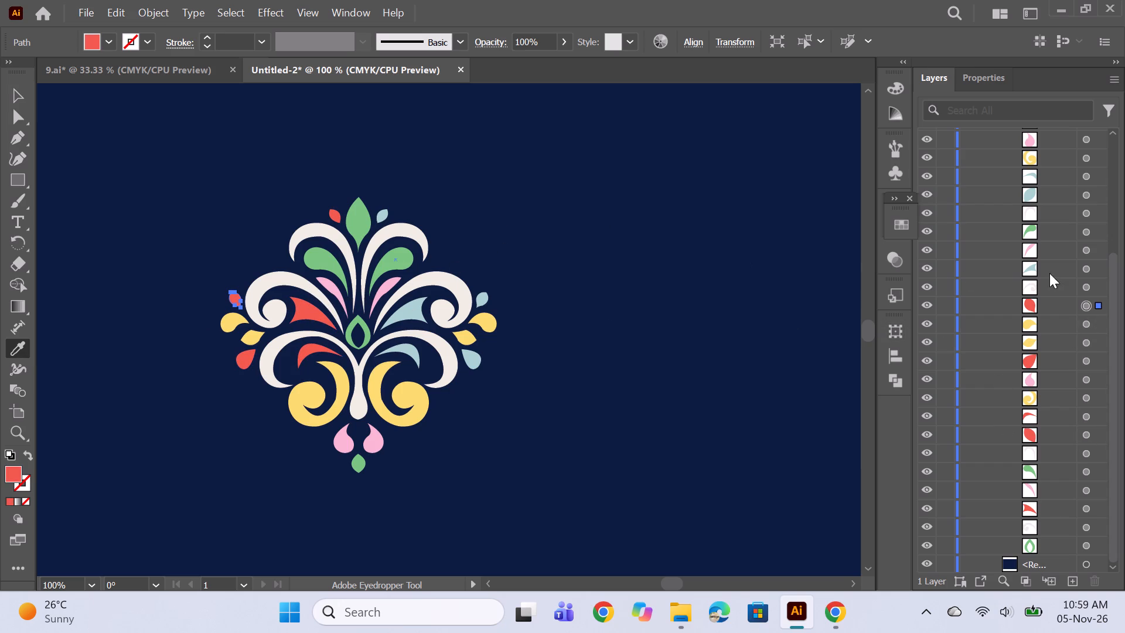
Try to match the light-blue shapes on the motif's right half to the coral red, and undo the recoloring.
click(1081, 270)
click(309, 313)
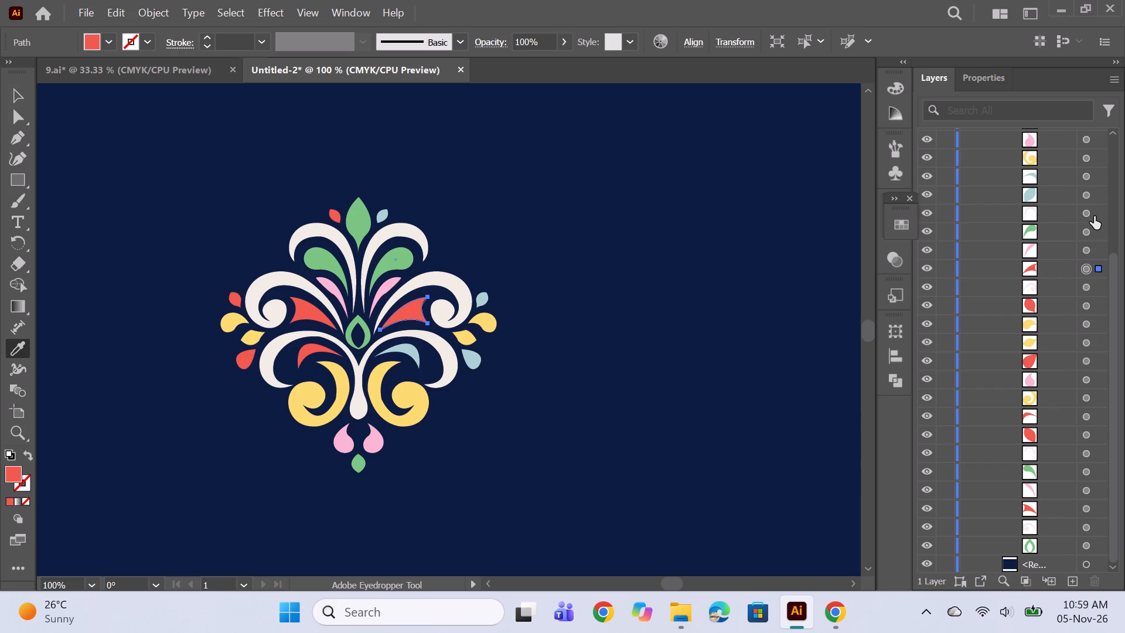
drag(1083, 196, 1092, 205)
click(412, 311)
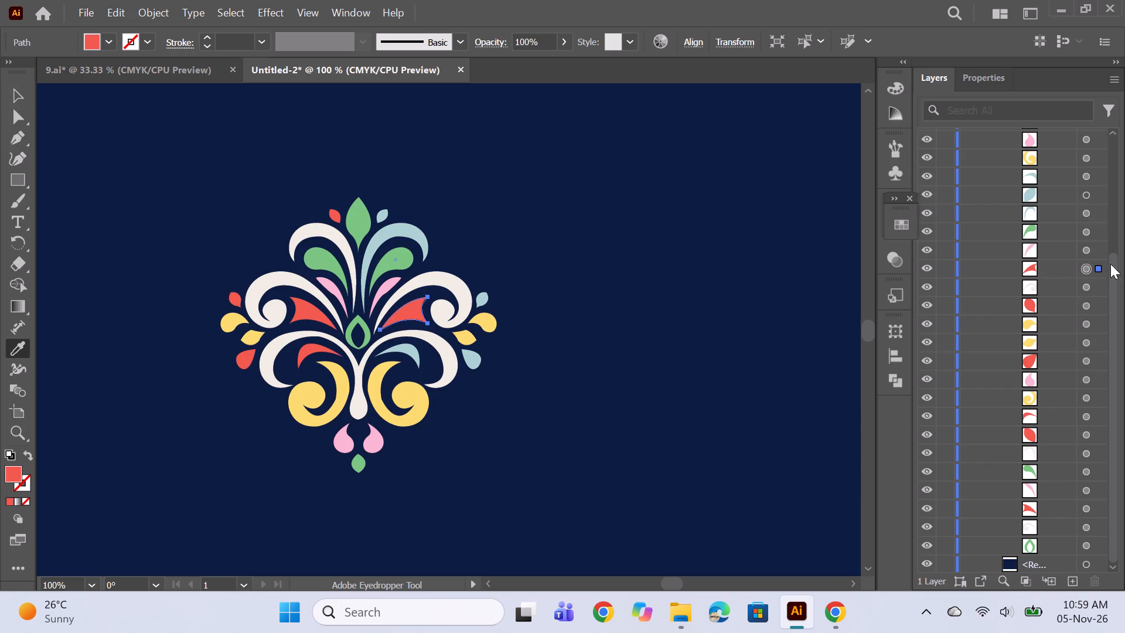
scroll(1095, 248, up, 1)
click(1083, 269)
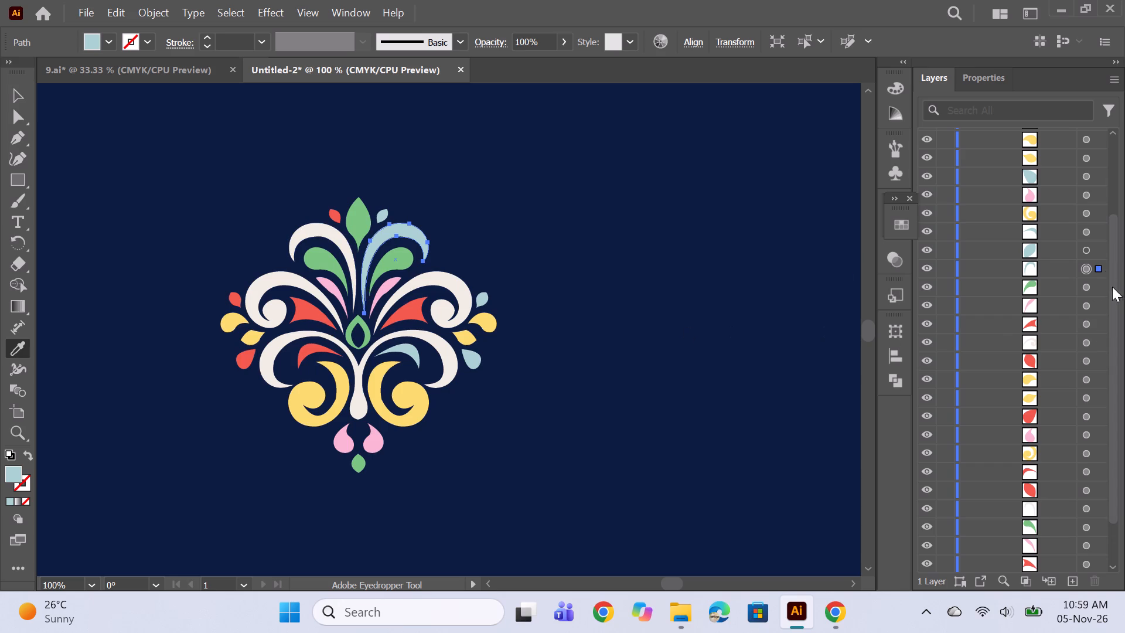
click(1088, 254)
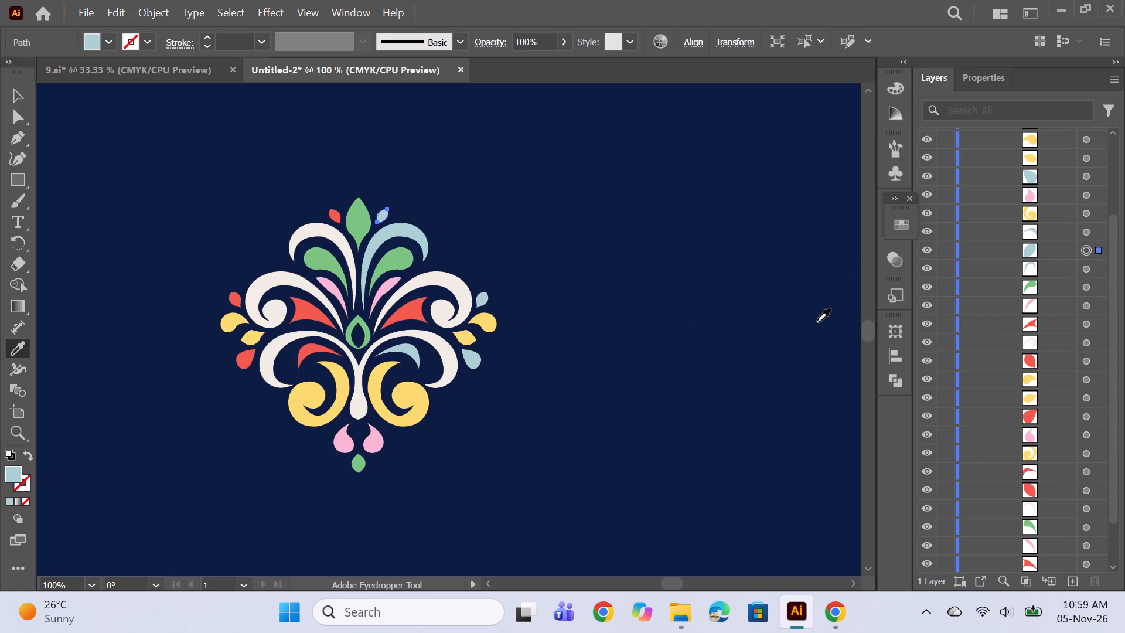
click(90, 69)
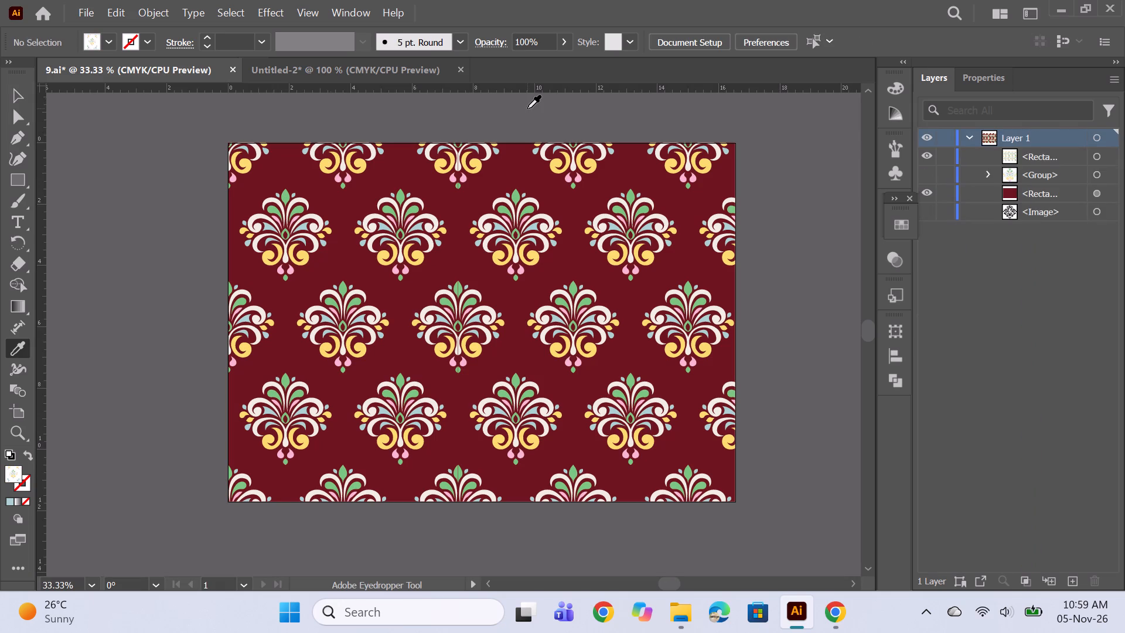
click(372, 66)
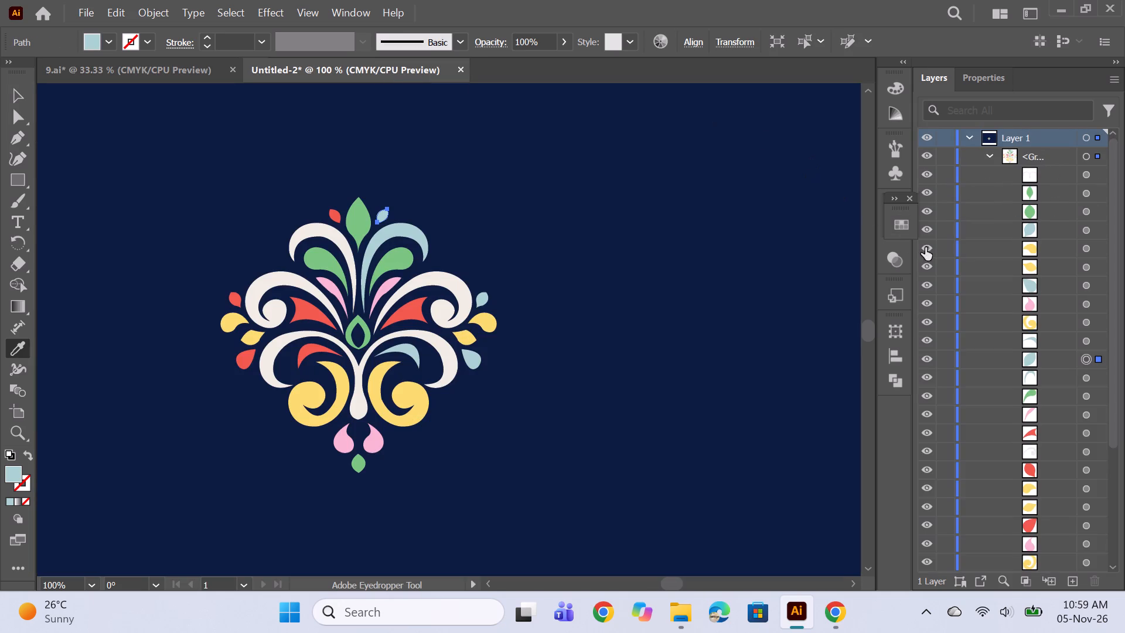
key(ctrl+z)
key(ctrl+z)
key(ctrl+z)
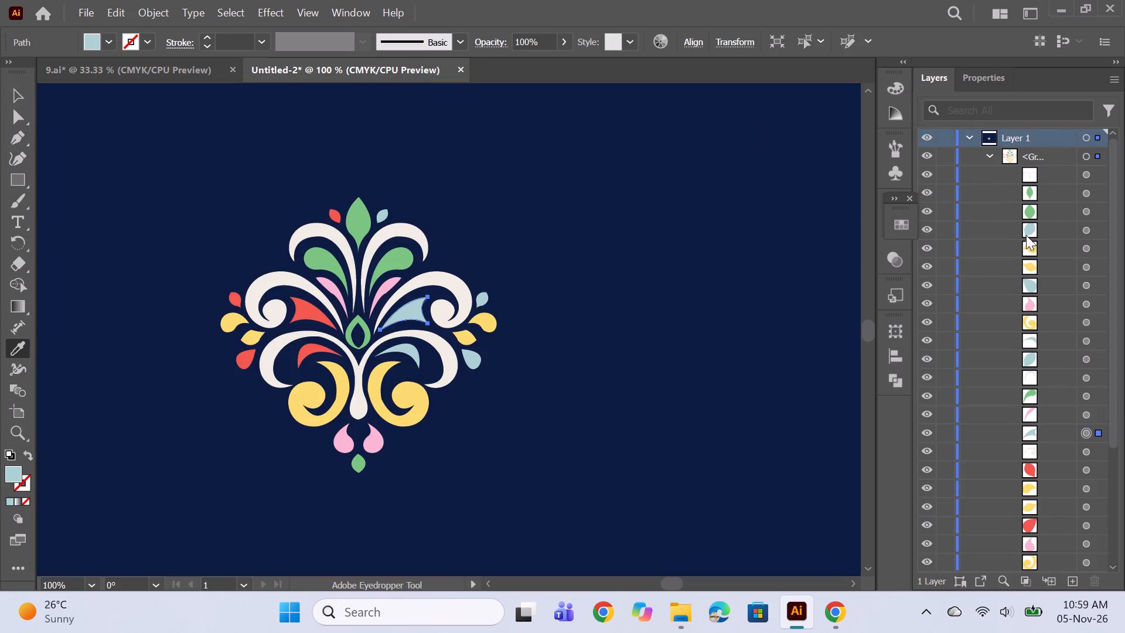
Match all five light-blue shapes on the motif's right half to the coral red with the Eyedropper tool.
click(302, 305)
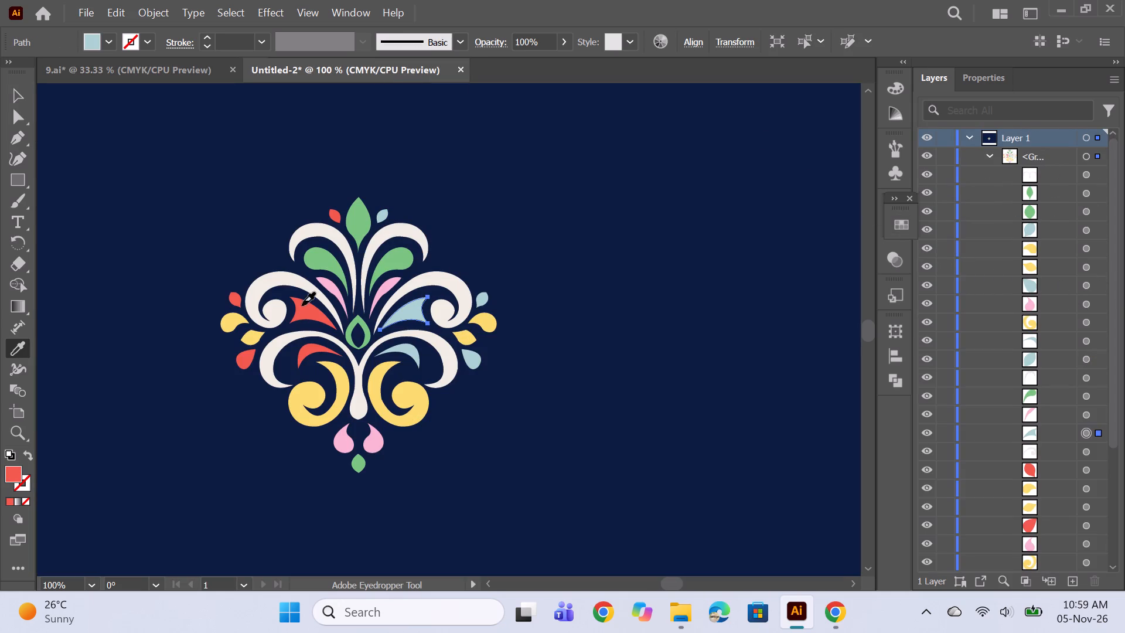
click(1087, 366)
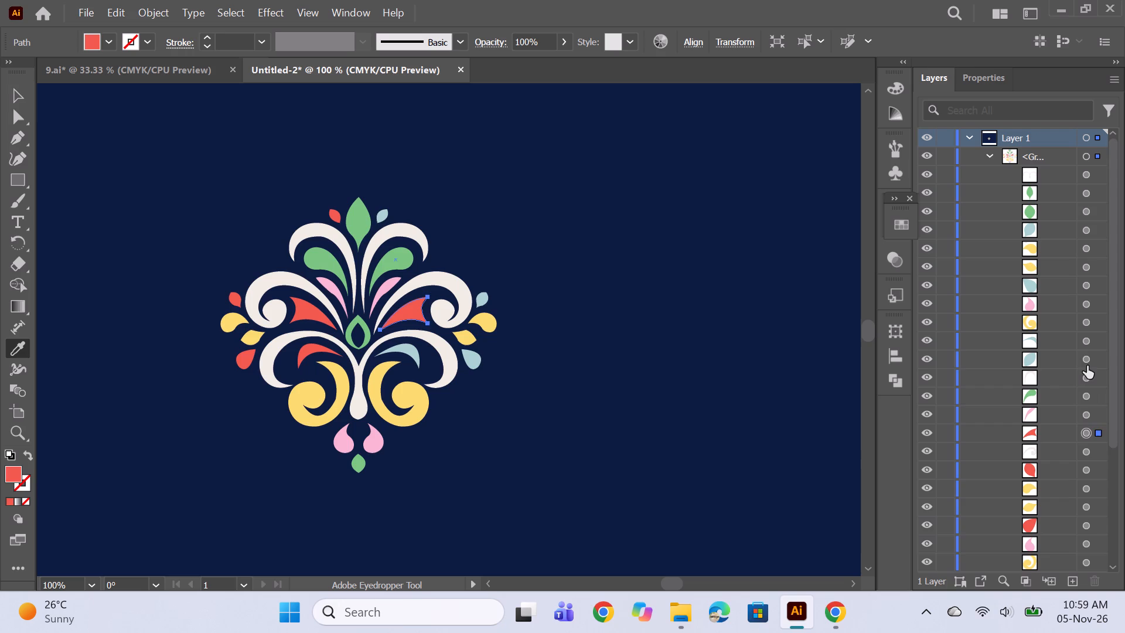
click(320, 321)
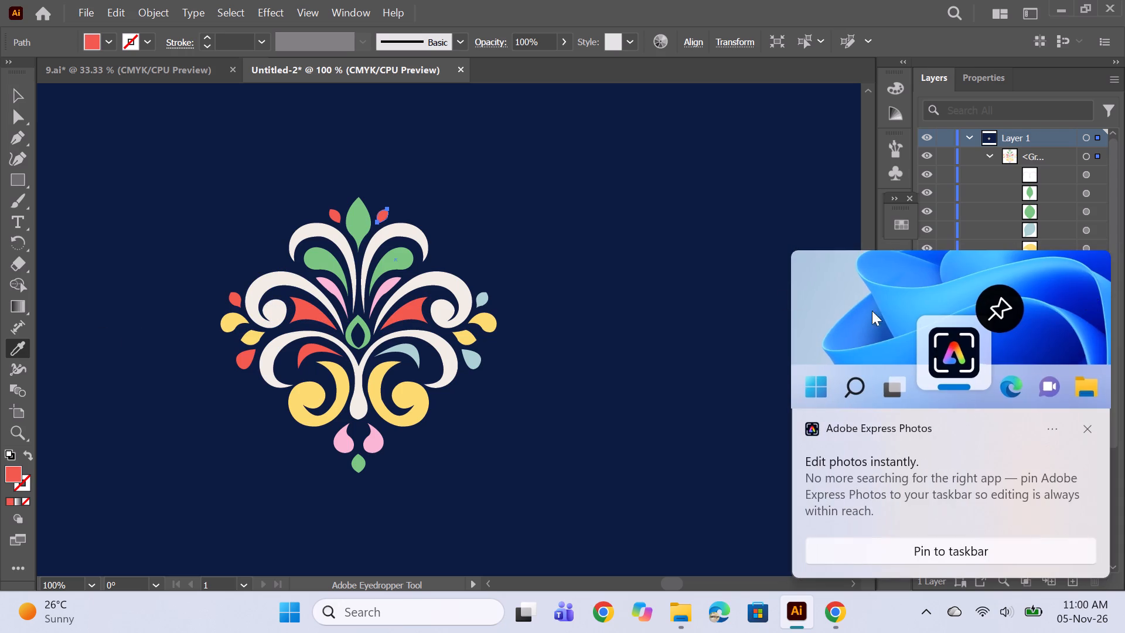
click(1086, 433)
click(1086, 283)
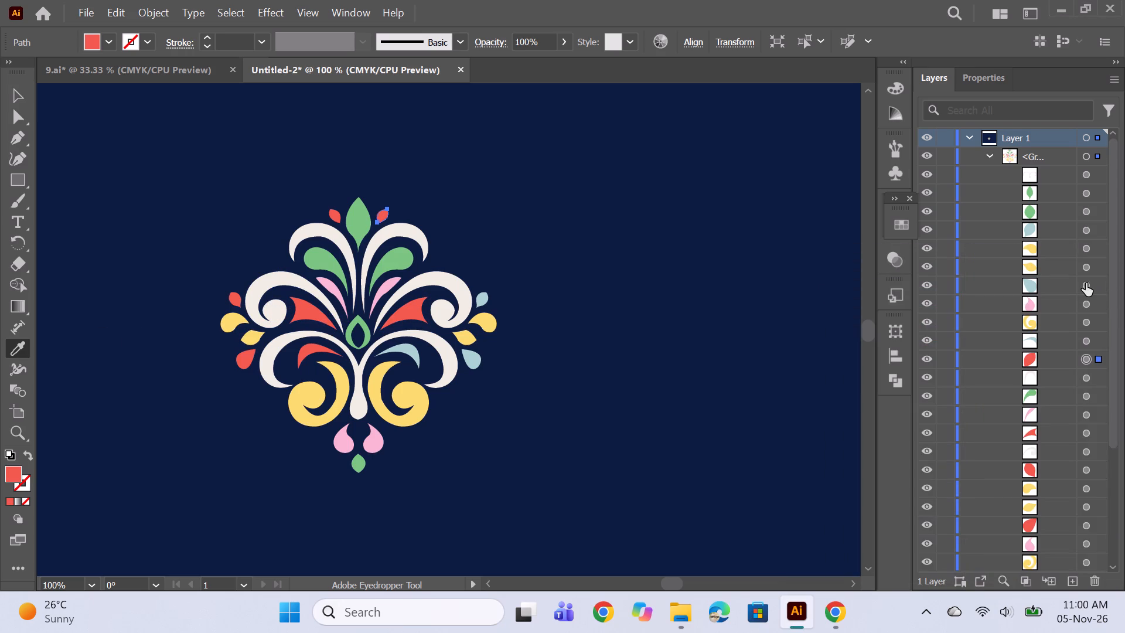
click(301, 315)
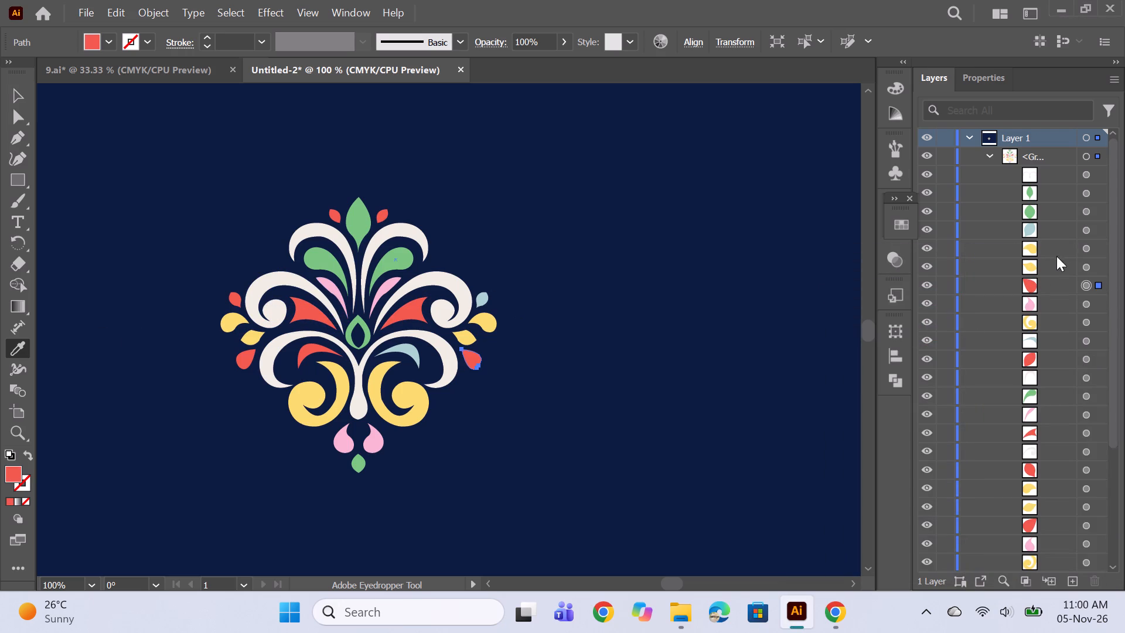
click(1086, 234)
click(312, 316)
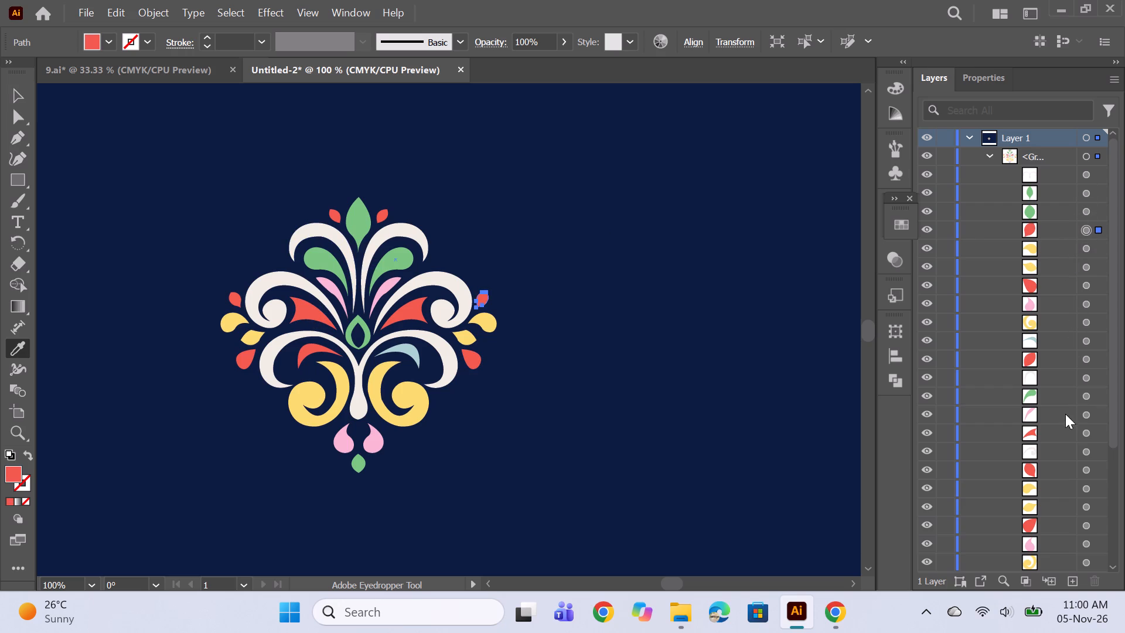
click(1089, 342)
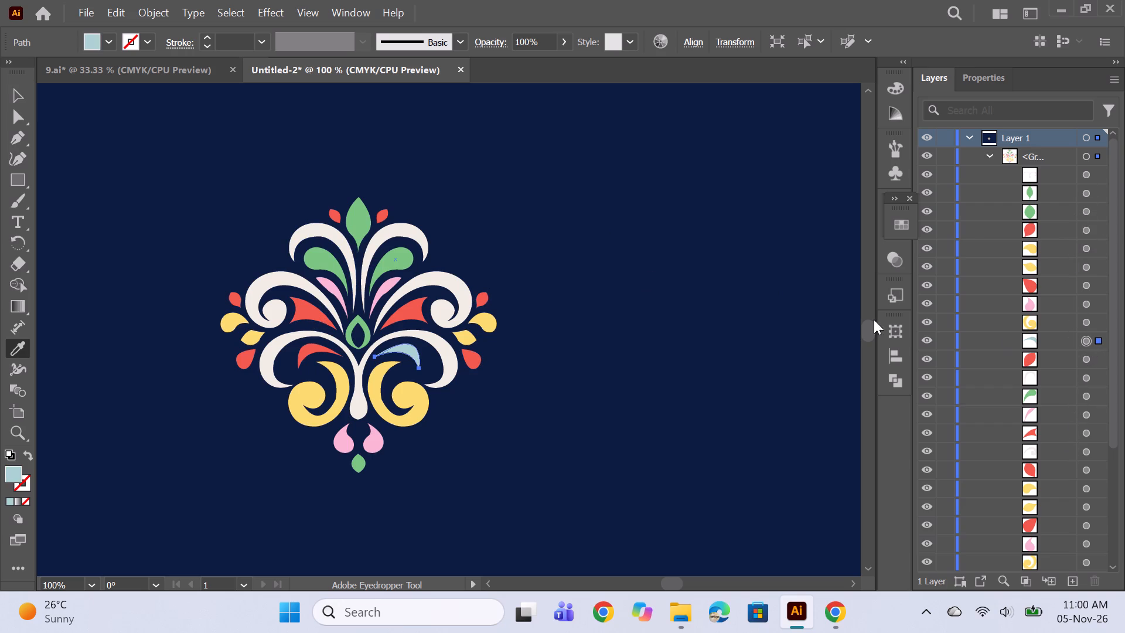
click(412, 307)
Select the whole recolored motif group and make a new pattern from it.
scroll(1027, 338, down, 5)
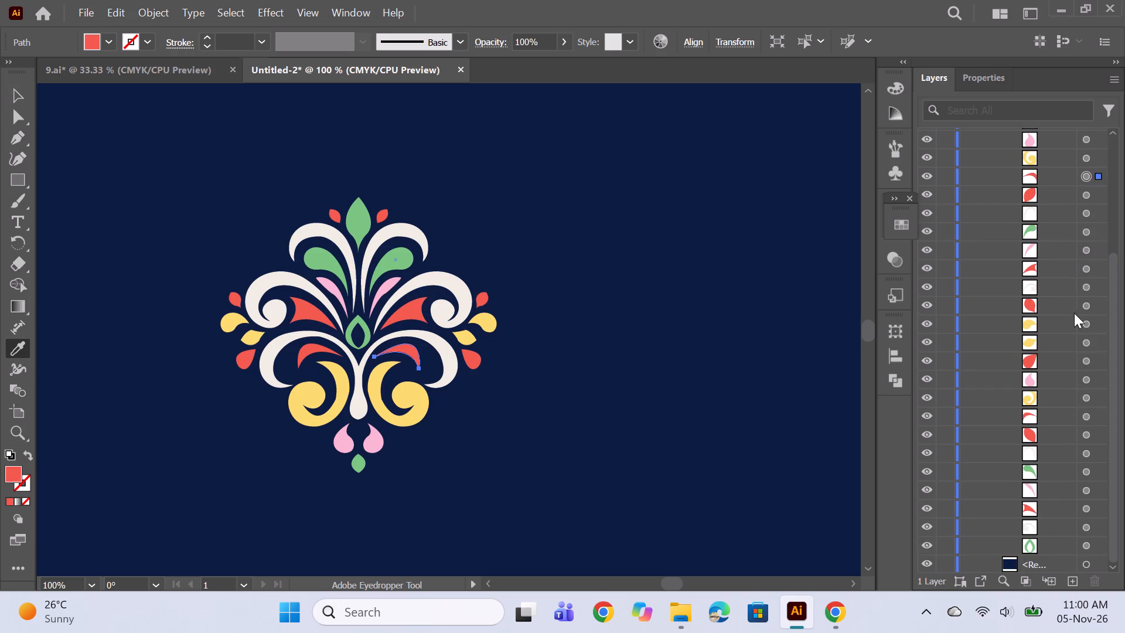
scroll(986, 270, down, 4)
click(12, 98)
alt+scroll(403, 285, down, 1)
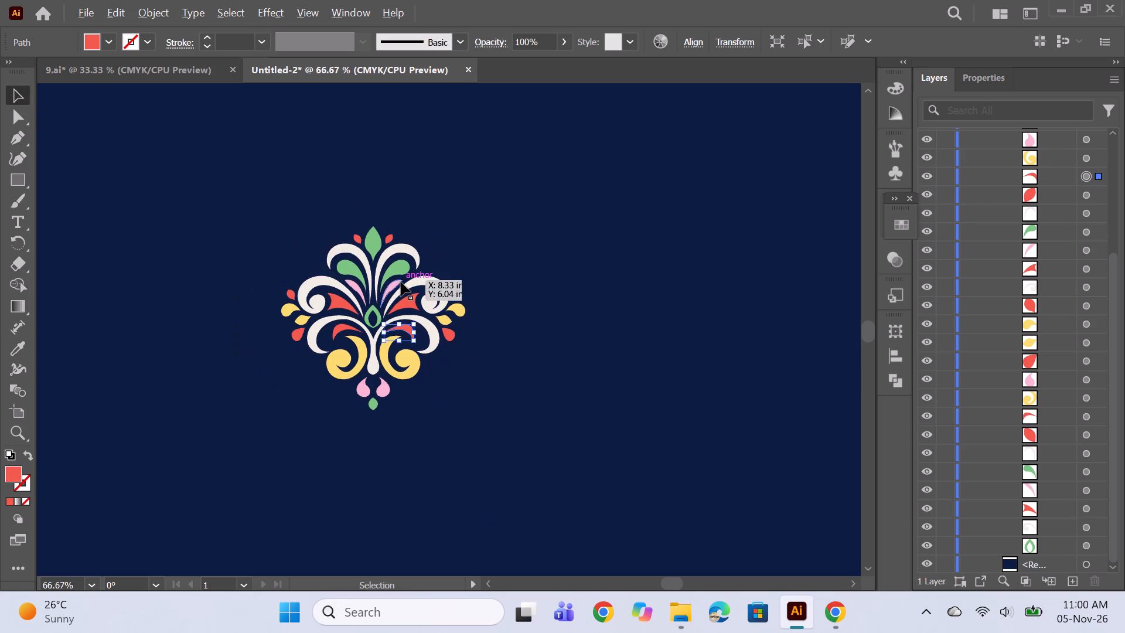
alt+scroll(401, 282, down, 1)
click(401, 282)
alt+scroll(413, 284, down, 2)
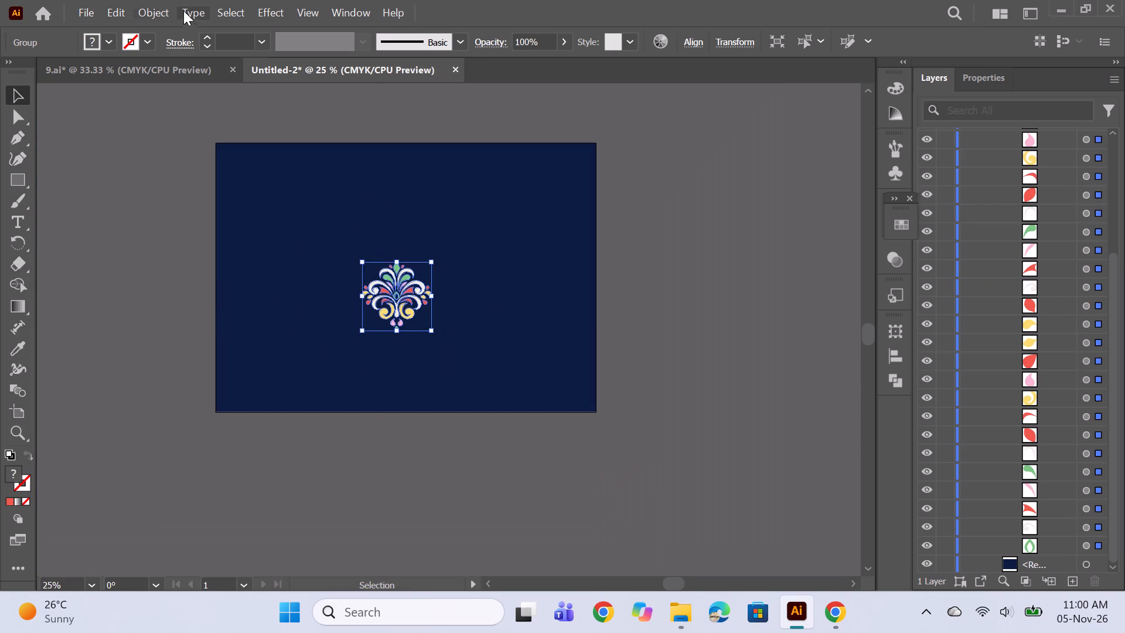
click(152, 2)
click(219, 528)
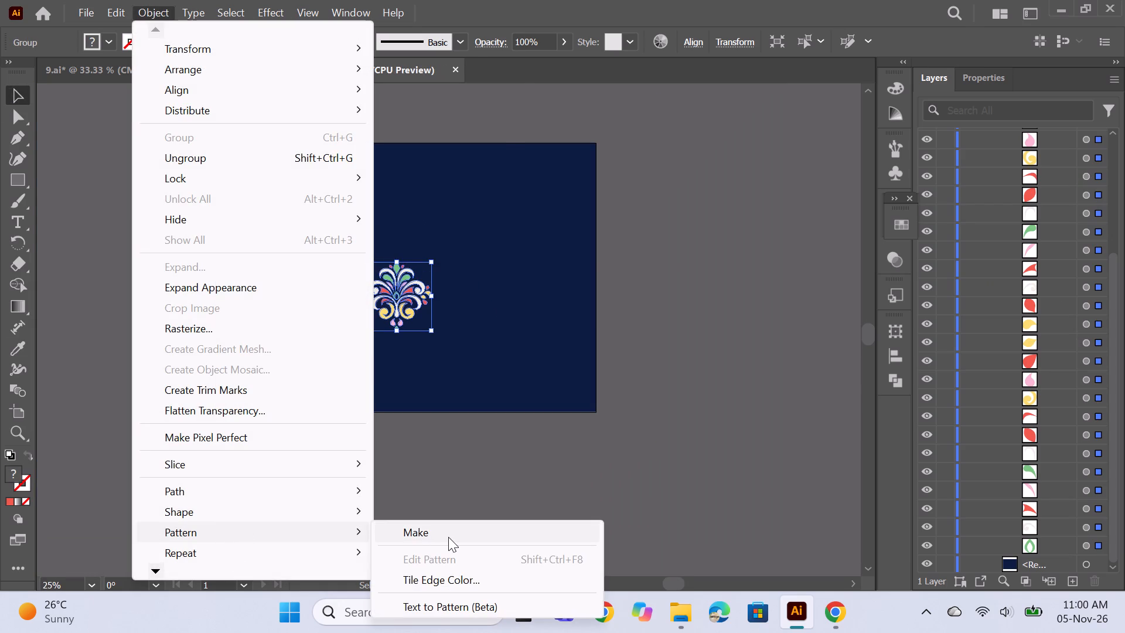
click(448, 537)
click(755, 342)
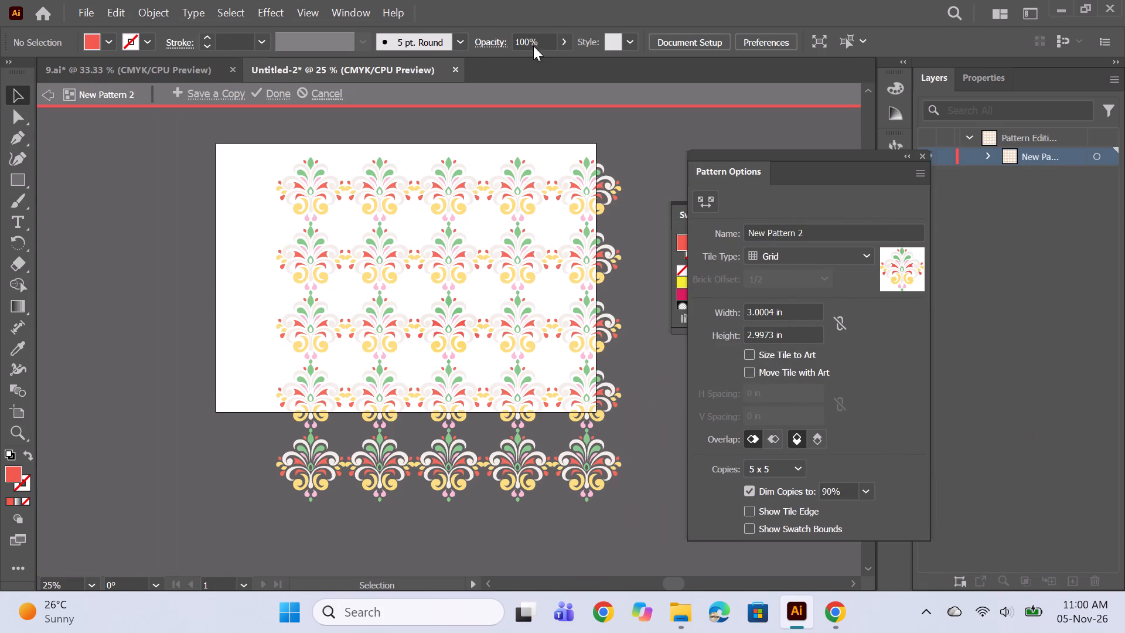
Set the pattern to Hex by Row, sized to the art, with 0.75 in horizontal and vertical spacing, and finish pattern editing.
click(817, 262)
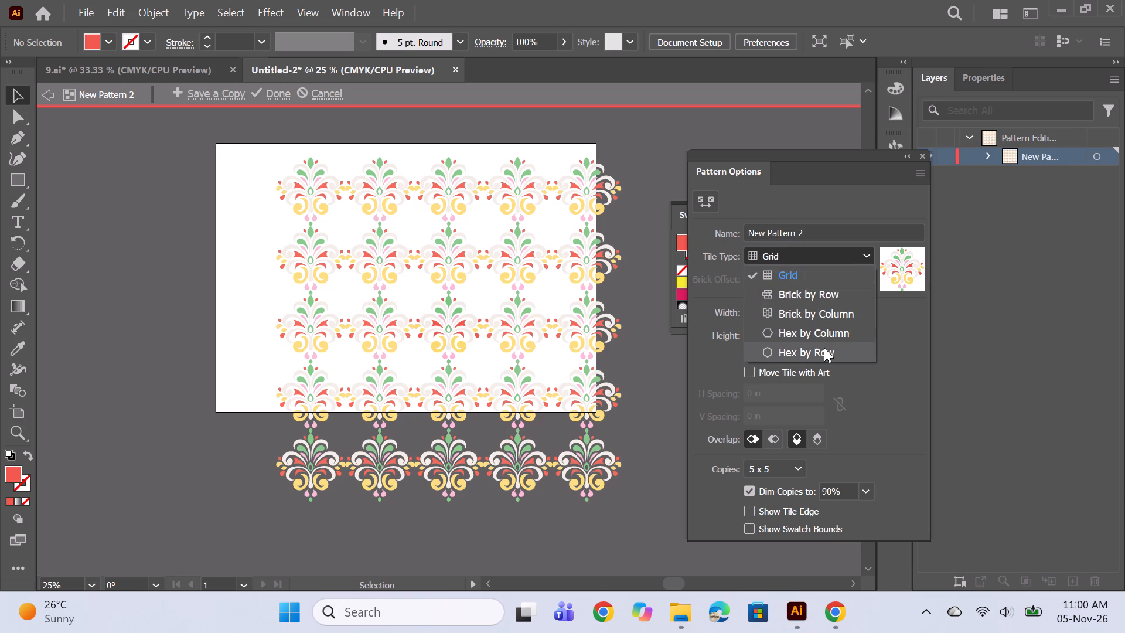
click(824, 348)
click(747, 349)
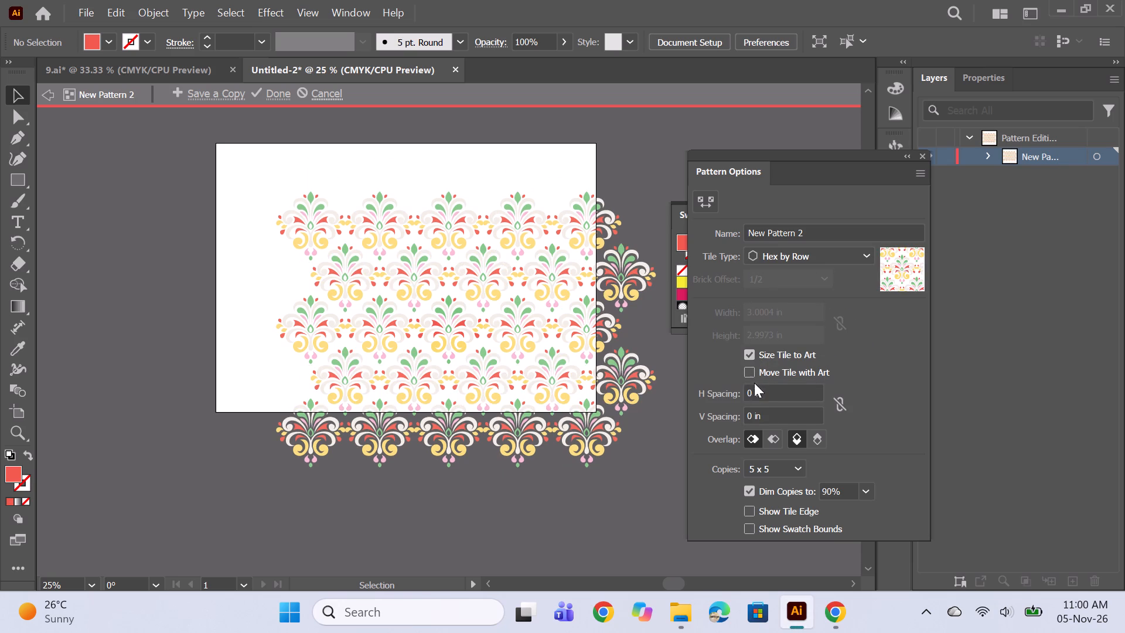
click(749, 393)
text(.75)
key(Return)
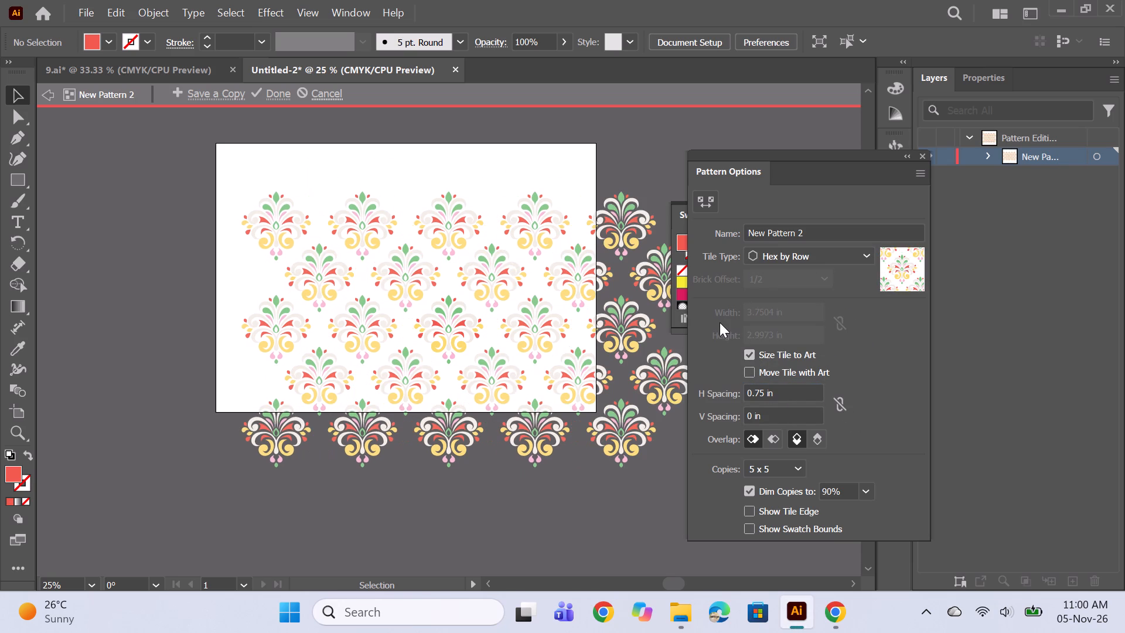
click(751, 417)
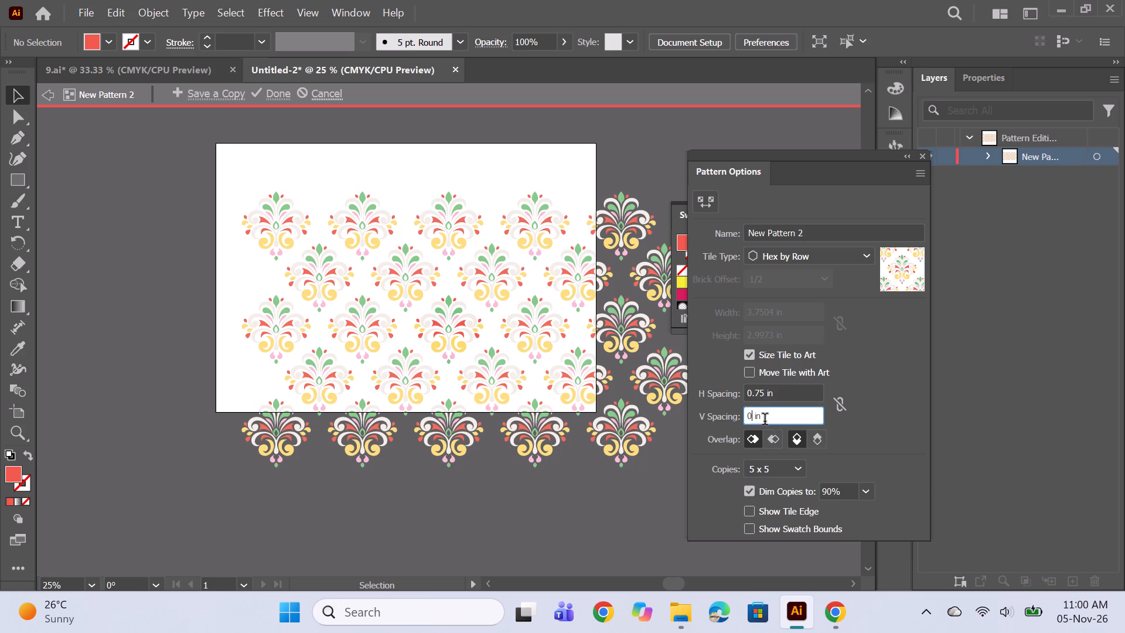
text(.75)
key(Return)
click(267, 93)
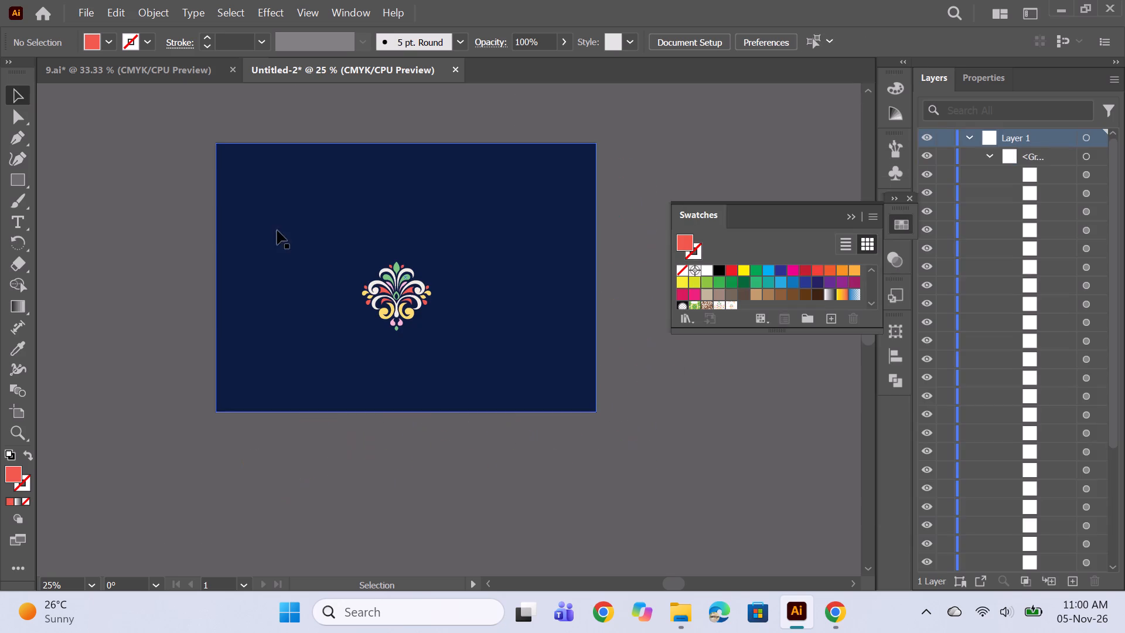
Draw a rectangle covering the whole navy artboard and fill it with the new damask pattern swatch.
click(18, 185)
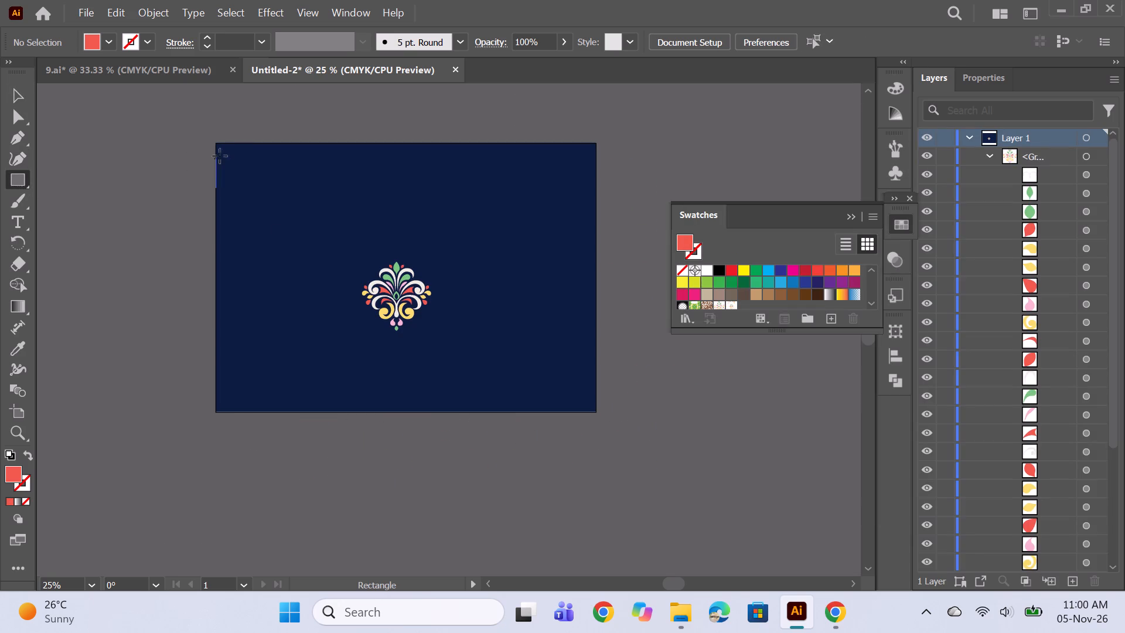
drag(215, 144, 554, 397)
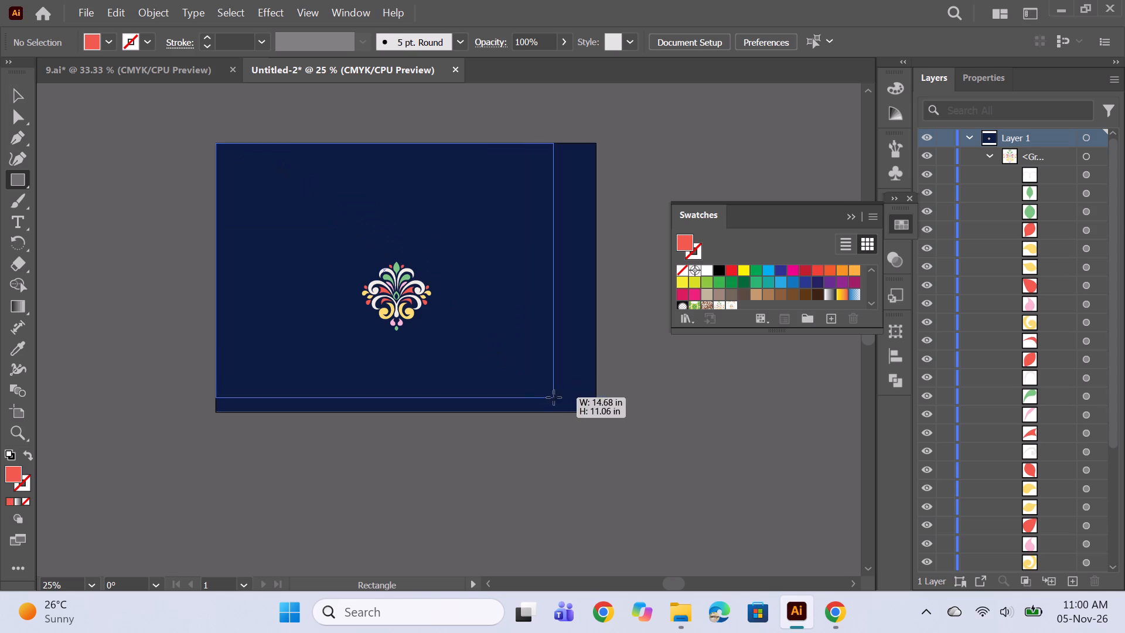
drag(554, 397, 596, 413)
click(731, 306)
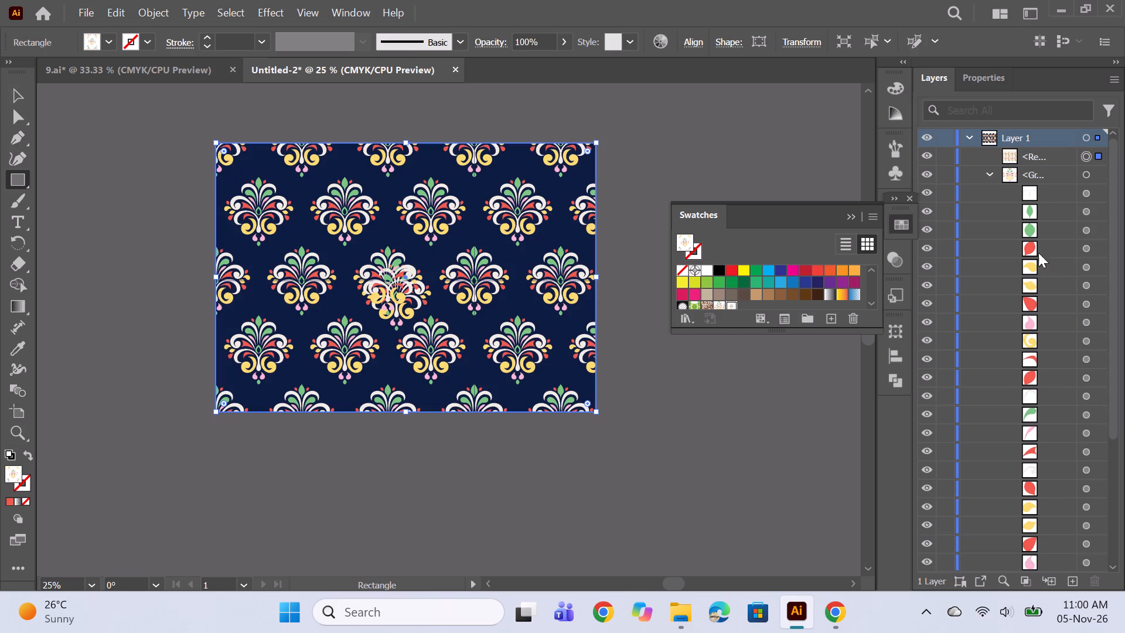
Hide the original motif group beneath the pattern, close the swatches, and collapse the group's layer listing.
click(921, 176)
click(924, 168)
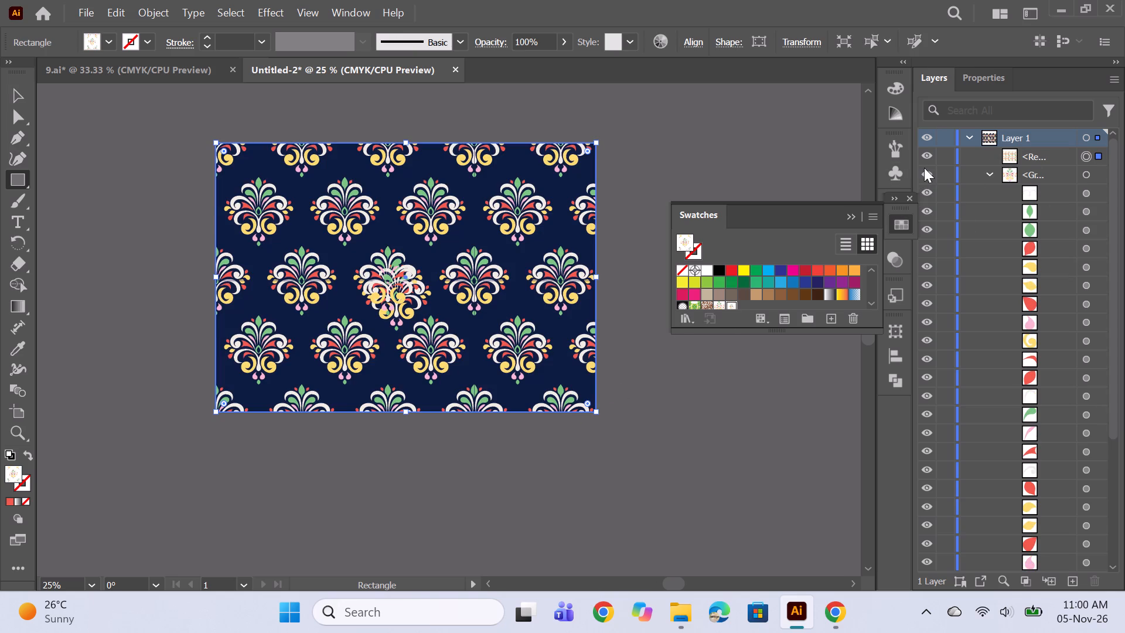
click(923, 178)
click(853, 219)
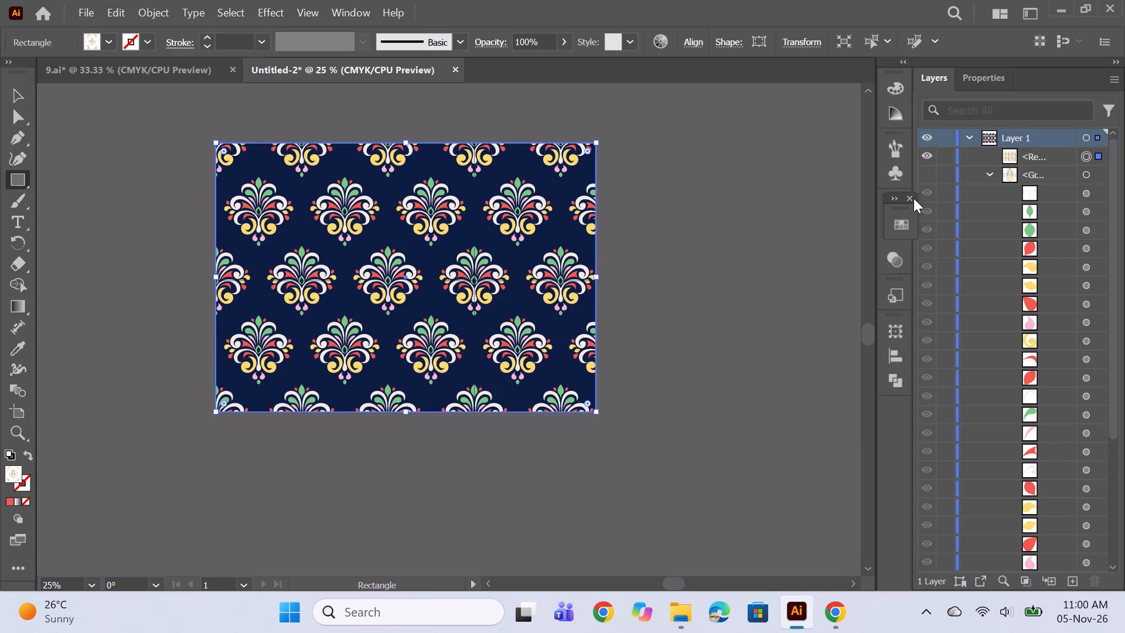
click(913, 198)
click(989, 176)
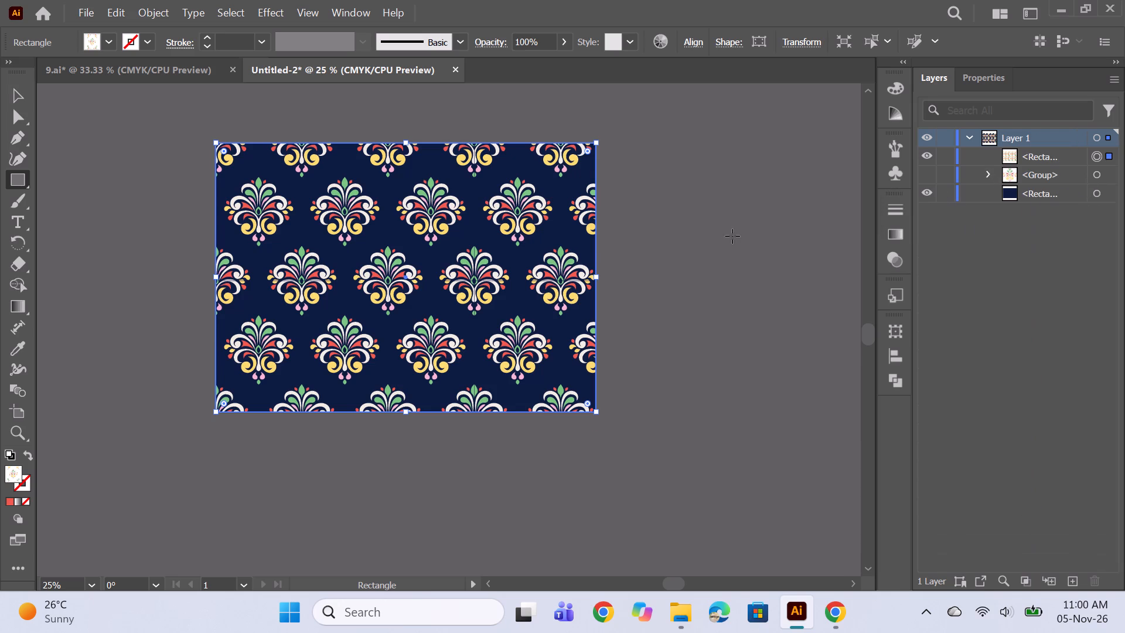
Start saving Untitled-2, examine the existing file names in the destination folder, and cancel the save.
scroll(733, 236, up, 2)
key(ctrl+s)
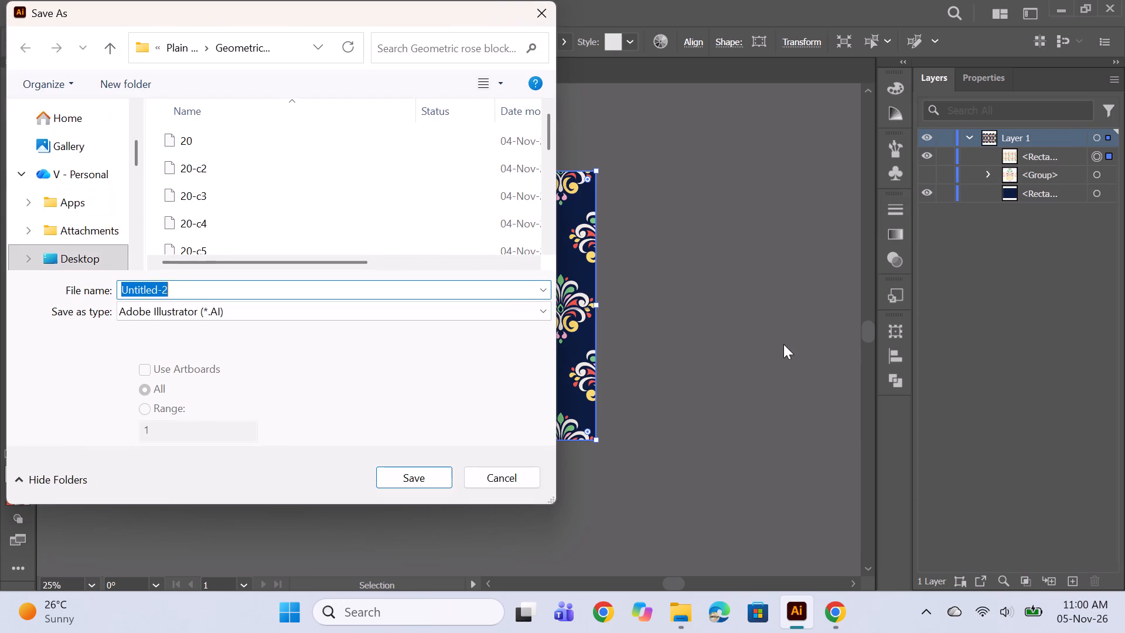
scroll(343, 206, down, 7)
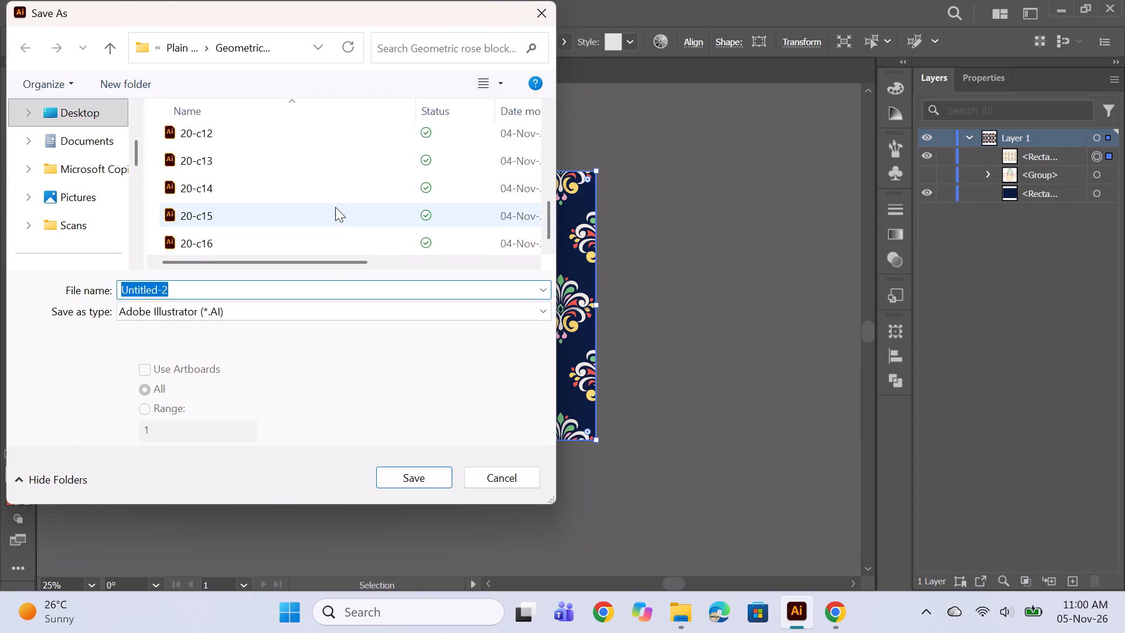
scroll(335, 207, up, 1)
scroll(335, 207, down, 1)
scroll(335, 207, up, 4)
scroll(335, 207, down, 1)
scroll(335, 207, up, 3)
scroll(378, 181, up, 4)
scroll(145, 167, down, 1)
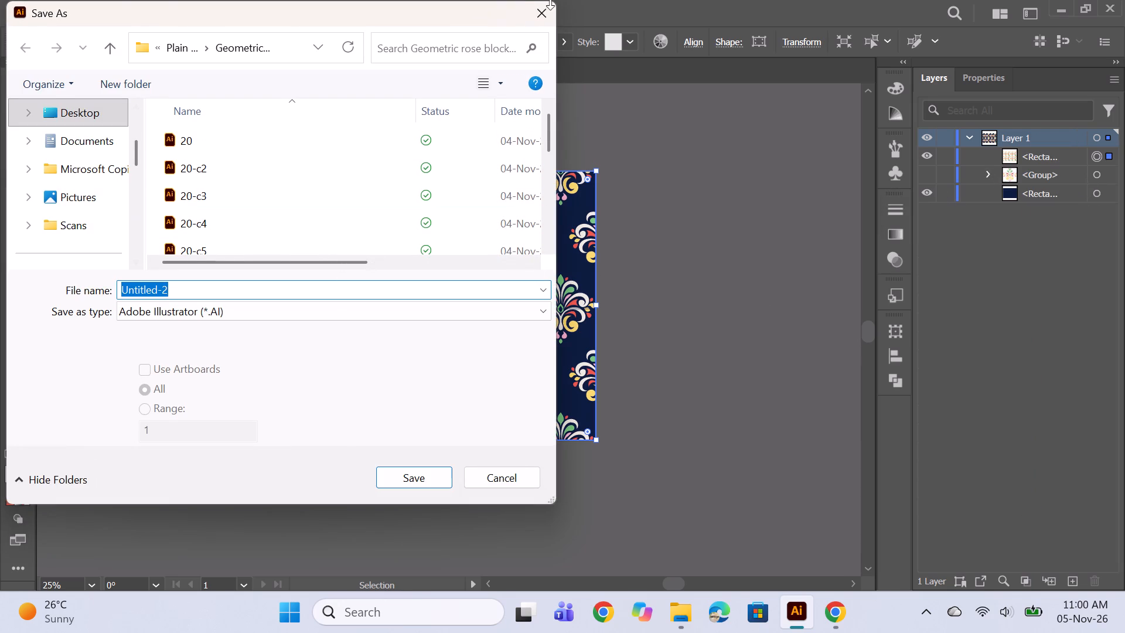
click(544, 16)
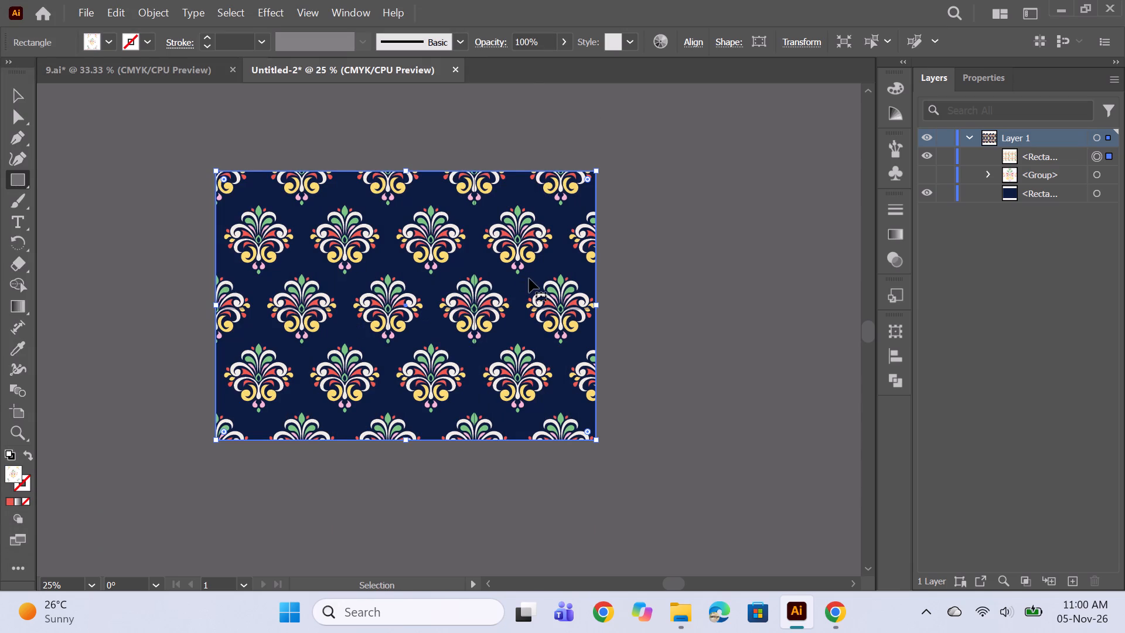
Save Untitled-2 as an Adobe Illustrator file named 9-c2 in the Plain prints folder, accepting the Illustrator save options.
key(ctrl+s)
scroll(298, 212, down, 8)
scroll(64, 206, up, 4)
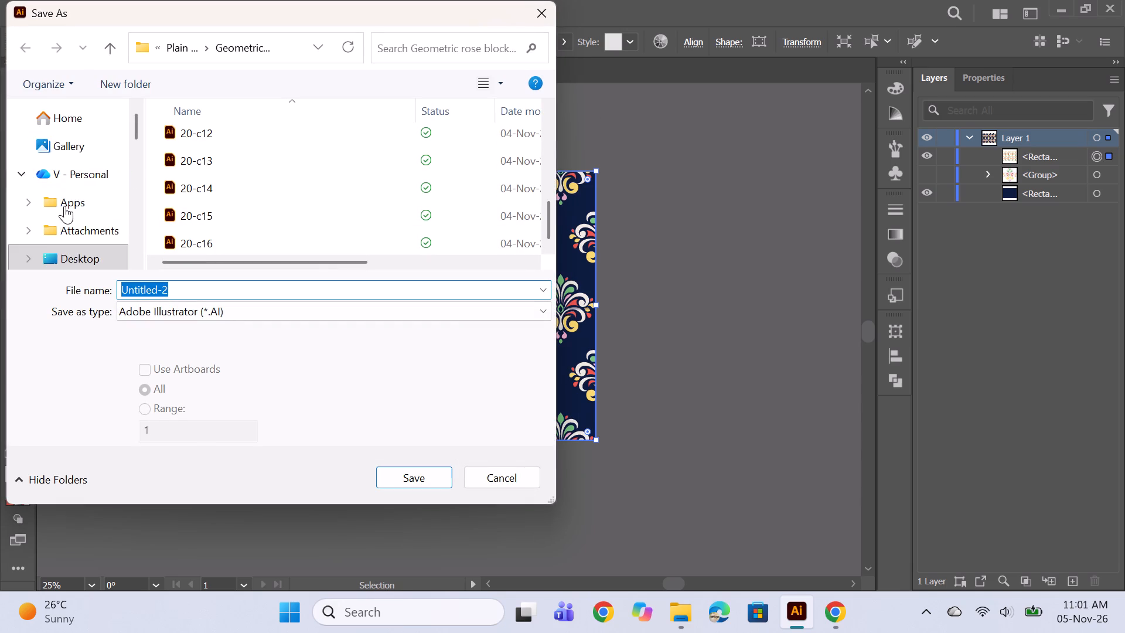
scroll(64, 206, down, 6)
scroll(64, 206, up, 1)
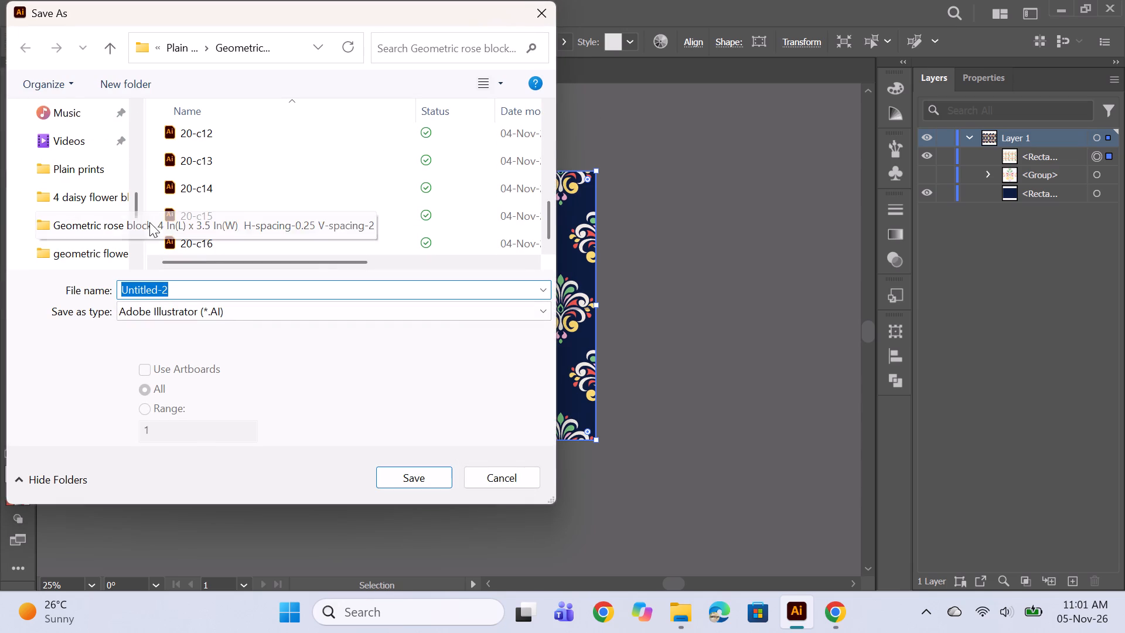
click(92, 178)
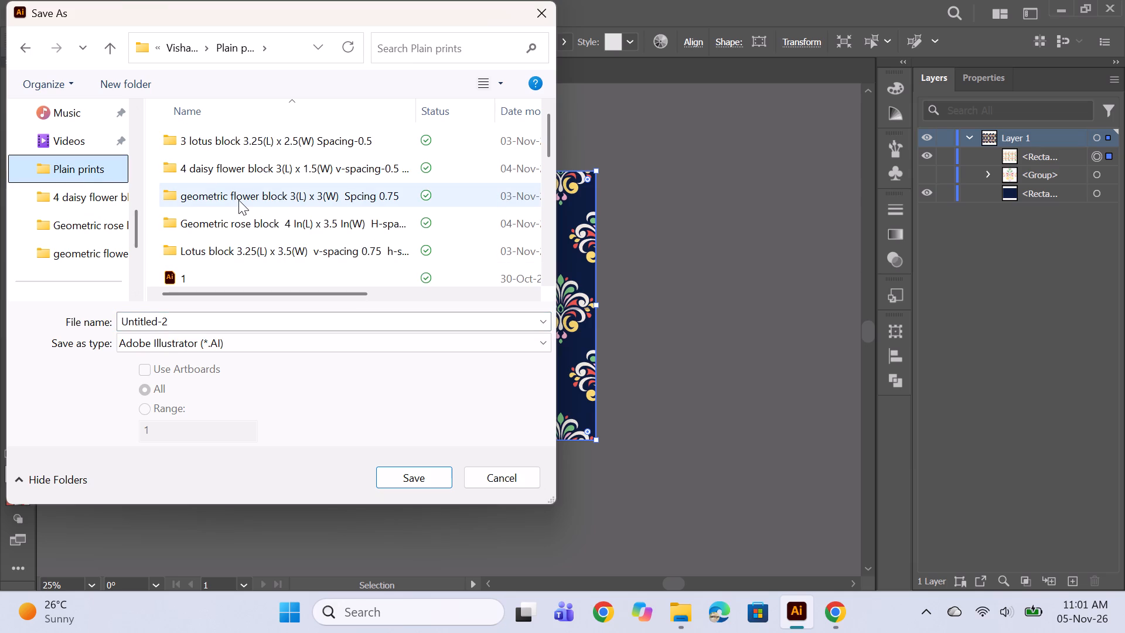
text(9-c2)
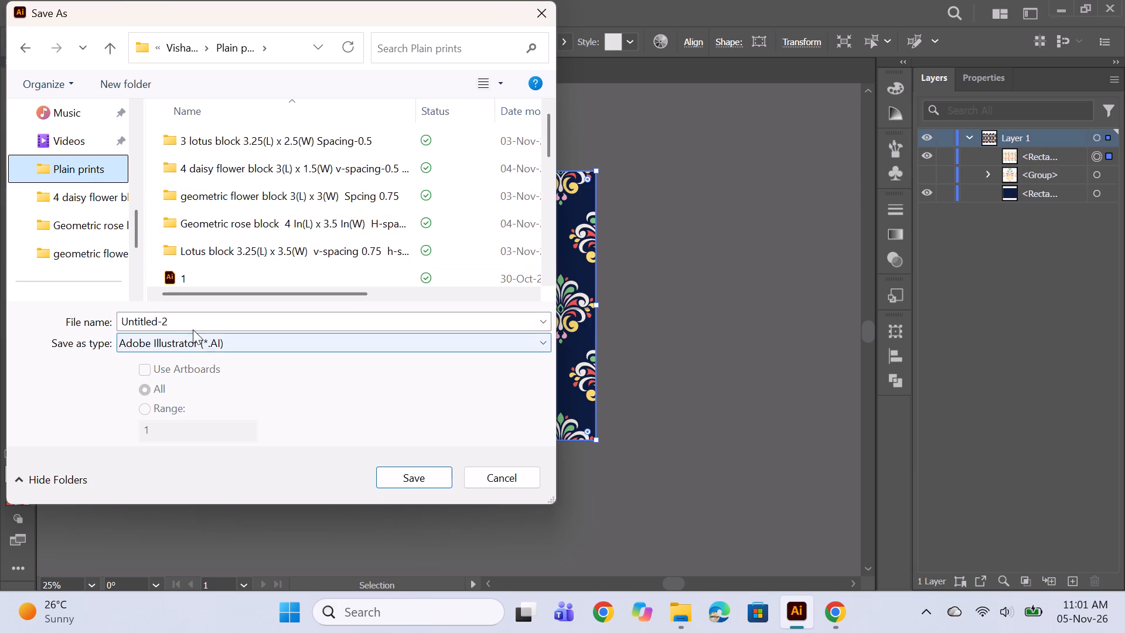
drag(195, 321, 178, 321)
text(9-c2)
key(Return)
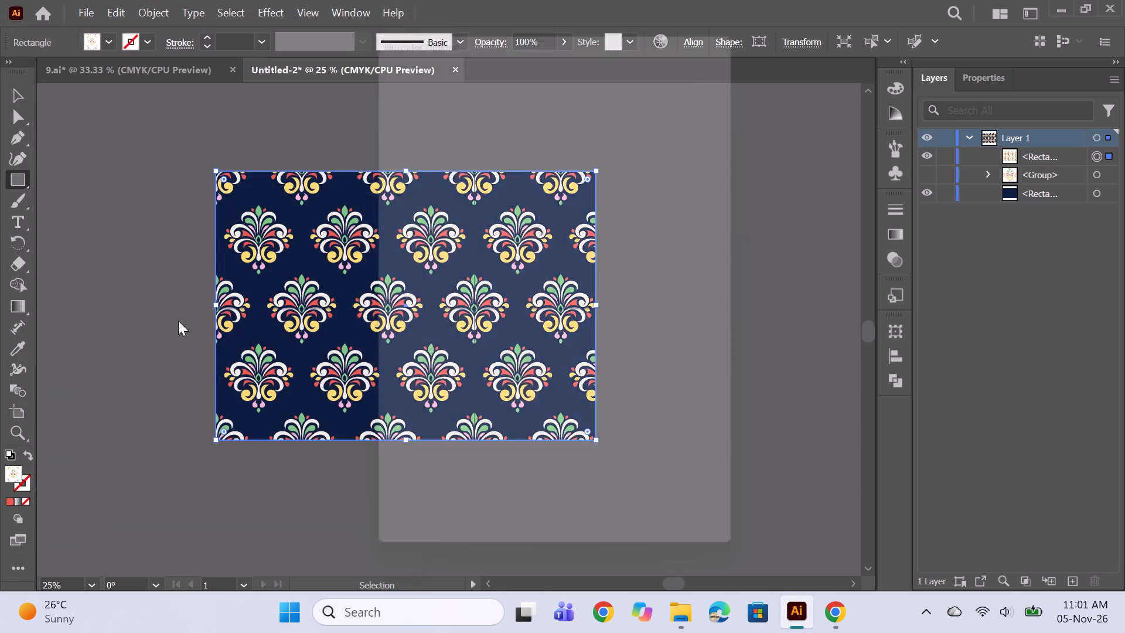
click(625, 549)
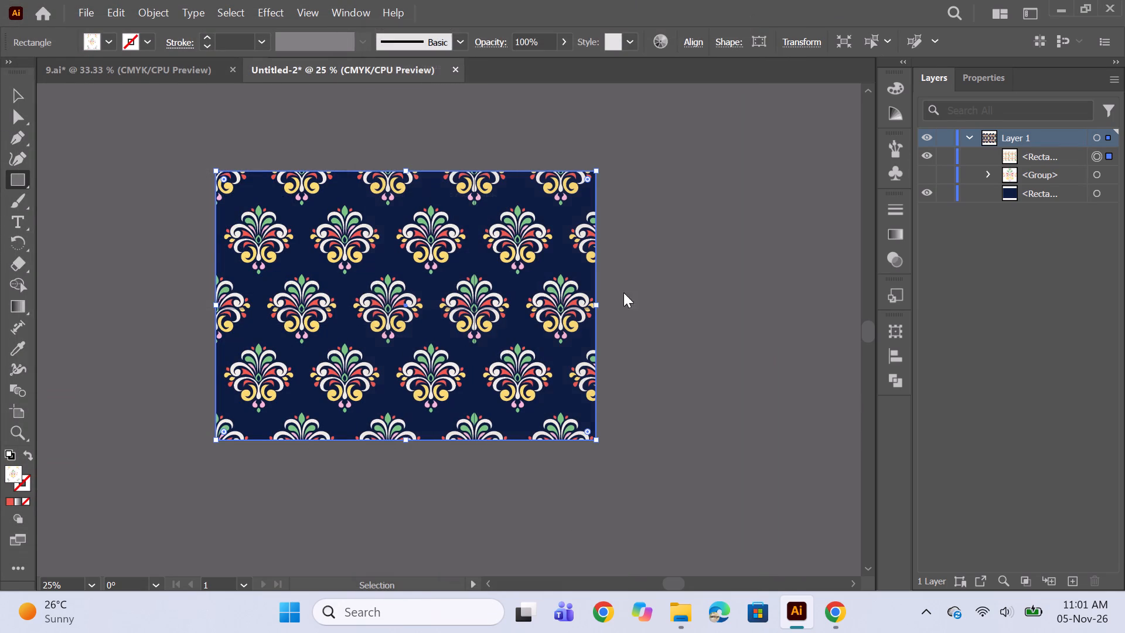
Compare the maroon damask pattern in 9.ai with the navy version in 9-c2.ai.
click(157, 73)
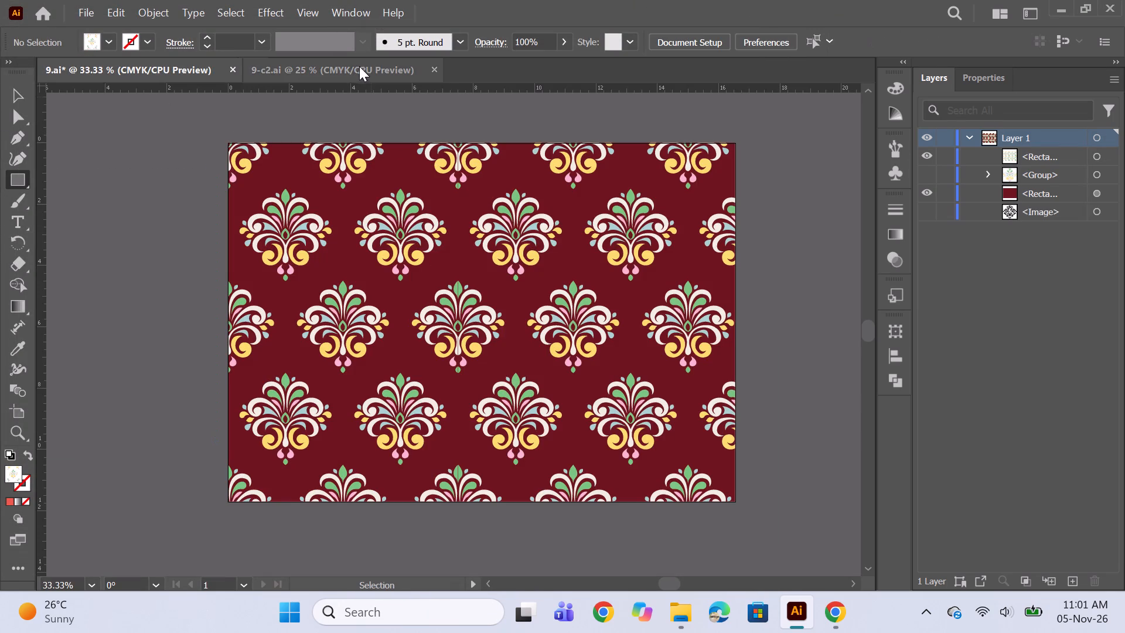
alt+scroll(552, 271, down, 2)
key(space)
drag(686, 277, 613, 283)
alt+scroll(499, 267, up, 2)
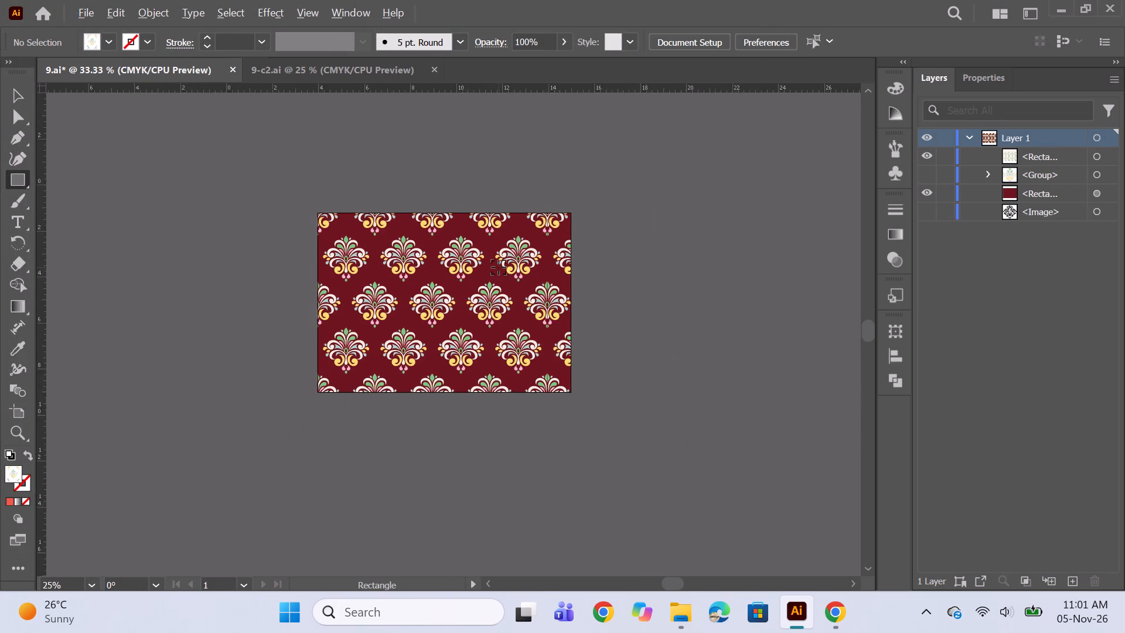
key(space)
key(space)
key(space)
drag(671, 258, 739, 260)
click(274, 72)
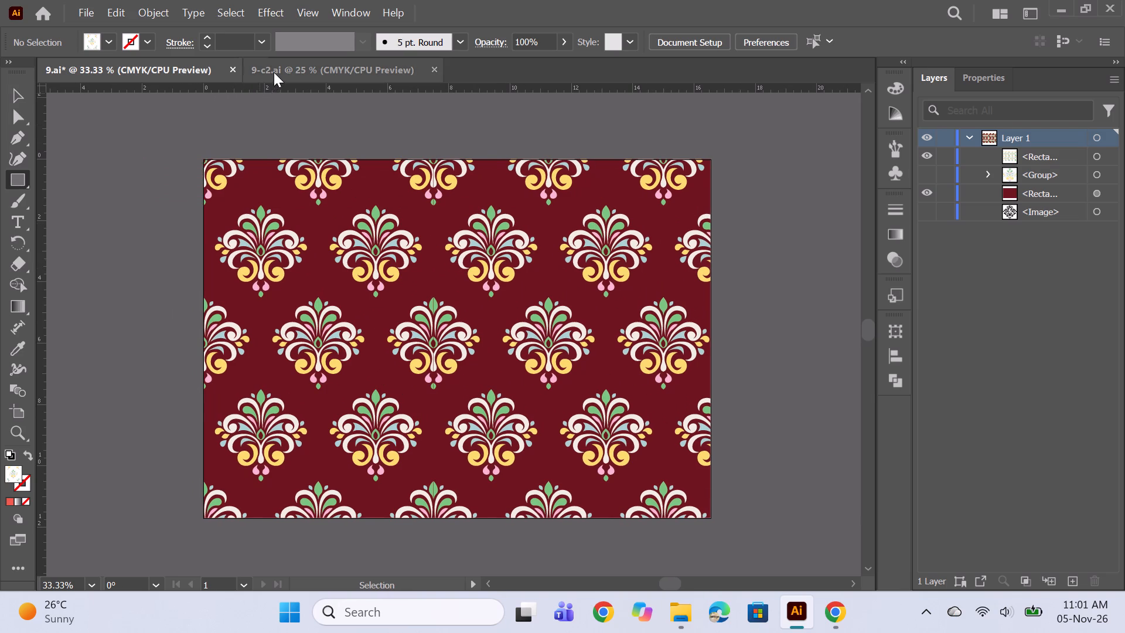
key(space)
key(space)
key(space)
key(space)
key(space)
key(space)
key(space)
key(space)
key(space)
drag(644, 266, 720, 264)
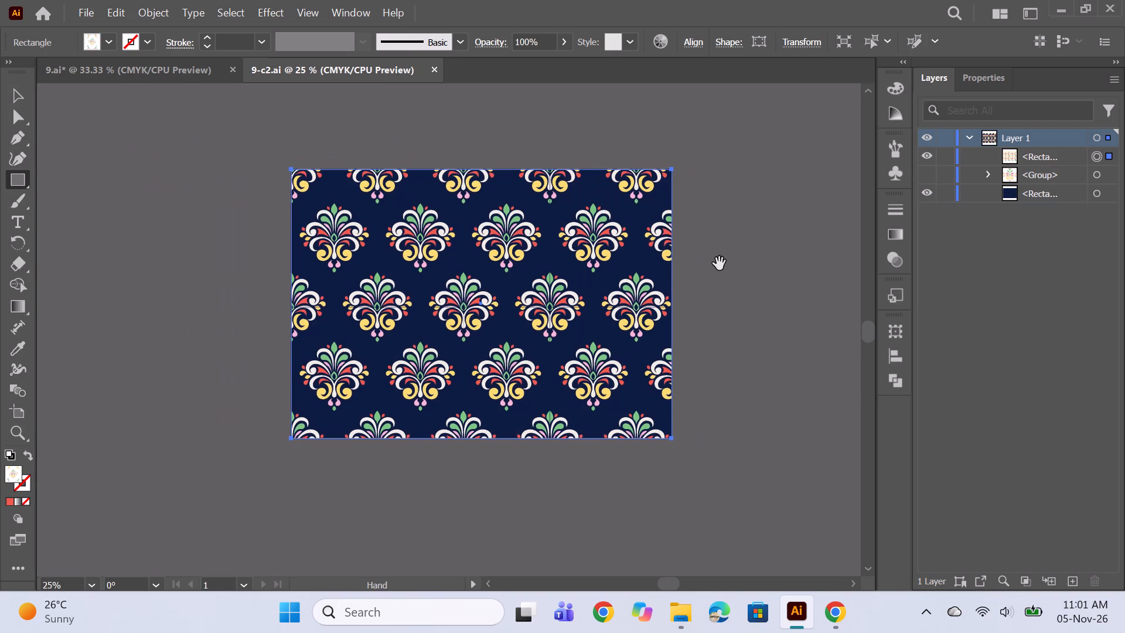
Save the 9-c2.ai document again.
key(ctrl+s)
Switch to File Explorer and create a folder in Plain prints, entering the name "Floral block 3(L) x 3(W) Spacing-0.7In".
click(676, 609)
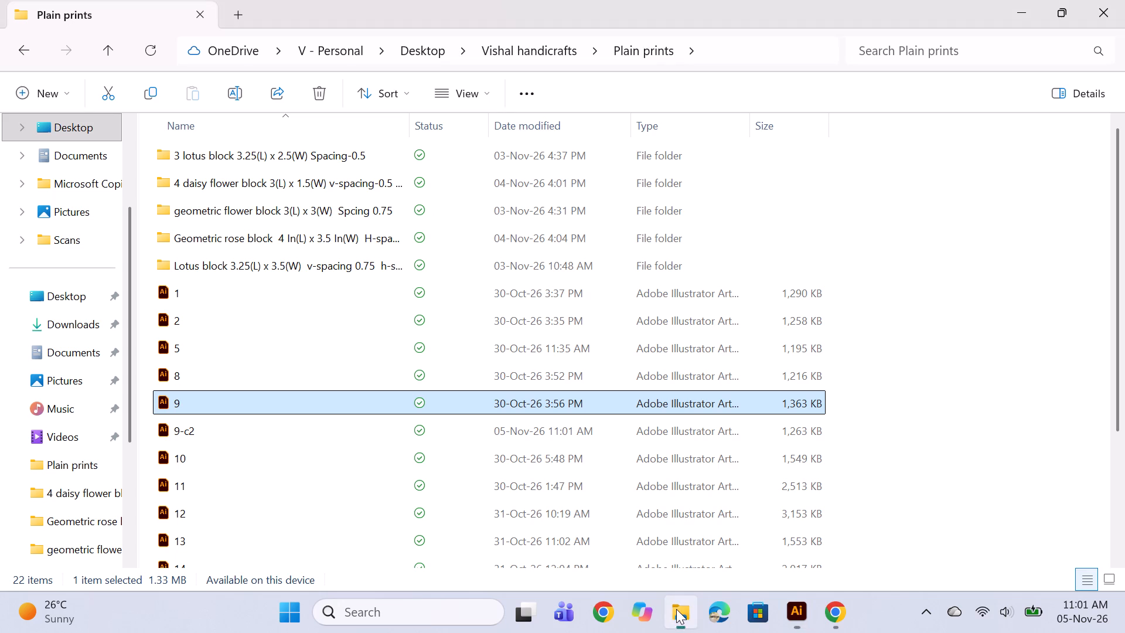
right_click(997, 286)
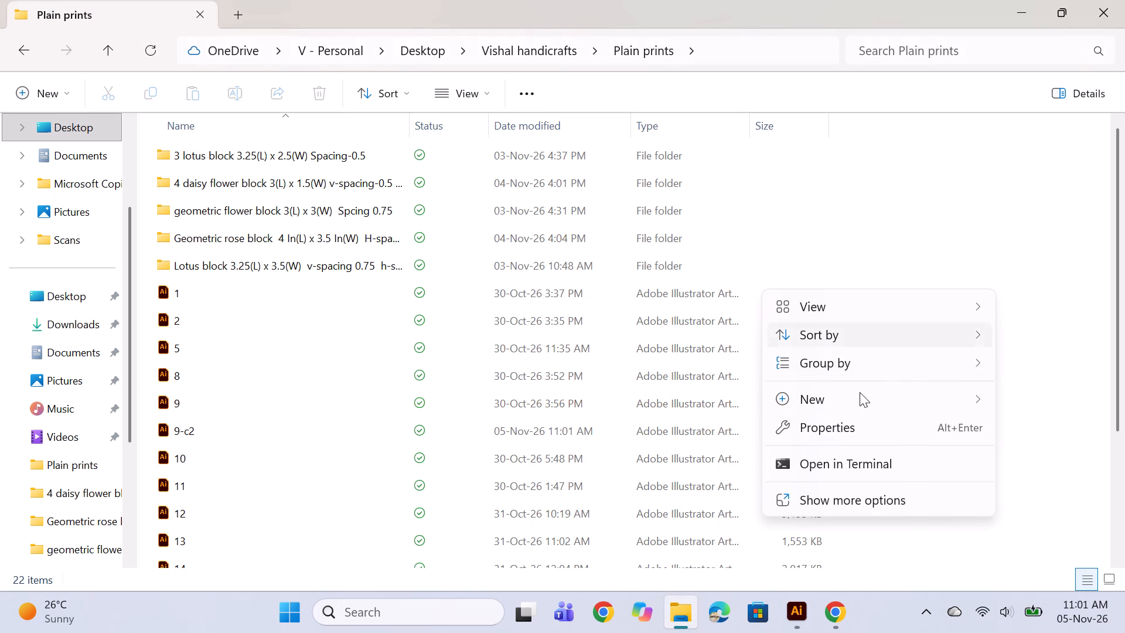
click(845, 414)
right_click(909, 335)
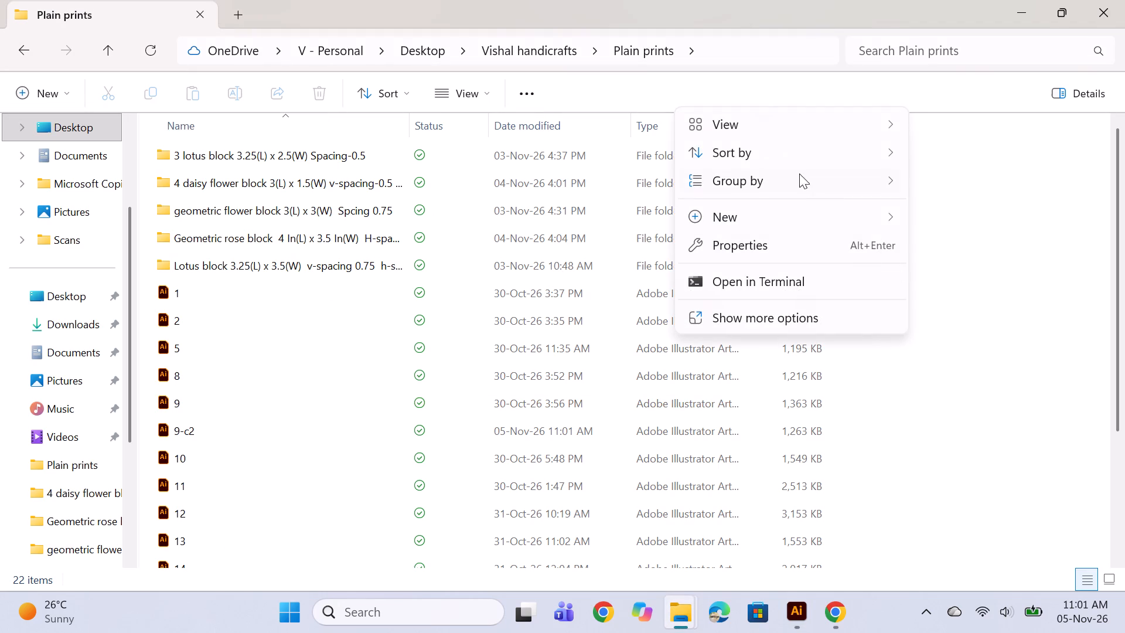
click(770, 213)
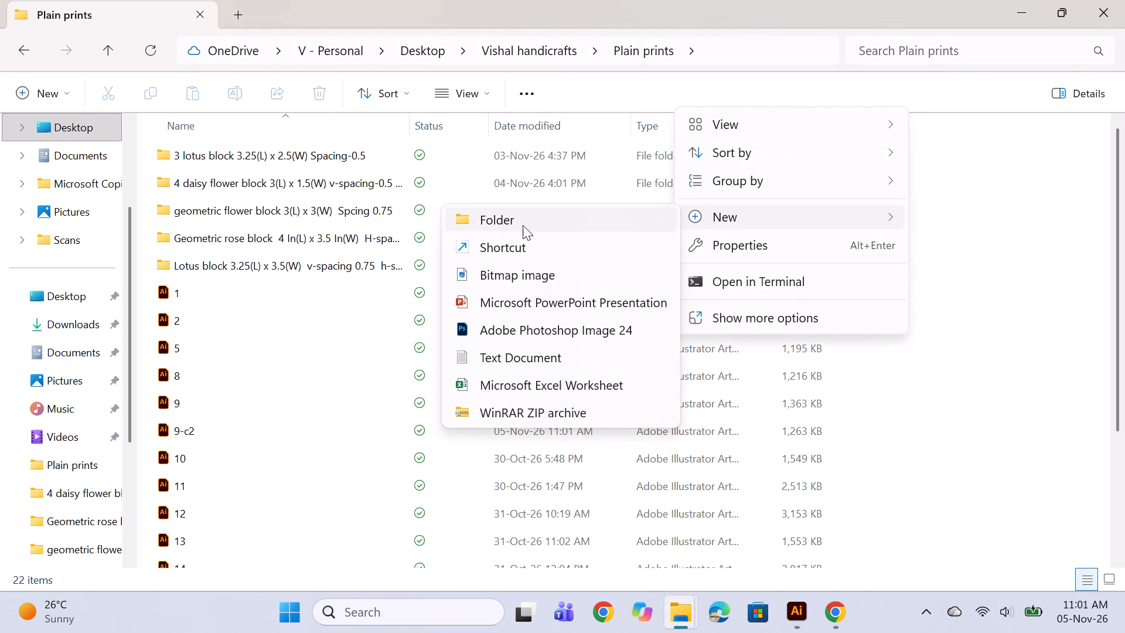
click(523, 225)
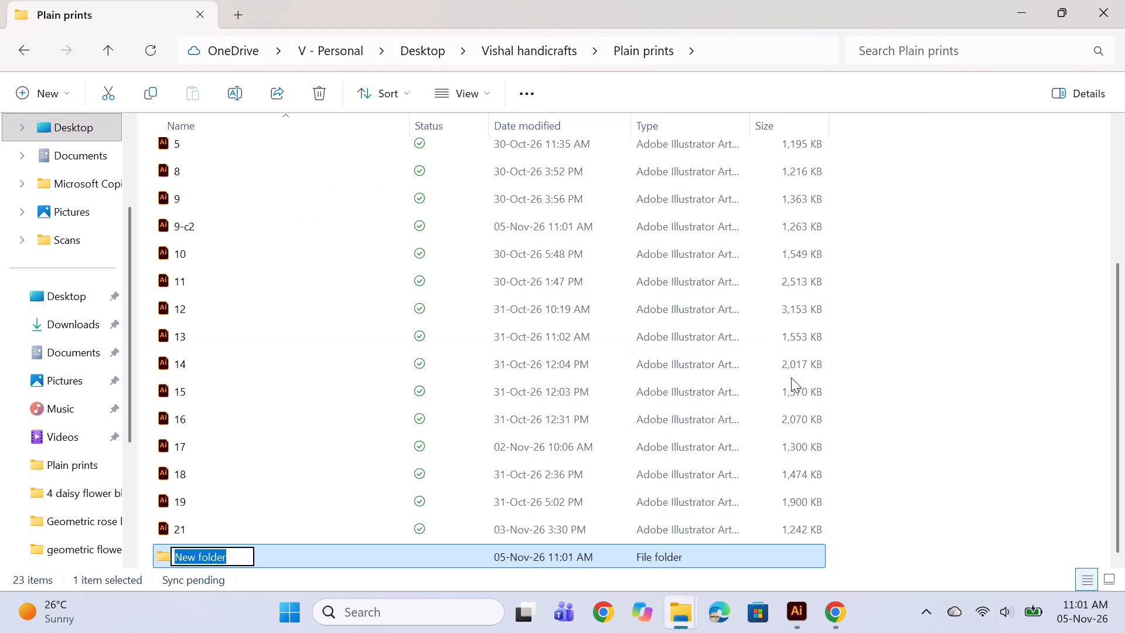
key(f)
text(loral block)
key(space)
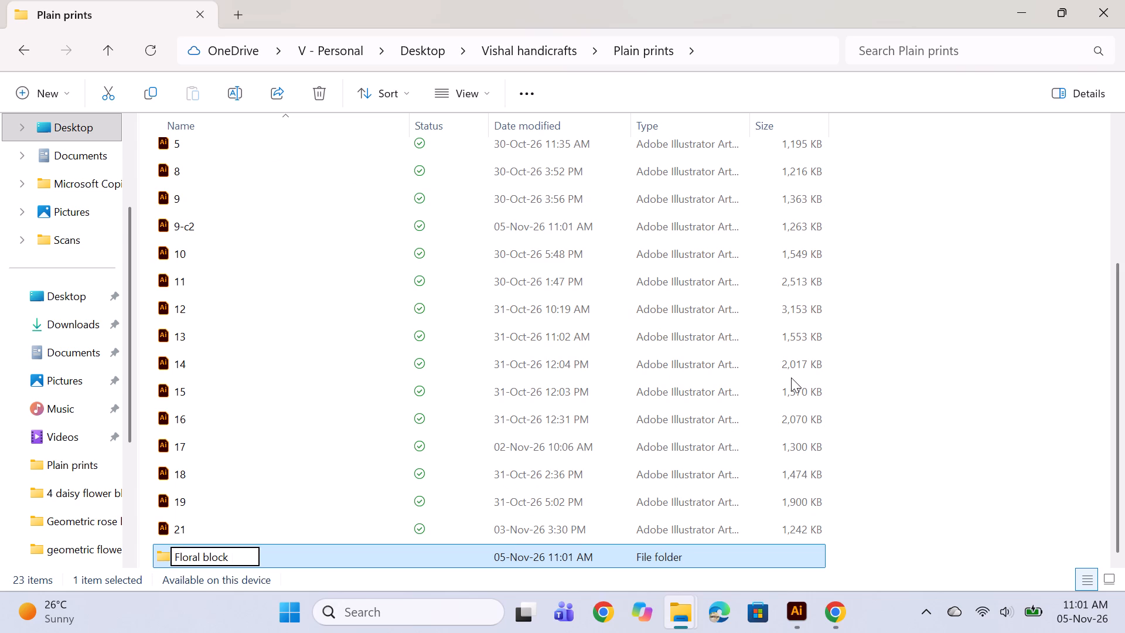
key(space)
key(3)
key(shift+parenleft)
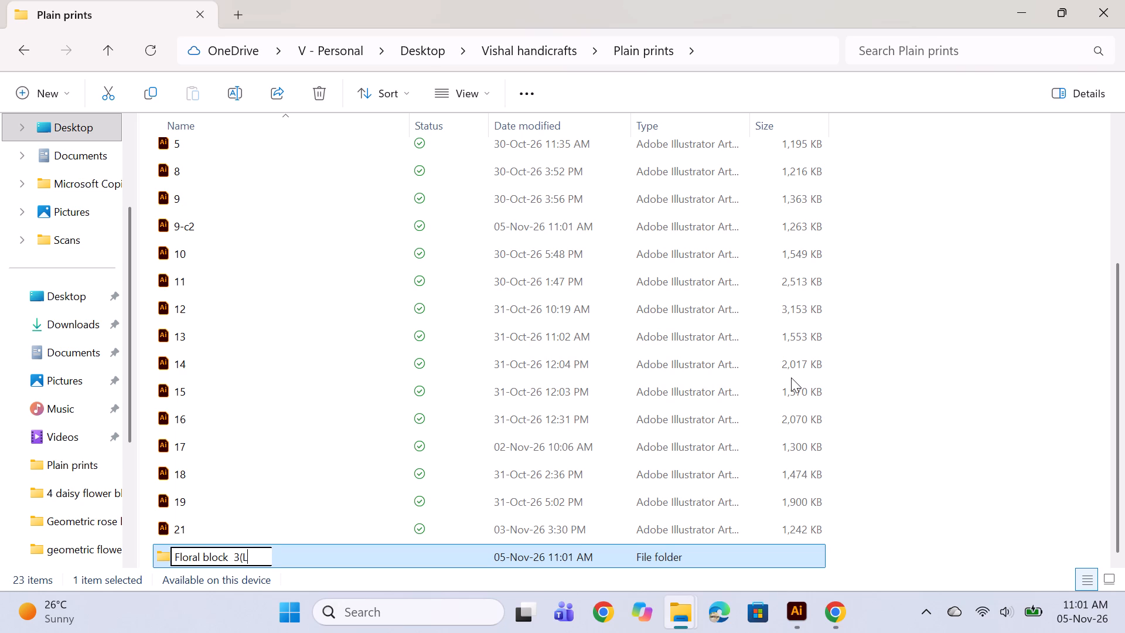
text() x)
key(space)
key(3)
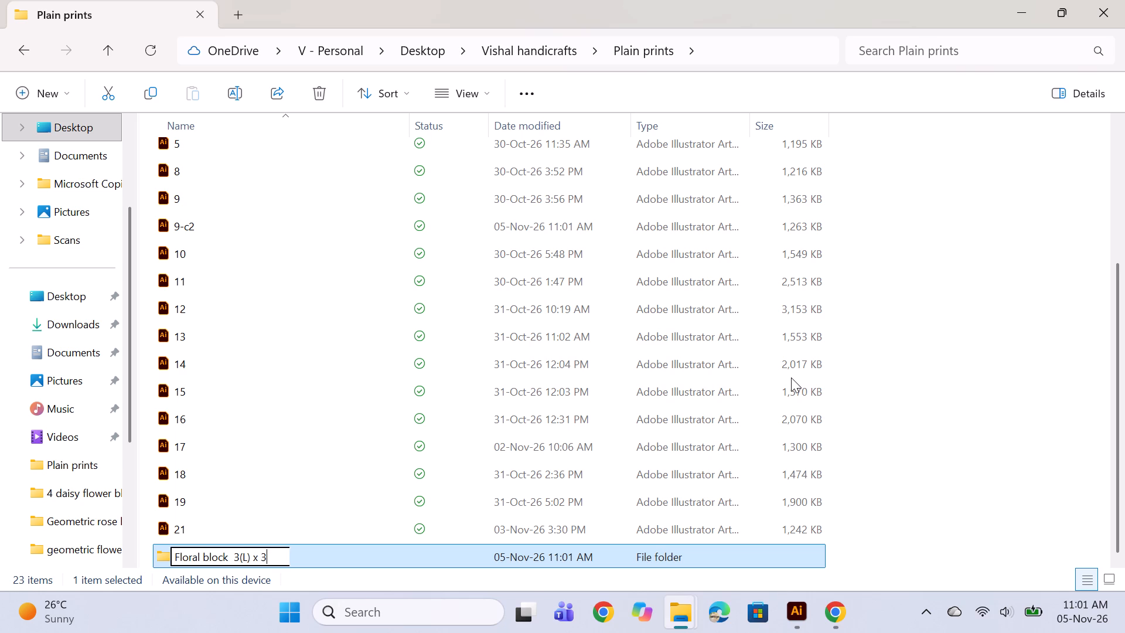
key(shift+parenleft)
key(w)
text())
key(space)
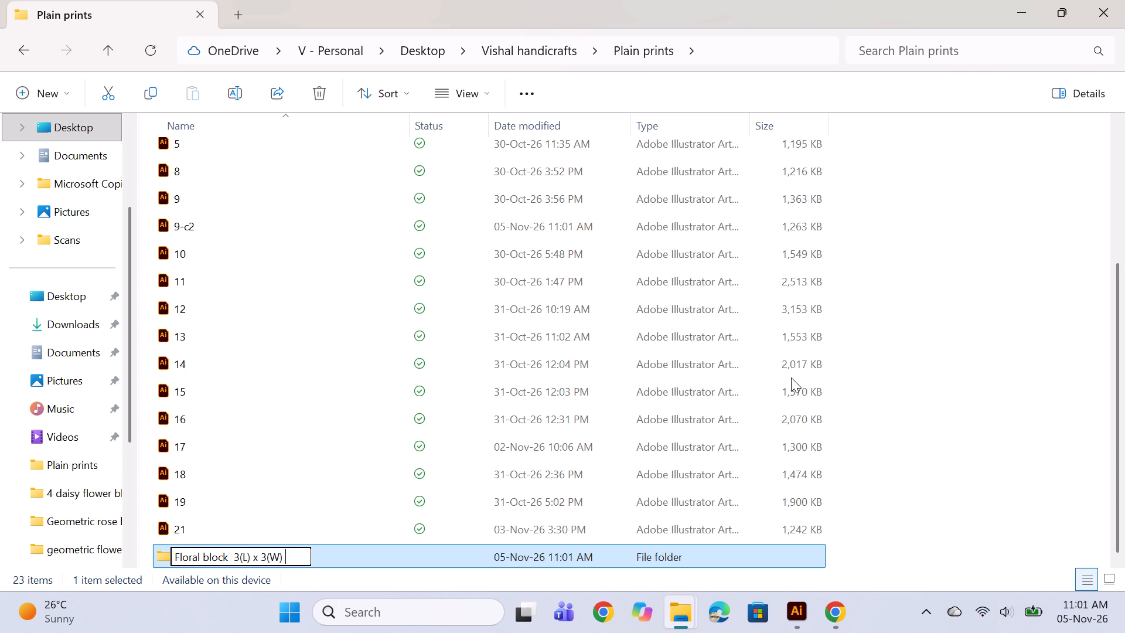
key(s)
text(pacing)
text(-0.7)
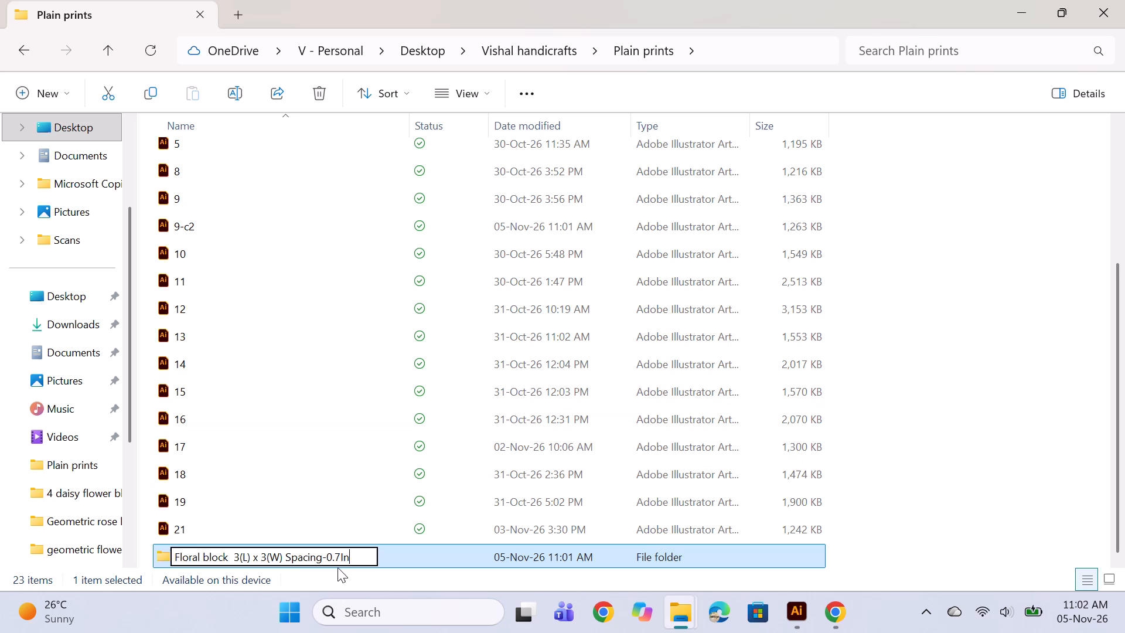
Correct the new folder's name to "Floral block 3 In(L) x 3 In(W) Spacing-0.75In".
click(336, 561)
click(339, 560)
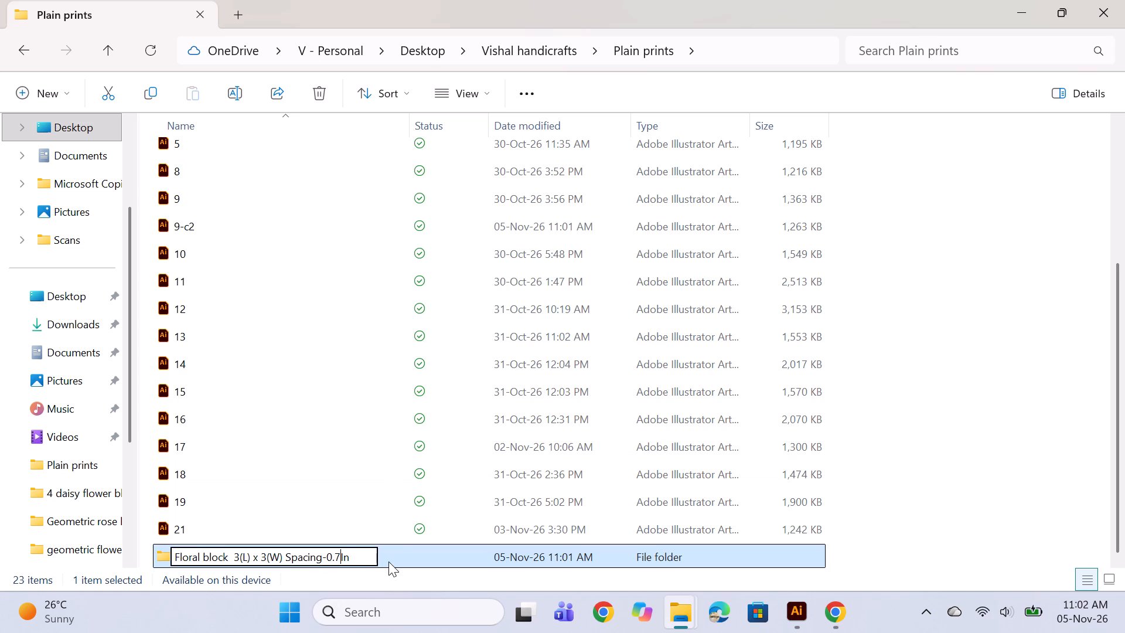
key(5)
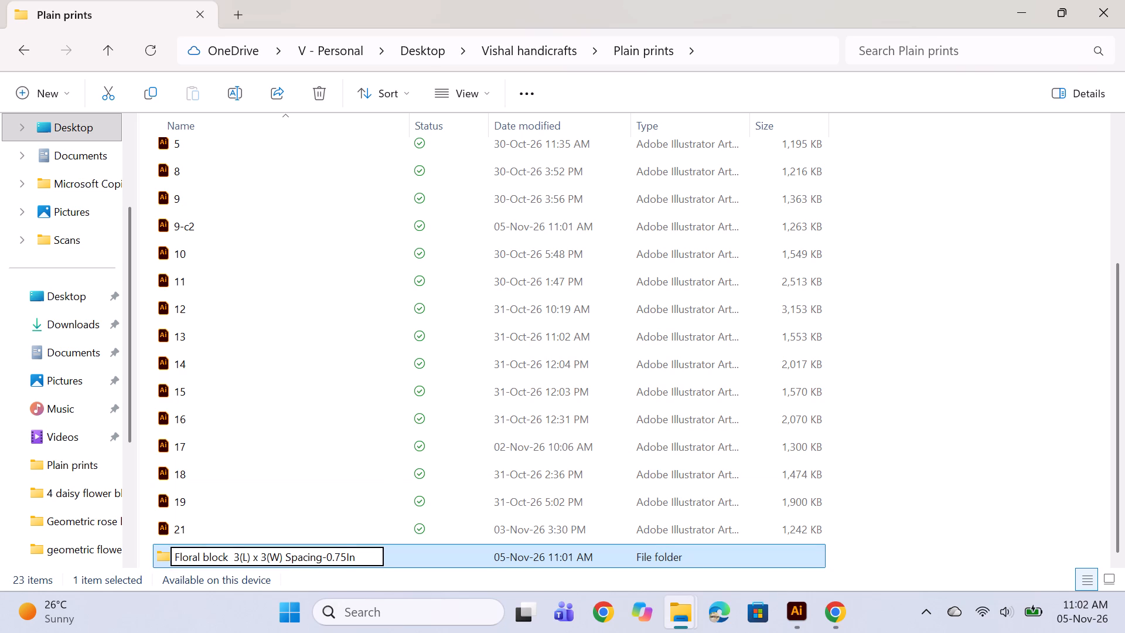
click(239, 559)
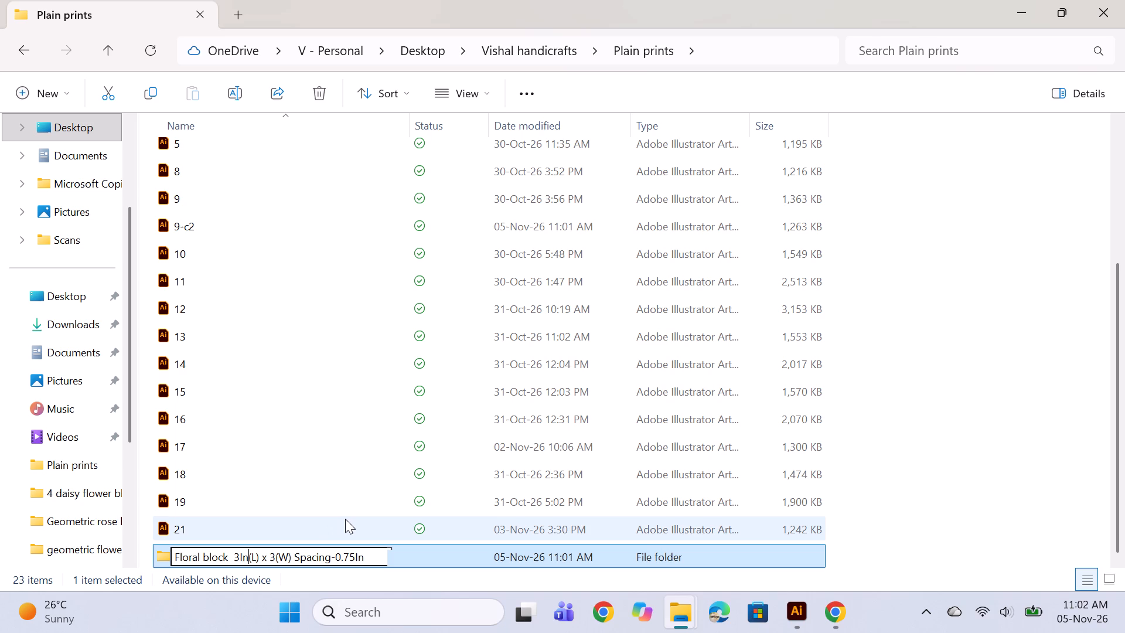
click(273, 557)
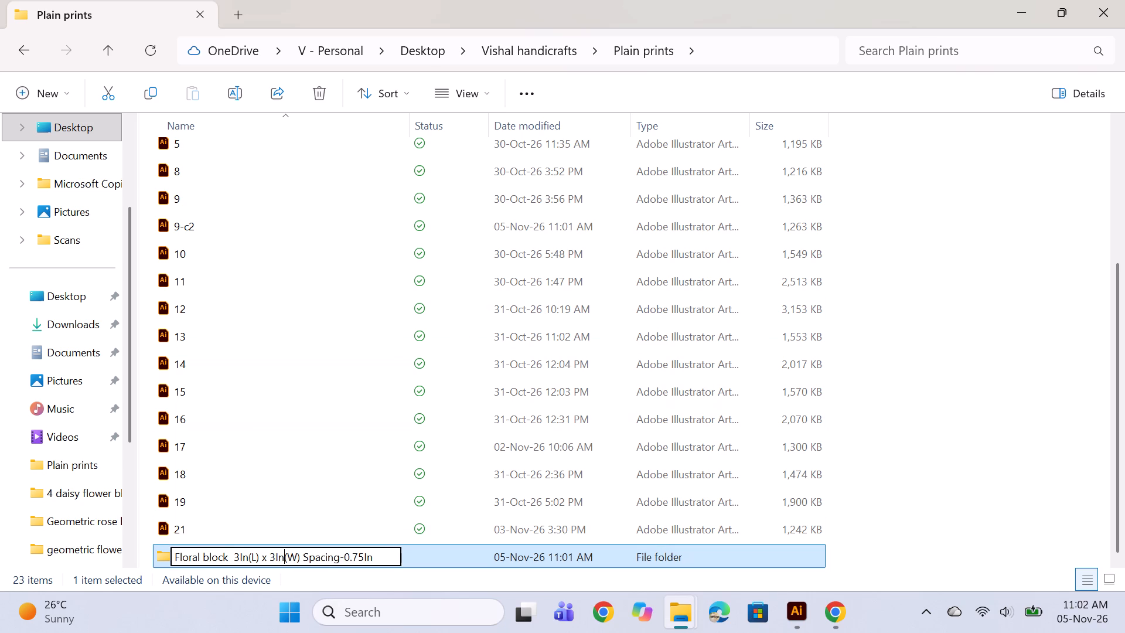
click(237, 557)
key(space)
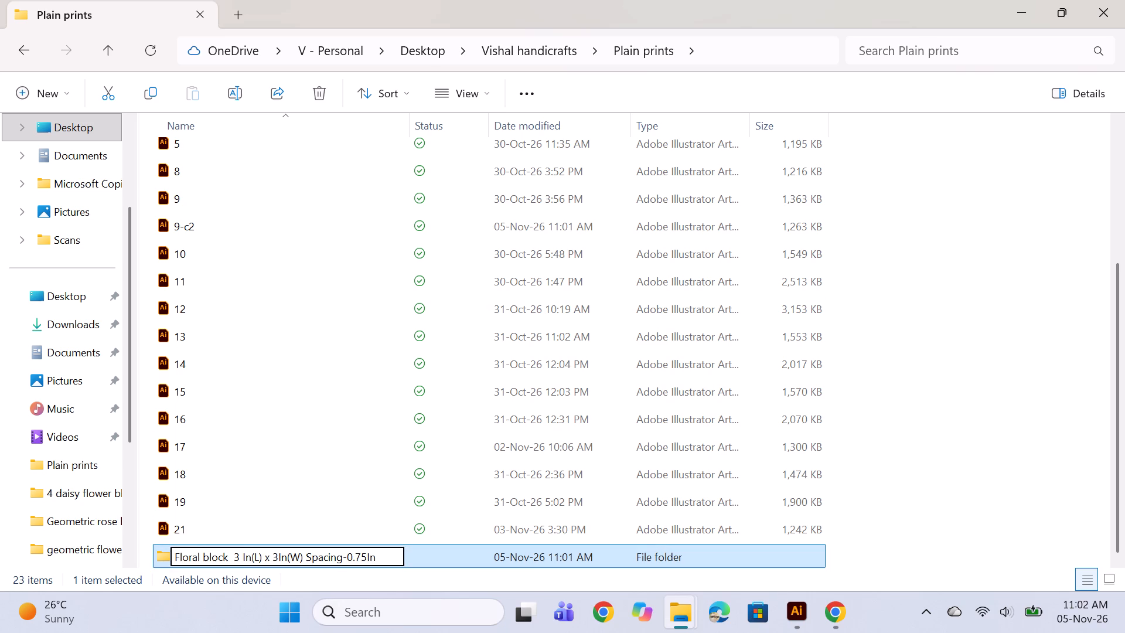
click(278, 553)
key(space)
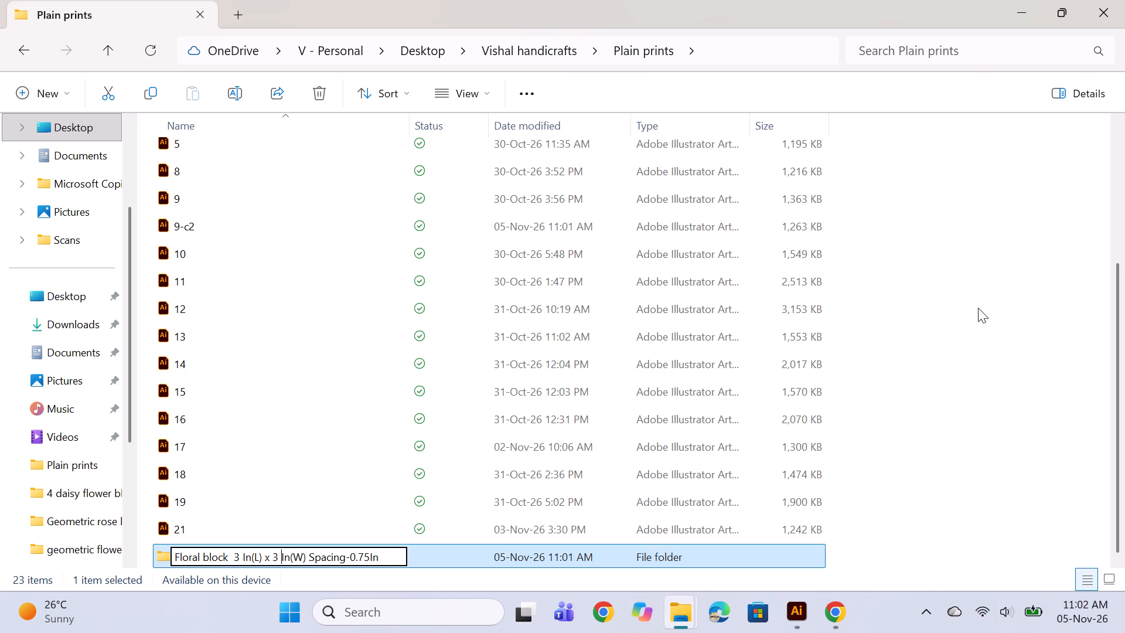
key(Return)
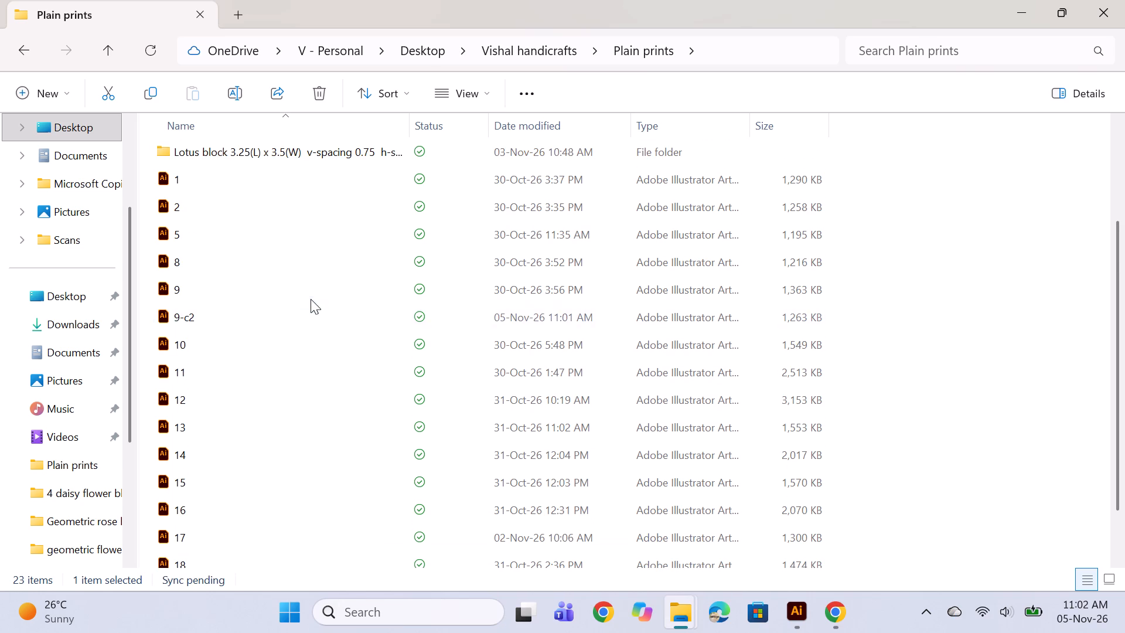
Move the Illustrator file 9 into the new Floral block folder.
scroll(311, 298, down, 8)
scroll(296, 324, up, 6)
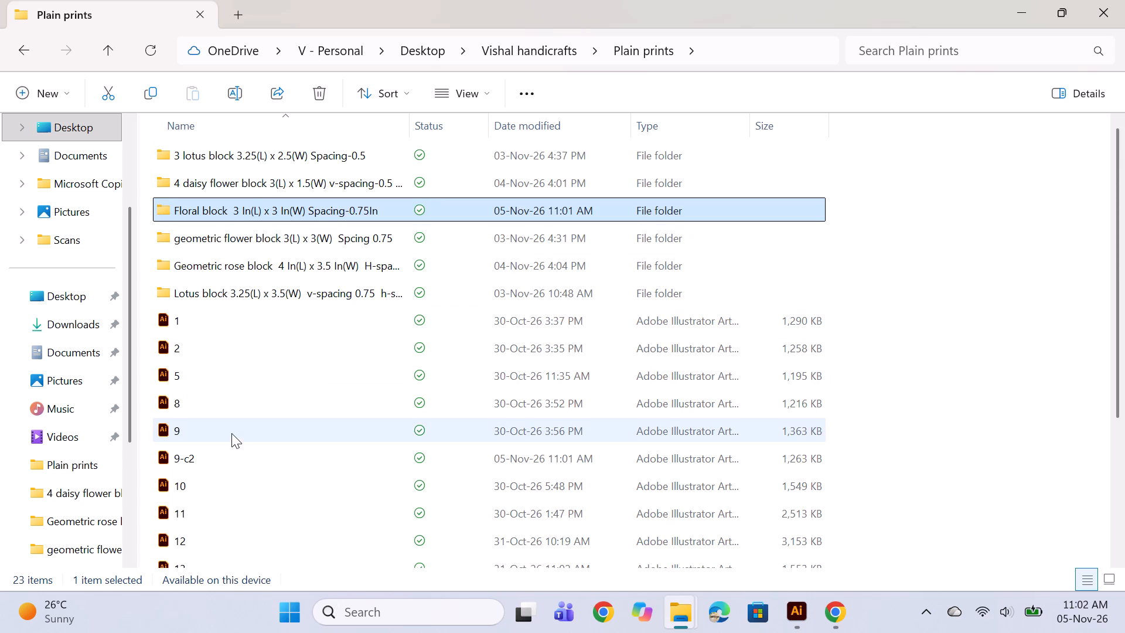
drag(231, 433, 256, 423)
drag(256, 423, 279, 229)
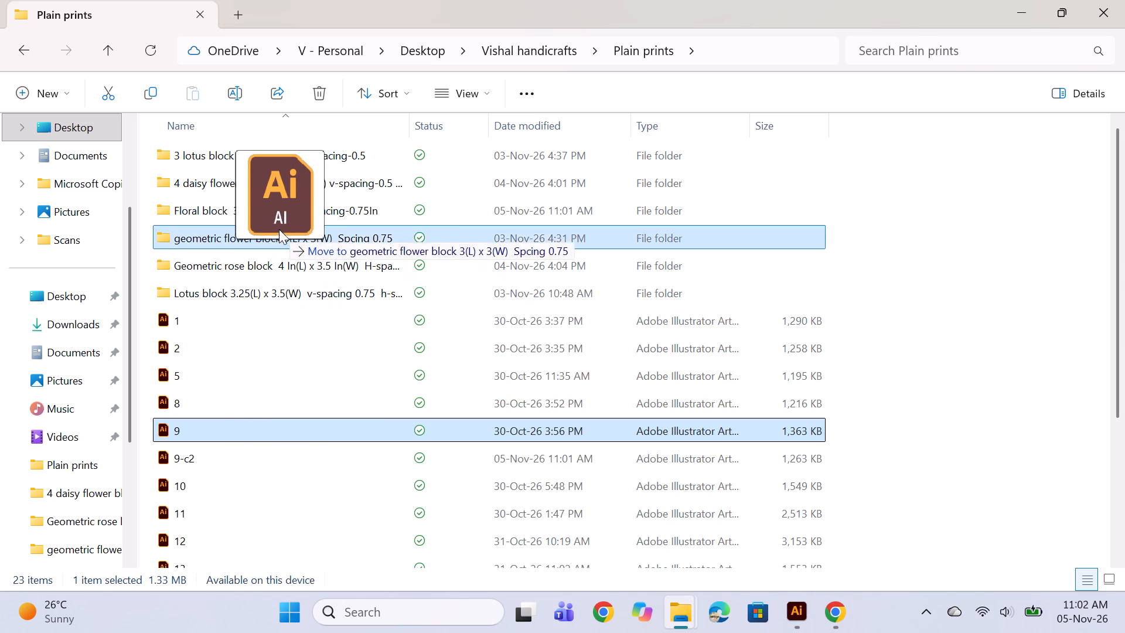
drag(279, 229, 277, 213)
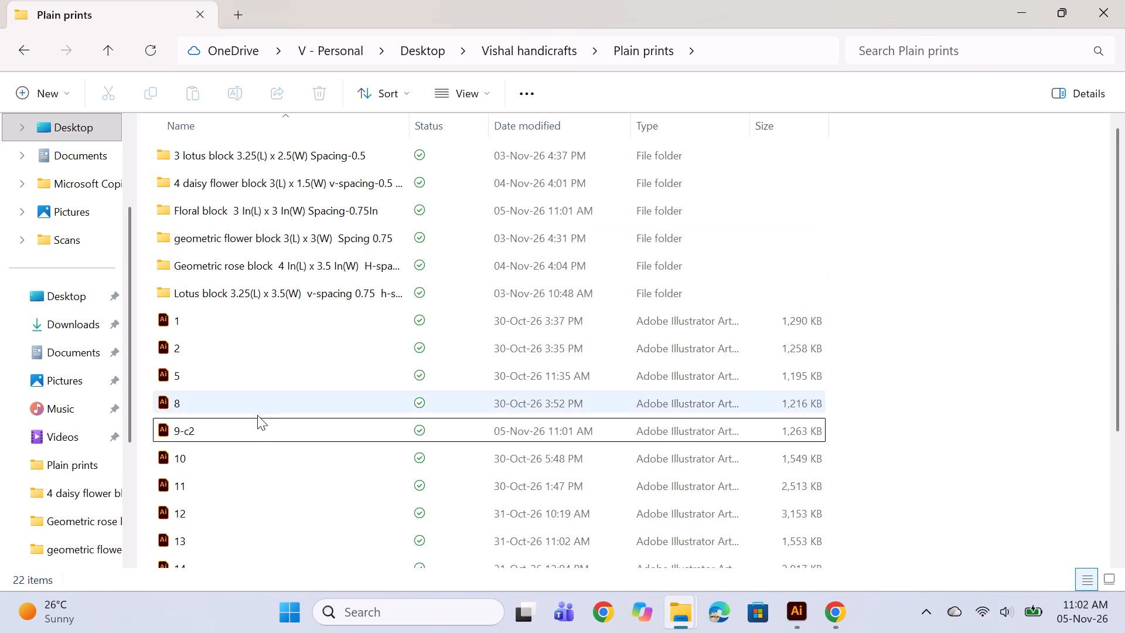
Move the Illustrator file 9-c2 into the Floral block folder and open that folder.
drag(248, 430, 270, 431)
drag(270, 431, 289, 256)
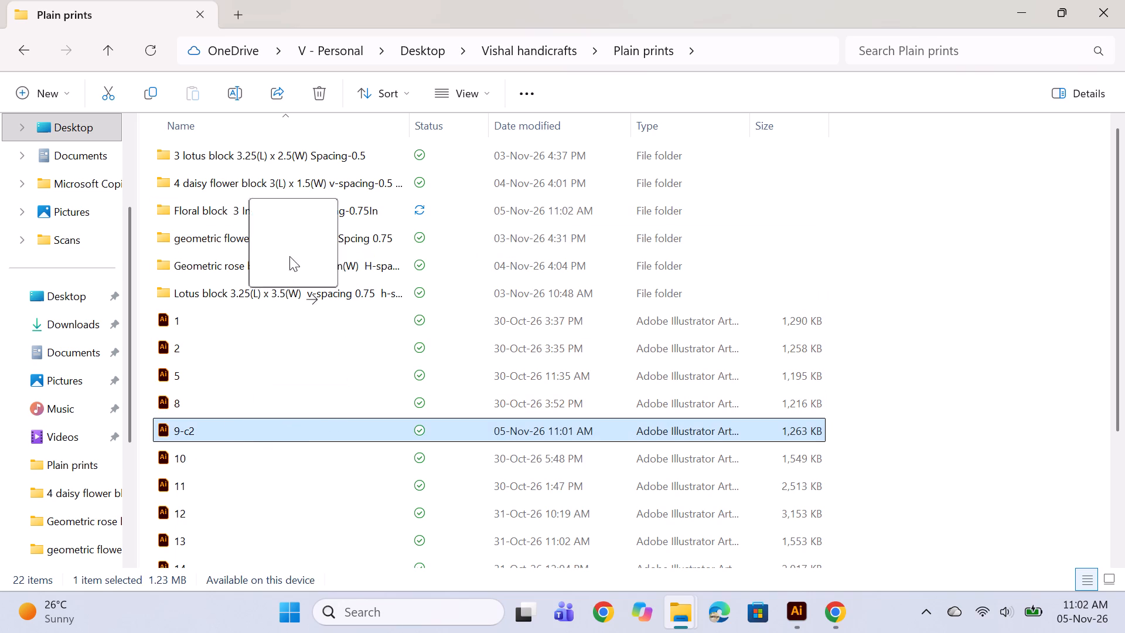
drag(289, 256, 286, 206)
double_click(309, 214)
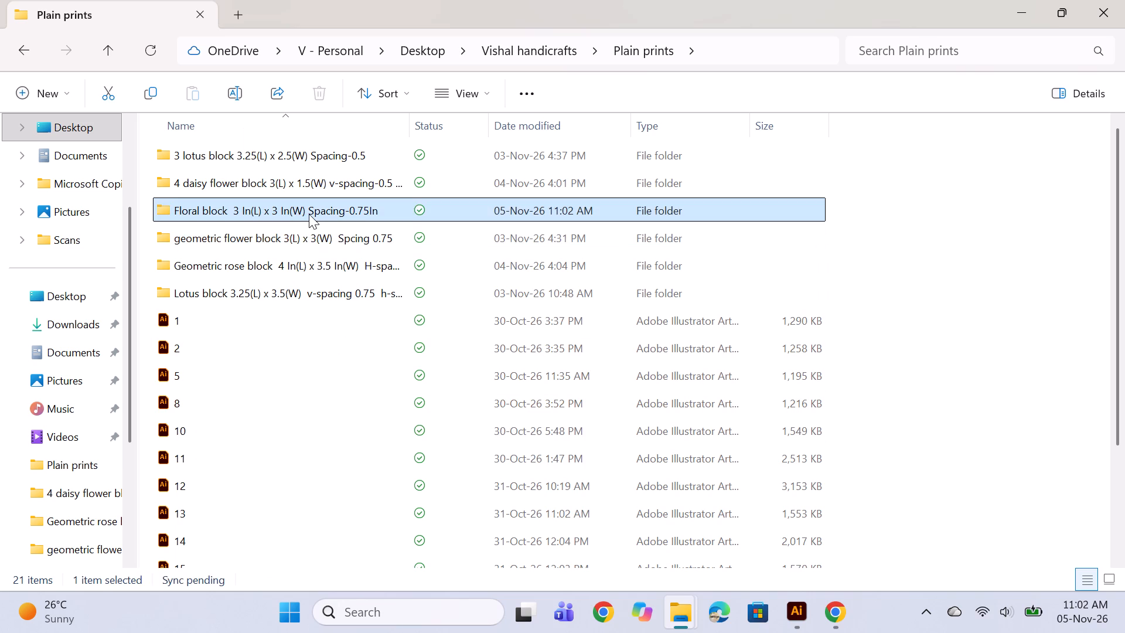
double_click(309, 218)
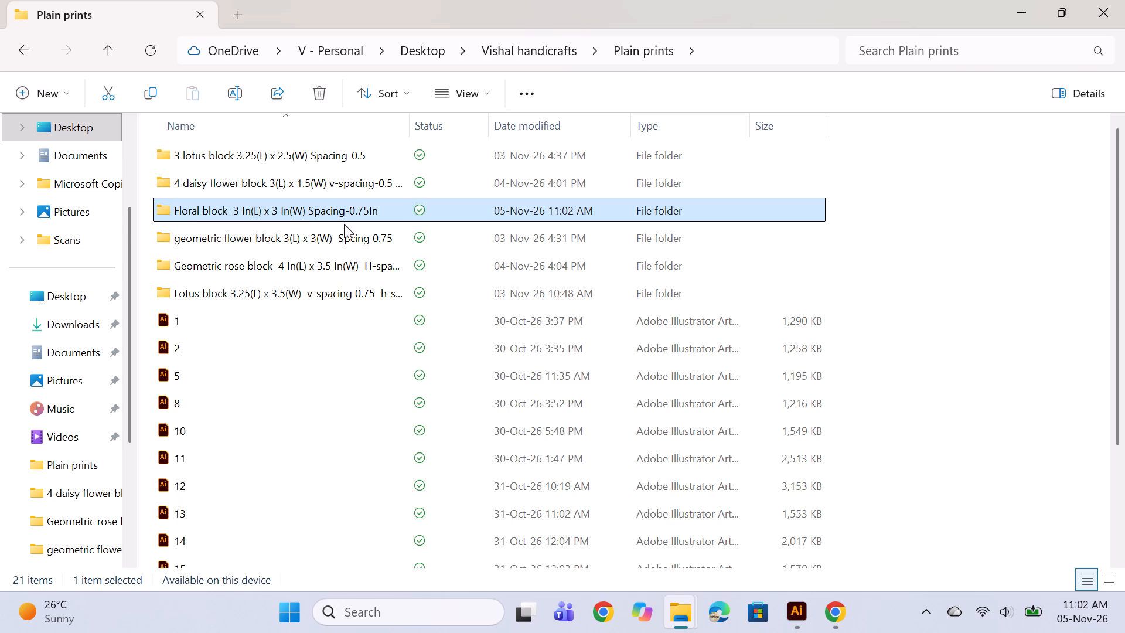
double_click(344, 224)
double_click(344, 217)
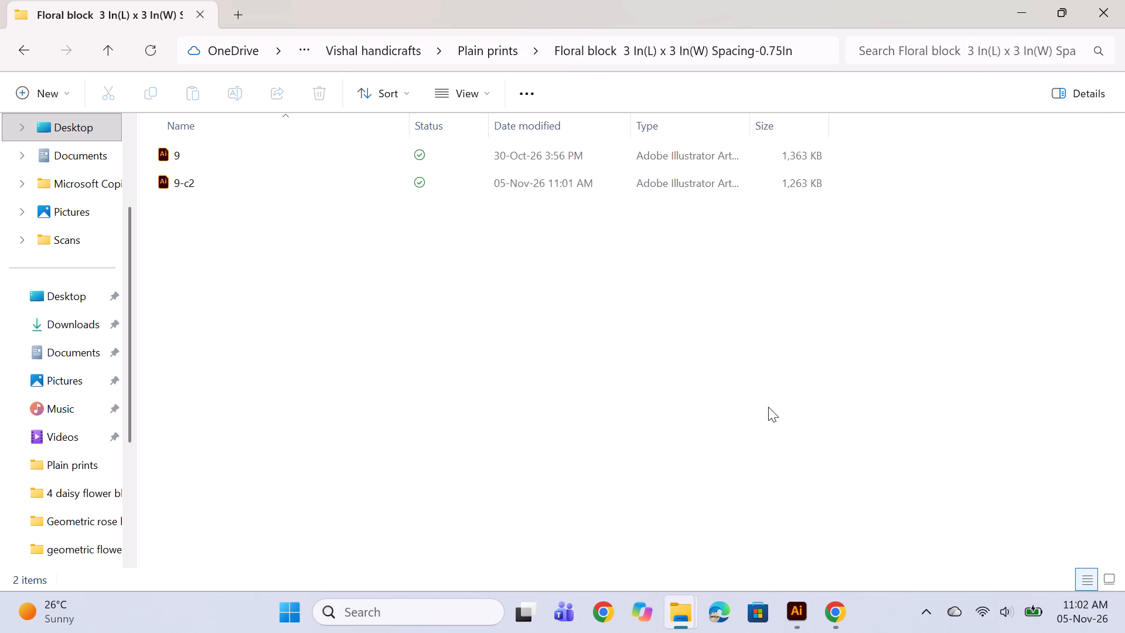
Switch to Illustrator and save the 9-c2.ai document.
click(787, 614)
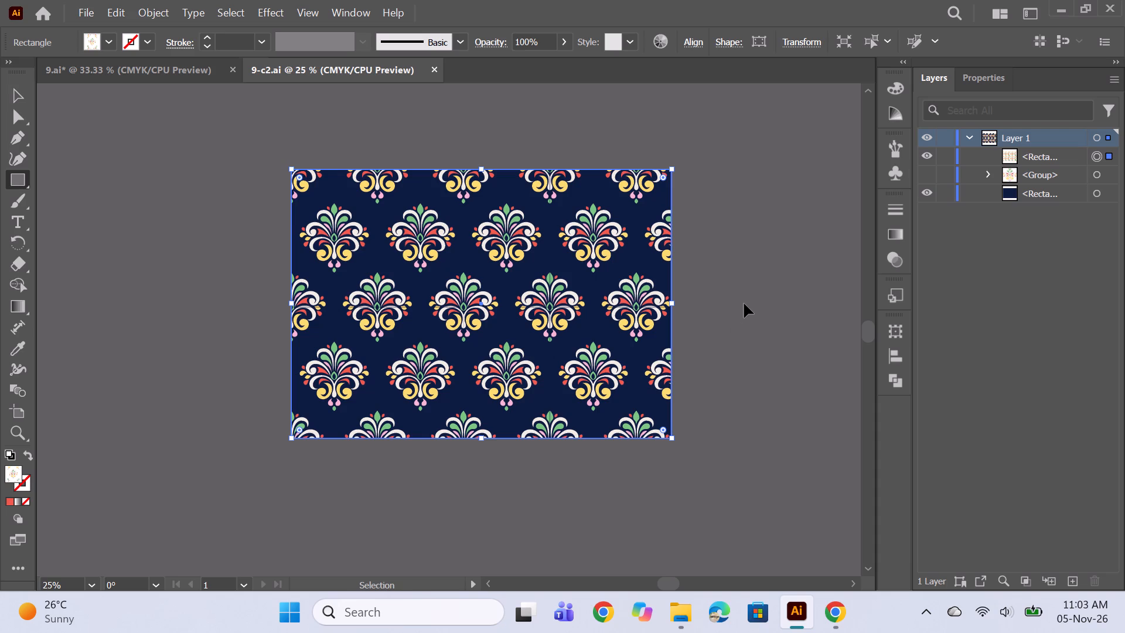
key(ctrl+s)
Create a new landscape A3 document, 16.5354 x 11.6929 in, in CMYK colour mode.
key(ctrl+n)
key(Return)
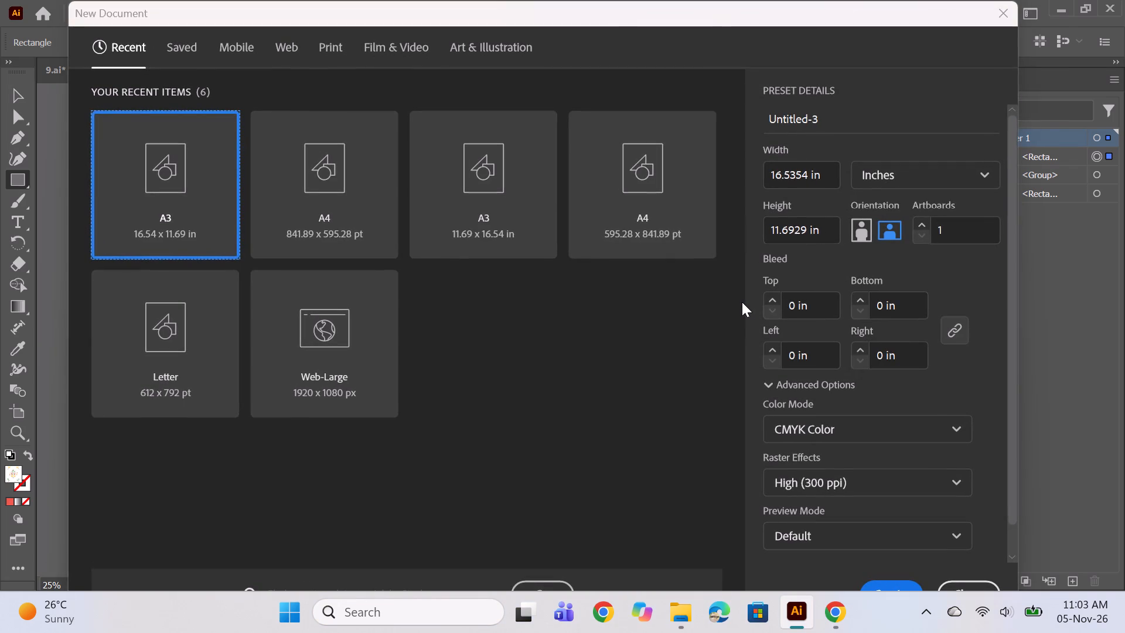
scroll(742, 302, up, 2)
scroll(321, 235, down, 2)
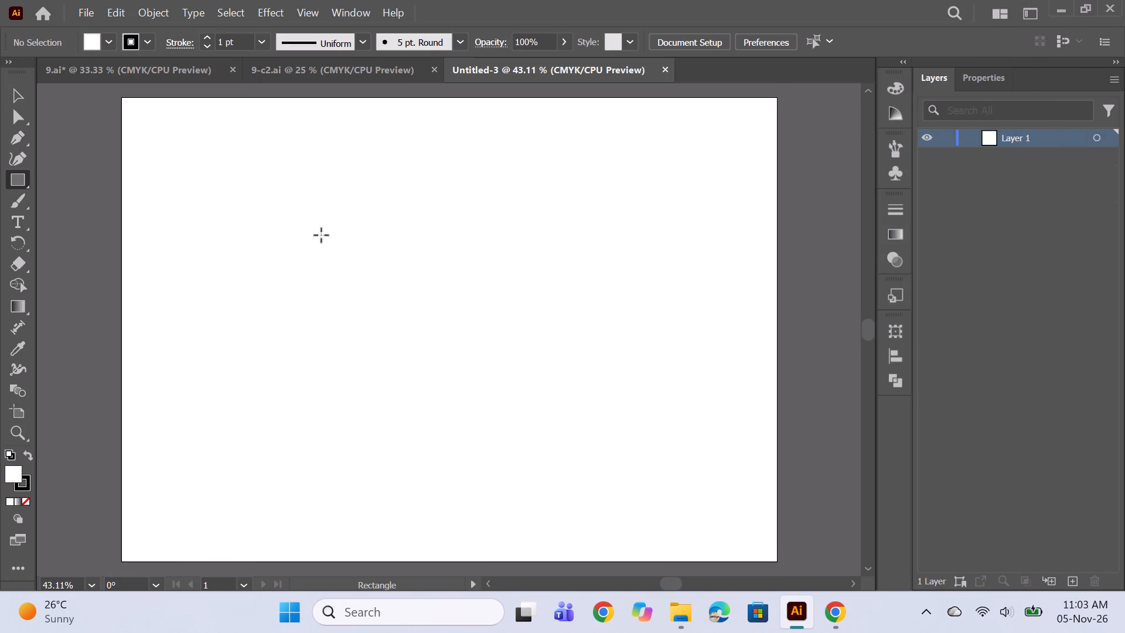
scroll(321, 235, down, 1)
scroll(321, 235, up, 1)
Paste the copied damask motif into the new document and expand its group to list the individual shapes.
key(ctrl+v)
ctrl+drag(352, 268, 361, 272)
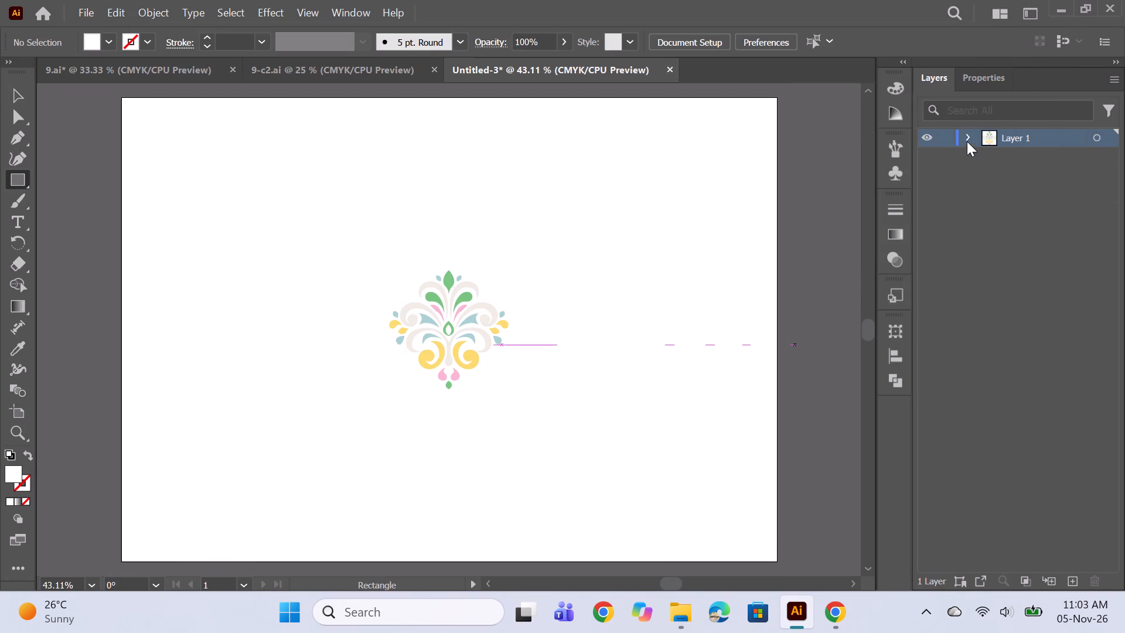
click(967, 141)
click(988, 155)
scroll(1029, 238, down, 15)
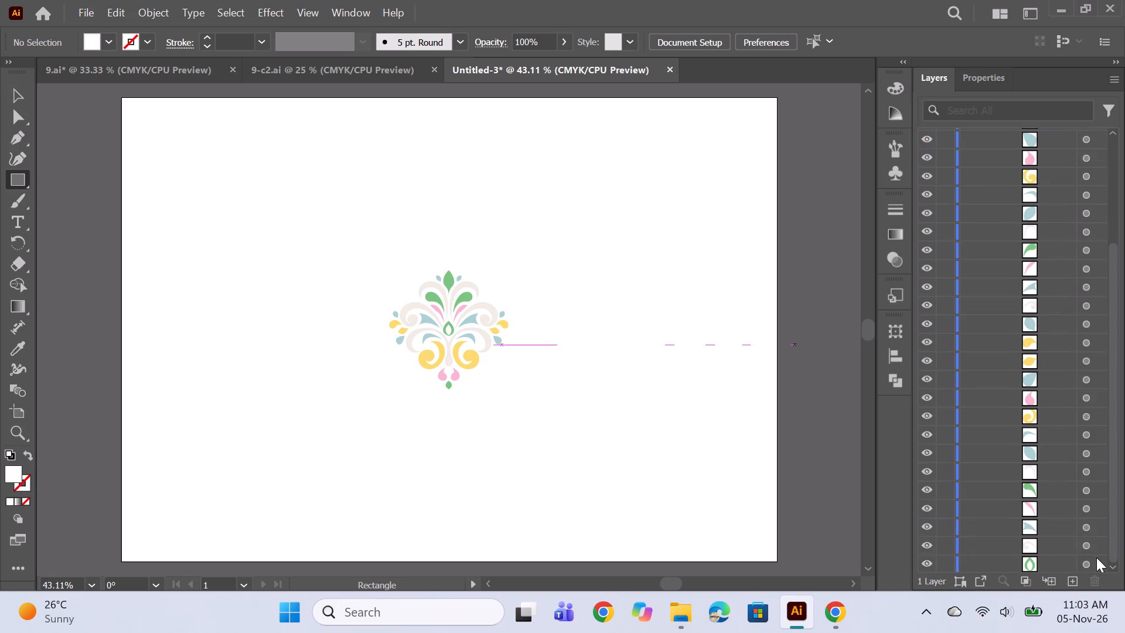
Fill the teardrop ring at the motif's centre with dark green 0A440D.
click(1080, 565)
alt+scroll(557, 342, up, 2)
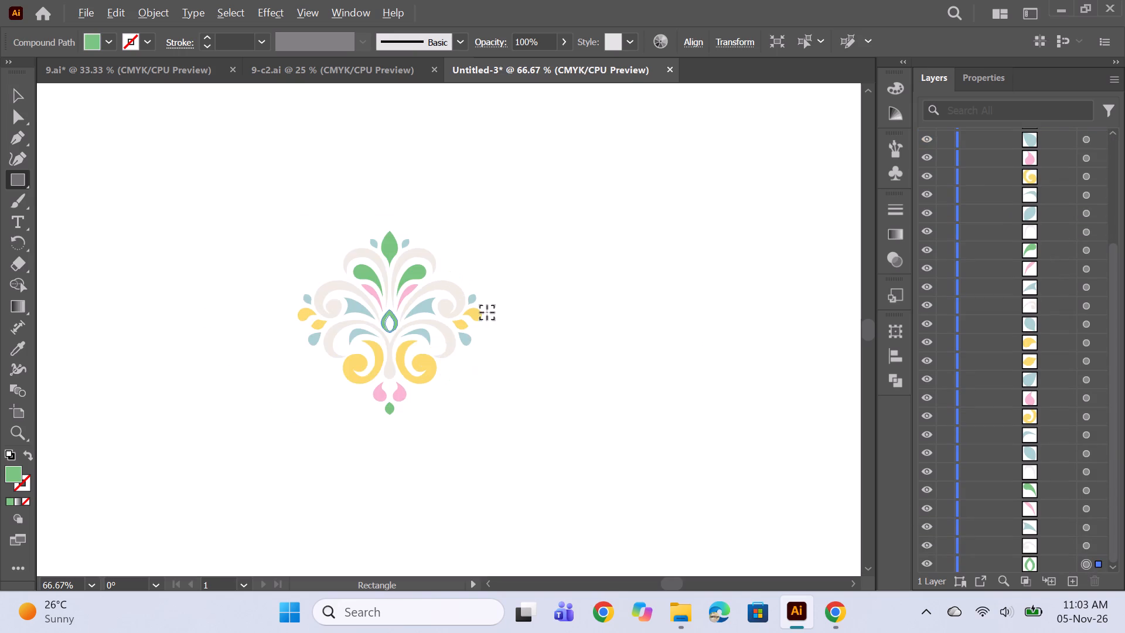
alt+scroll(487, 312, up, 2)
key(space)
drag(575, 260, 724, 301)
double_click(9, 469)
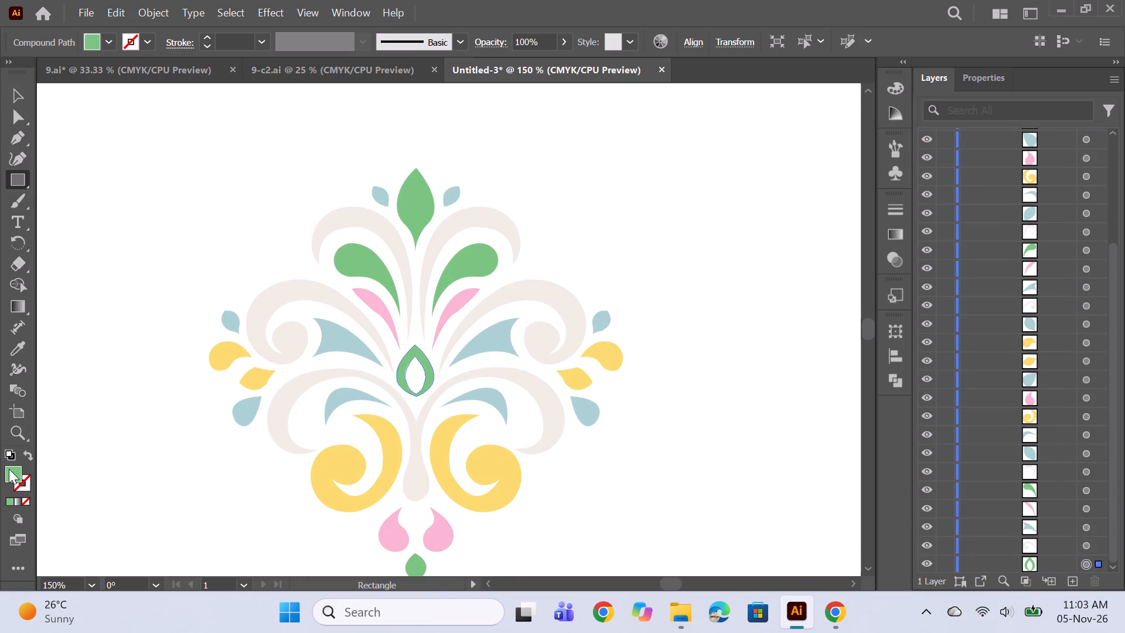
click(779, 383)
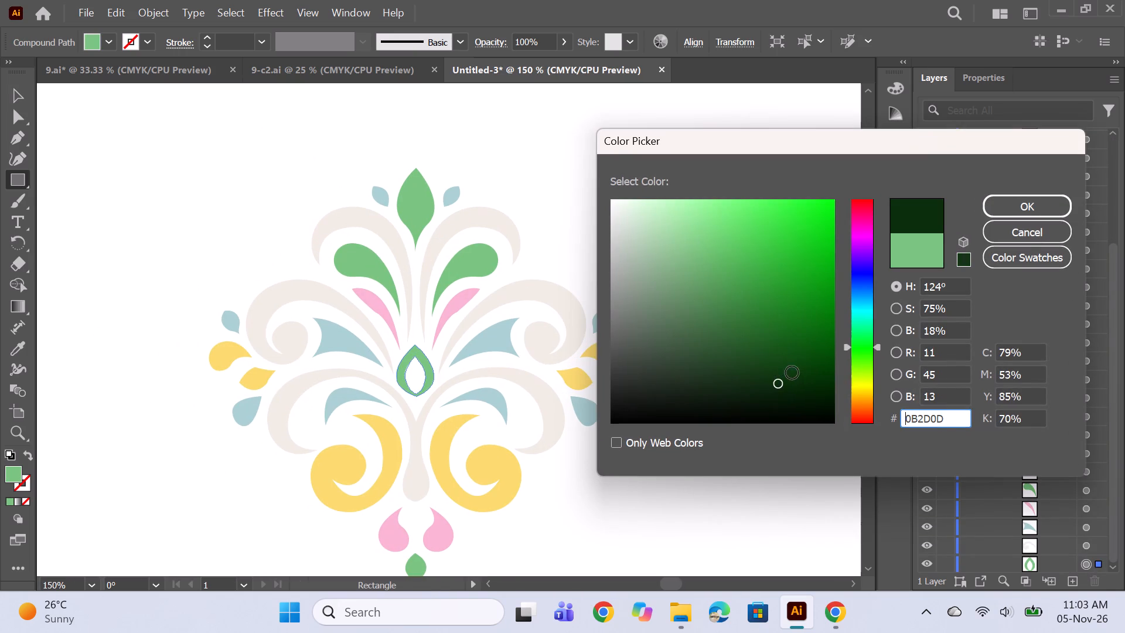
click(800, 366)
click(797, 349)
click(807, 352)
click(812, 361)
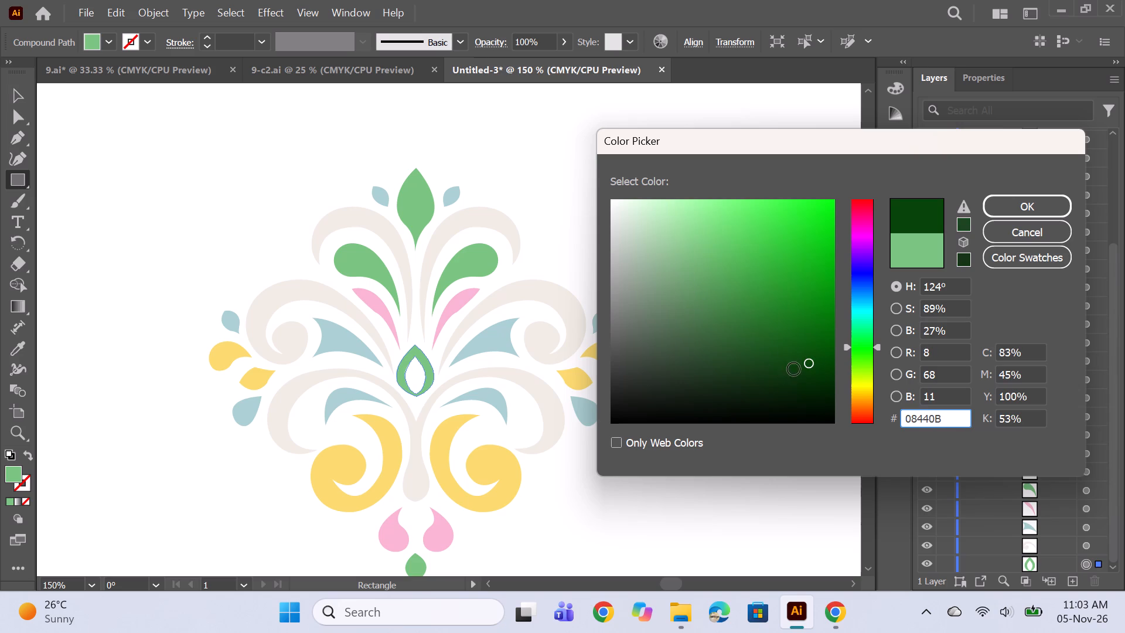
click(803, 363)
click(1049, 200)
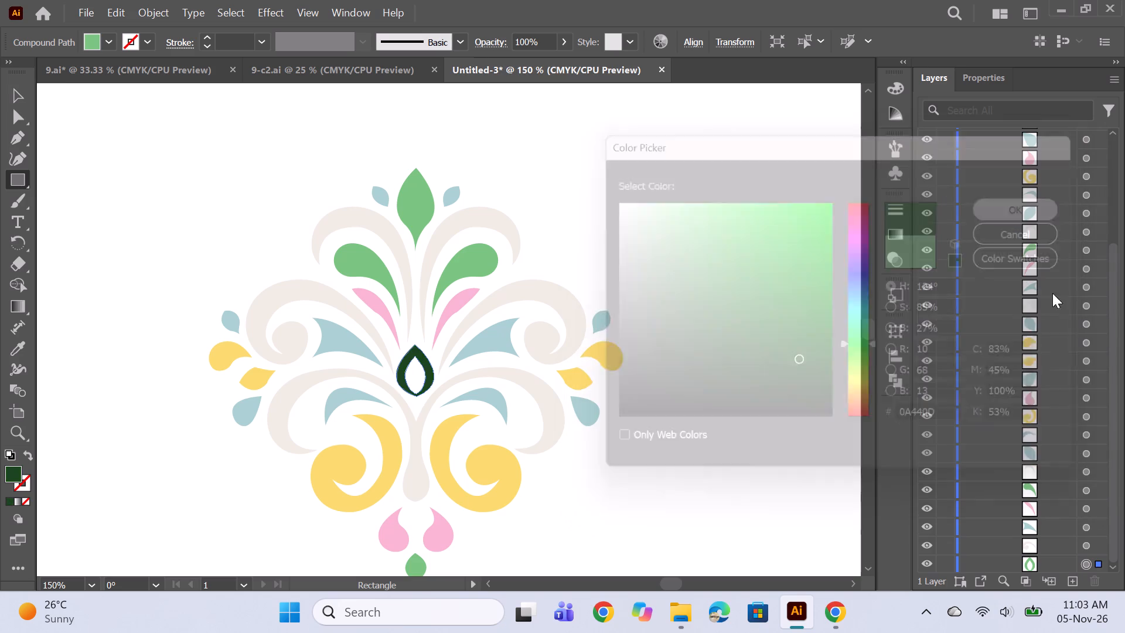
Fill the large cream scroll on the motif's upper left side with near-black 020202.
scroll(1026, 384, down, 4)
click(1087, 546)
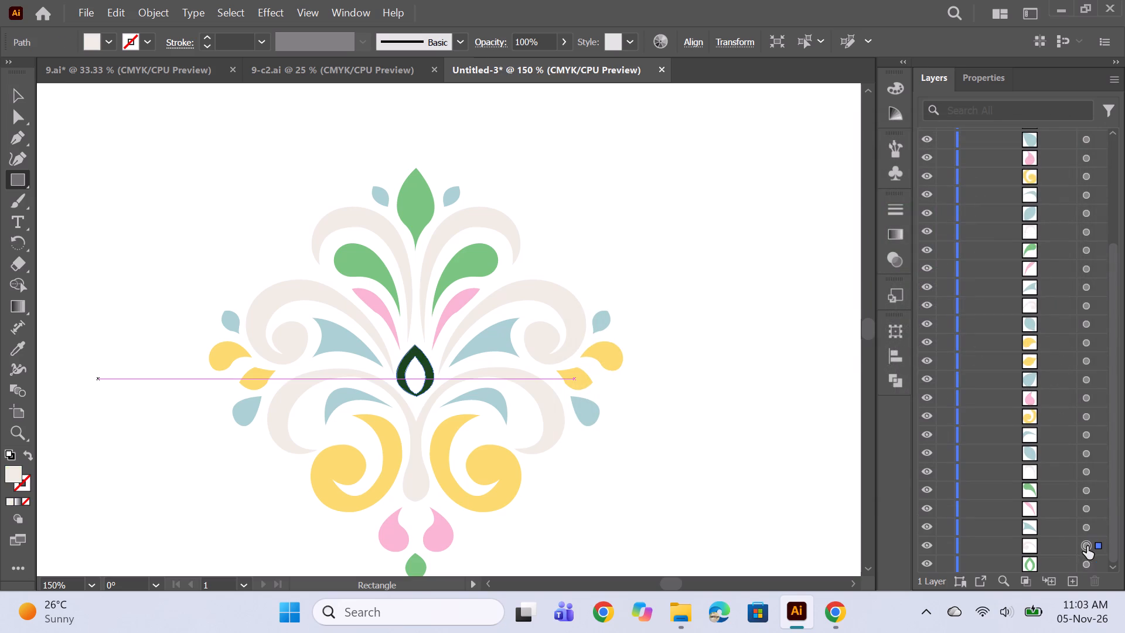
double_click(9, 474)
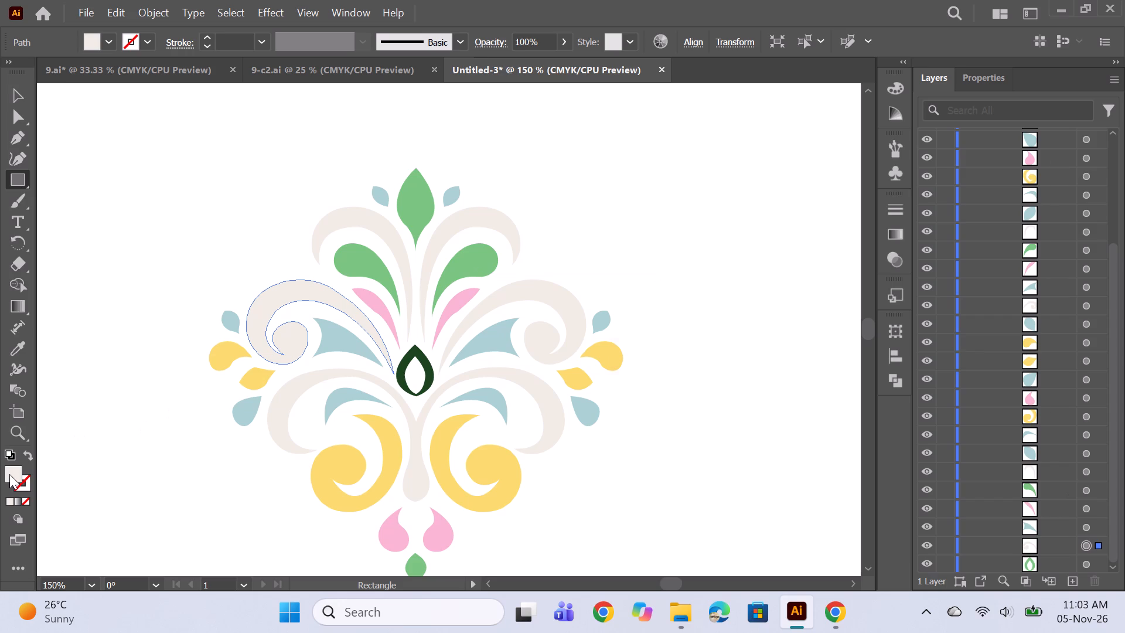
click(618, 420)
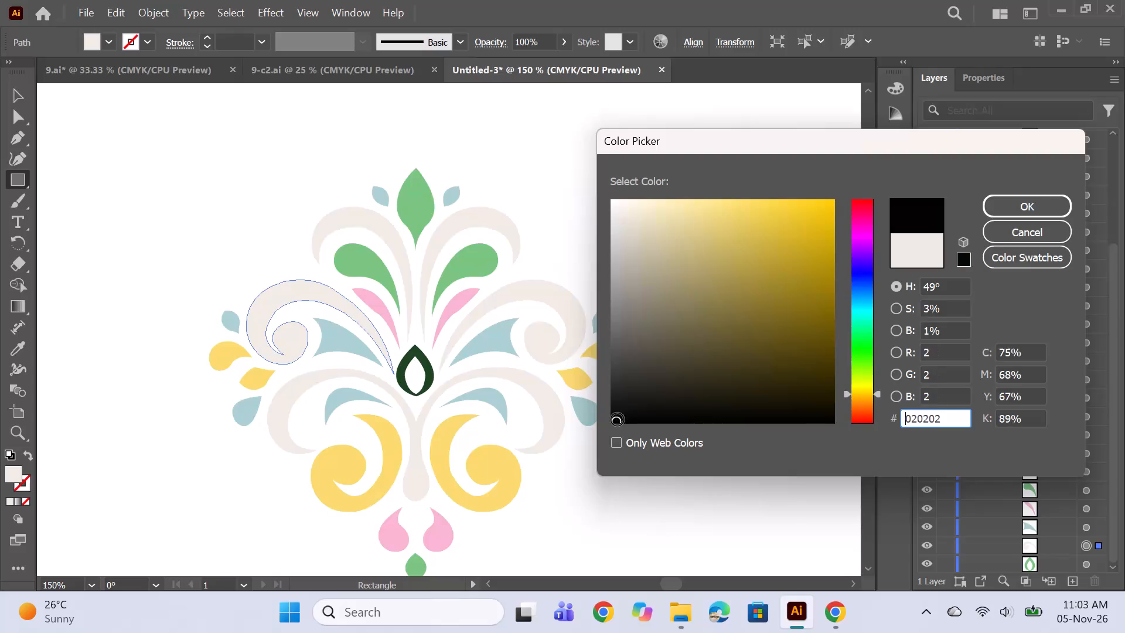
click(996, 207)
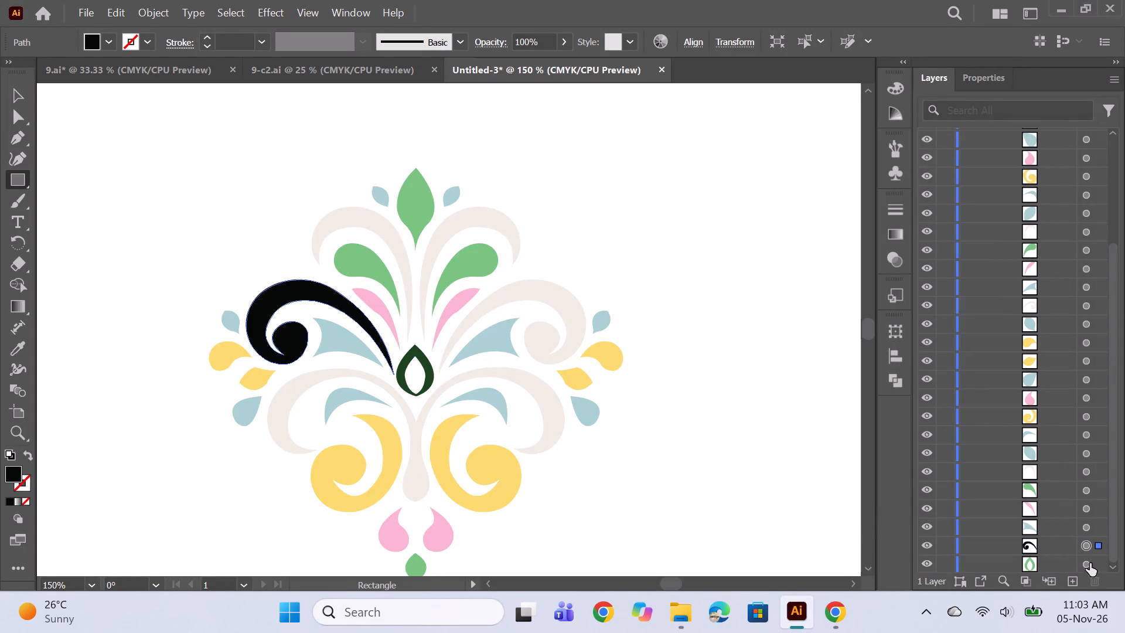
Change the central teardrop ring's fill to green 135416.
click(1091, 567)
double_click(11, 479)
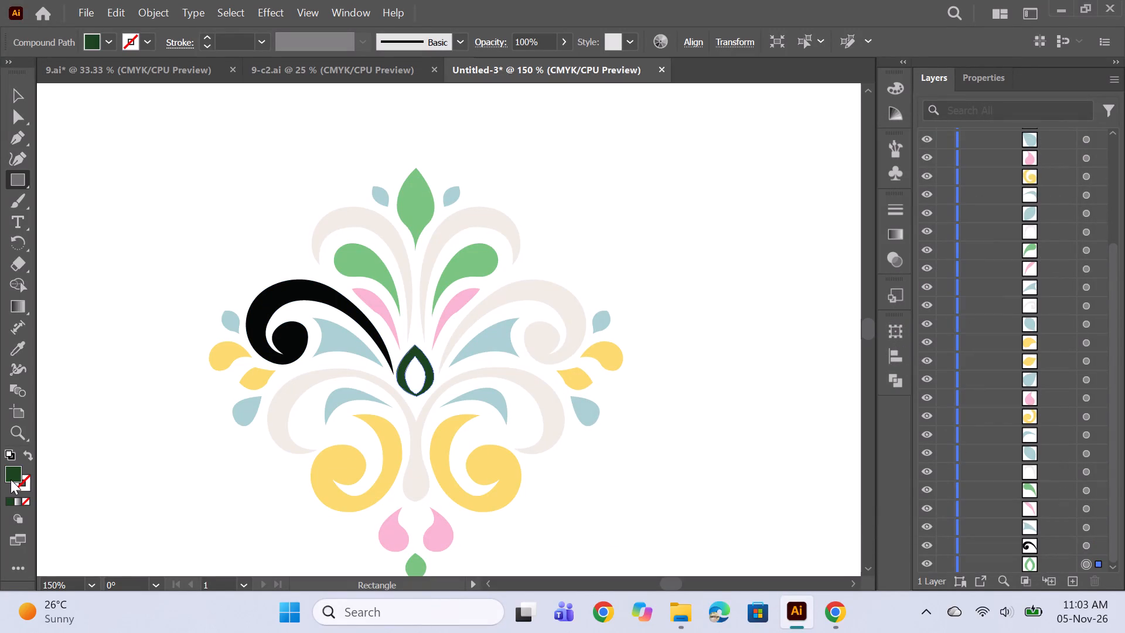
click(786, 354)
click(785, 348)
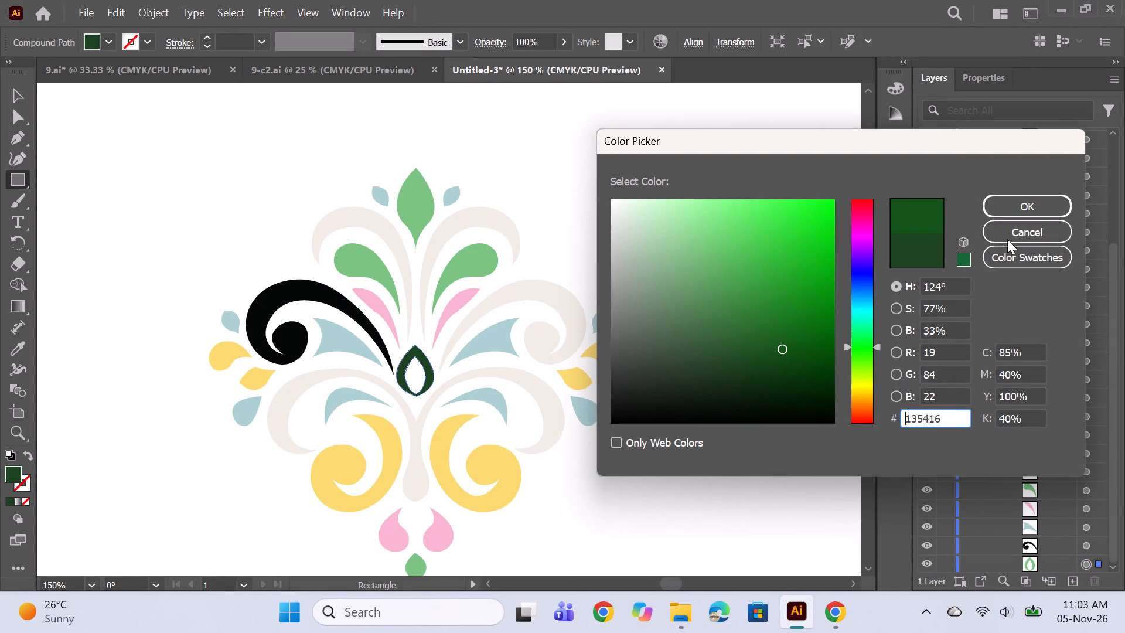
click(1018, 210)
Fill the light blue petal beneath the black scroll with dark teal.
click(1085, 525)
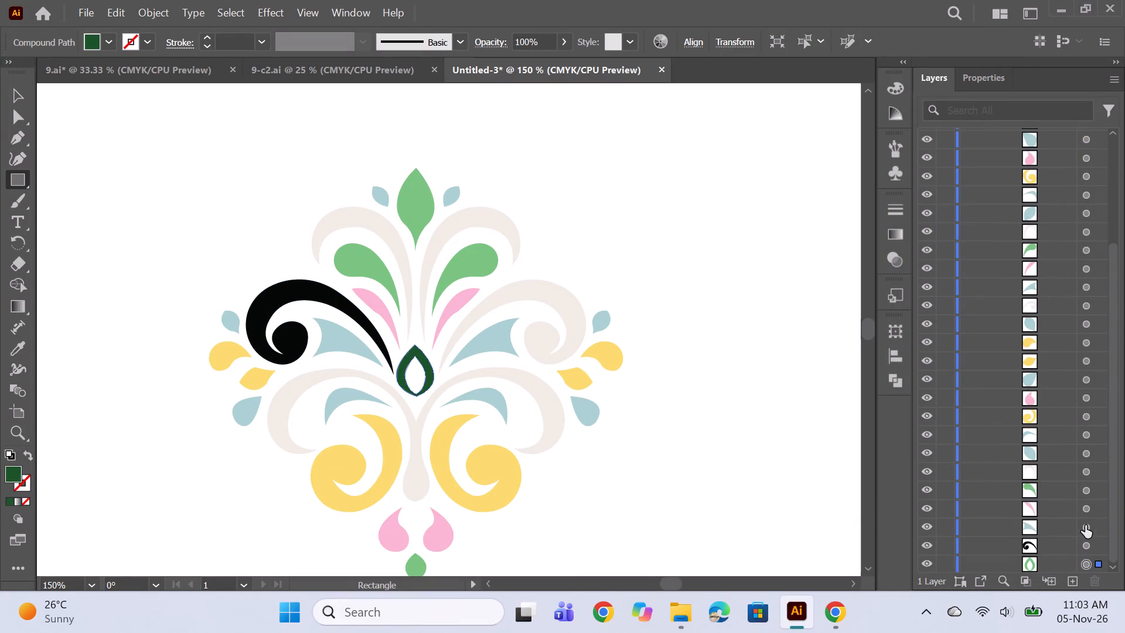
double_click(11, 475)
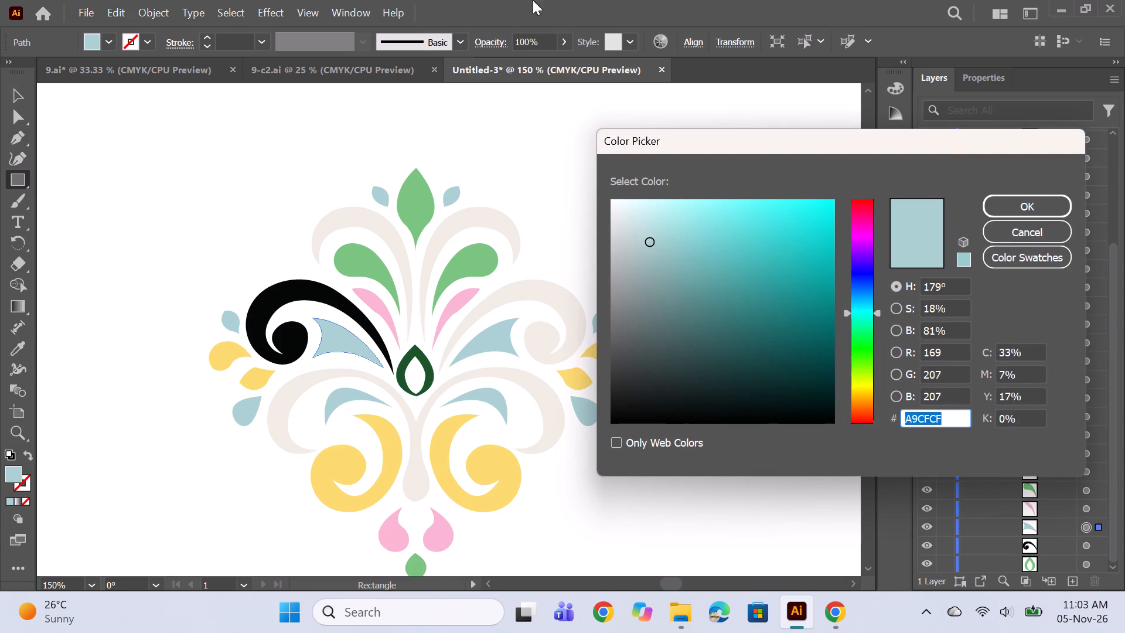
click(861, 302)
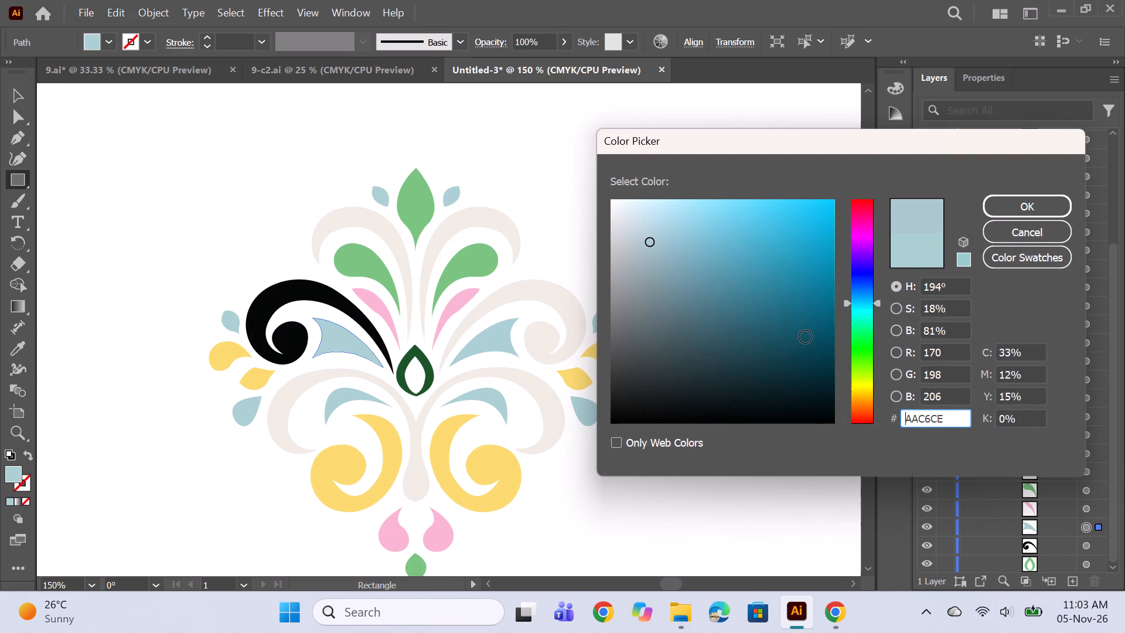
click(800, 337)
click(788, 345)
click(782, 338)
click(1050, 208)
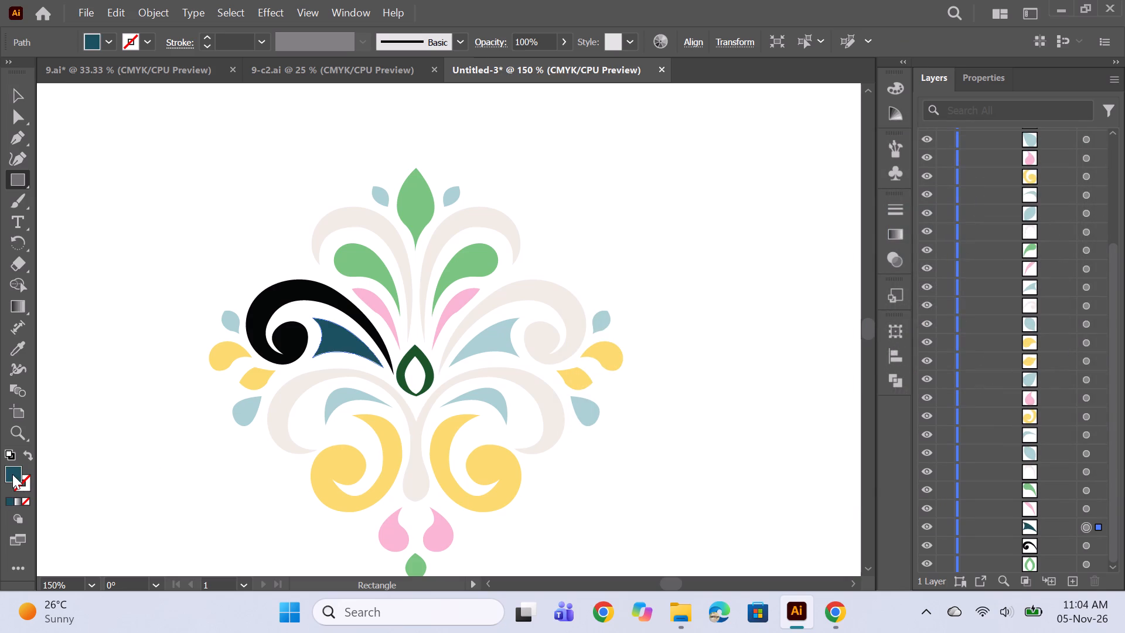
Change the fill of the petal beneath the black scroll to dark blue 21277C.
double_click(12, 474)
click(797, 325)
click(865, 274)
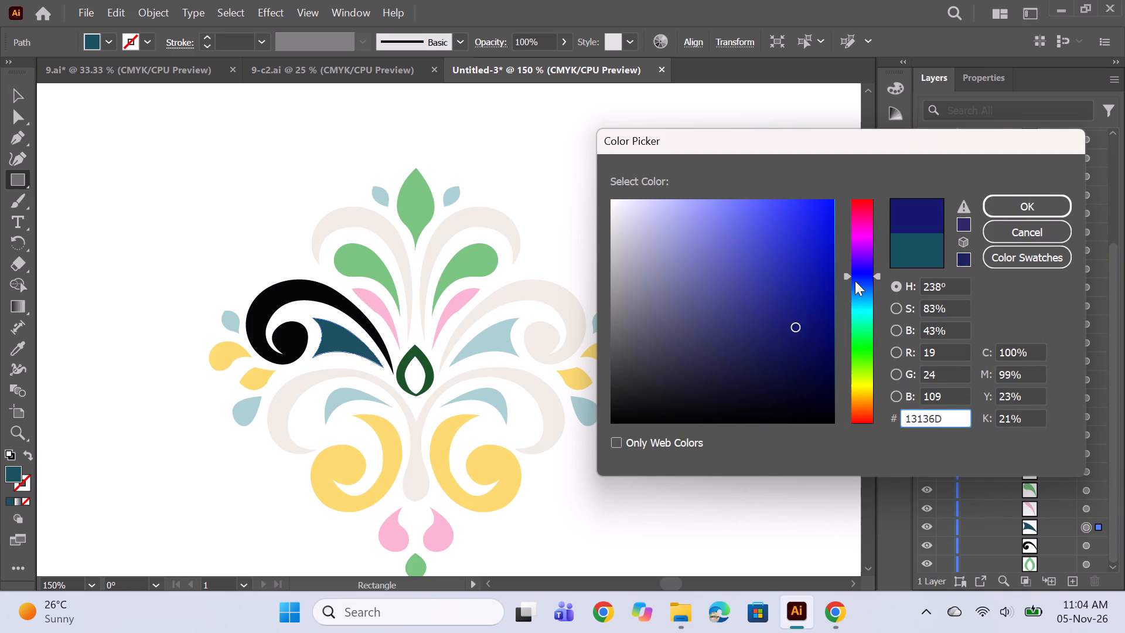
click(773, 325)
click(765, 319)
click(775, 314)
click(779, 312)
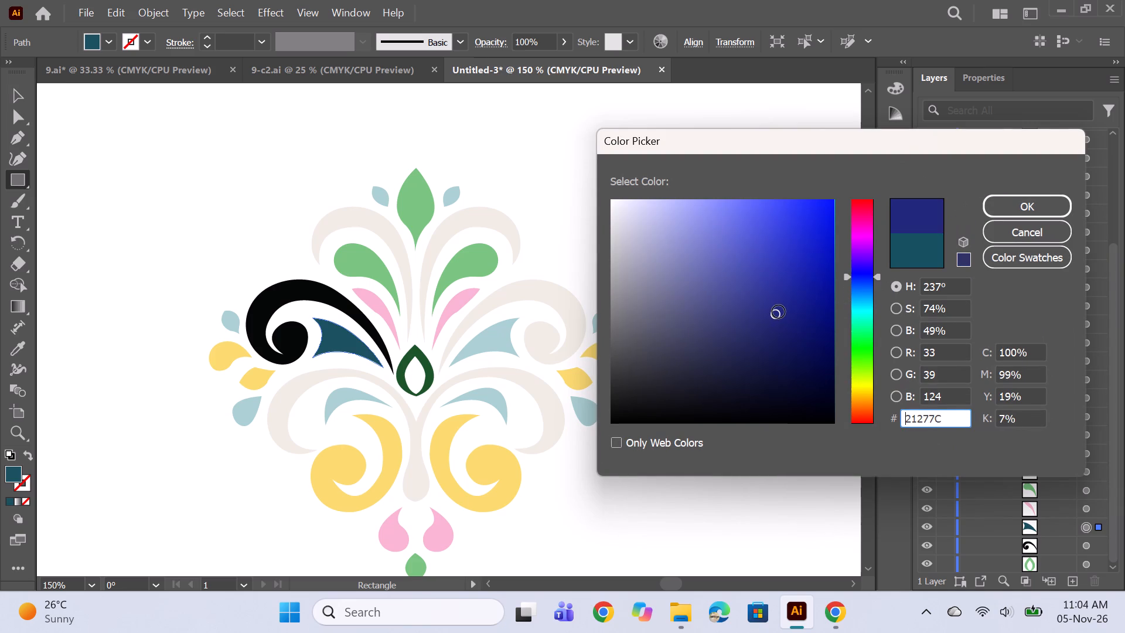
click(1026, 214)
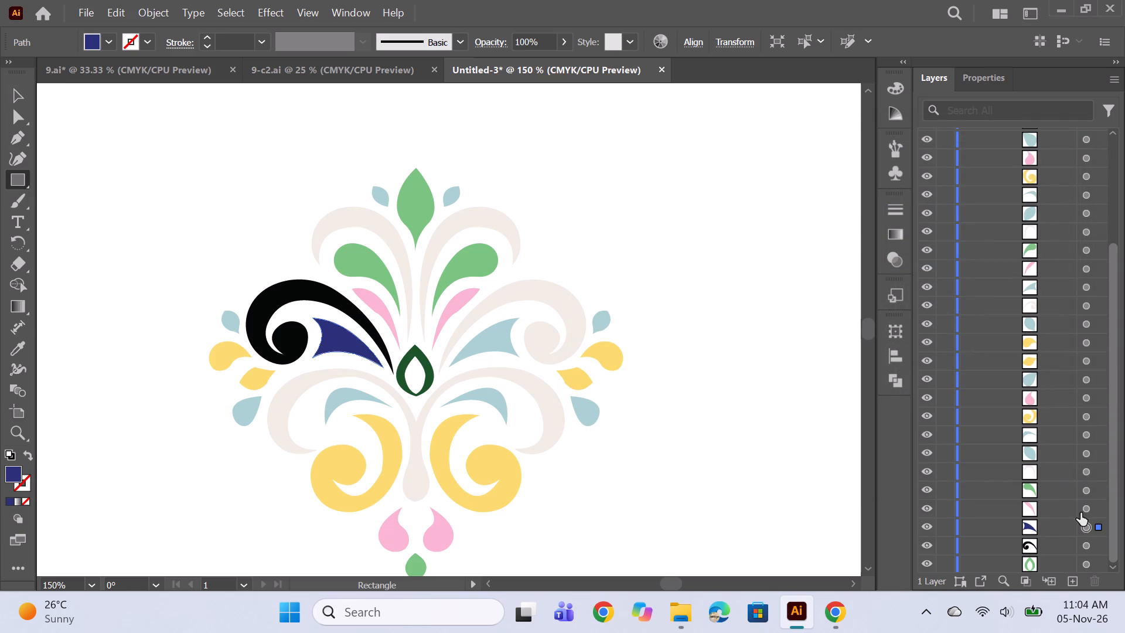
Fill the slim pink petal on the motif's left half with deep crimson pink.
click(1090, 507)
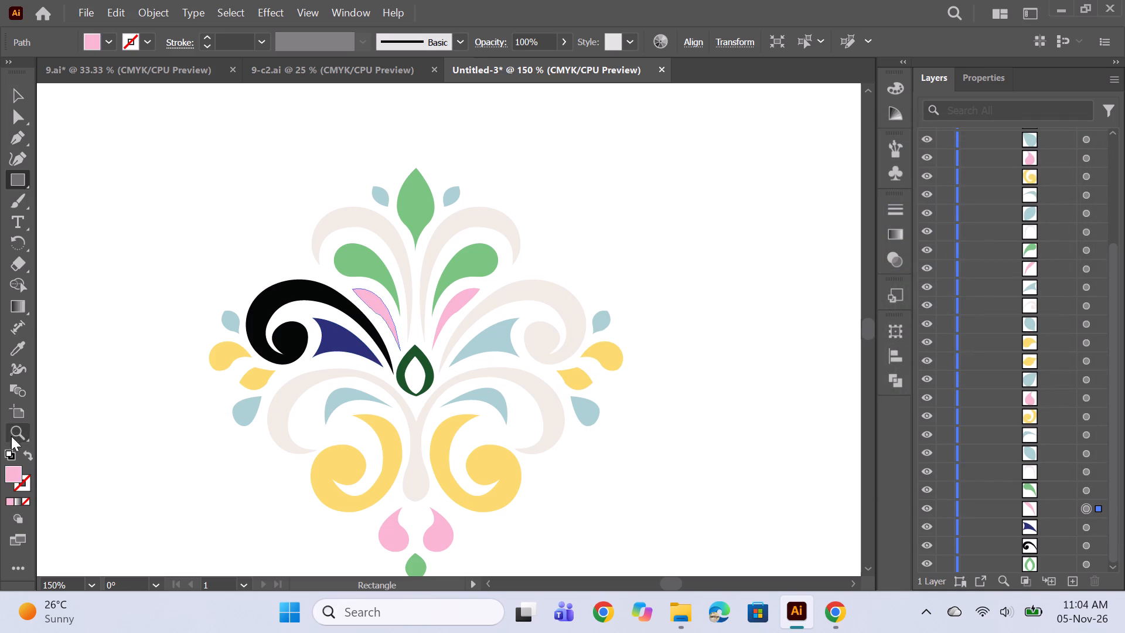
double_click(12, 474)
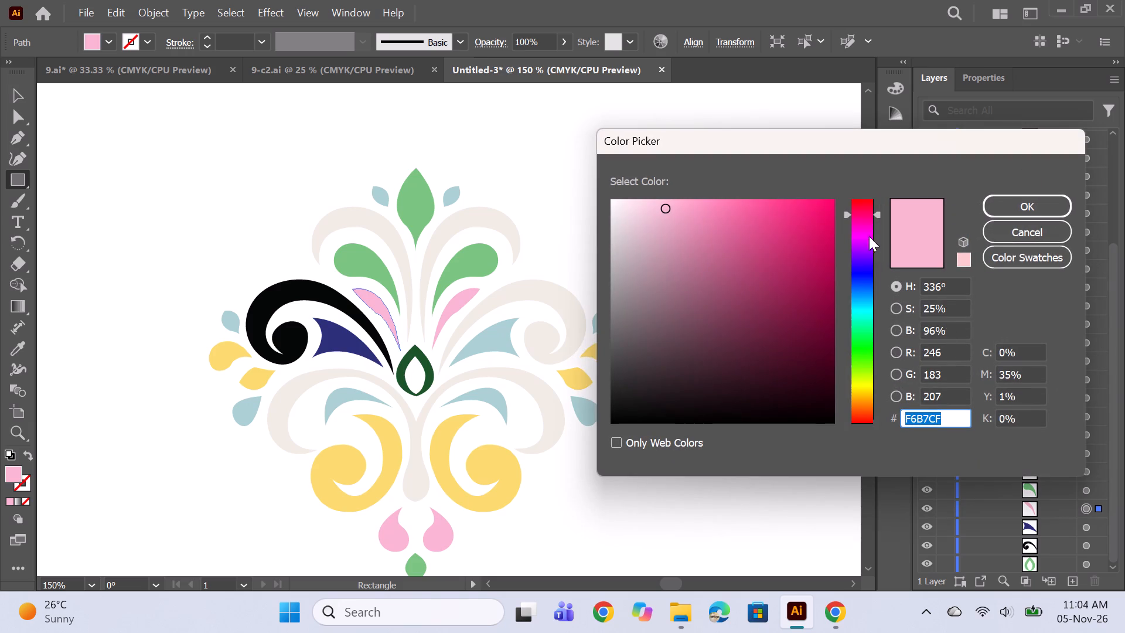
click(862, 213)
click(812, 209)
click(801, 246)
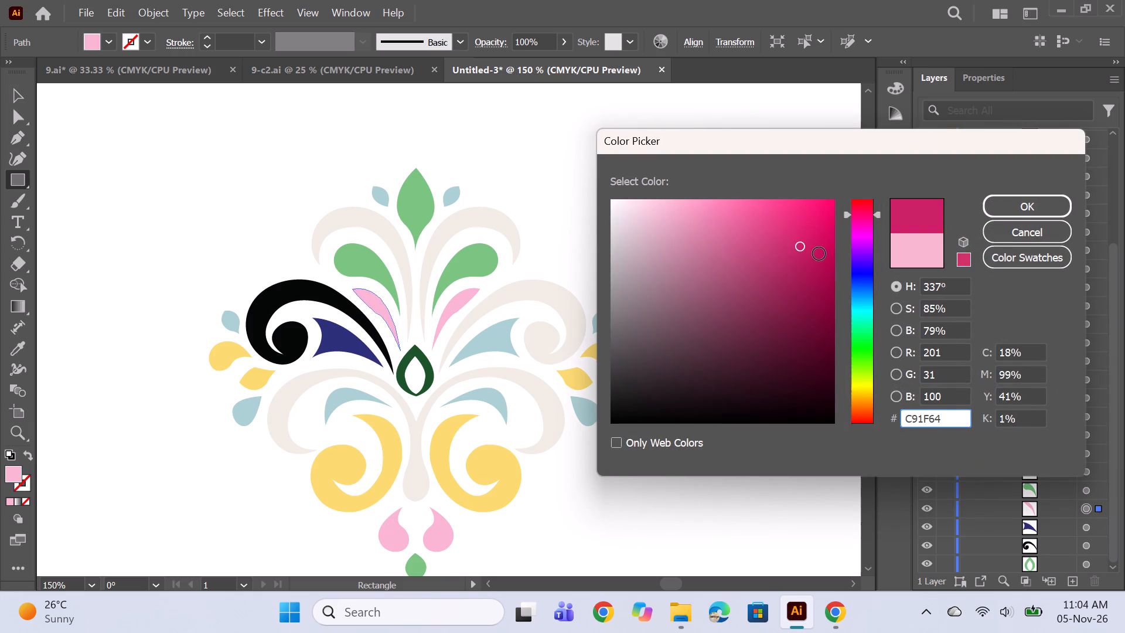
click(821, 249)
click(1007, 212)
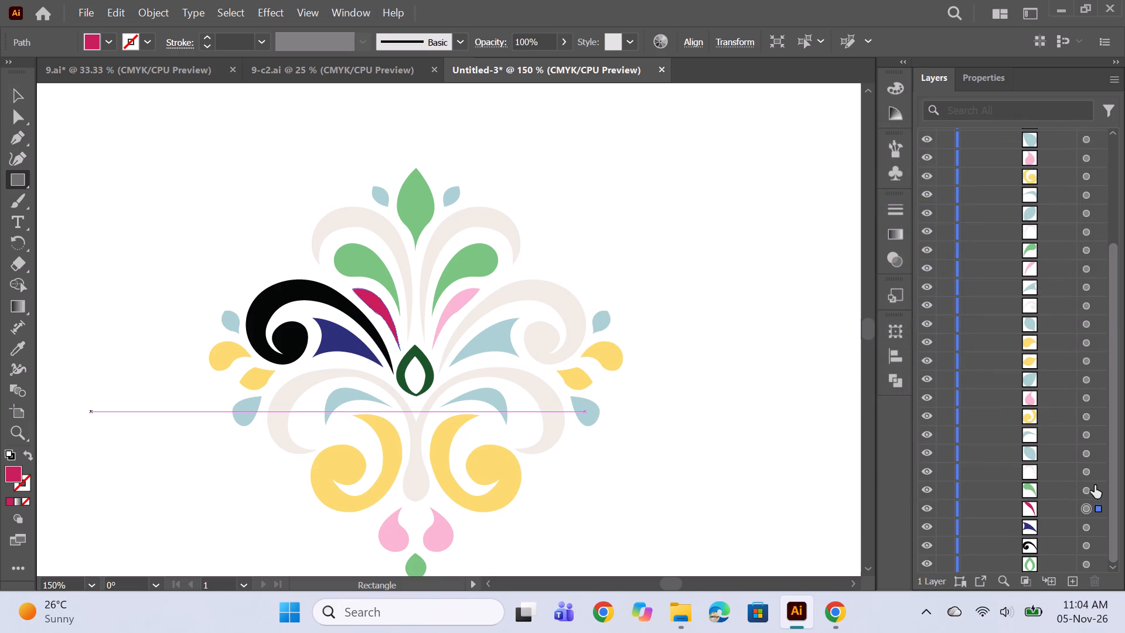
Fill the large yellow scroll on the motif's lower left half with dark gold CE9A09.
click(1080, 491)
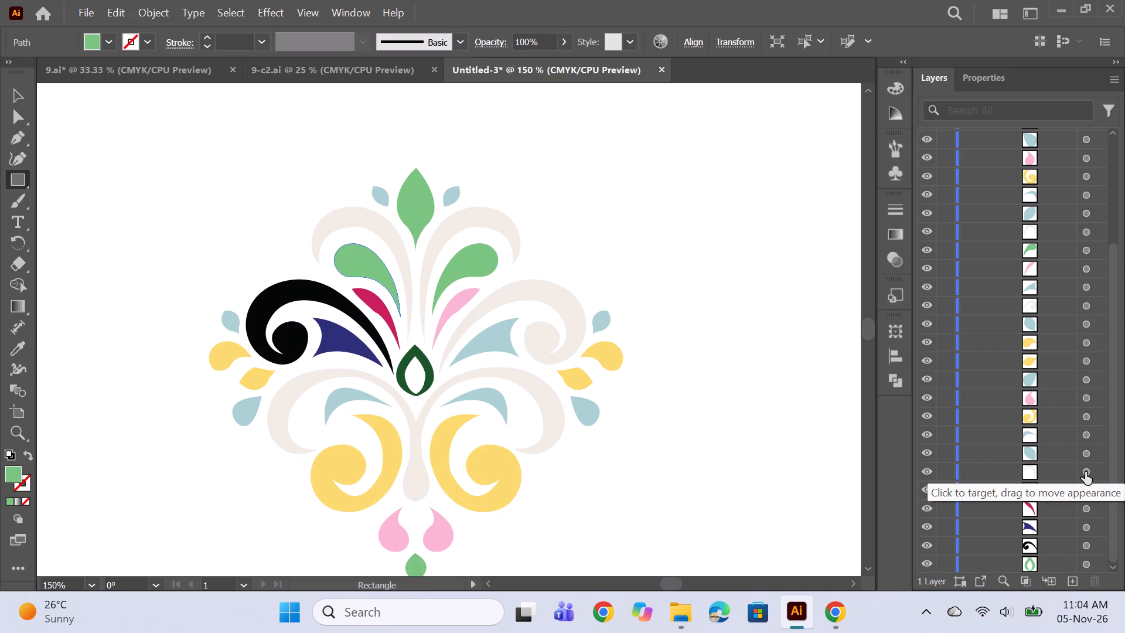
click(1090, 413)
double_click(7, 474)
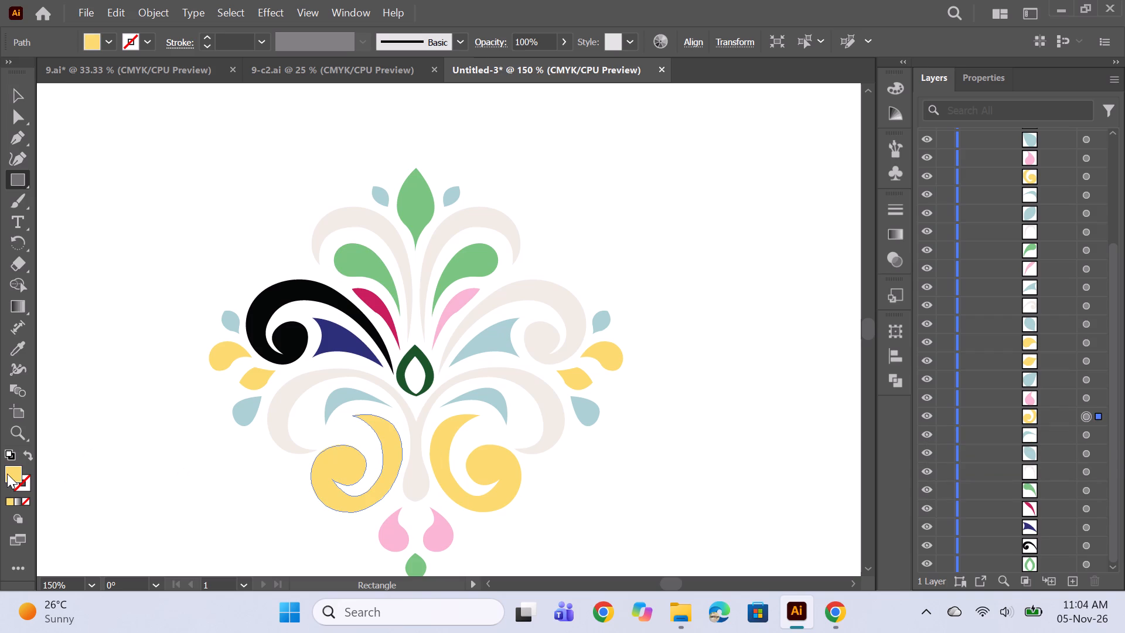
click(778, 265)
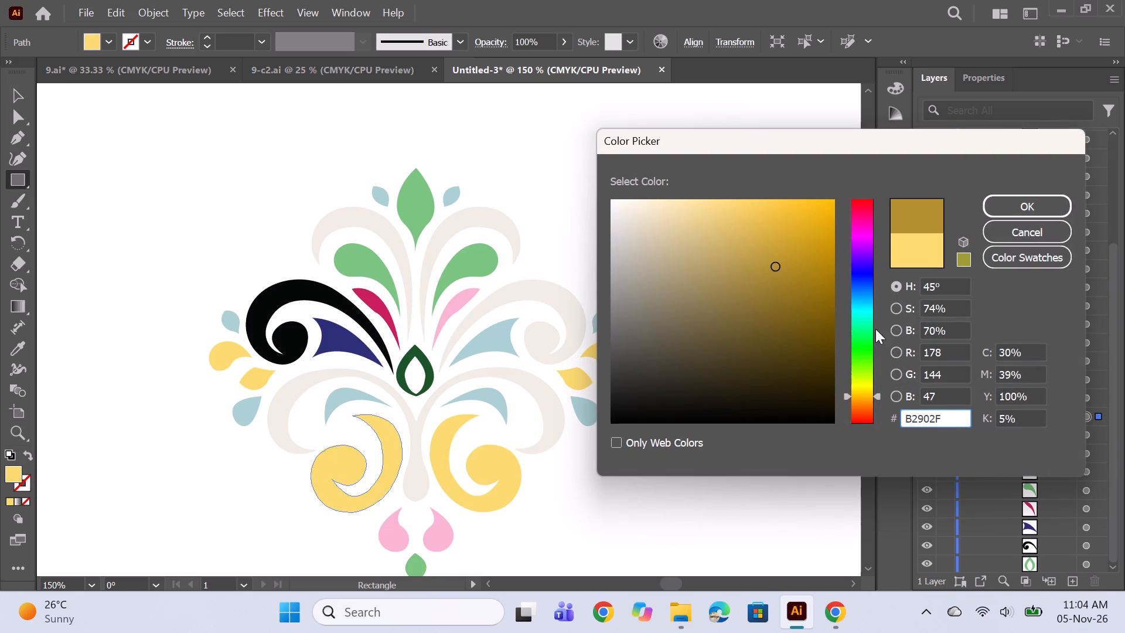
click(807, 271)
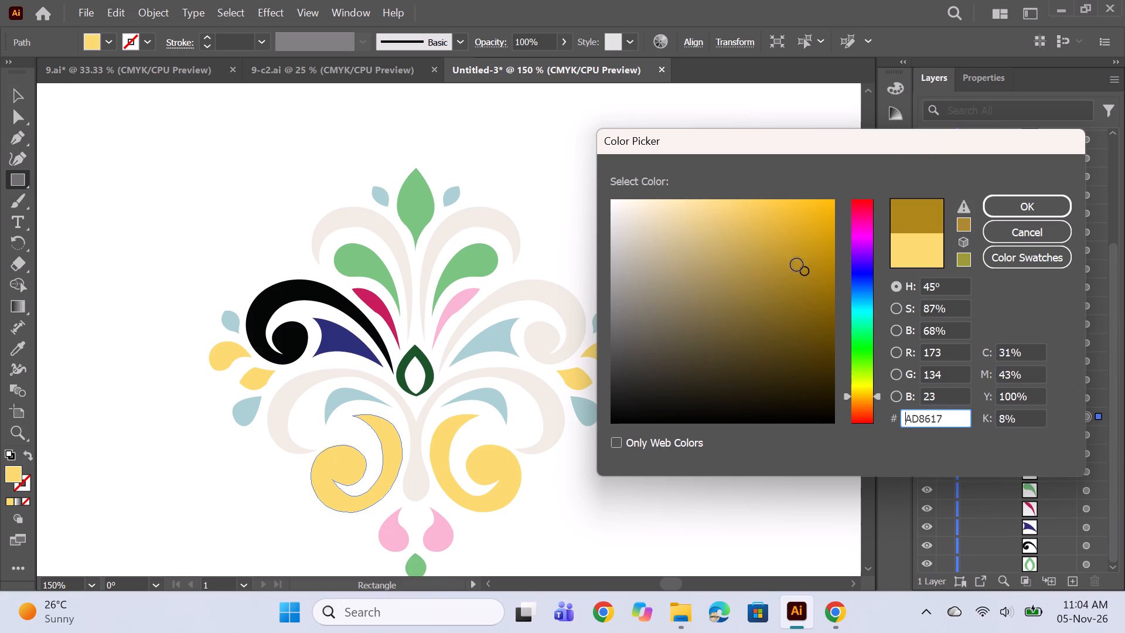
click(814, 247)
click(819, 241)
click(827, 244)
click(828, 241)
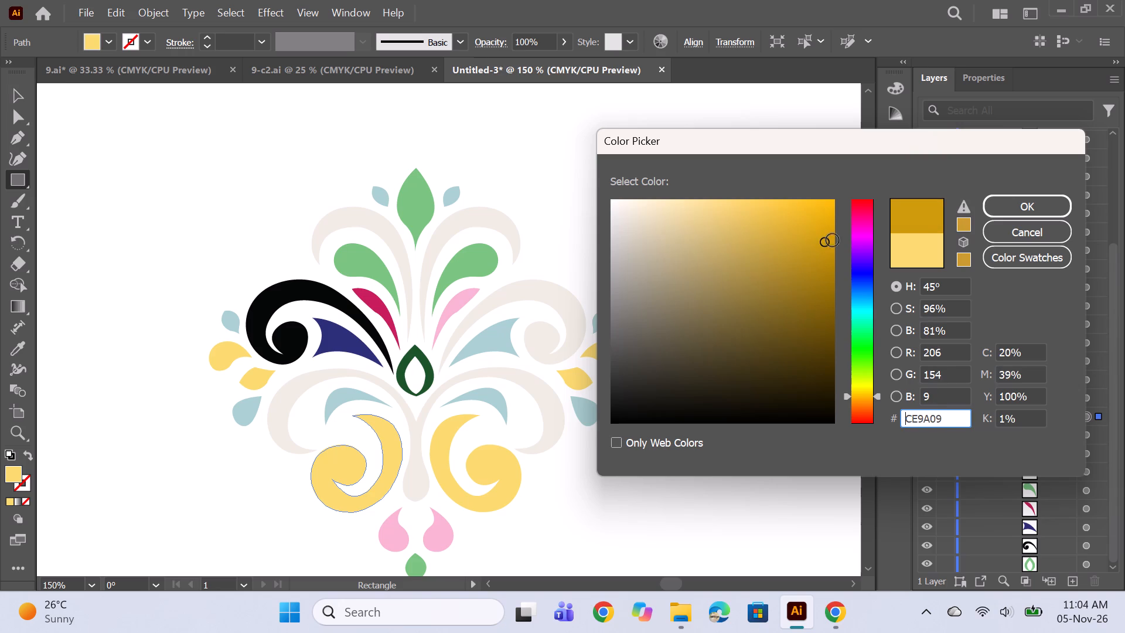
click(1053, 206)
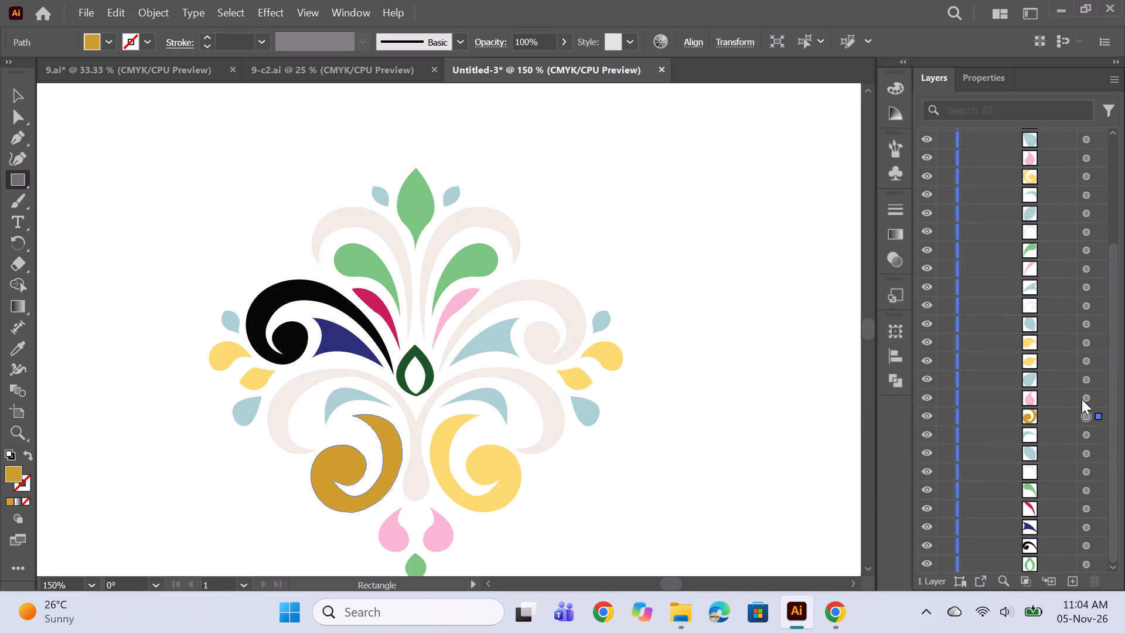
Sample the central ring's dark green for the left half's light green petal, and the scroll's black for the pale upper scroll around it.
click(1087, 486)
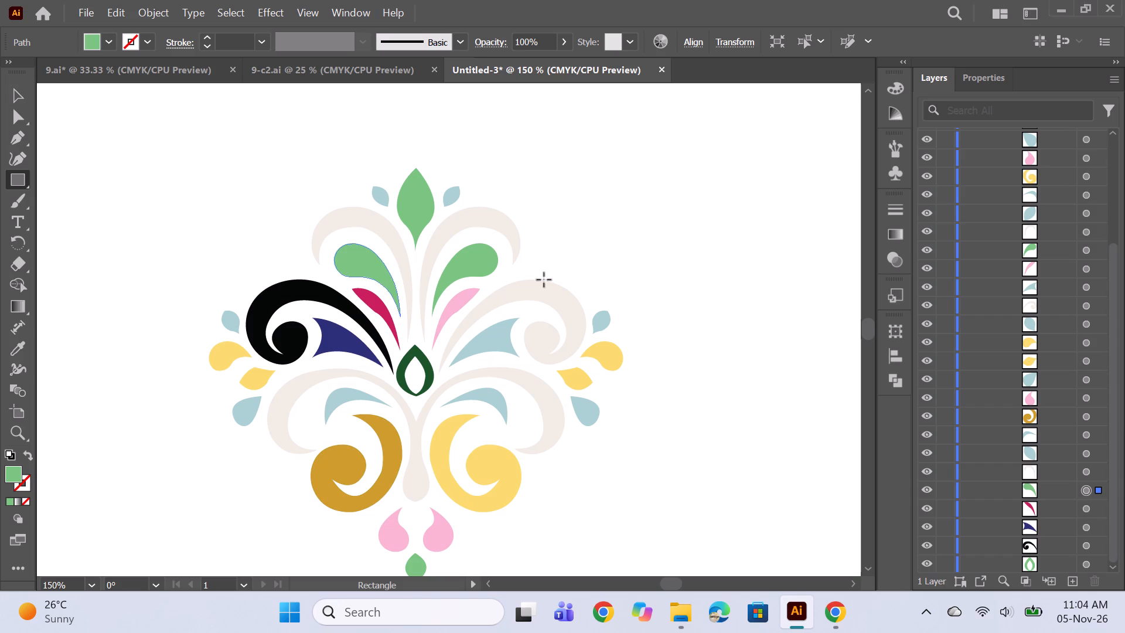
click(16, 344)
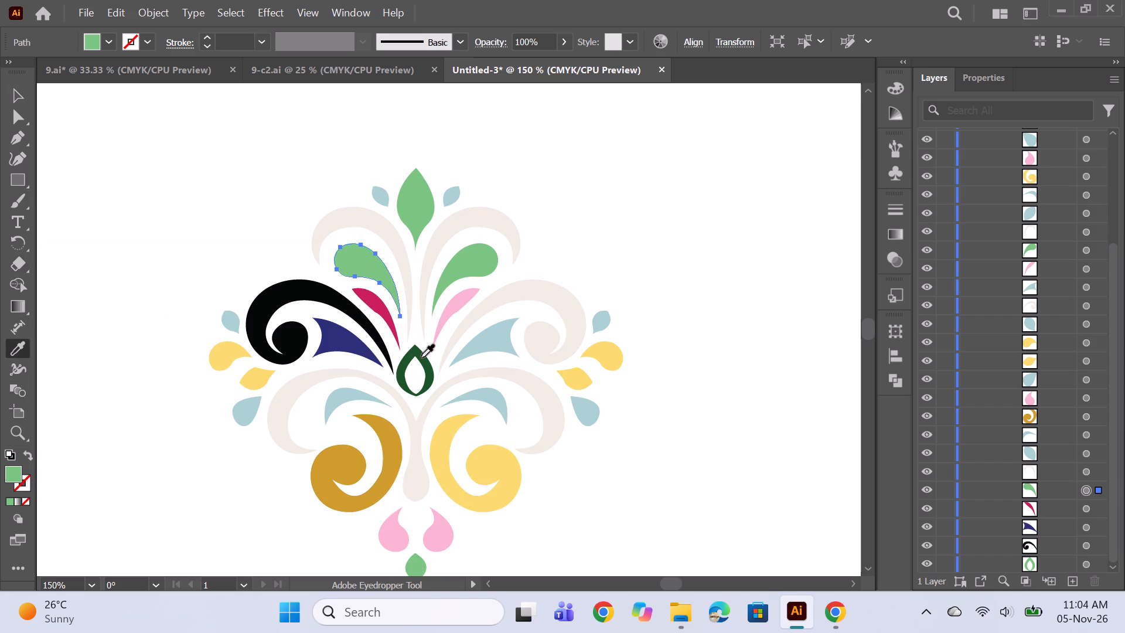
click(421, 358)
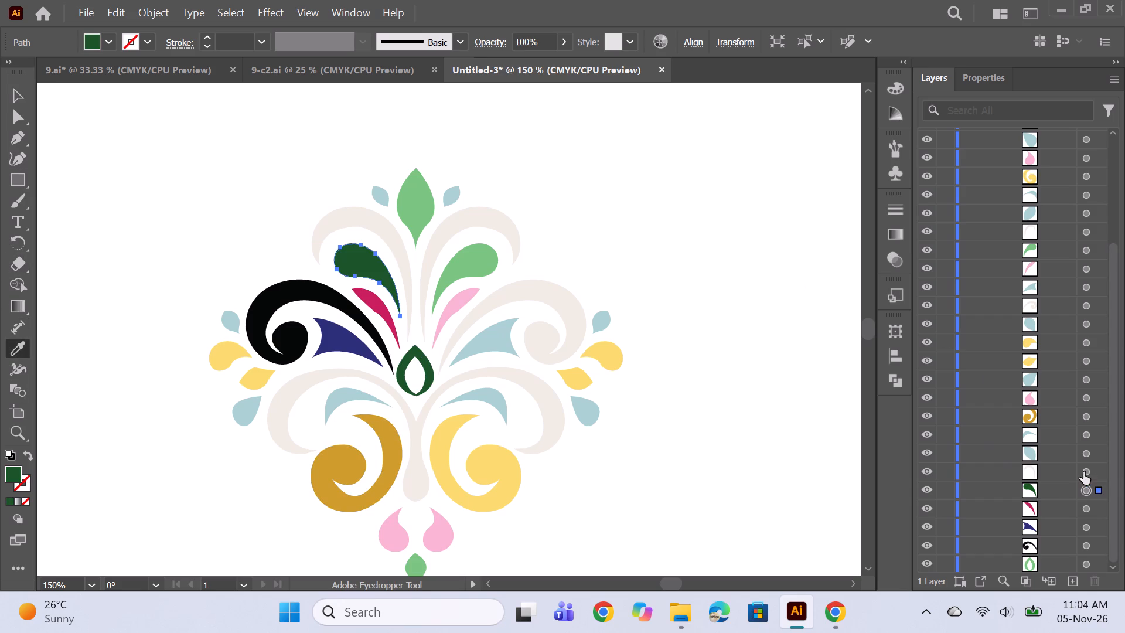
click(1086, 469)
click(309, 291)
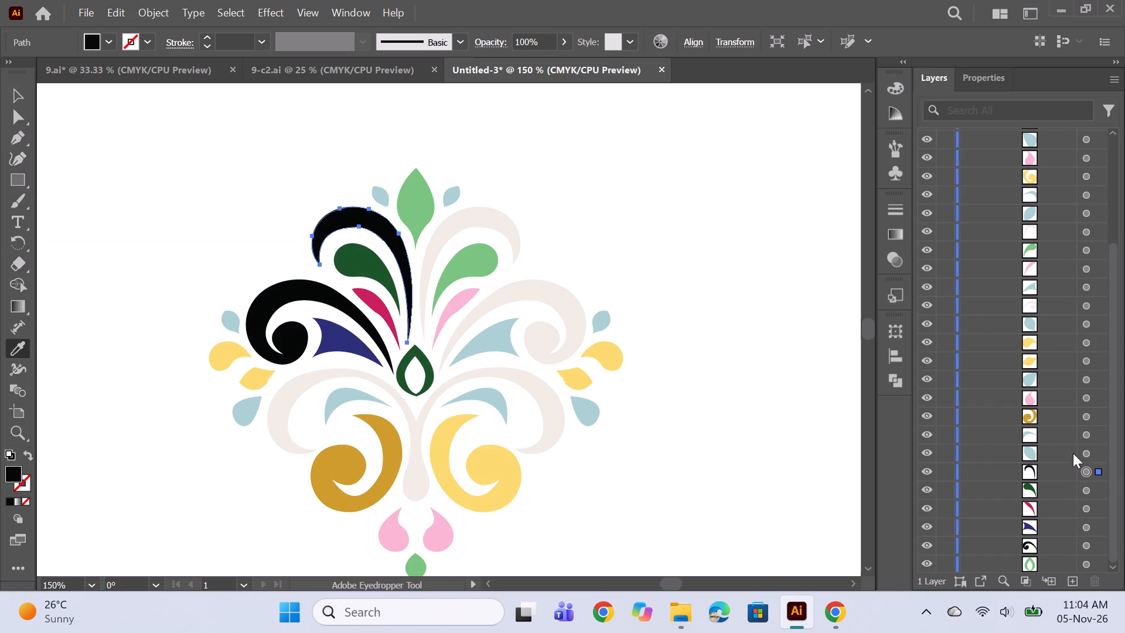
Sample dark blue for the left half's small top leaf and lower curved petal, and crimson for the pink drop below the gold scroll.
click(1089, 452)
click(353, 353)
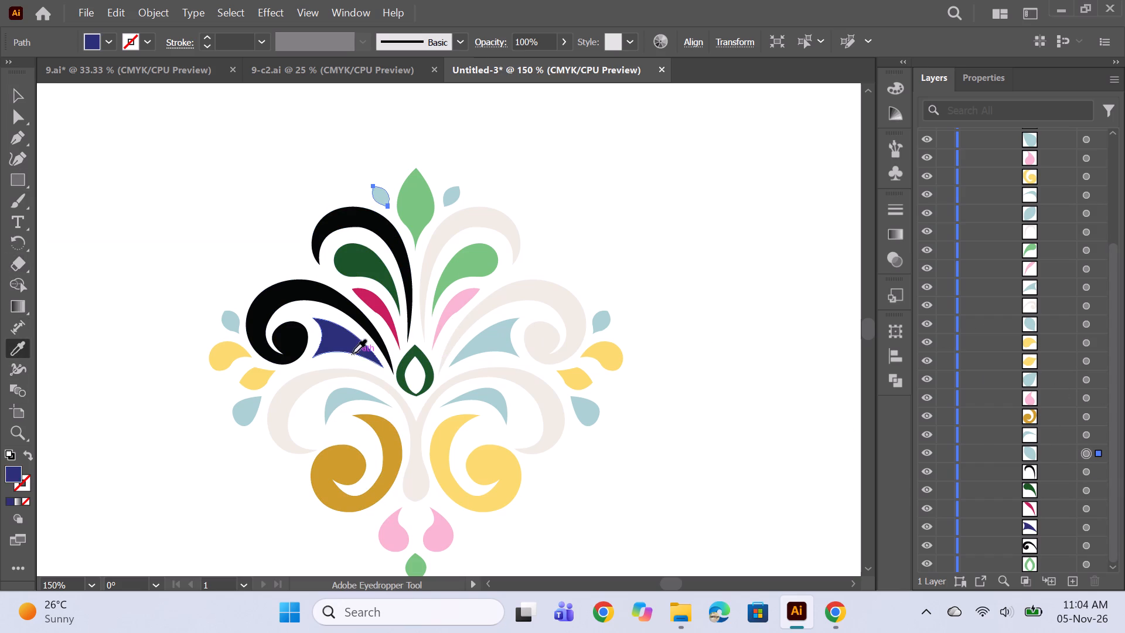
click(1087, 434)
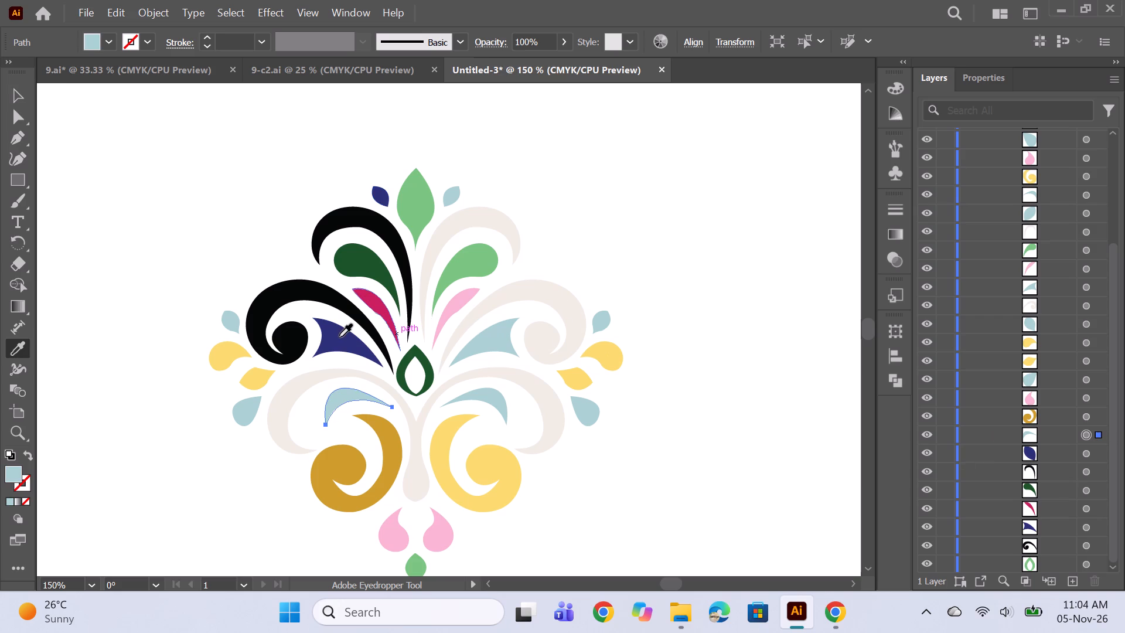
click(339, 337)
click(1084, 418)
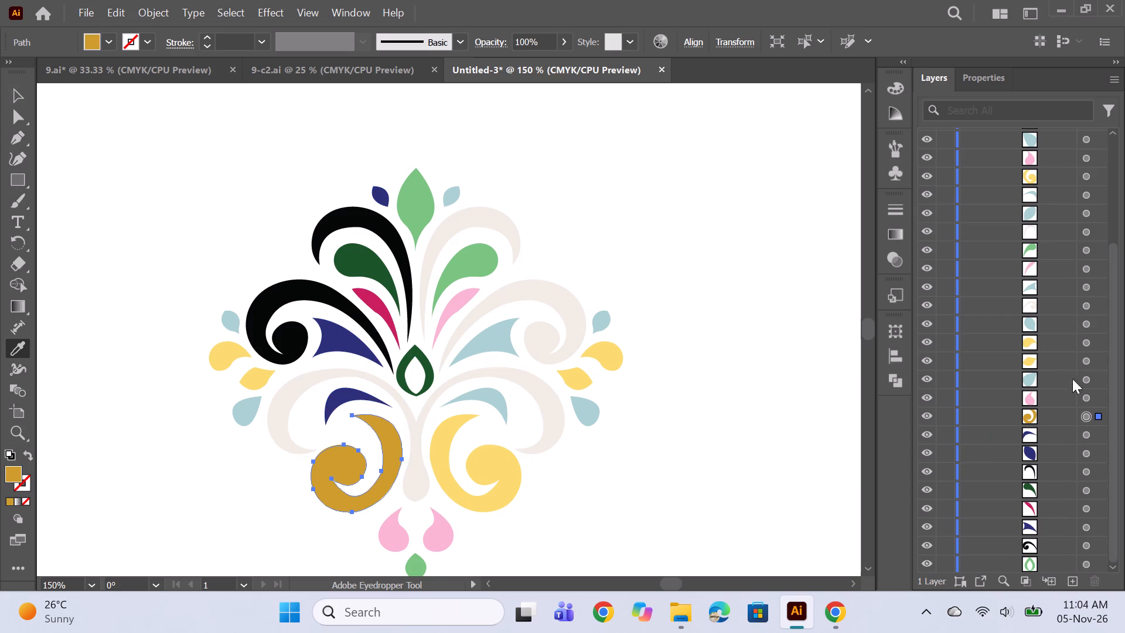
click(1083, 400)
click(382, 315)
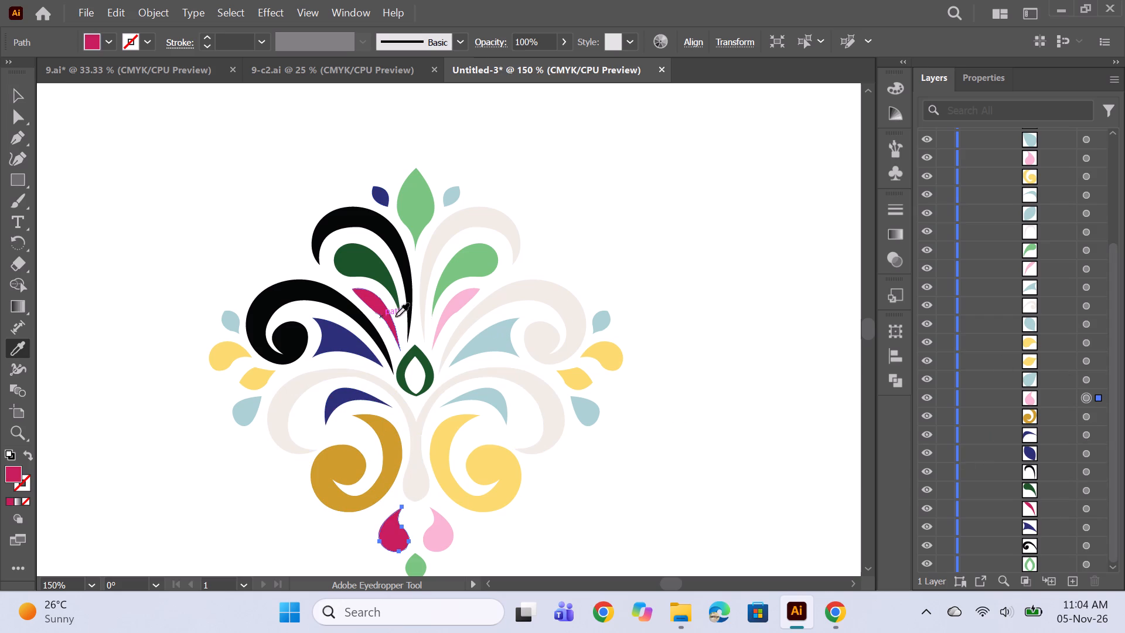
Recolour the four small leaves on the motif's outer left edge by sampling: dark blue for the light blue ones, dark gold for the yellow ones.
click(1087, 378)
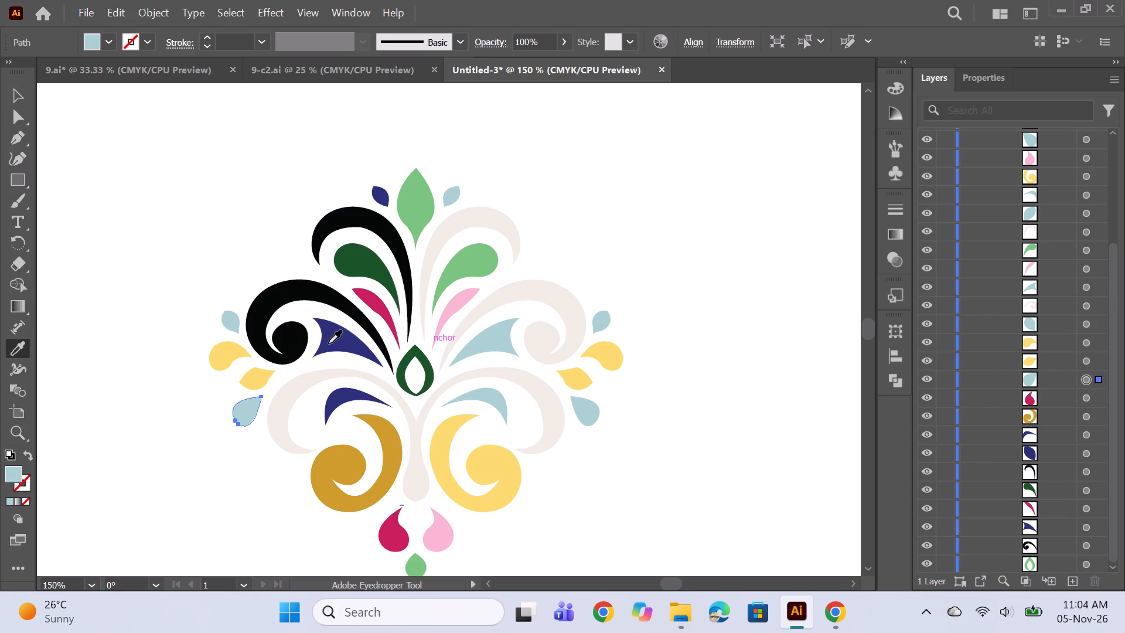
click(329, 343)
click(1082, 360)
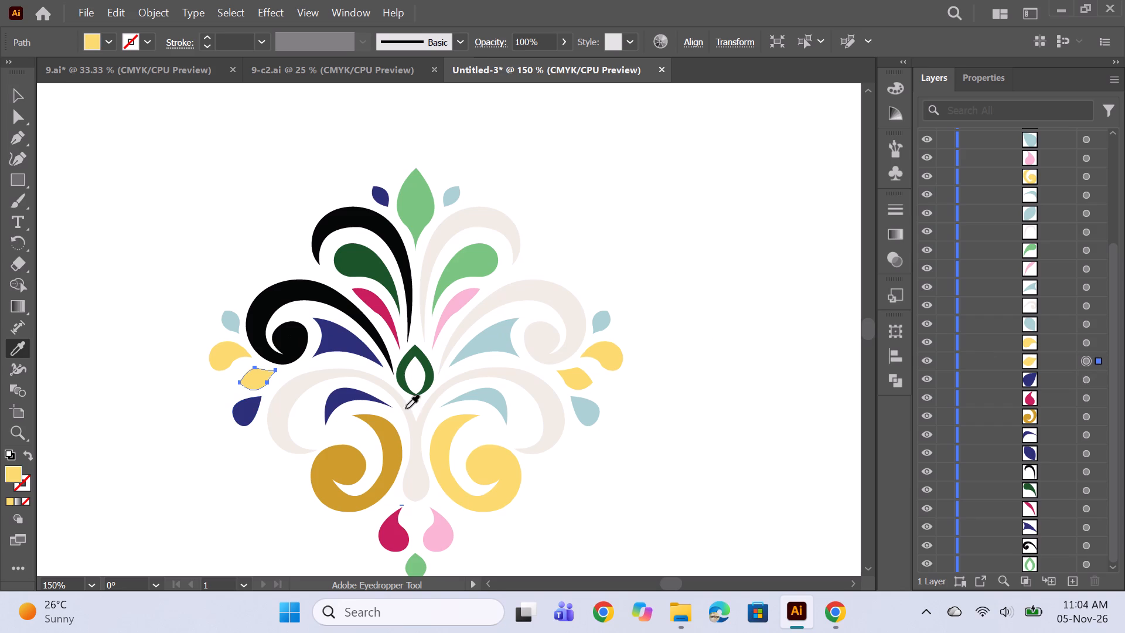
click(392, 436)
click(1085, 343)
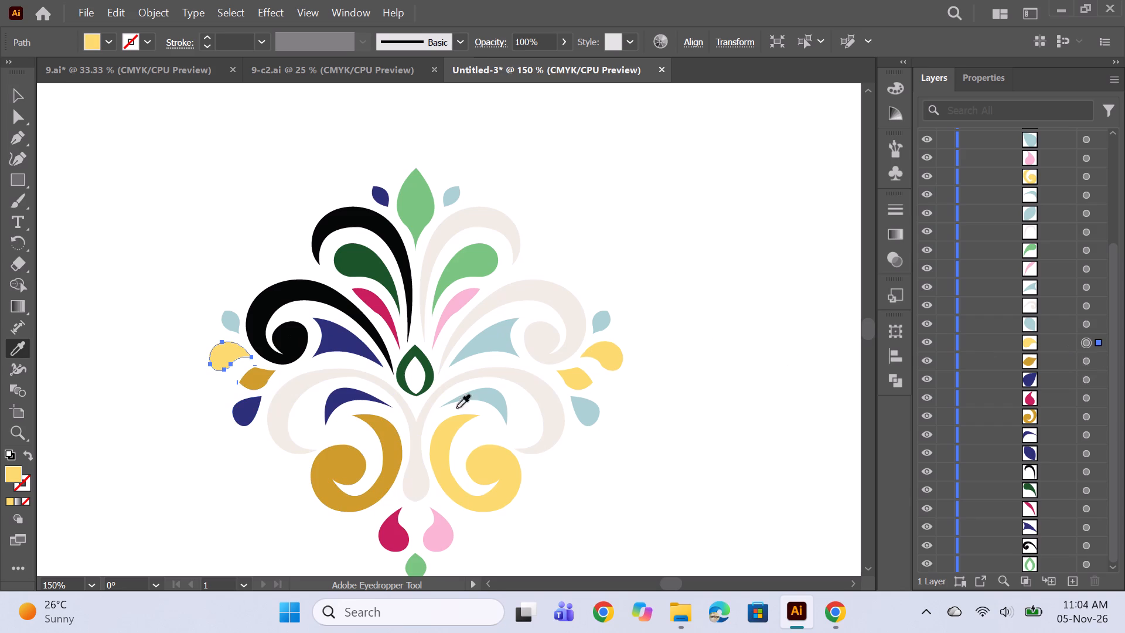
click(387, 448)
click(1080, 326)
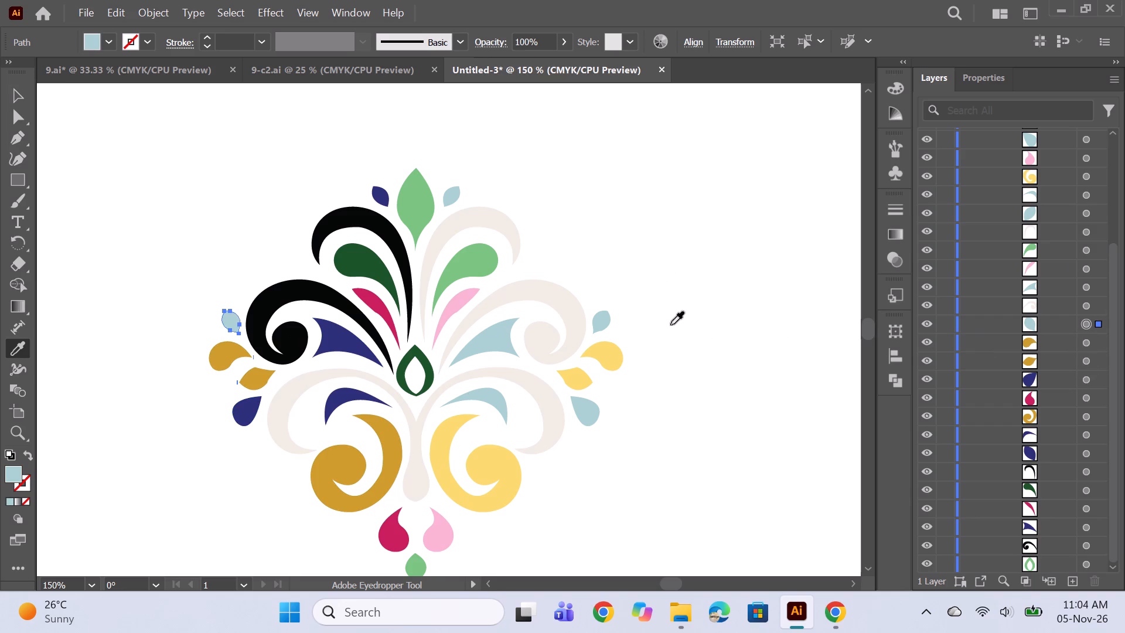
click(332, 338)
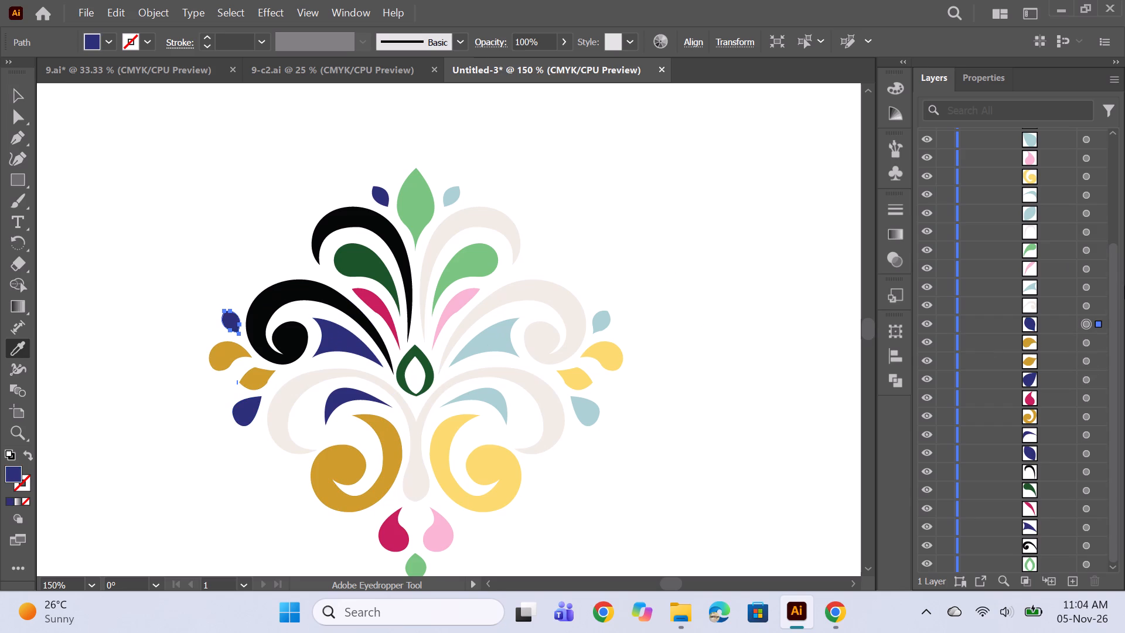
Match the right half's two upper scrolls, three inner petals and small top leaf to the left half's black, dark blue, crimson and dark green.
click(1090, 306)
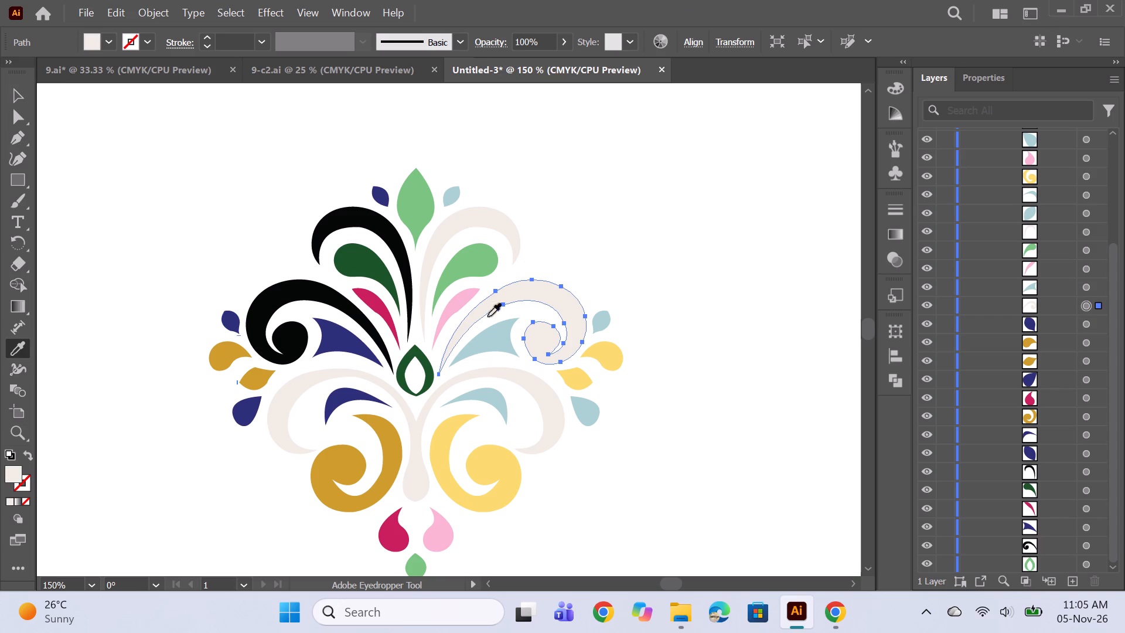
click(309, 292)
click(1085, 284)
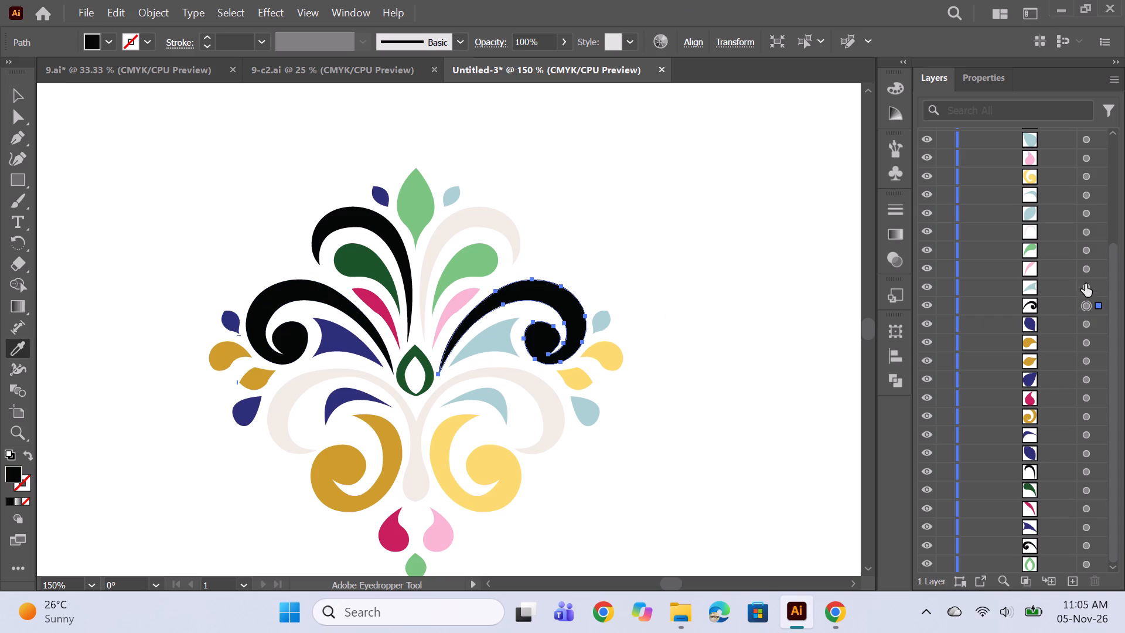
click(335, 346)
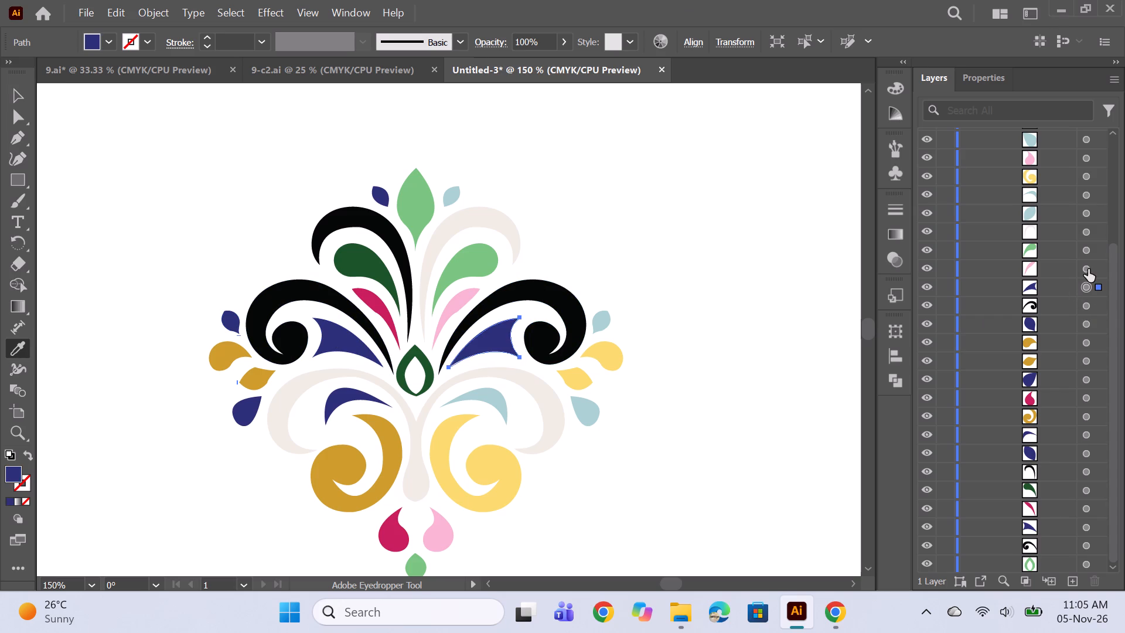
click(1088, 269)
click(379, 308)
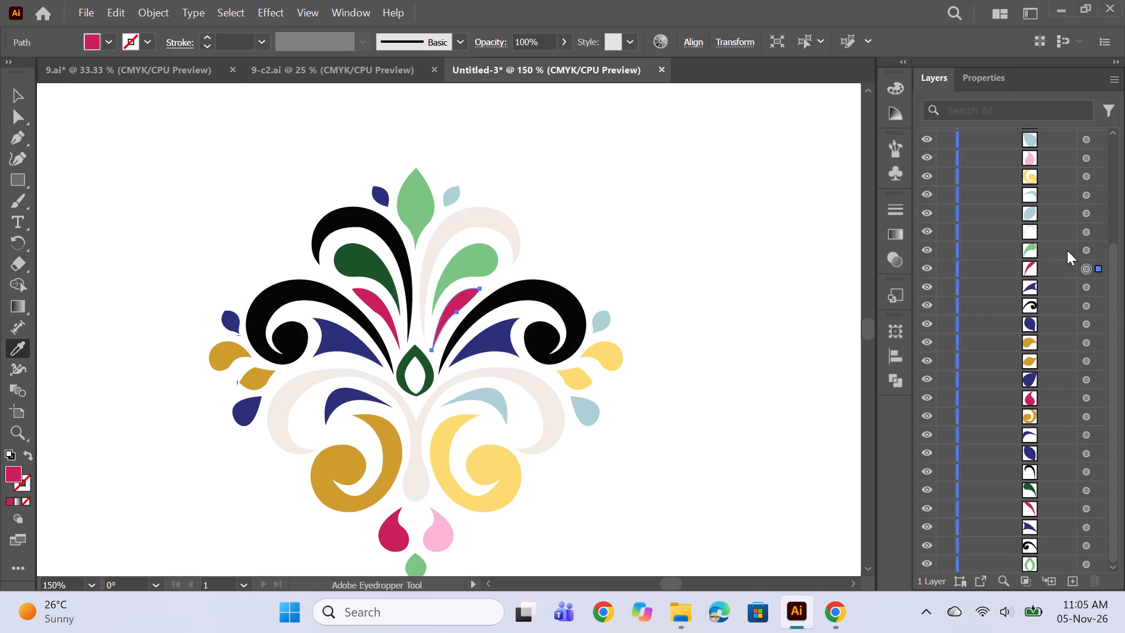
click(1086, 247)
click(353, 264)
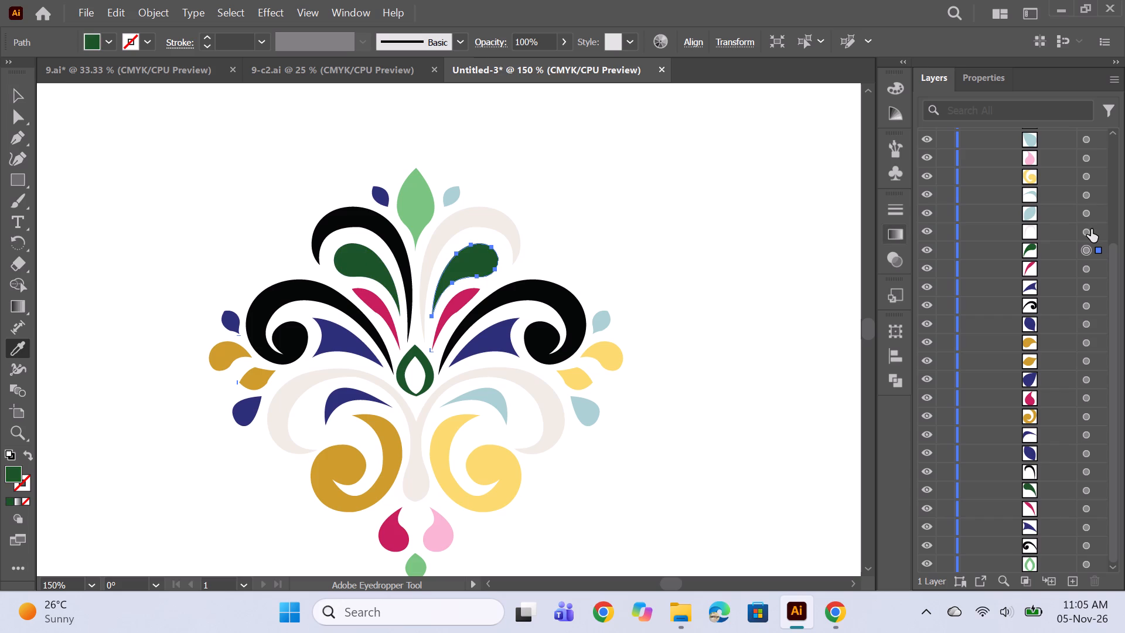
click(1090, 232)
click(354, 220)
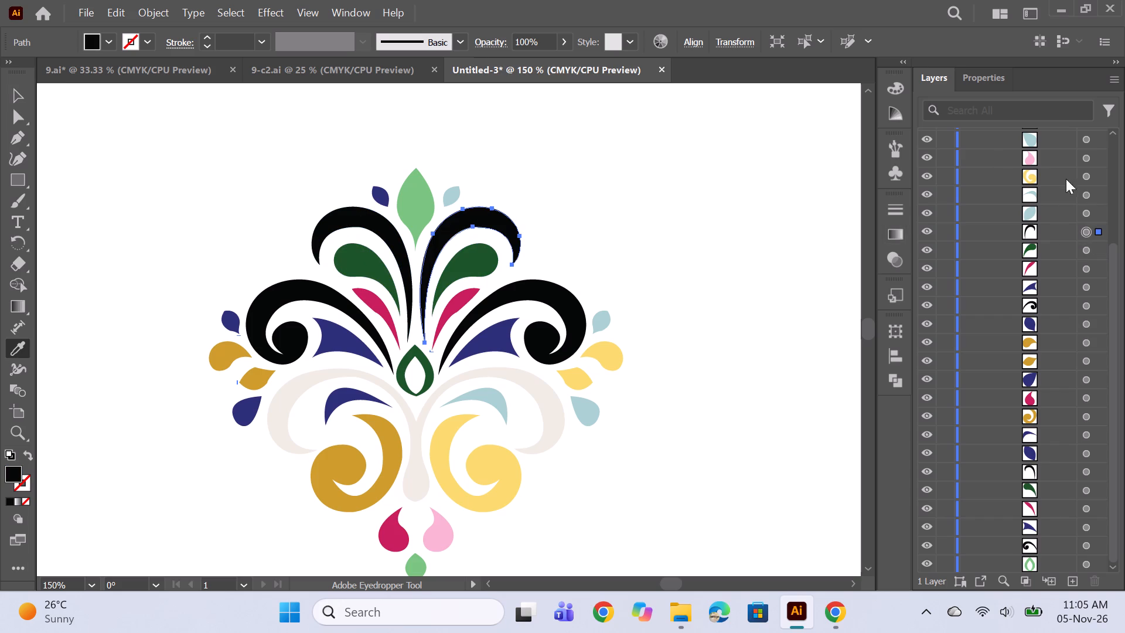
click(1086, 216)
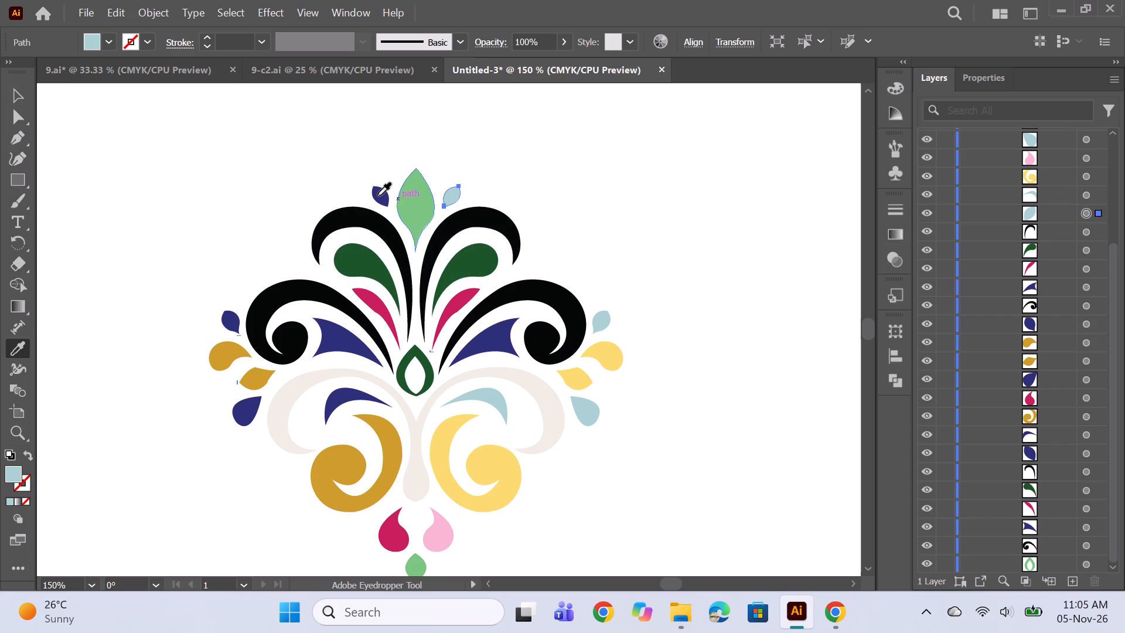
click(377, 196)
Match the right half's lower curved petal, yellow scroll and pink drop to the left half's dark blue, dark gold and crimson.
click(1086, 192)
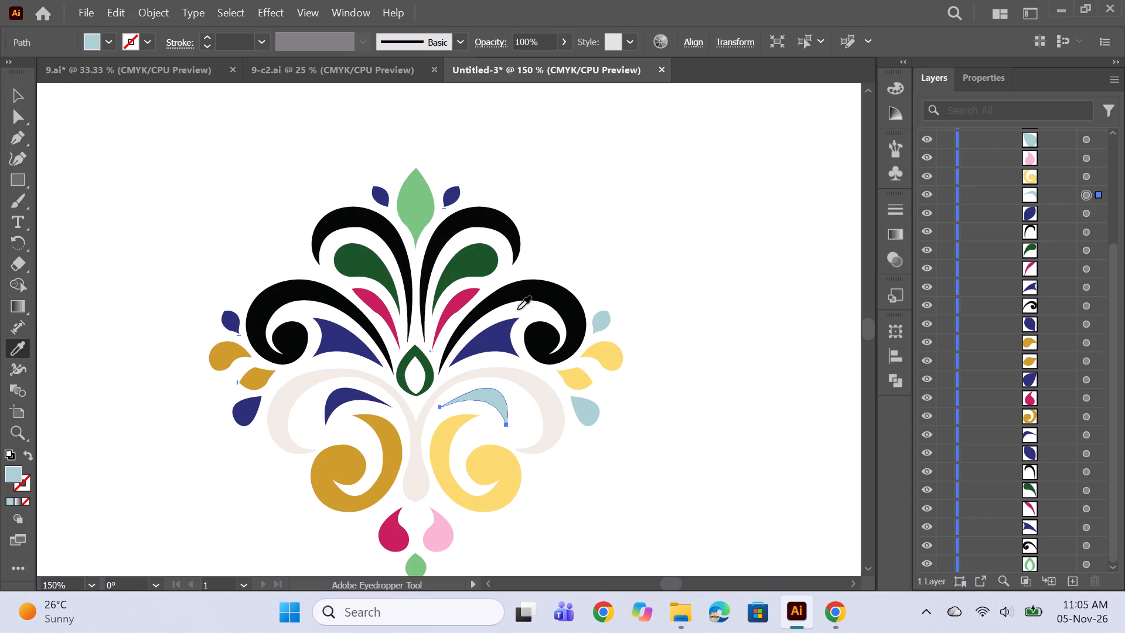
click(490, 332)
scroll(991, 250, up, 1)
click(1084, 234)
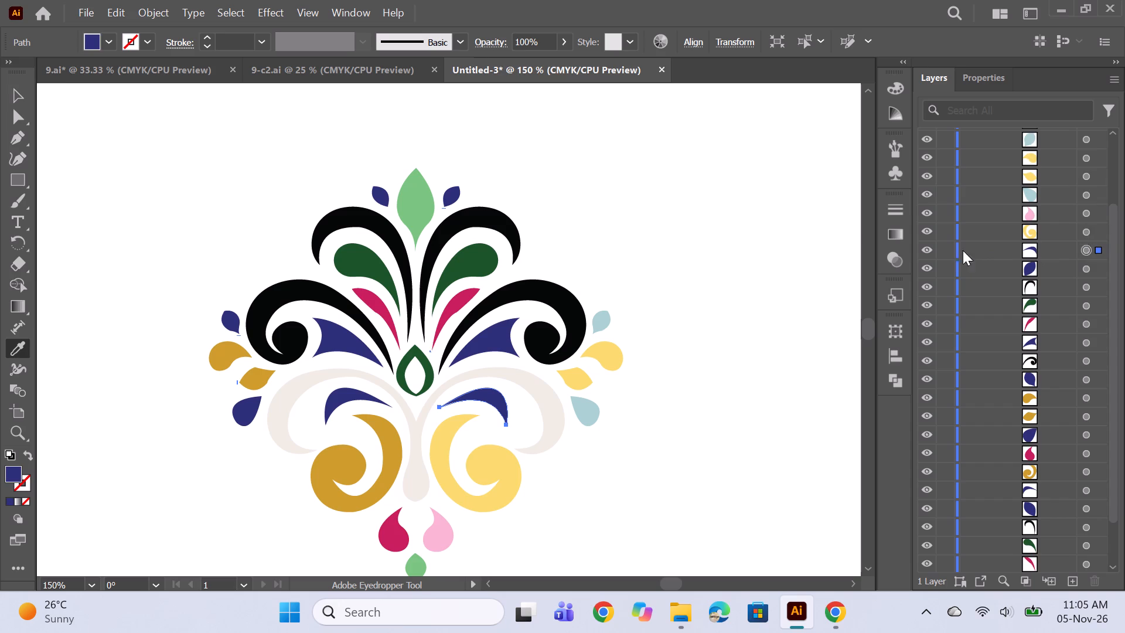
click(384, 433)
click(1084, 214)
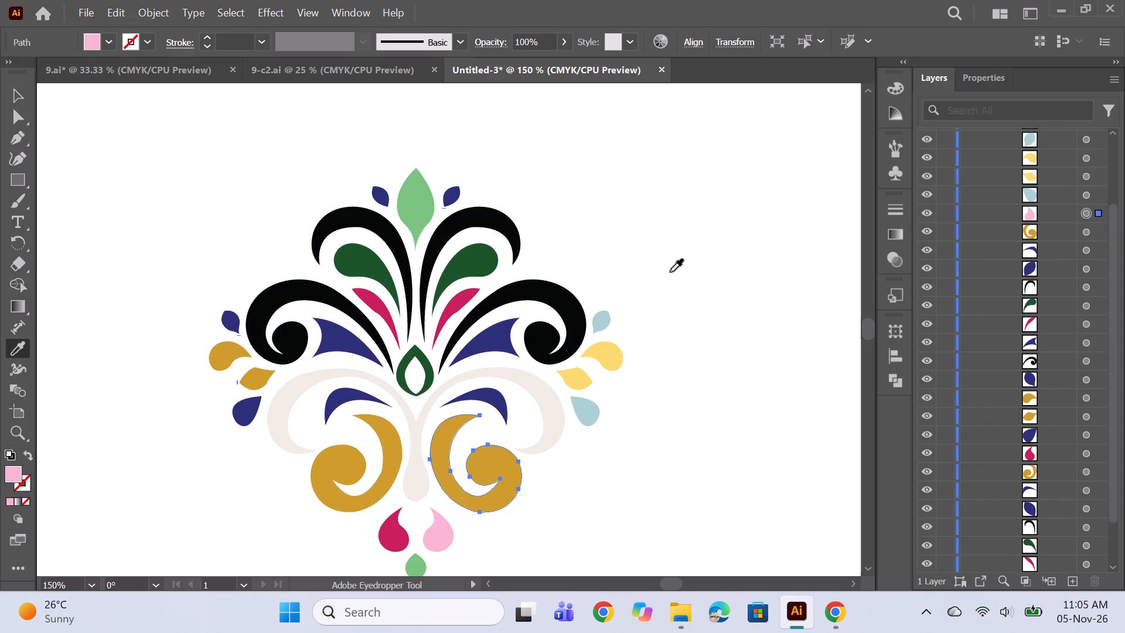
click(460, 305)
Recolour the four small leaves on the motif's outer right edge by sampling: dark blue for the light blue ones, dark gold for the yellow ones.
click(1083, 194)
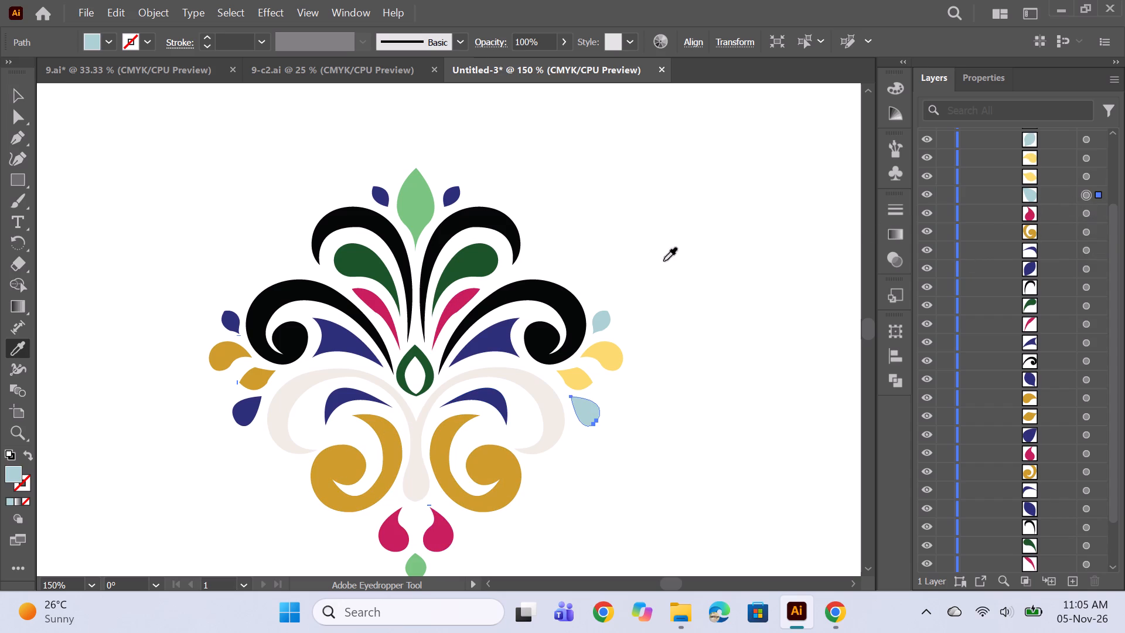
click(493, 338)
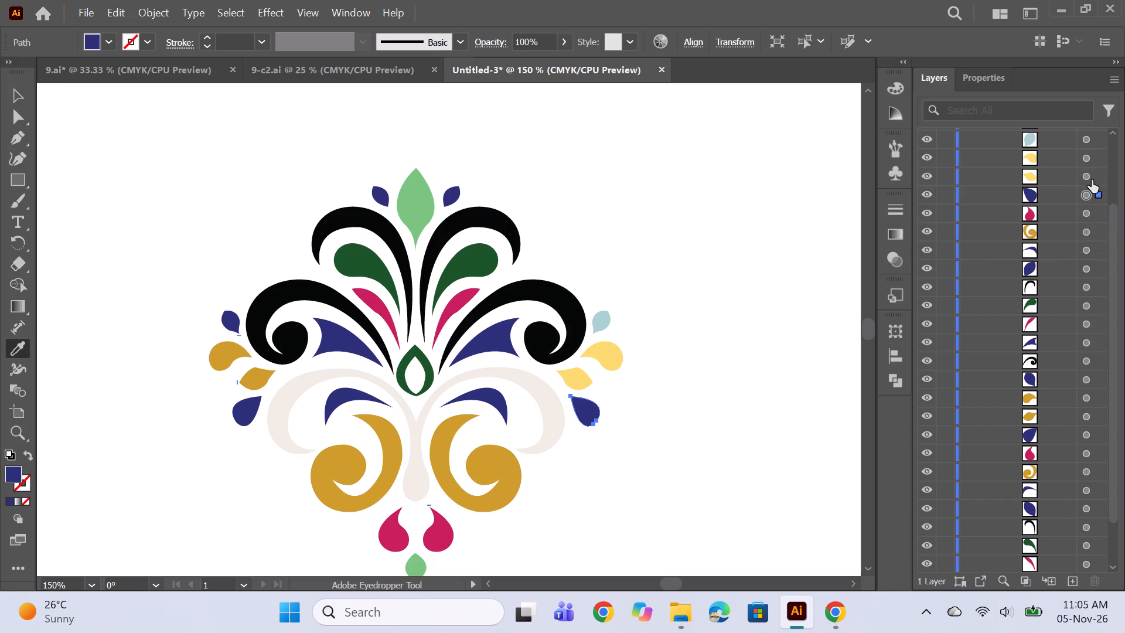
click(1090, 178)
click(491, 468)
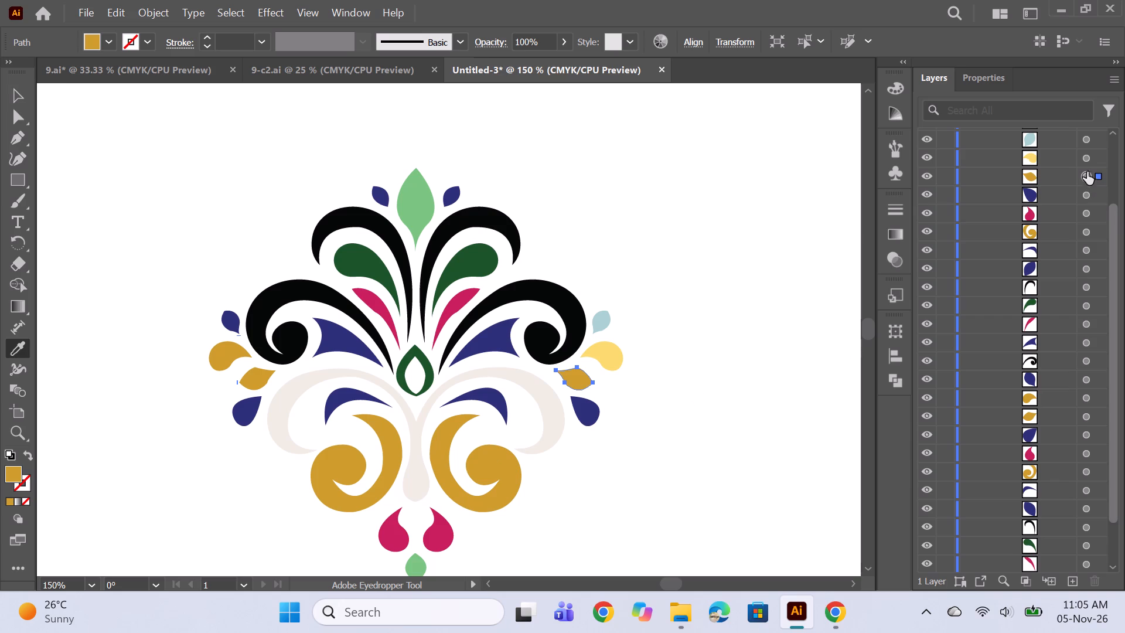
click(1086, 156)
click(491, 459)
scroll(1105, 291, up, 2)
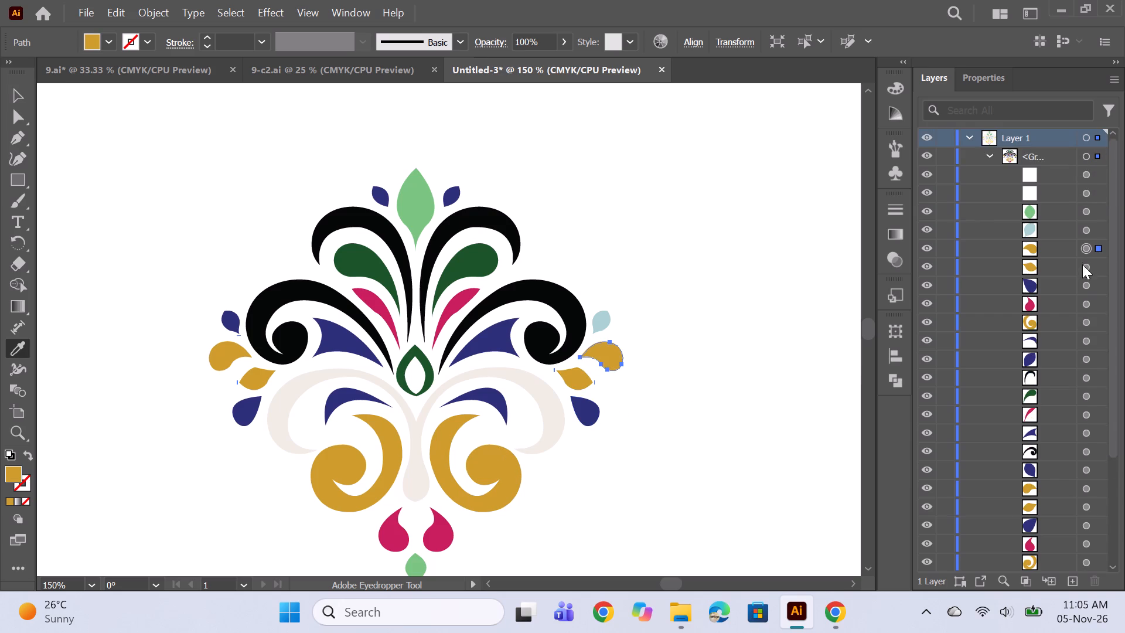
click(1086, 230)
click(484, 345)
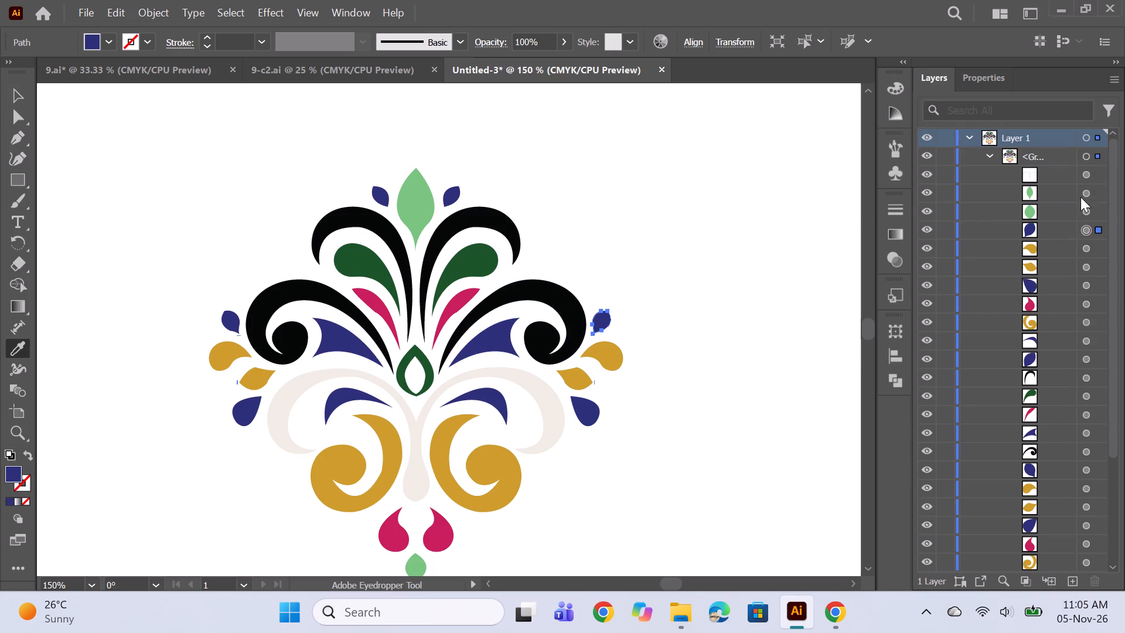
Fill the light green bud at the motif's bottom tip with the dark green sampled from the left petal.
click(1084, 209)
click(356, 257)
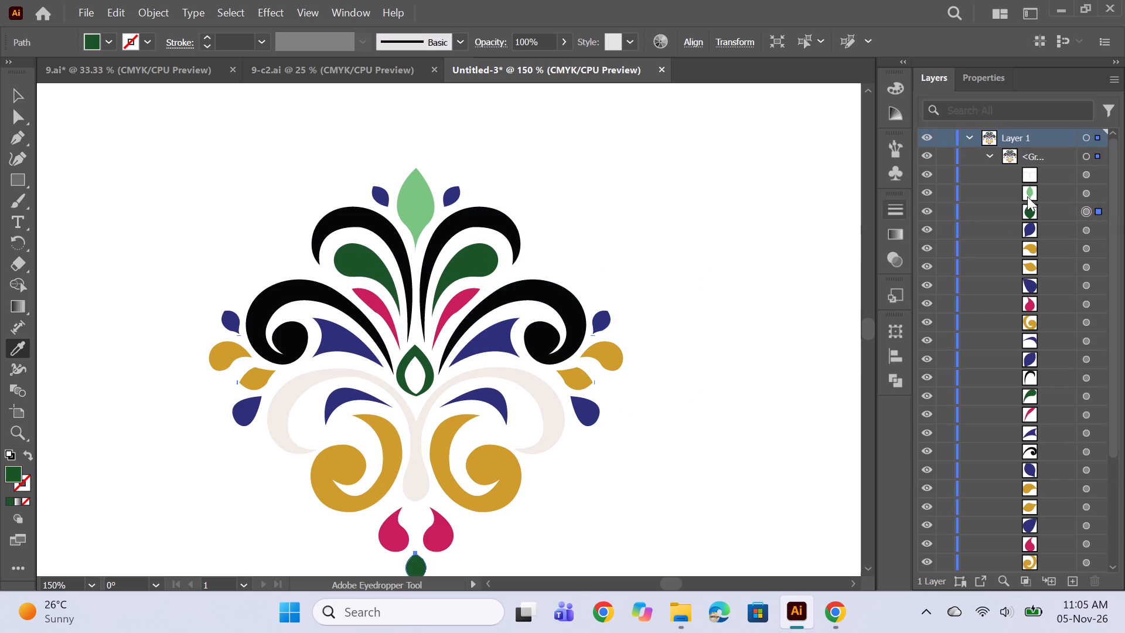
Fill the motif's light green top leaf with the sampled dark green and its large cream double scroll with the sampled black.
click(1084, 196)
click(364, 262)
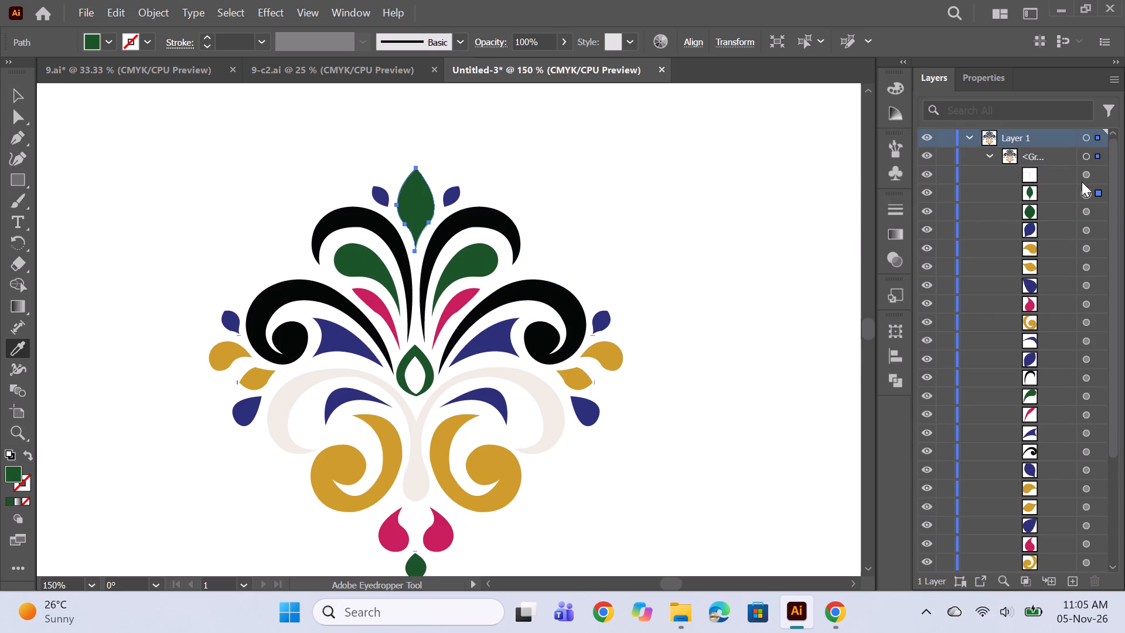
click(1084, 174)
click(512, 298)
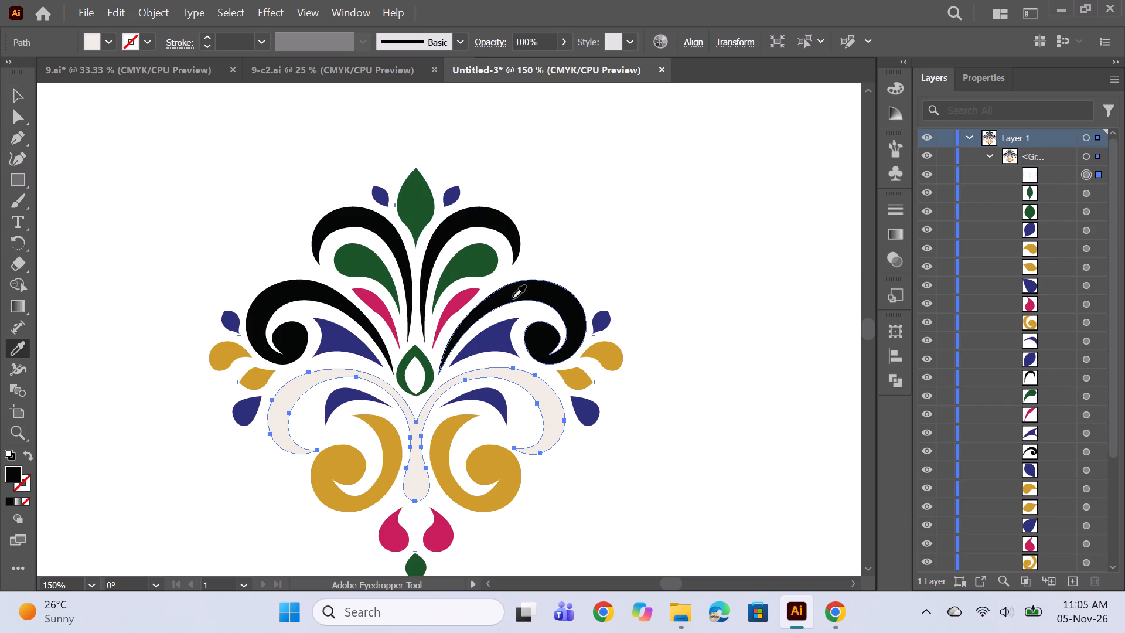
scroll(1078, 284, up, 3)
ctrl+click(590, 173)
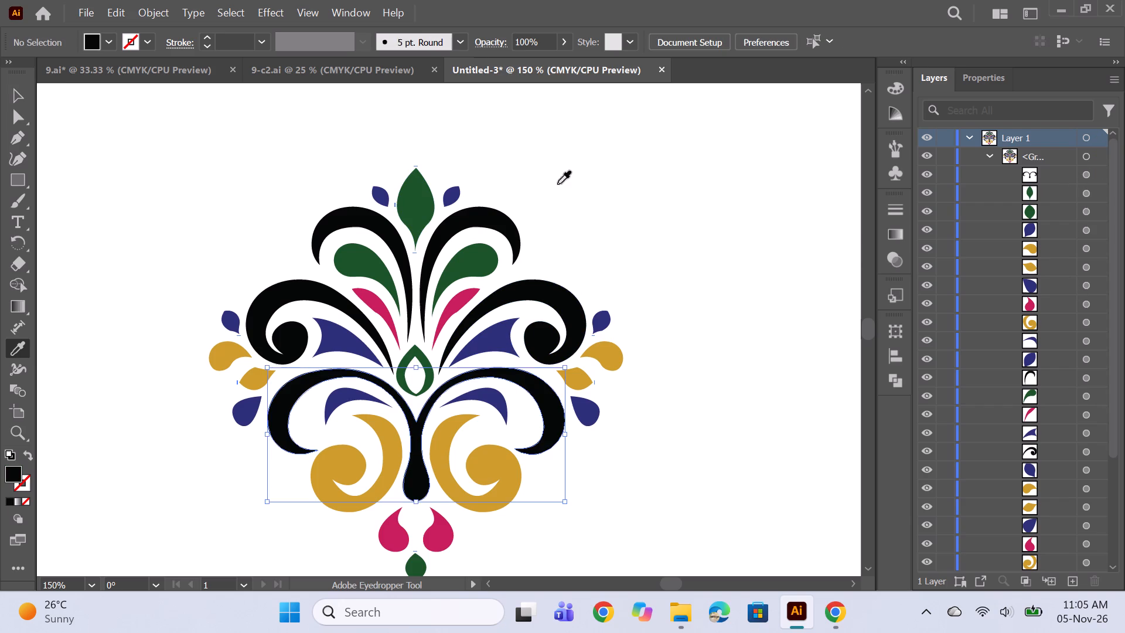
Make a pattern from the whole recoloured motif, with tile type Hex by Row and the tile sized to the art.
alt+scroll(506, 198, down, 4)
scroll(570, 218, up, 3)
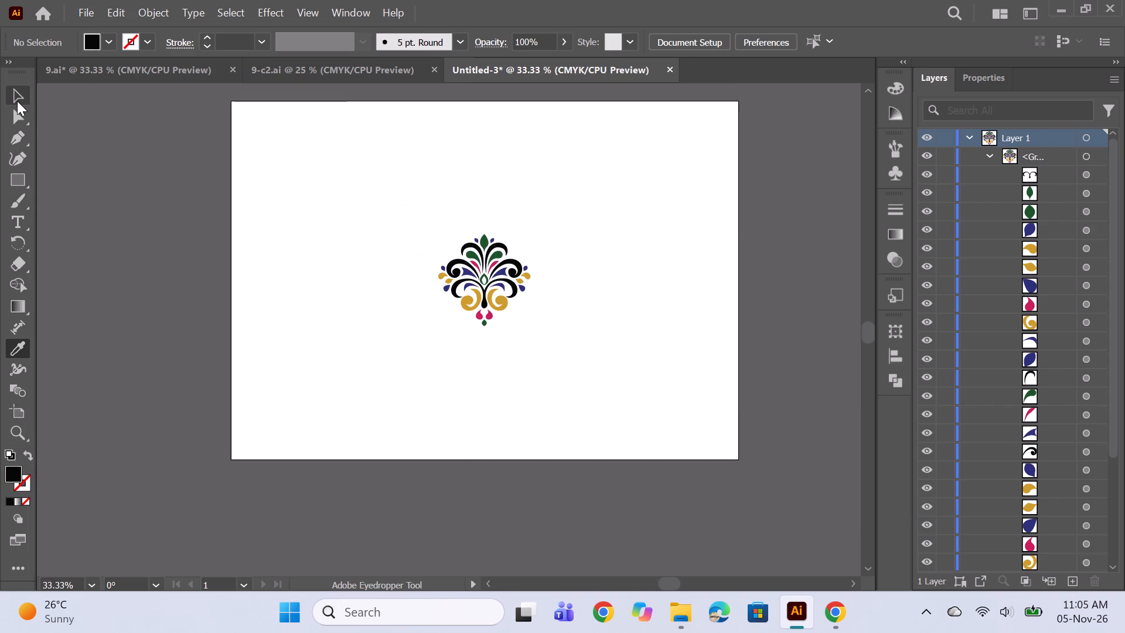
click(18, 98)
click(497, 263)
click(143, 9)
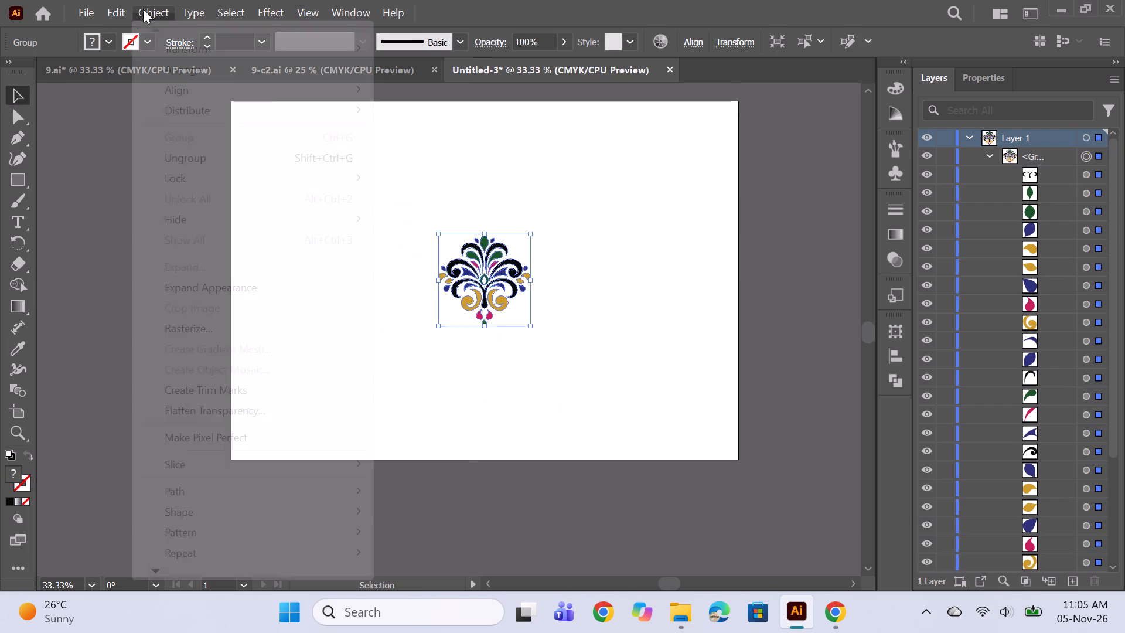
click(189, 530)
click(438, 538)
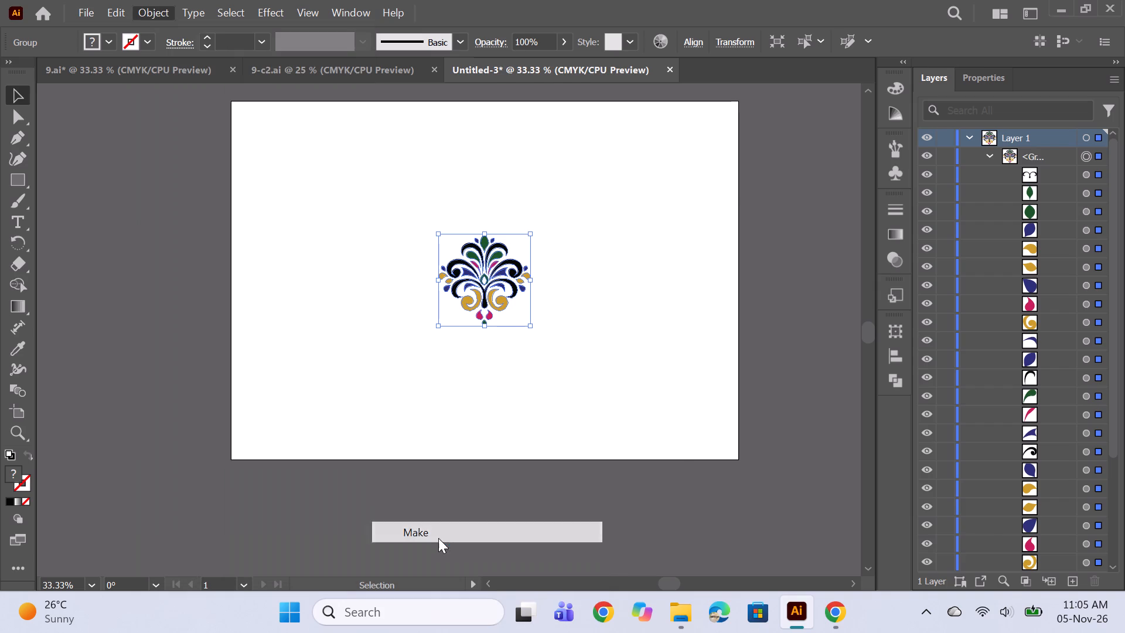
click(741, 338)
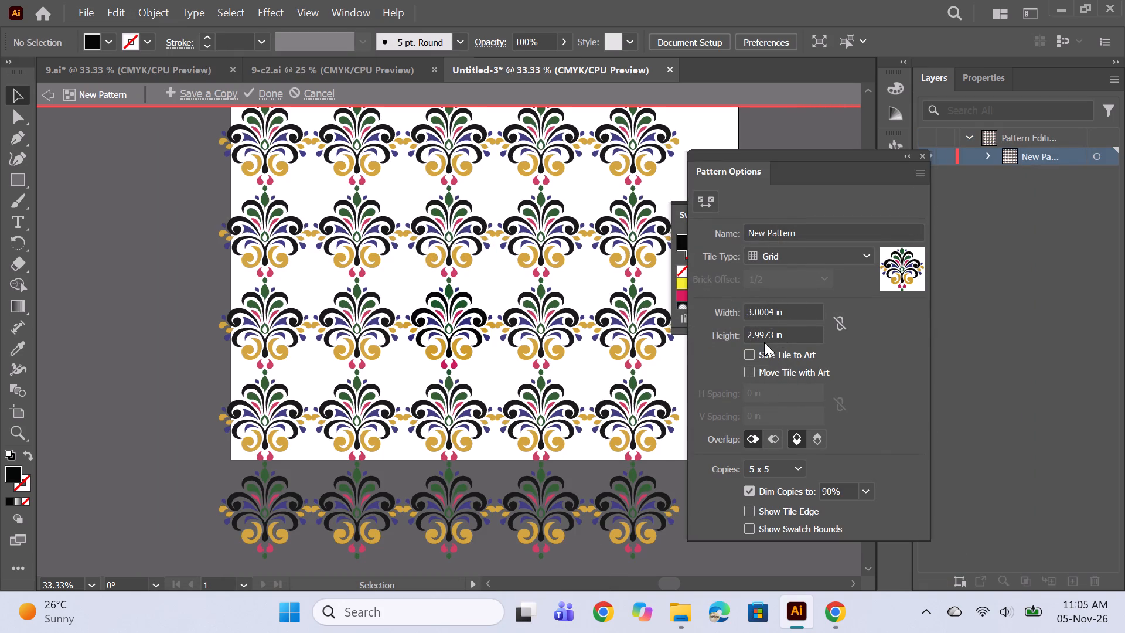
click(811, 256)
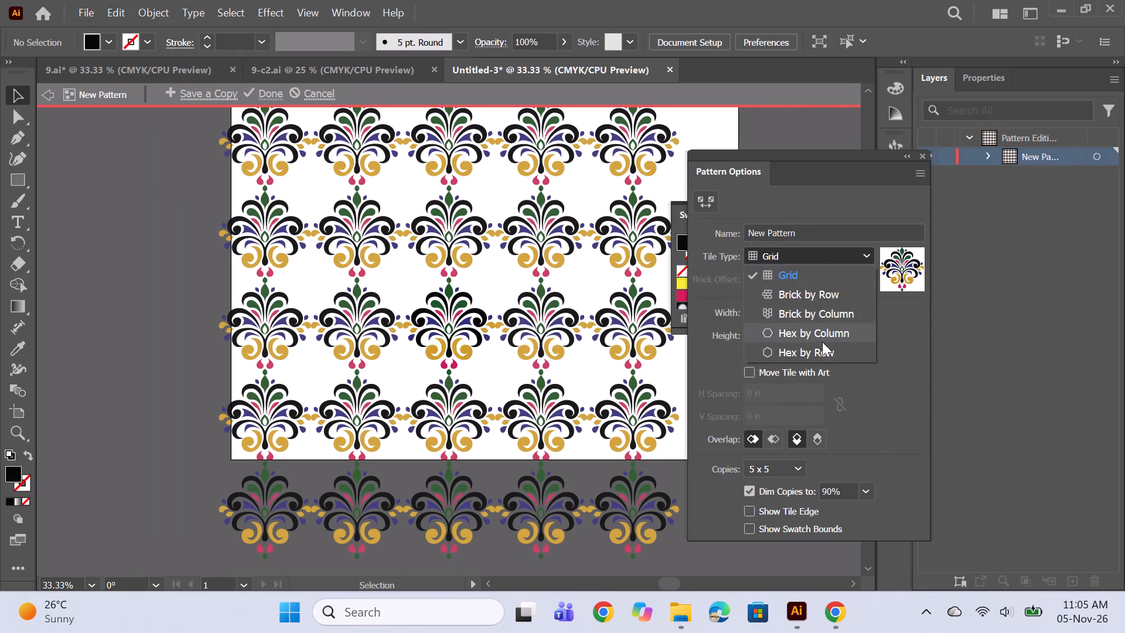
click(821, 344)
click(745, 357)
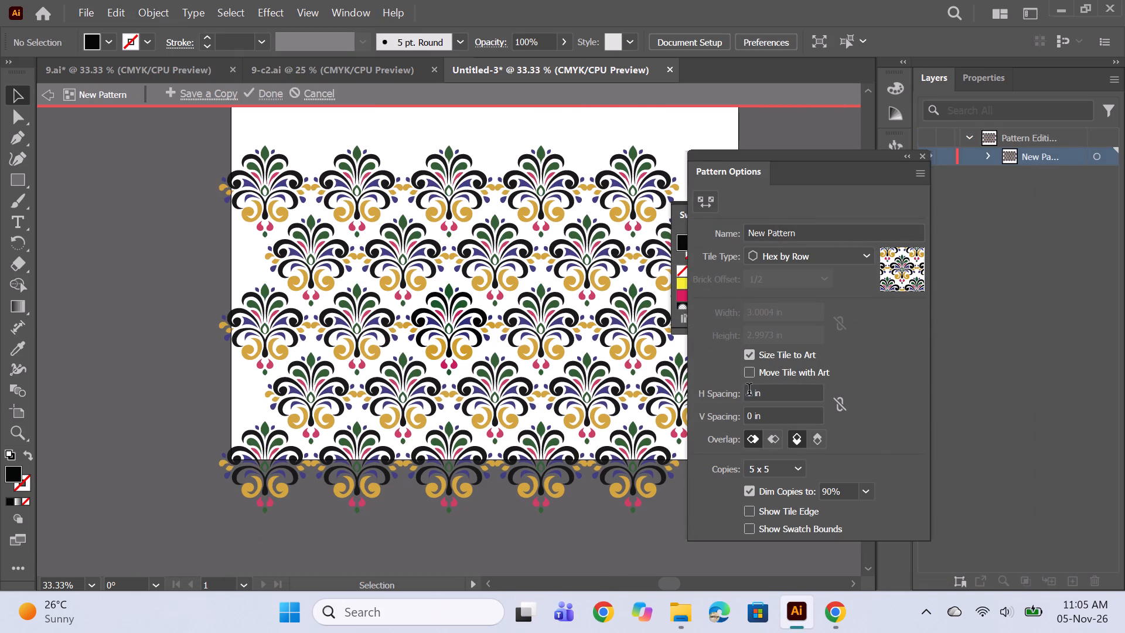
Set the pattern's horizontal and vertical spacing to 0.75 in each and finish pattern editing.
click(751, 393)
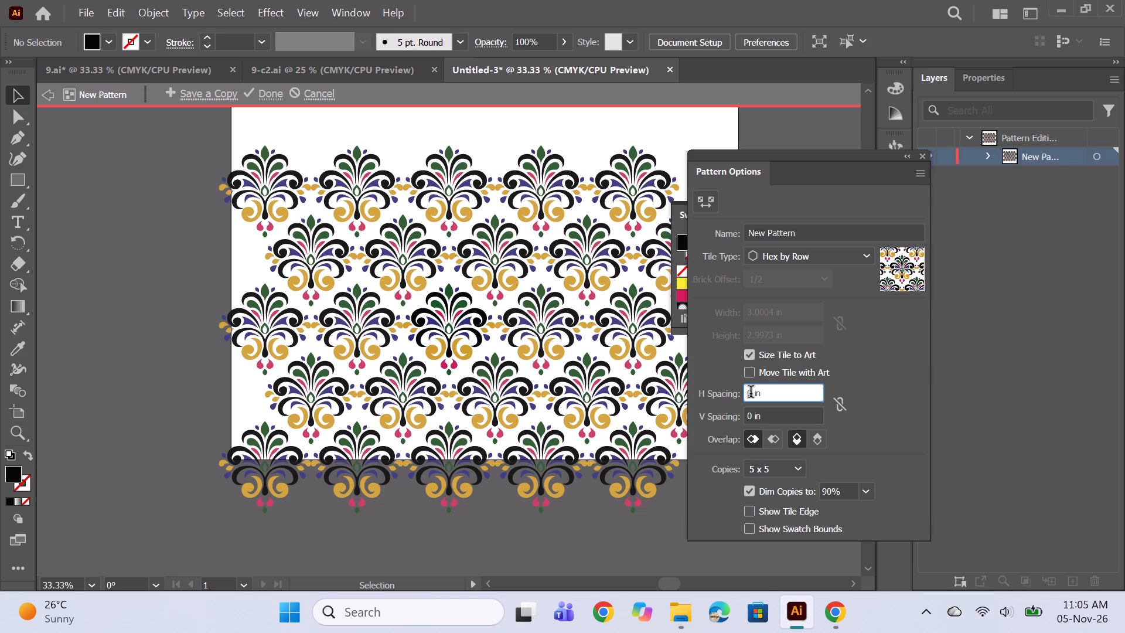
key(period)
text(75)
key(Return)
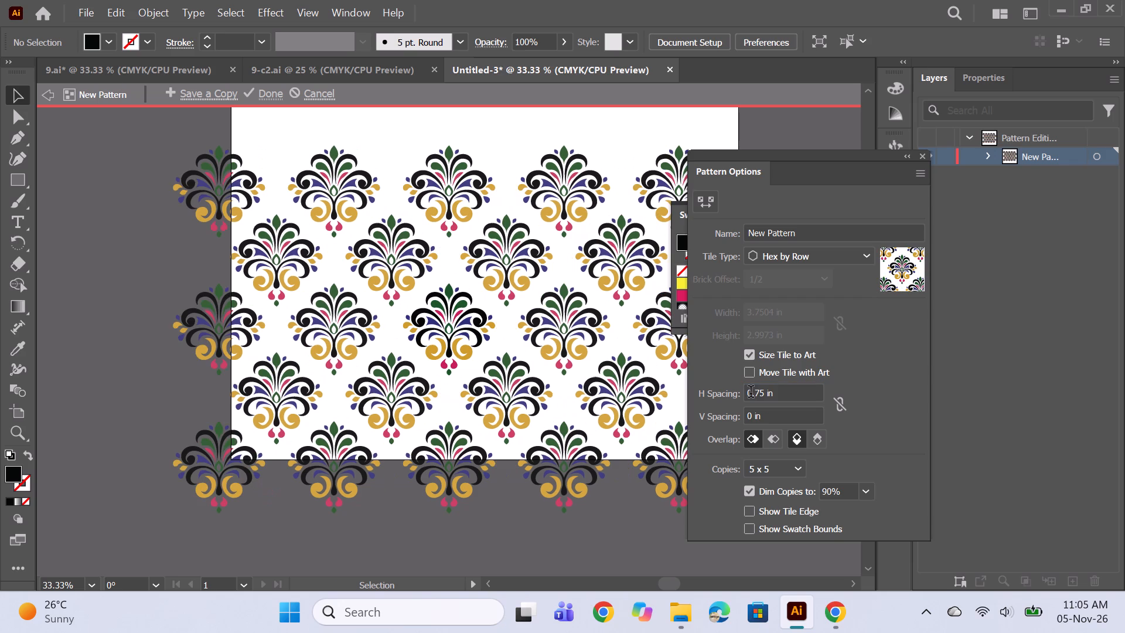
click(753, 418)
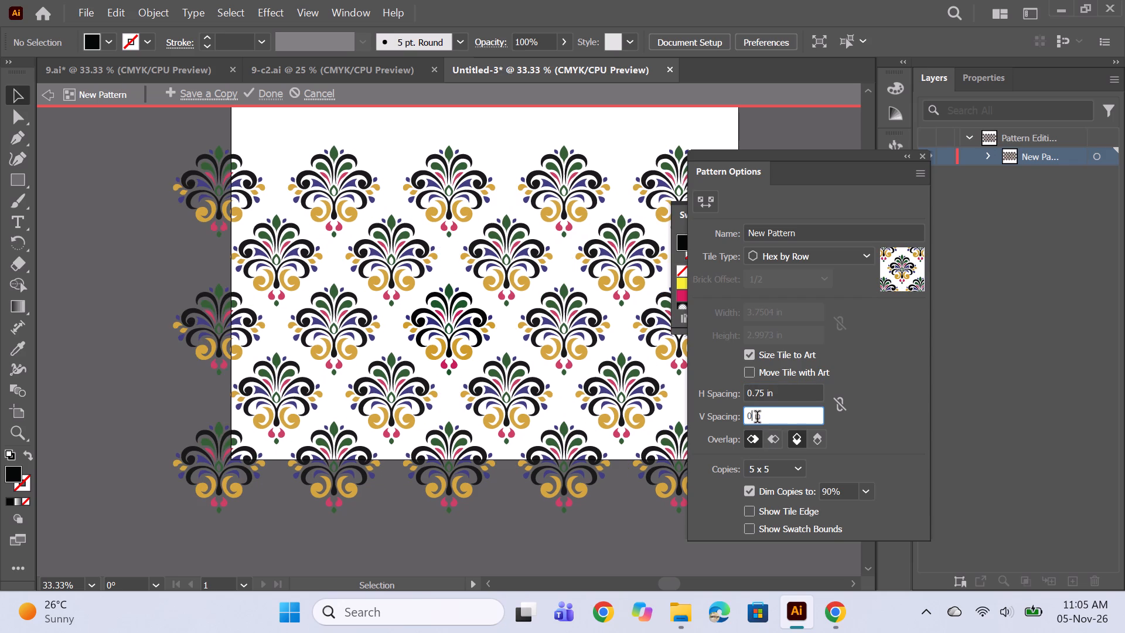
text(.75)
key(Return)
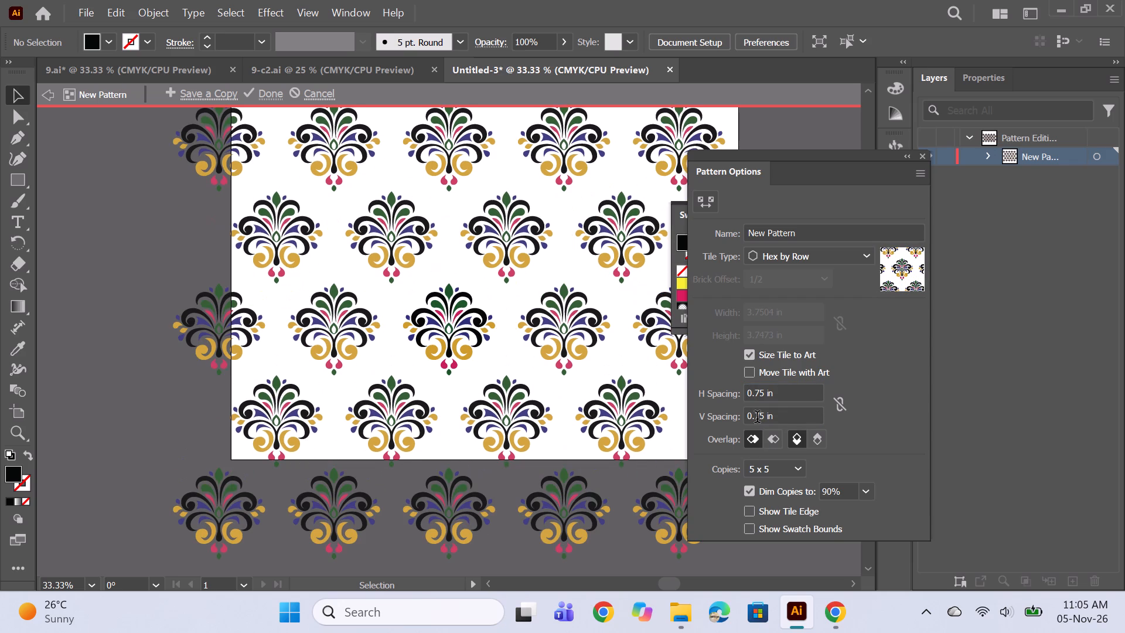
click(265, 90)
Draw a rectangle covering the whole artboard and fill it with the new damask pattern swatch.
scroll(468, 287, up, 2)
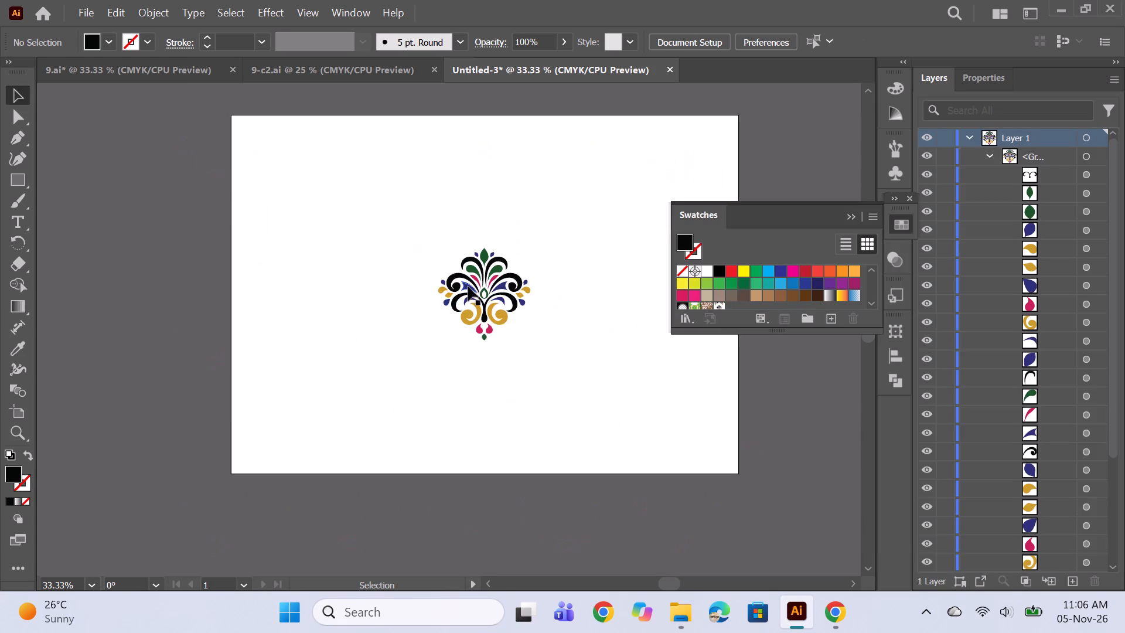
click(24, 178)
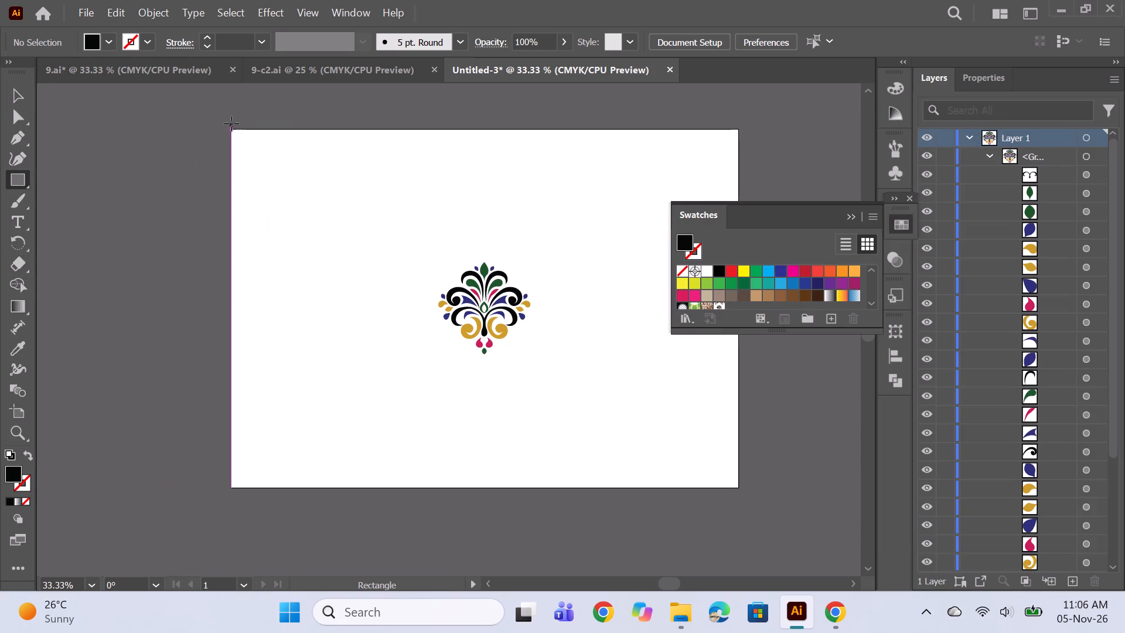
drag(233, 128, 724, 486)
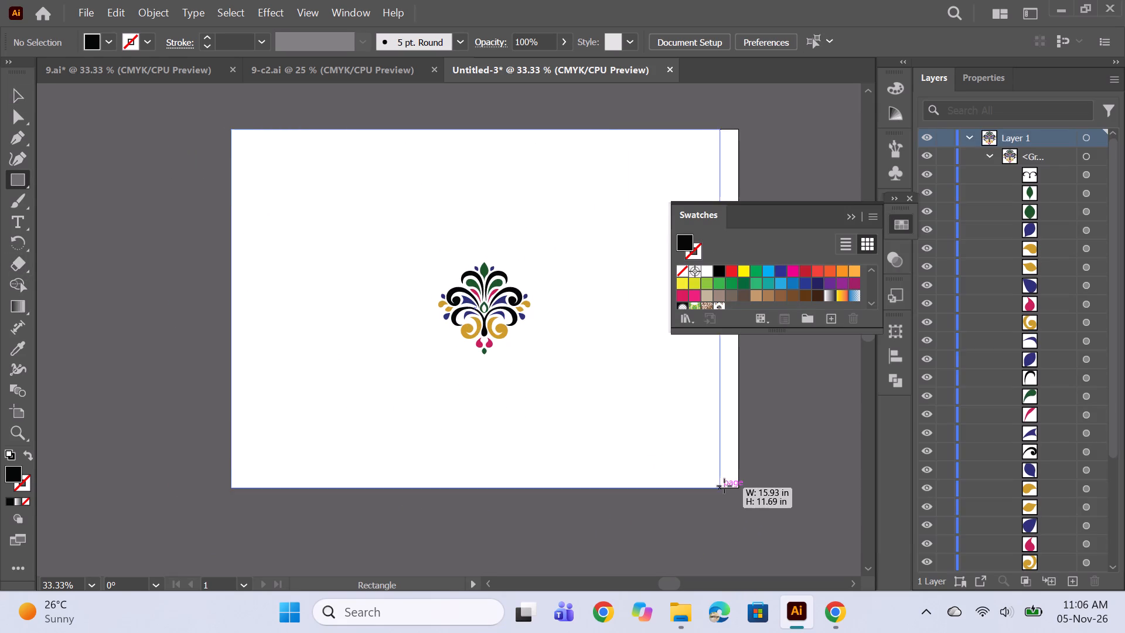
drag(724, 486, 738, 488)
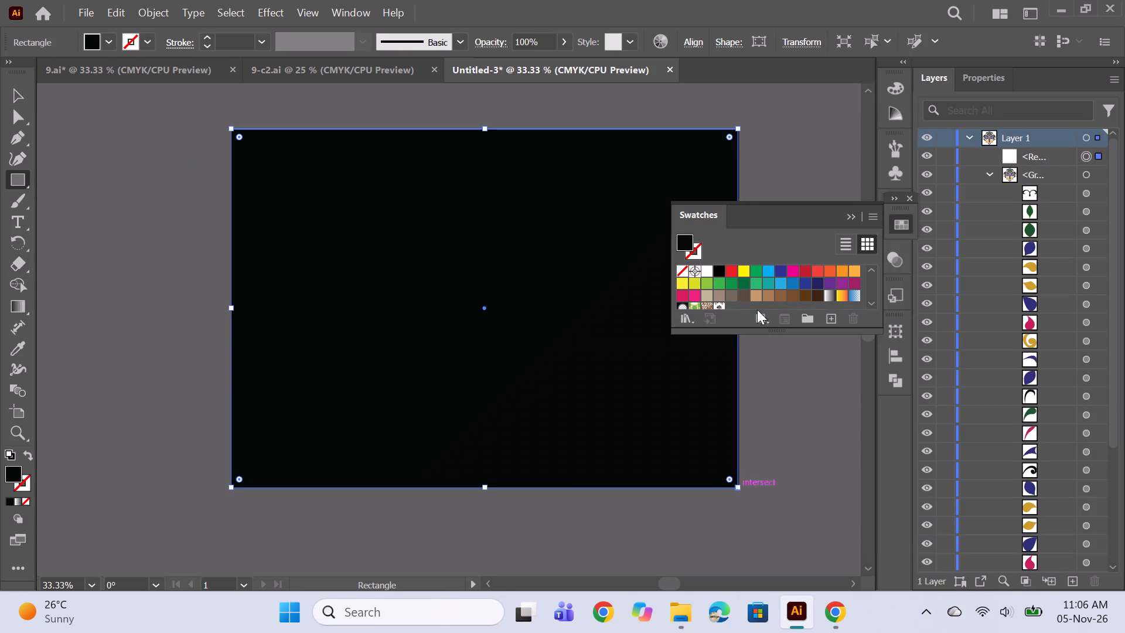
click(718, 302)
Hide the original motif group beneath the pattern rectangle and collapse its layer entry.
click(928, 178)
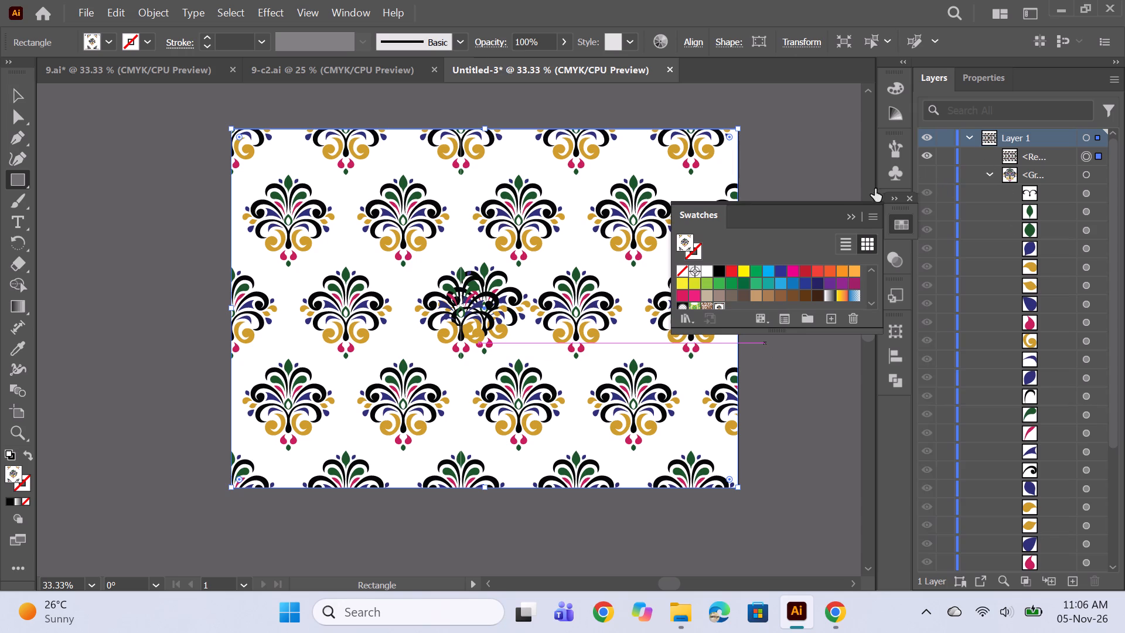
click(856, 224)
click(987, 178)
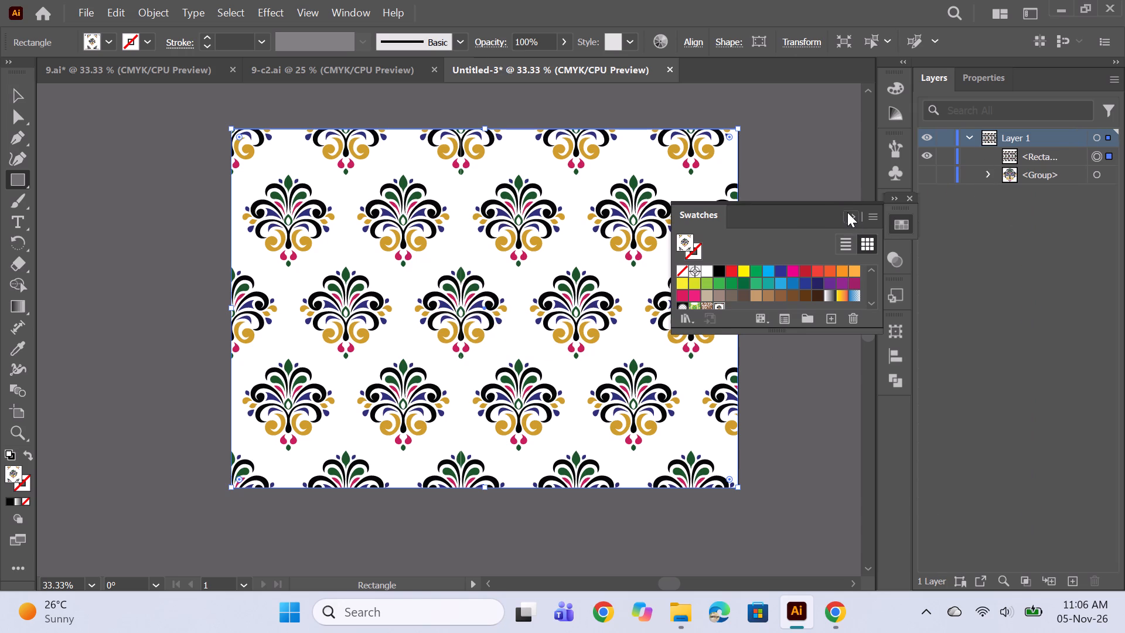
click(847, 213)
ctrl+click(792, 308)
scroll(795, 299, up, 2)
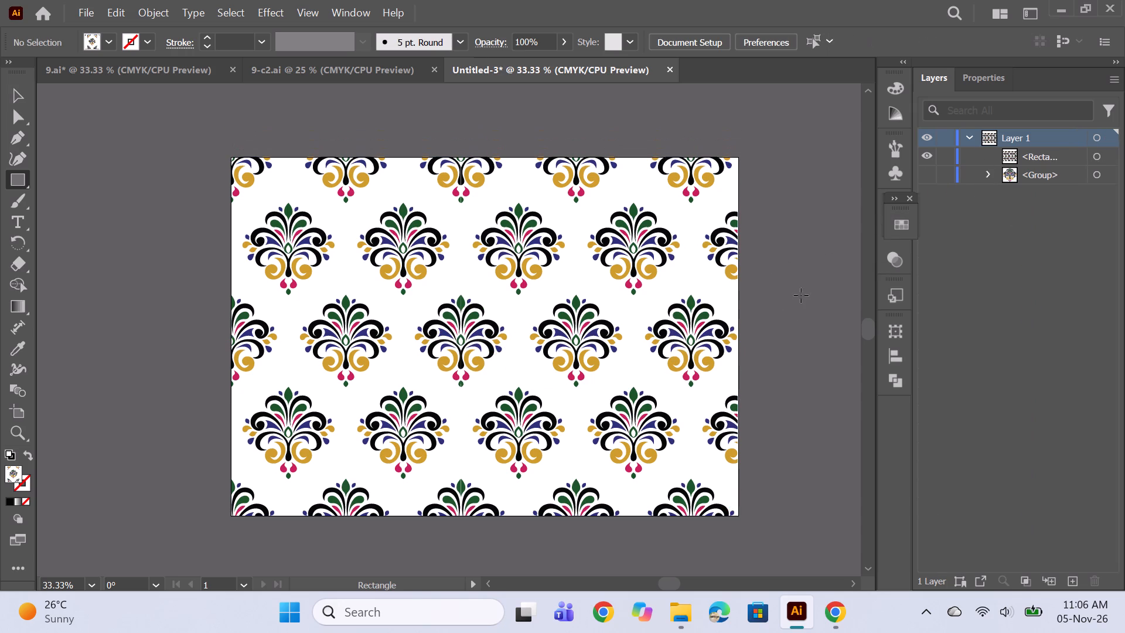
Check the other two open documents, then save the white-background pattern as Illustrator file 9-c3 in the Plain prints folder.
click(380, 75)
drag(125, 76, 125, 81)
click(131, 66)
click(317, 68)
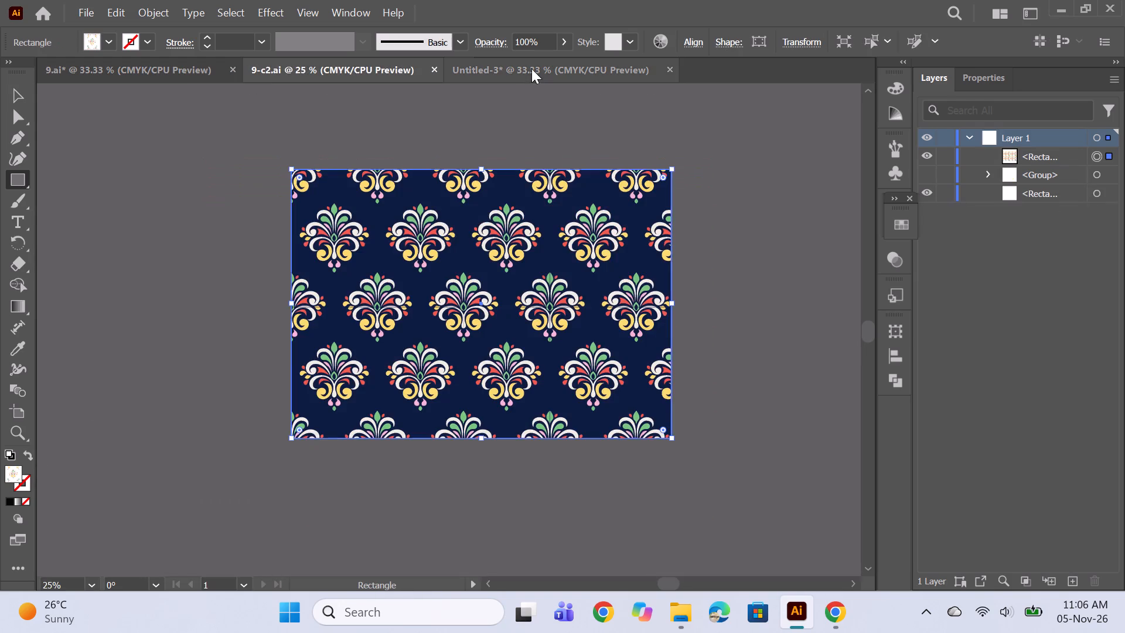
click(531, 69)
key(ctrl+s)
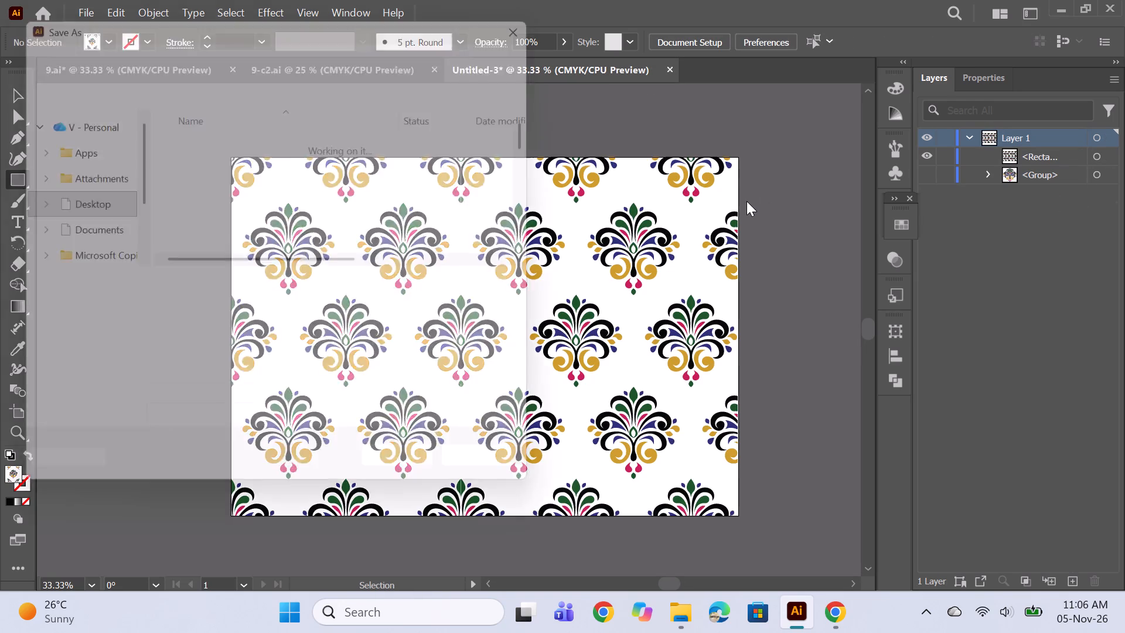
text(9-c3)
key(Return)
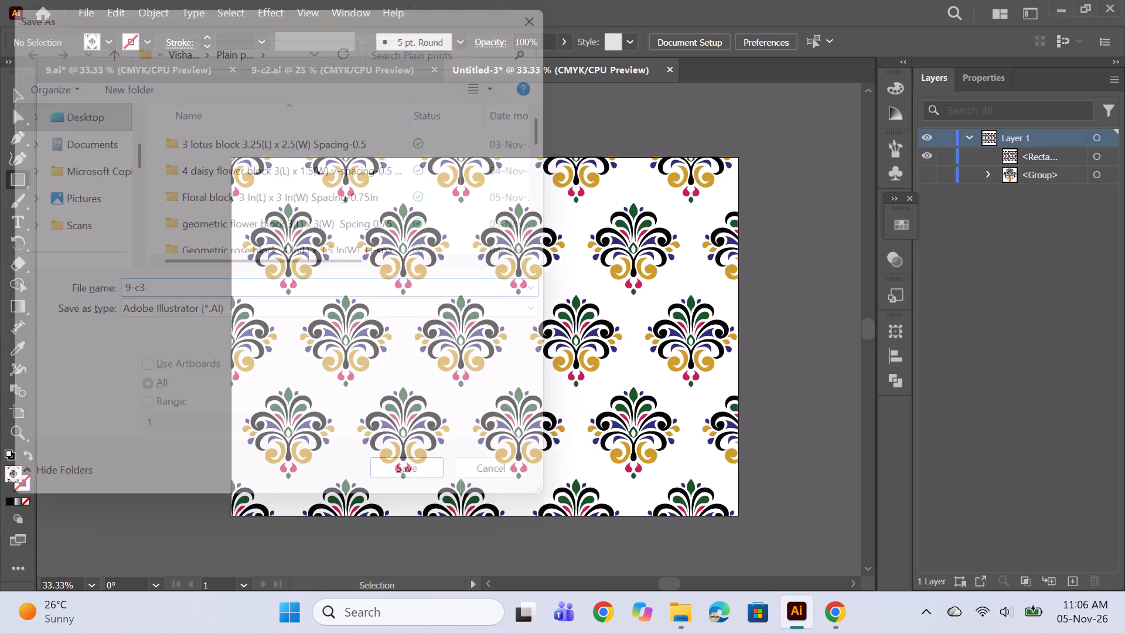
click(608, 552)
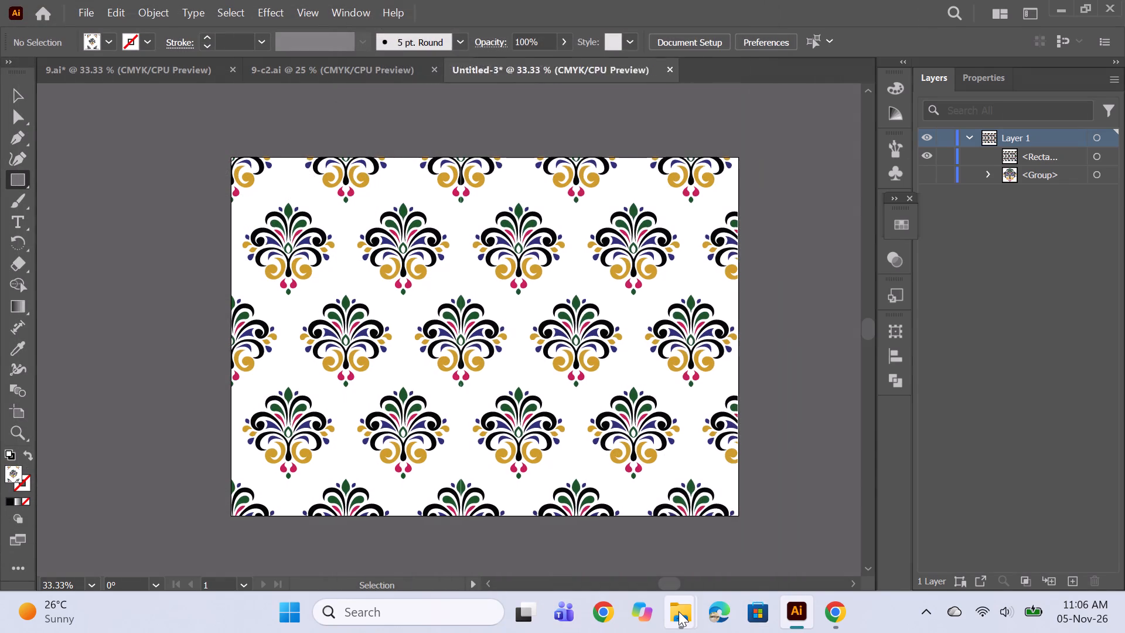
In File Explorer, move 9-c3 from Plain prints into the folder Floral block 3 In(L) x 3 In(W) Spacing-0.75In, then return to Illustrator.
click(679, 611)
click(697, 556)
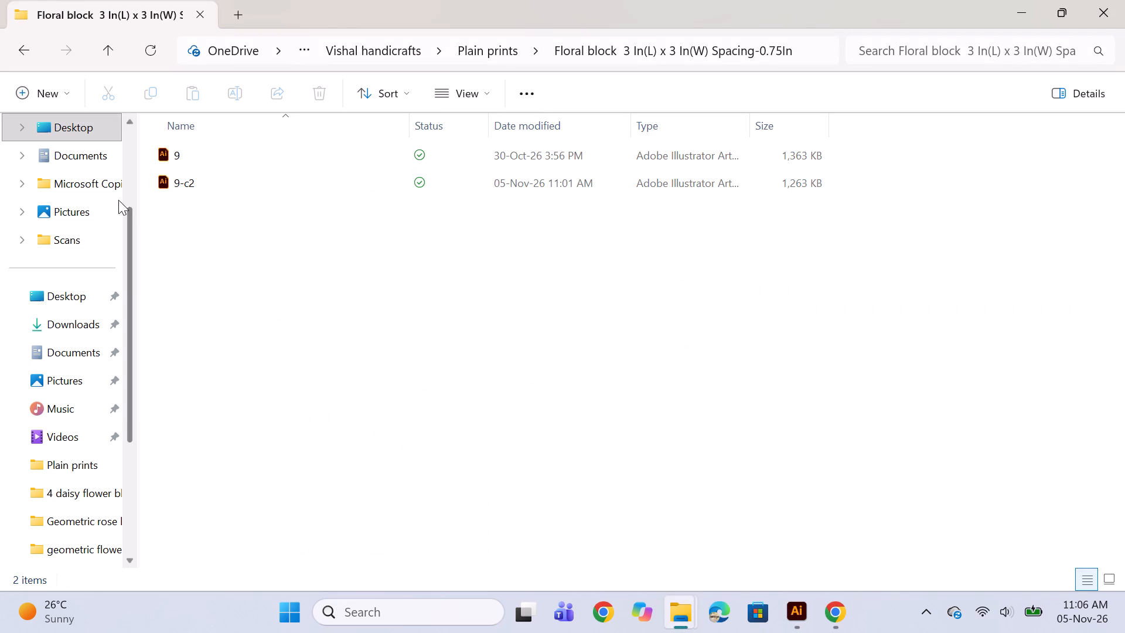
click(26, 40)
drag(237, 430, 292, 409)
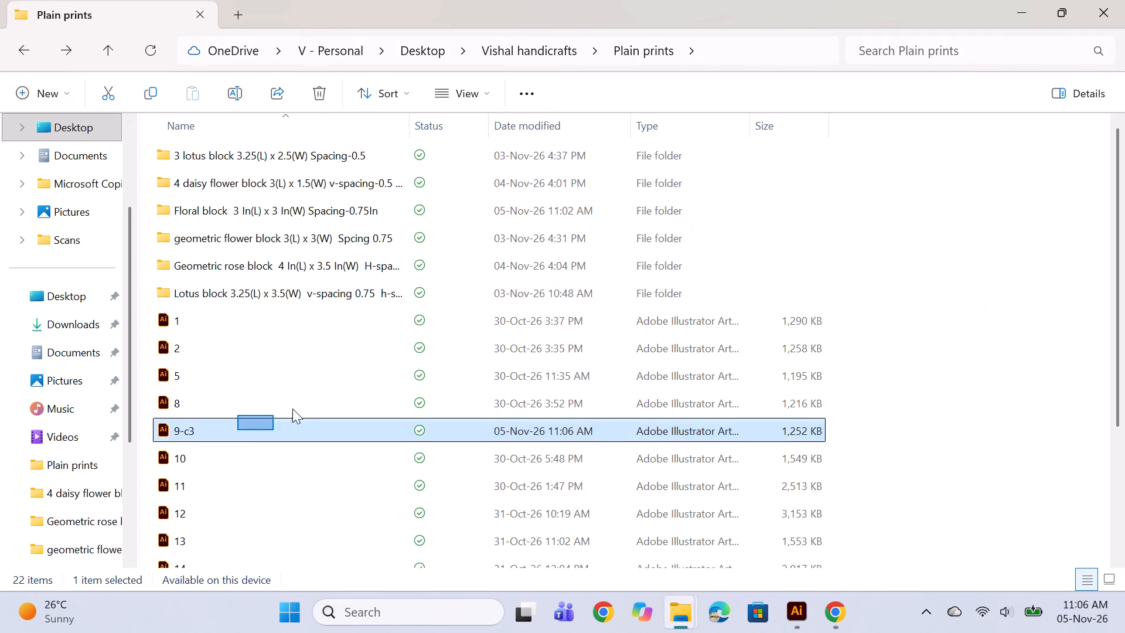
drag(292, 409, 290, 400)
click(218, 427)
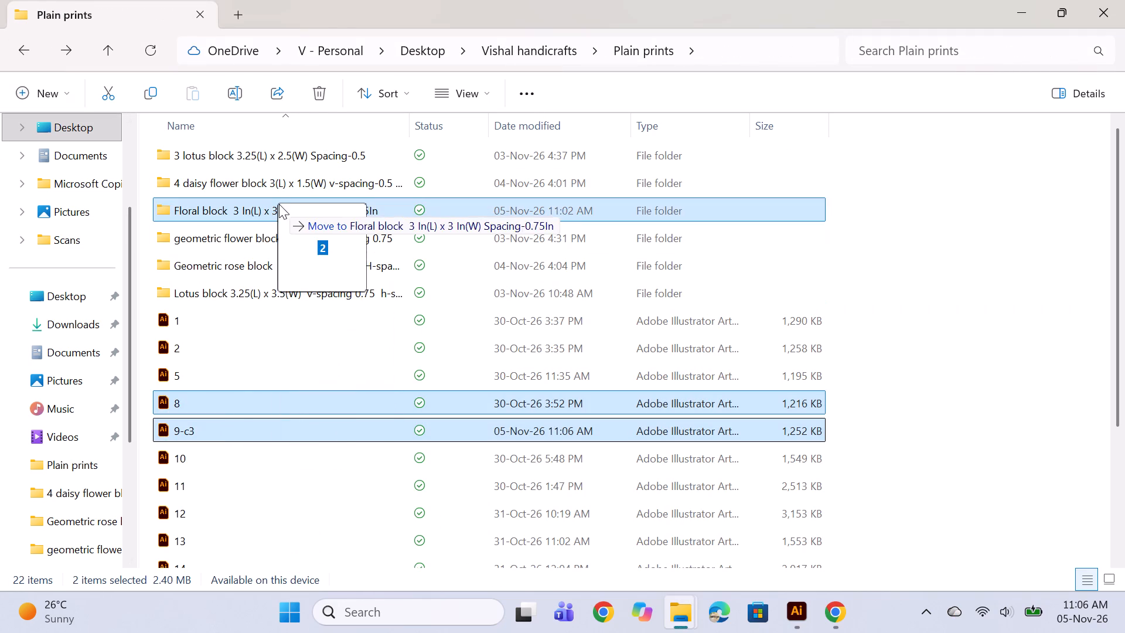
click(943, 309)
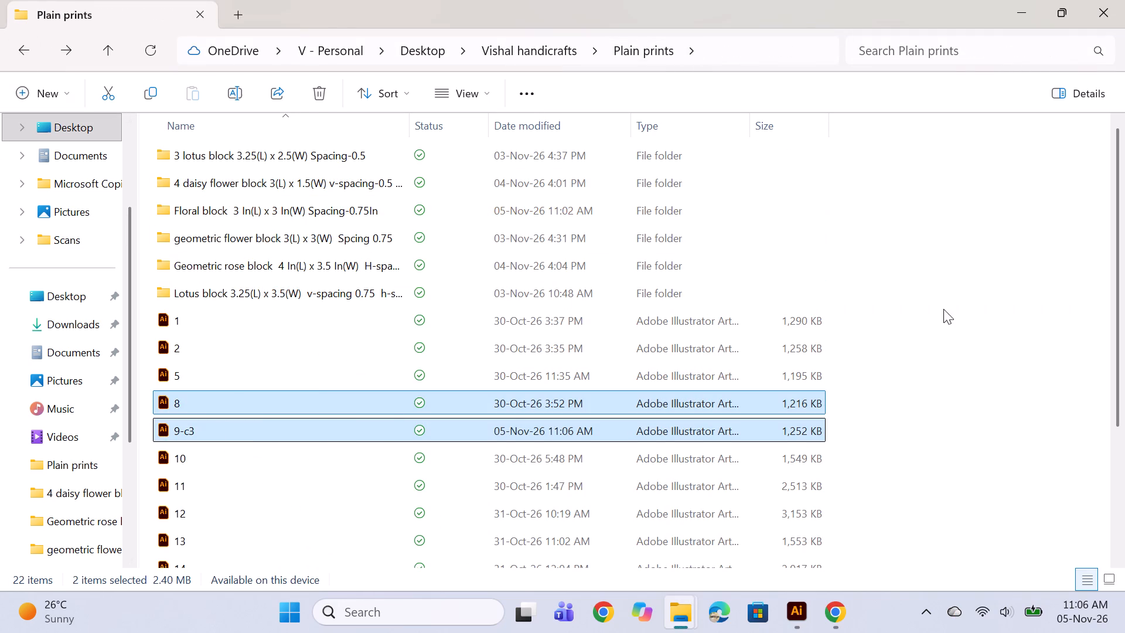
drag(212, 439, 279, 428)
drag(279, 429, 257, 216)
click(797, 614)
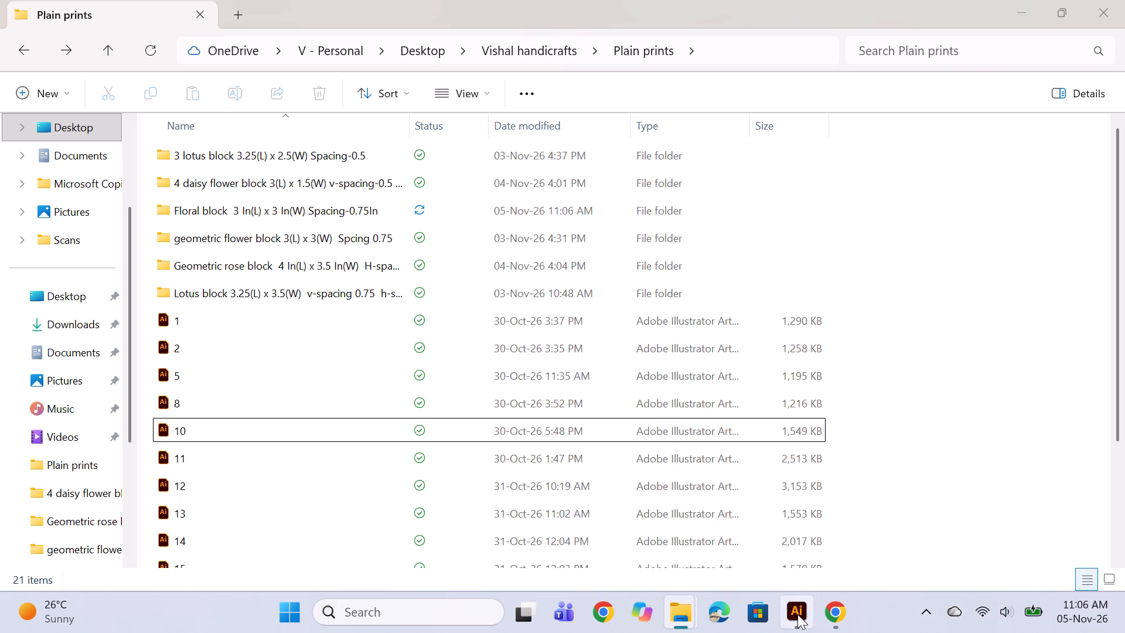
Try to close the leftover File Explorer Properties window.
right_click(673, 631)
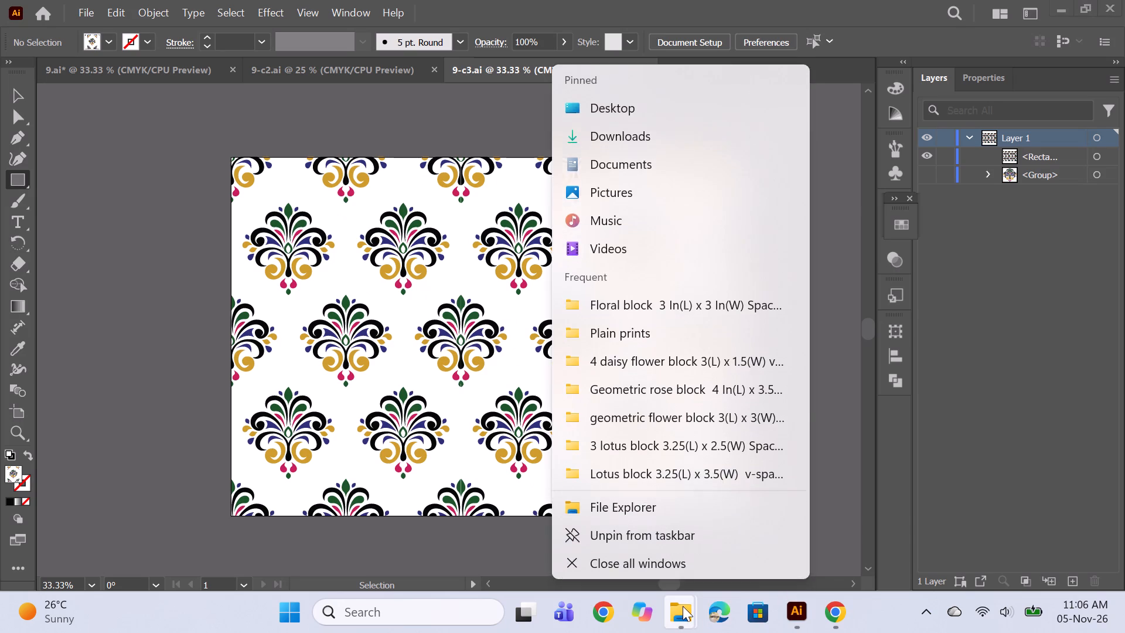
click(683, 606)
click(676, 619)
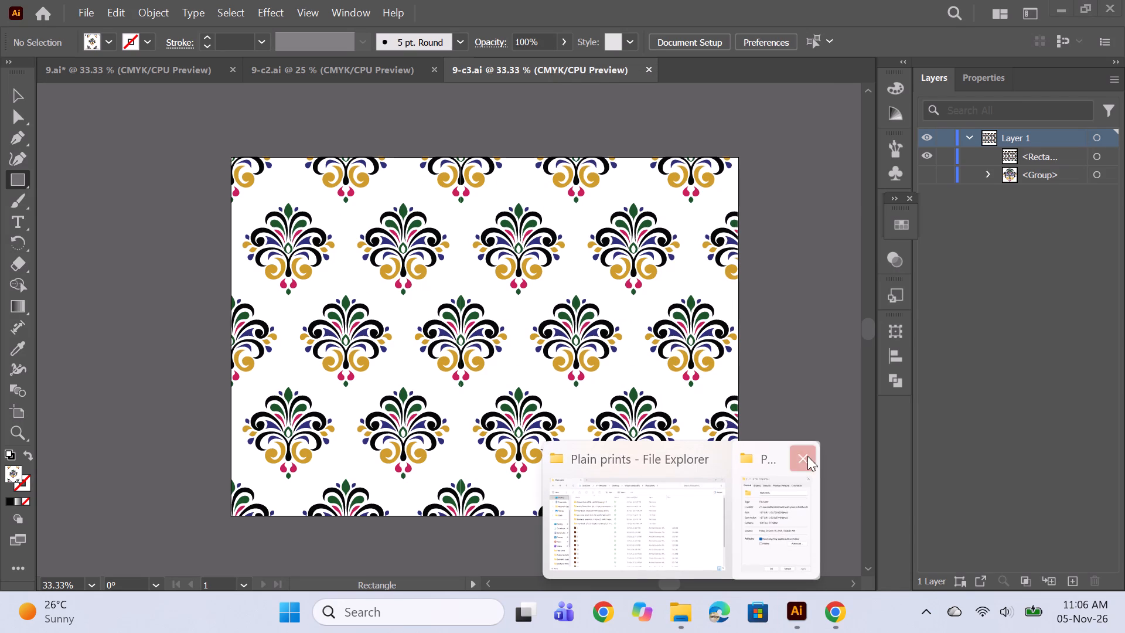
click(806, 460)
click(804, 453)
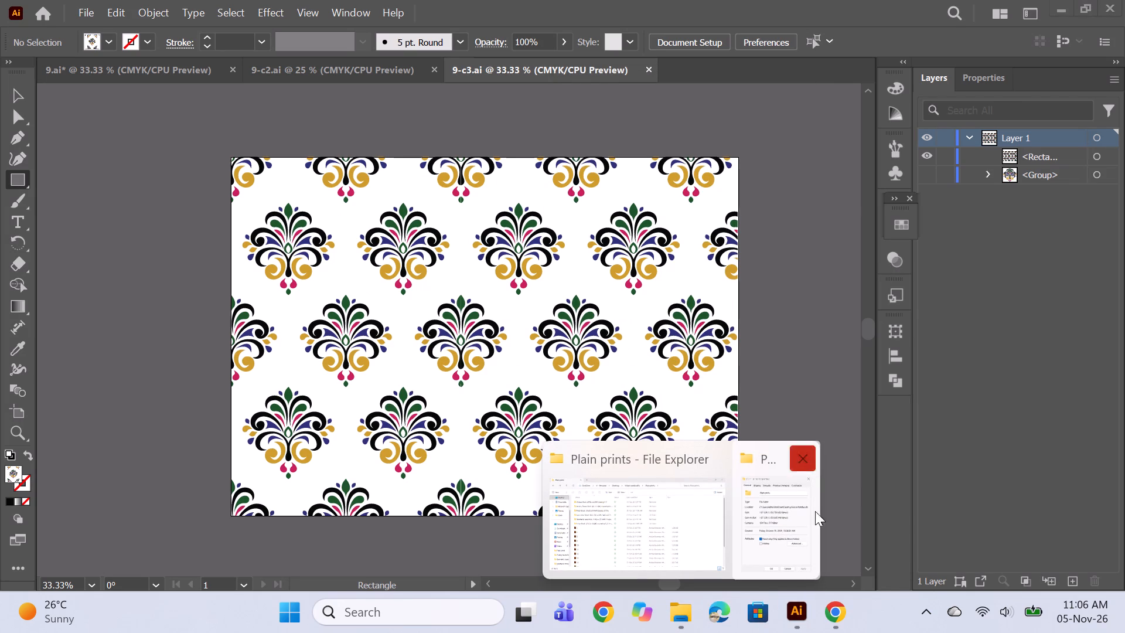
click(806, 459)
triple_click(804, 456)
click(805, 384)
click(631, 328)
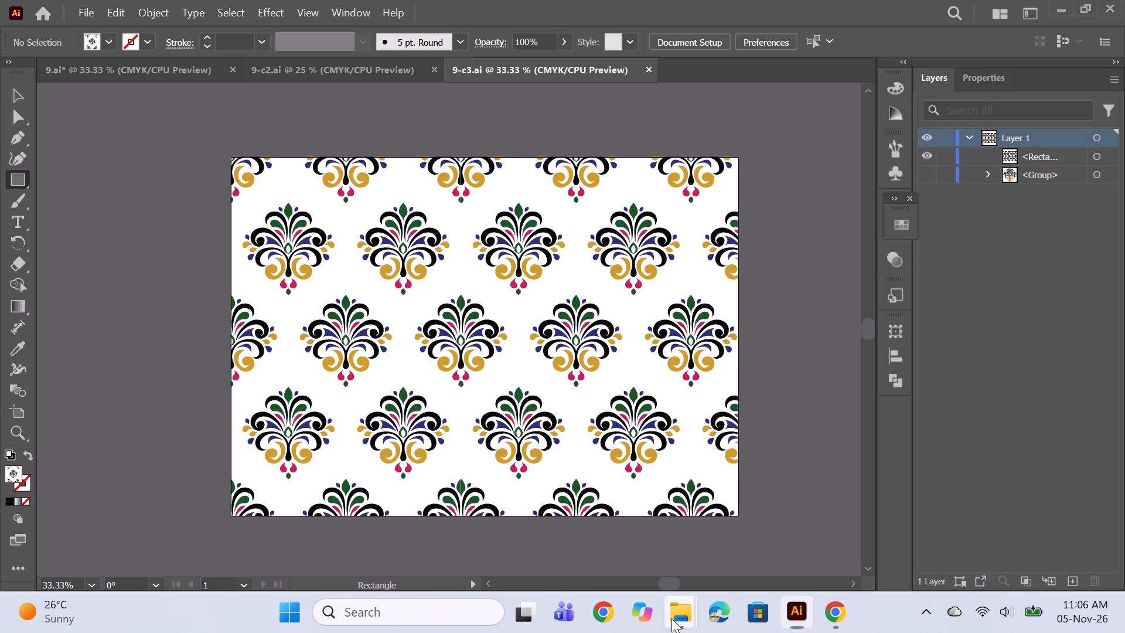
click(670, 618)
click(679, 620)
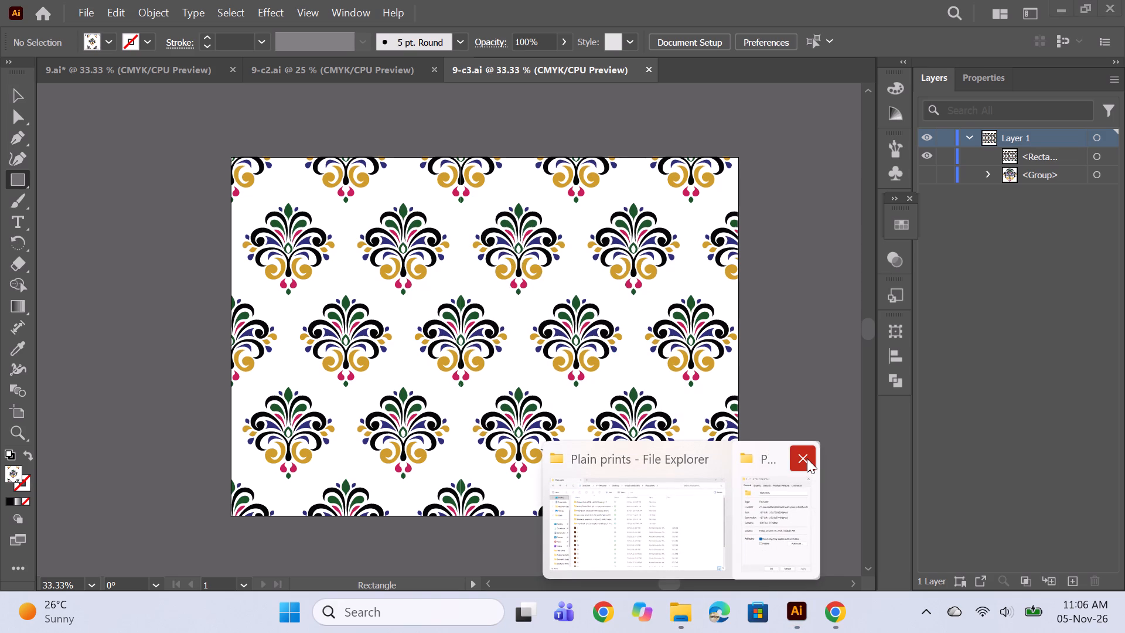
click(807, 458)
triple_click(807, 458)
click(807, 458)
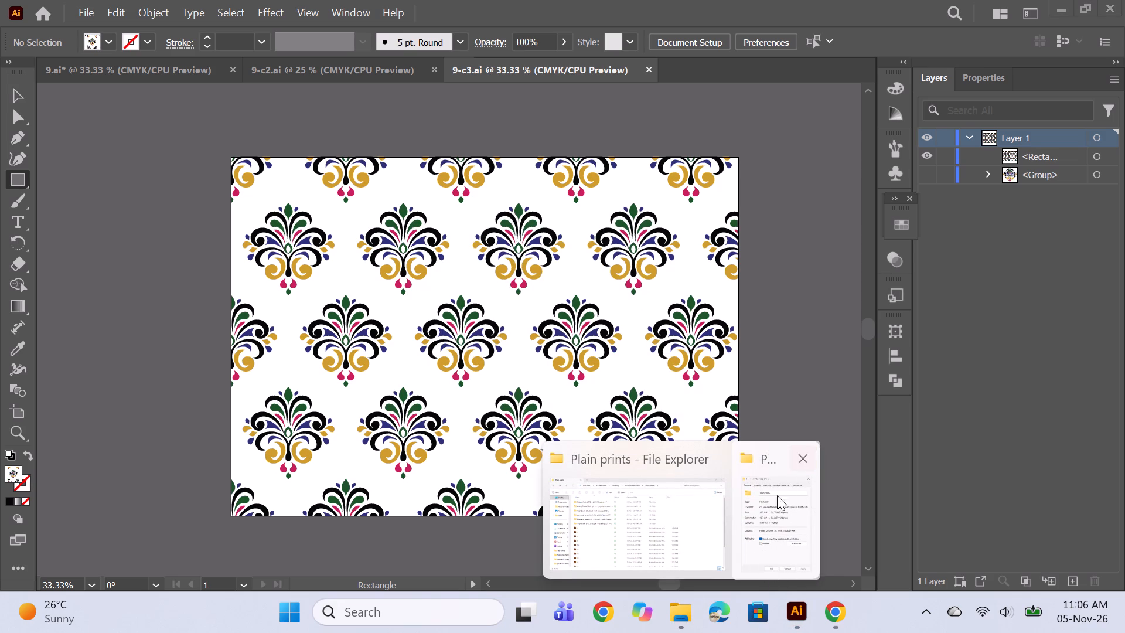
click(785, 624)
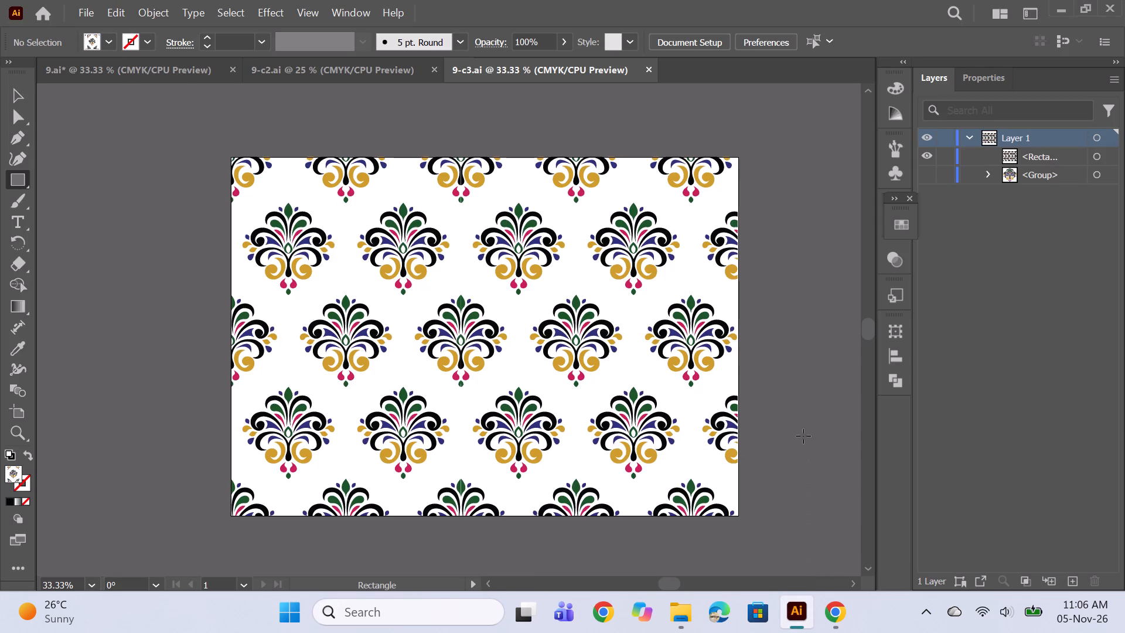
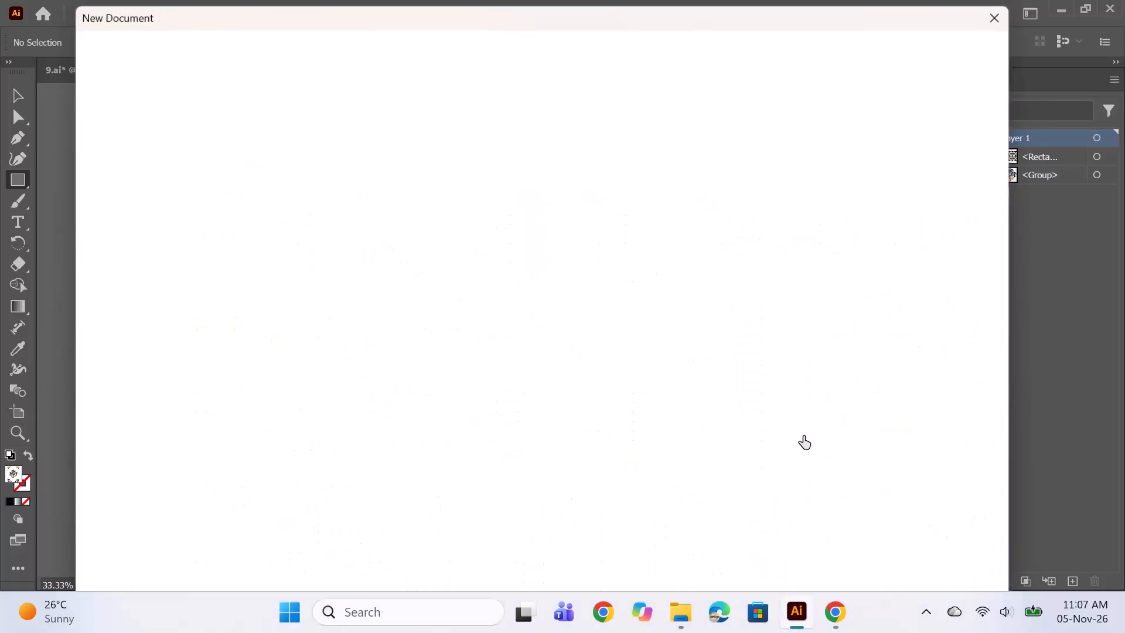
Create a new blank landscape A3 document.
key(Return)
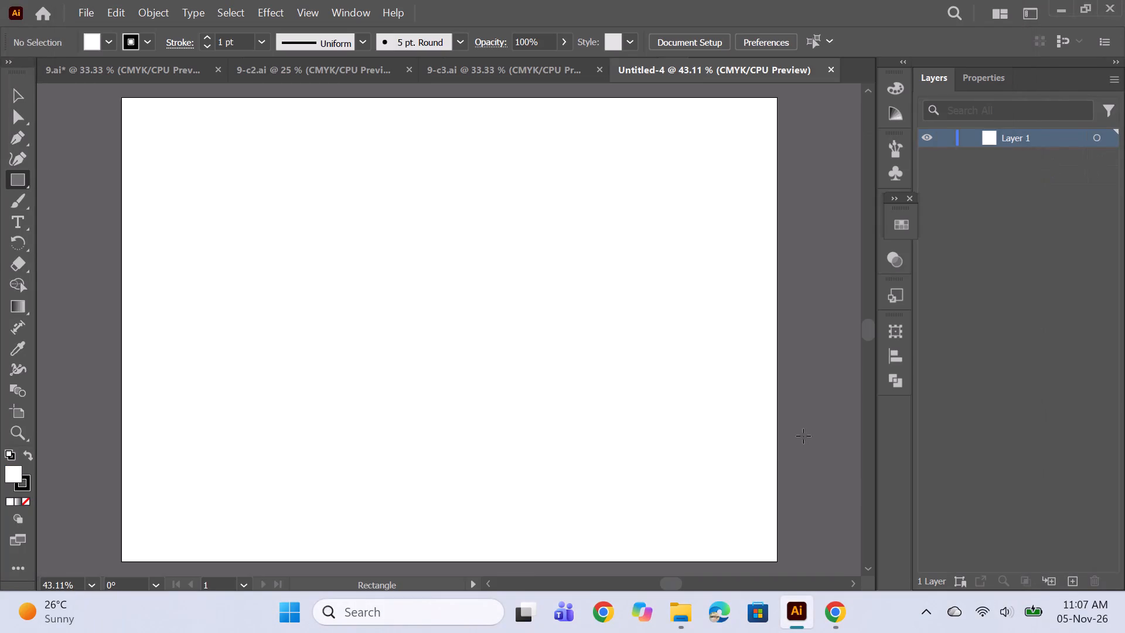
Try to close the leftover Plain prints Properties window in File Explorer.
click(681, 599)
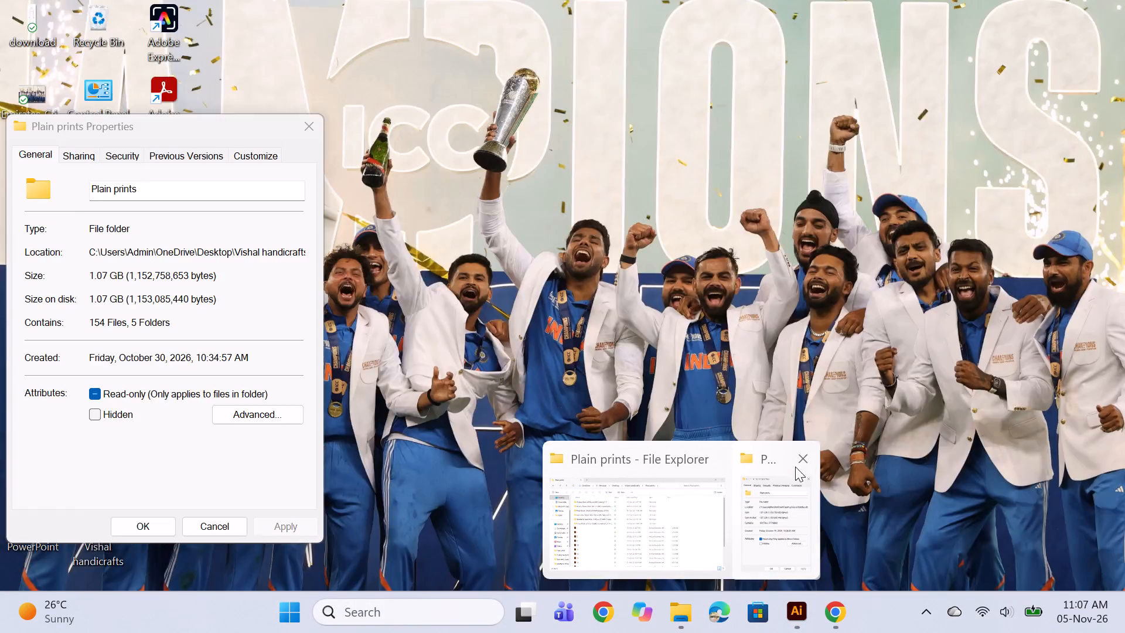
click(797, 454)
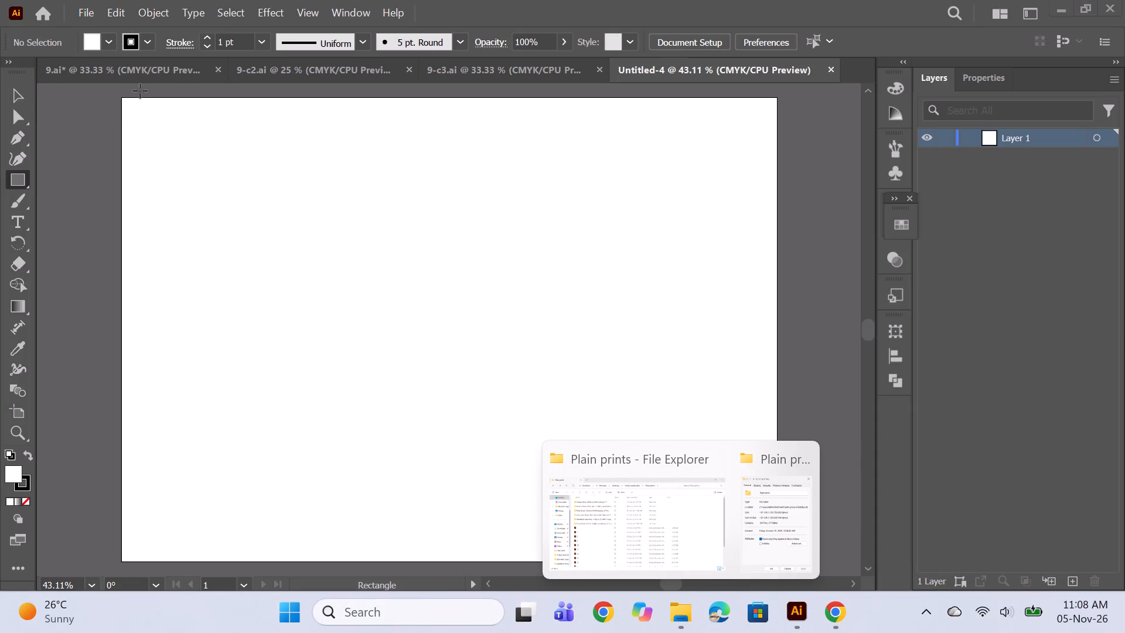
Draw a background rectangle covering the whole artboard, about 16.54 in wide.
drag(121, 96, 241, 244)
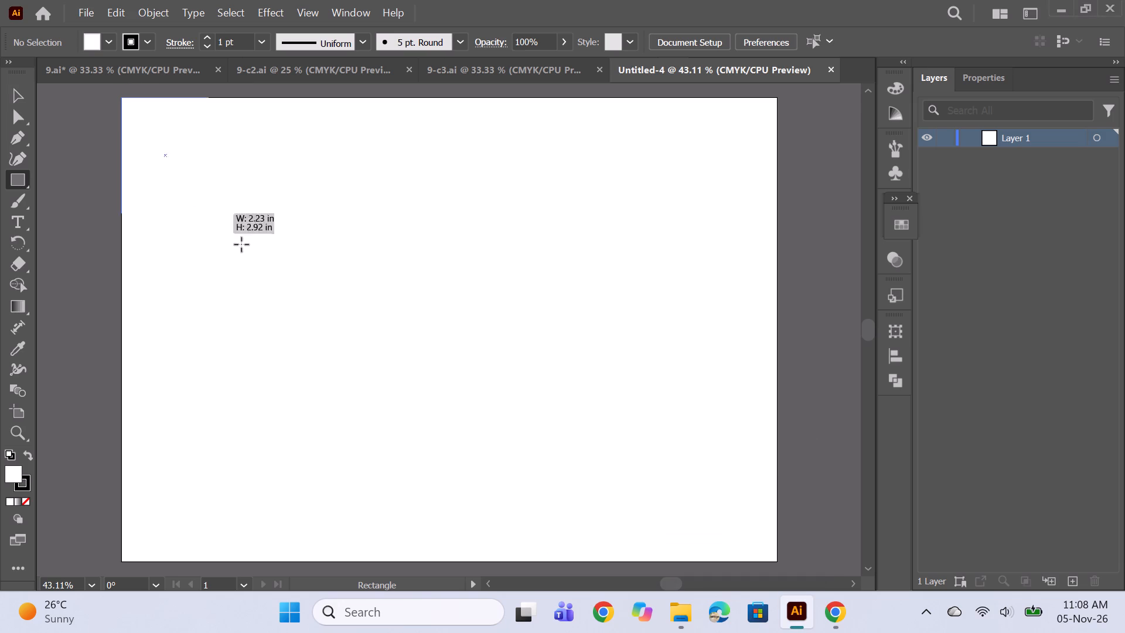
drag(241, 244, 775, 555)
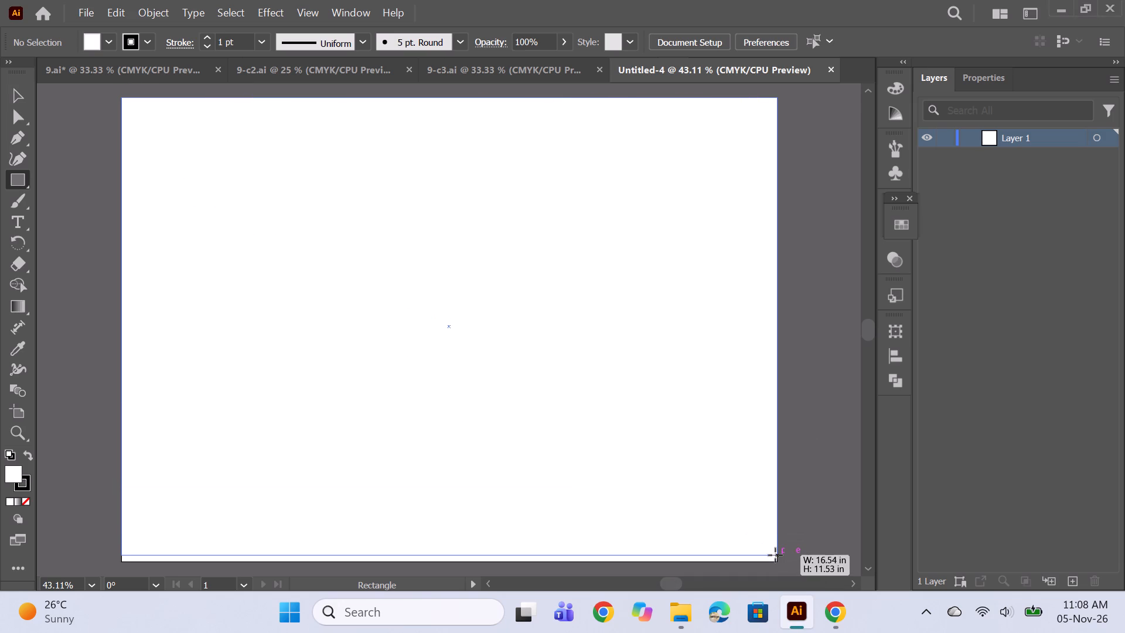
drag(775, 555, 776, 560)
Fill the artboard-sized background rectangle with a light orchid purple.
double_click(11, 477)
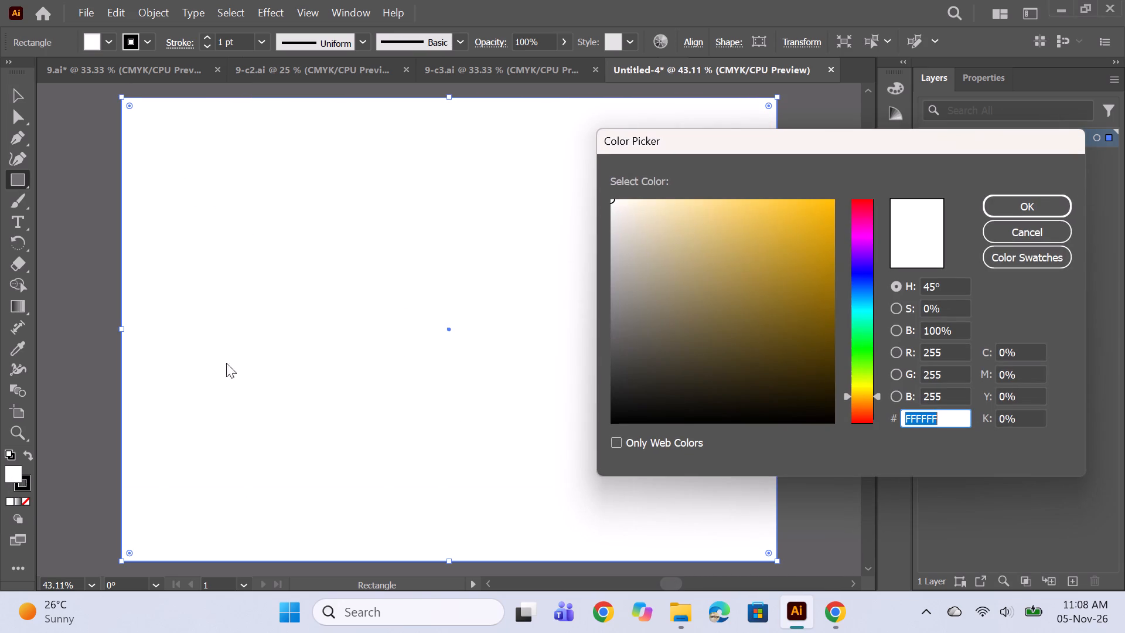
click(858, 241)
click(863, 240)
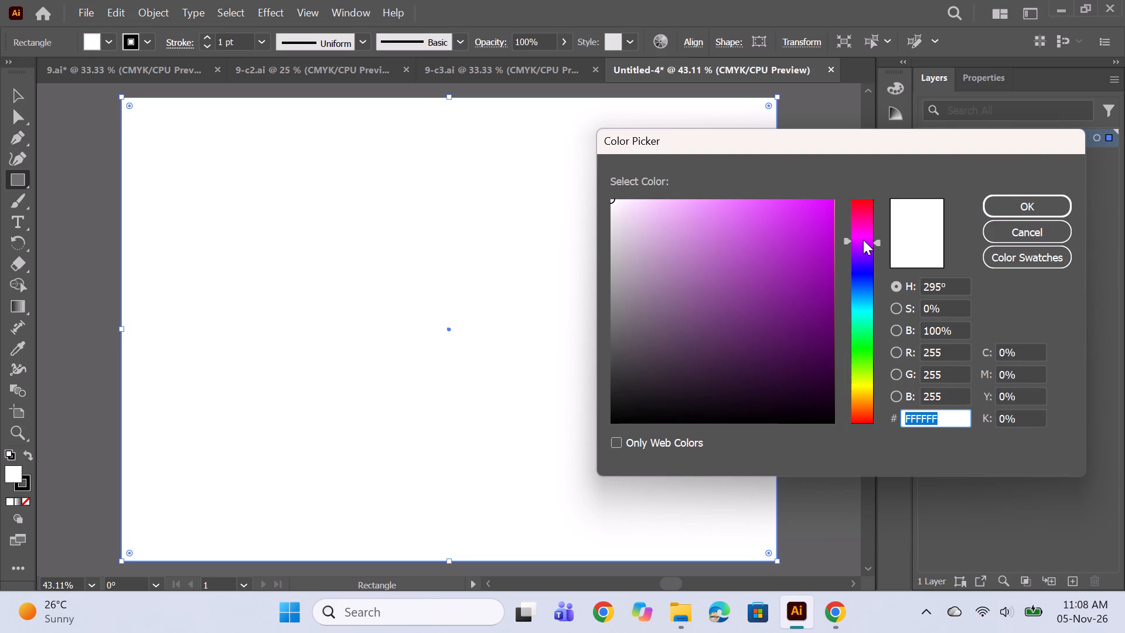
click(865, 241)
click(670, 227)
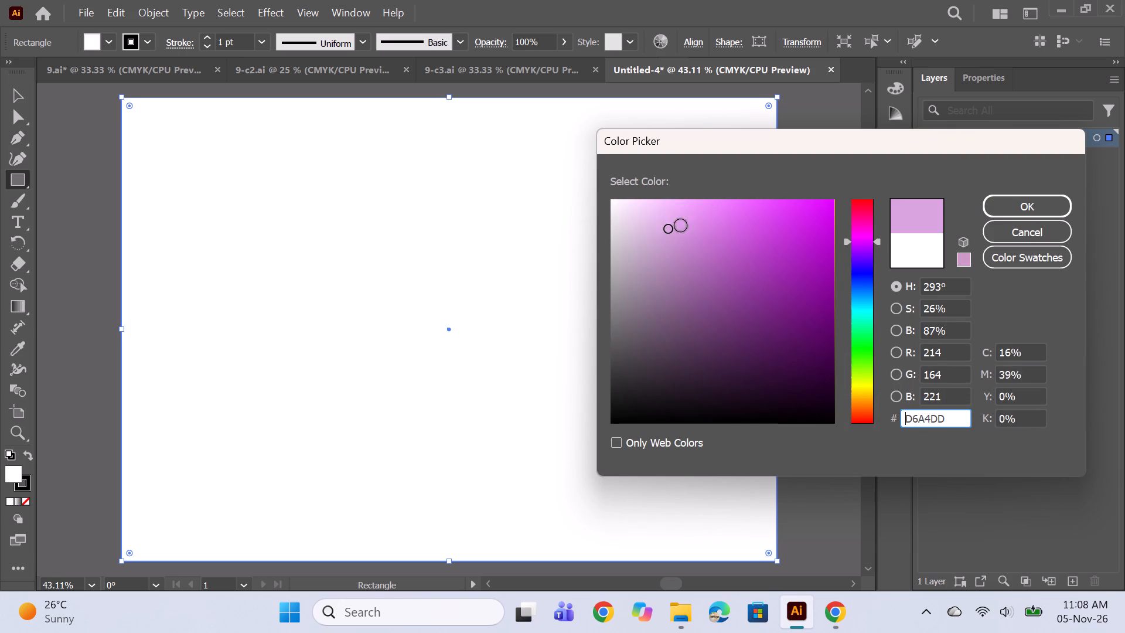
click(690, 215)
click(683, 222)
click(1003, 197)
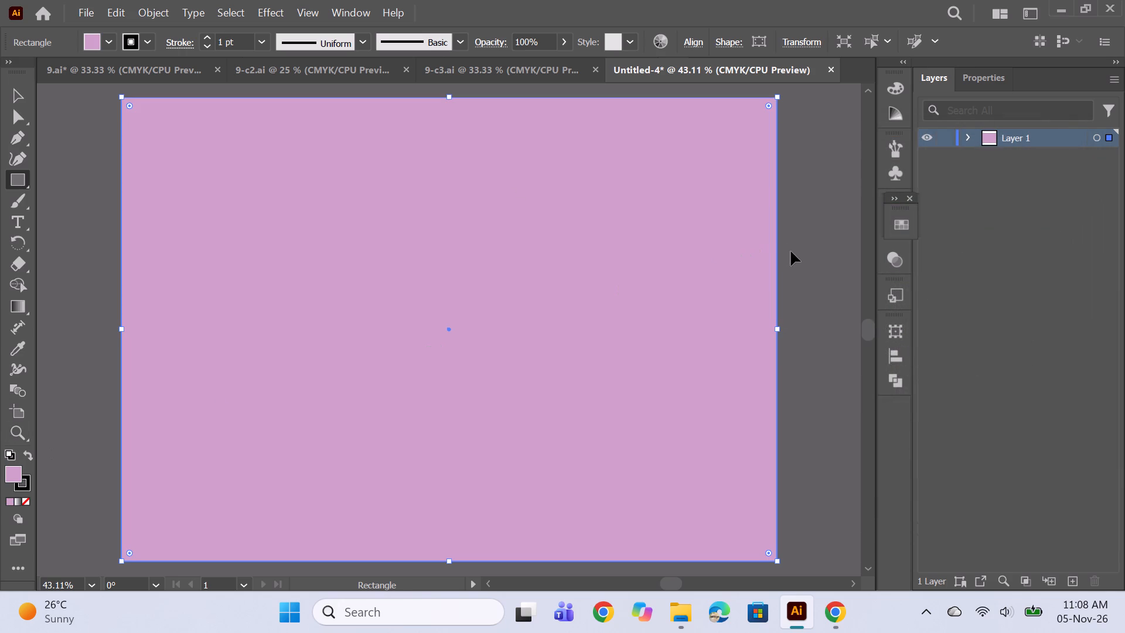
Paste the multicoloured damask motif group onto the purple background.
key(ctrl+v)
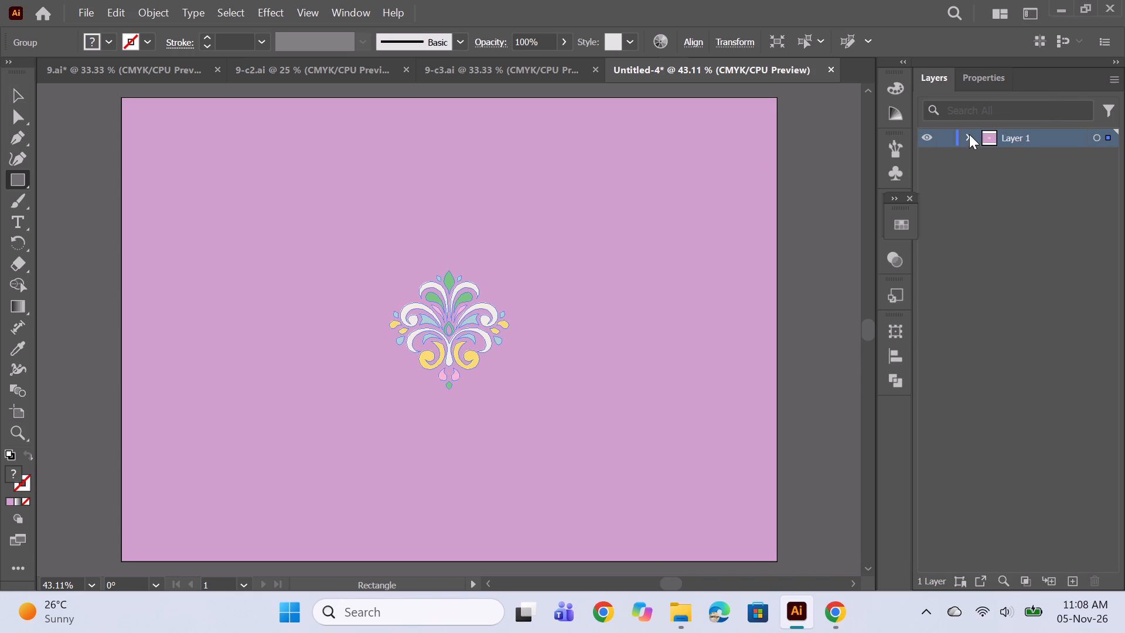
Expand the motif group's layer entries and recolour its central green teardrop outline dark red 701818.
click(969, 134)
scroll(1010, 253, down, 5)
click(989, 154)
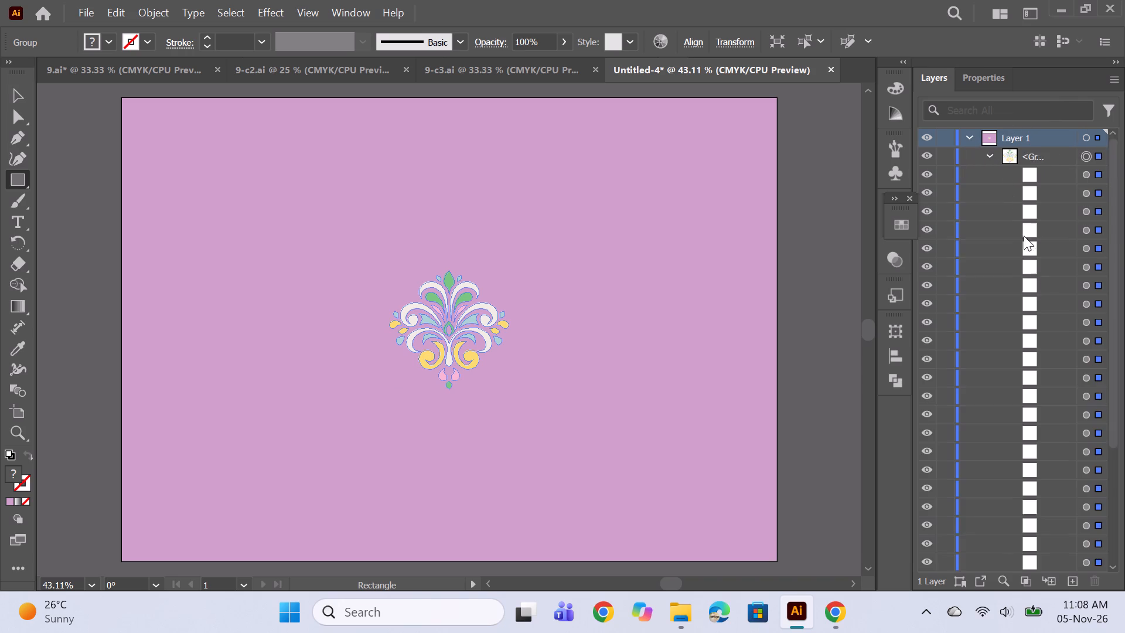
scroll(1037, 267, down, 17)
click(1090, 544)
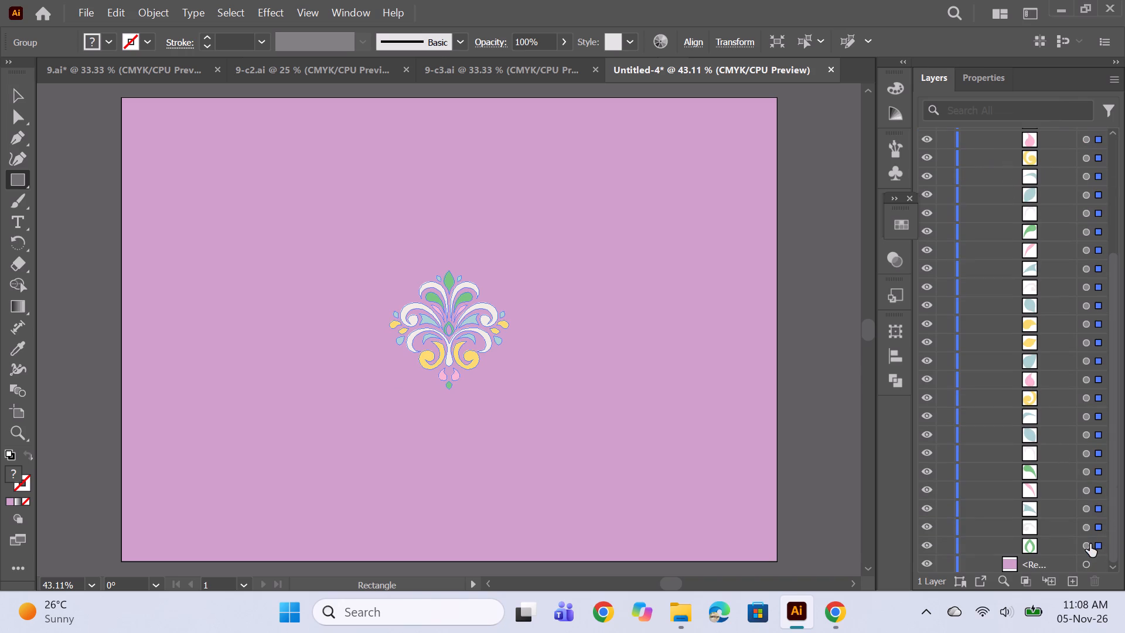
alt+scroll(396, 299, up, 3)
key(space)
key(space)
key(space)
key(space)
key(space)
key(space)
key(space)
key(space)
drag(685, 296, 686, 295)
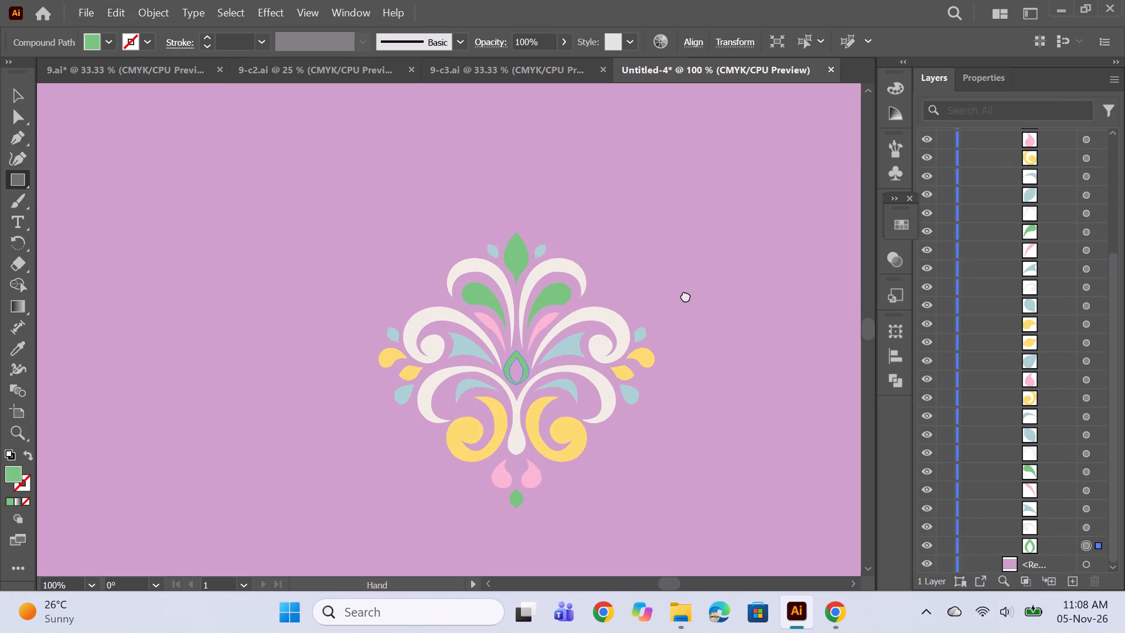
drag(686, 295, 534, 274)
double_click(12, 474)
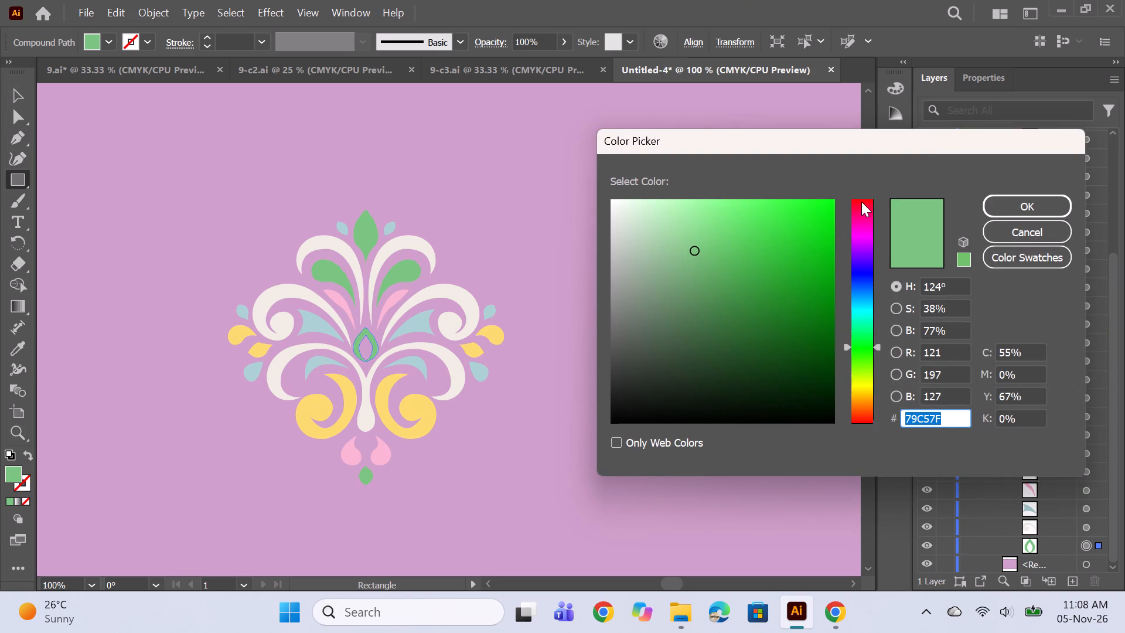
click(861, 200)
click(793, 300)
click(788, 323)
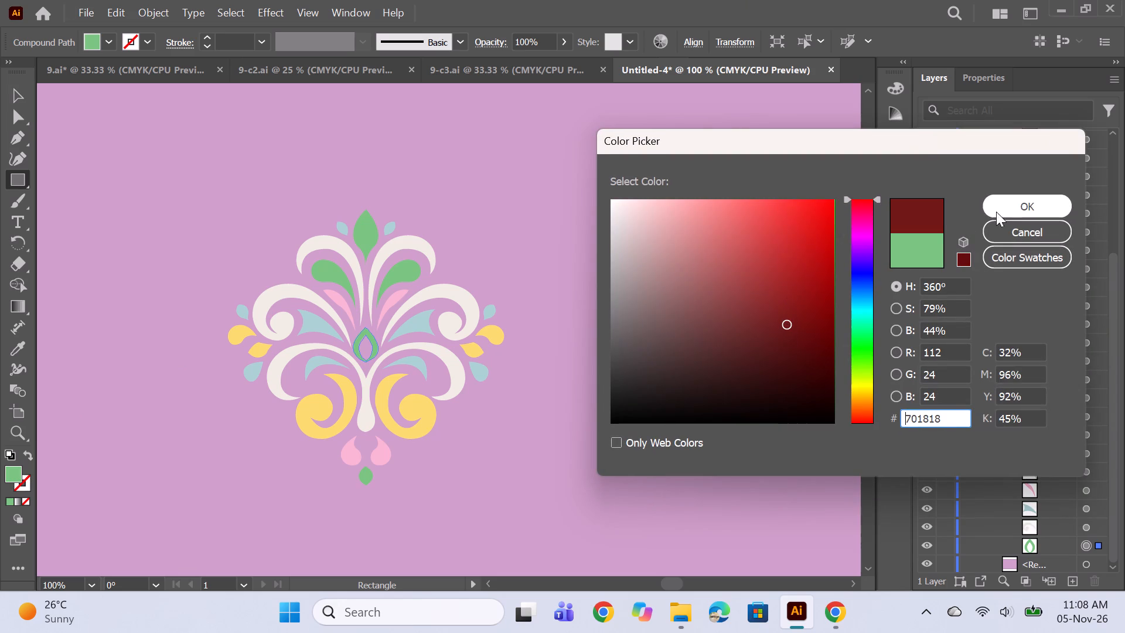
click(1011, 203)
Recolour the motif's upper left cream side scroll to white.
click(1083, 525)
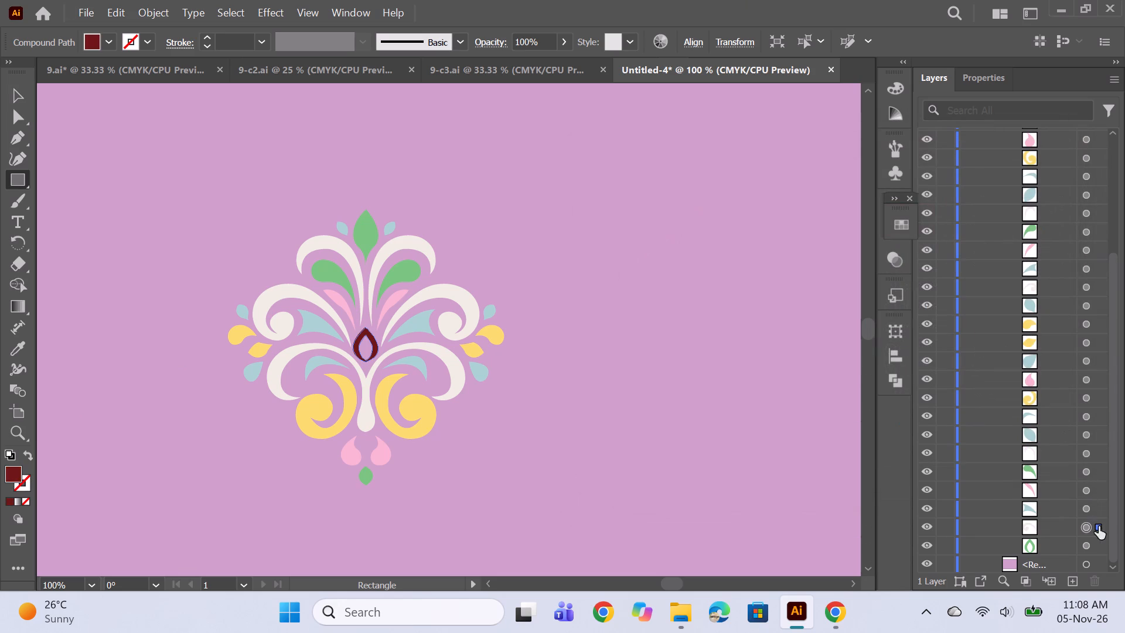
double_click(12, 476)
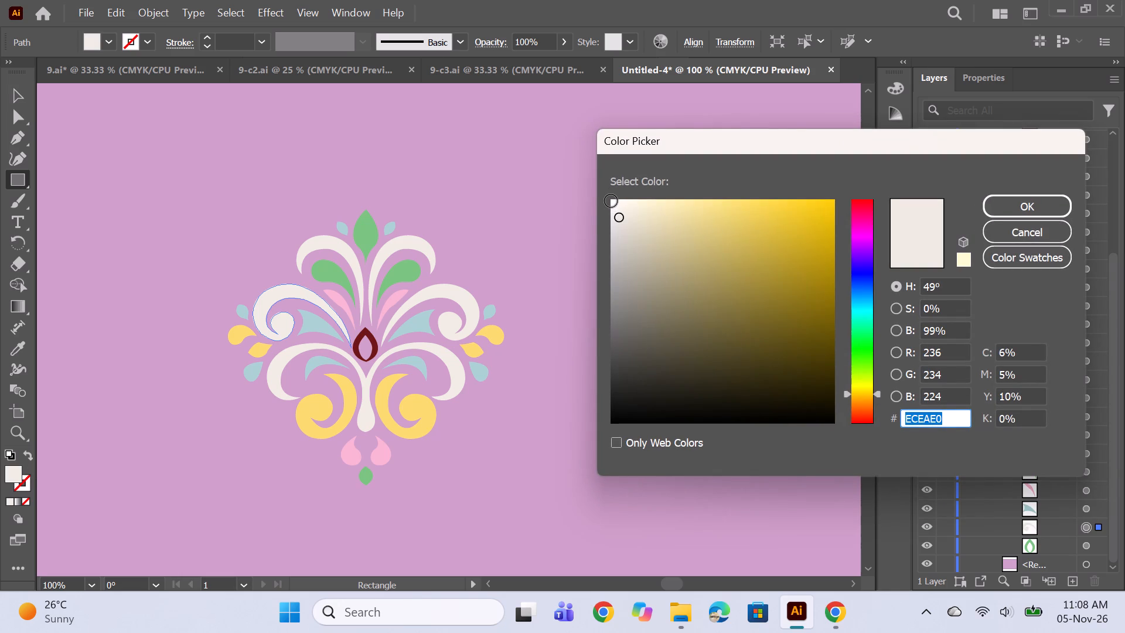
click(611, 201)
click(986, 206)
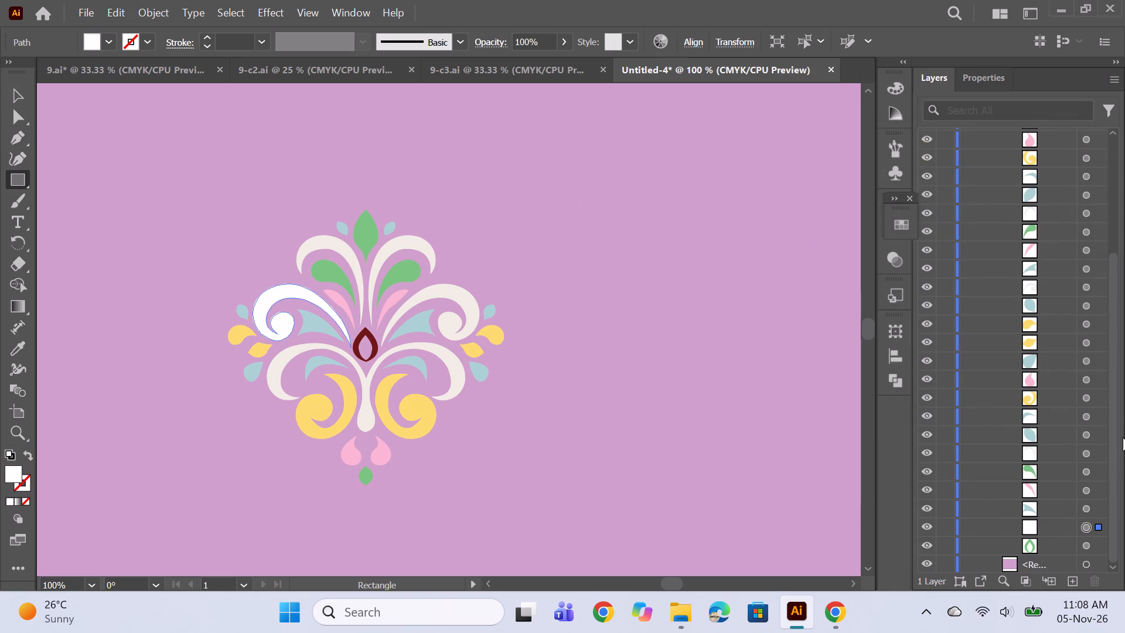
Recolour the light blue leaf between the left scroll and the central teardrop to dark green 206025.
click(1089, 508)
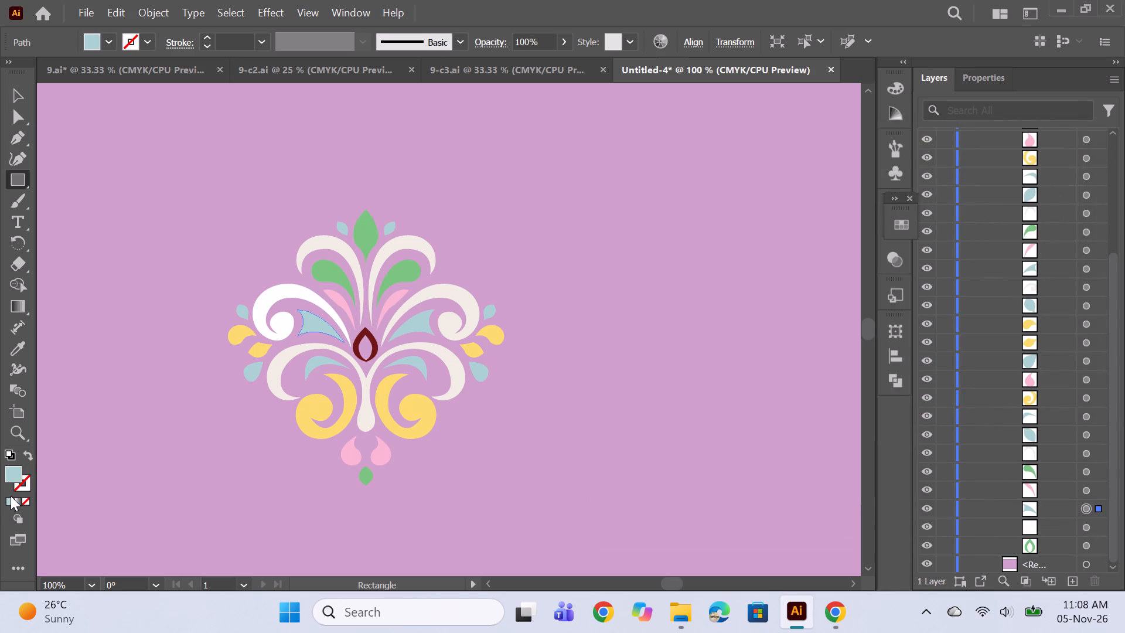
double_click(11, 475)
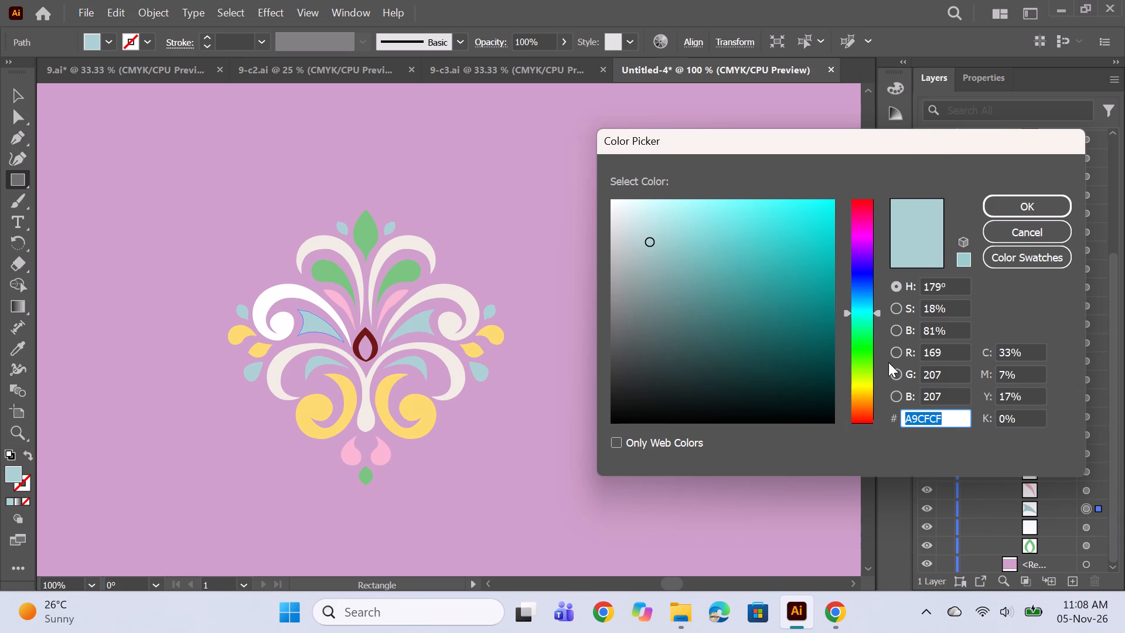
click(859, 343)
click(860, 345)
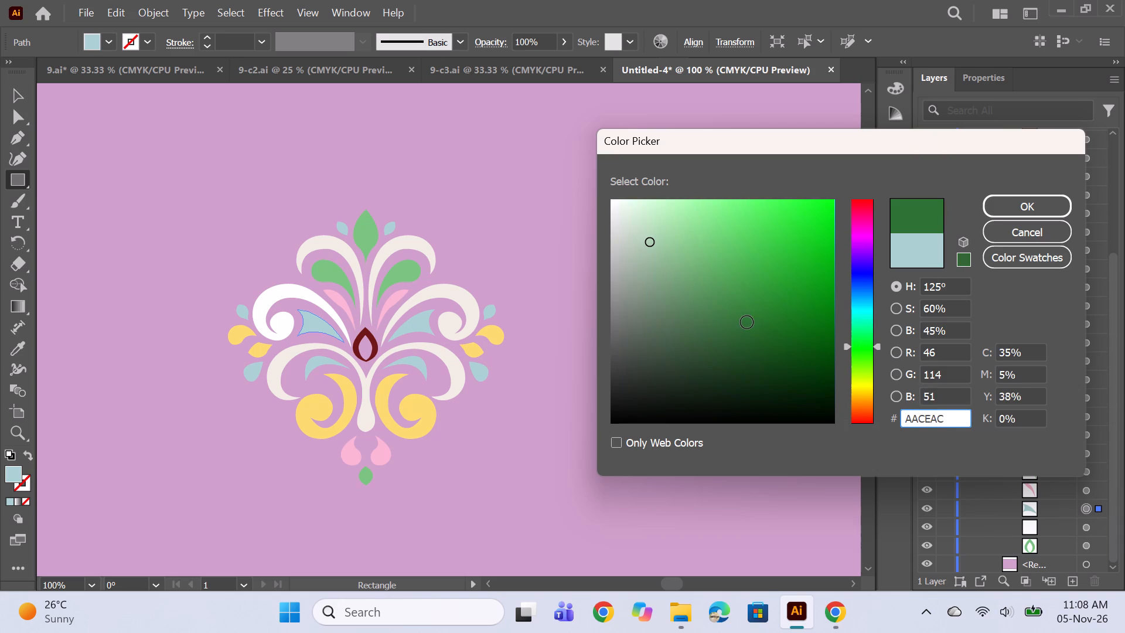
click(747, 322)
click(775, 328)
click(768, 332)
click(749, 332)
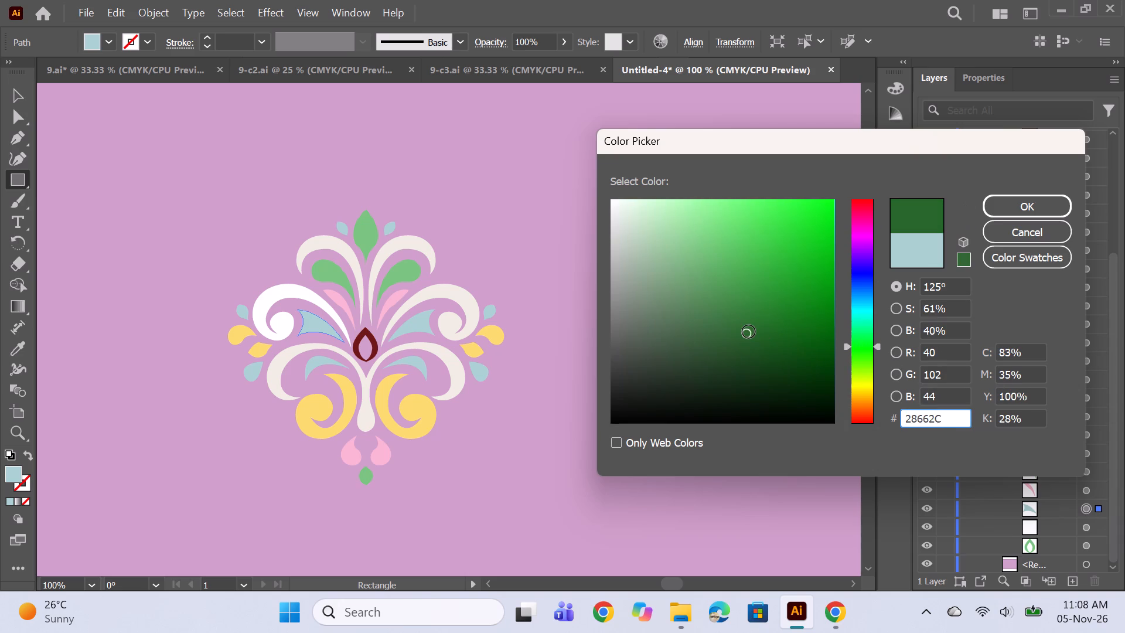
click(768, 331)
click(761, 338)
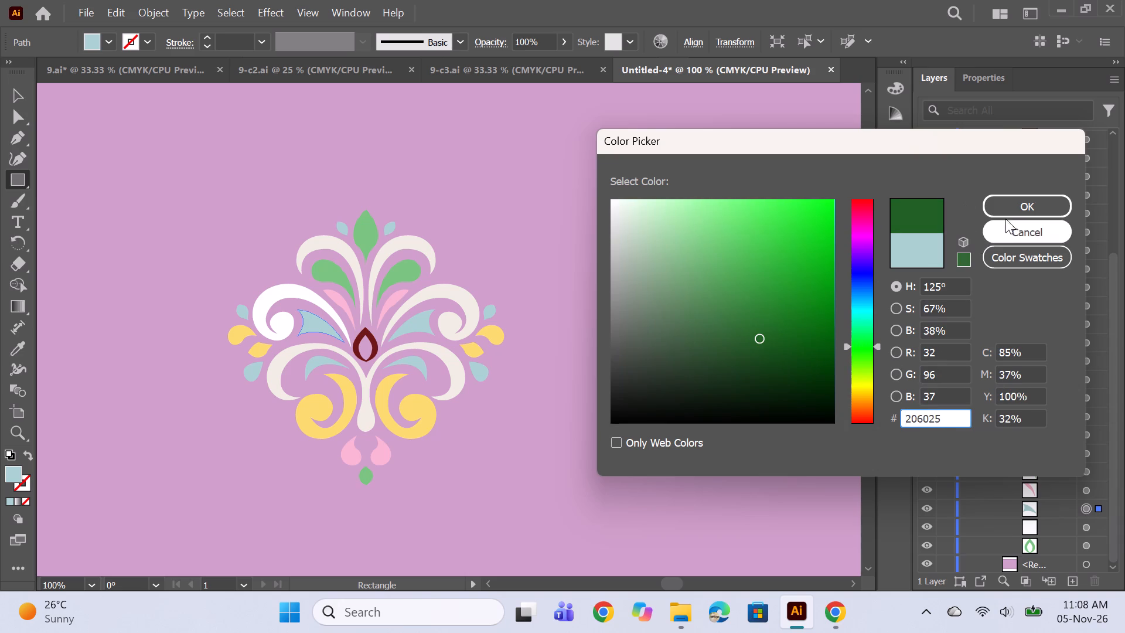
click(1010, 214)
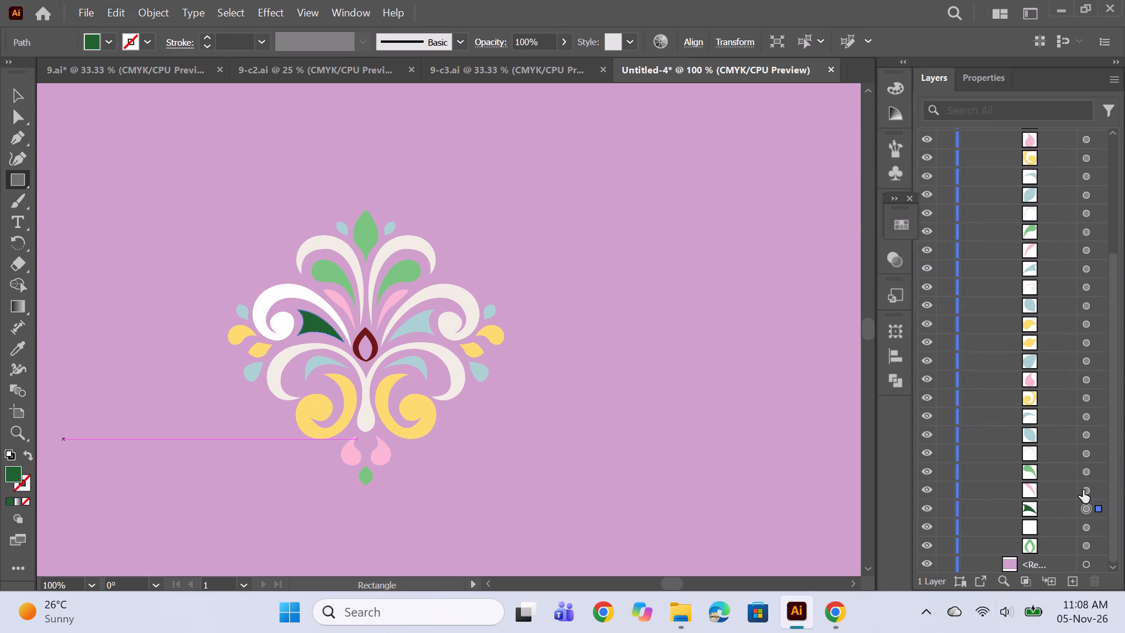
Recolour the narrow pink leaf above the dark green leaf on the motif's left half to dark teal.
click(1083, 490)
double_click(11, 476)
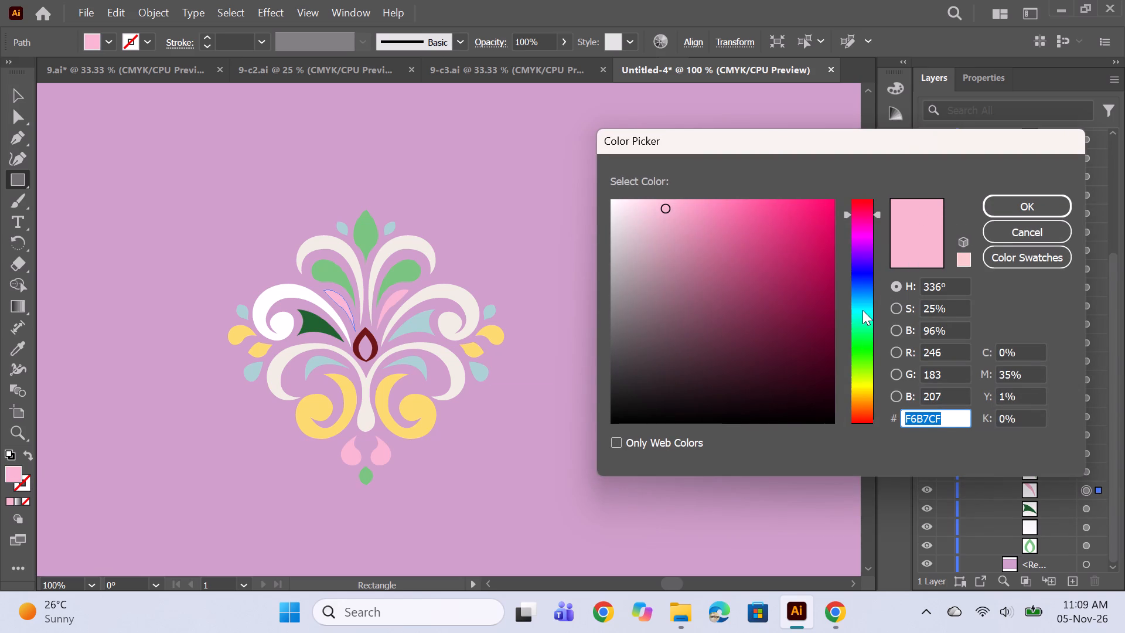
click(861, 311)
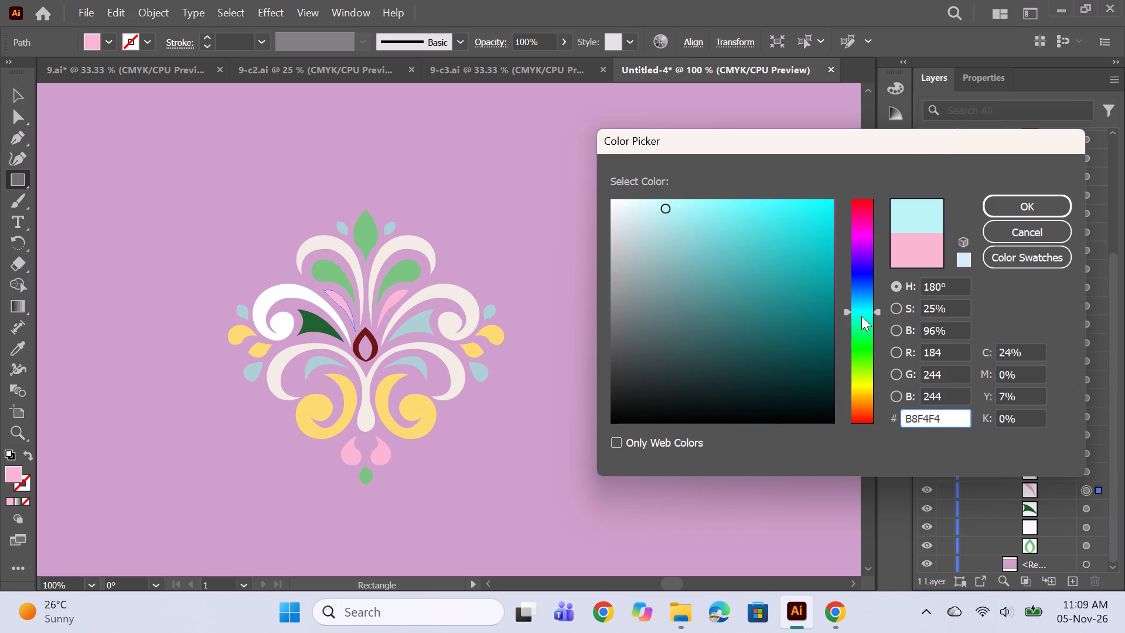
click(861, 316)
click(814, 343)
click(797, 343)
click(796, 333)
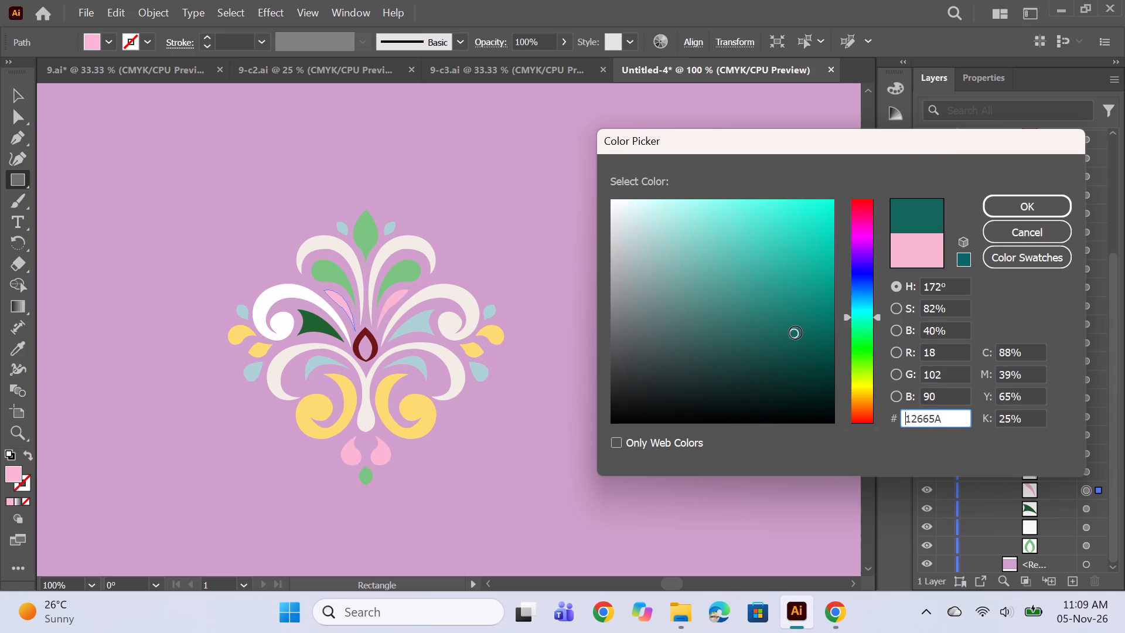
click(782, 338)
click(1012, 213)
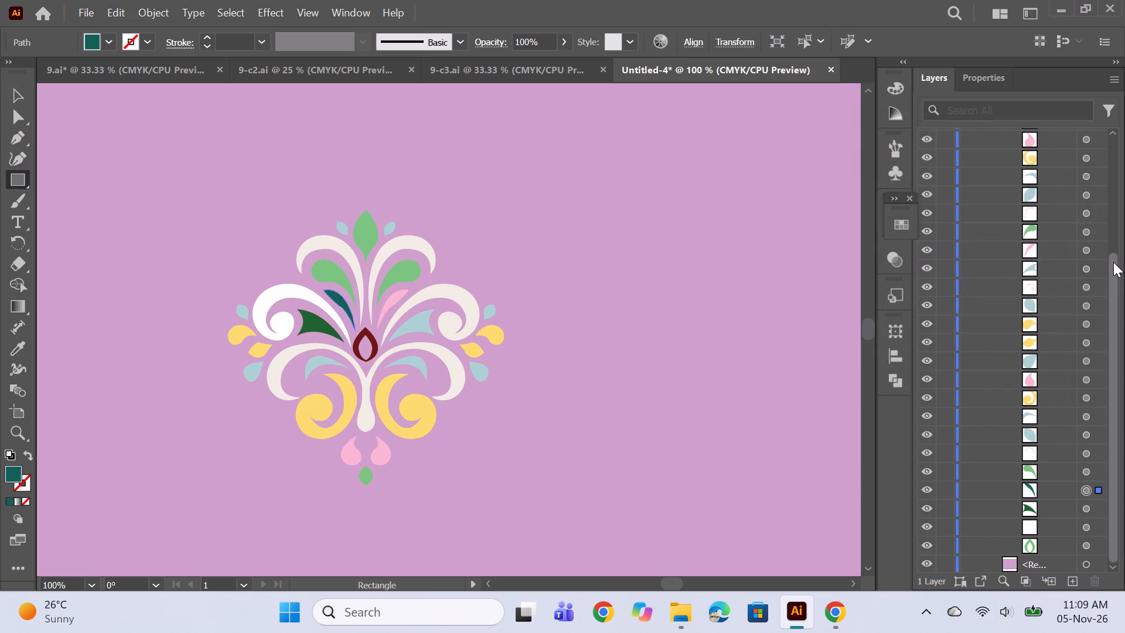
Set the fill of the narrow leaf above the dark green leaf on the motif's left half to purple 61217F.
double_click(13, 477)
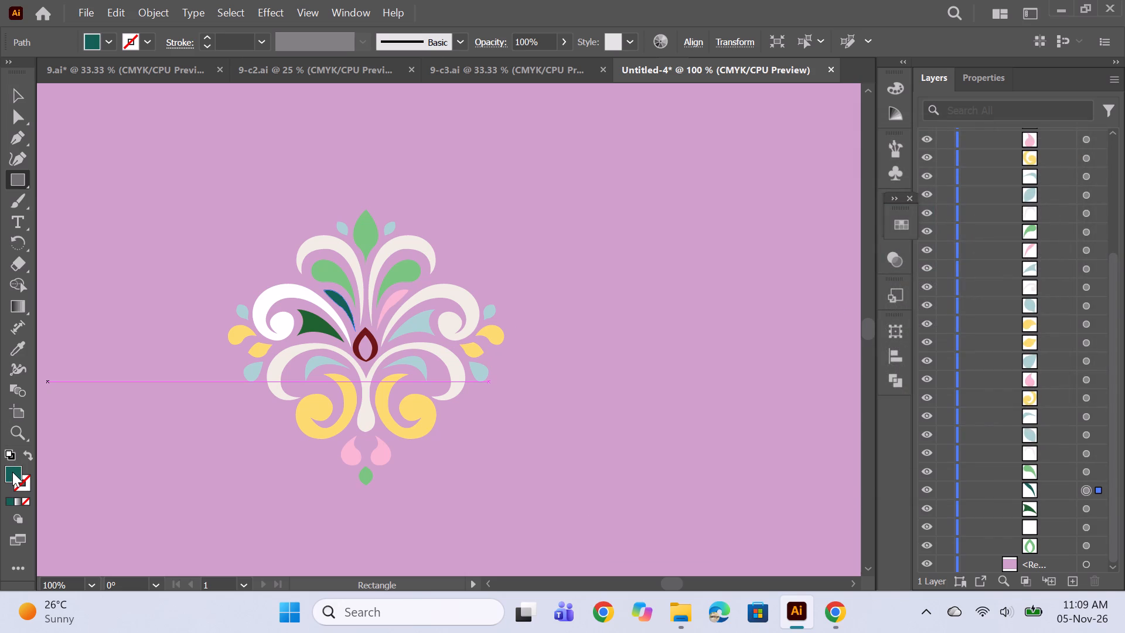
double_click(12, 472)
click(763, 315)
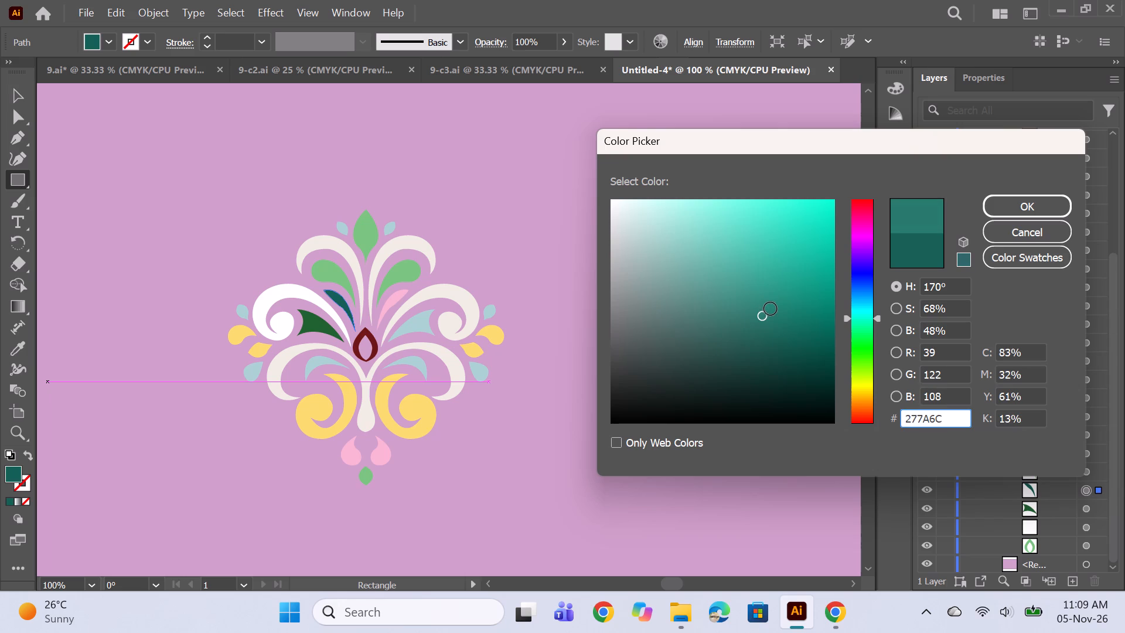
click(771, 309)
click(782, 309)
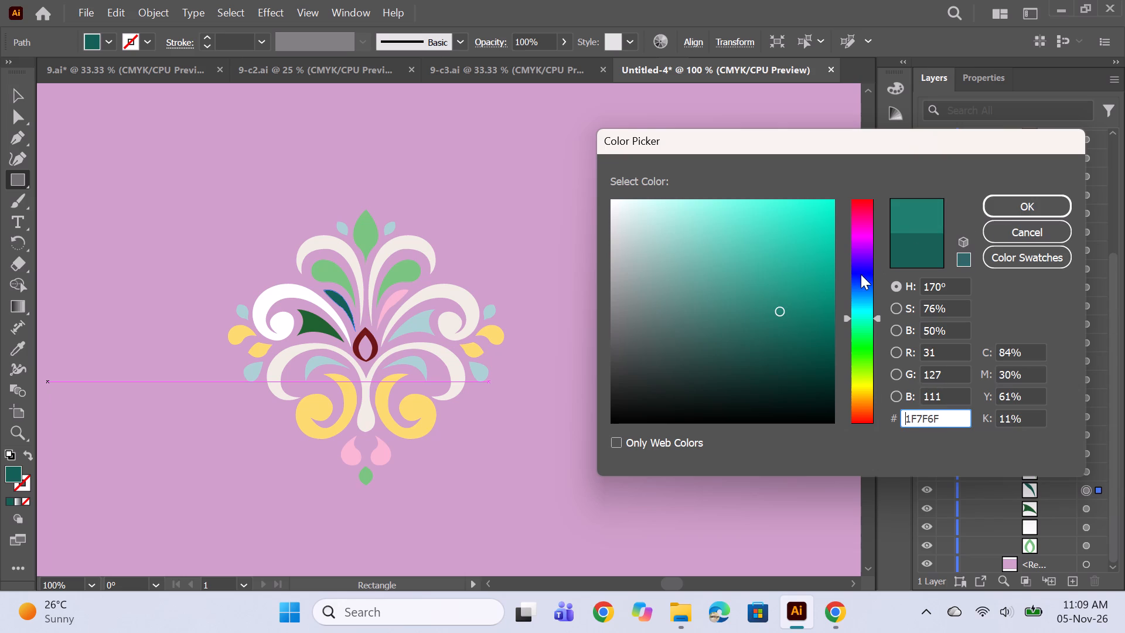
click(861, 274)
click(863, 257)
click(863, 247)
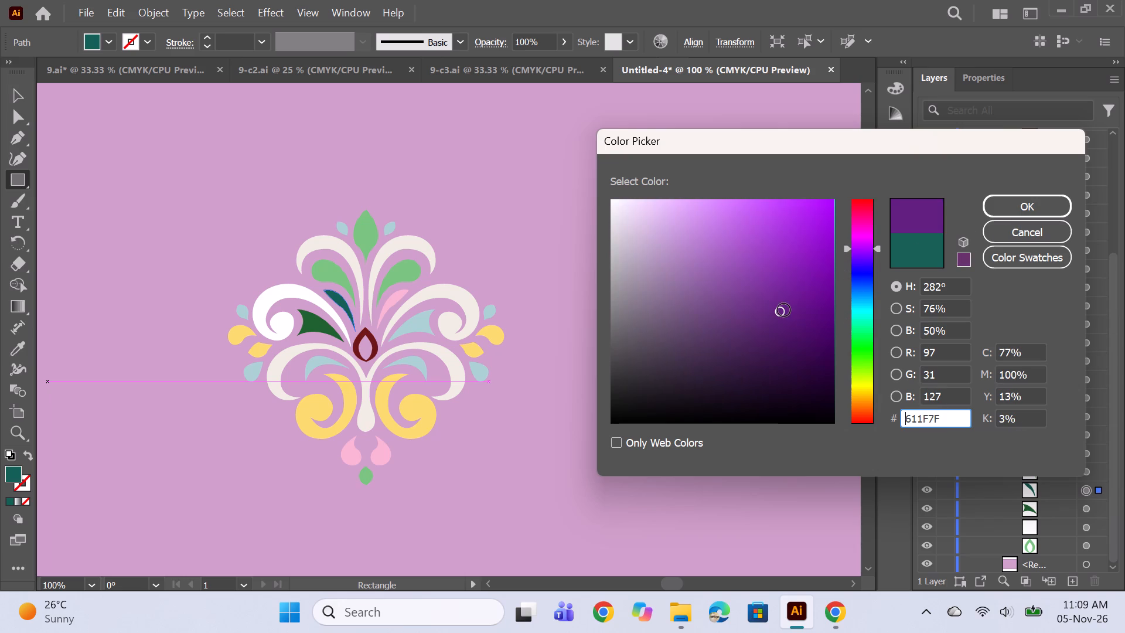
click(784, 310)
click(749, 312)
click(778, 311)
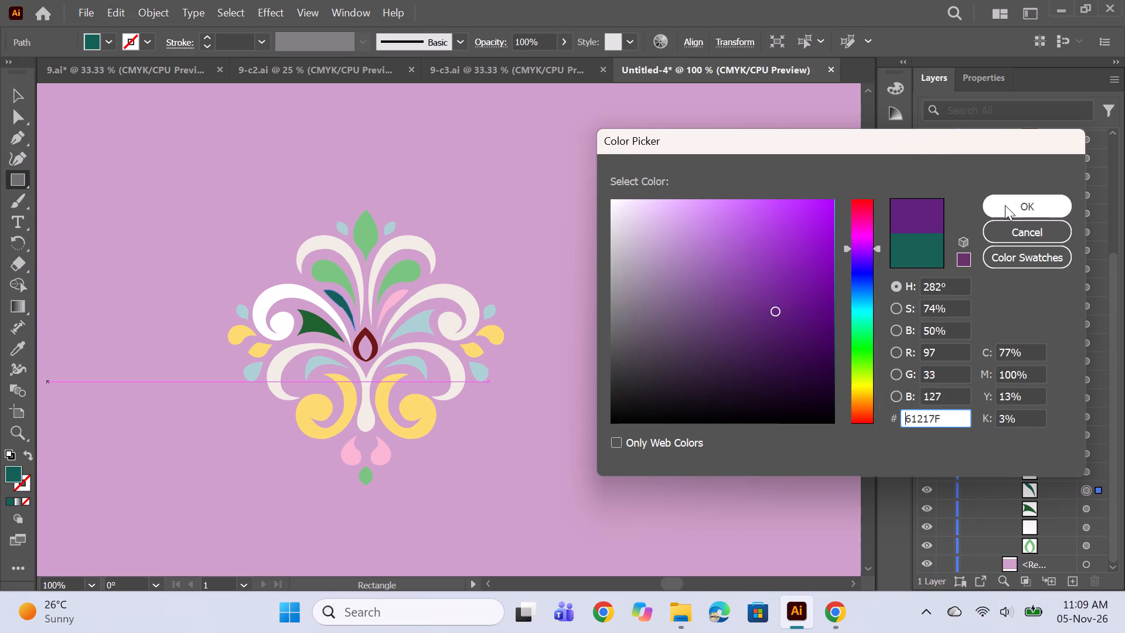
click(1005, 205)
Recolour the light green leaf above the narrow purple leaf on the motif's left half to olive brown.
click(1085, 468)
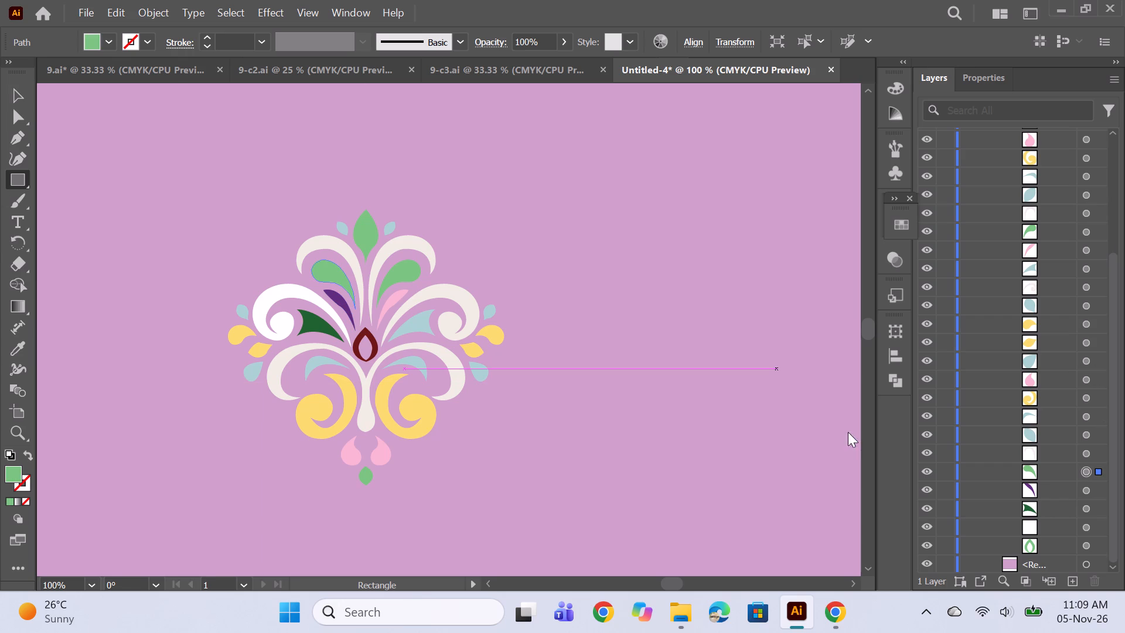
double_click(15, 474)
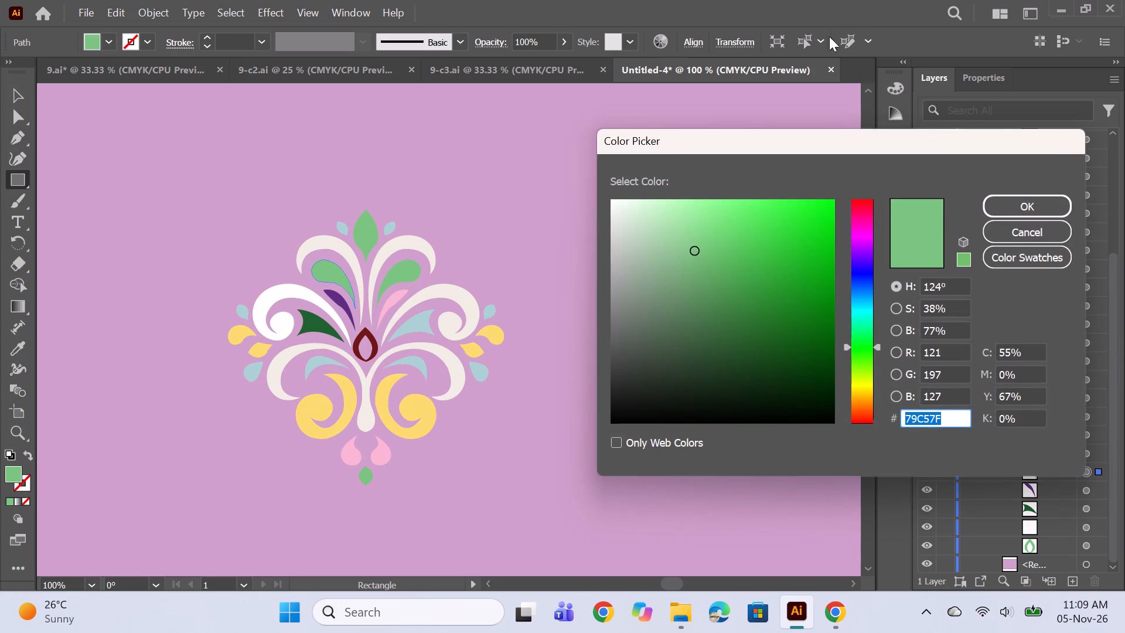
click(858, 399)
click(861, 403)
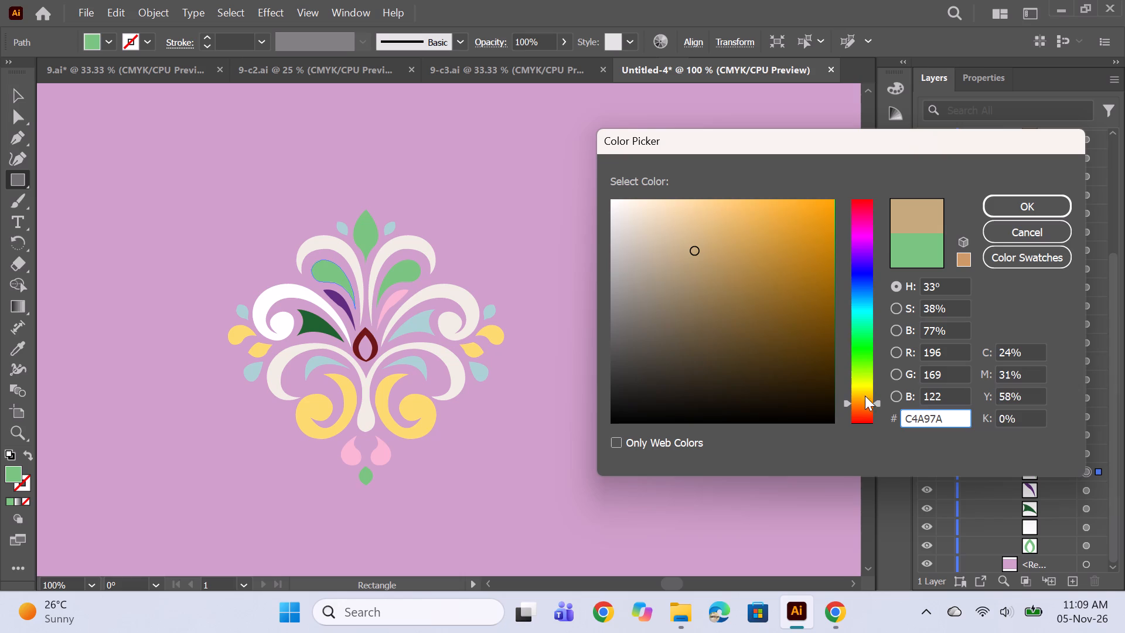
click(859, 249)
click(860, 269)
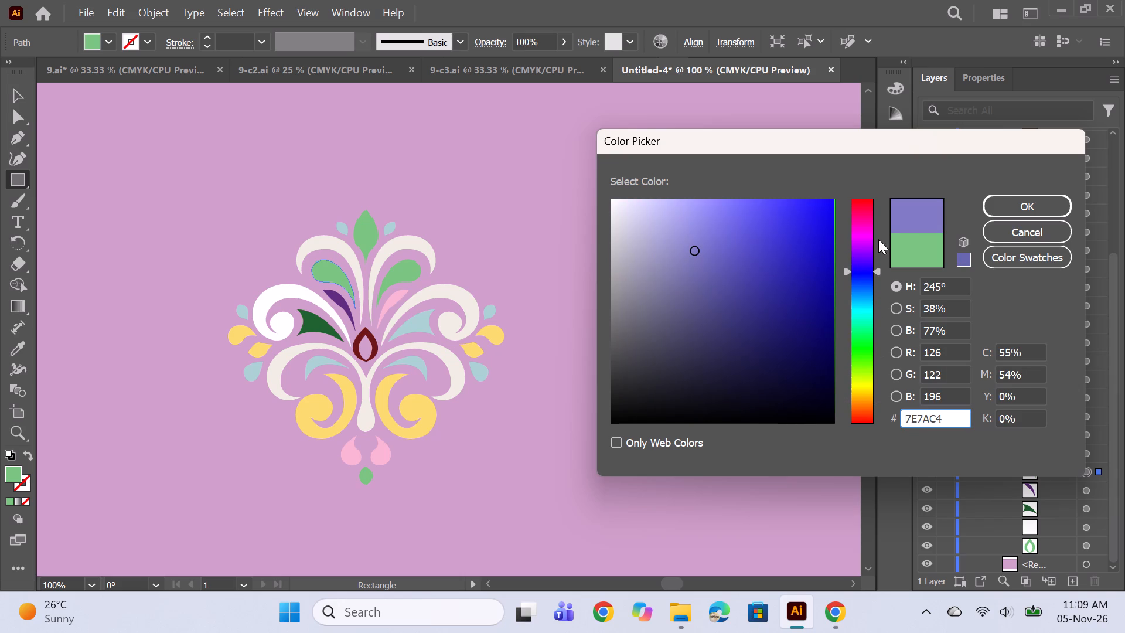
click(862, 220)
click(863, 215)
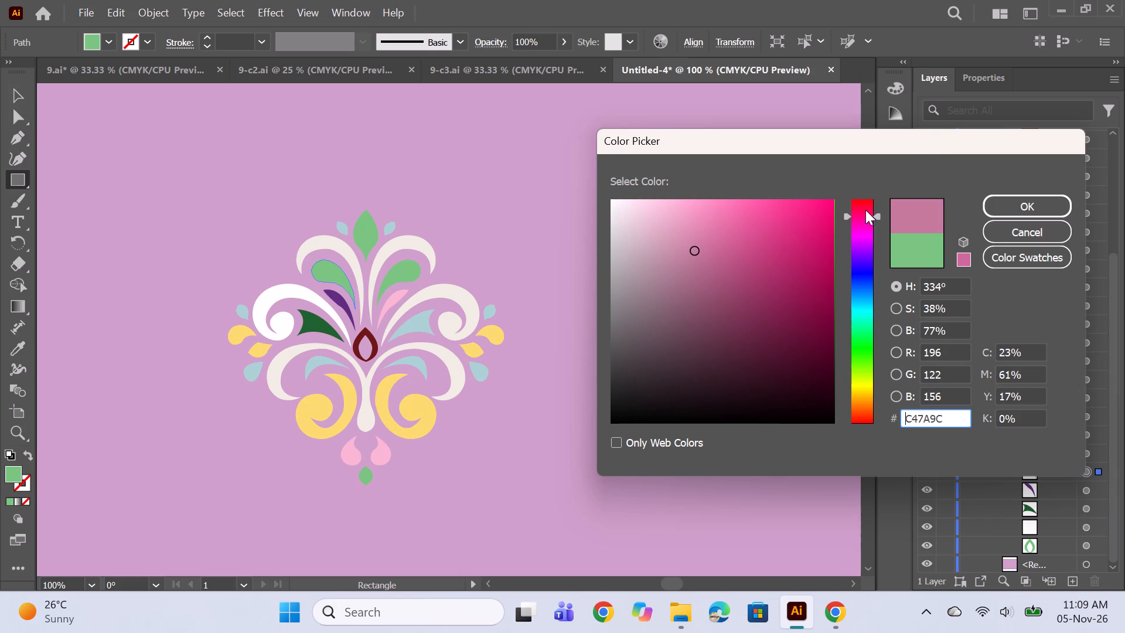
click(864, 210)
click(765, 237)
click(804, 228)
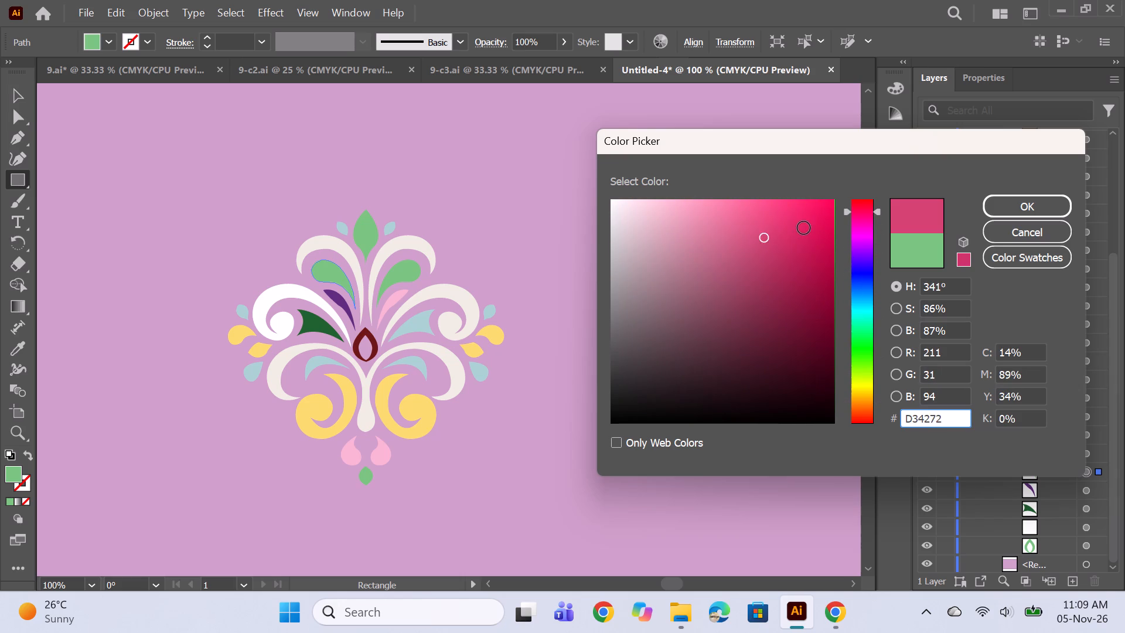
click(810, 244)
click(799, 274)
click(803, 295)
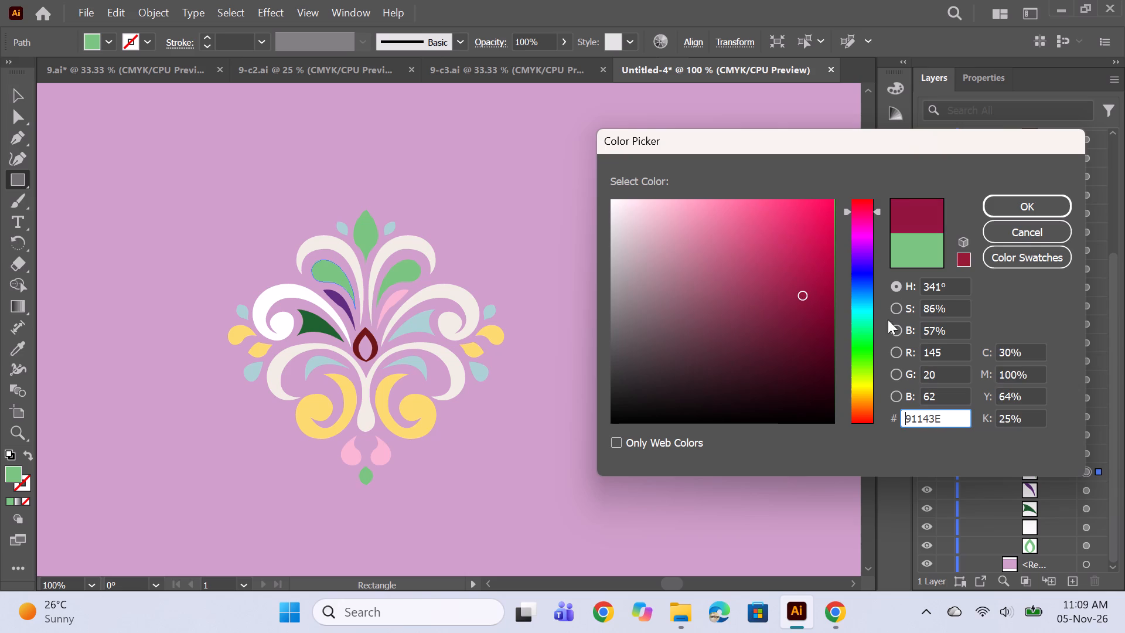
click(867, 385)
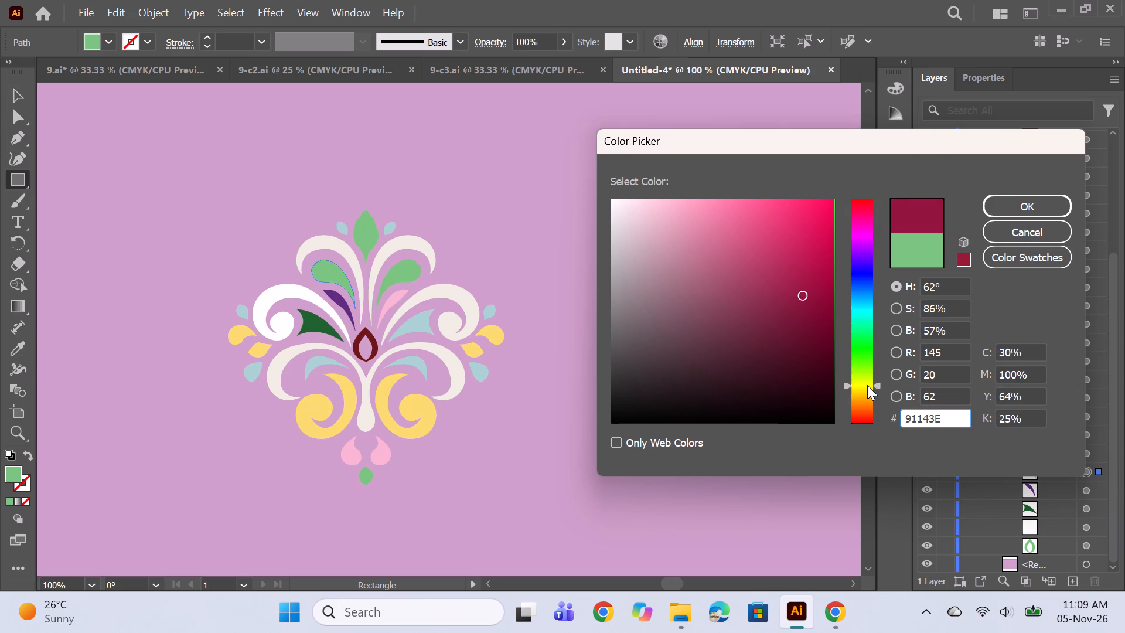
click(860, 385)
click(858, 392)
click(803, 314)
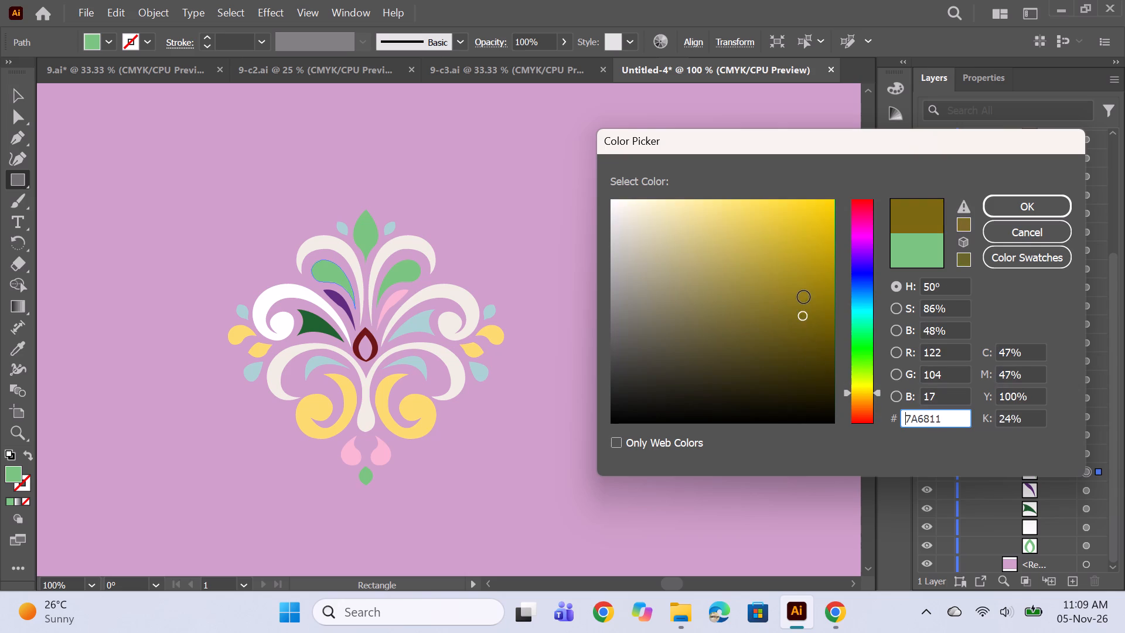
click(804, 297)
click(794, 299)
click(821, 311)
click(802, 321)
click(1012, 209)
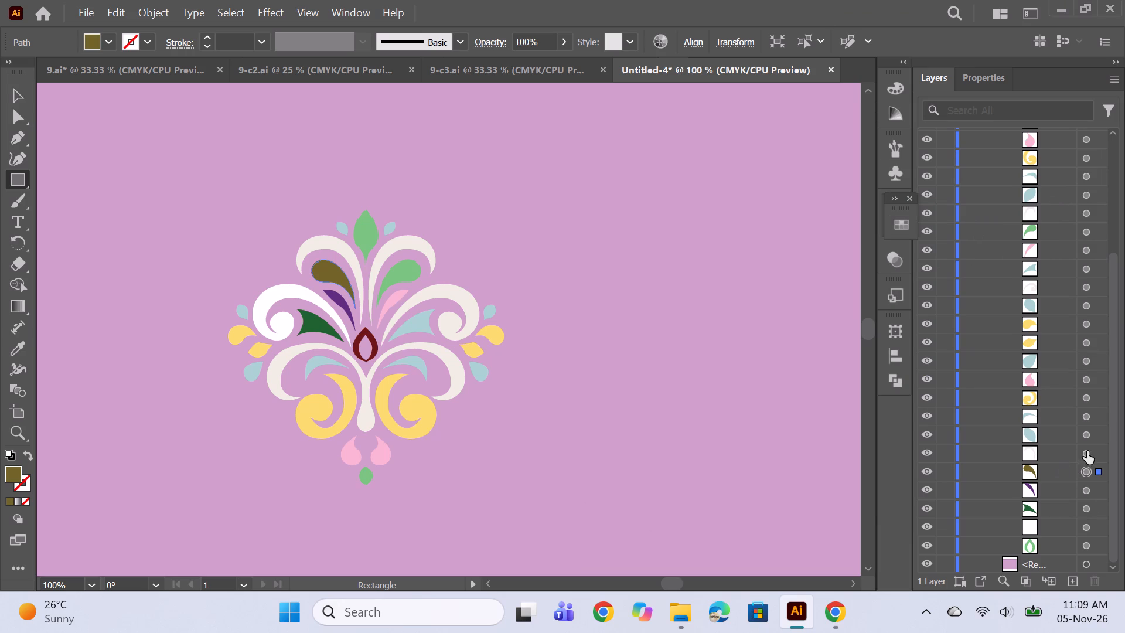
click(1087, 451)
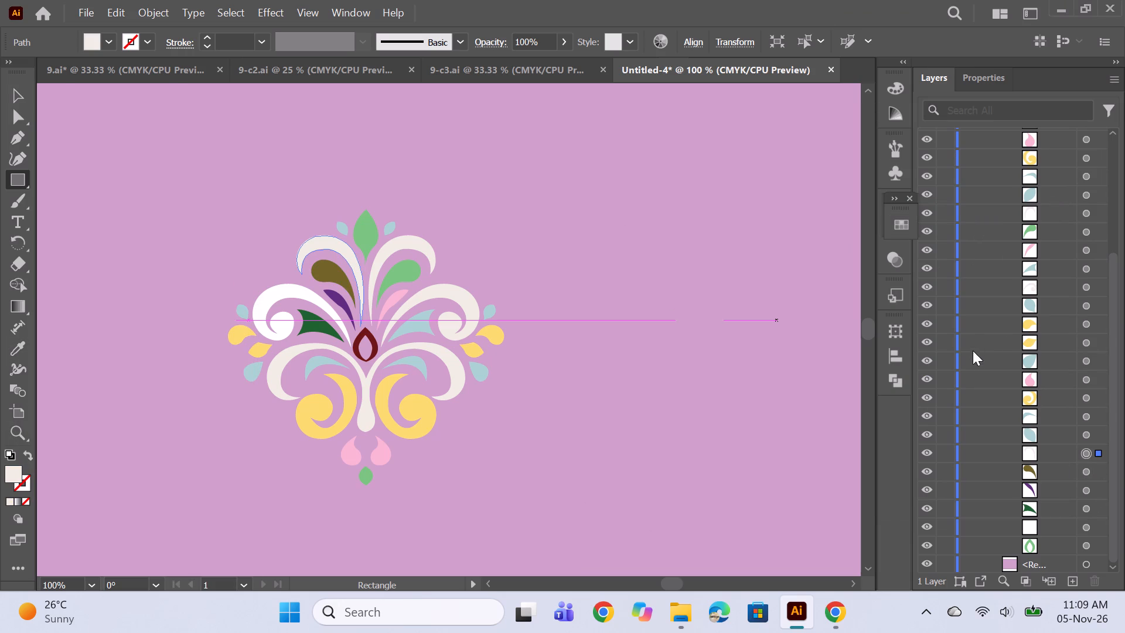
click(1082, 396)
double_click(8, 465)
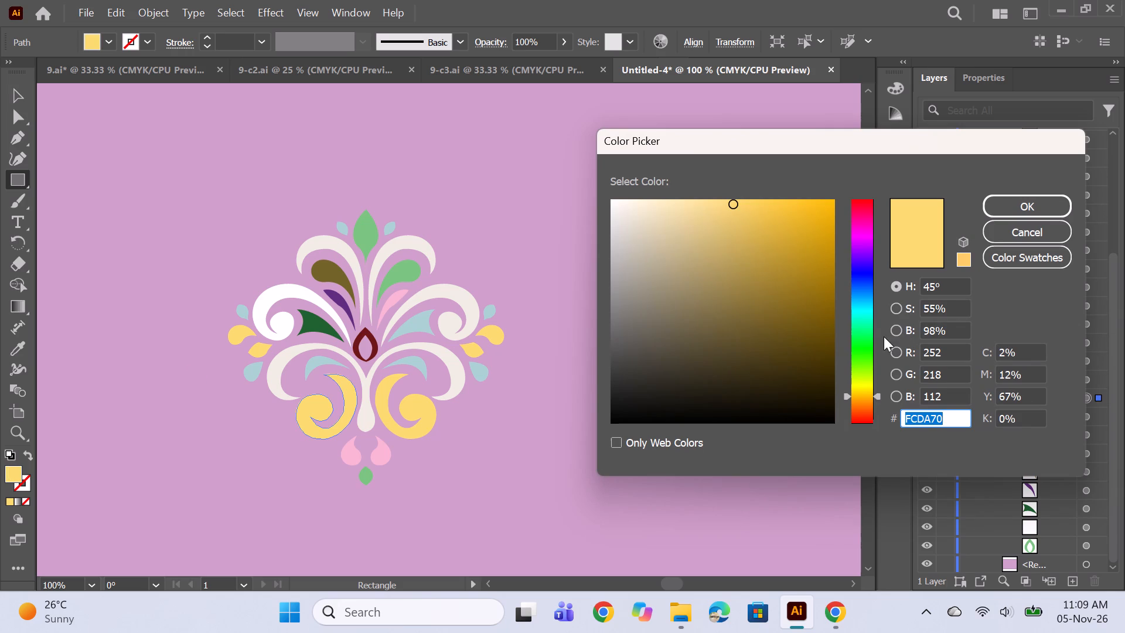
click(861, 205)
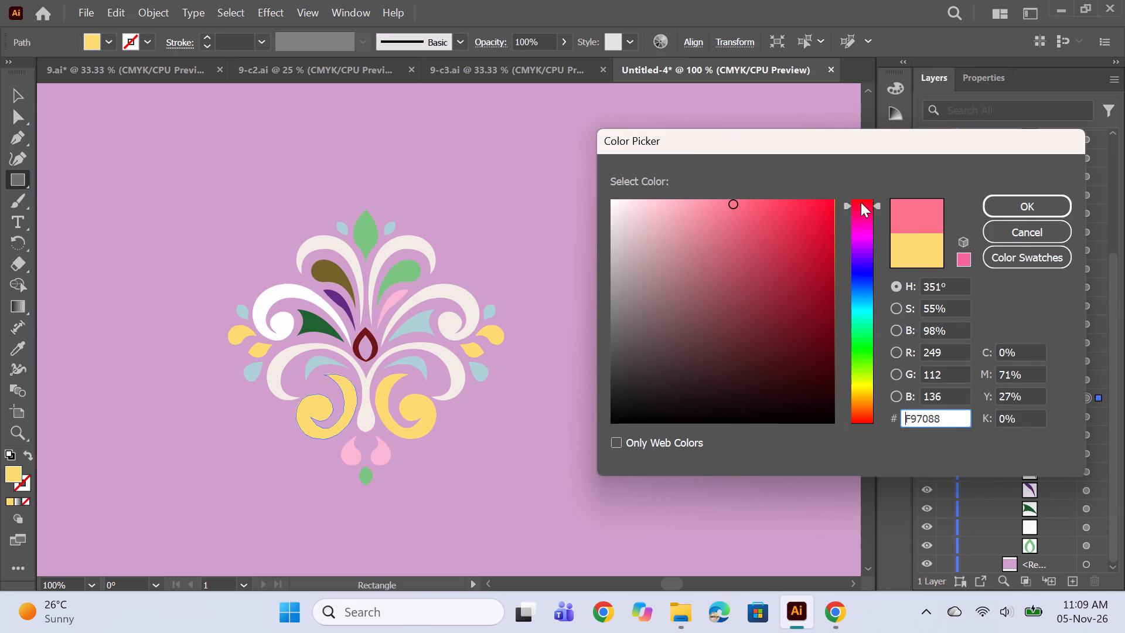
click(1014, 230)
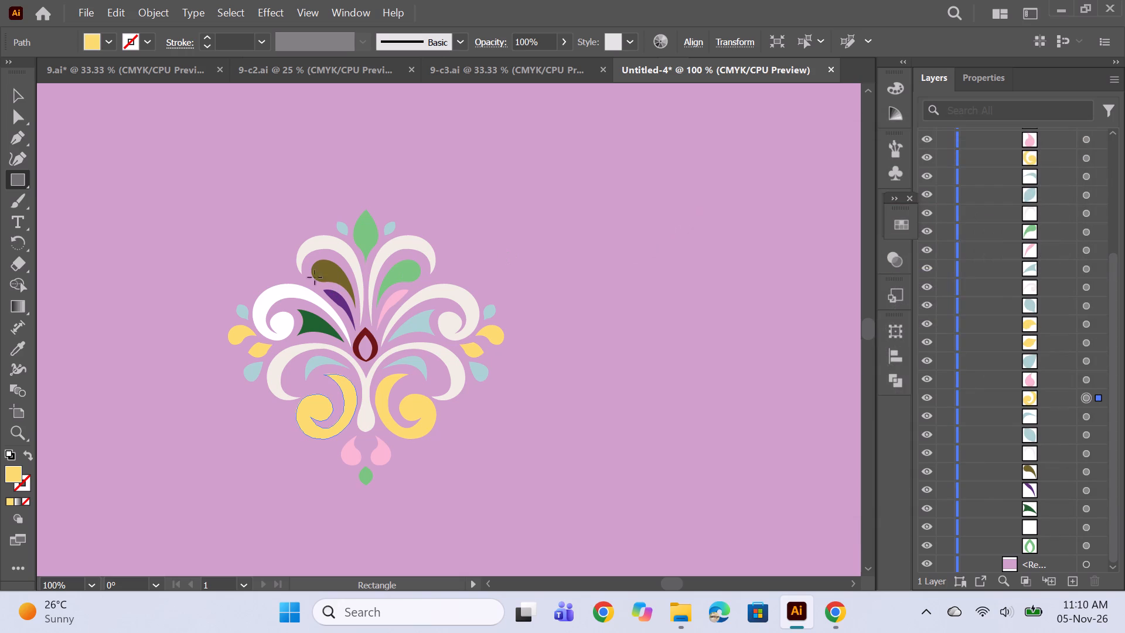
Recolour the olive brown leaf on the motif's left half with the dark red sampled from the central teardrop.
click(1092, 471)
click(13, 350)
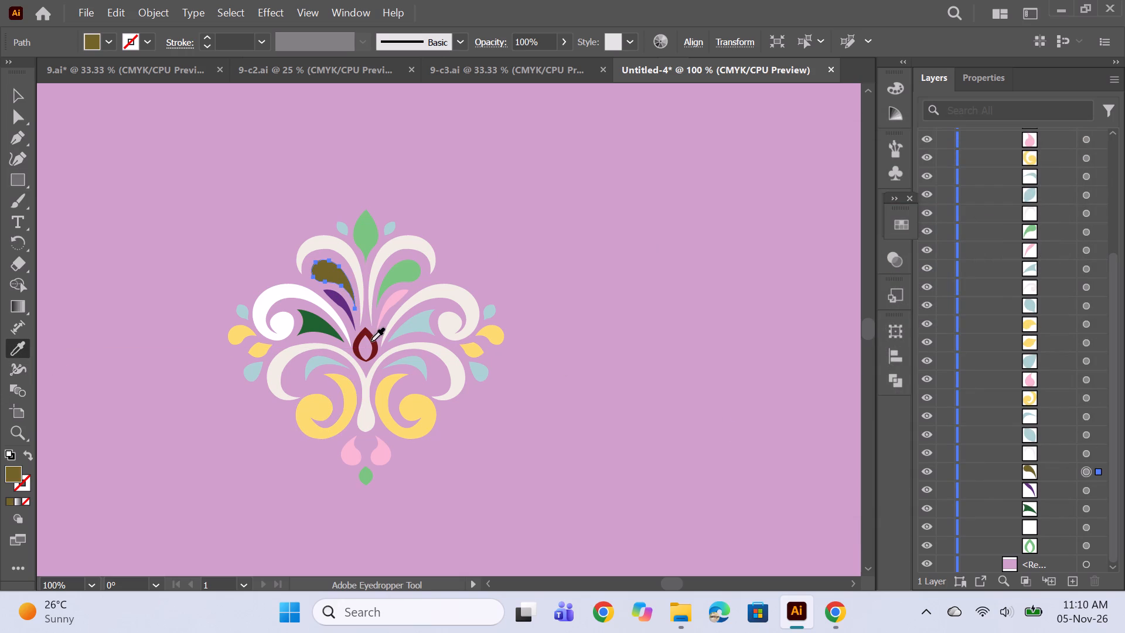
click(371, 341)
Set the fill of the yellow lower scroll on the motif's left half to dark brown 77590E.
click(1089, 397)
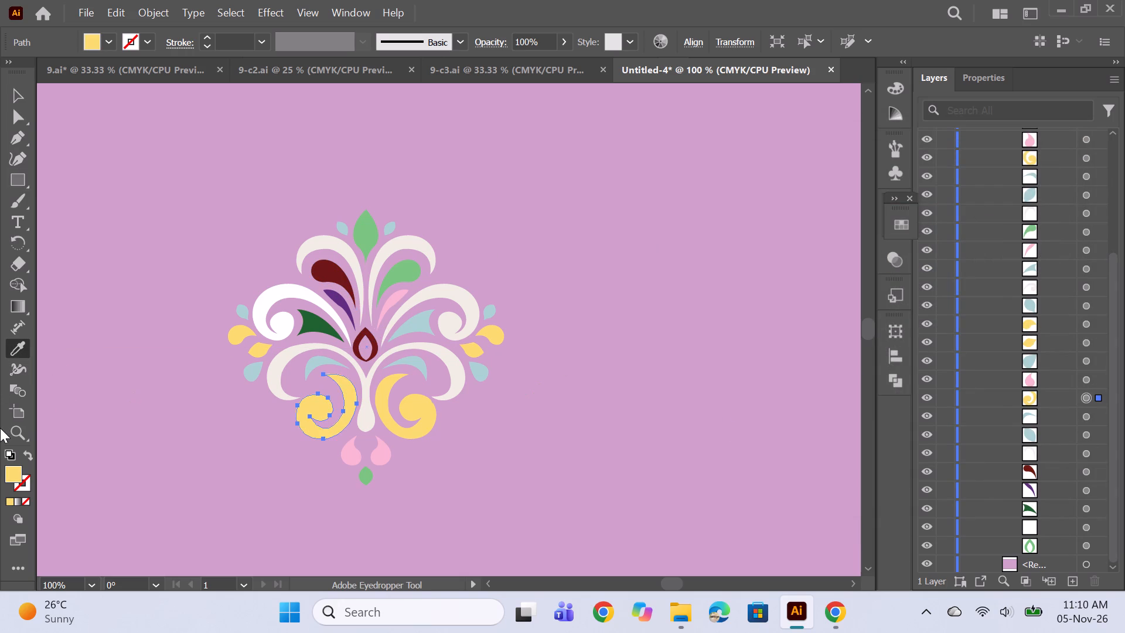
double_click(9, 471)
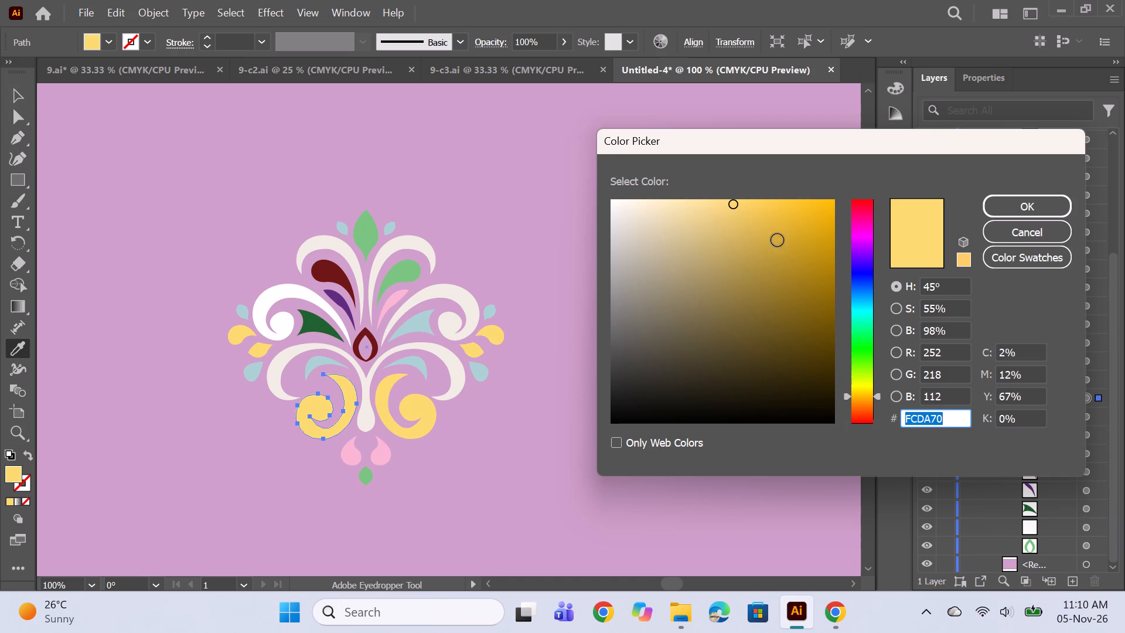
click(793, 298)
click(814, 300)
click(800, 292)
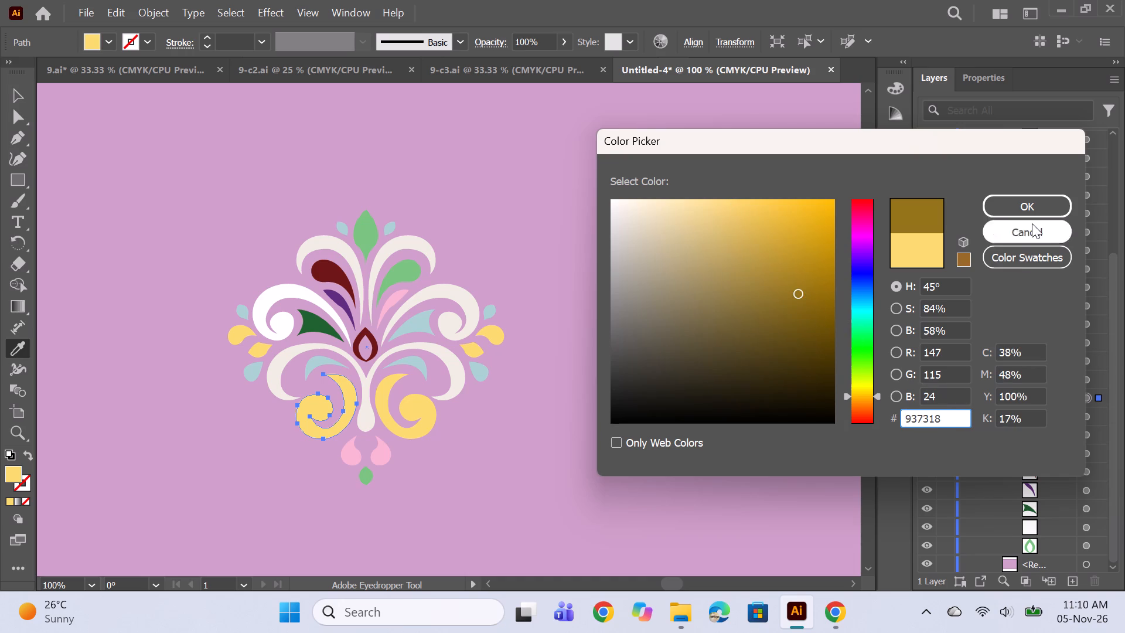
click(1032, 207)
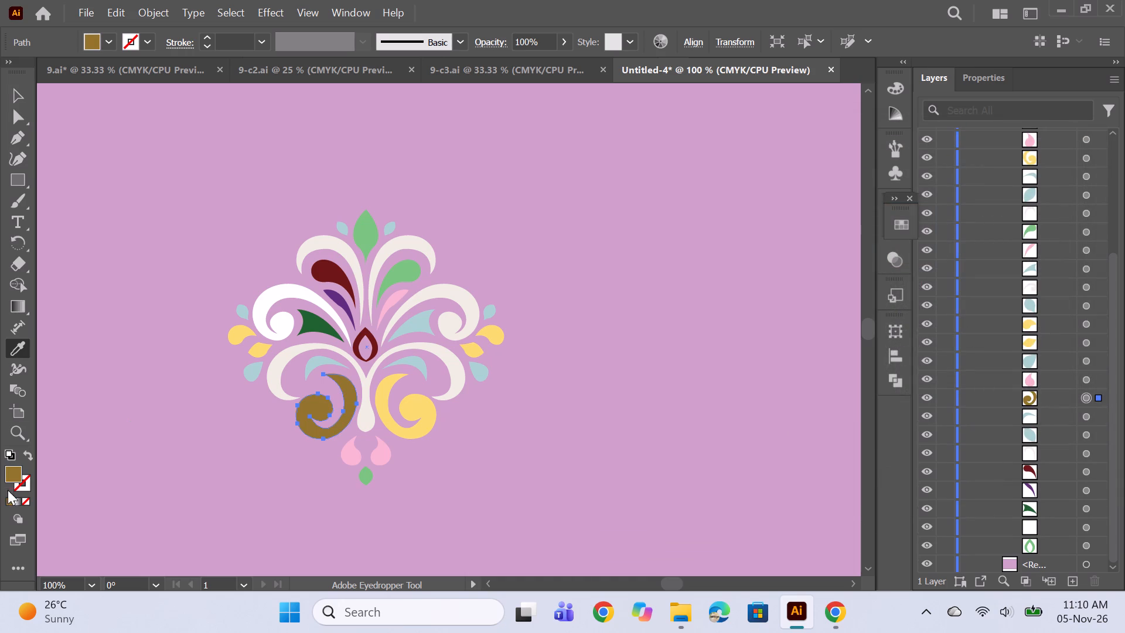
double_click(10, 477)
click(810, 317)
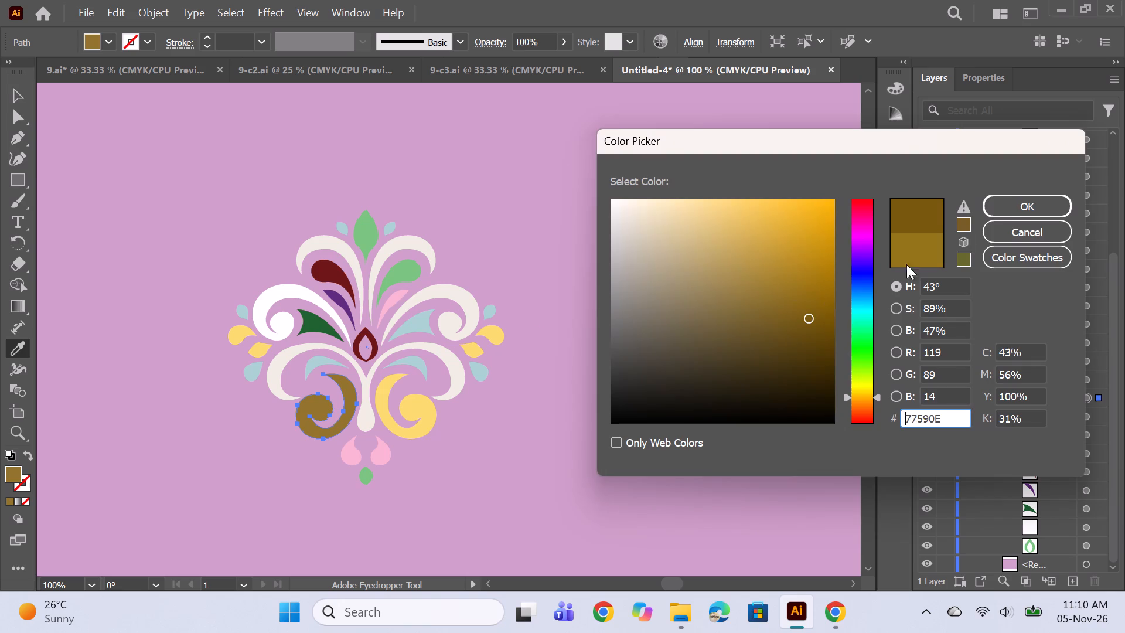
click(1012, 209)
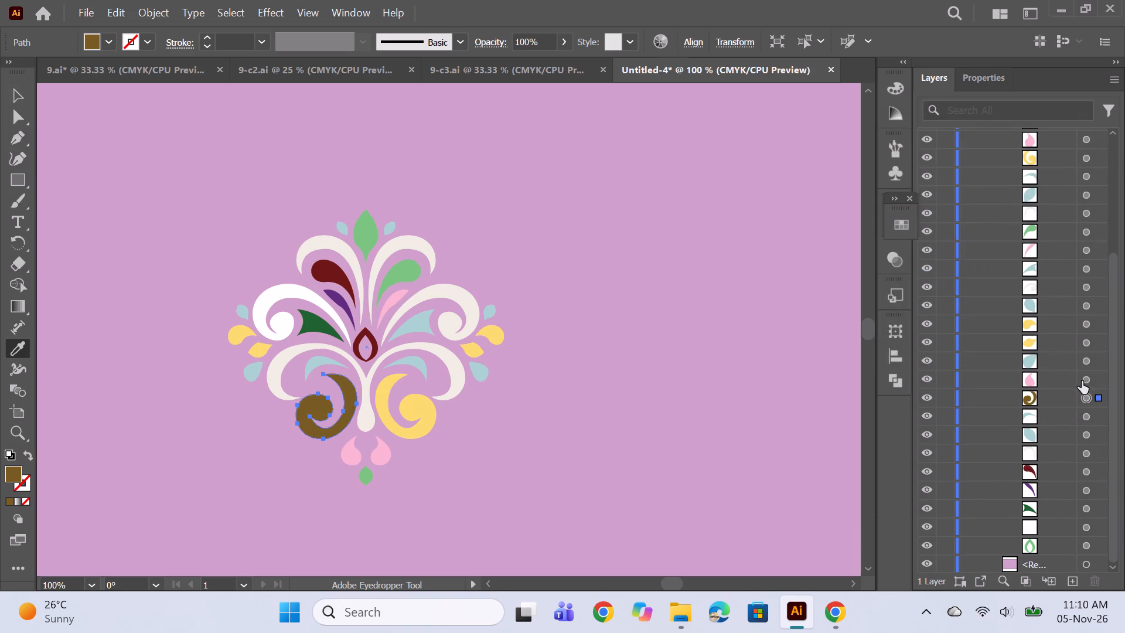
Recolour the pink drop beneath the dark brown scroll with the purple of the narrow leaf.
click(1084, 382)
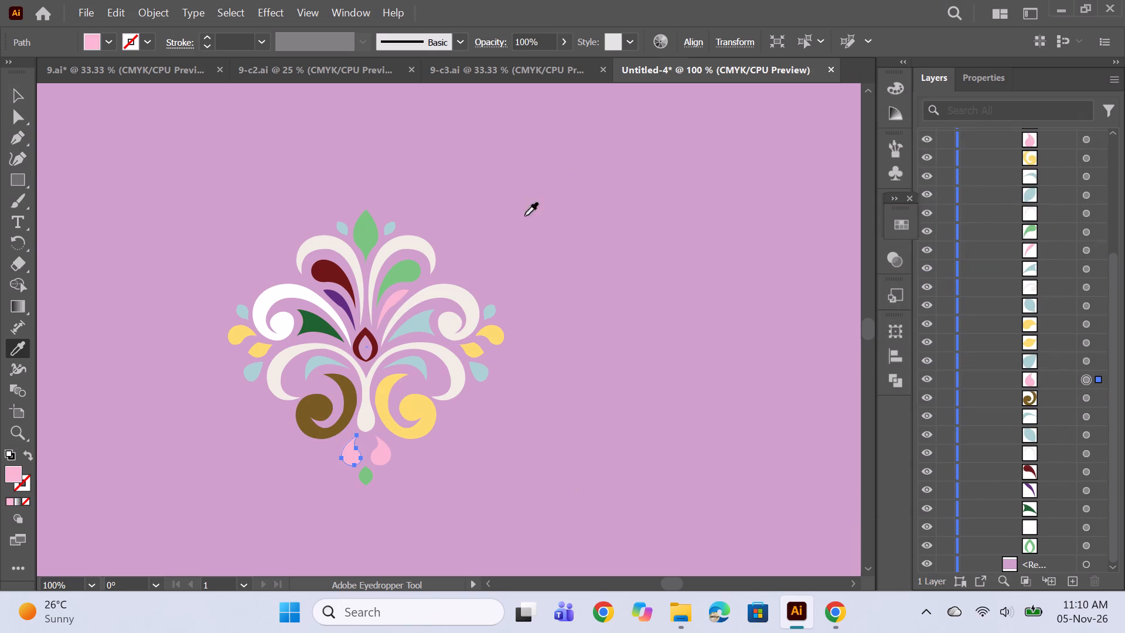
click(339, 305)
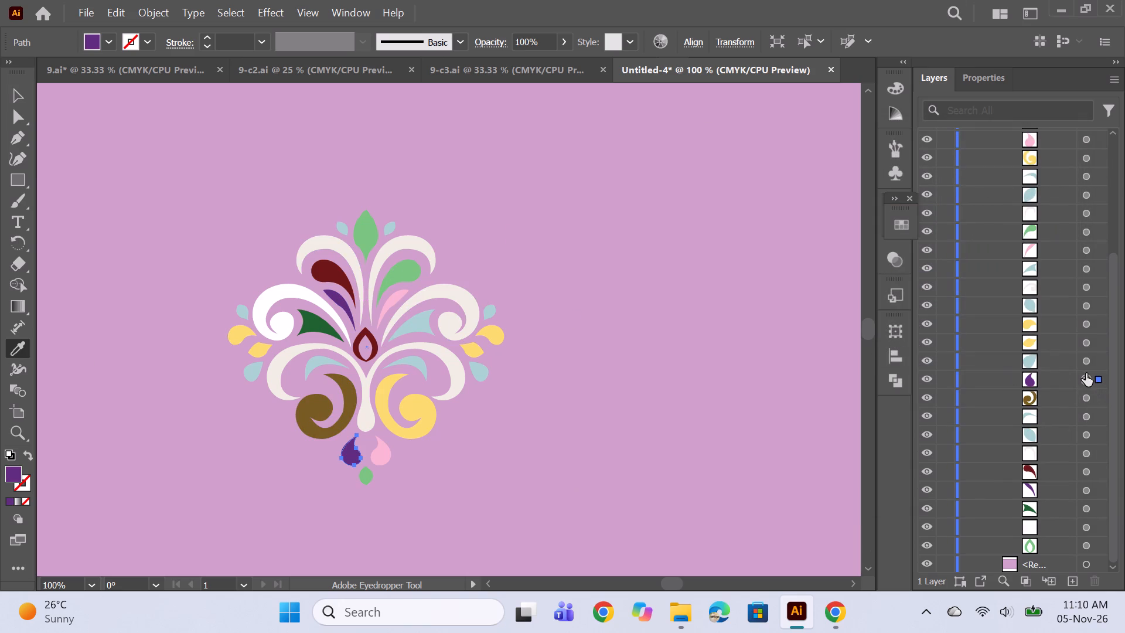
Recolour the motif's outer left drops, matching the two light blue ones to the dark green leaf and the two yellow ones to the brown scroll.
click(1089, 359)
click(314, 328)
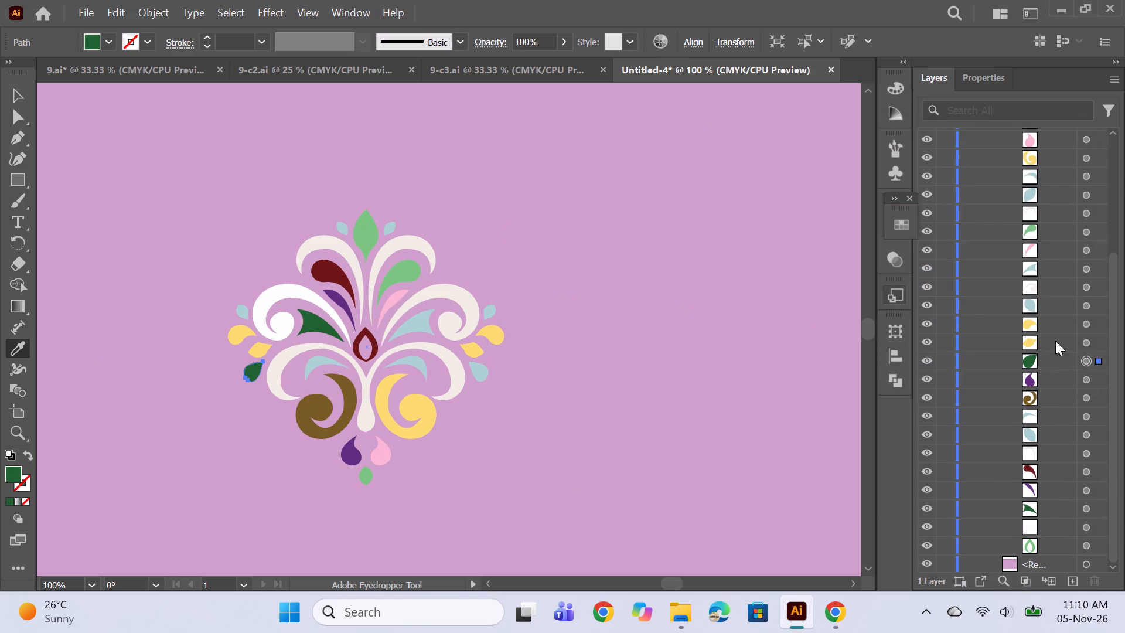
click(1086, 341)
click(306, 416)
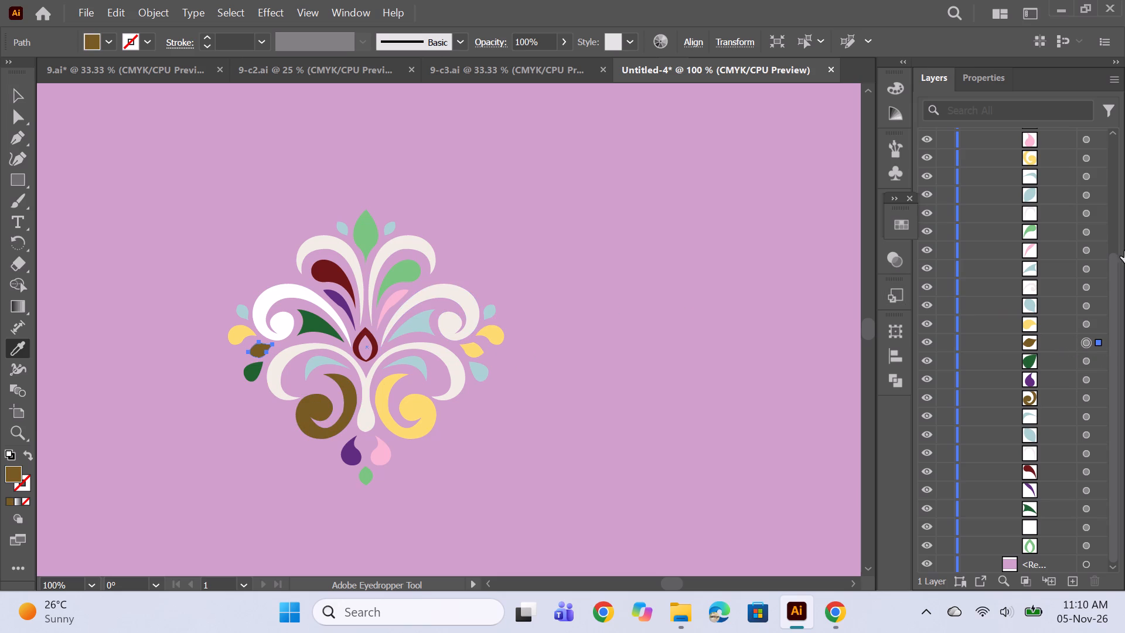
click(1085, 323)
click(310, 417)
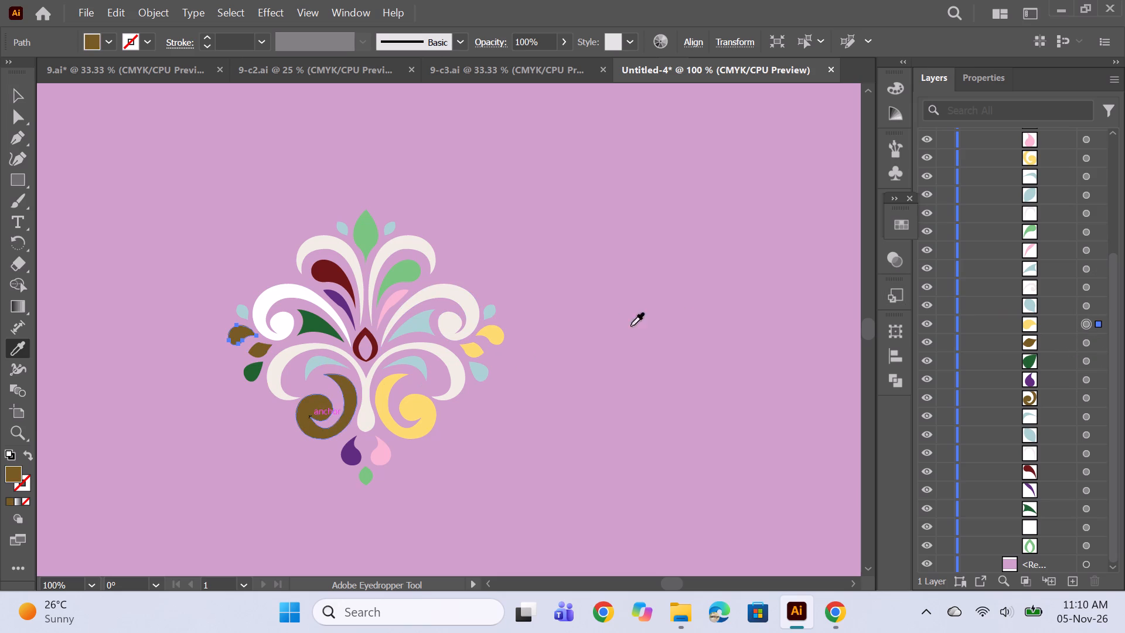
click(1085, 304)
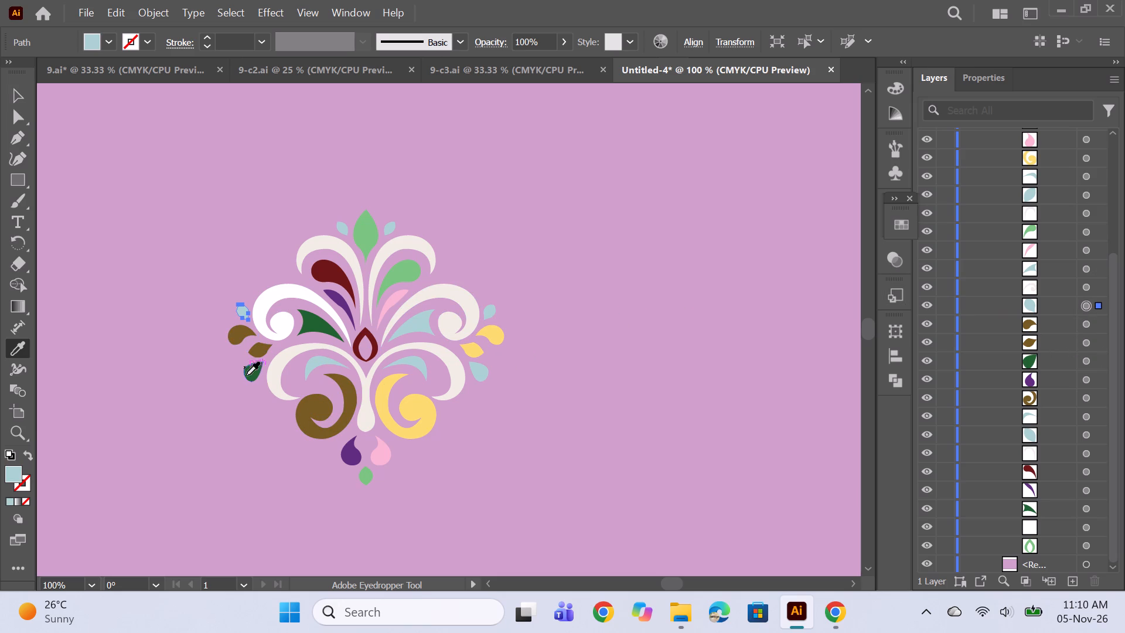
click(250, 376)
Recolour the upper cream side scroll on the motif's right half to the white of its left counterpart.
click(1091, 290)
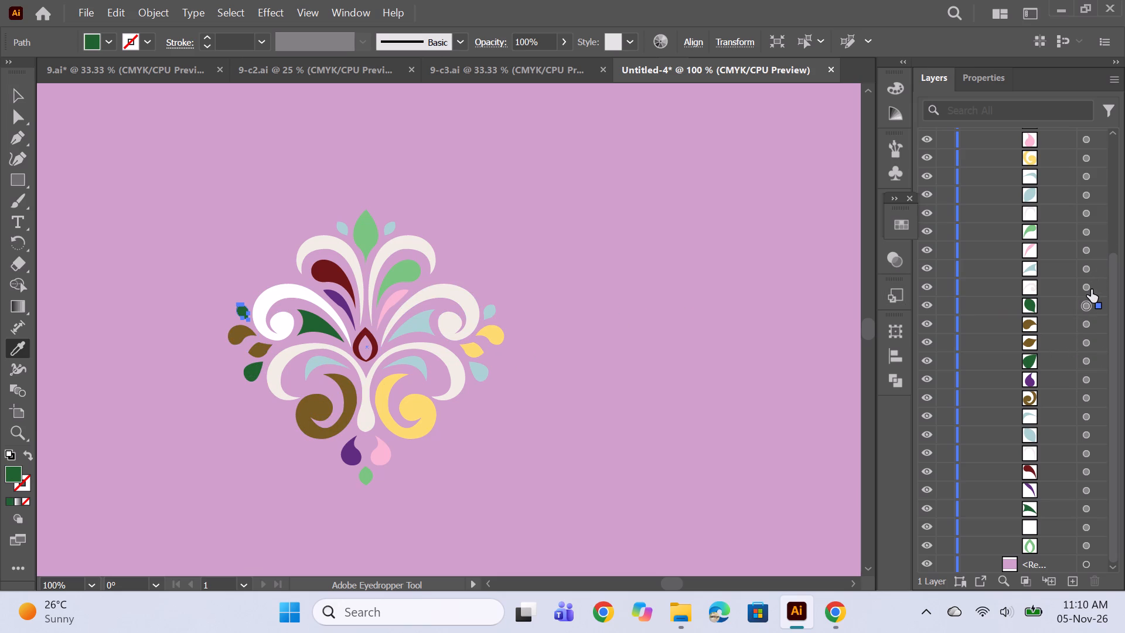
click(293, 295)
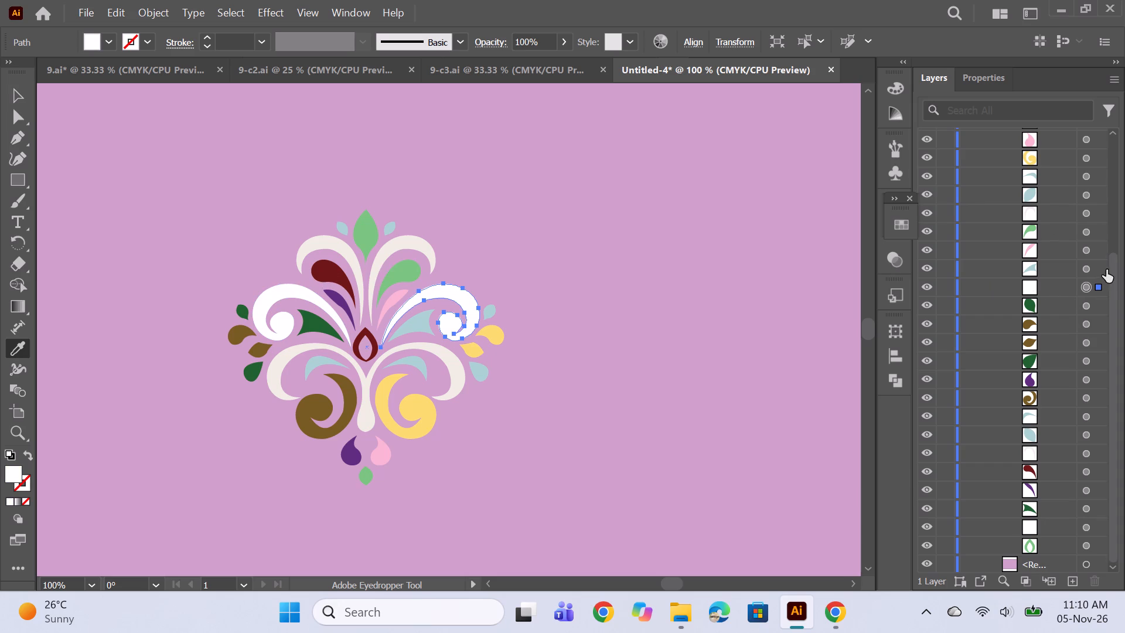
click(1073, 265)
click(319, 326)
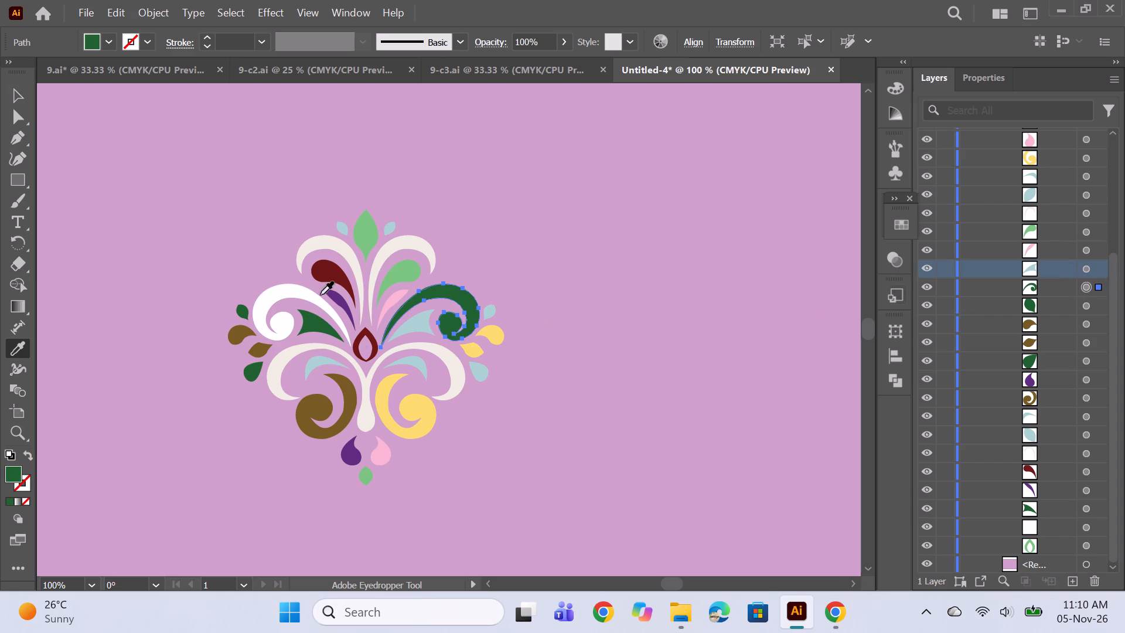
click(262, 294)
Recolour the right half's light blue, pink and light green leaves to match their left counterparts in dark green, purple and dark red.
click(1090, 266)
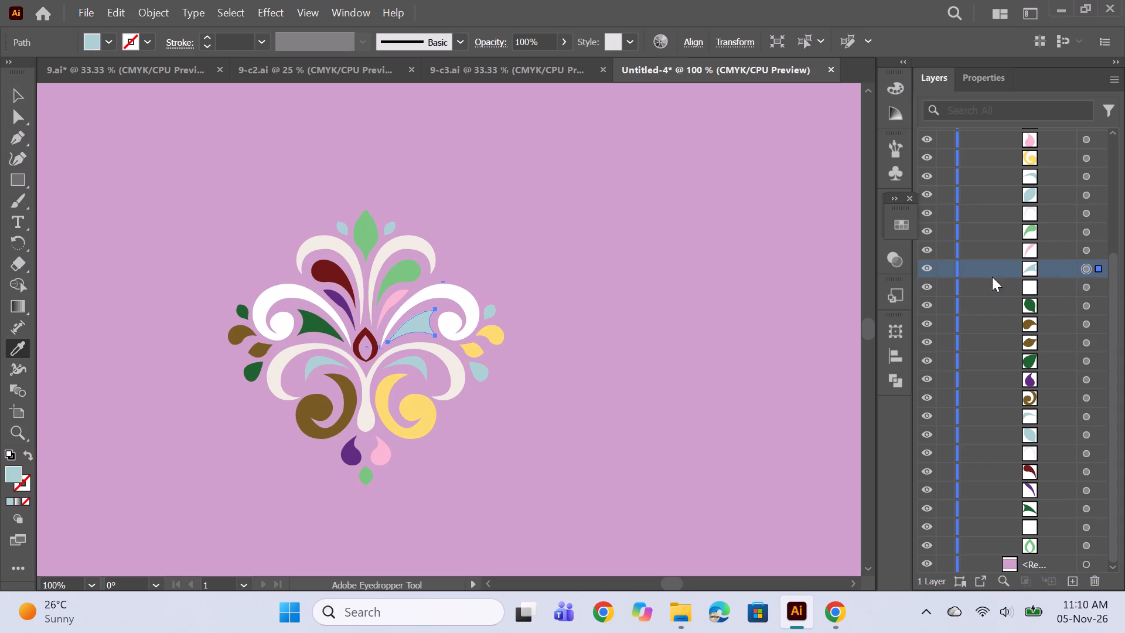
click(323, 331)
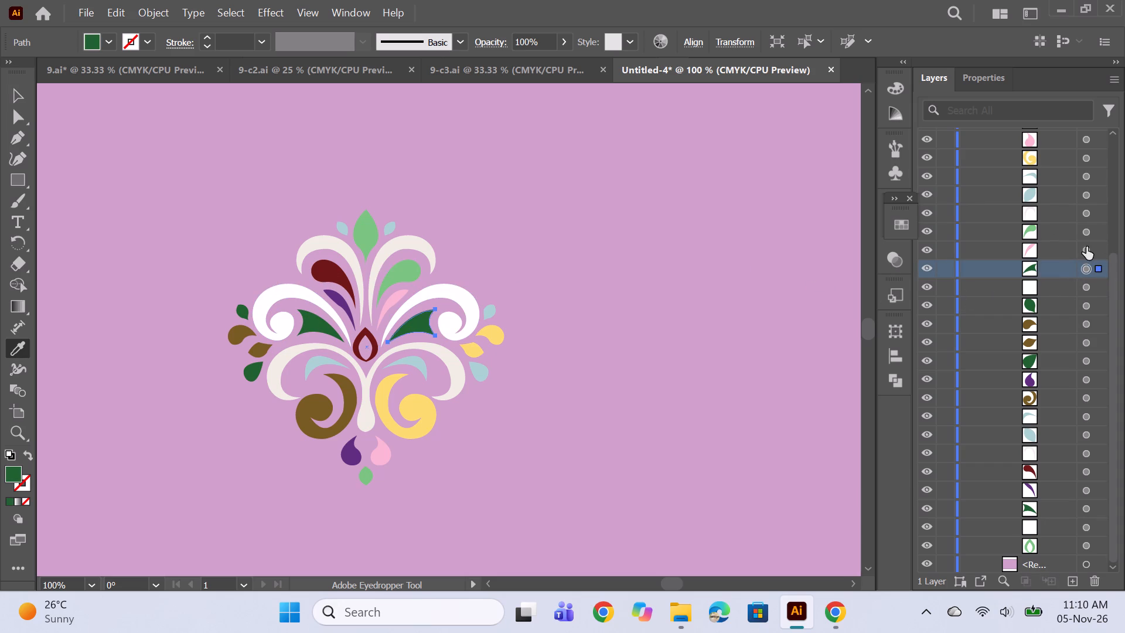
click(1086, 247)
click(334, 303)
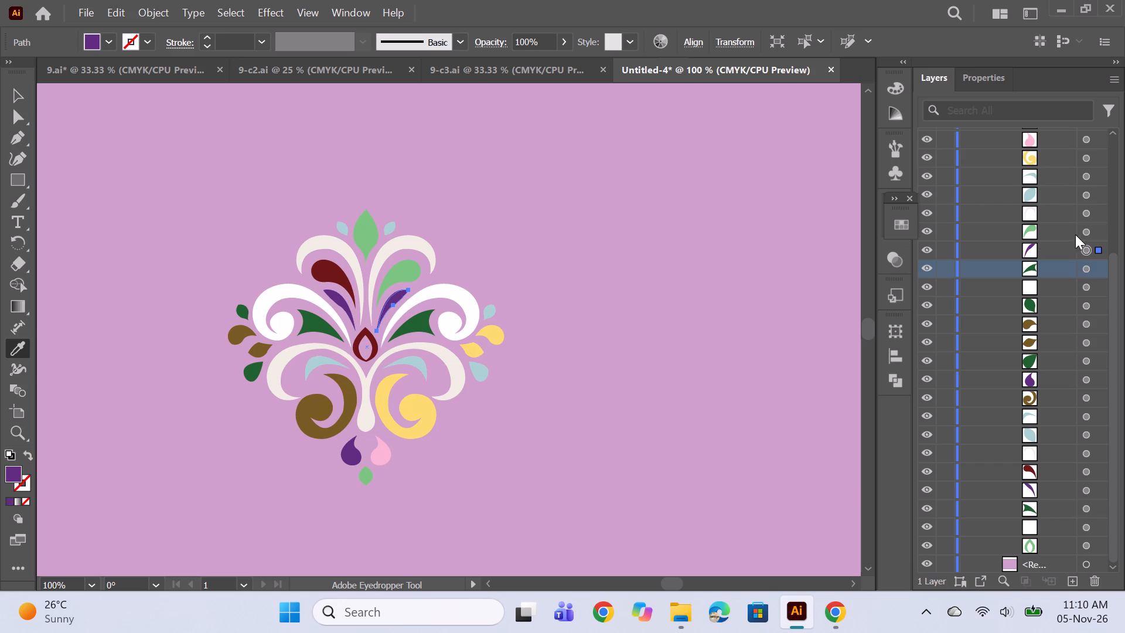
click(1085, 232)
click(326, 276)
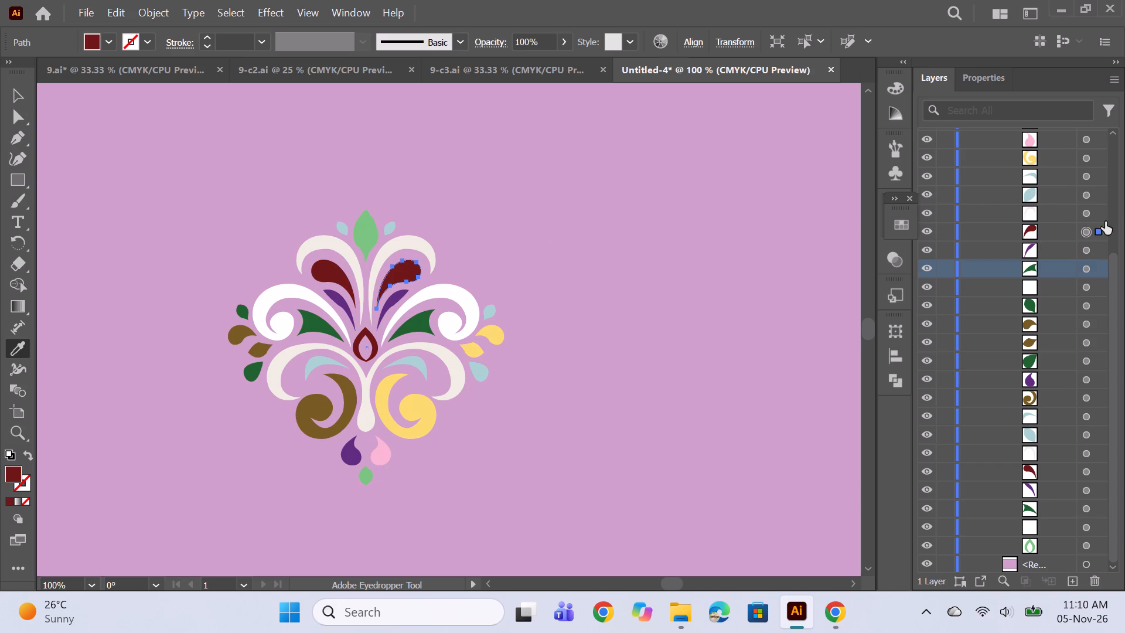
Recolour the upper cream scroll on the motif's right half to the white of the side scroll.
click(1088, 210)
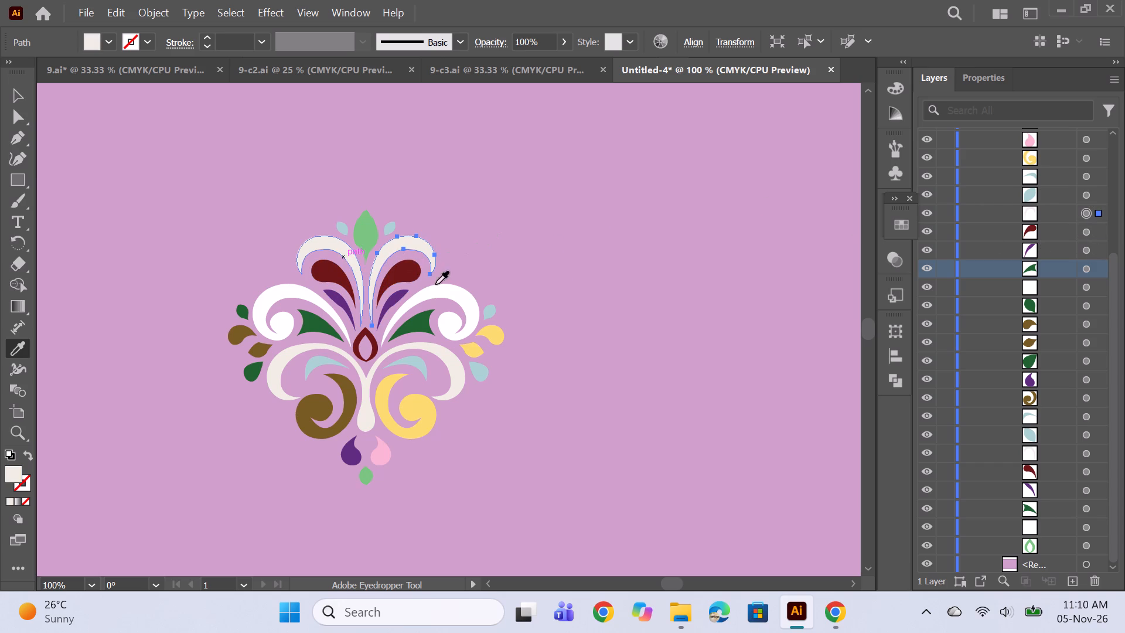
click(454, 292)
Recolour the right half's small light blue top drop and lower light blue leaf with the dark green of the side leaves.
click(1090, 196)
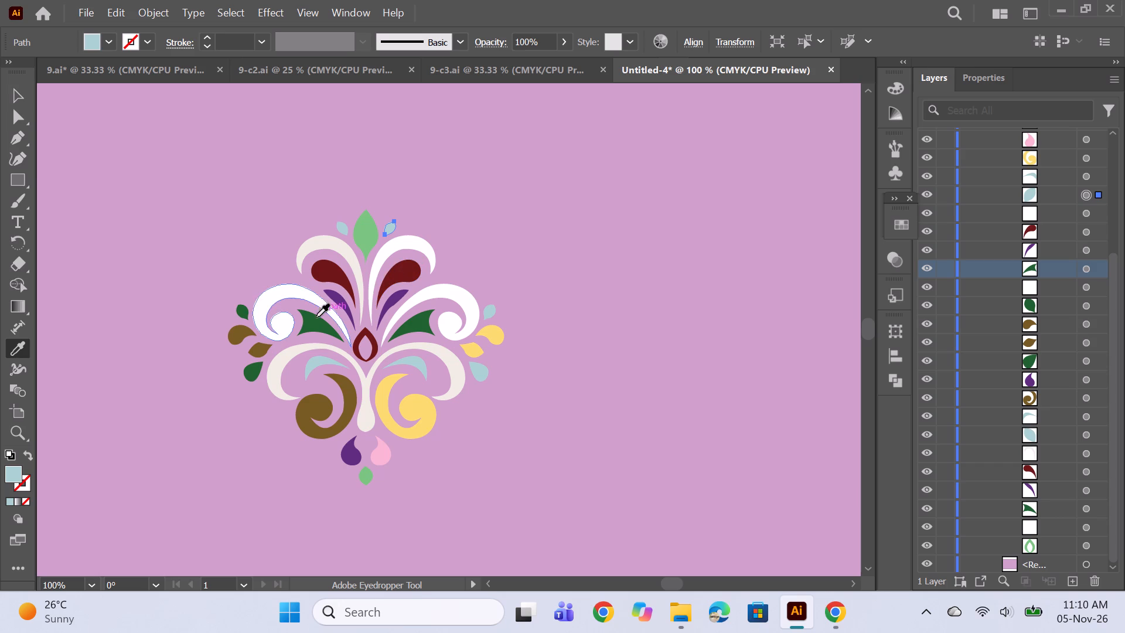
click(308, 322)
click(1085, 179)
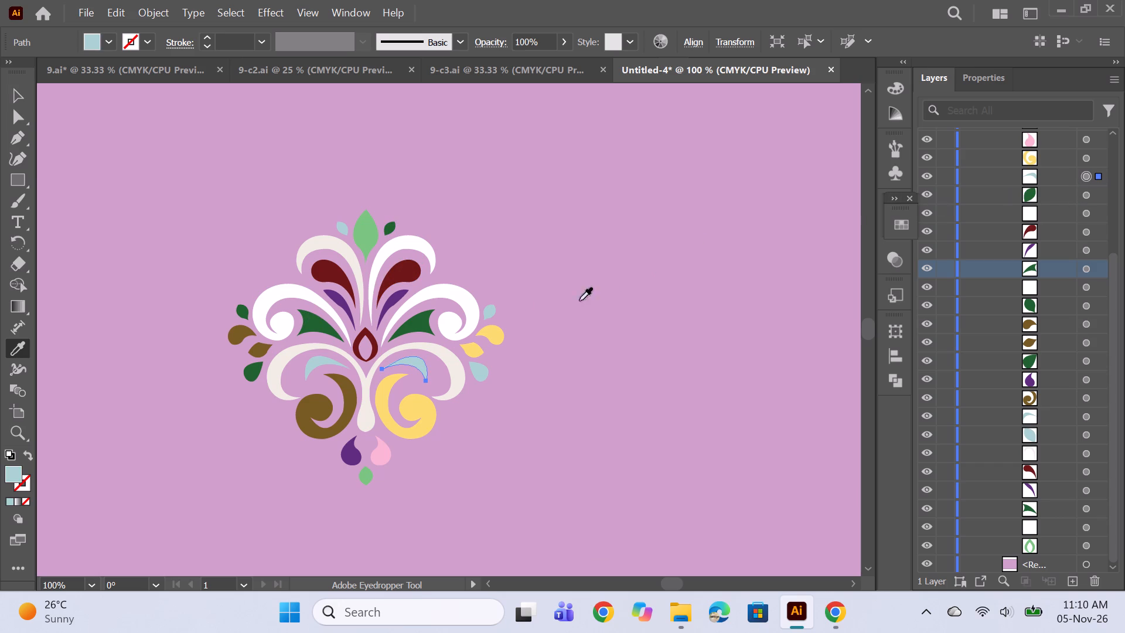
click(415, 331)
Match the right half's yellow scroll and pink drop to their left counterparts in brown and purple.
click(1090, 159)
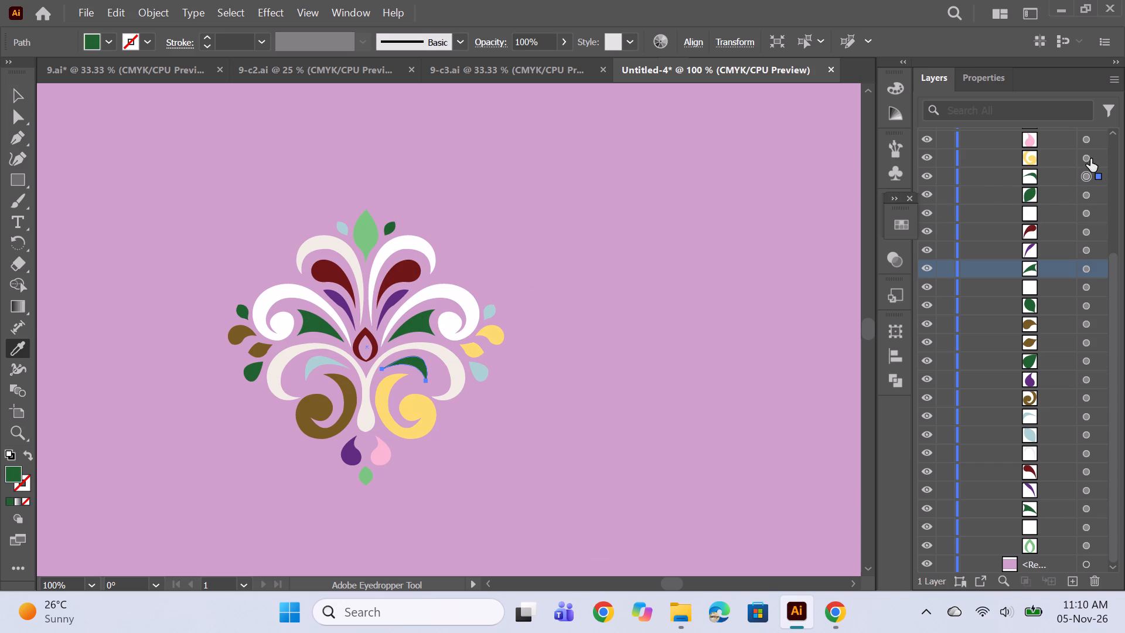
click(341, 426)
scroll(1021, 282, up, 1)
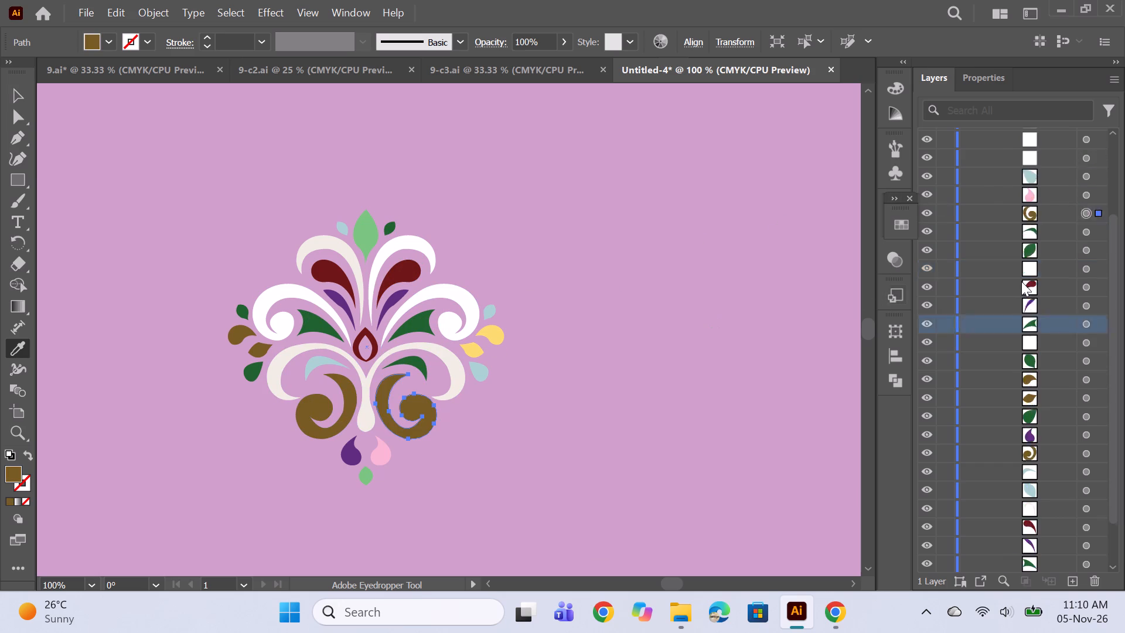
scroll(1021, 281, up, 2)
click(1086, 302)
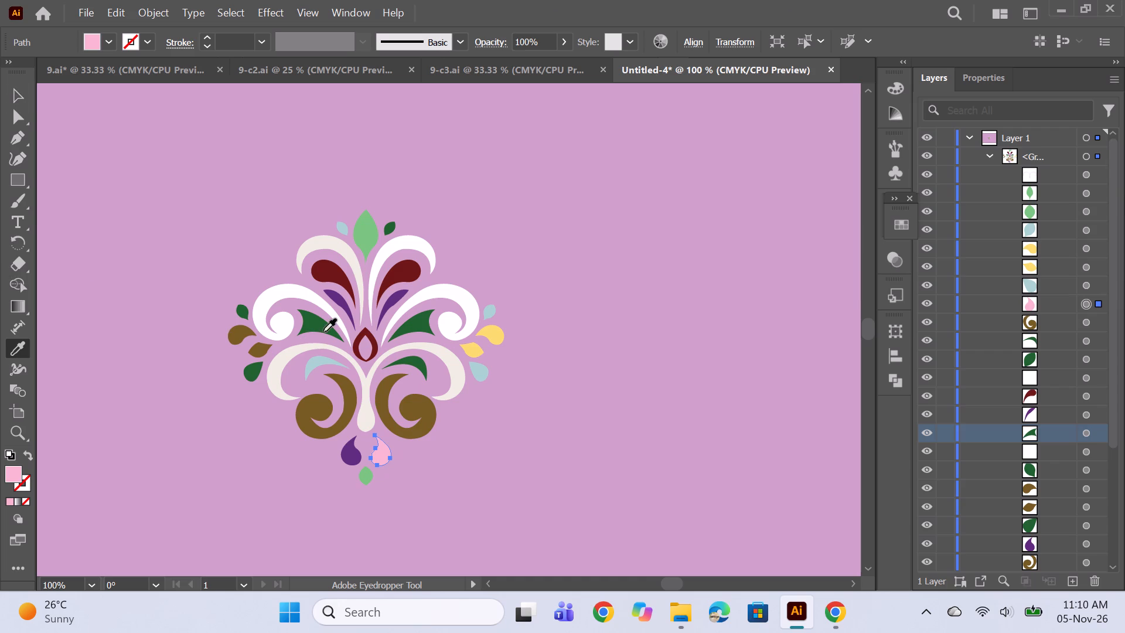
click(338, 301)
Recolour the motif's outer right drops, matching the two light blue ones to the dark green leaf and the two yellow ones to the brown scroll.
click(1085, 285)
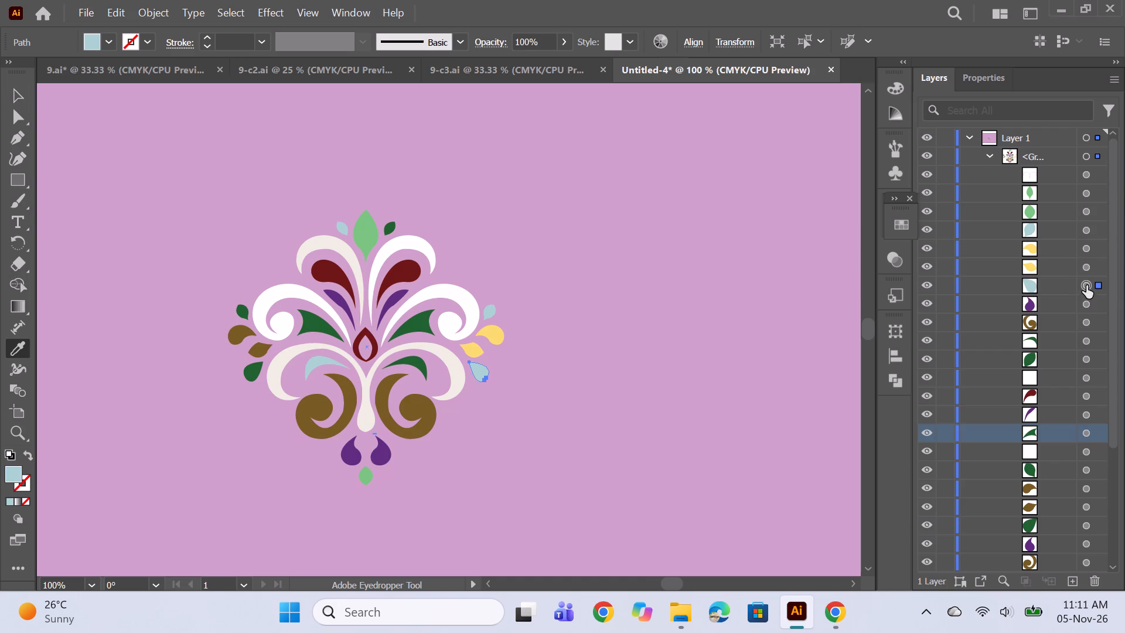
click(422, 324)
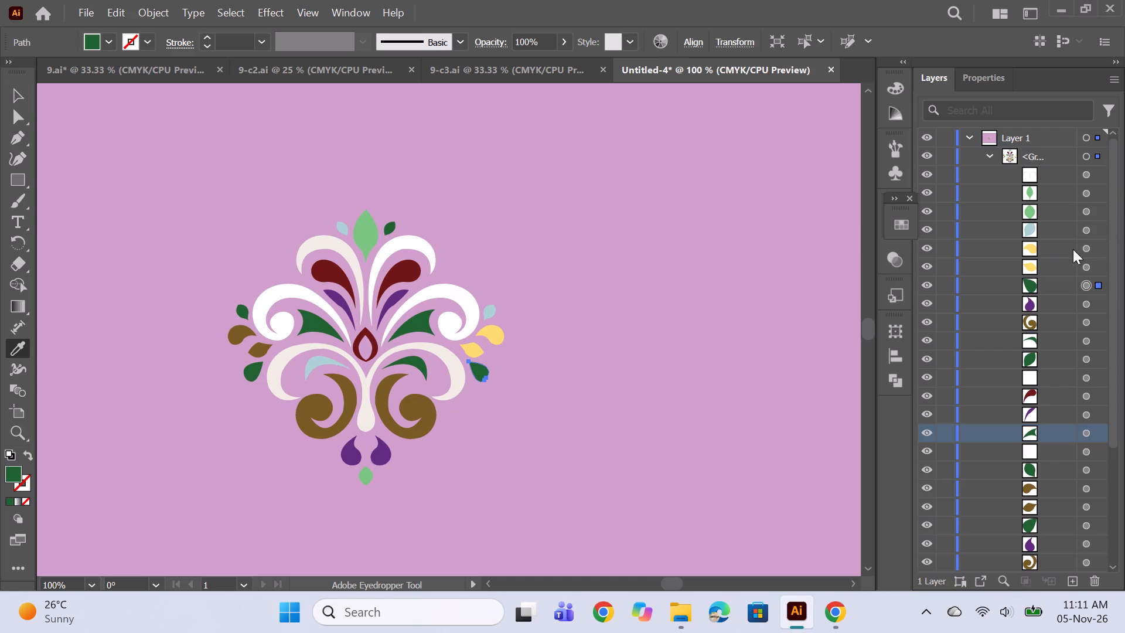
click(1086, 261)
click(422, 413)
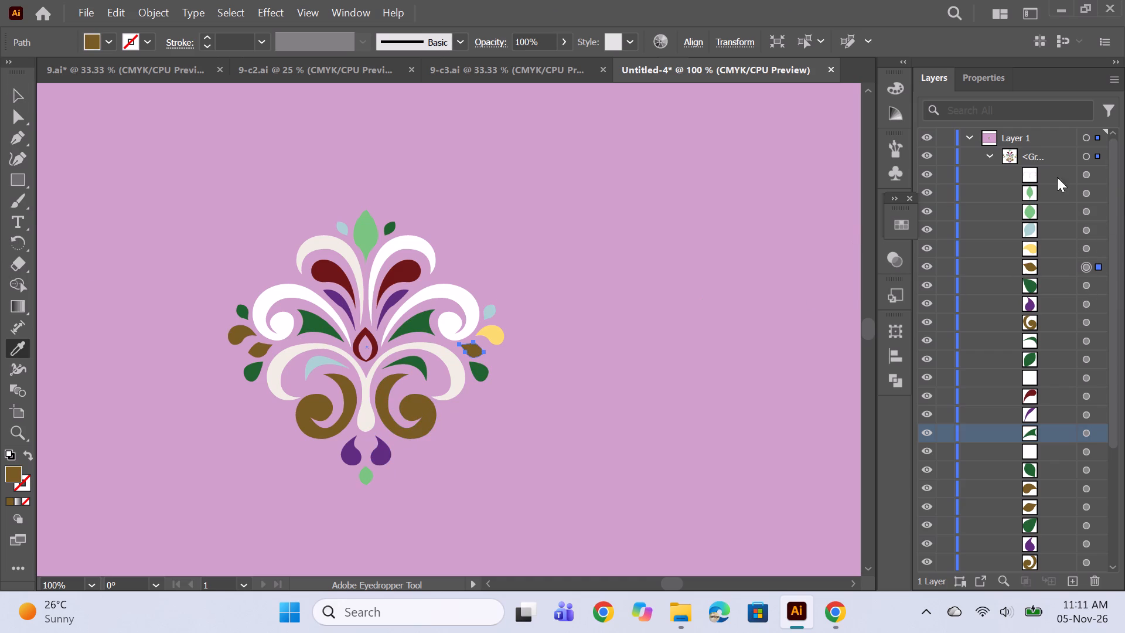
click(1084, 246)
click(417, 417)
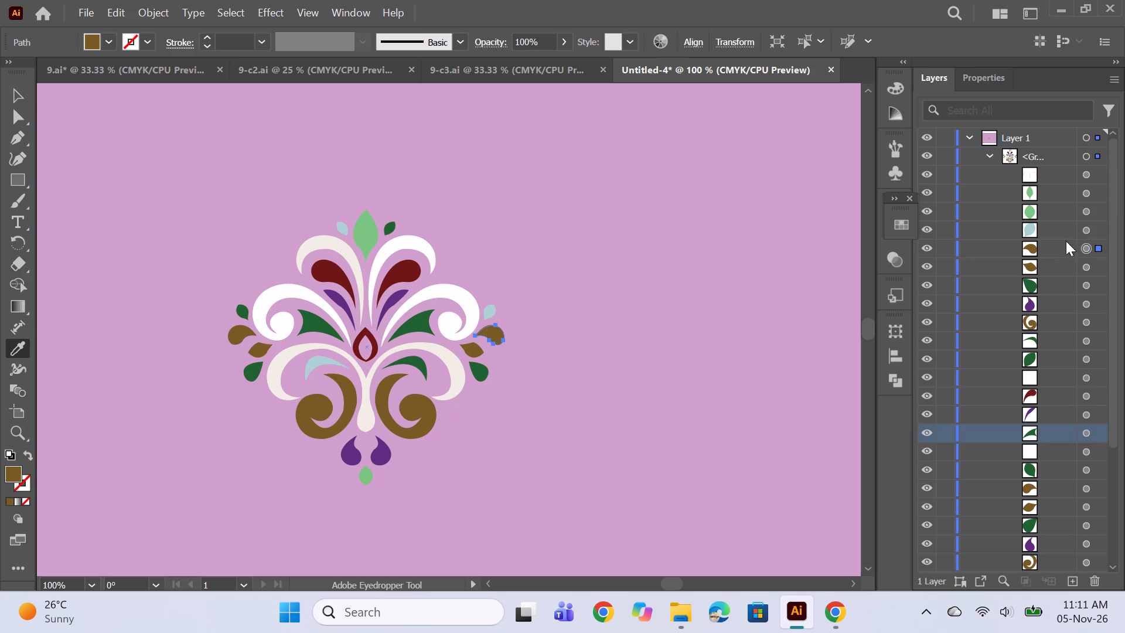
click(1086, 233)
click(415, 329)
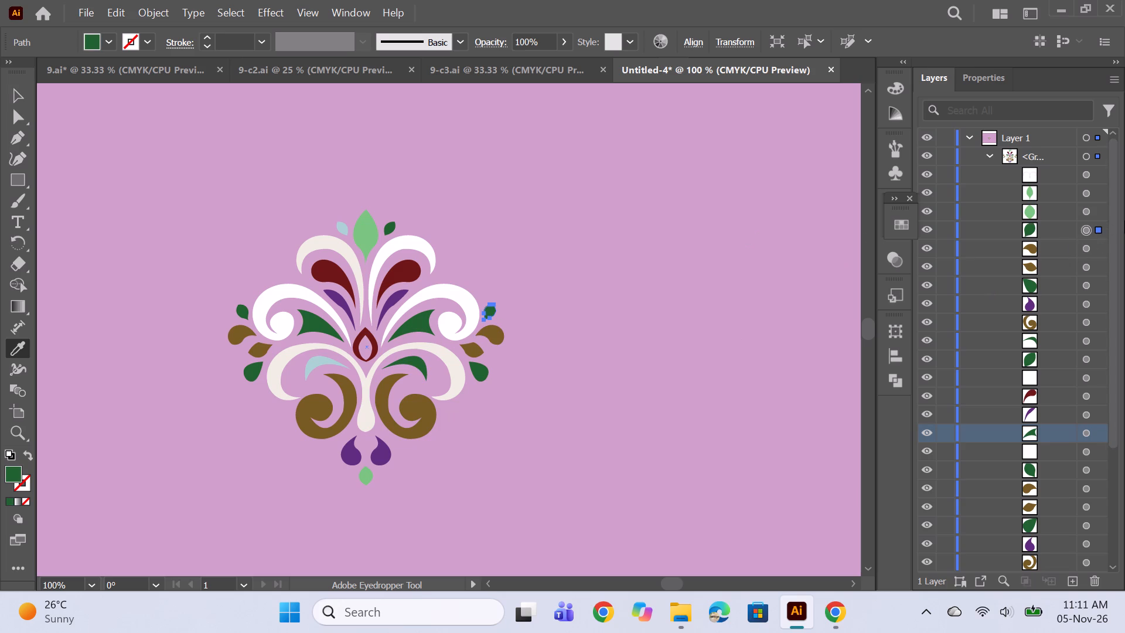
Recolour the light green bottom drop and top central leaf with the dark red of the upper leaf.
click(1083, 210)
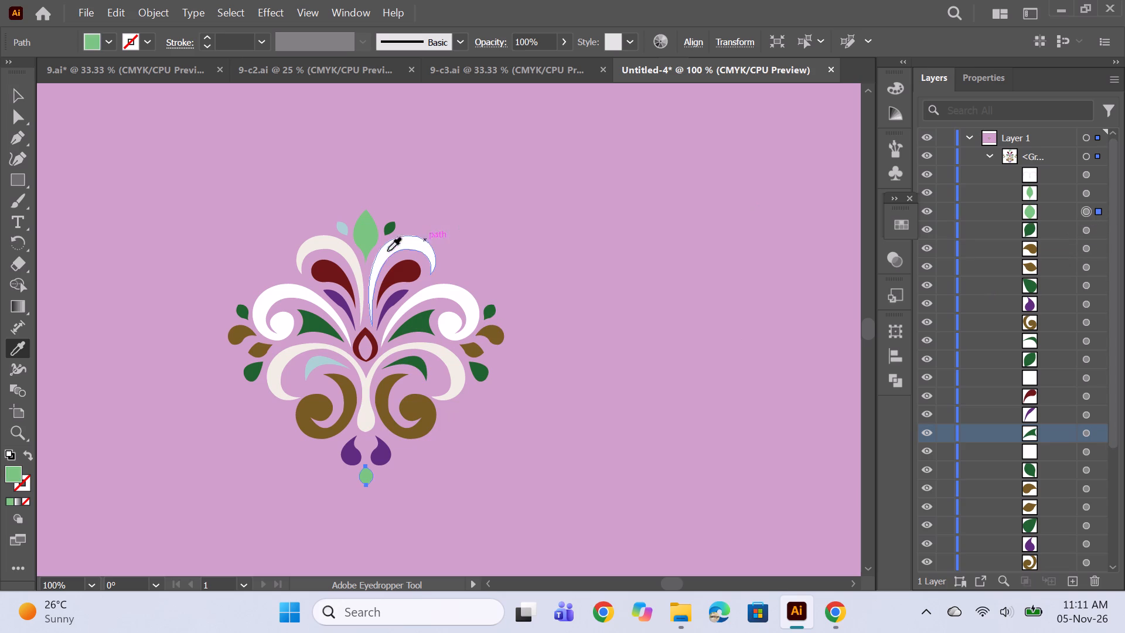
click(394, 276)
click(1089, 194)
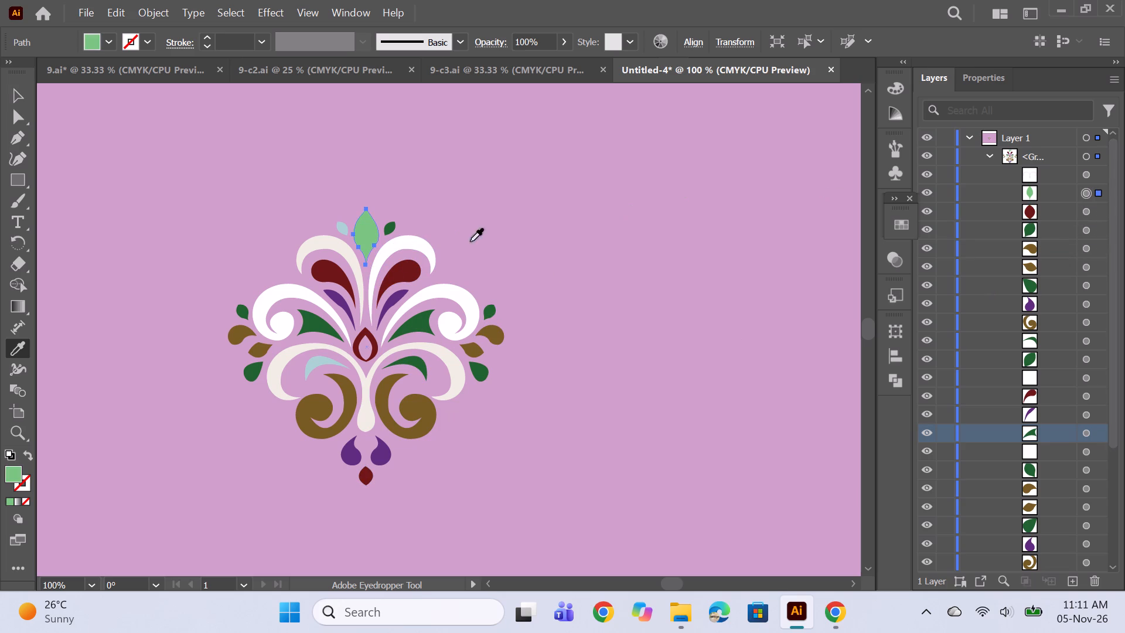
click(398, 275)
Recolour the central lower cream scroll and the upper left cream scroll to the white of the side scroll.
click(1086, 175)
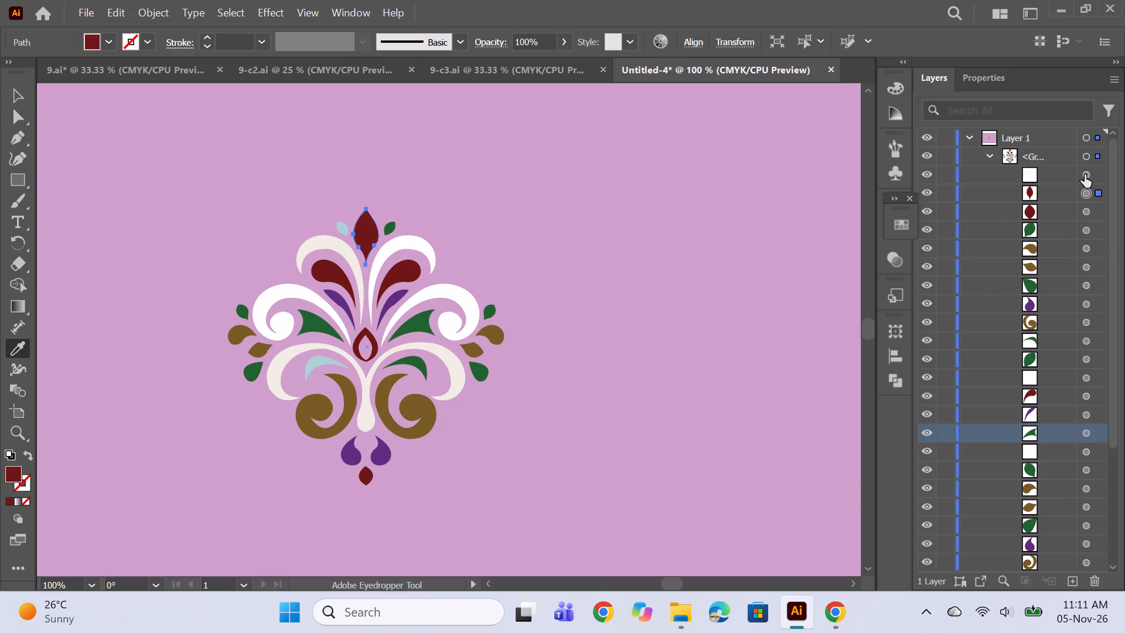
click(429, 293)
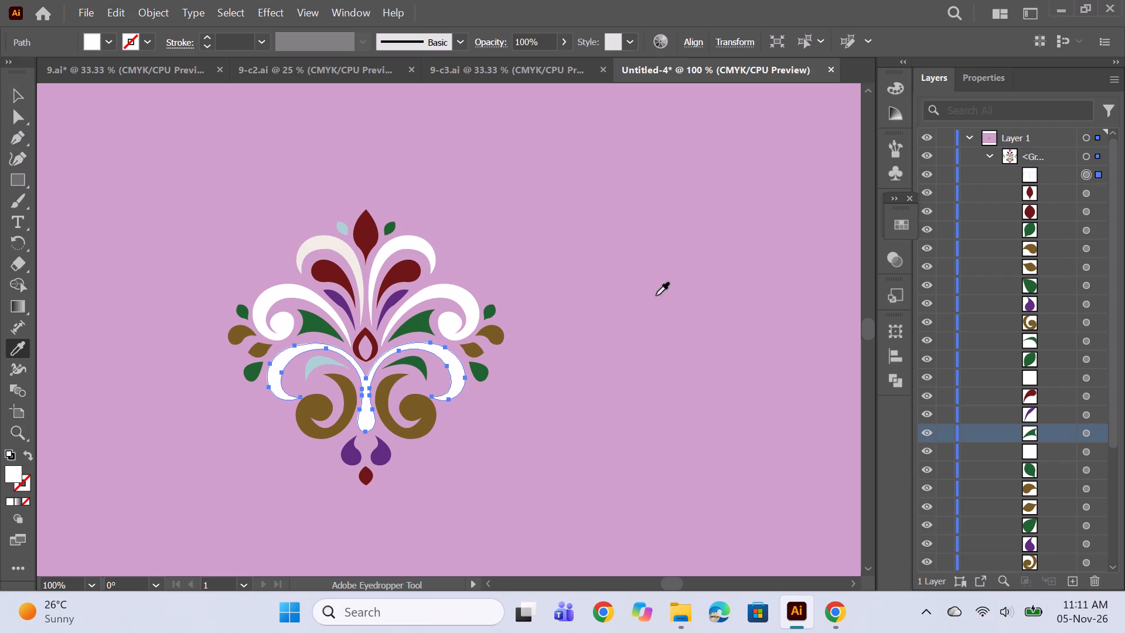
scroll(1058, 355, down, 4)
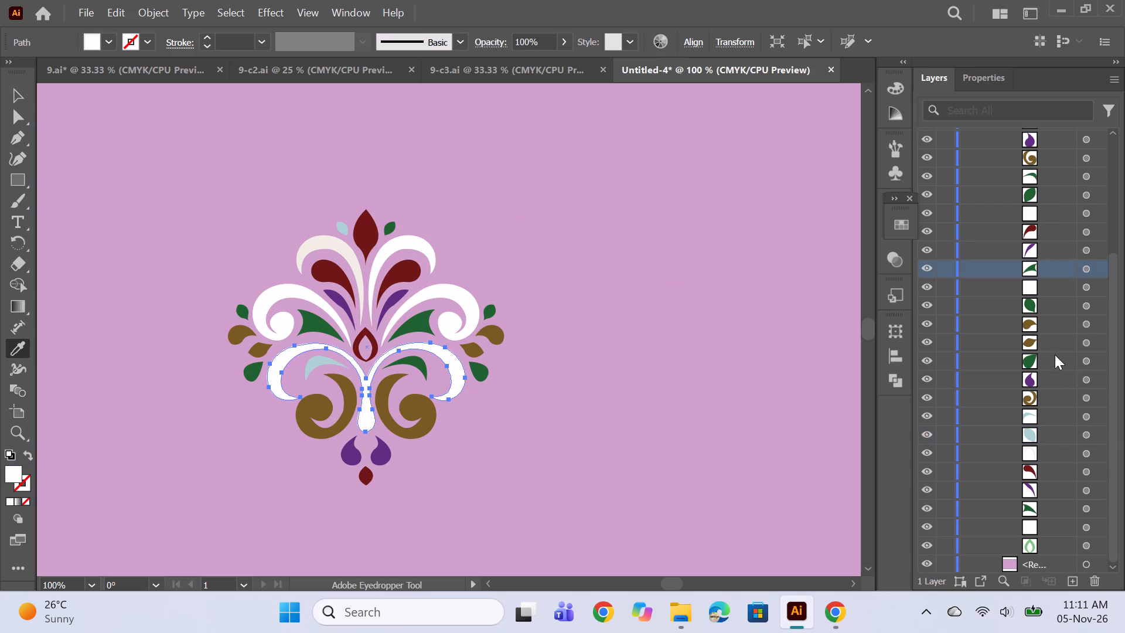
scroll(1055, 355, down, 8)
click(1085, 450)
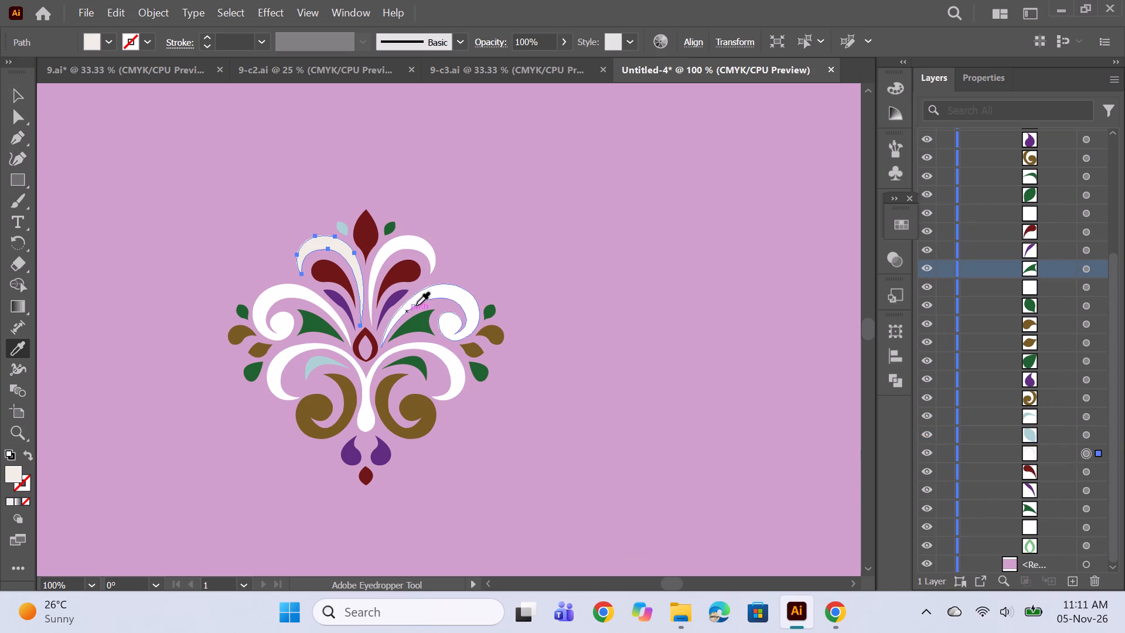
click(427, 295)
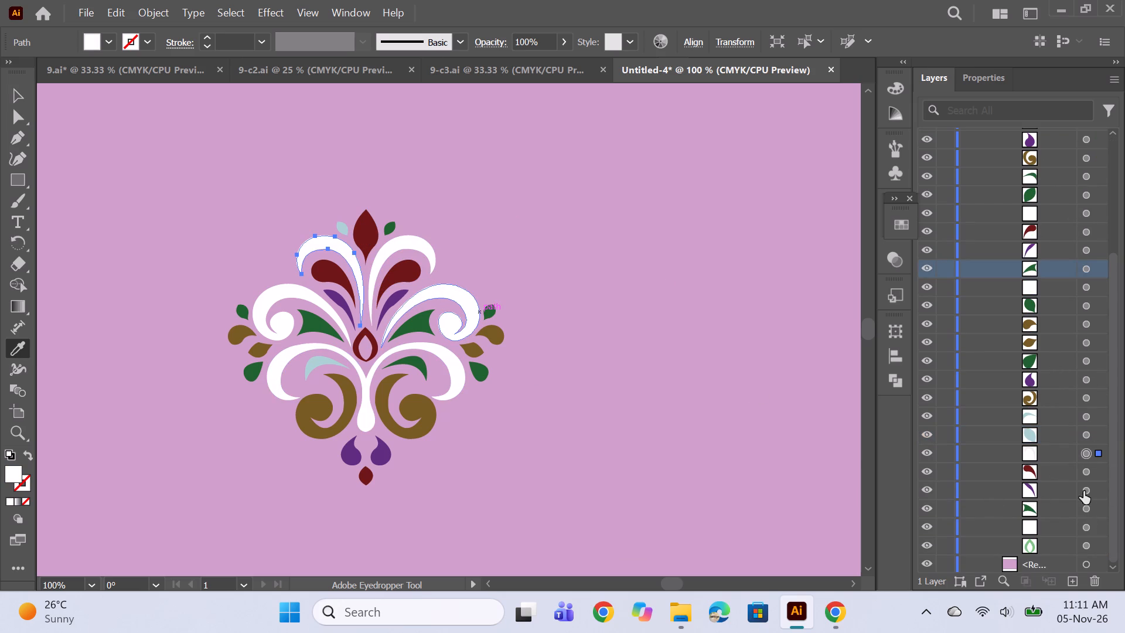
Recolour the left half's remaining light blue leaf and small top drop with the dark green of the side leaf.
click(1081, 411)
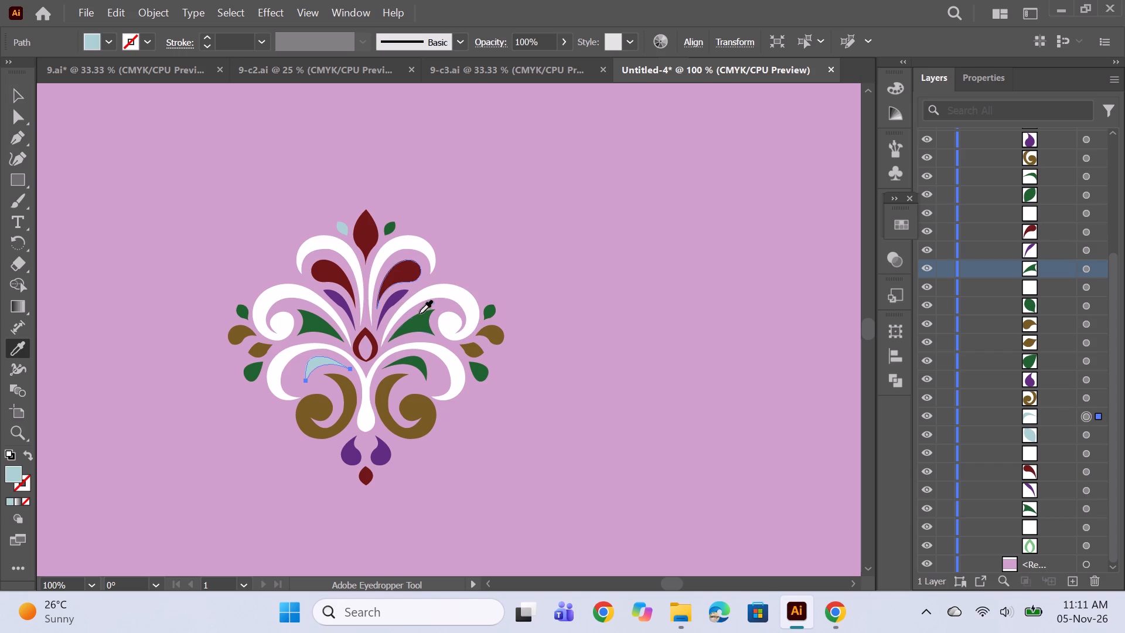
click(417, 319)
click(1088, 434)
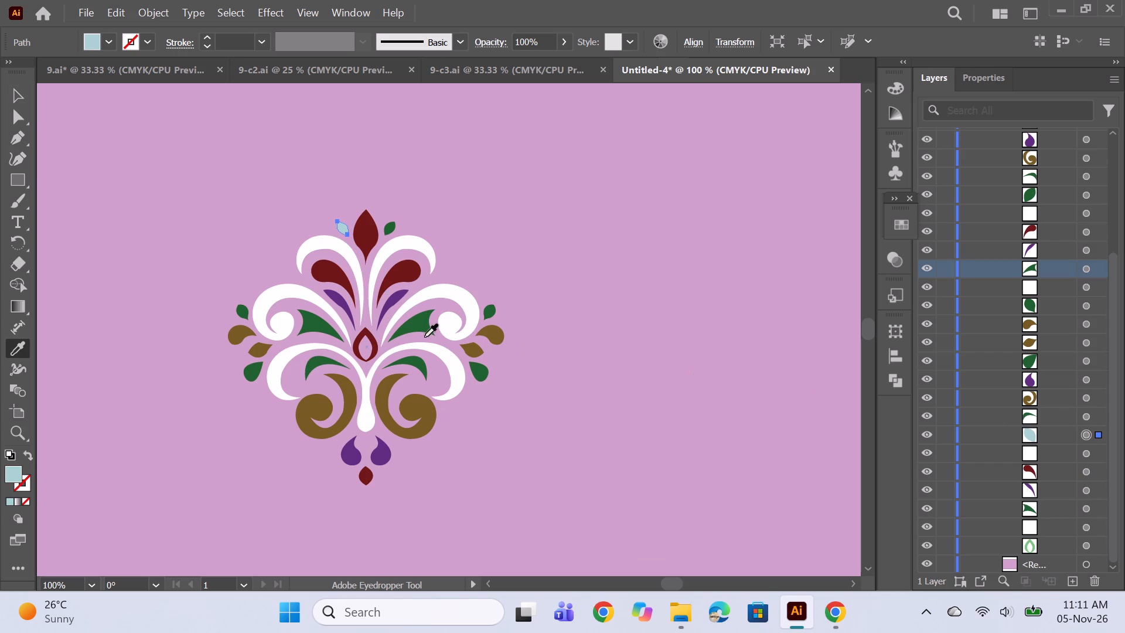
click(414, 334)
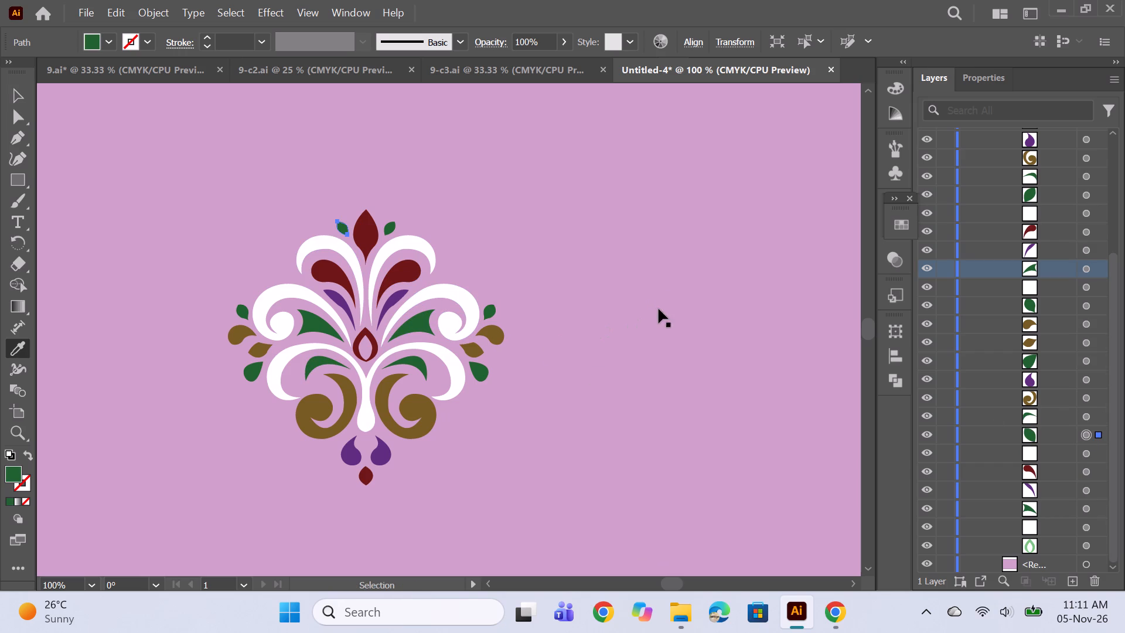
Make a new pattern from the recoloured motif group using the Hex by Row tile type.
ctrl+click(659, 309)
alt+scroll(493, 307, down, 4)
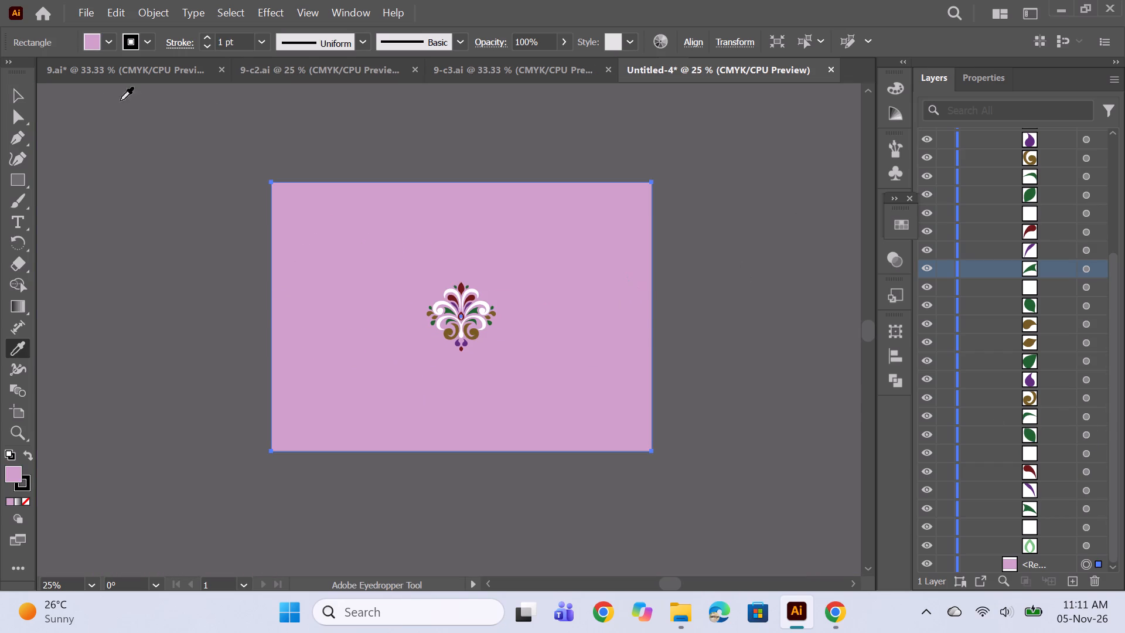
click(18, 94)
click(466, 303)
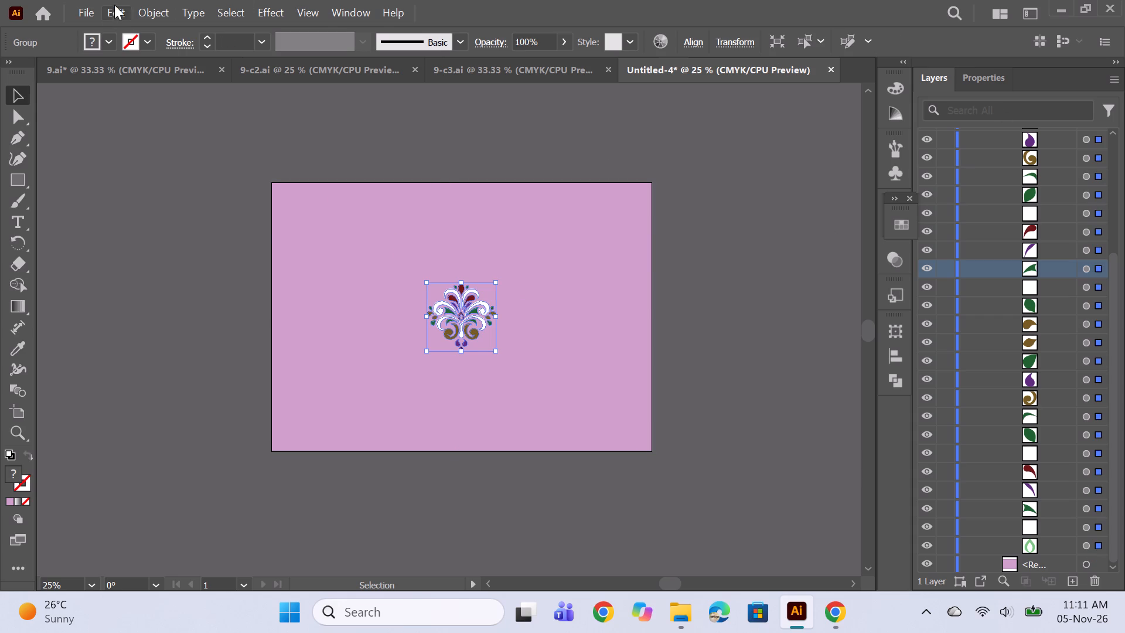
click(145, 2)
click(195, 526)
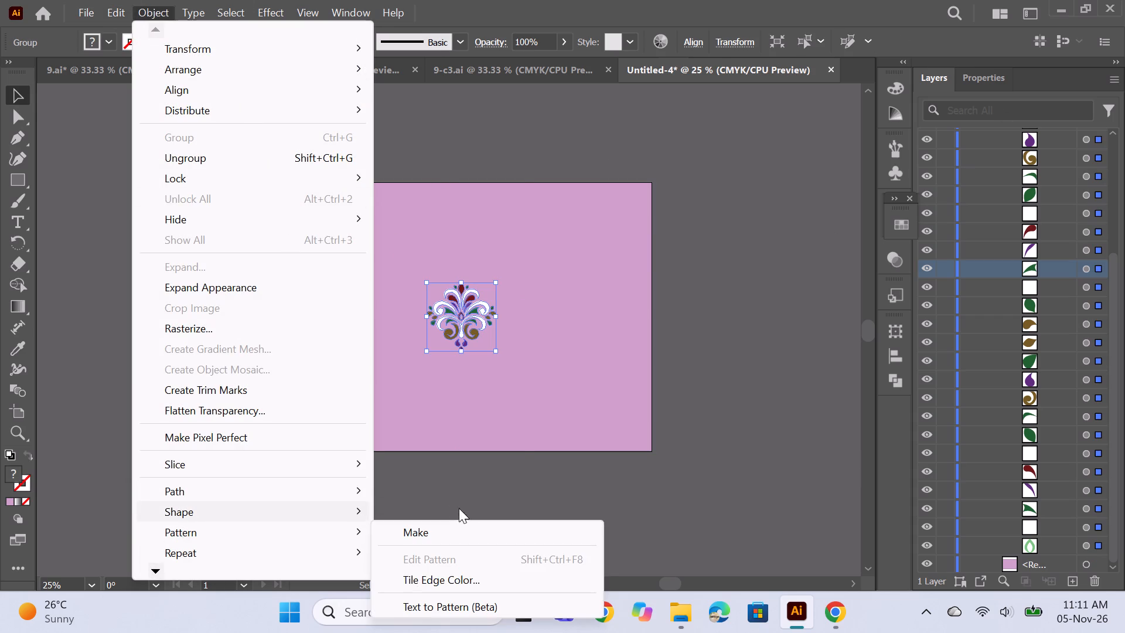
click(439, 528)
click(733, 341)
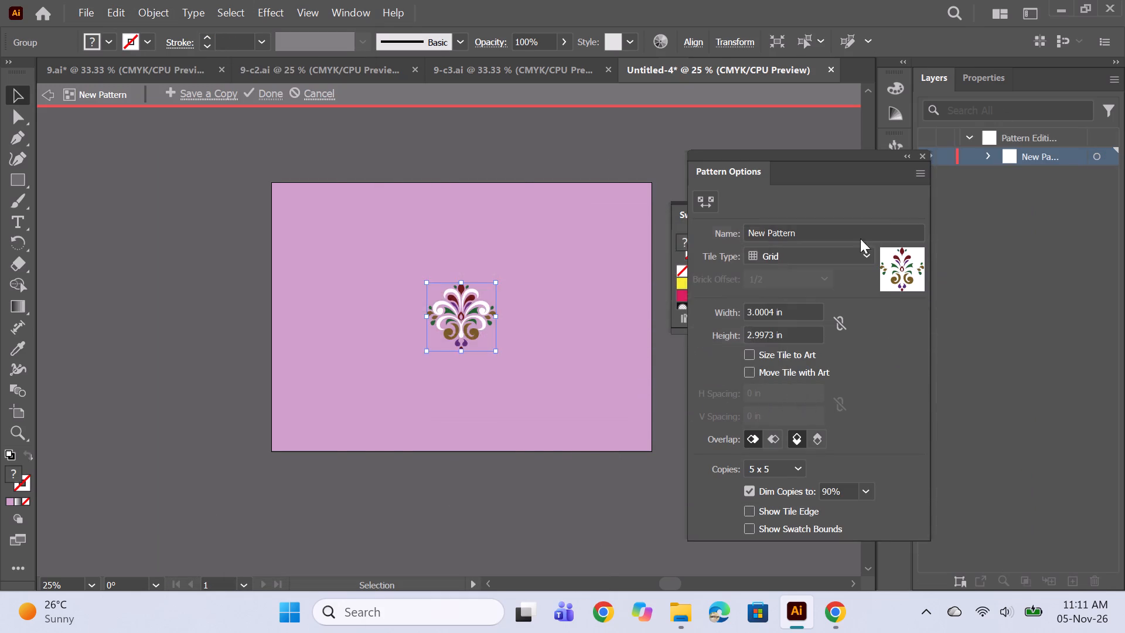
click(799, 257)
click(791, 352)
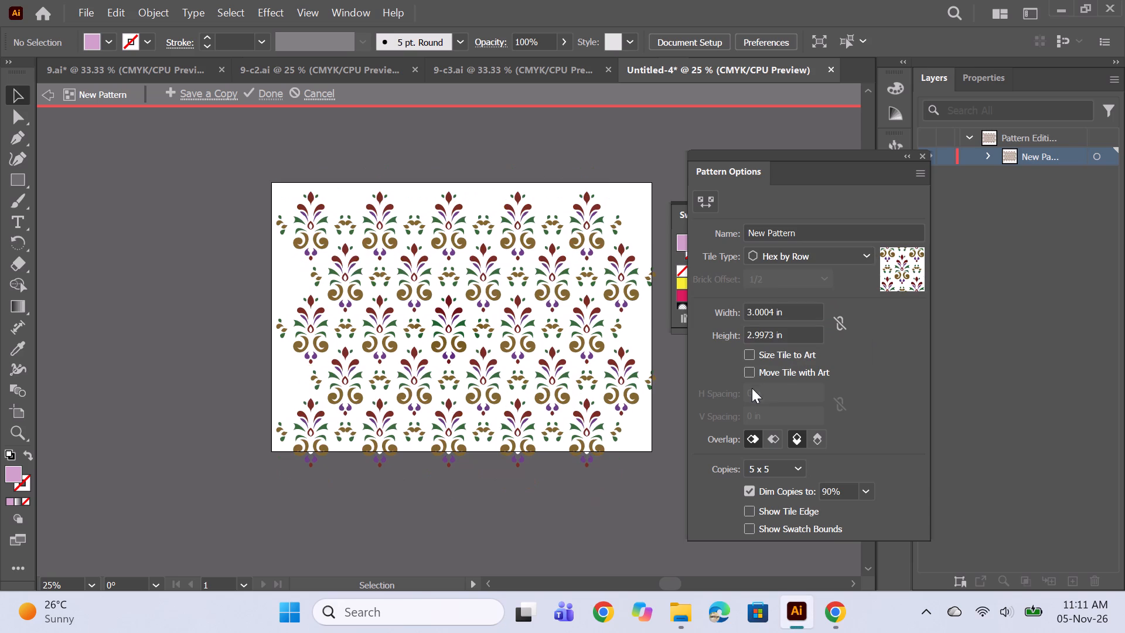
Size the pattern tile to the art with 0.75 in horizontal and 0.75 in vertical spacing, and finish the pattern.
click(749, 356)
click(752, 394)
text(.75)
key(Return)
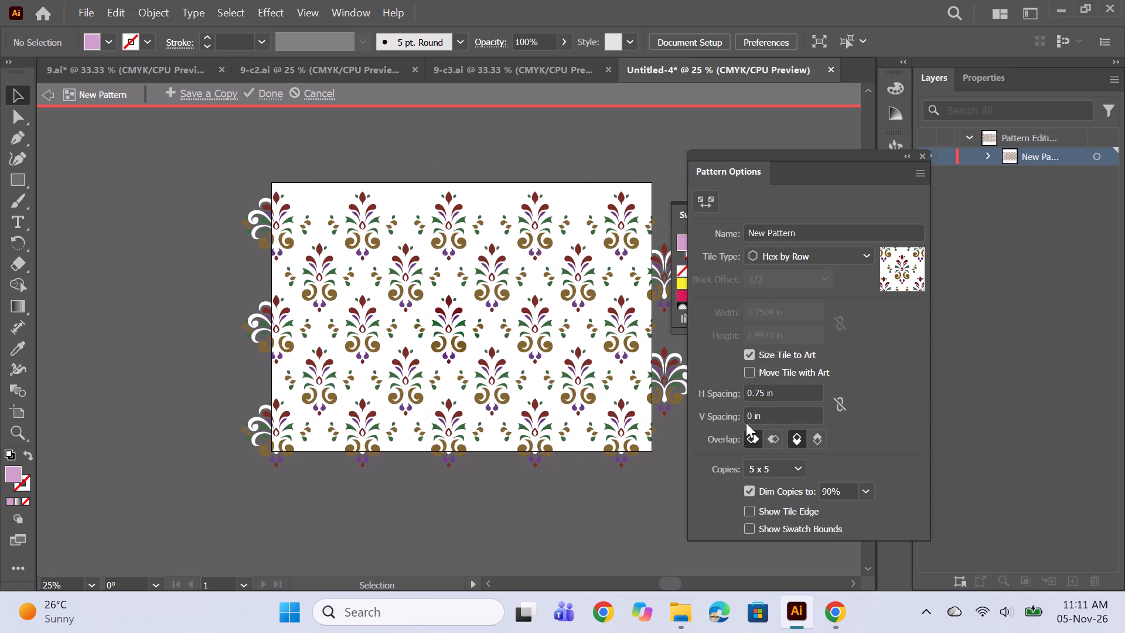
click(754, 414)
key(BackSpace)
text(.75)
key(Return)
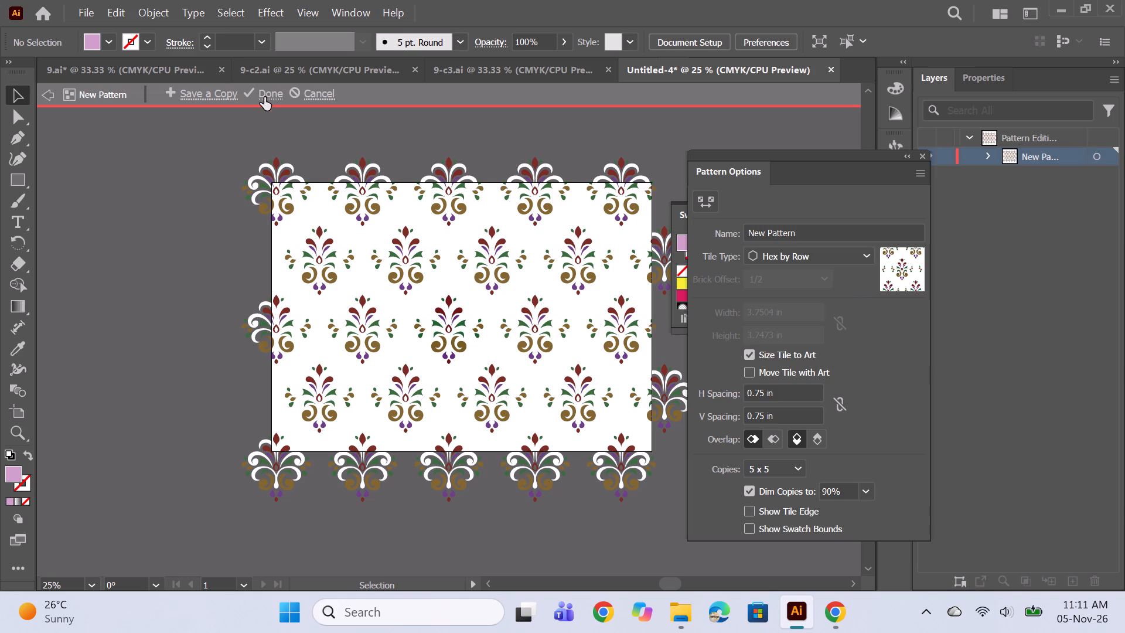
click(264, 97)
Draw a rectangle covering the whole artboard and fill it with the new damask pattern swatch.
click(19, 178)
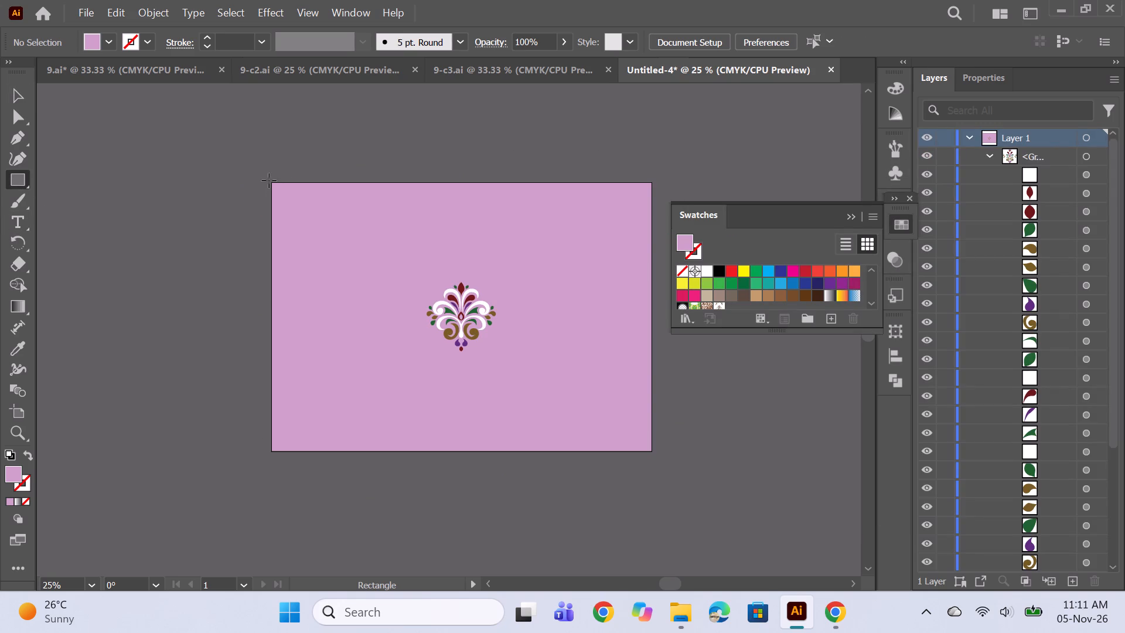
drag(270, 181, 637, 451)
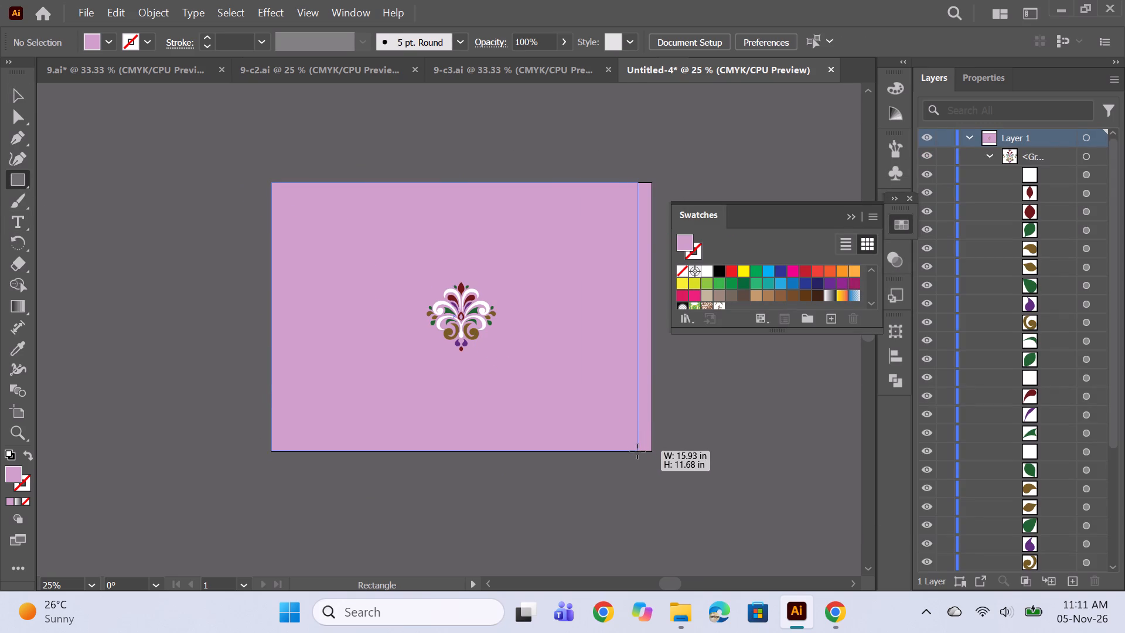
drag(637, 451, 652, 453)
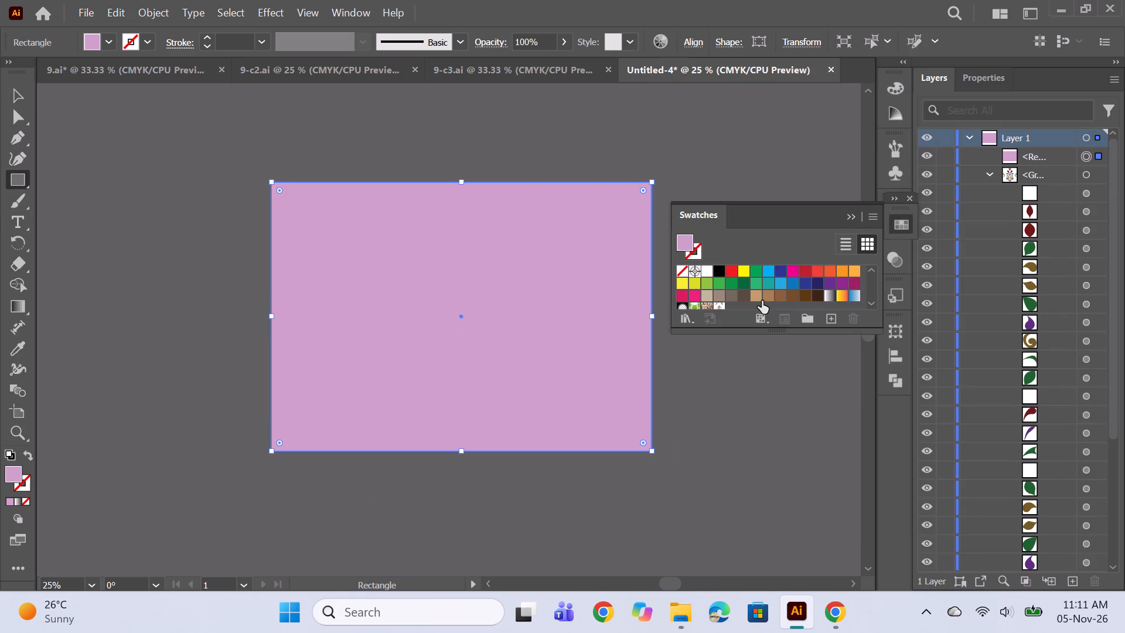
click(719, 304)
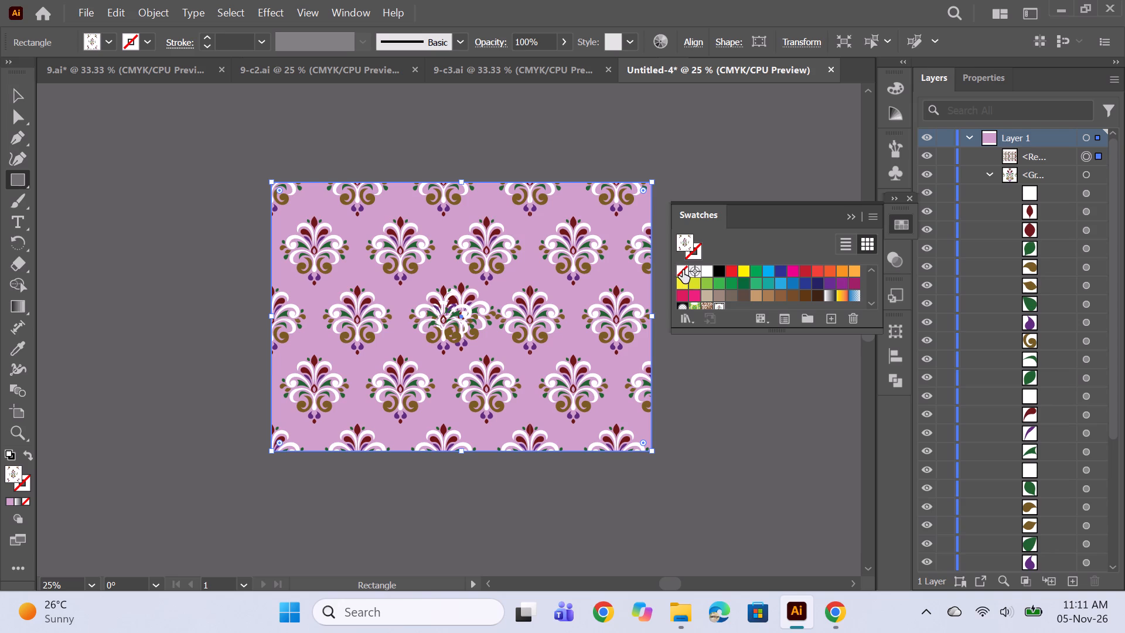
Hide the original motif group beneath the pattern-filled rectangle and deselect the artwork.
click(927, 177)
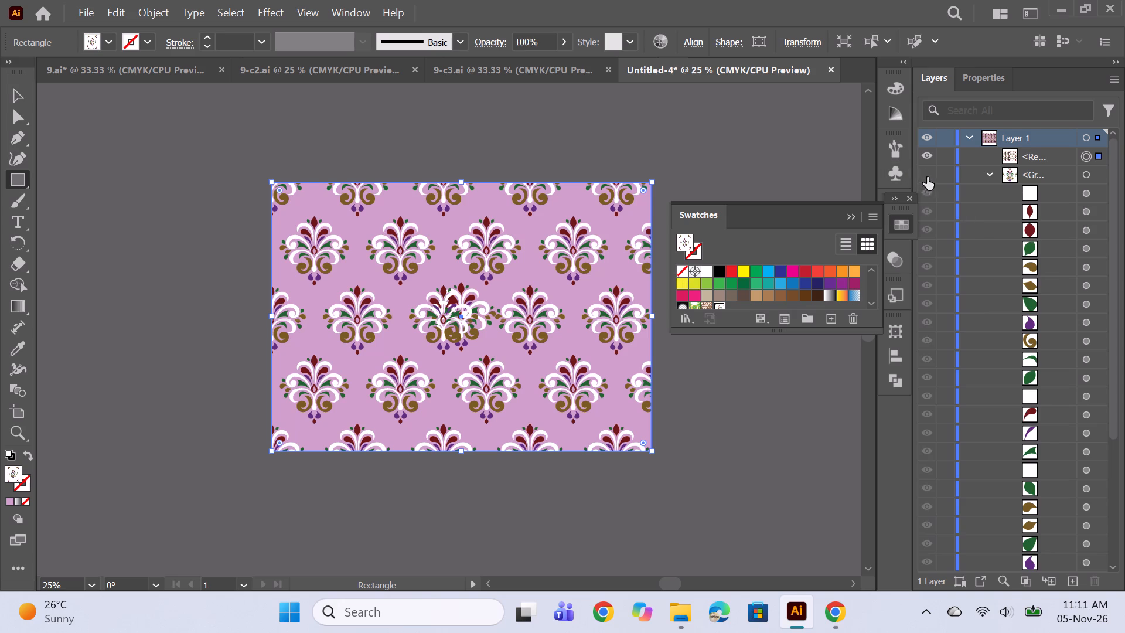
click(855, 216)
click(908, 199)
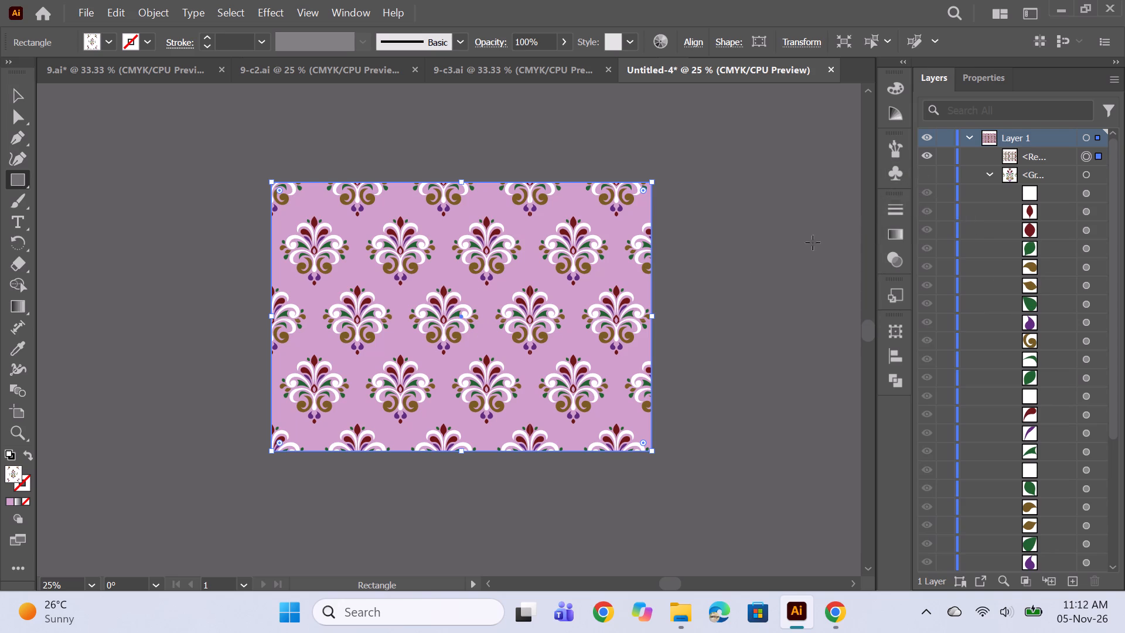
ctrl+click(742, 270)
alt+scroll(575, 259, up, 1)
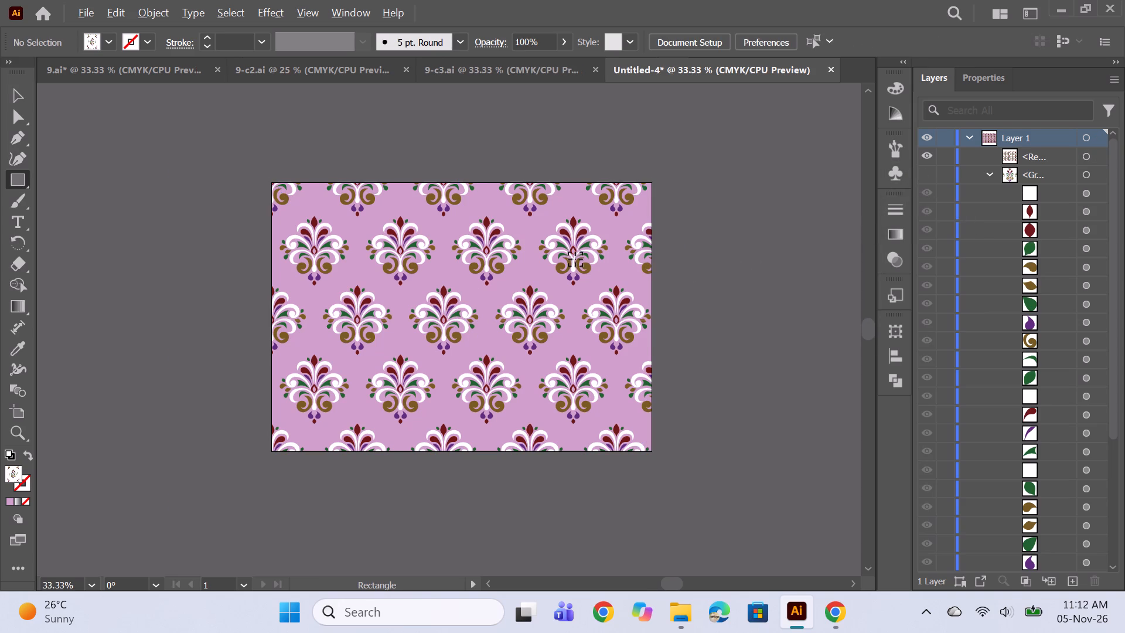
Save the light purple colourway as 9-c4 in Adobe Illustrator format in the Floral block 3 In(L) x 3 In(W) Spacing-0.75In folder.
alt+scroll(575, 259, down, 1)
key(ctrl+s)
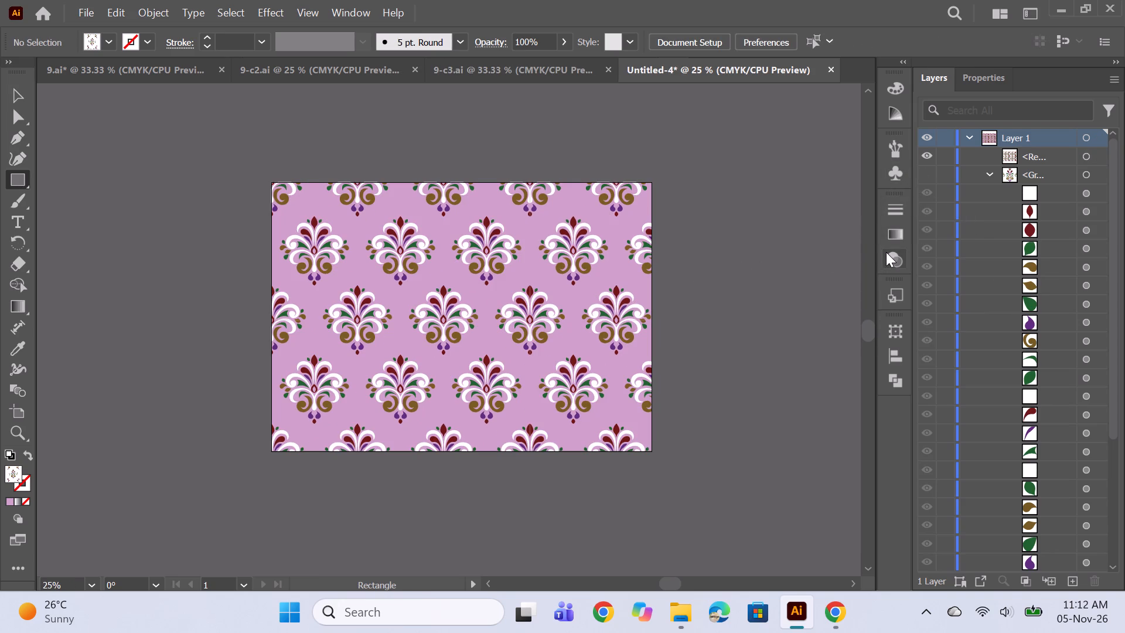
text(9-c)
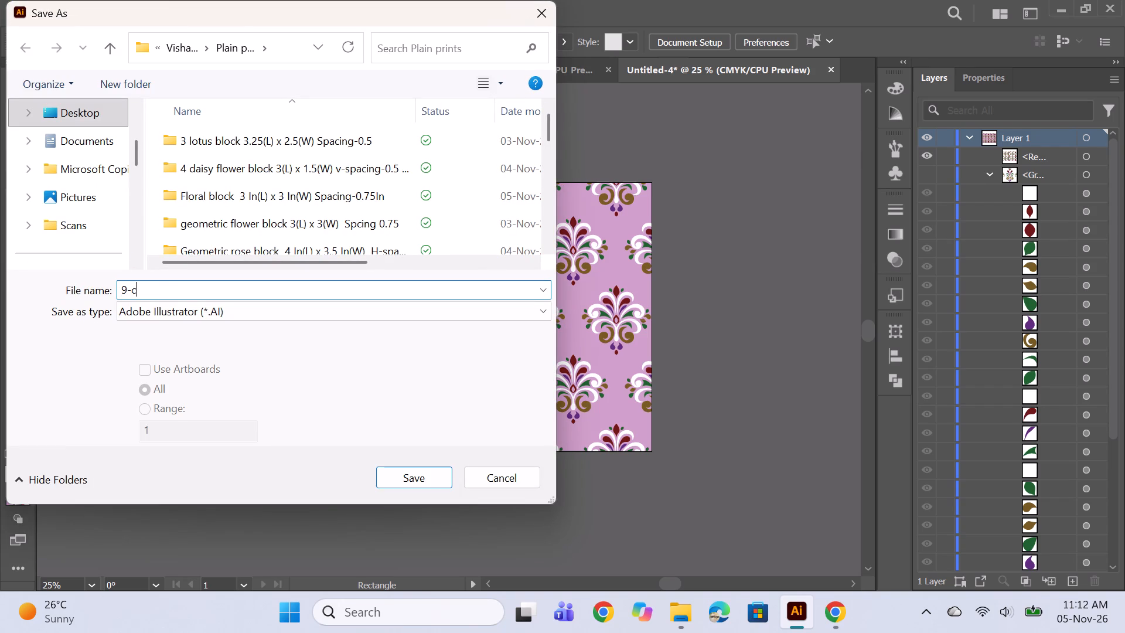
key(4)
scroll(266, 147, down, 3)
scroll(308, 181, up, 2)
scroll(316, 179, down, 3)
scroll(316, 179, up, 4)
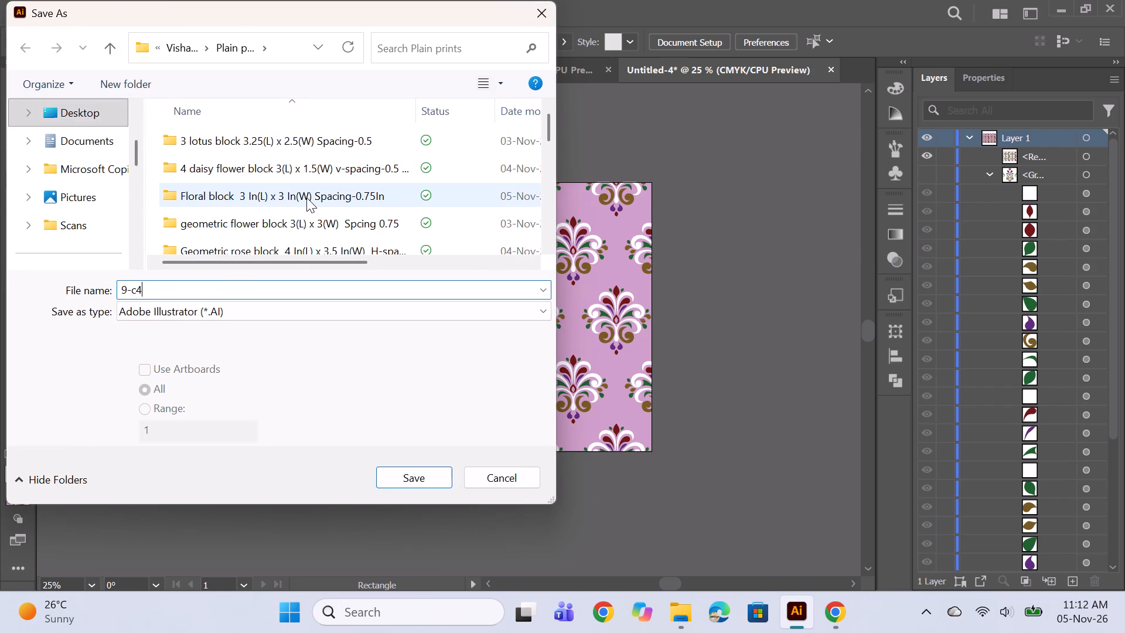
double_click(306, 198)
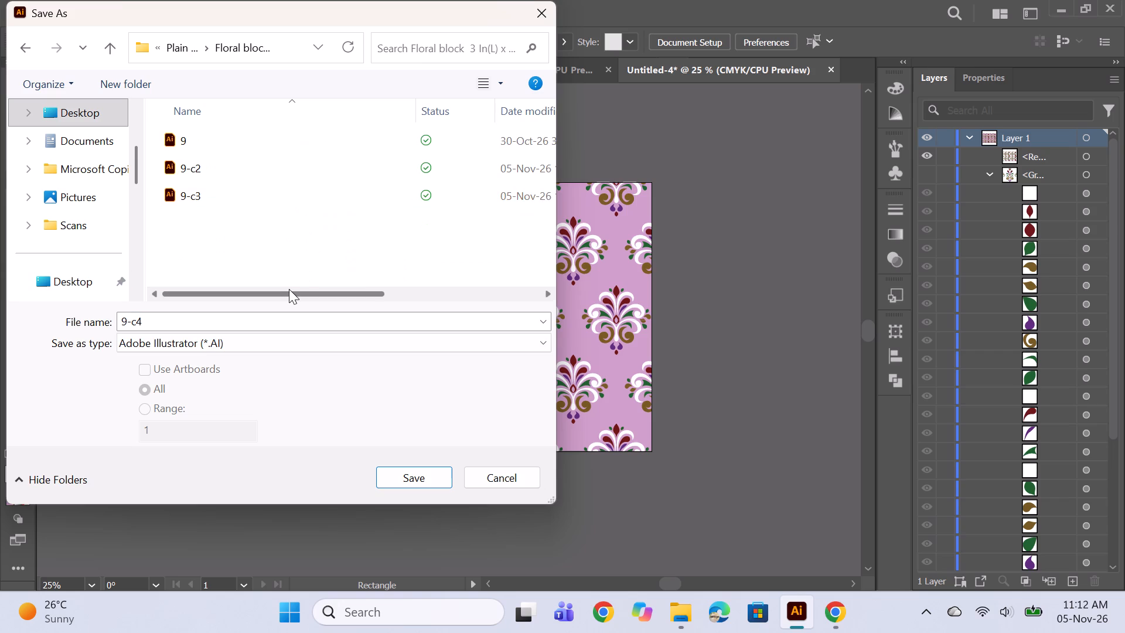
key(Return)
click(596, 547)
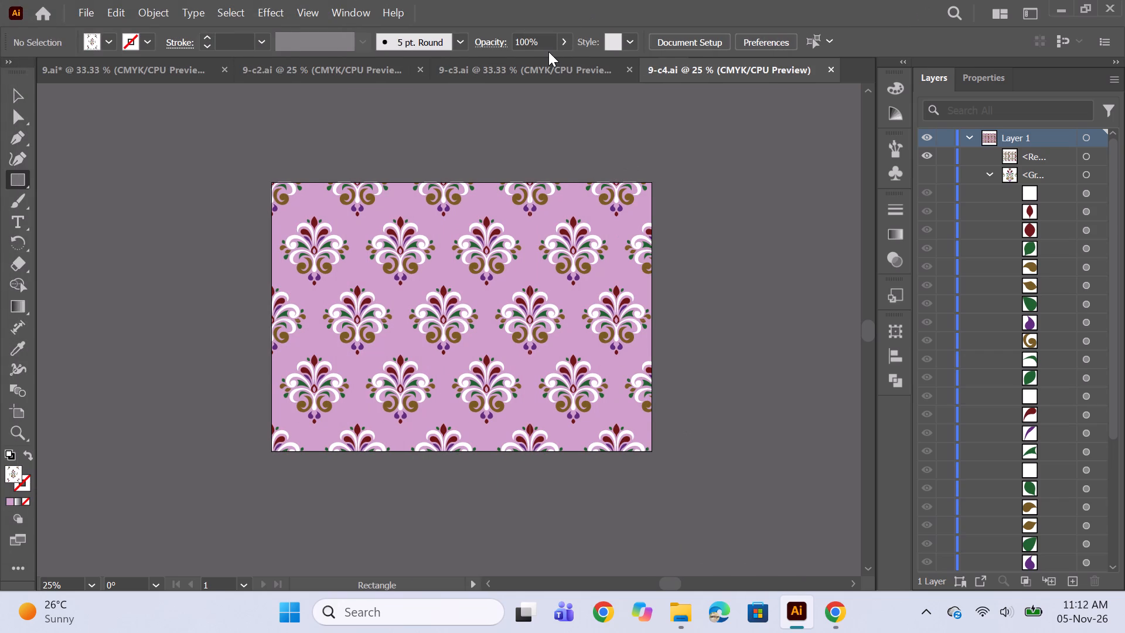
Create a new landscape A3 CMYK document and paste the copied damask motif into it.
key(ctrl+n)
key(Return)
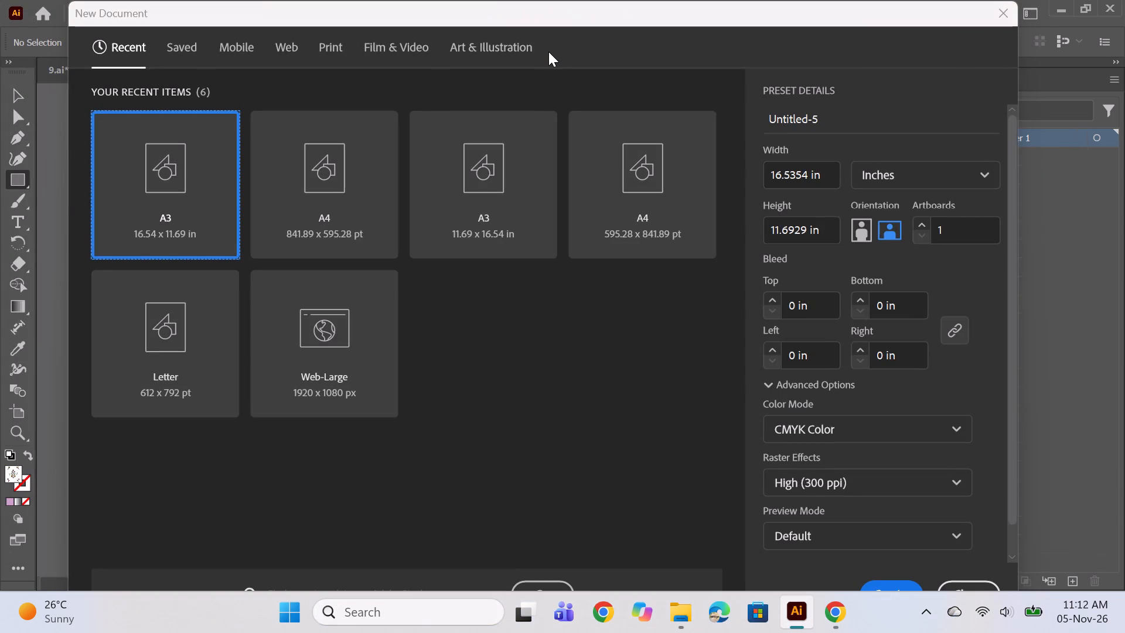
key(ctrl+v)
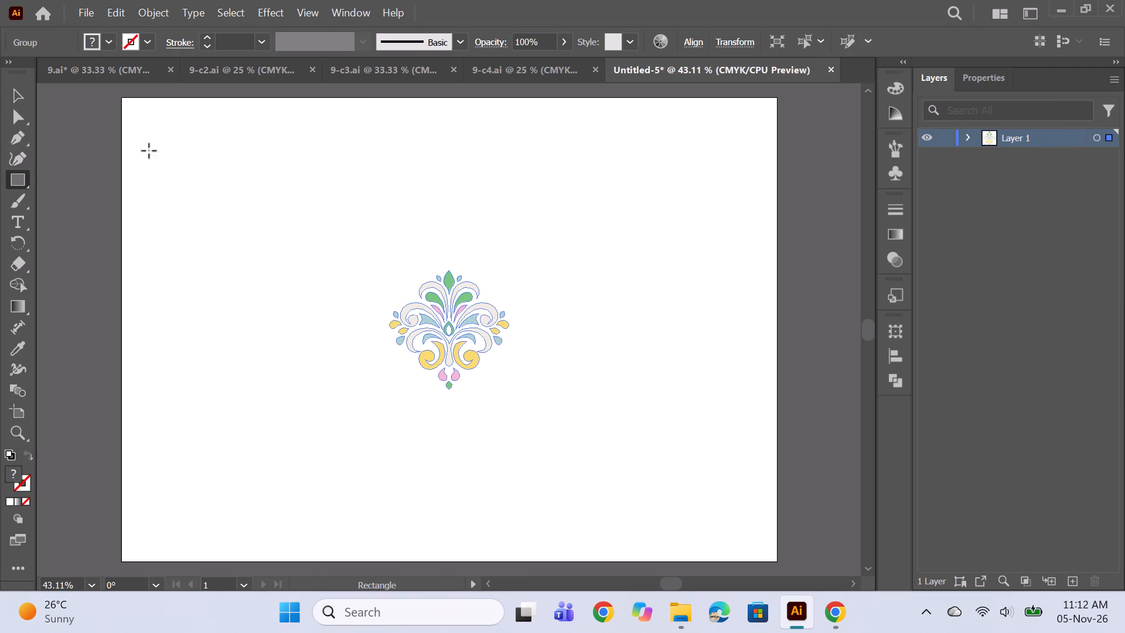
Draw a rectangle covering the whole A3 artboard and fill it with mustard gold #BA8D1C.
drag(122, 98, 268, 293)
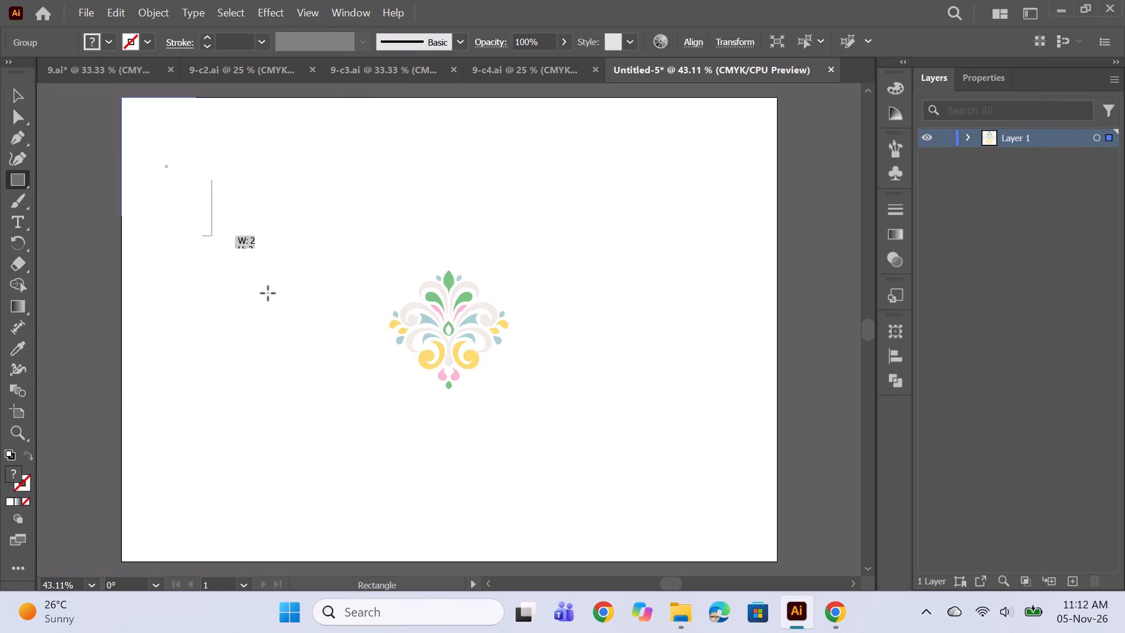
drag(268, 293, 779, 559)
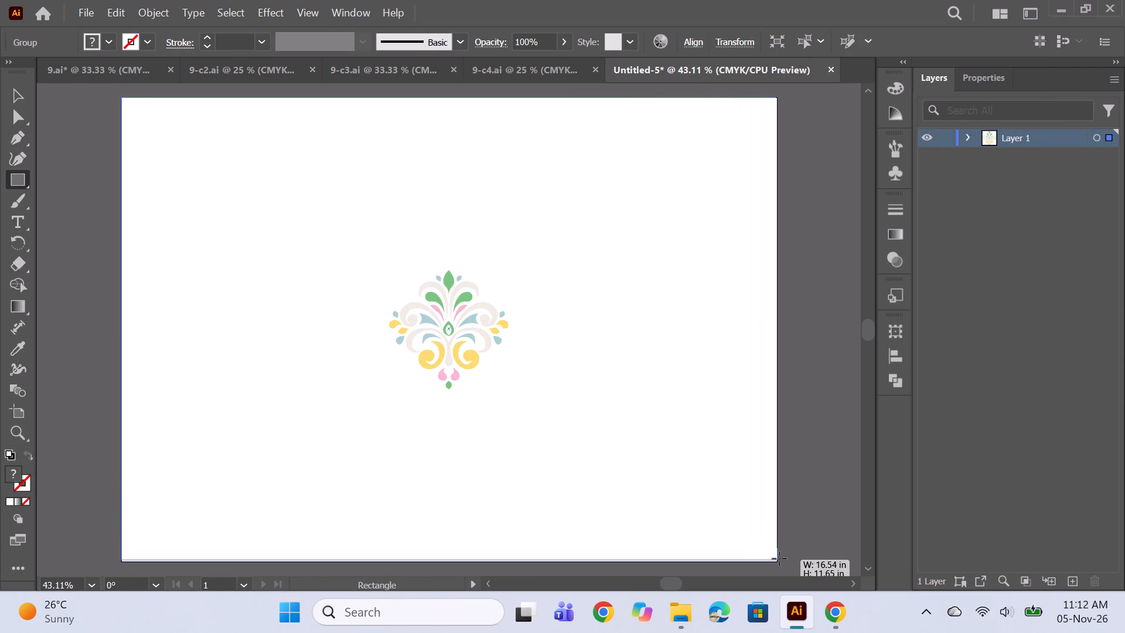
drag(779, 559, 777, 562)
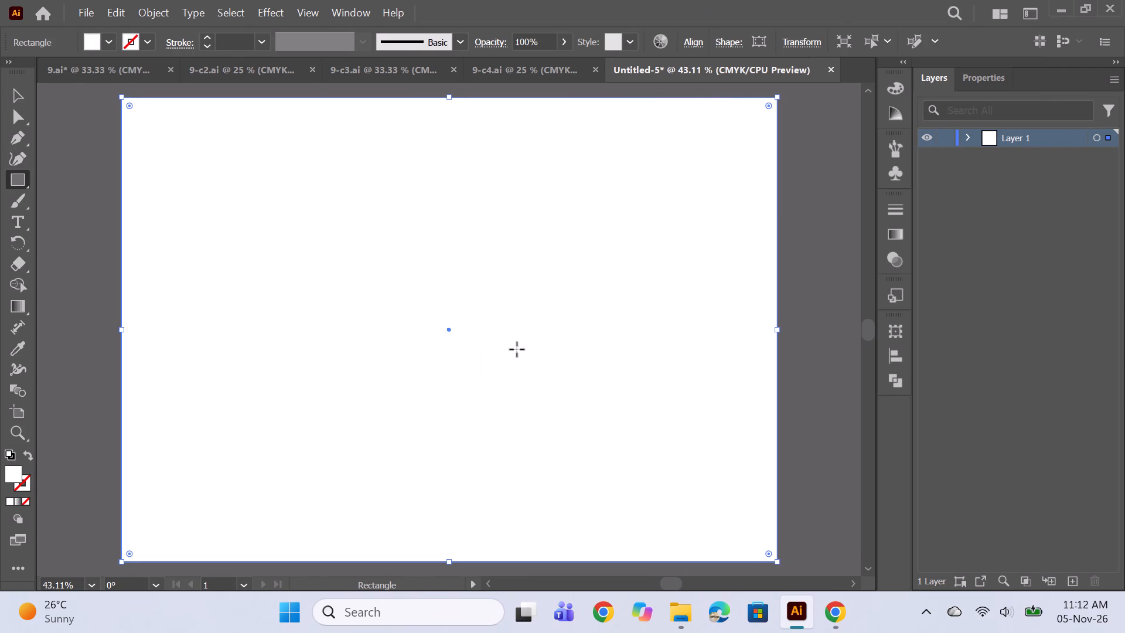
double_click(15, 475)
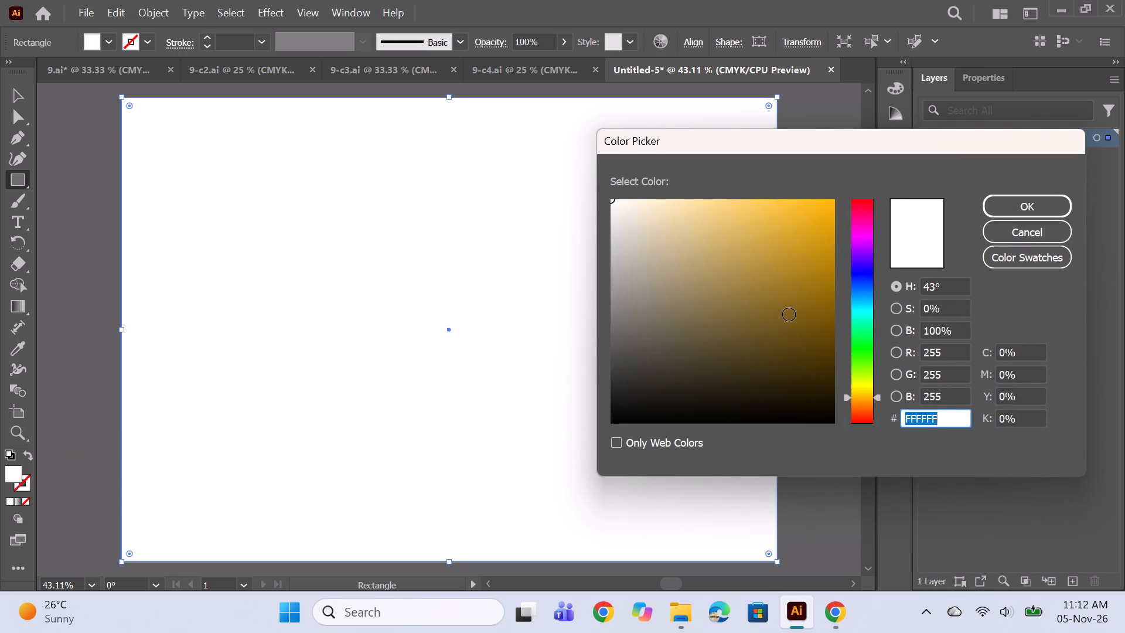
click(802, 300)
click(807, 284)
click(811, 273)
click(785, 267)
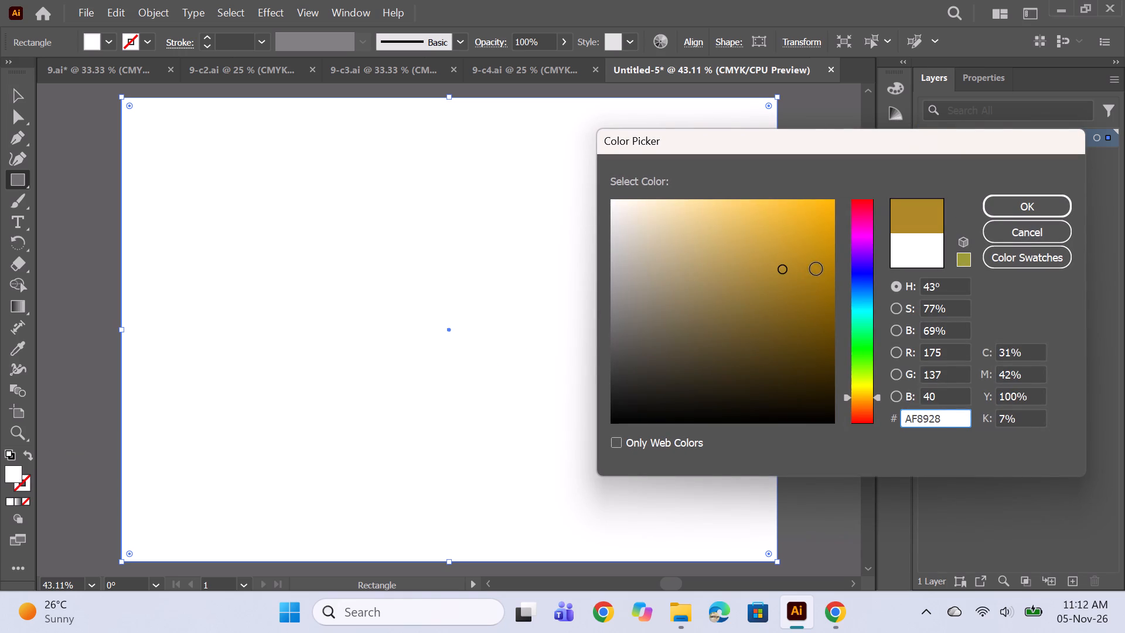
click(816, 268)
click(804, 258)
click(1045, 207)
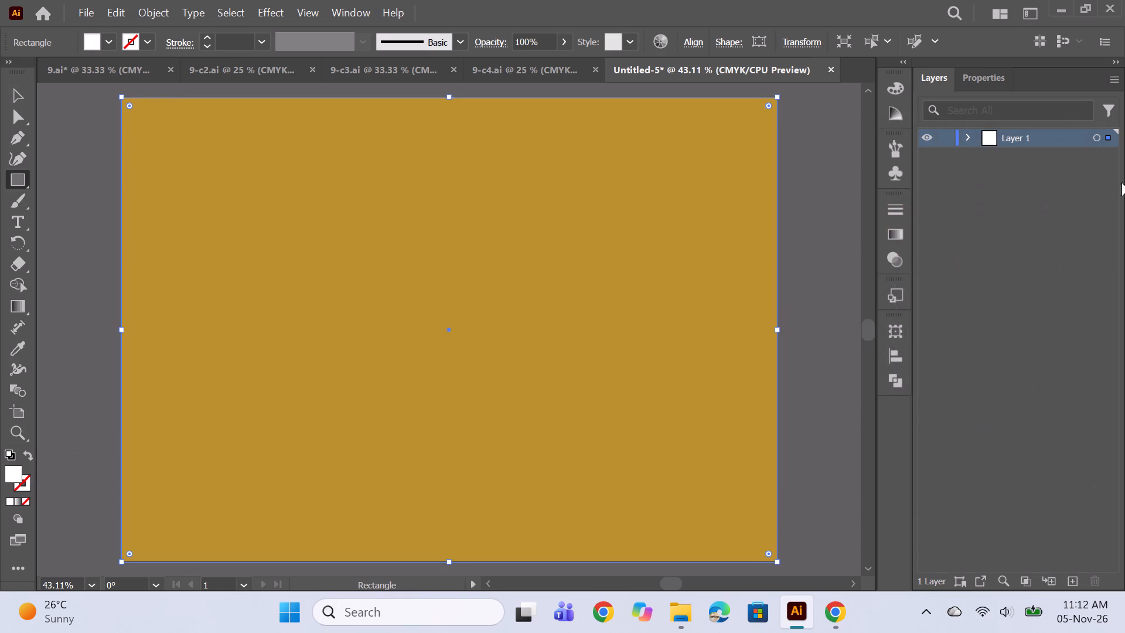
Refine the background rectangle's fill to a more muted golden brown.
double_click(11, 471)
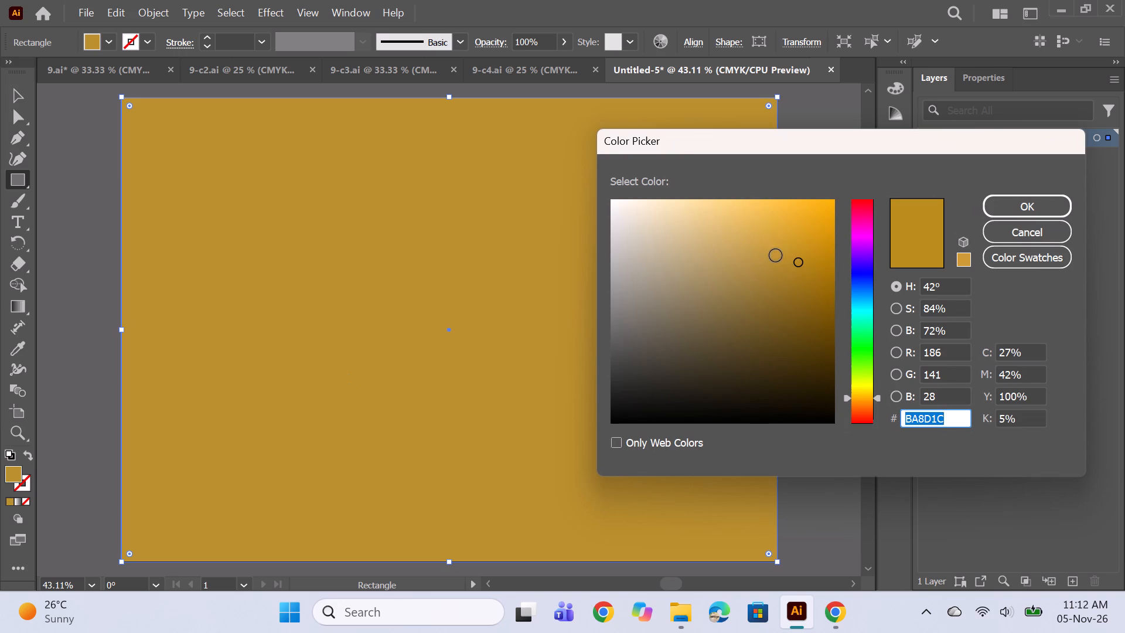
click(759, 261)
click(749, 260)
click(754, 252)
click(1011, 207)
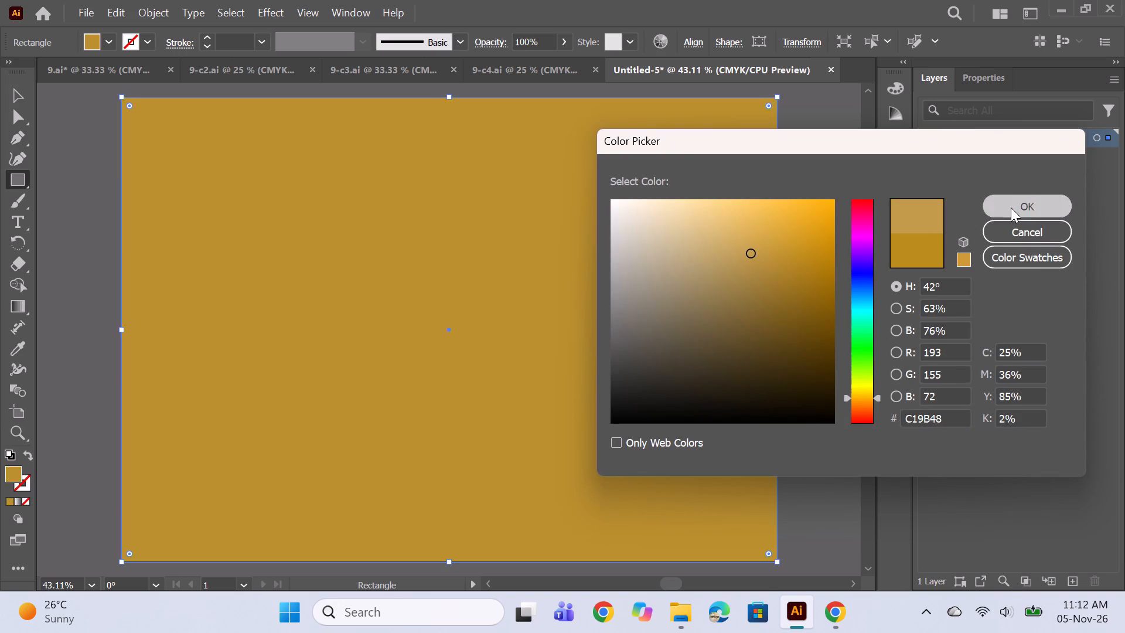
double_click(8, 469)
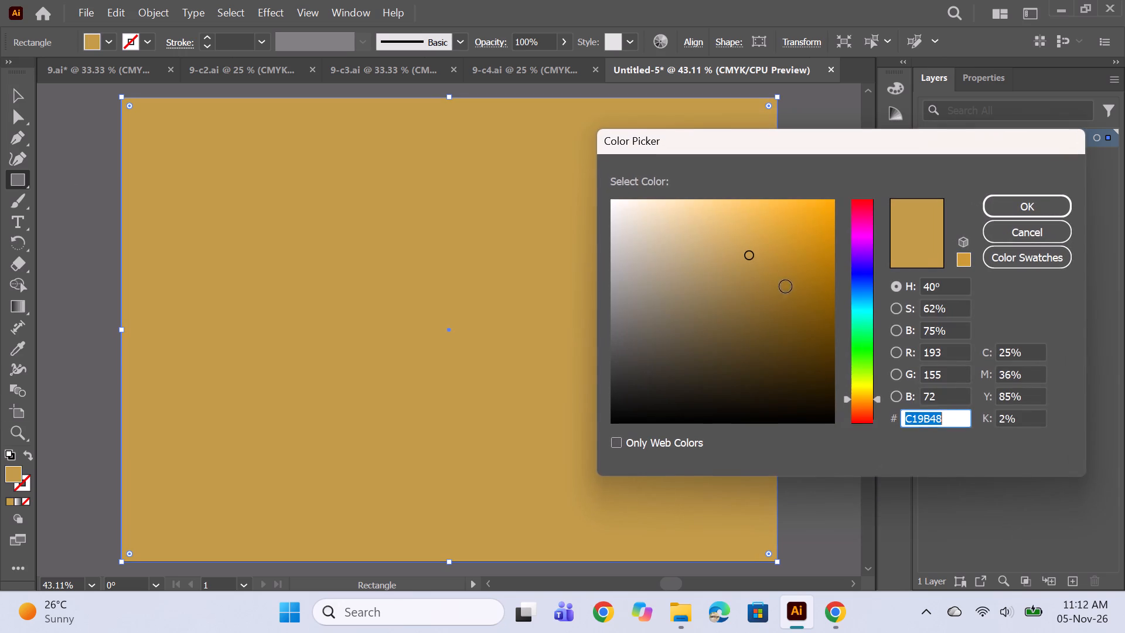
click(773, 271)
click(1024, 202)
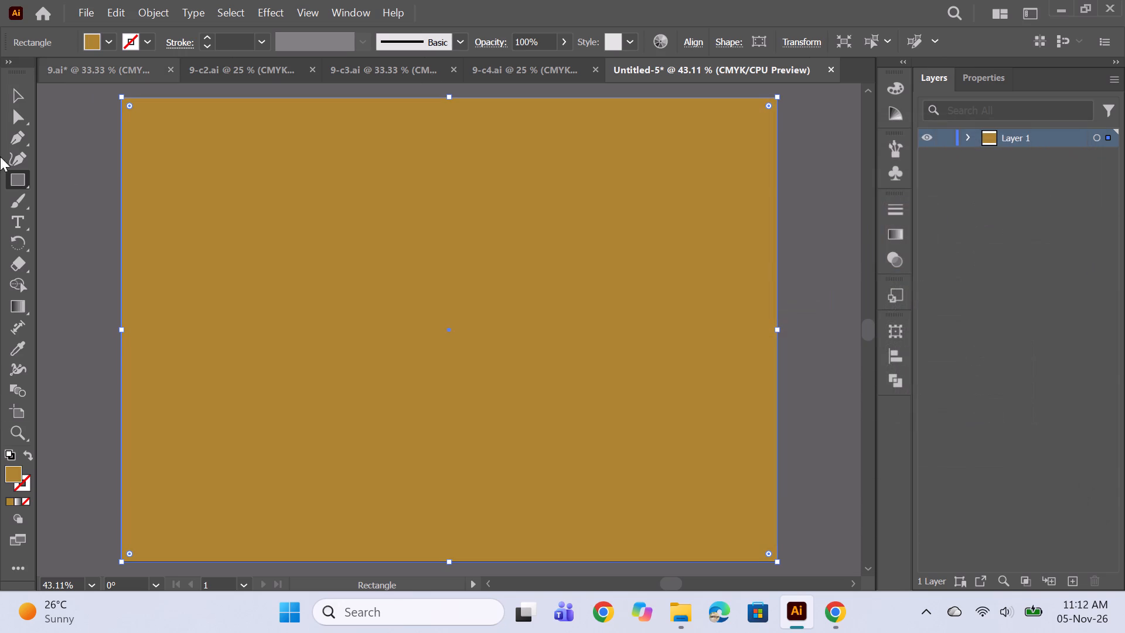
double_click(16, 477)
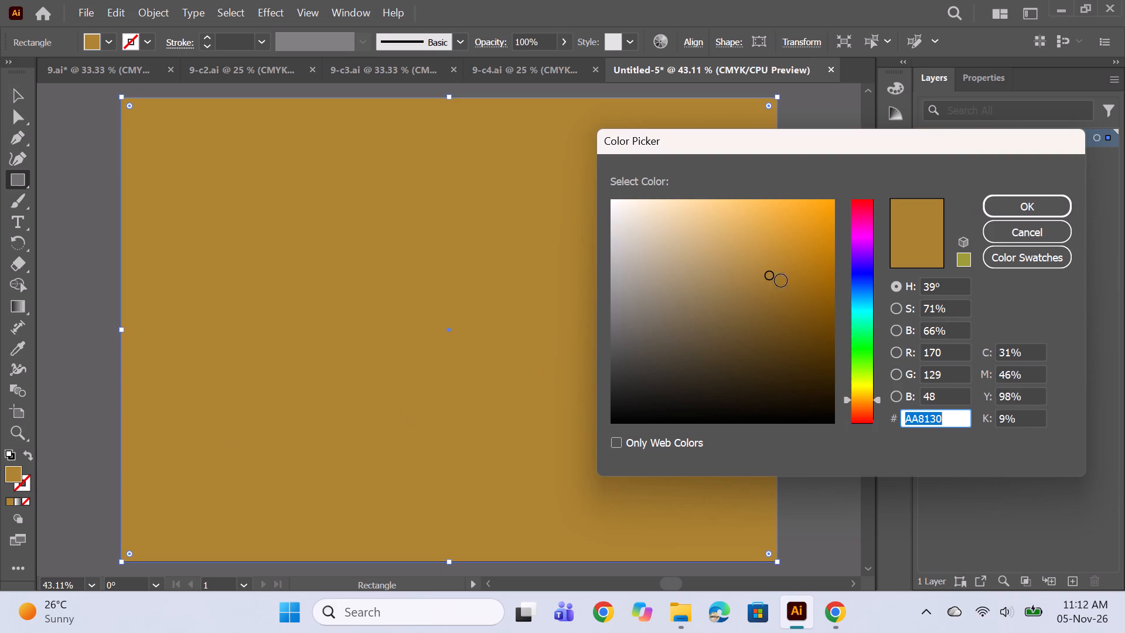
click(768, 270)
click(1014, 209)
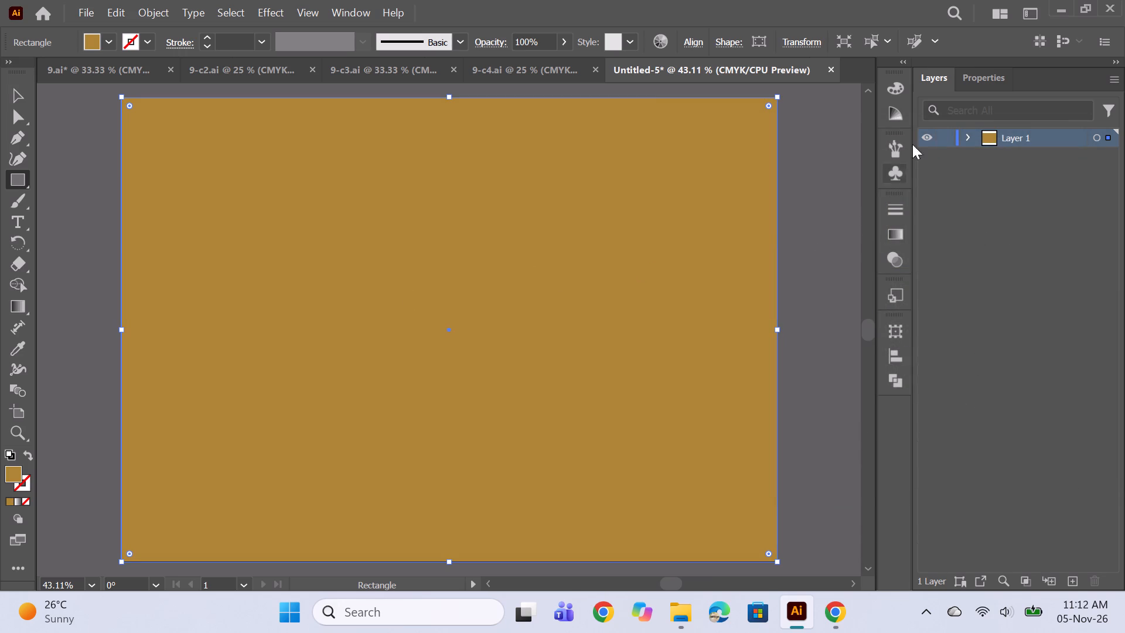
Move the golden brown rectangle beneath the motif group in the layer order.
click(970, 135)
drag(1022, 154, 1025, 181)
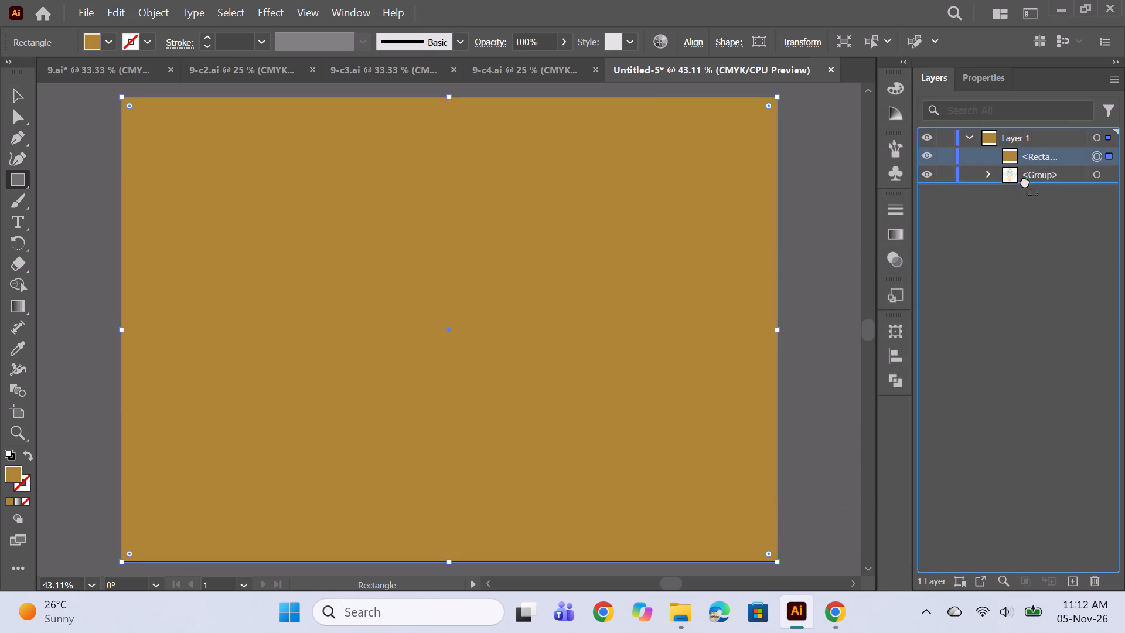
drag(1025, 181, 1025, 184)
drag(1031, 153, 1030, 181)
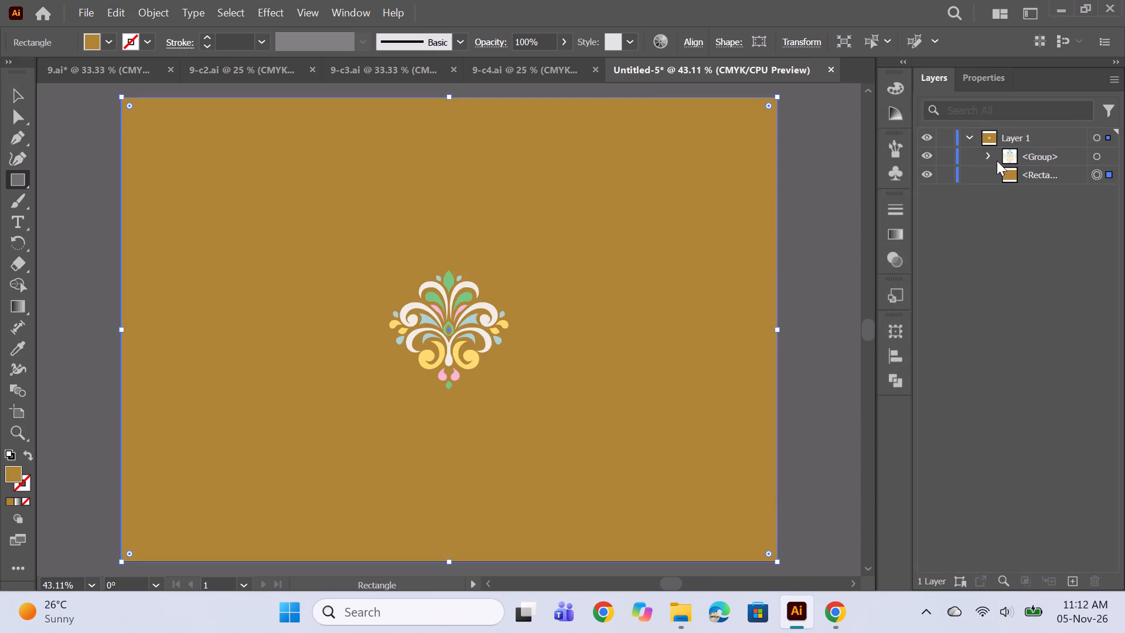
Recolour the green teardrop outline at the motif's centre to off-white #F5F7F5.
click(985, 152)
scroll(1021, 421, down, 20)
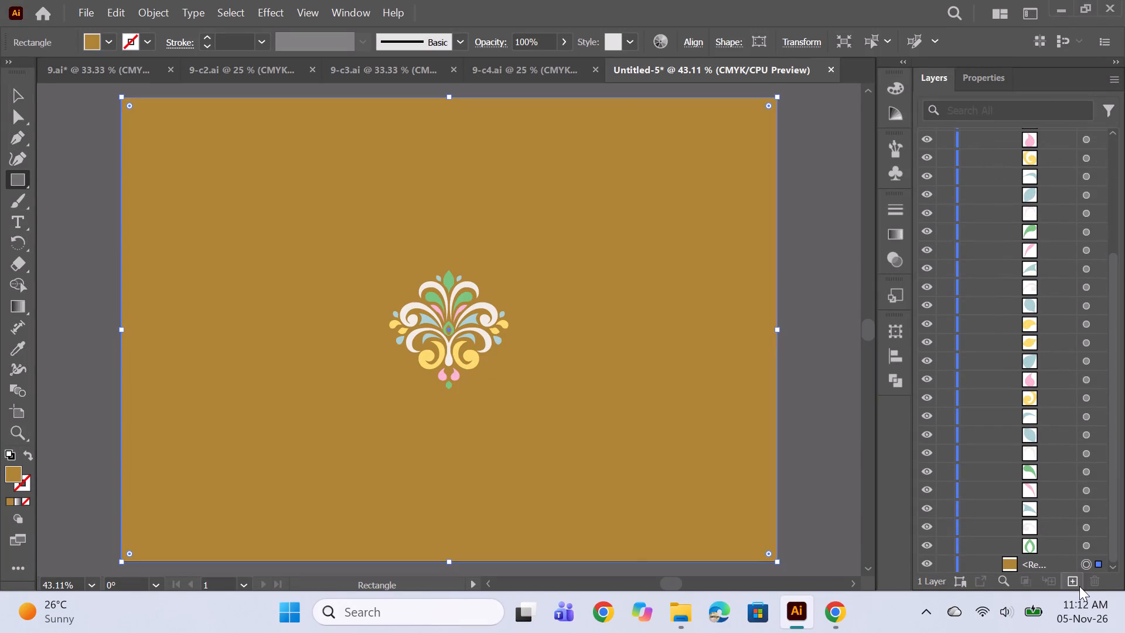
click(1087, 541)
alt+scroll(476, 292, up, 2)
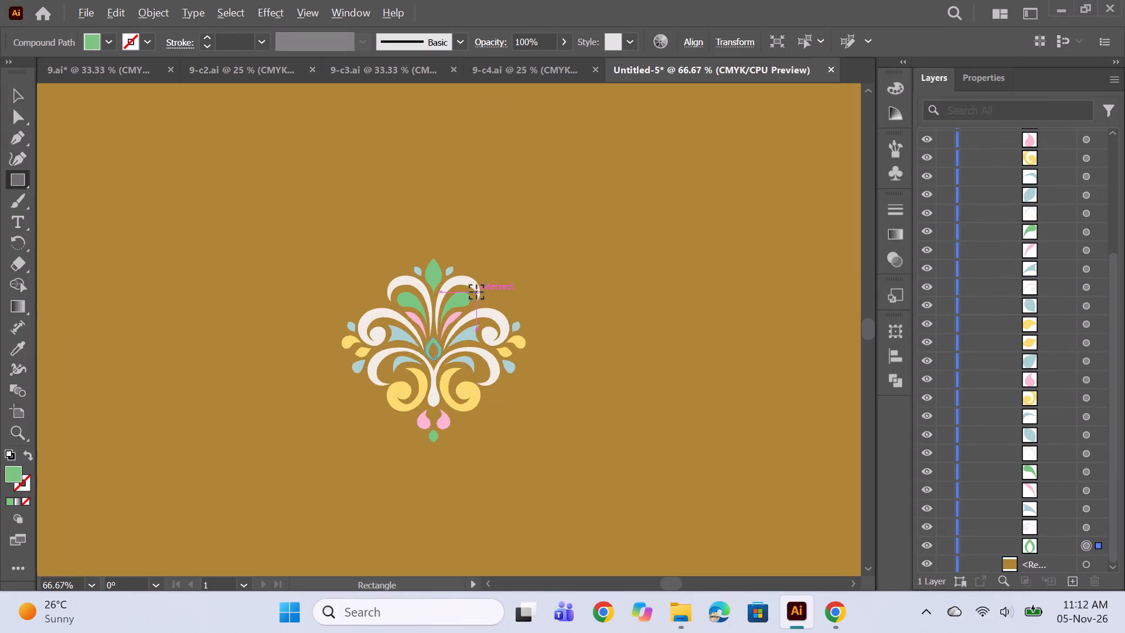
alt+scroll(476, 292, up, 1)
double_click(15, 471)
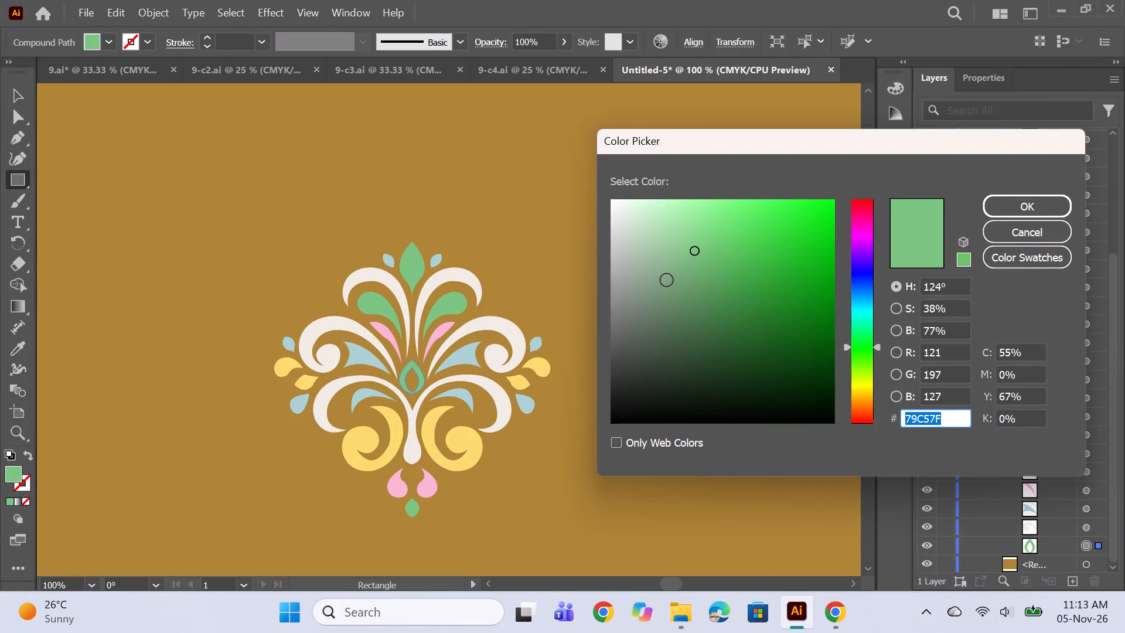
click(614, 206)
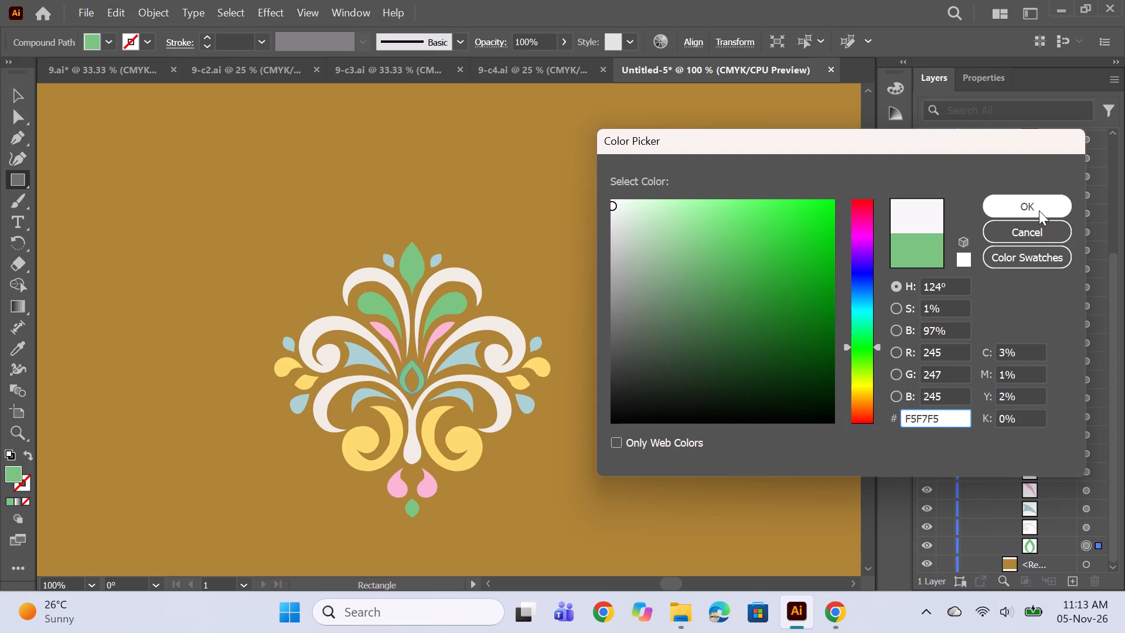
click(1039, 210)
Recolour the large cream scroll on the motif's left side to medium green #547F4B, trying blue shades first.
click(1089, 528)
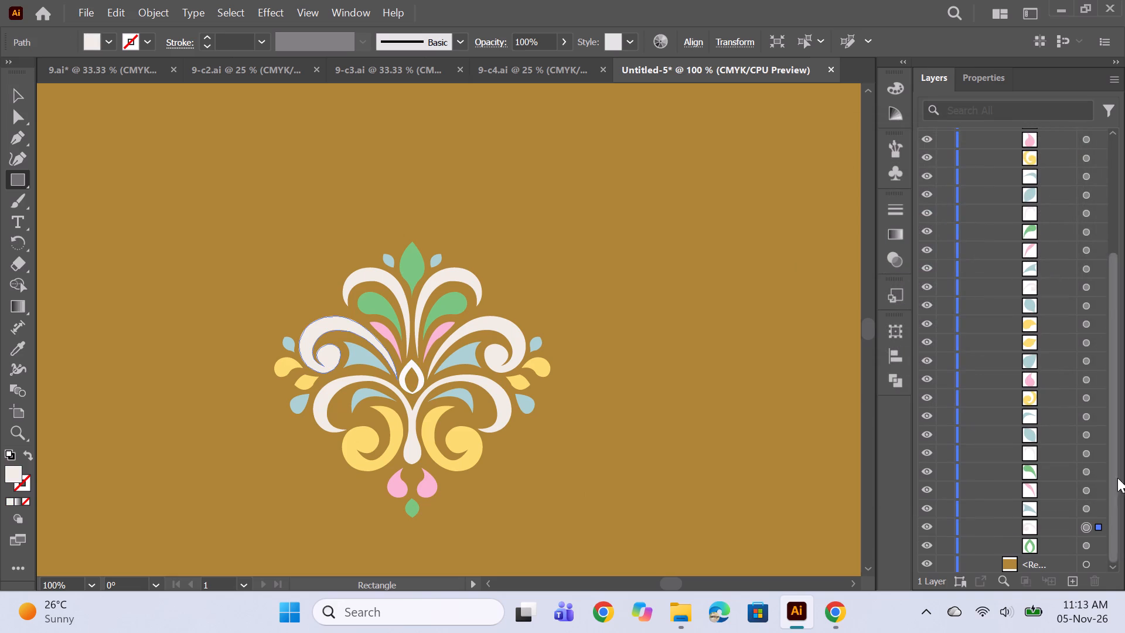
double_click(11, 476)
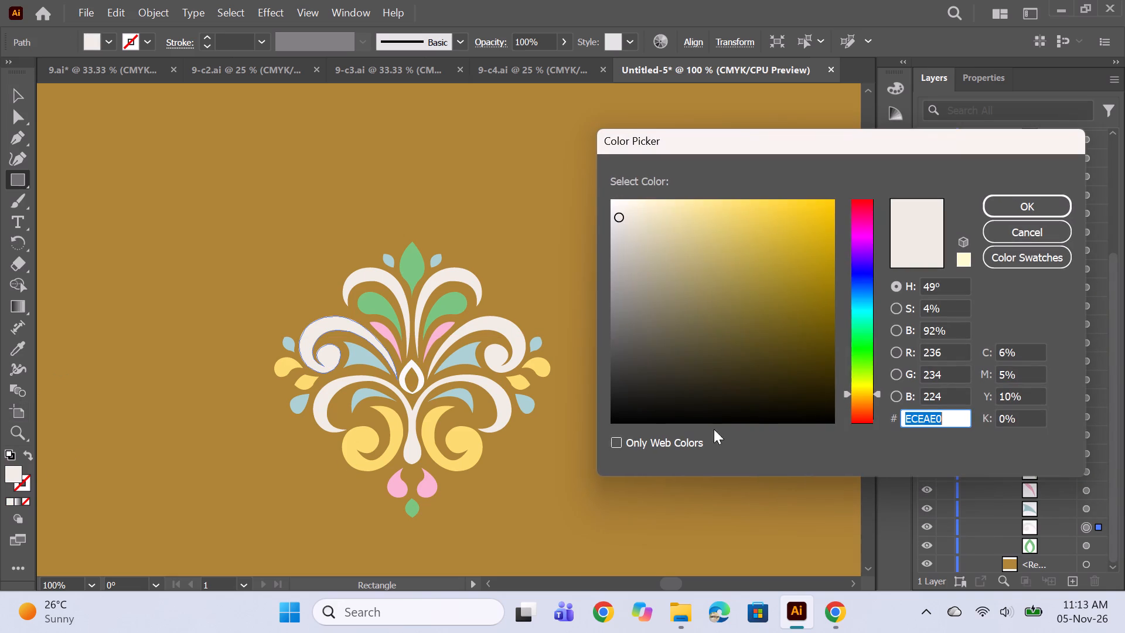
click(862, 299)
click(865, 281)
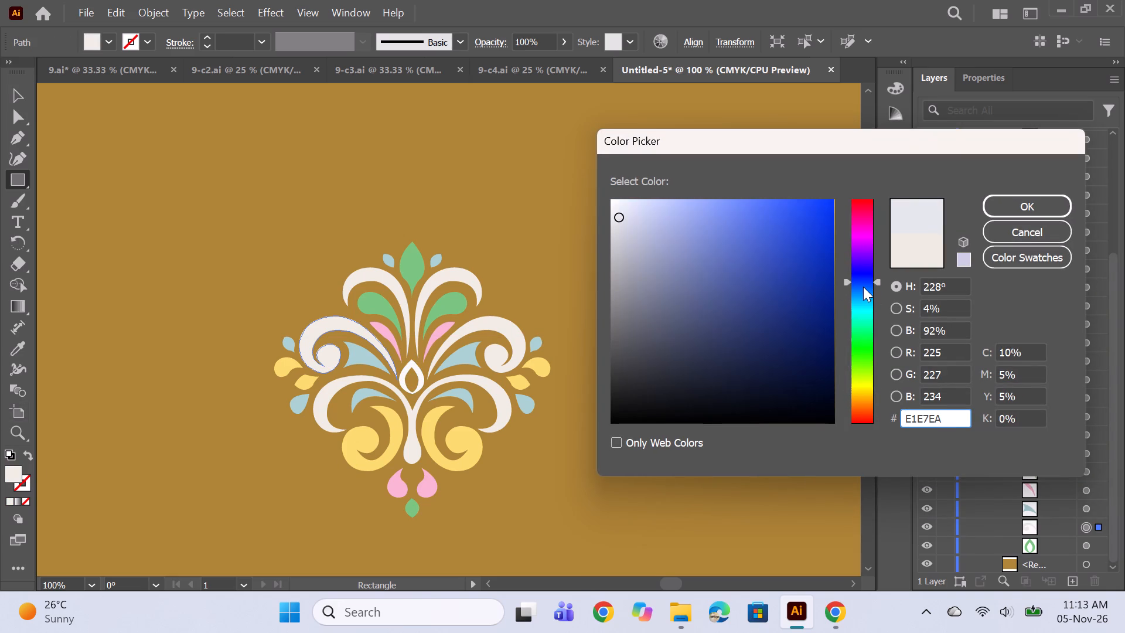
click(863, 287)
click(864, 273)
click(712, 267)
click(733, 245)
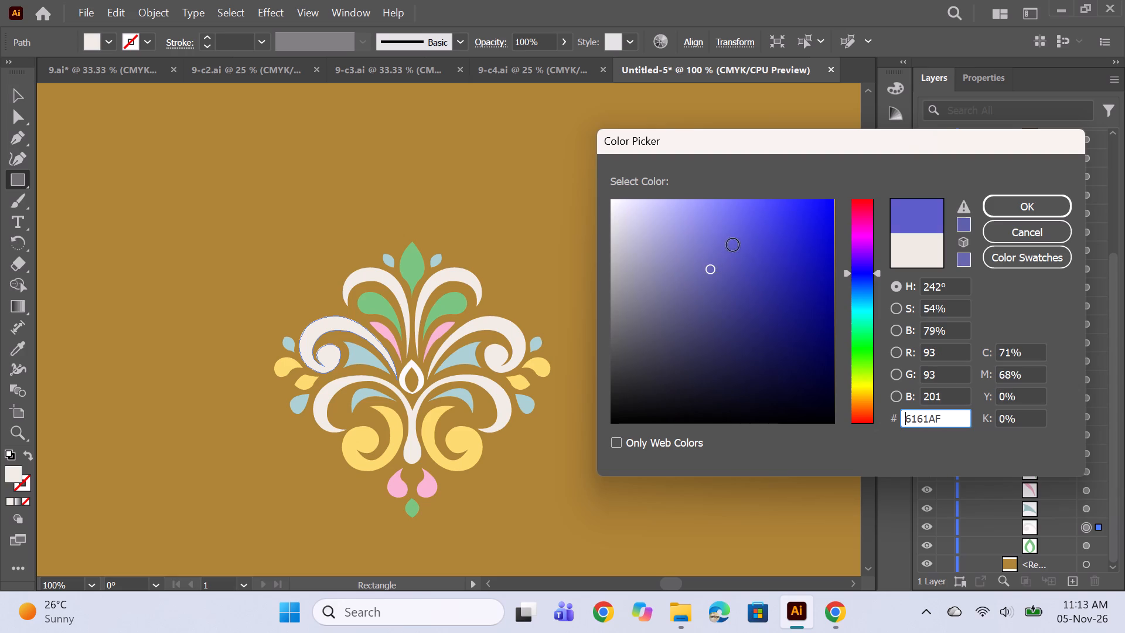
click(734, 226)
click(728, 212)
click(722, 209)
click(721, 202)
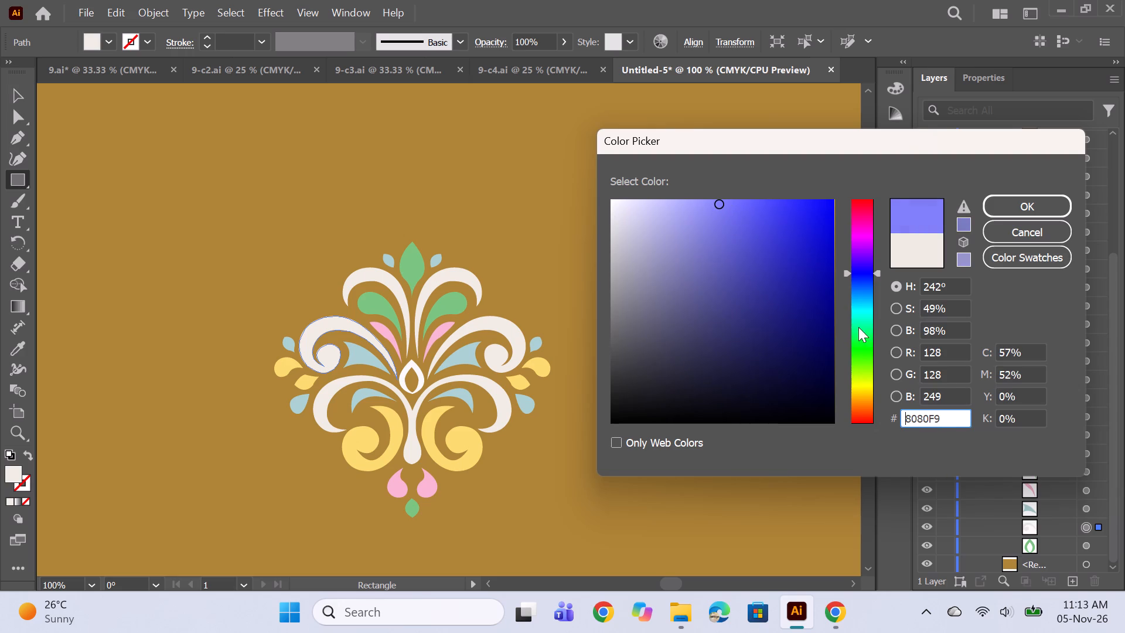
click(862, 343)
click(861, 349)
click(860, 355)
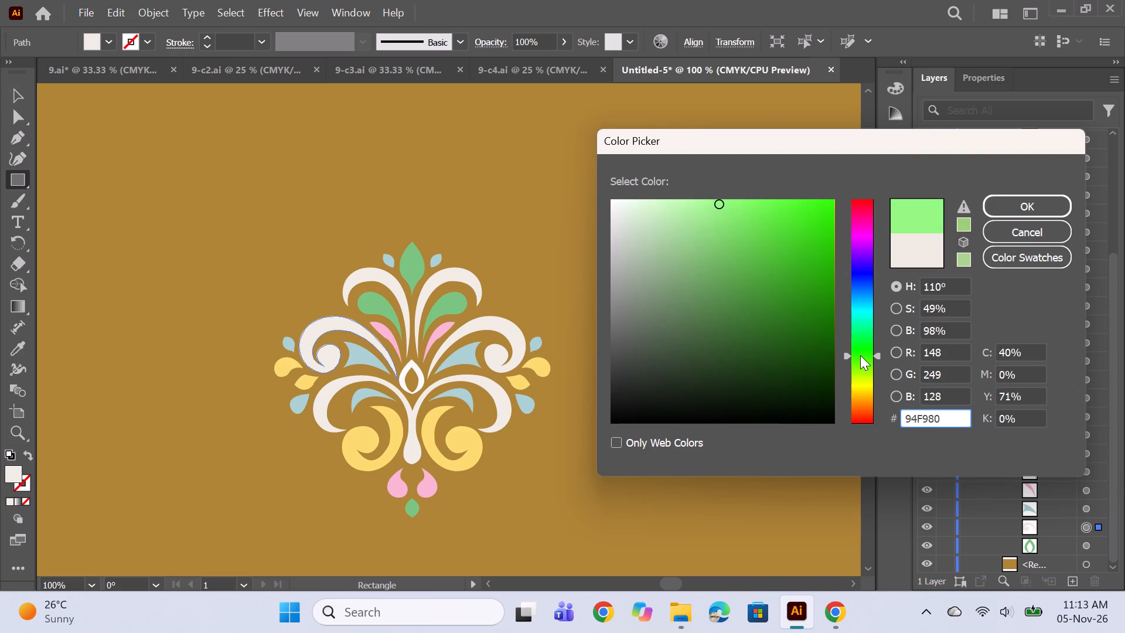
click(782, 307)
click(713, 318)
click(692, 328)
click(704, 310)
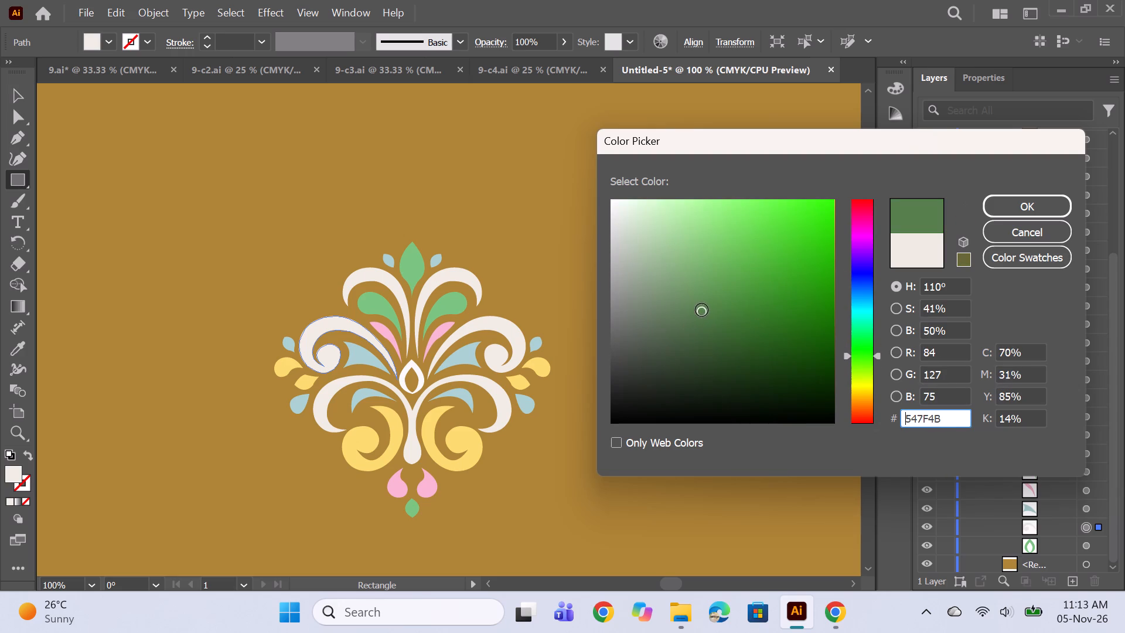
click(1018, 202)
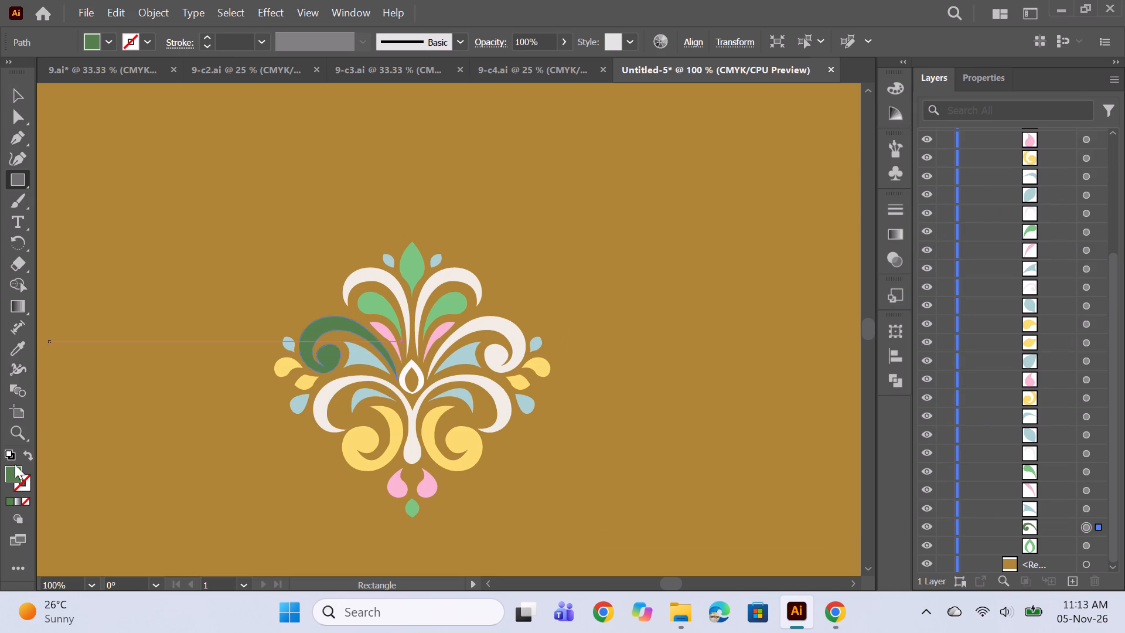
Lighten the dark green scroll on the motif's left side to a soft sage green.
double_click(13, 471)
click(677, 295)
click(672, 275)
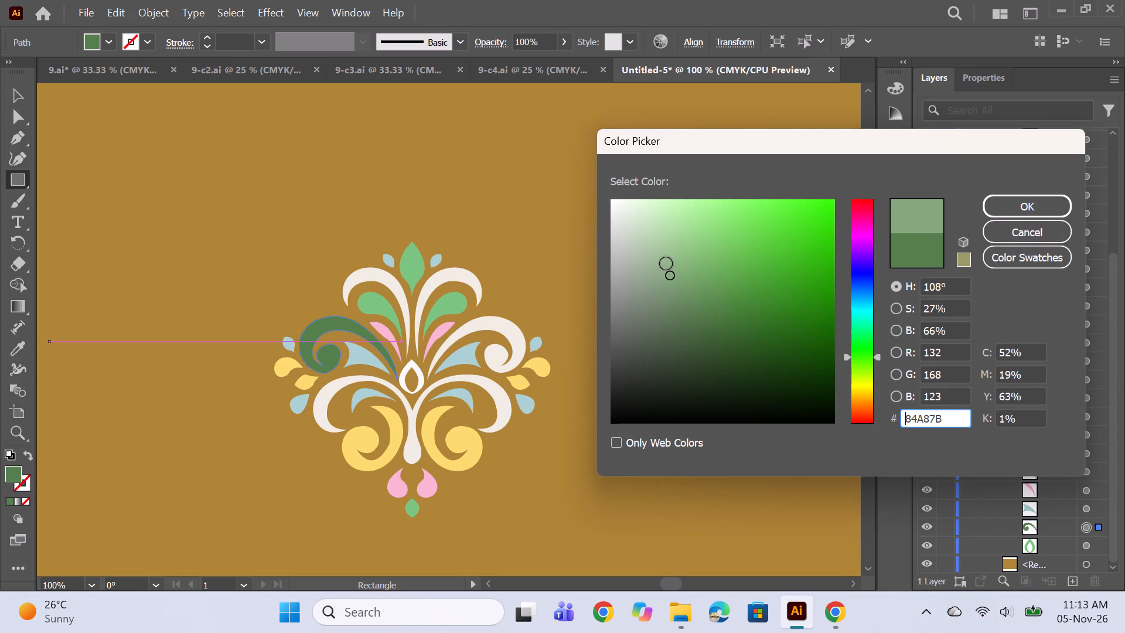
click(666, 264)
click(1028, 199)
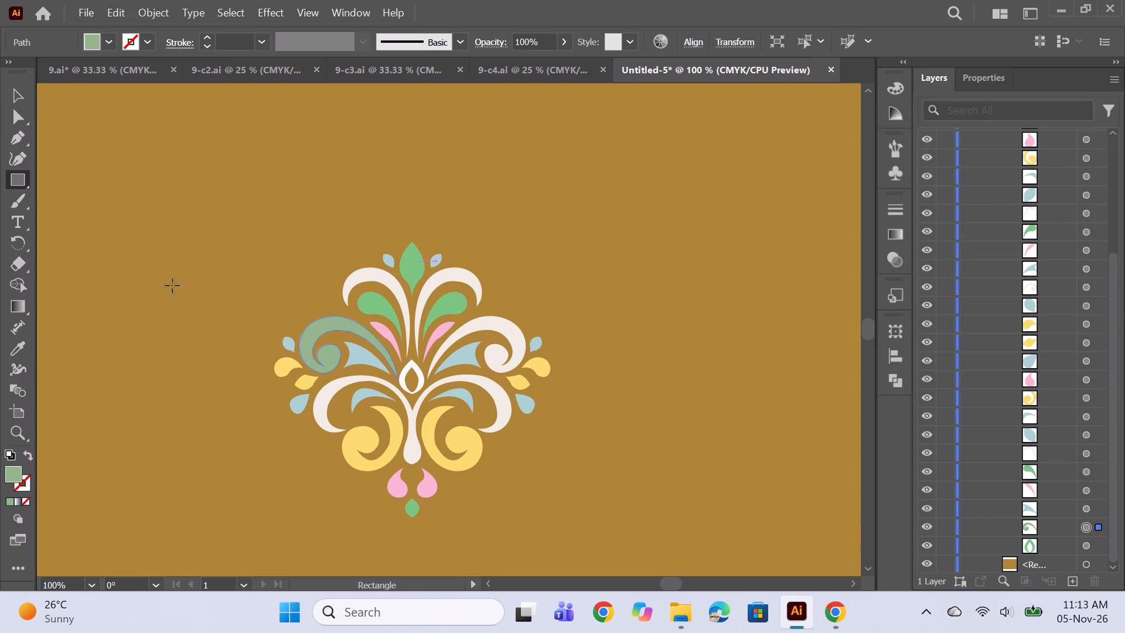
Recolour the light blue leaf tucked under the sage green scroll to pink #F78DAA, trying mint and mauve hues first.
click(1092, 511)
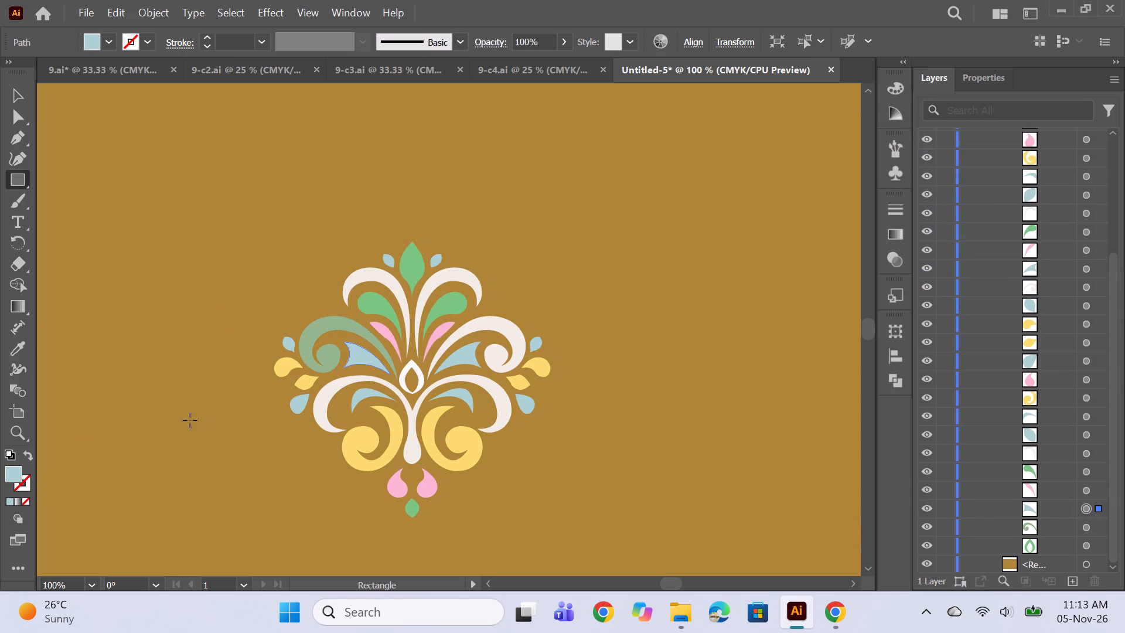
double_click(11, 468)
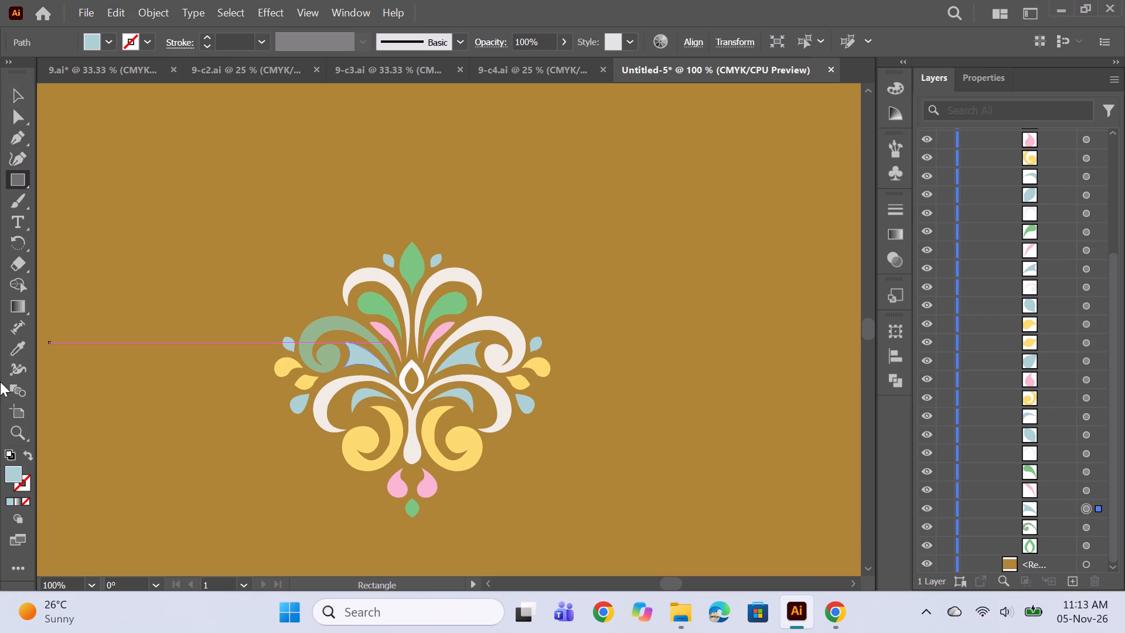
double_click(12, 475)
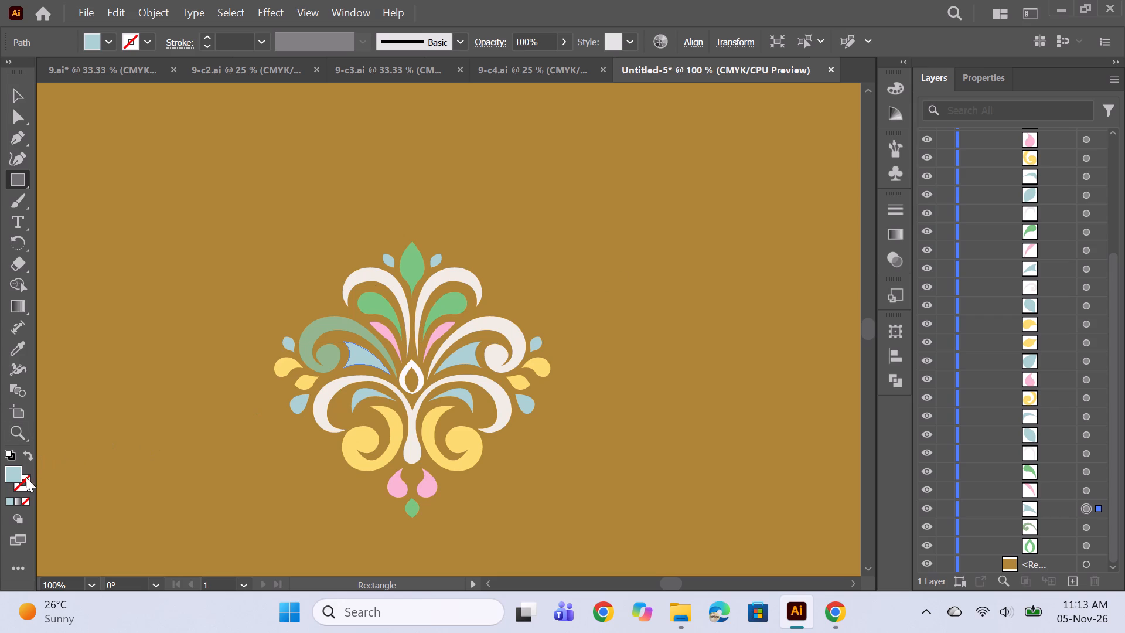
double_click(17, 474)
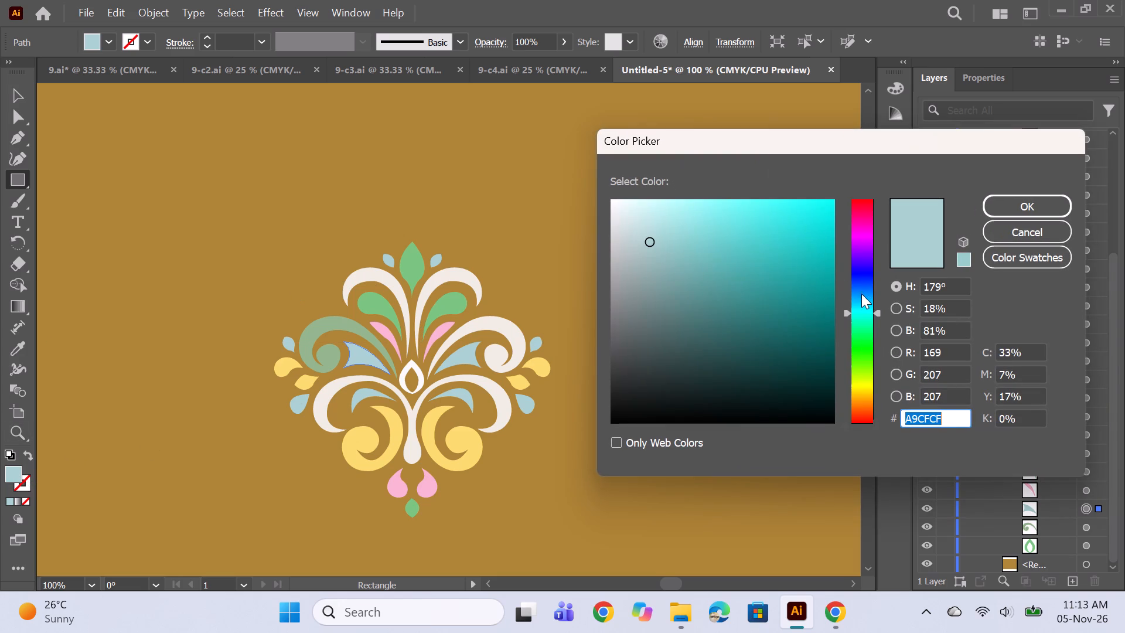
click(861, 295)
click(862, 304)
click(864, 325)
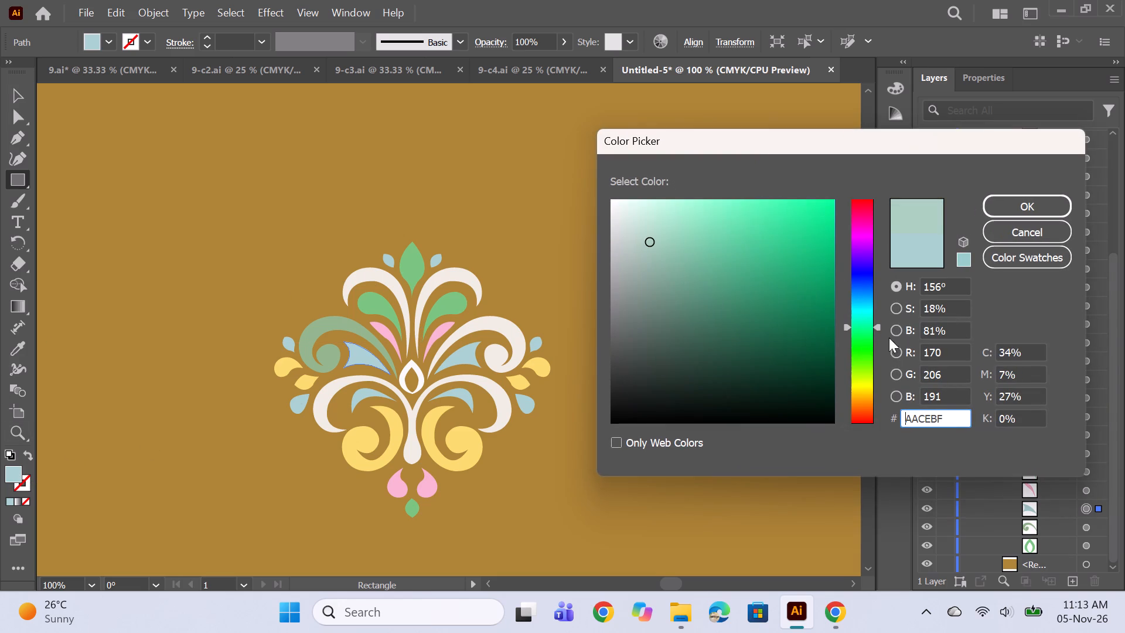
click(862, 232)
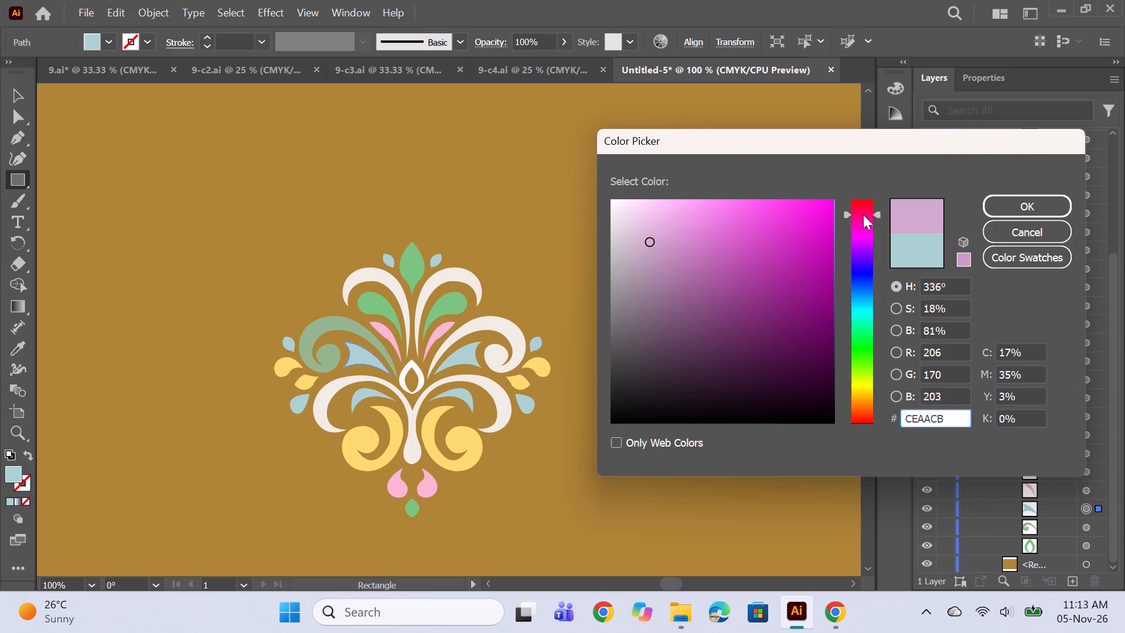
click(863, 215)
click(867, 201)
click(865, 208)
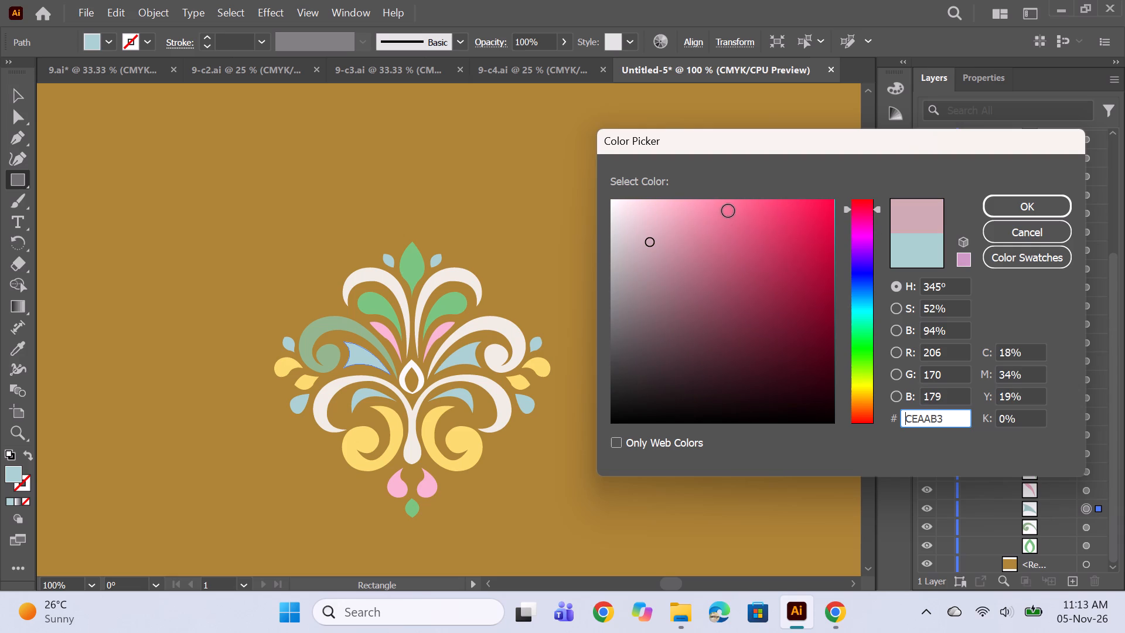
click(728, 211)
click(707, 205)
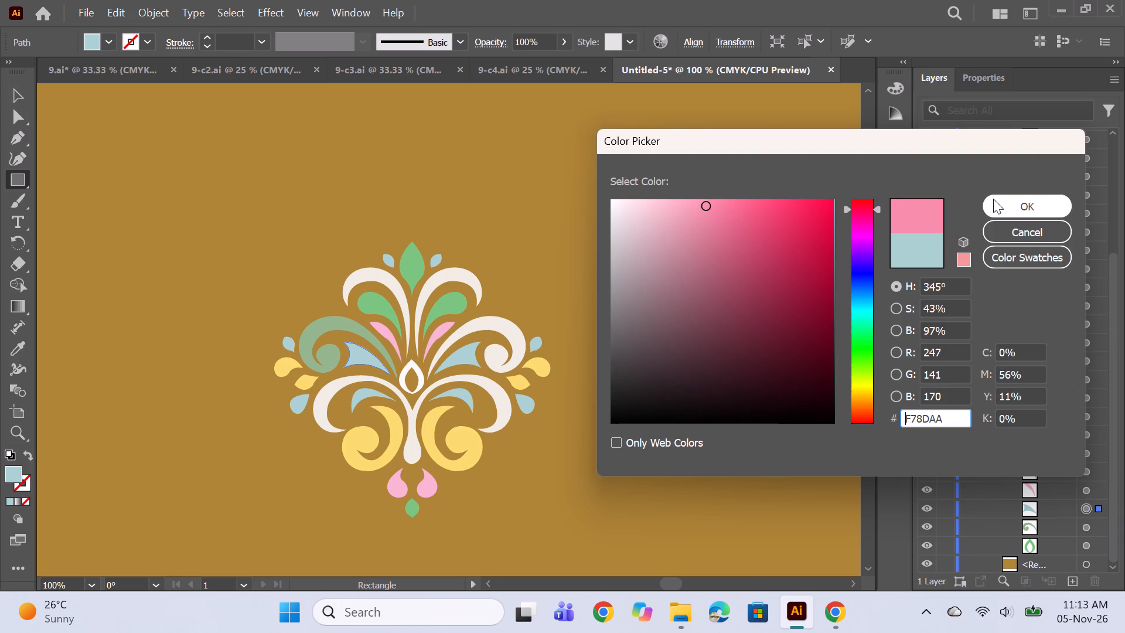
click(1018, 207)
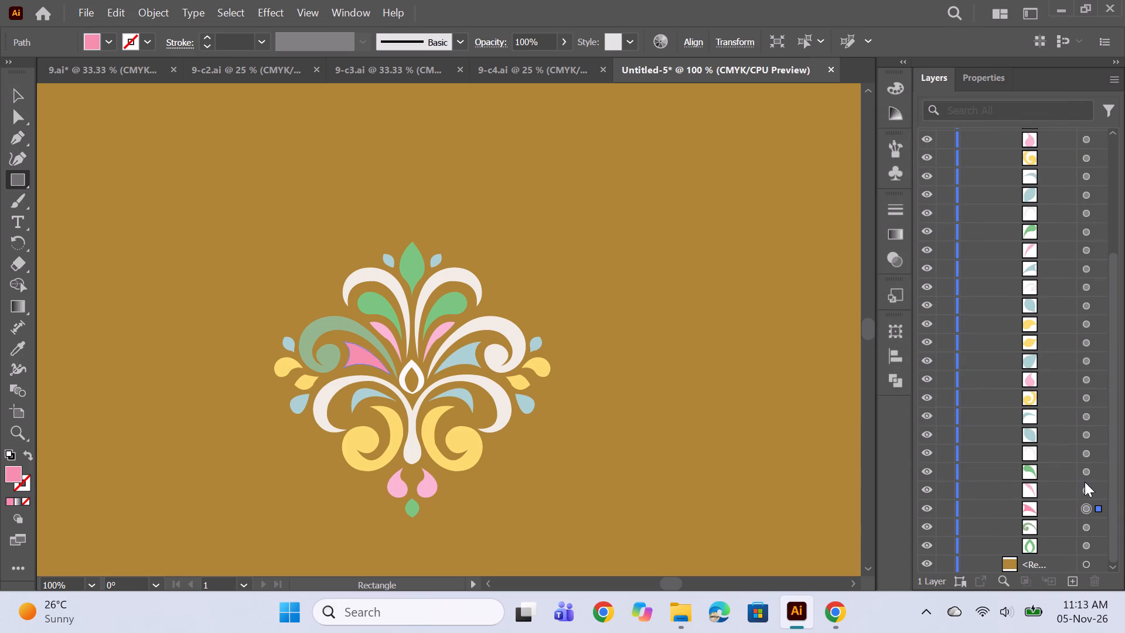
Refine the fill of the pink leaf under the sage green scroll to a lighter pink.
click(1083, 488)
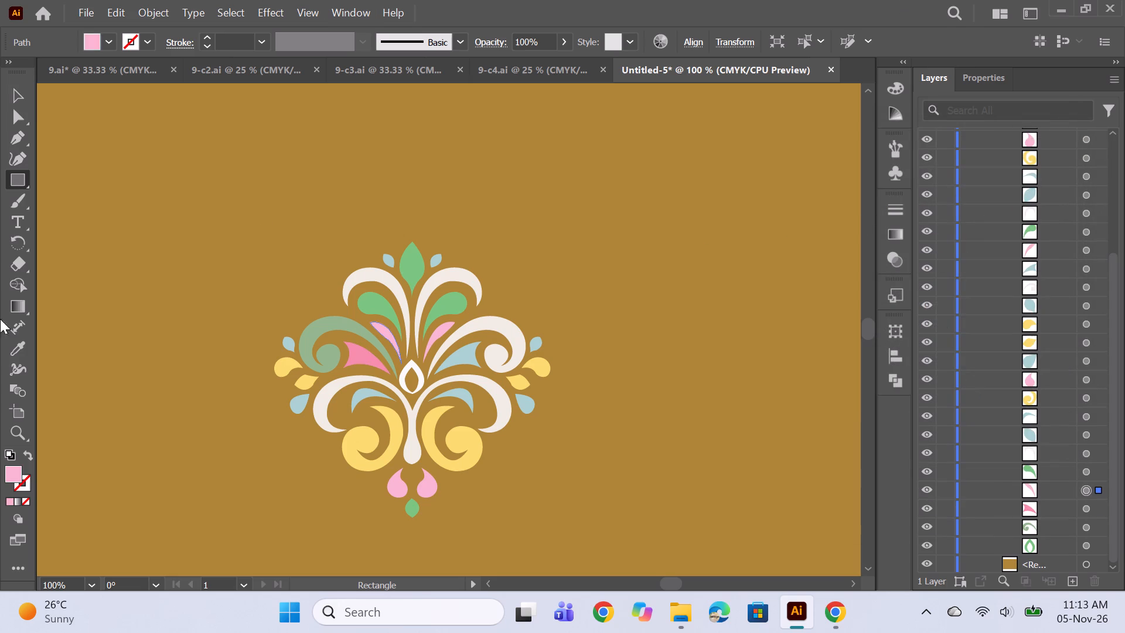
drag(1086, 507, 1078, 509)
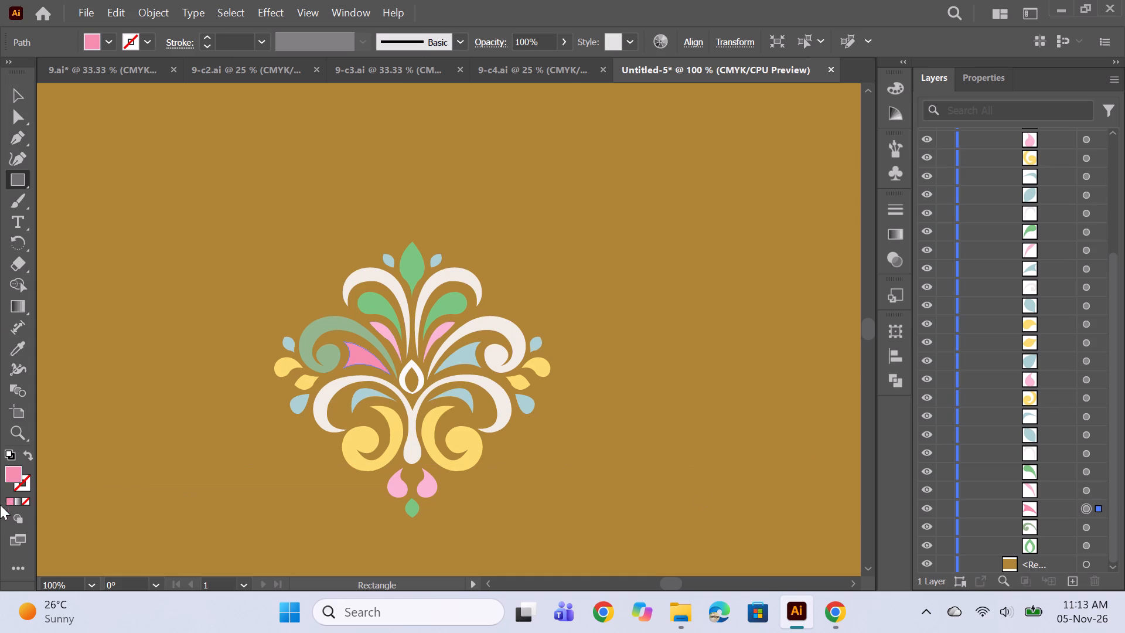
double_click(9, 475)
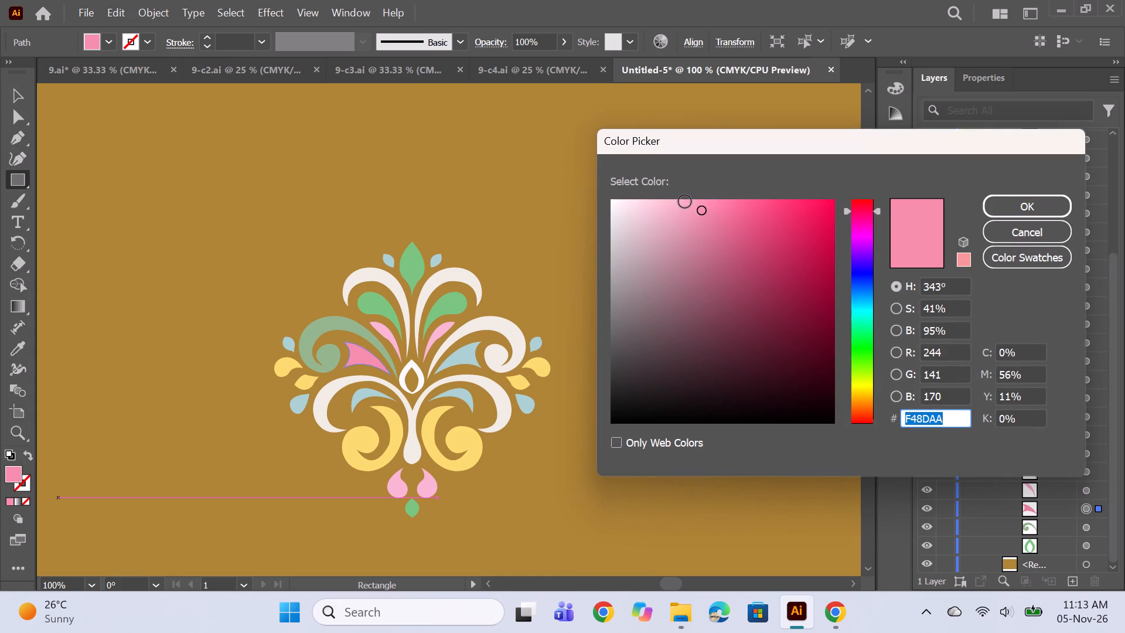
click(685, 202)
click(1006, 209)
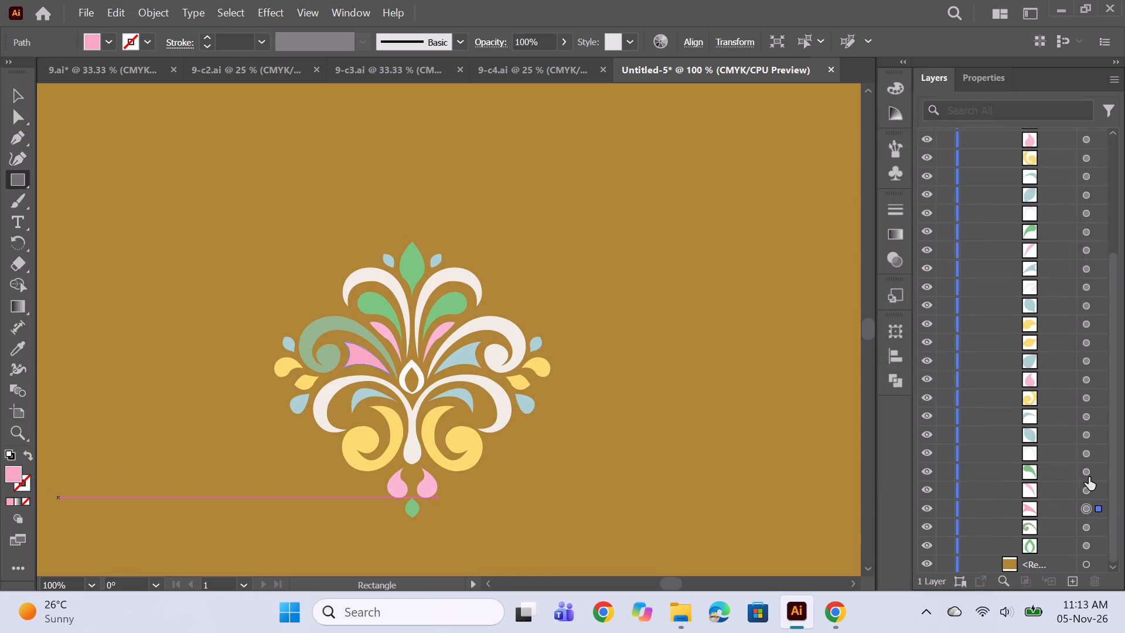
Recolour the small pink petal on the motif's left half to light periwinkle blue #A5BAF9.
click(1092, 487)
double_click(5, 474)
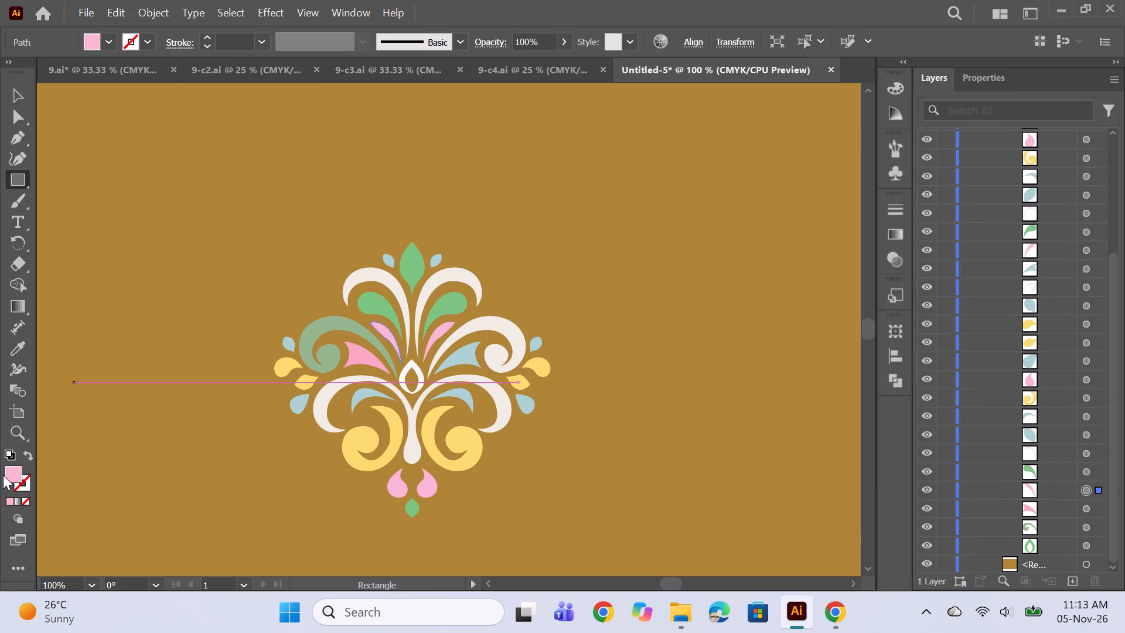
double_click(13, 473)
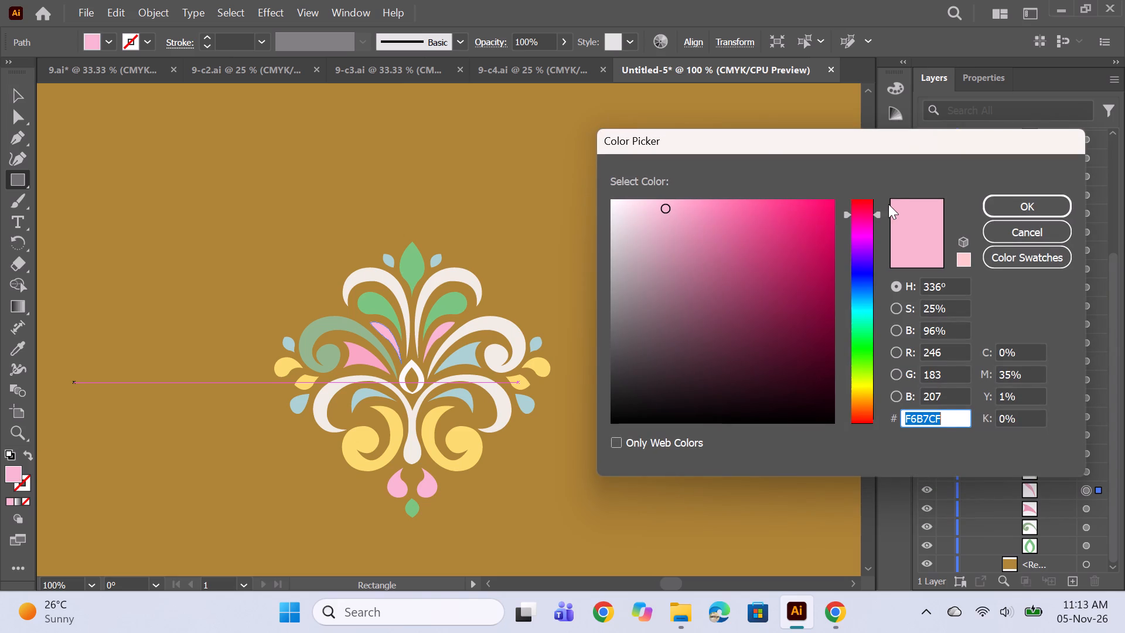
click(865, 268)
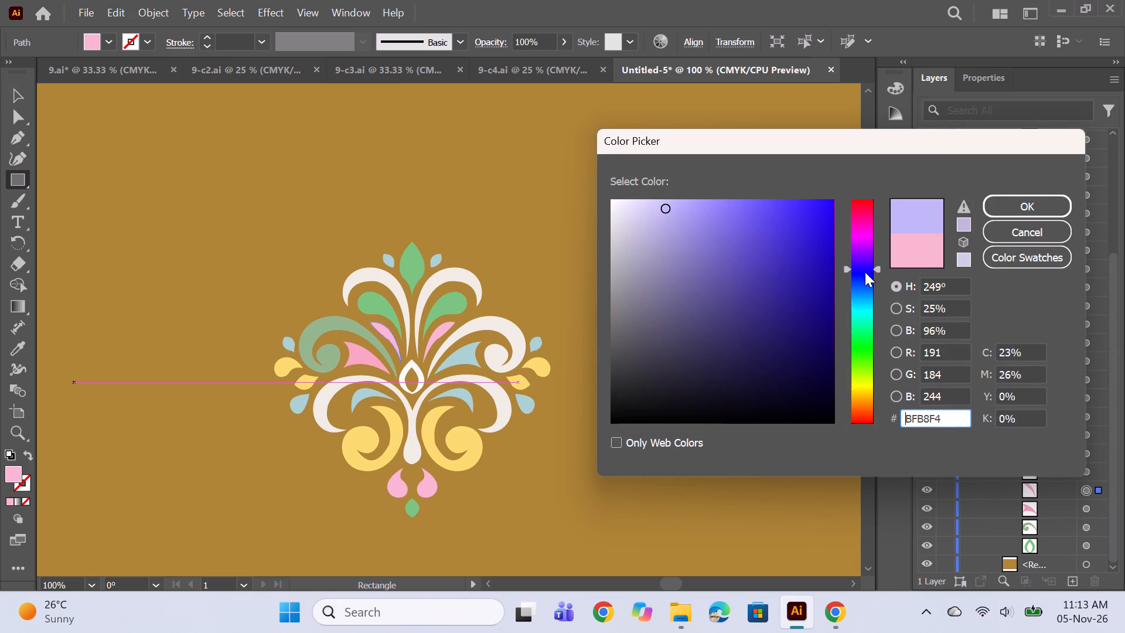
click(864, 274)
click(861, 280)
click(707, 213)
click(725, 203)
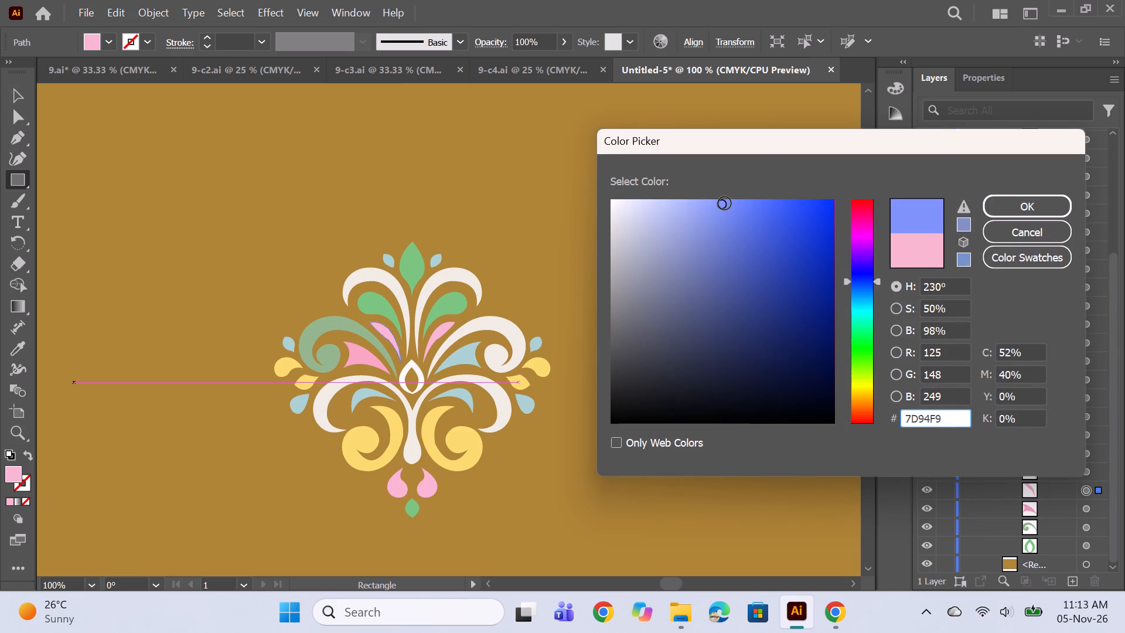
click(680, 215)
click(705, 200)
click(997, 209)
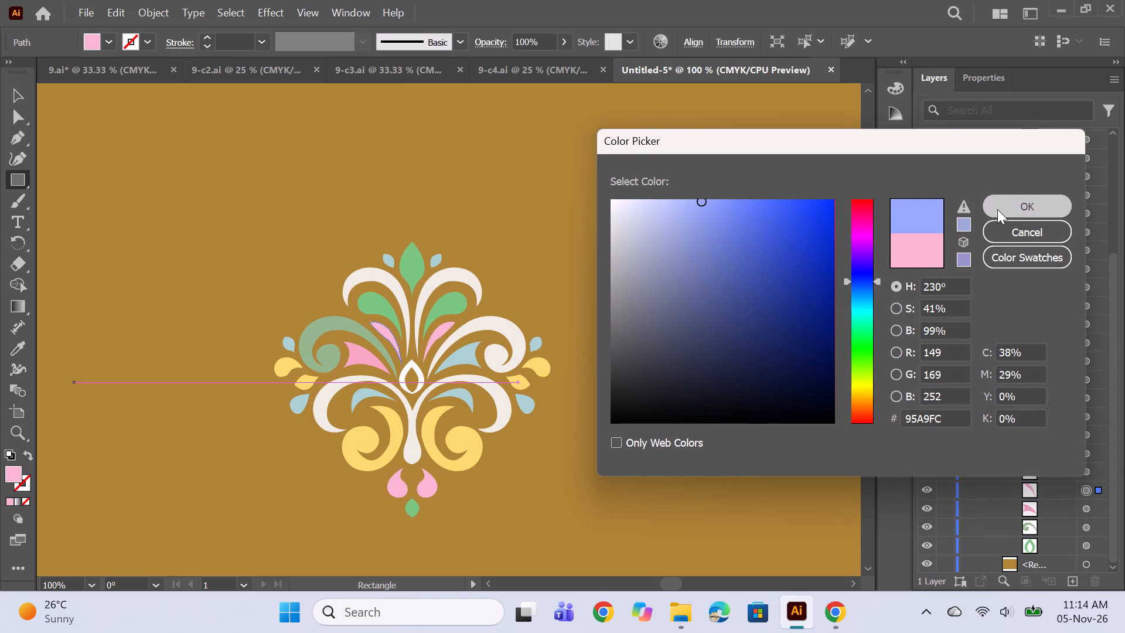
double_click(9, 476)
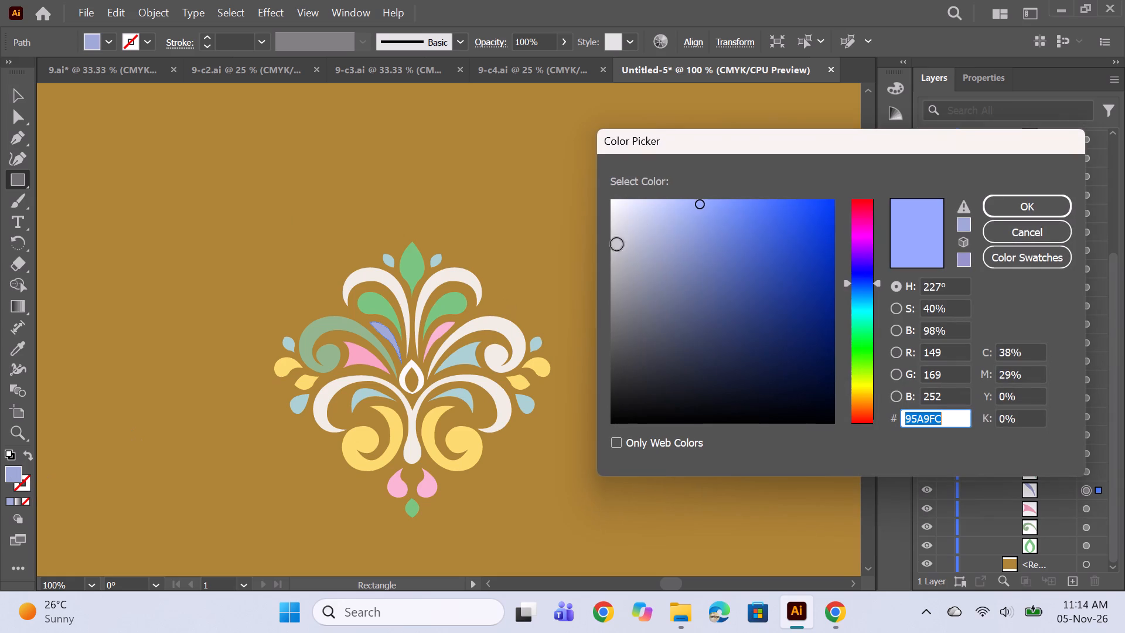
double_click(691, 203)
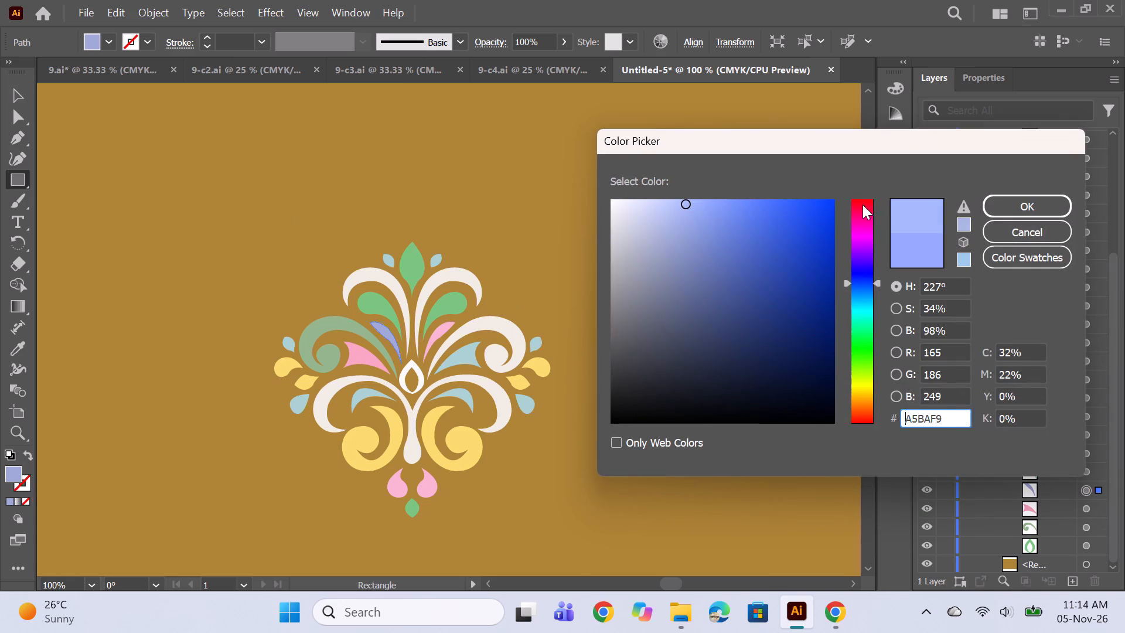
click(995, 211)
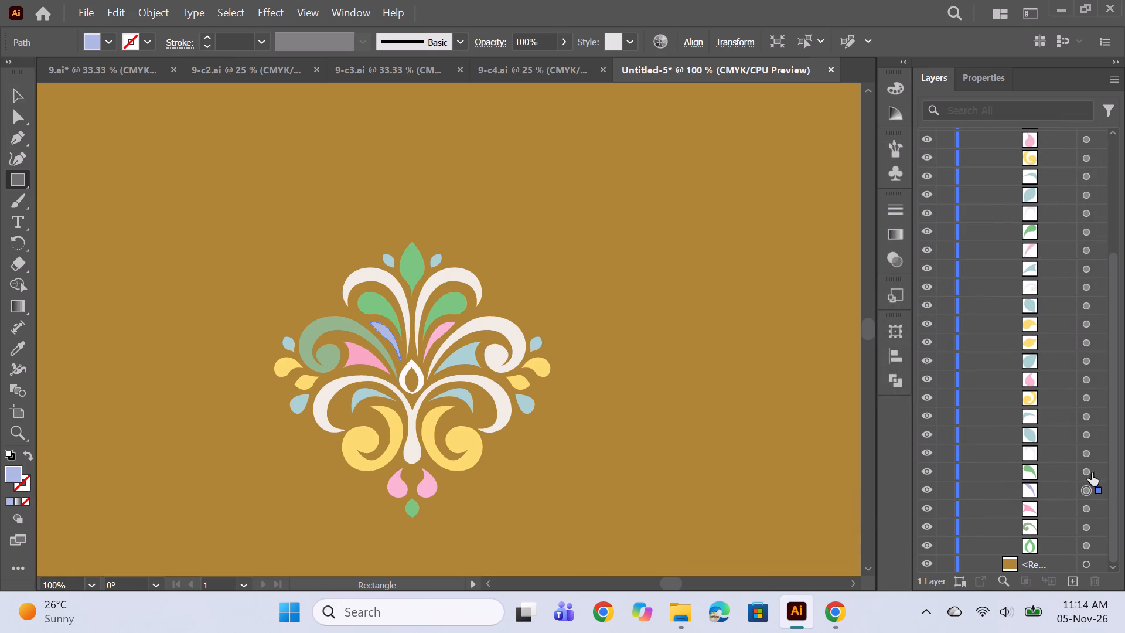
Recolour the green petal on the motif's upper left with the off-white sampled from the central teardrop outline.
click(1083, 473)
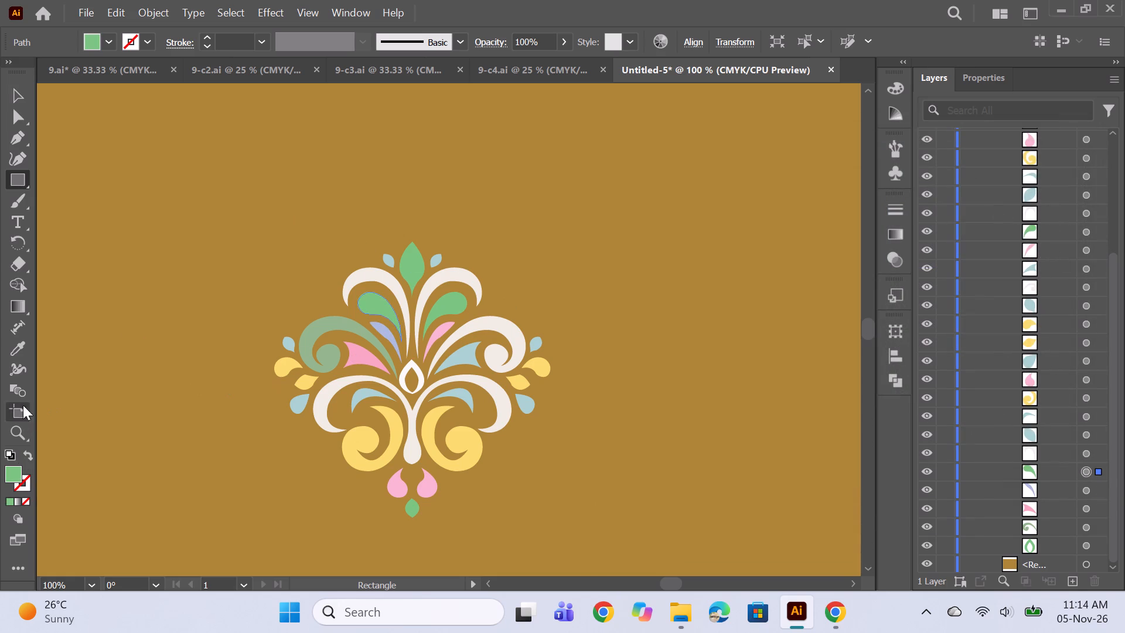
click(20, 350)
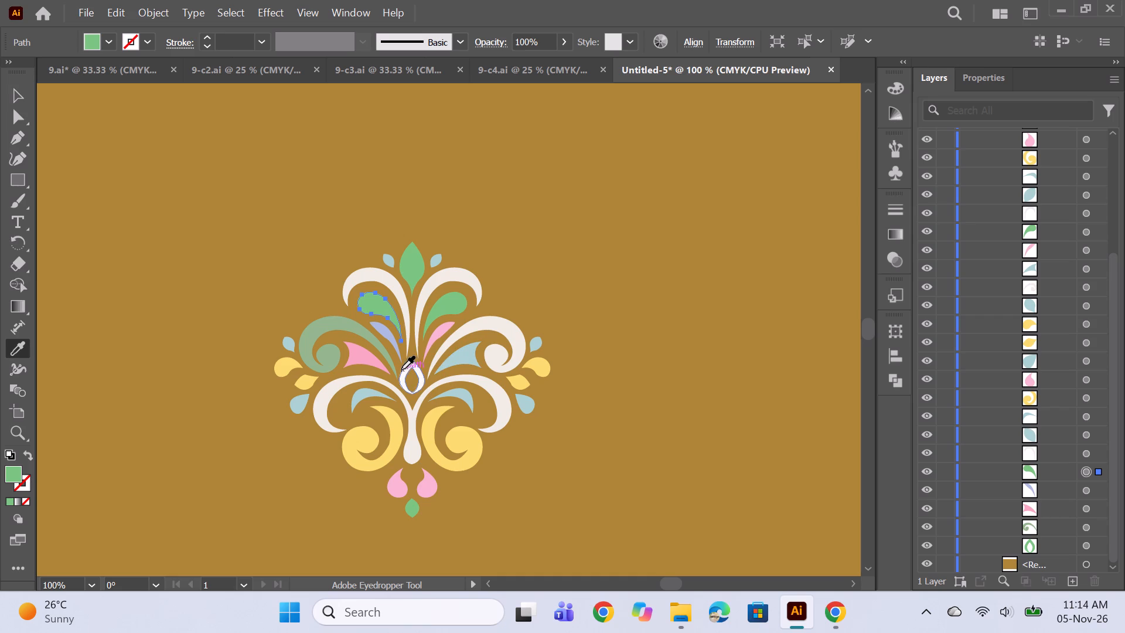
click(406, 368)
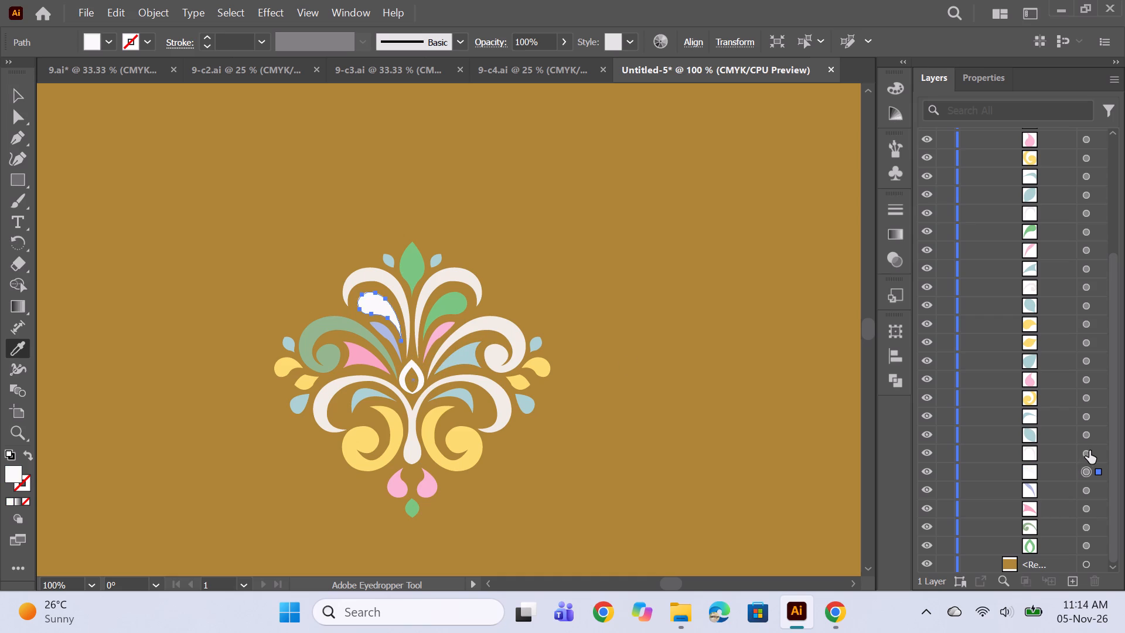
Recolour the cream arching scroll on the motif's upper left with the sage green sampled from the large left scroll.
click(1089, 453)
click(417, 371)
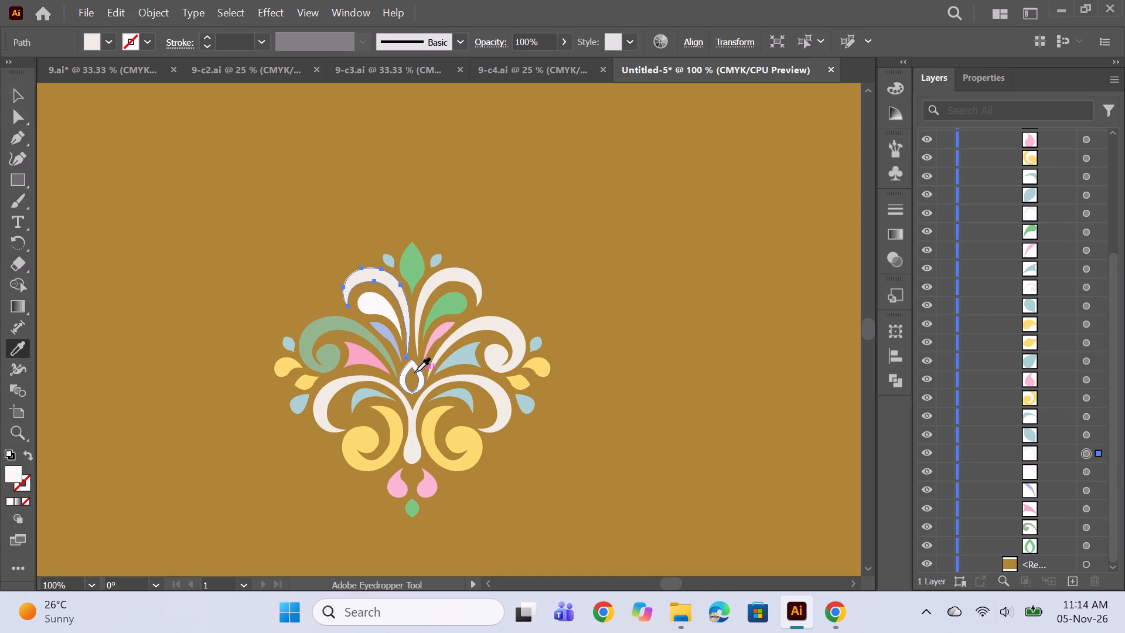
click(314, 328)
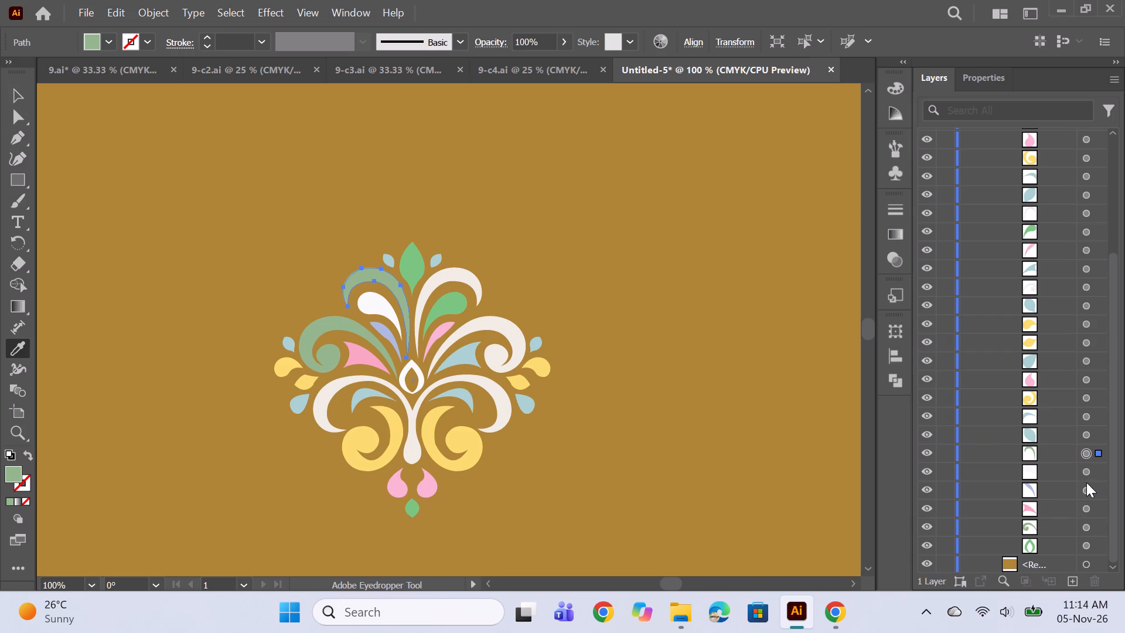
Recolour the yellow swirl on the motif's lower left to near-black #020200.
click(1083, 402)
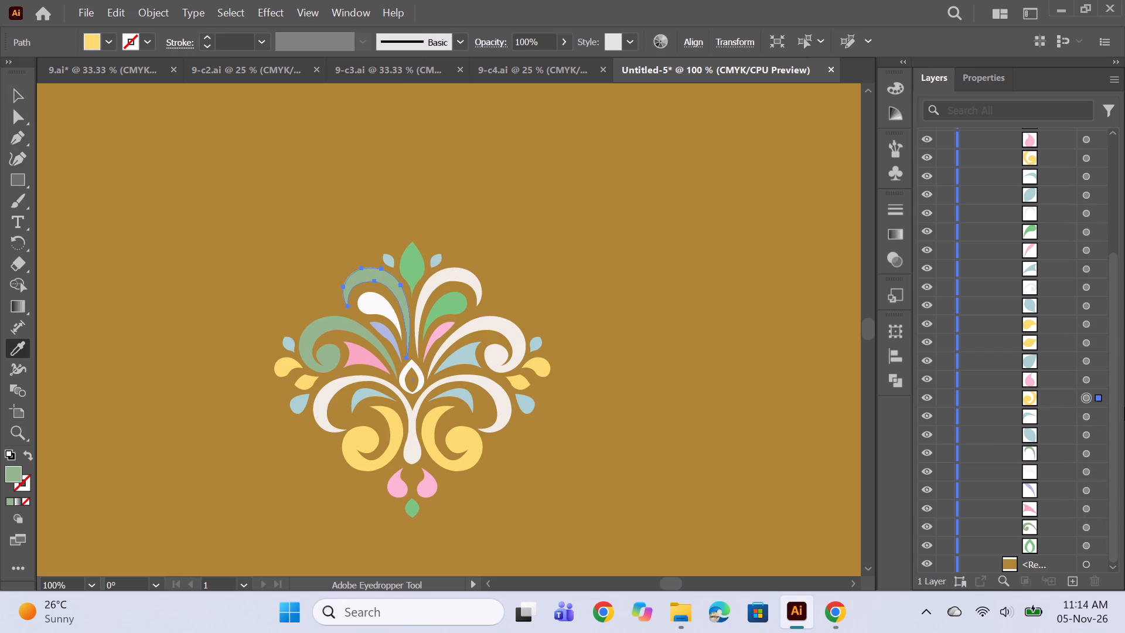
double_click(19, 475)
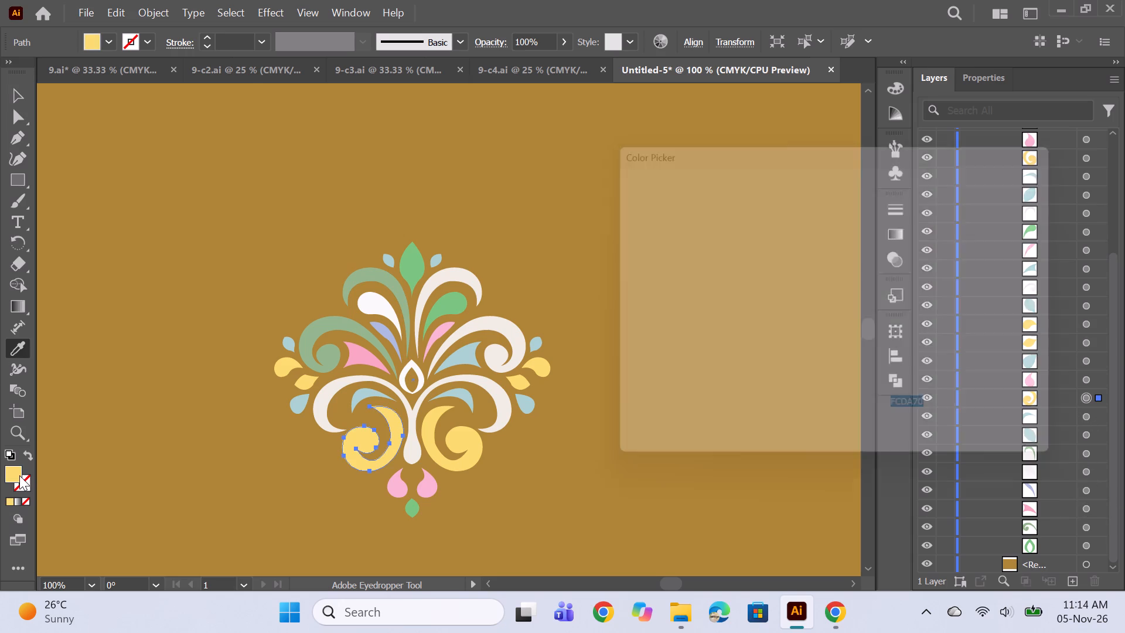
click(820, 419)
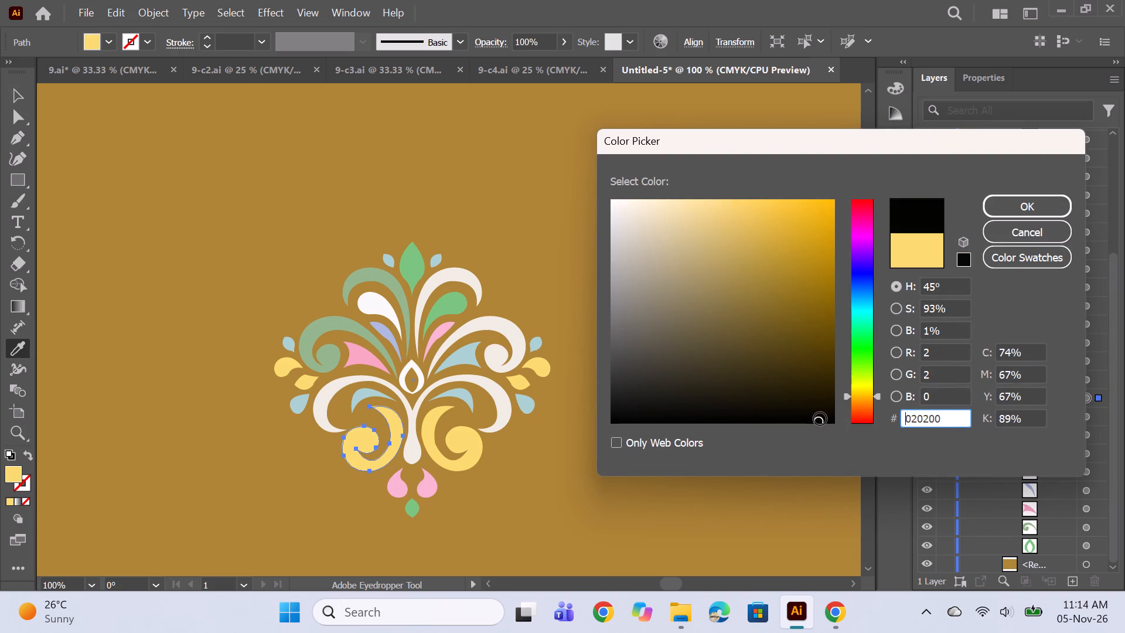
click(1025, 207)
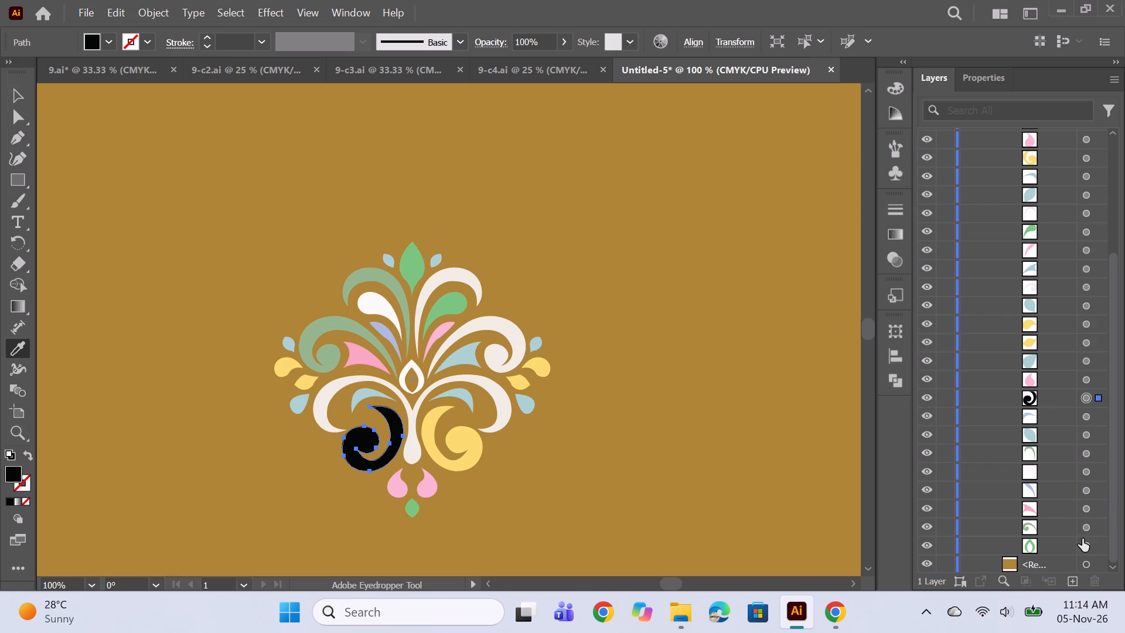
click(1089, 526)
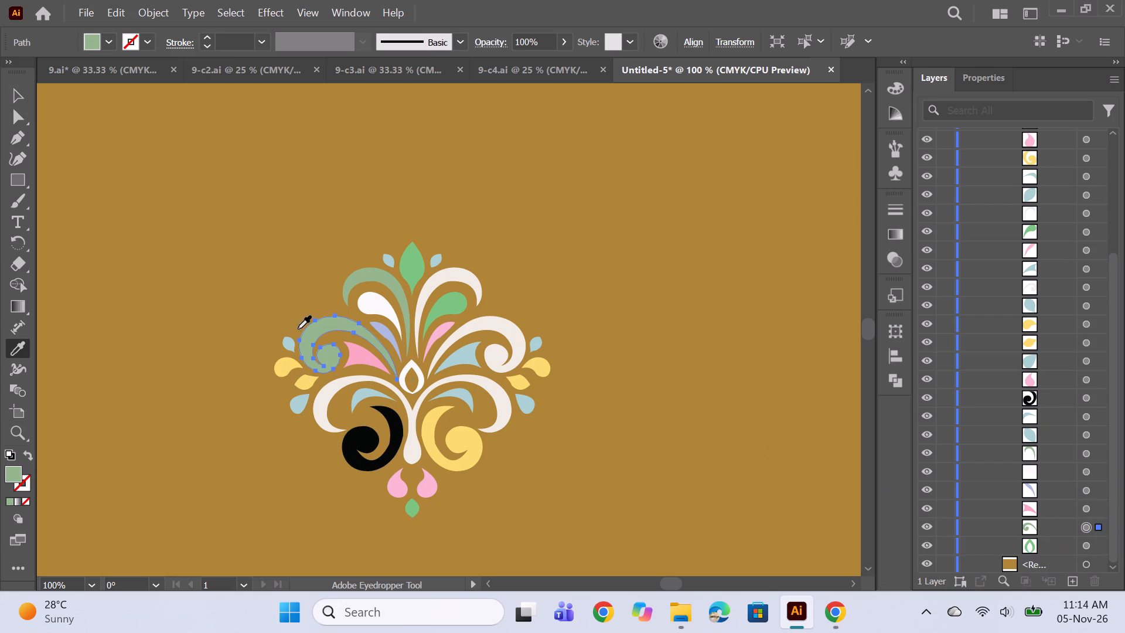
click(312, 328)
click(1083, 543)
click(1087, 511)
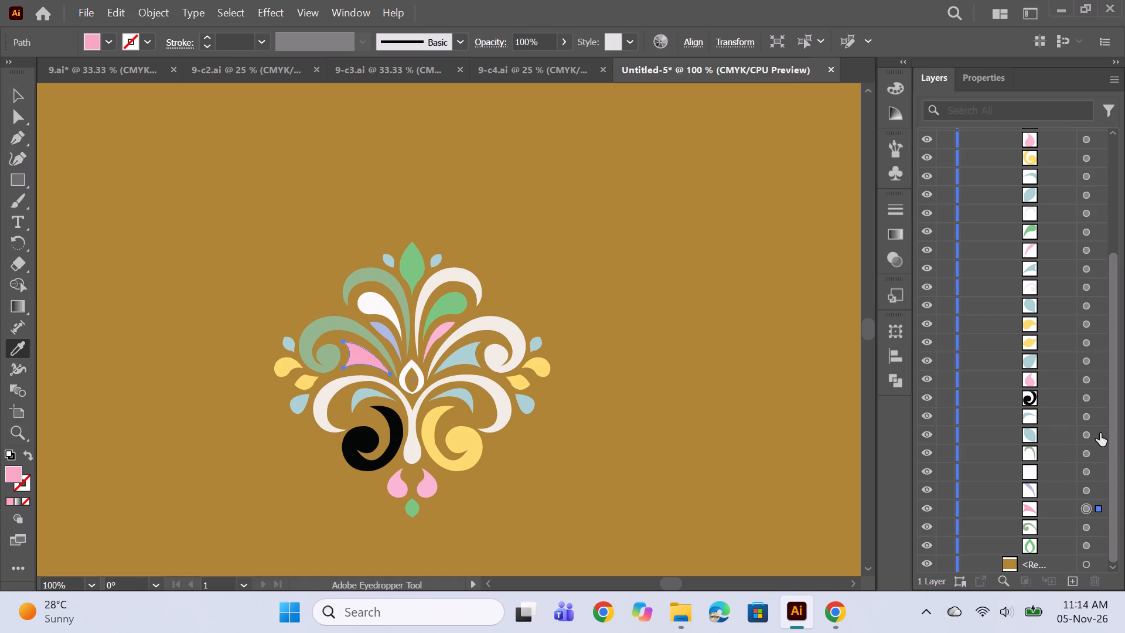
Recolour the small blue top leaf and the blue arc above the black swirl on the left half with the left petal's pink.
click(1082, 489)
click(1084, 472)
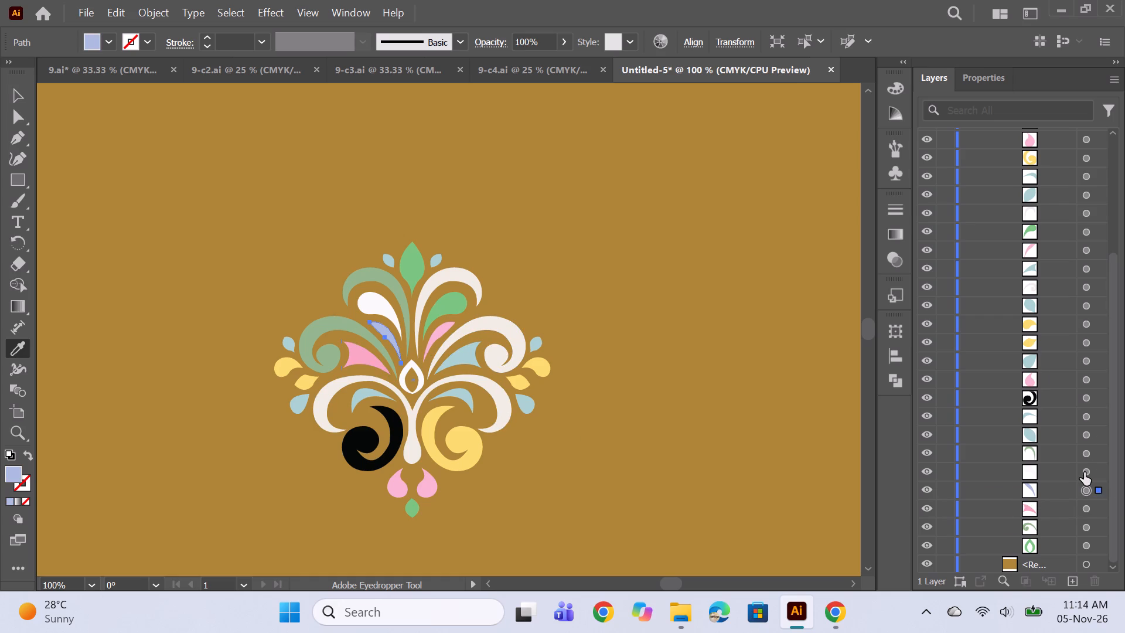
click(1086, 450)
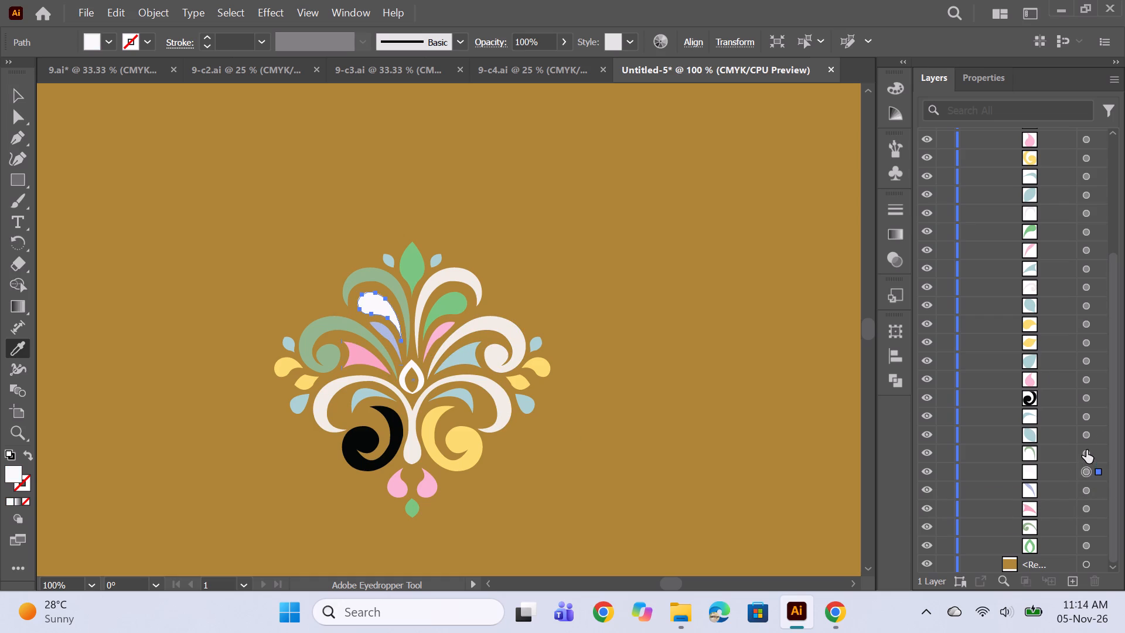
click(1087, 435)
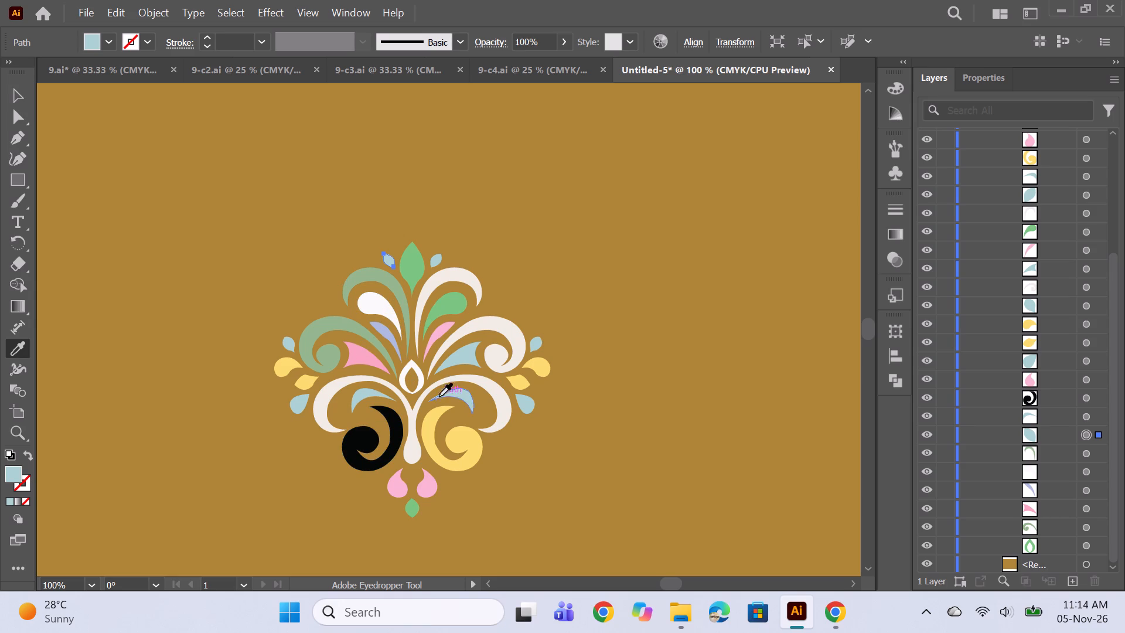
click(359, 357)
click(1086, 411)
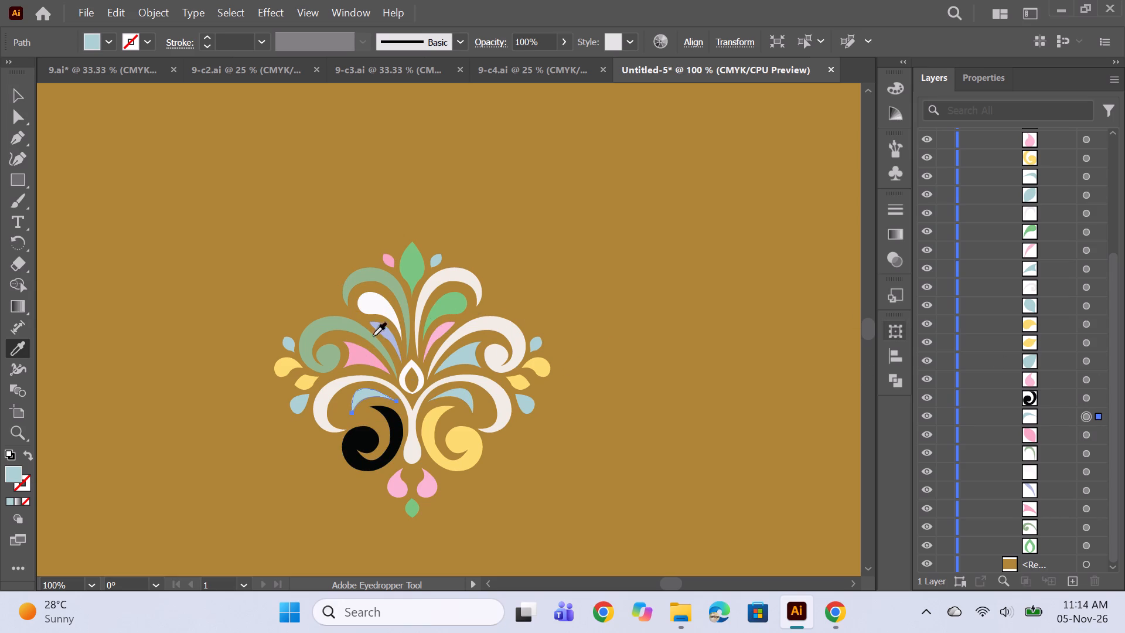
click(359, 357)
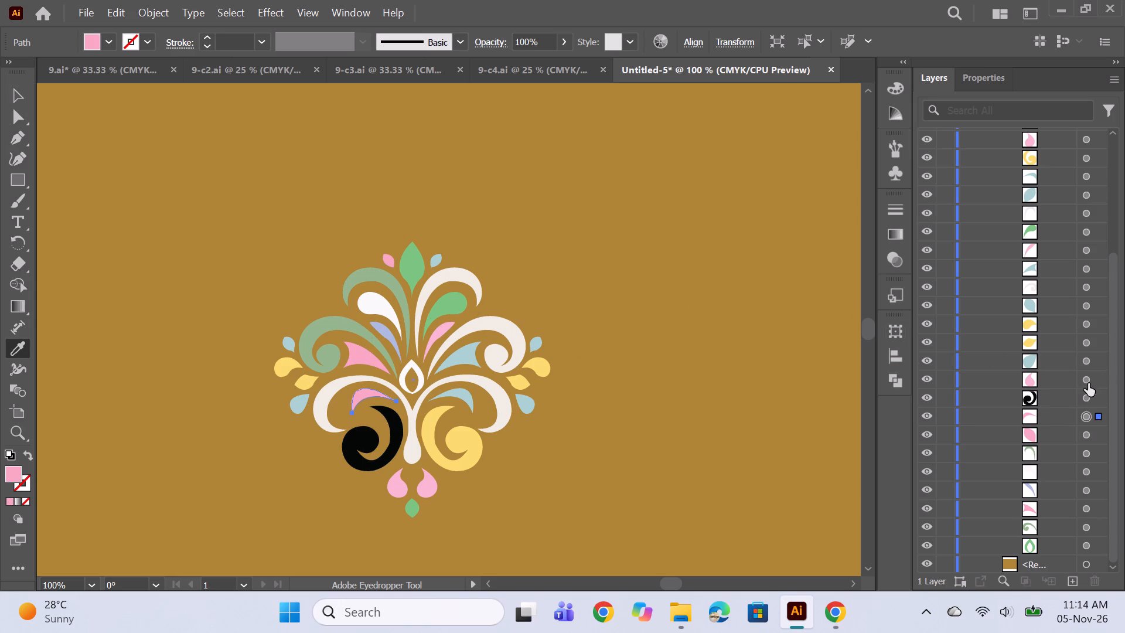
Recolour the pink teardrop at the motif's lower left with the periwinkle sampled from the small left petal.
click(1085, 379)
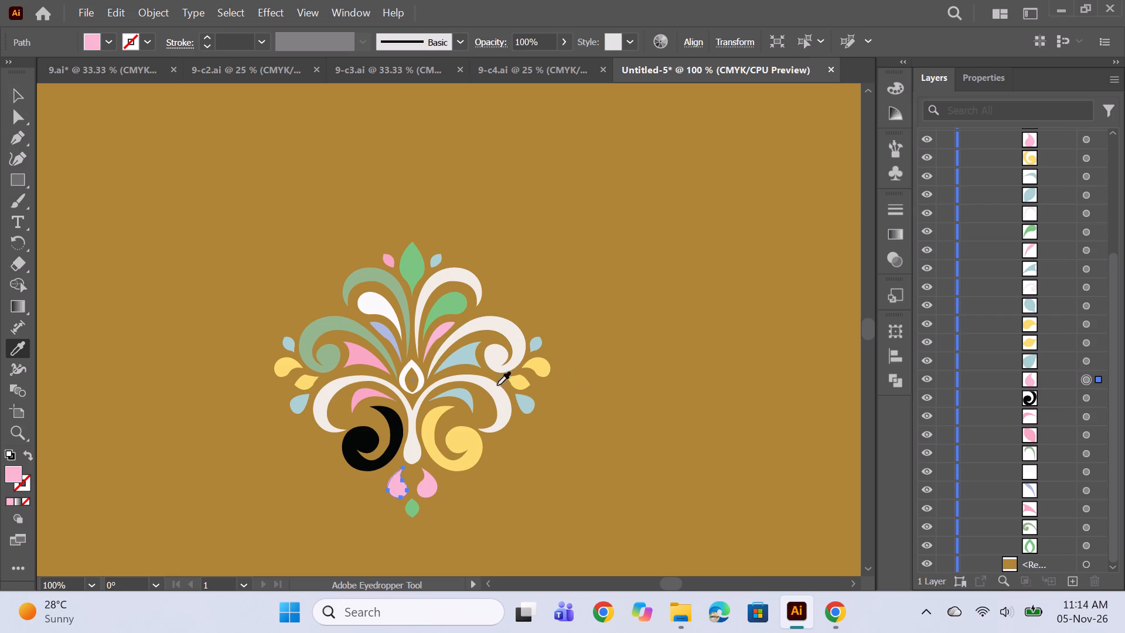
click(518, 73)
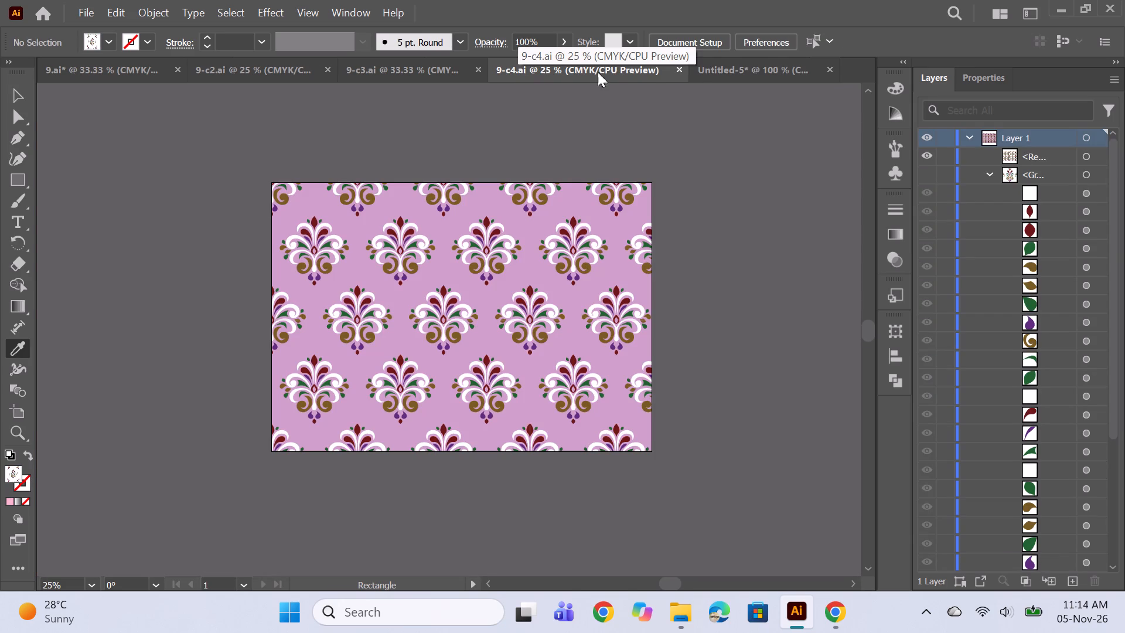
click(716, 64)
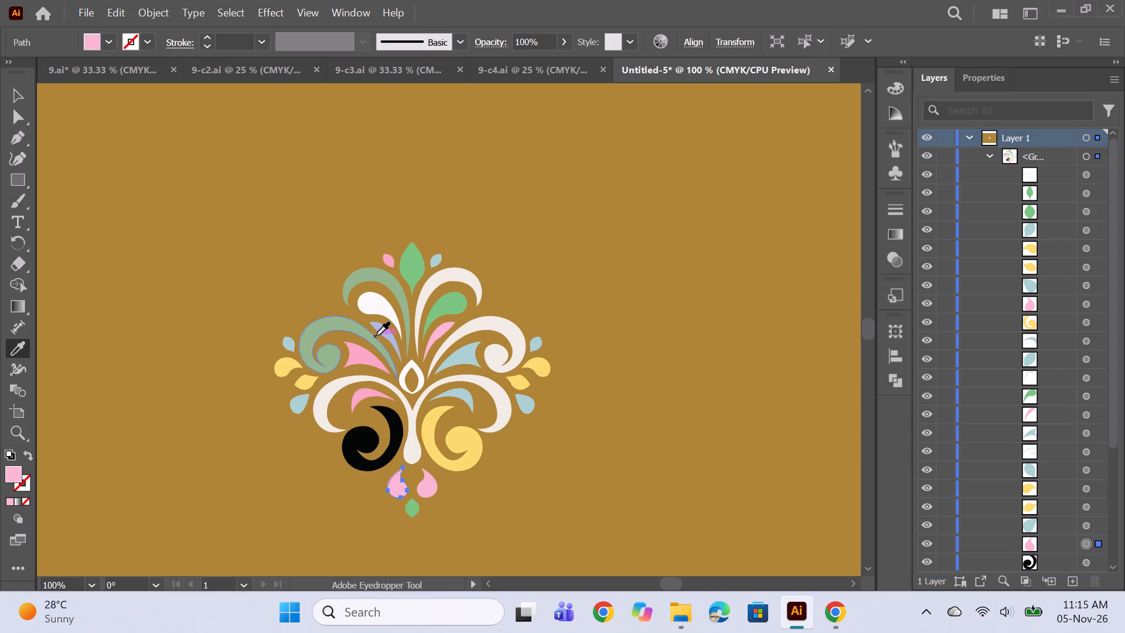
click(381, 331)
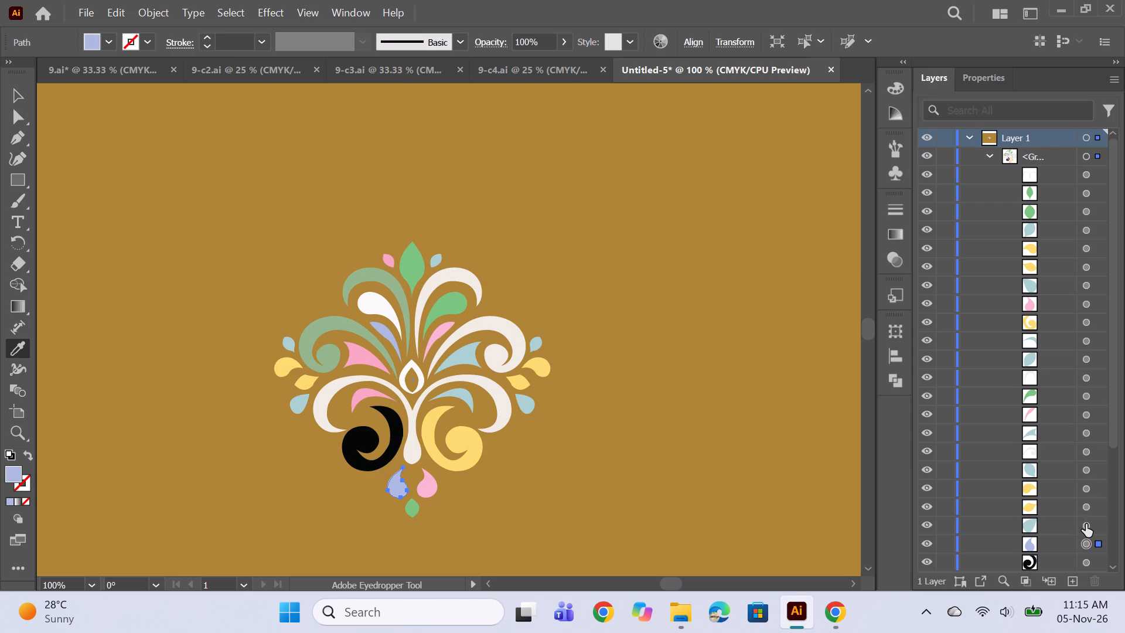
Recolour the outer left cluster, giving both blue droplets the petal's pink and both yellow leaves the swirl's near-black.
click(1087, 524)
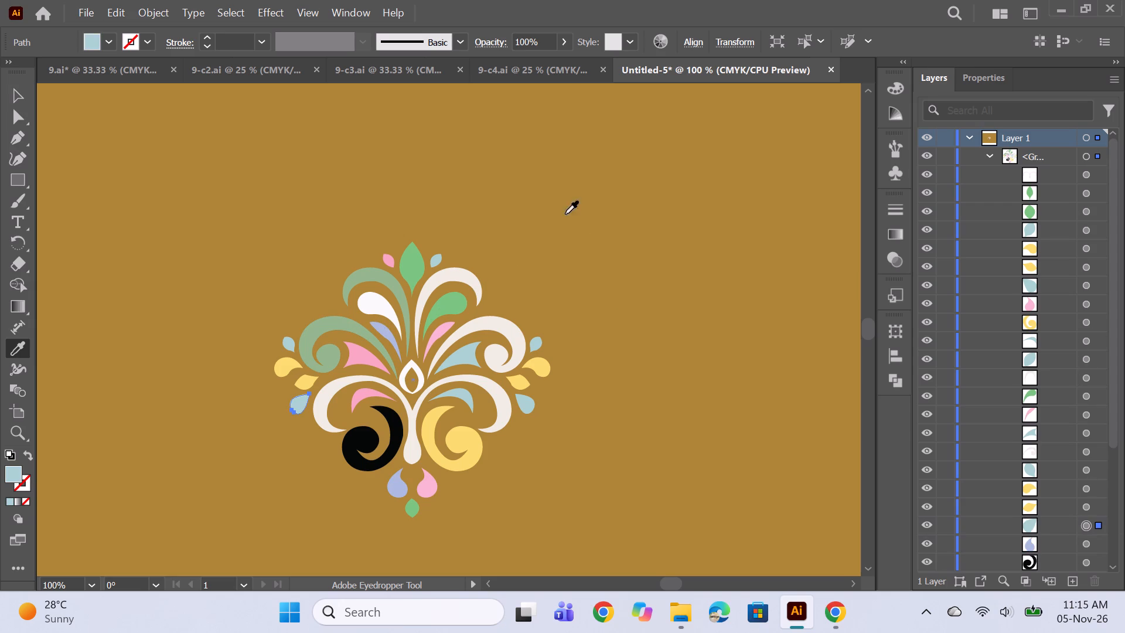
click(349, 362)
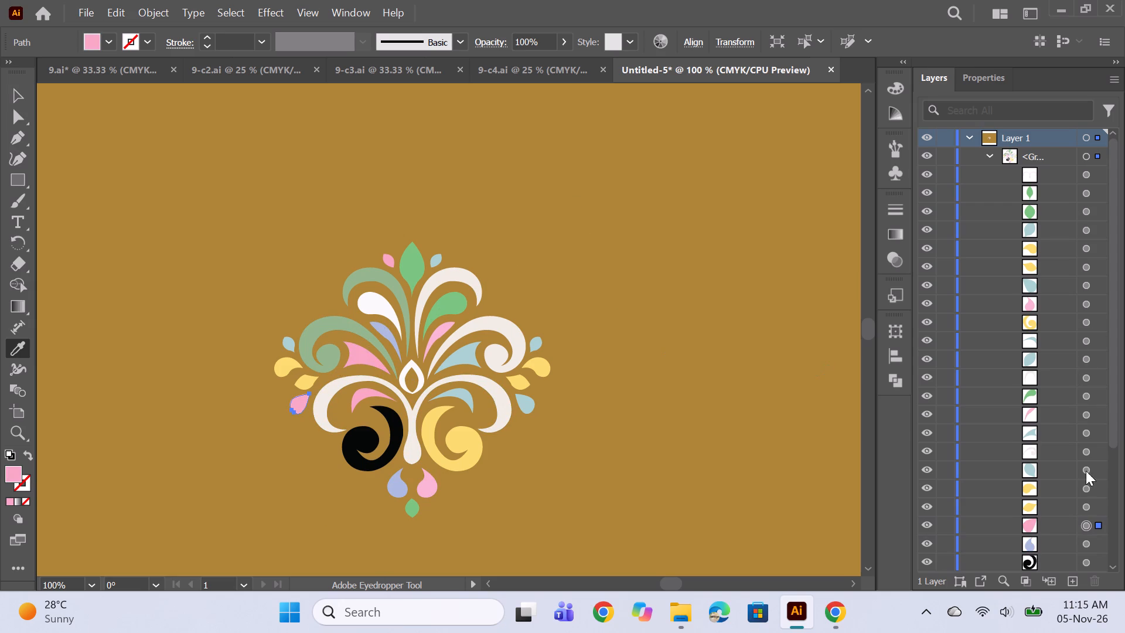
click(1089, 509)
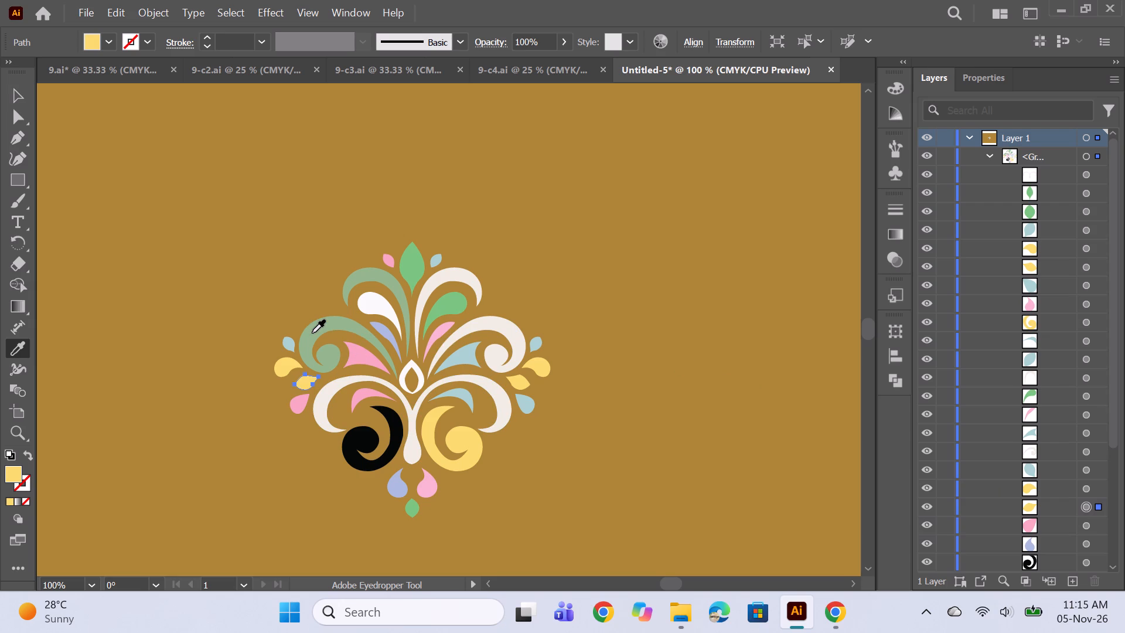
click(386, 418)
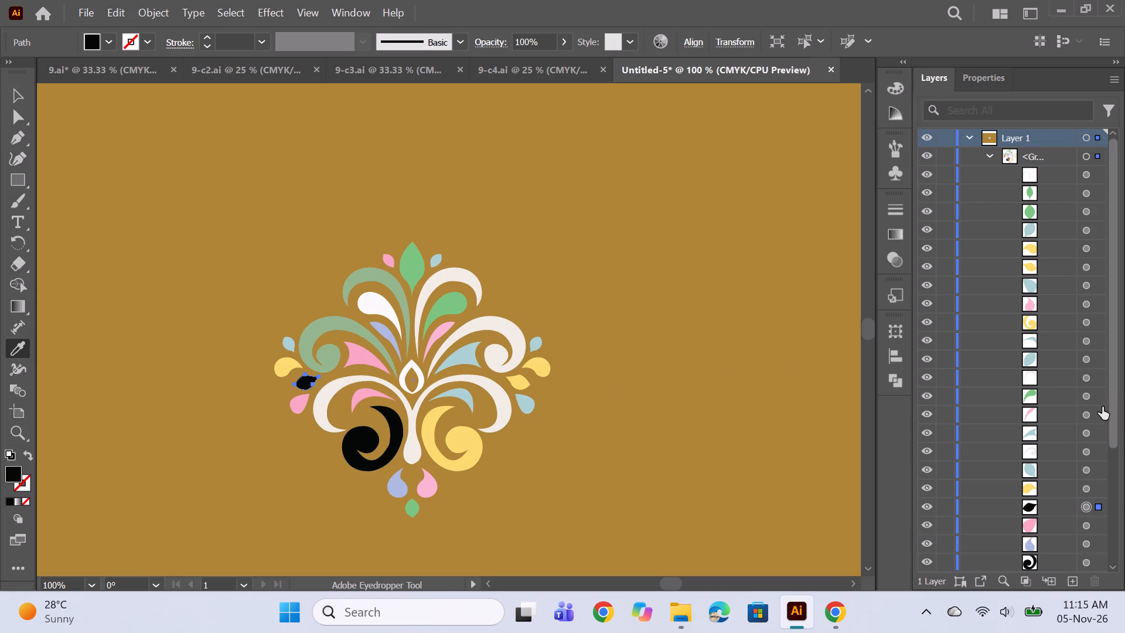
click(1089, 488)
click(387, 426)
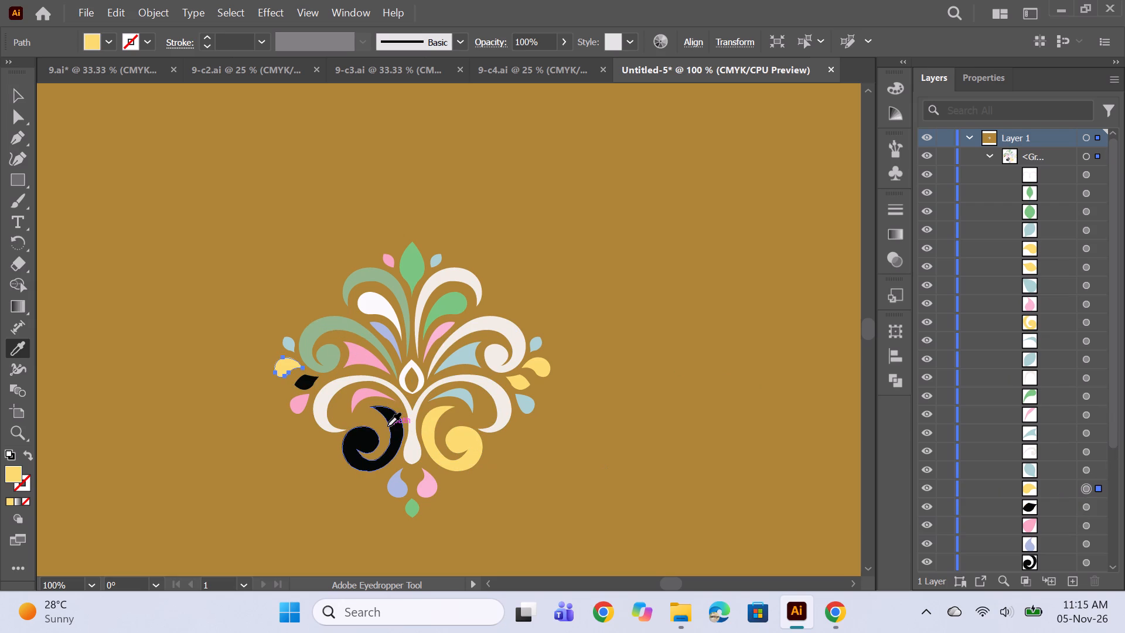
click(1086, 468)
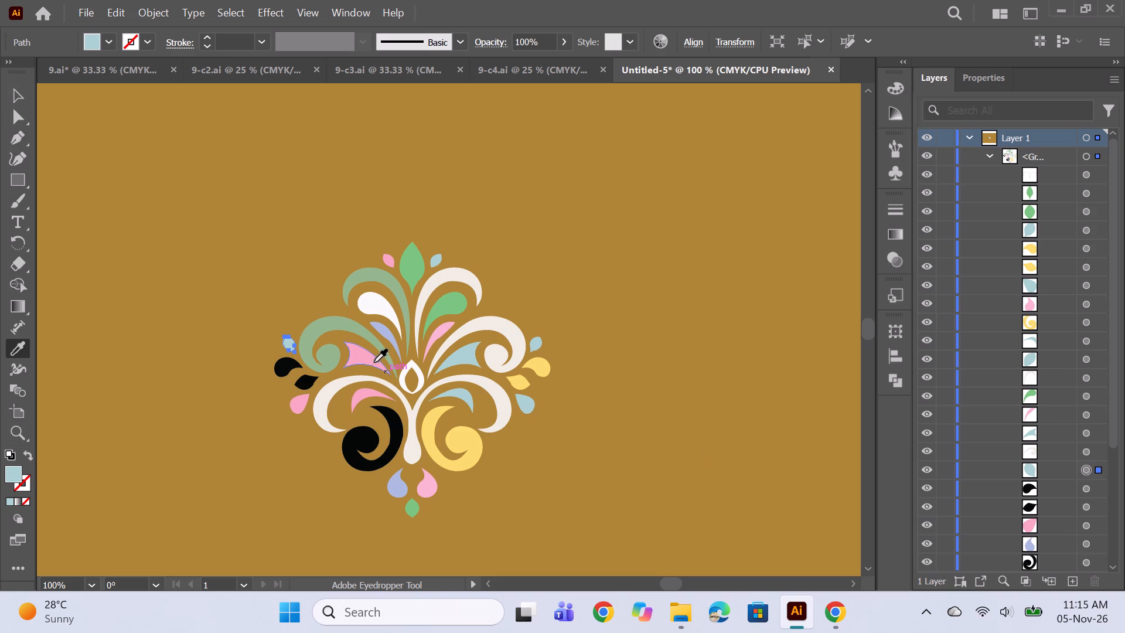
click(371, 362)
Match the right half's two upper cream scrolls and three inner petals to their left counterparts: sage green scrolls; pink, periwinkle and off-white petals.
click(1090, 447)
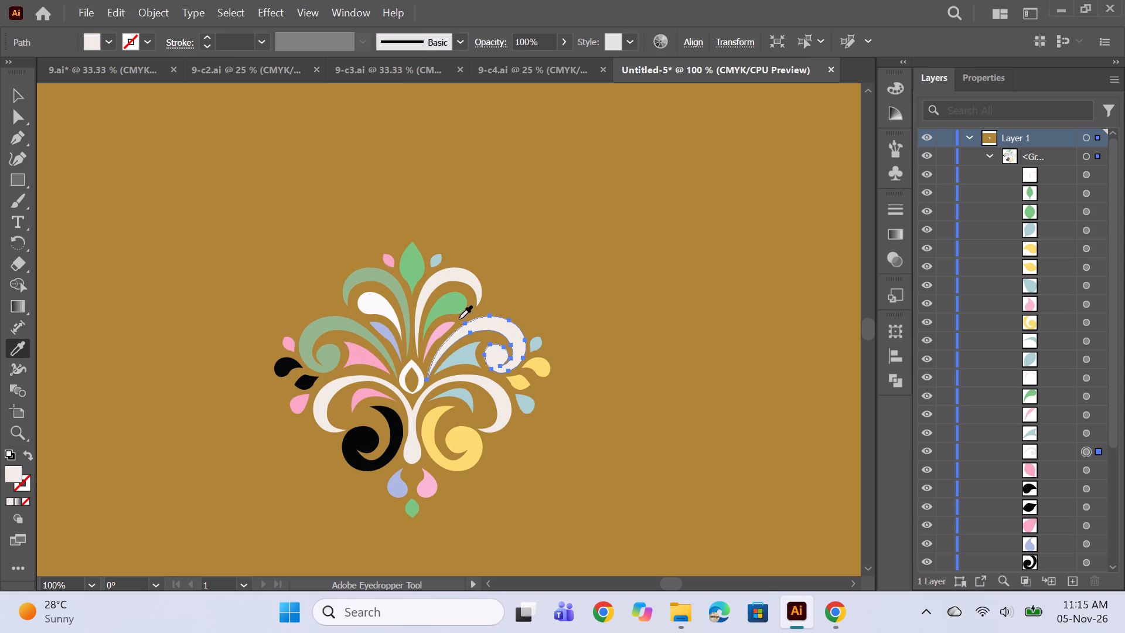
click(323, 325)
click(1085, 432)
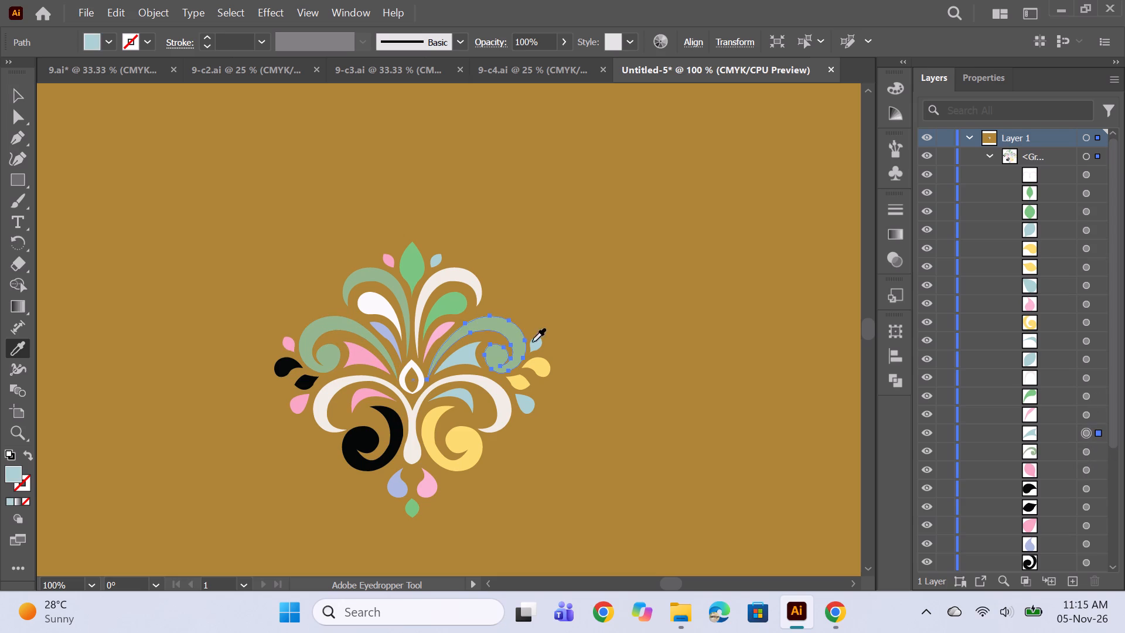
click(368, 362)
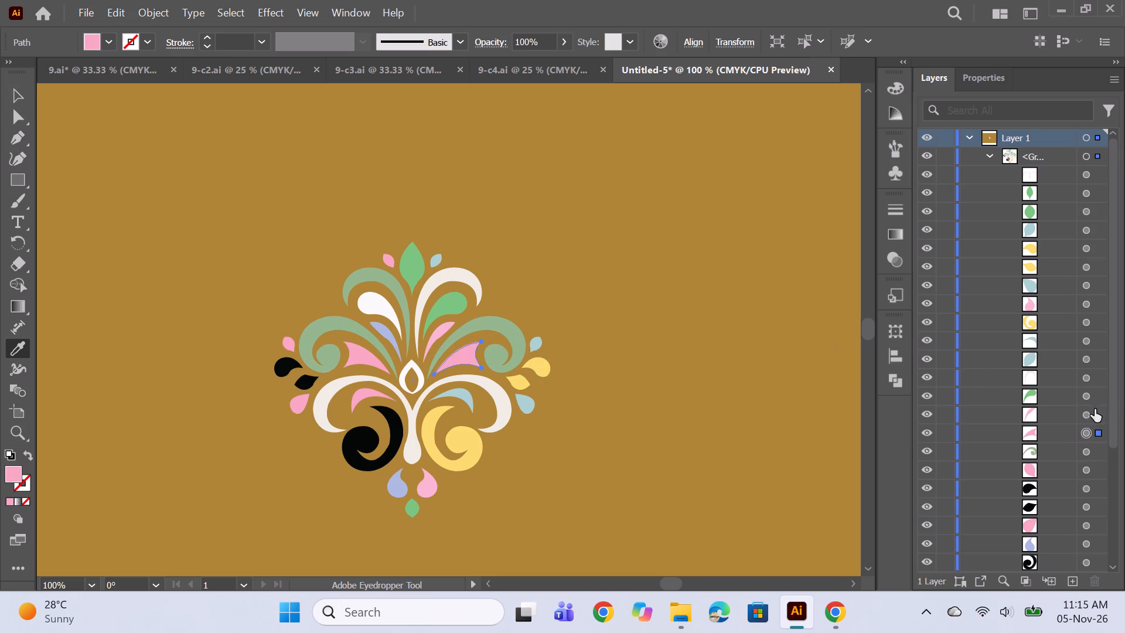
click(1087, 414)
click(384, 330)
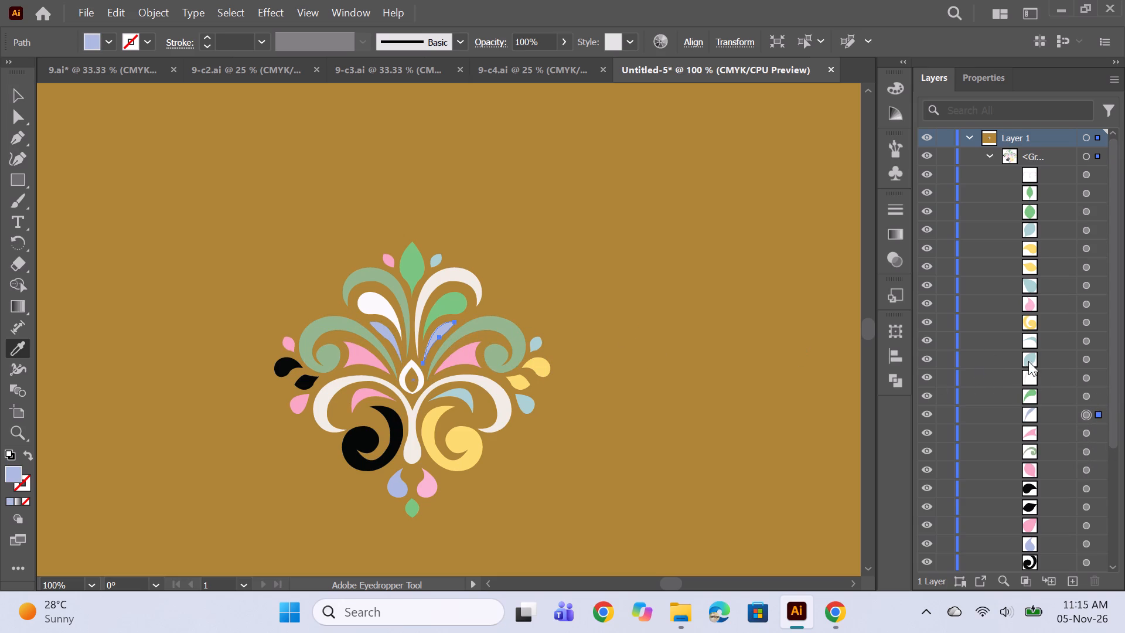
click(1087, 396)
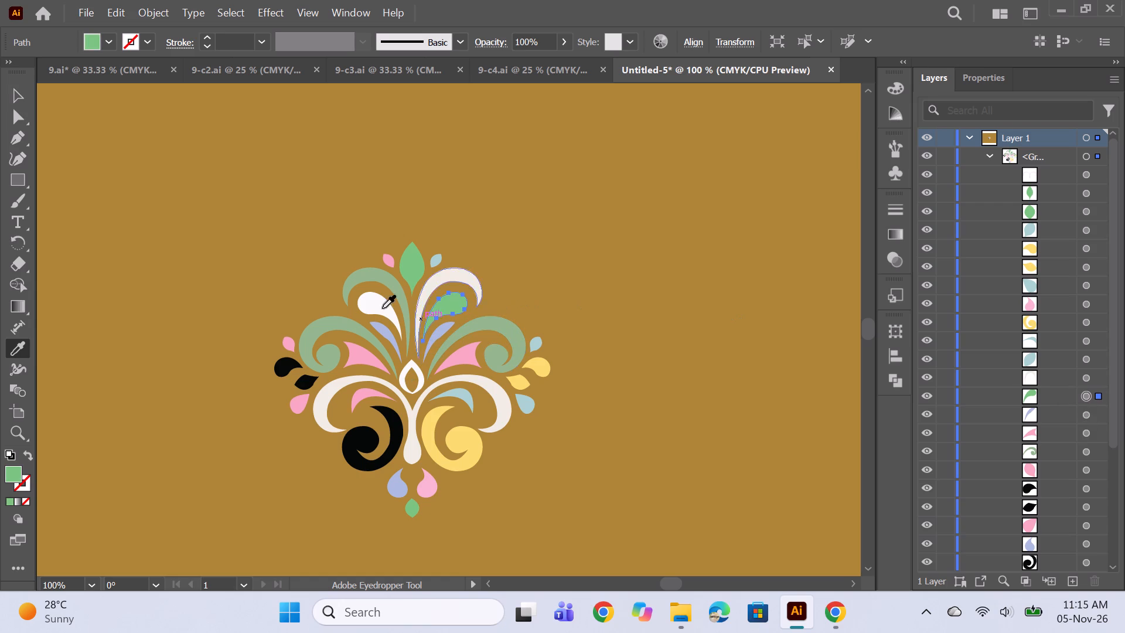
click(376, 306)
click(1085, 380)
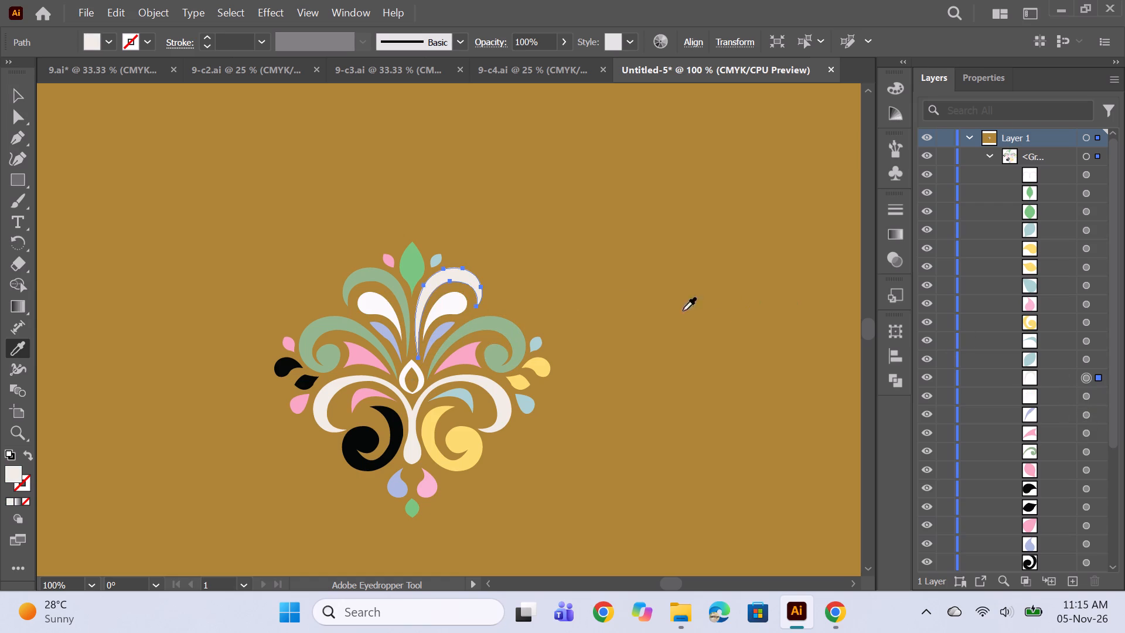
click(382, 280)
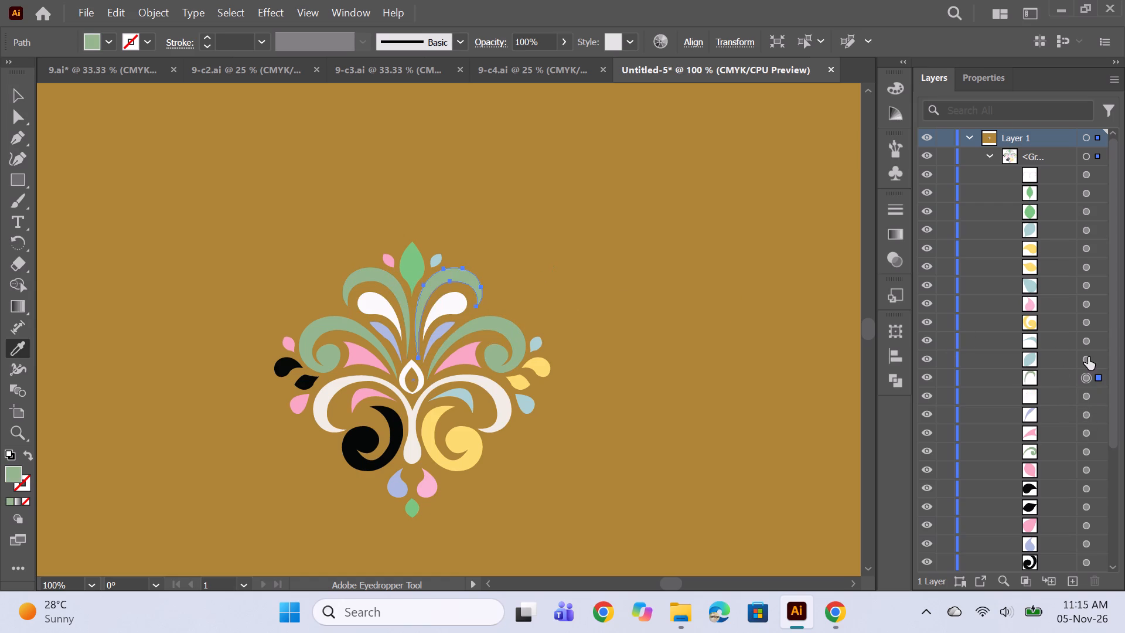
Recolour the small blue top leaf and the blue arc above the yellow swirl on the right half with the sampled pink.
click(1087, 357)
click(391, 261)
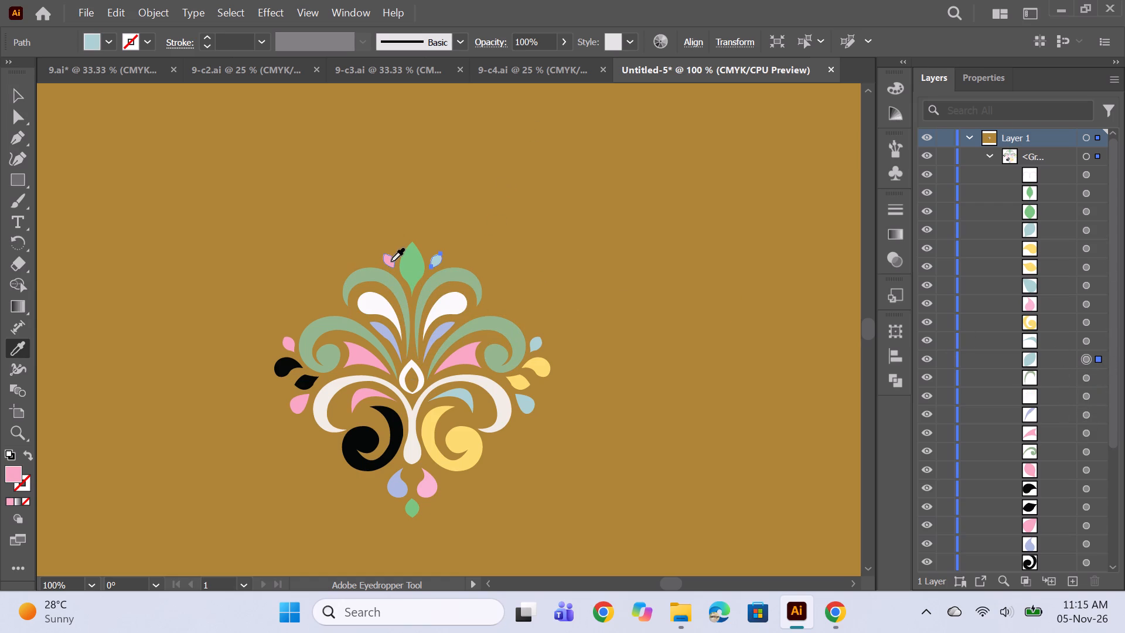
click(1090, 342)
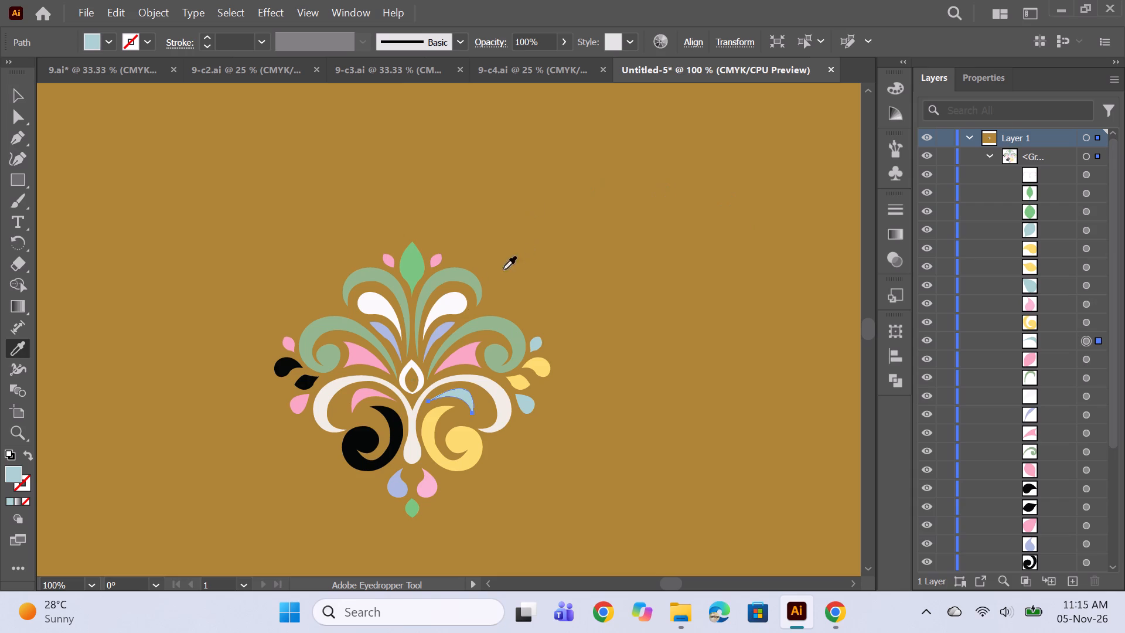
click(363, 353)
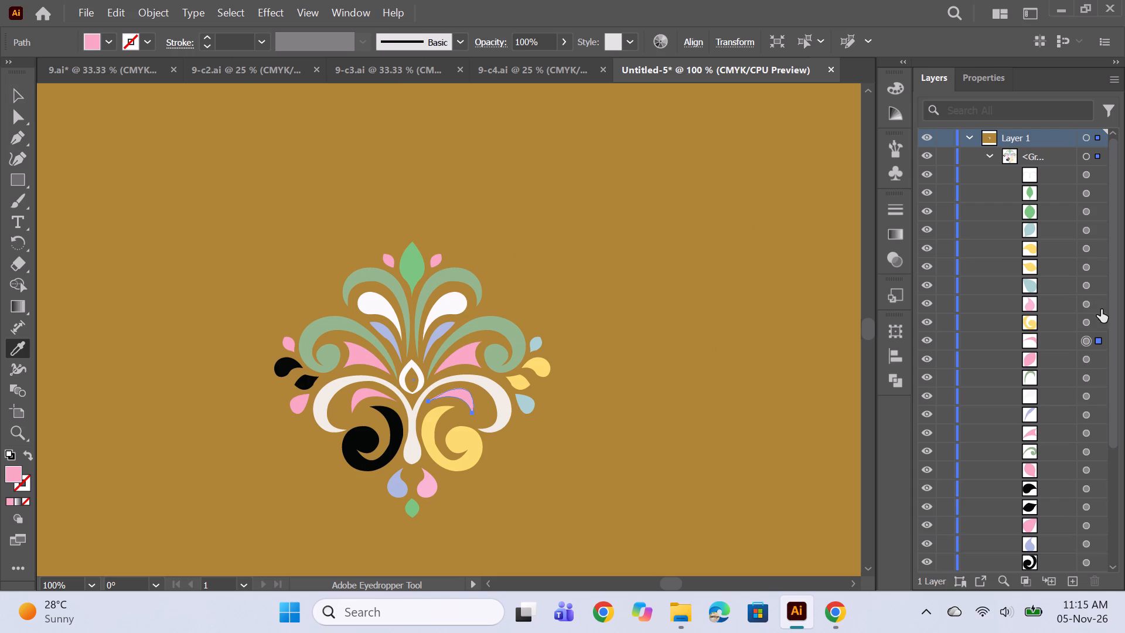
Match the right half's yellow swirl and pink bottom teardrop to their left counterparts, near-black and periwinkle.
click(1082, 323)
click(359, 444)
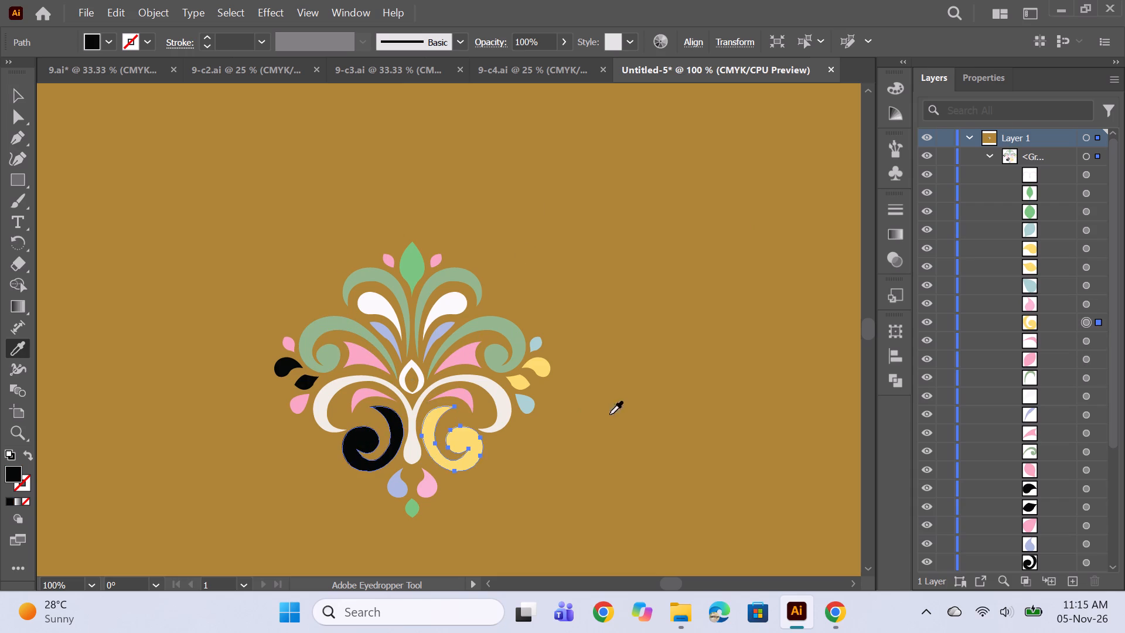
click(1084, 305)
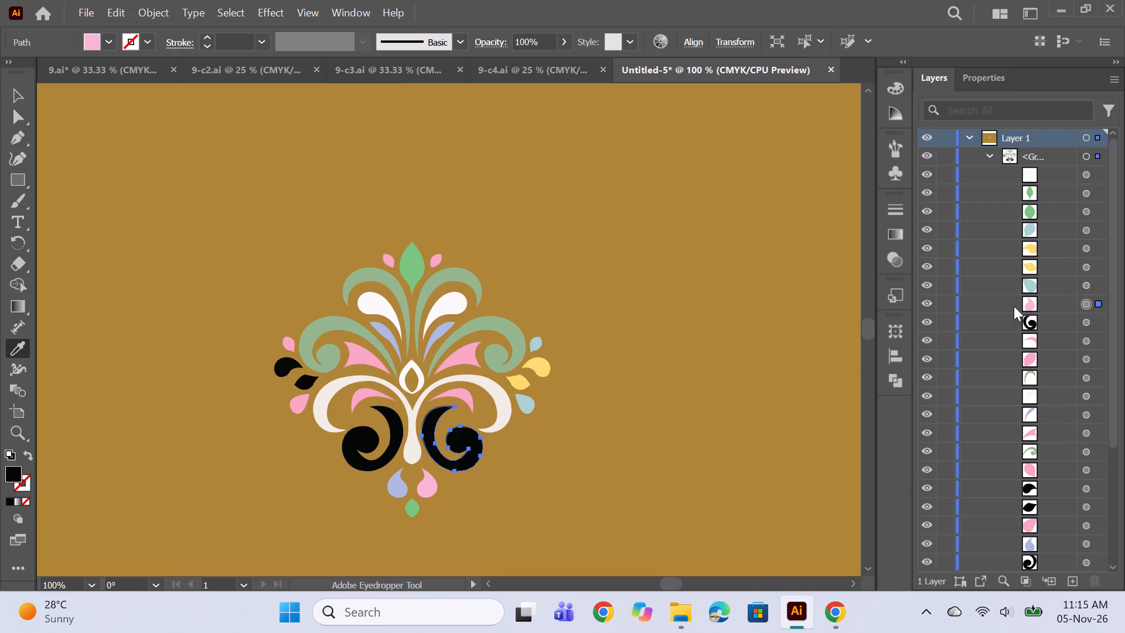
click(396, 481)
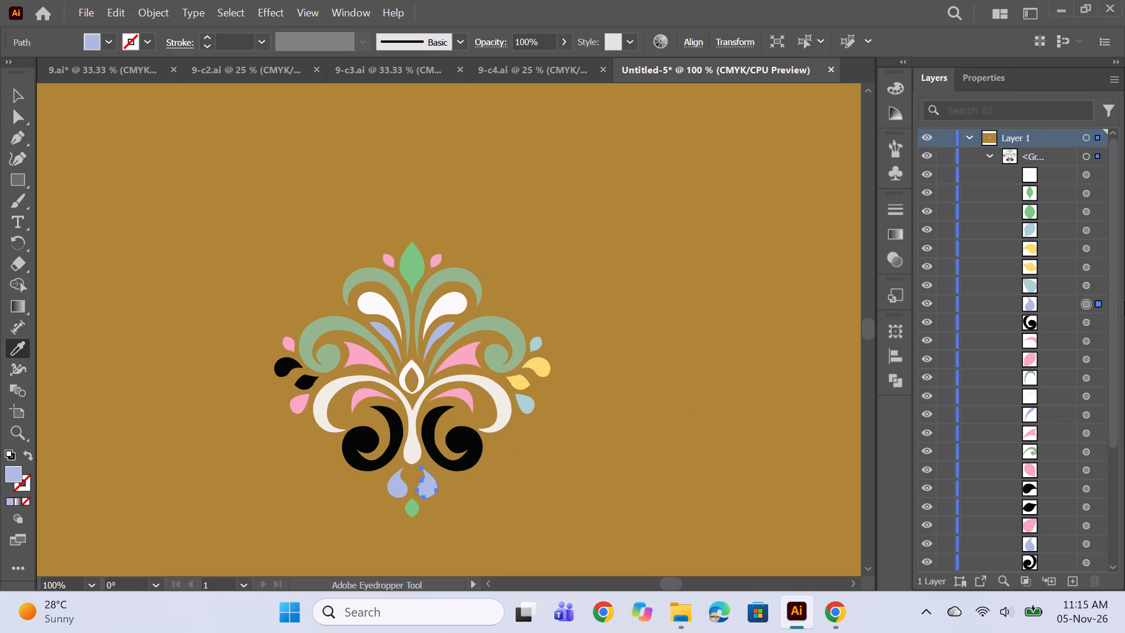
Recolour the outer right cluster, giving both blue droplets the sampled pink and both yellow leaves the sampled near-black.
click(1084, 288)
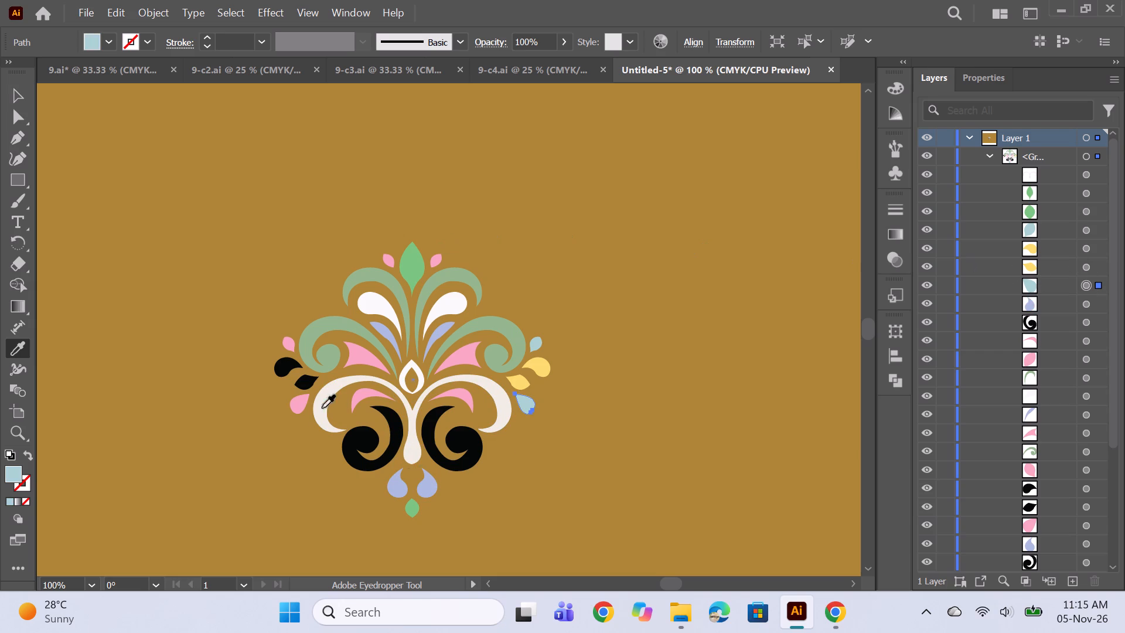
click(297, 406)
click(1090, 267)
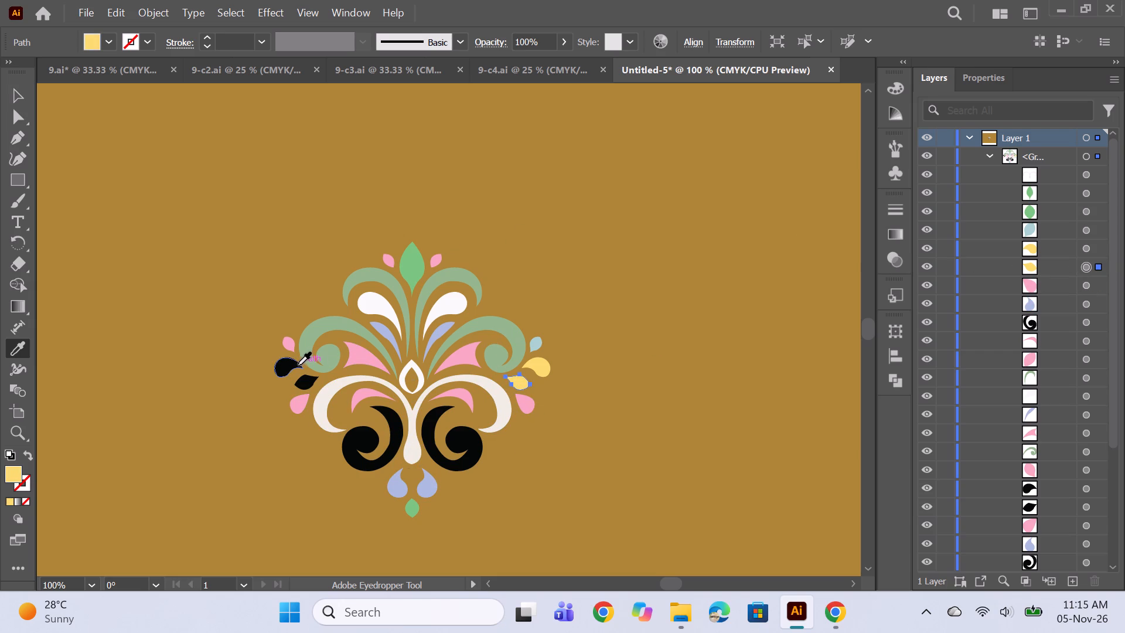
click(296, 366)
click(1089, 245)
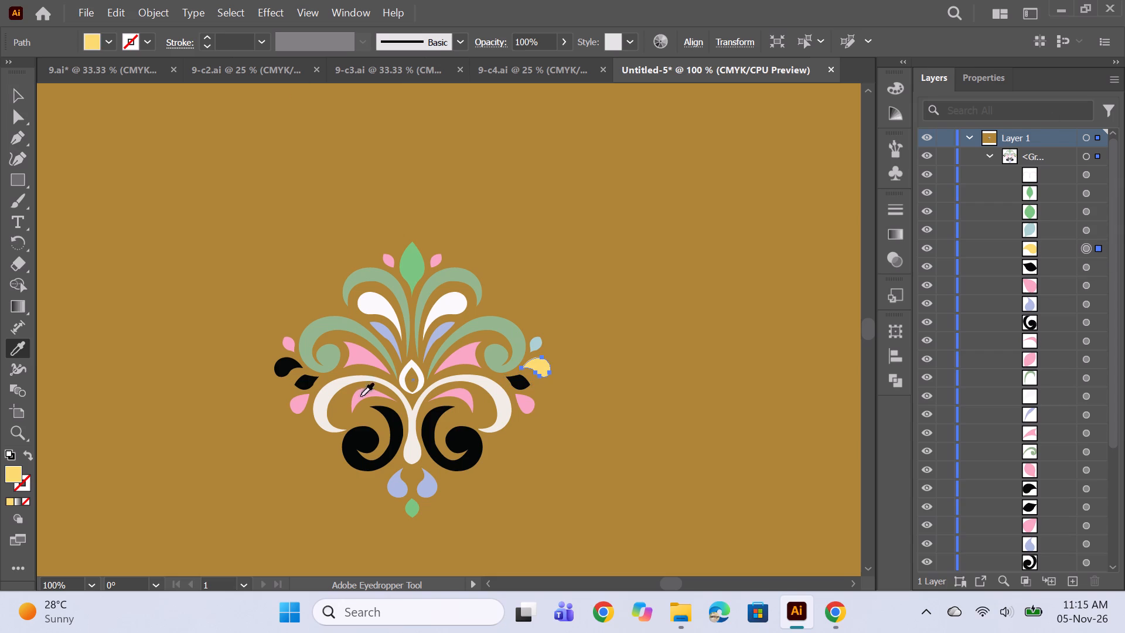
click(425, 419)
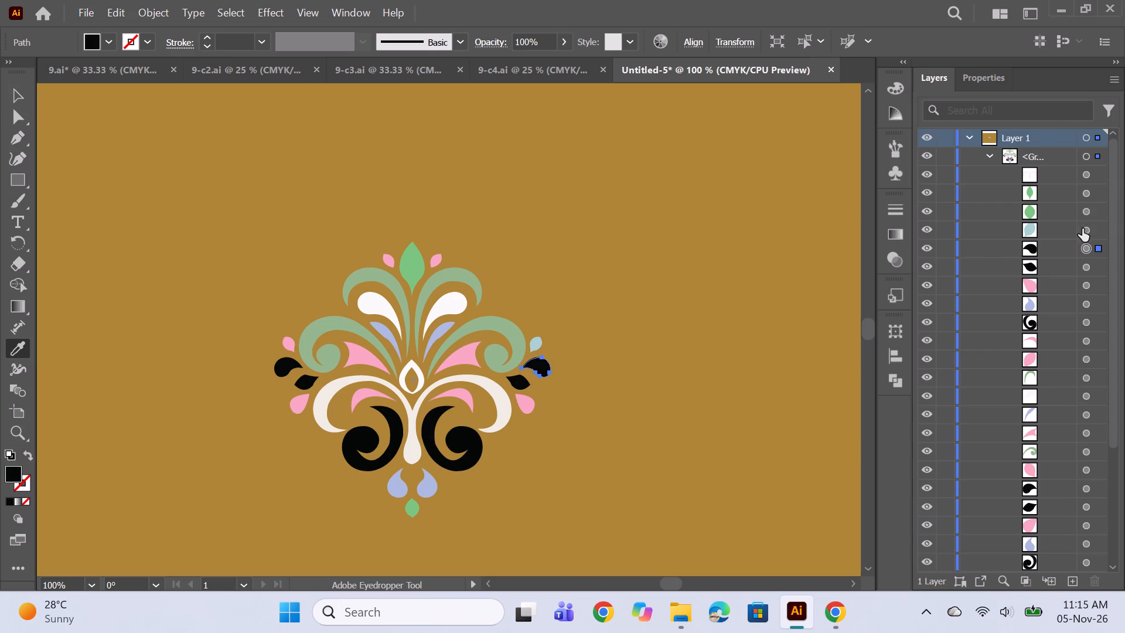
drag(1082, 229, 1070, 231)
click(524, 407)
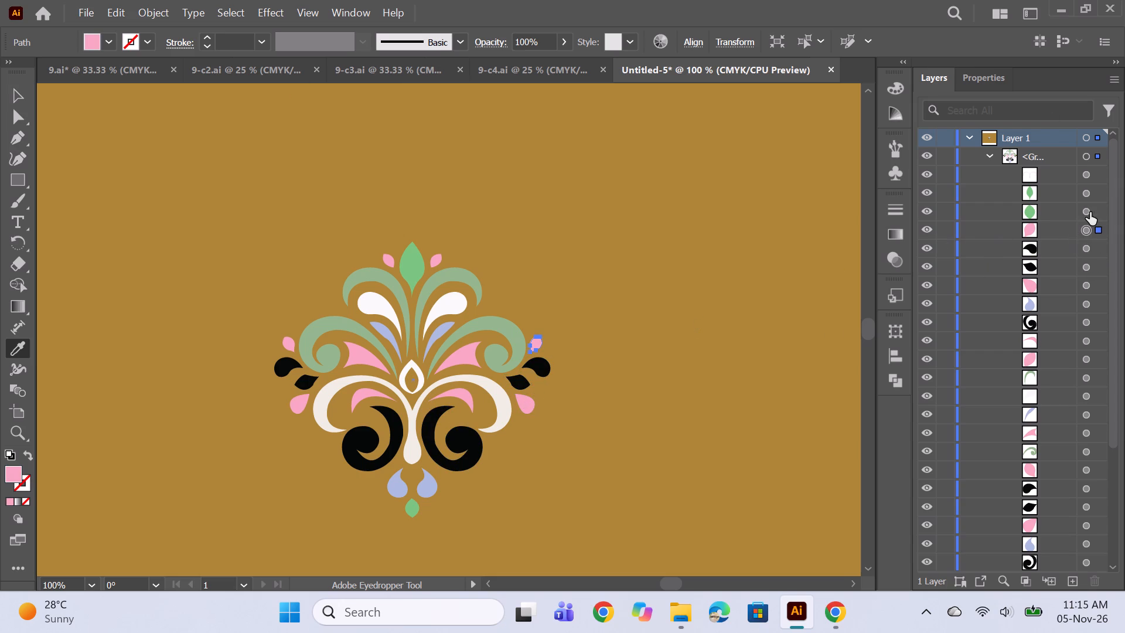
Recolour the small green drop at the motif's bottom tip with the off-white sampled from the upper left petal.
click(1090, 209)
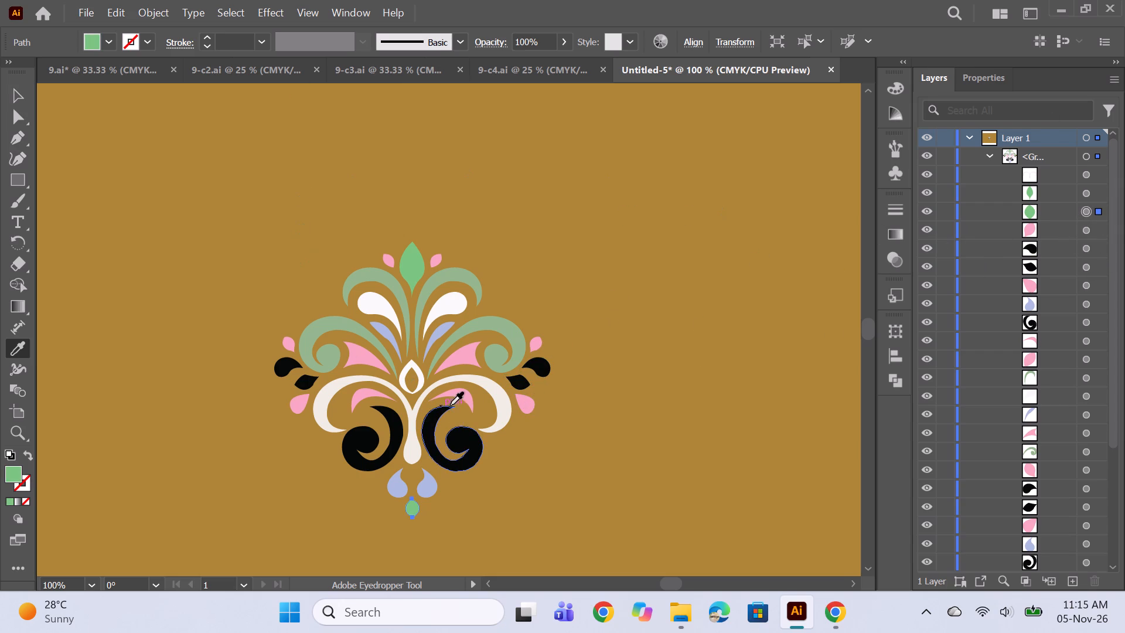
click(375, 305)
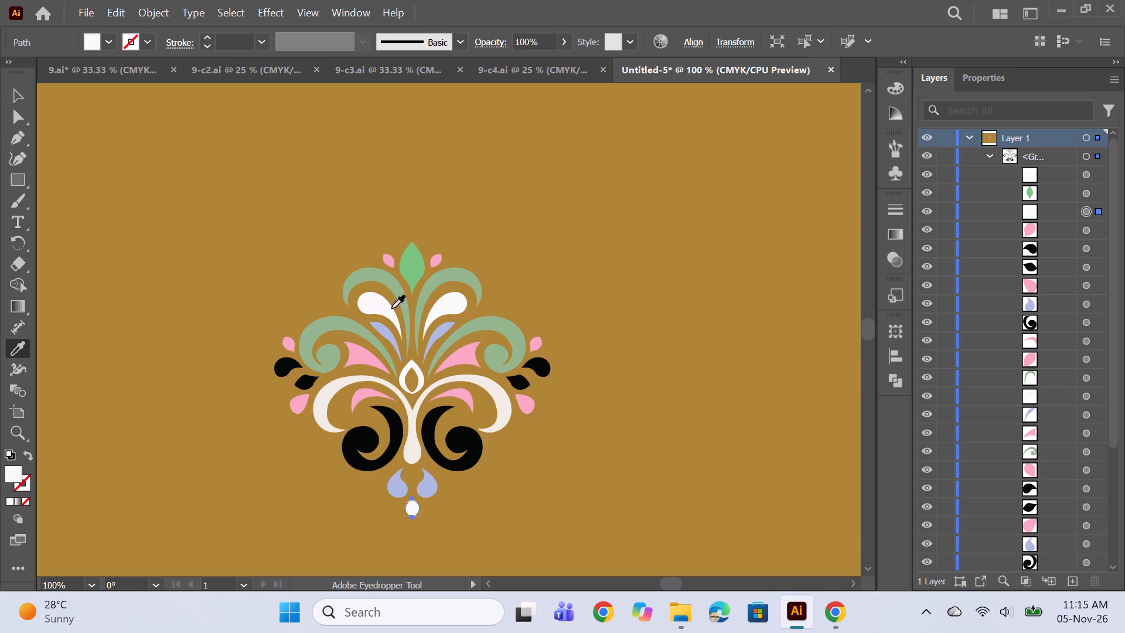
Recolour the green leaf at the motif's top tip with the off-white sampled from the upper left petal.
click(1088, 188)
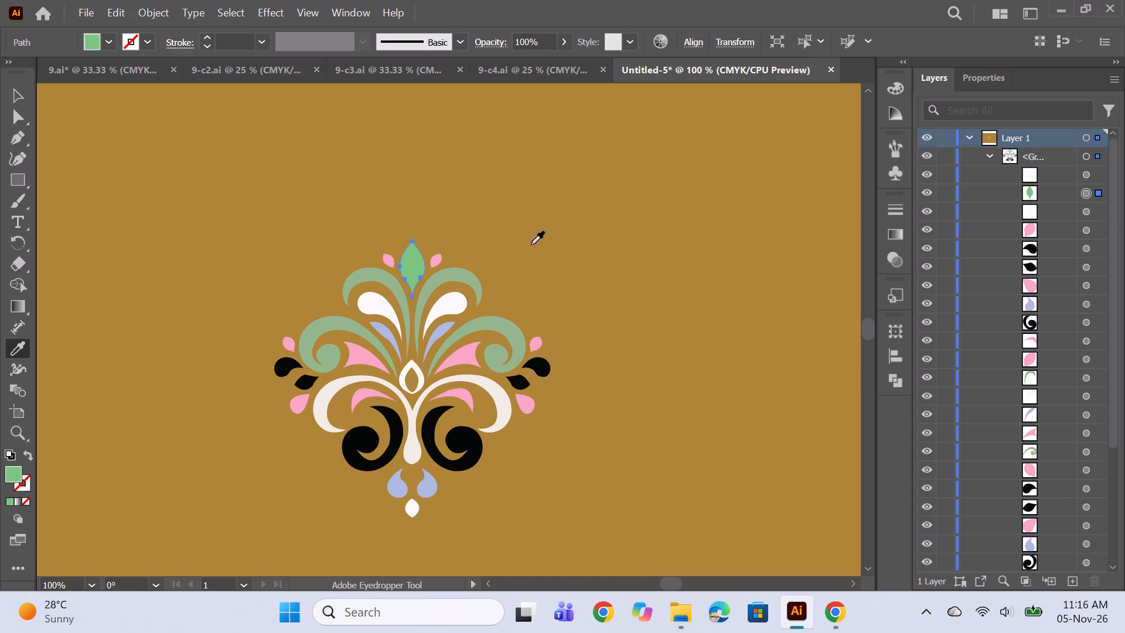
click(364, 310)
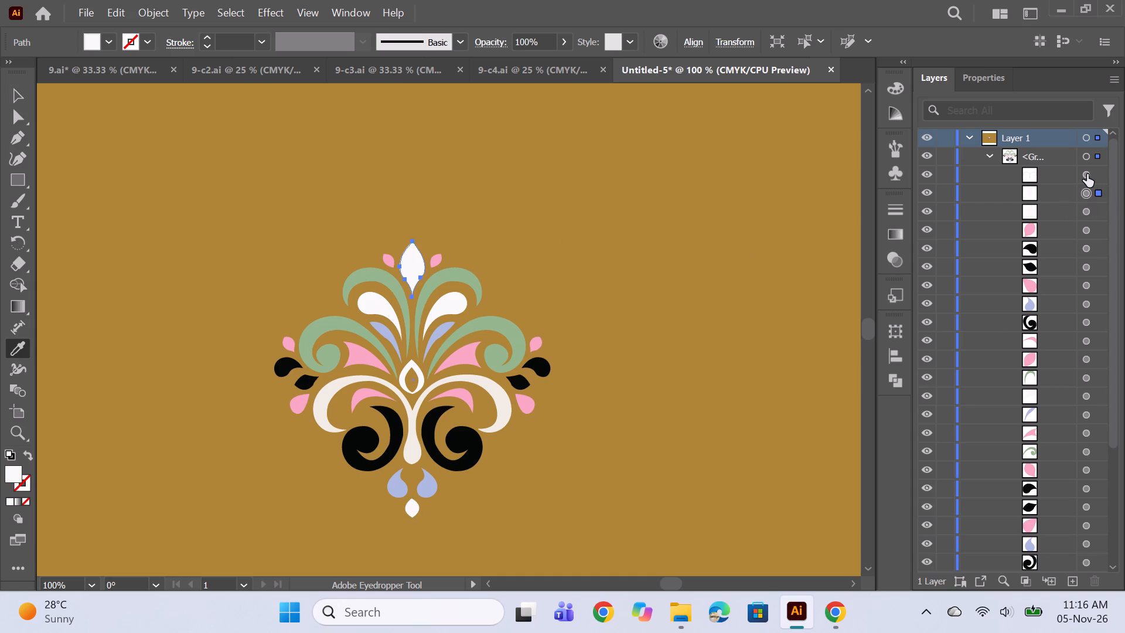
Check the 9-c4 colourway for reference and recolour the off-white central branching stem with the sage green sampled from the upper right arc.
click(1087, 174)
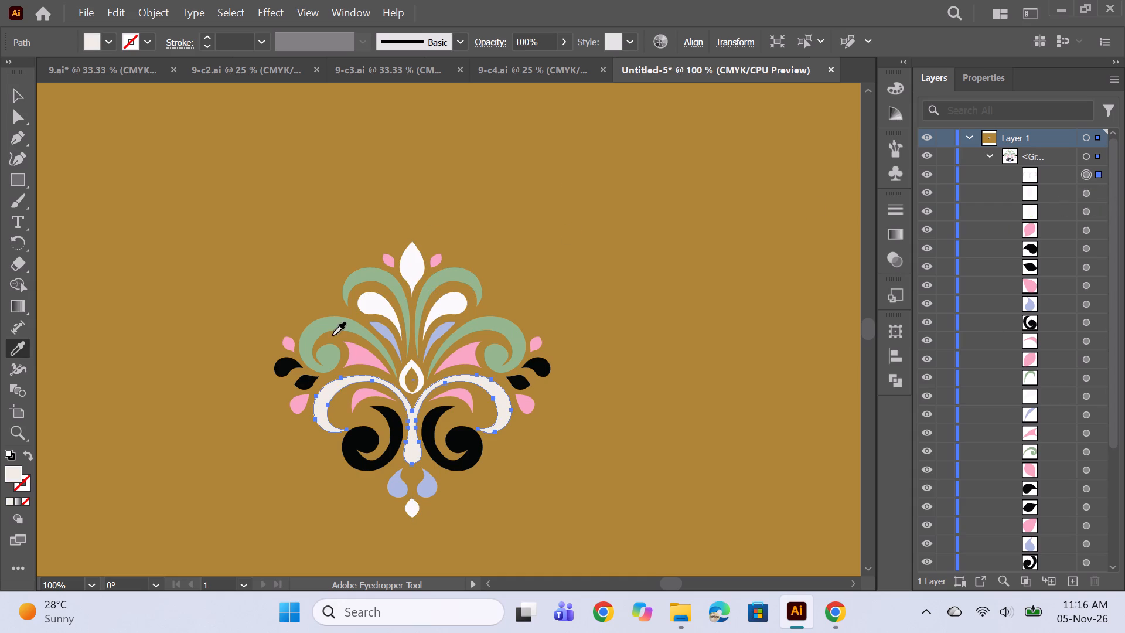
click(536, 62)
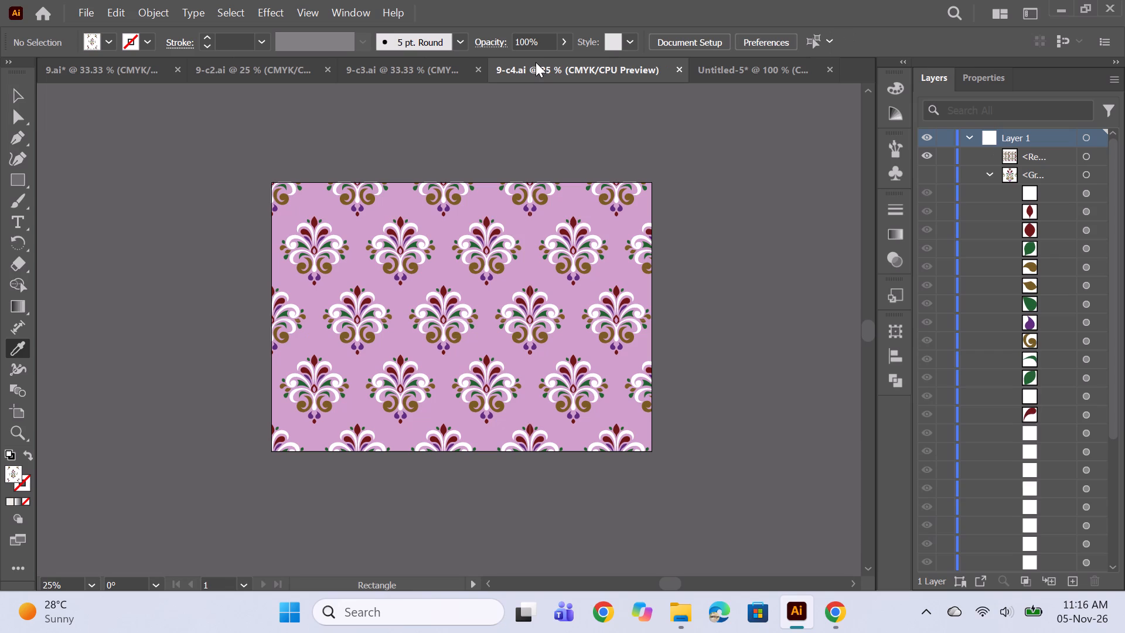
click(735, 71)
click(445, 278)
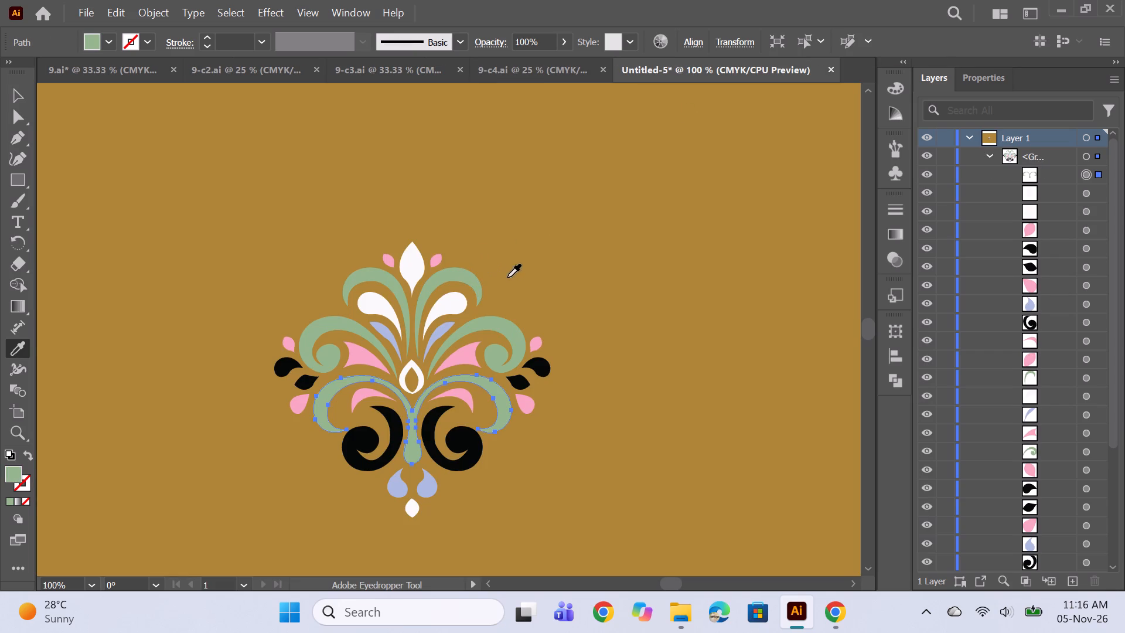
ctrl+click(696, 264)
Review the recoloured motif against the full golden brown background.
alt+scroll(574, 291, down, 4)
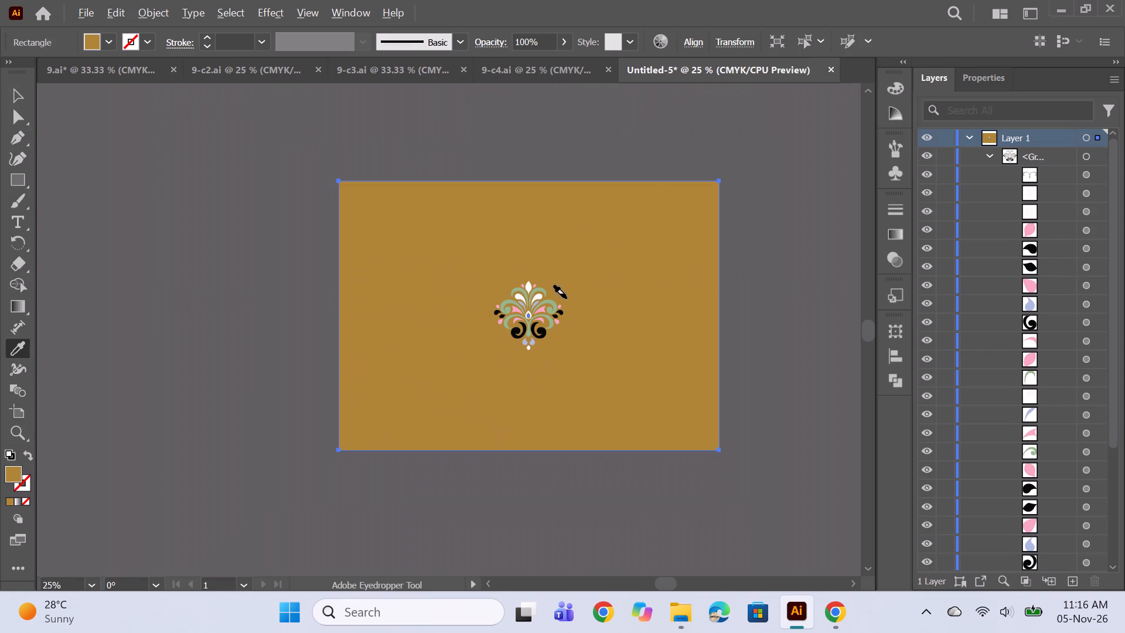
alt+scroll(649, 276, up, 1)
key(space)
key(space)
key(space)
key(space)
key(space)
key(space)
key(space)
key(space)
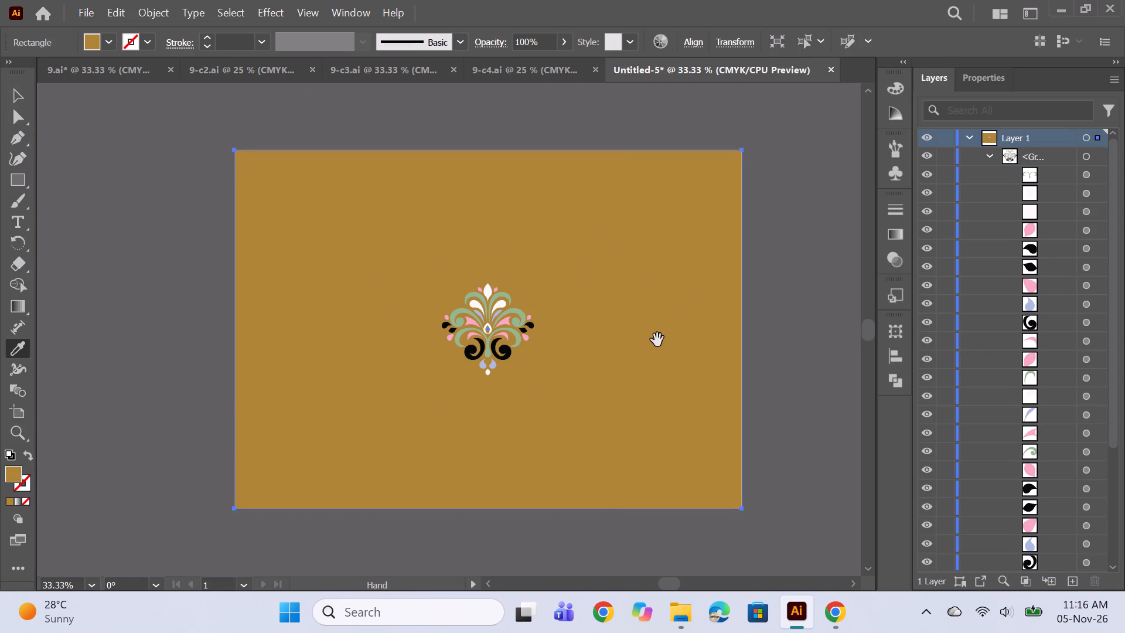
drag(657, 340, 649, 334)
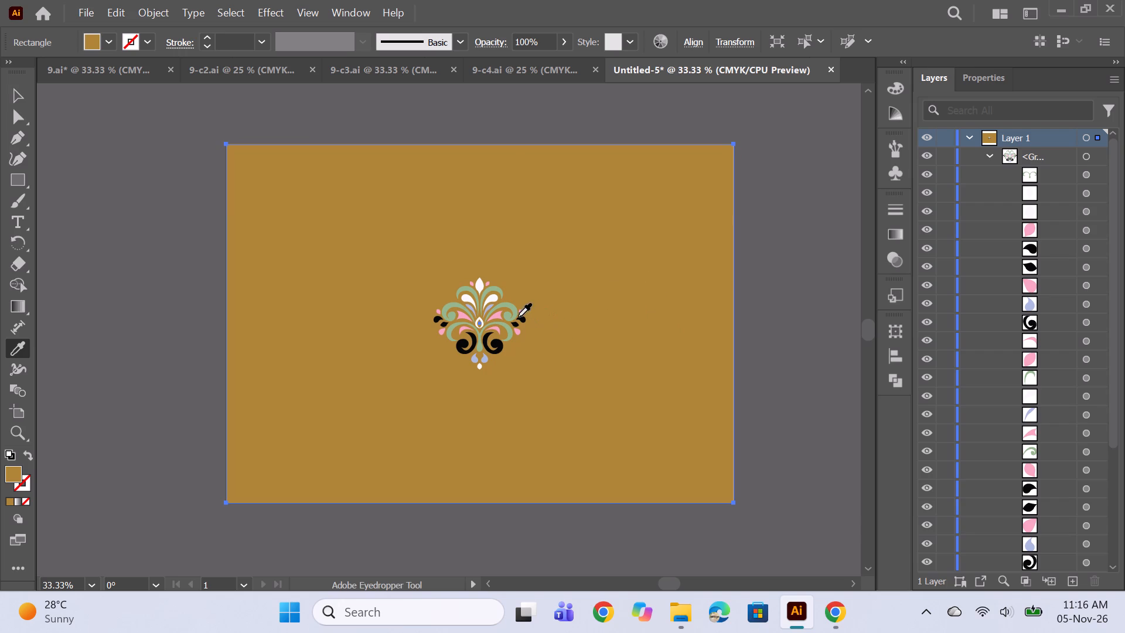
alt+scroll(479, 316, up, 1)
alt+scroll(543, 329, up, 1)
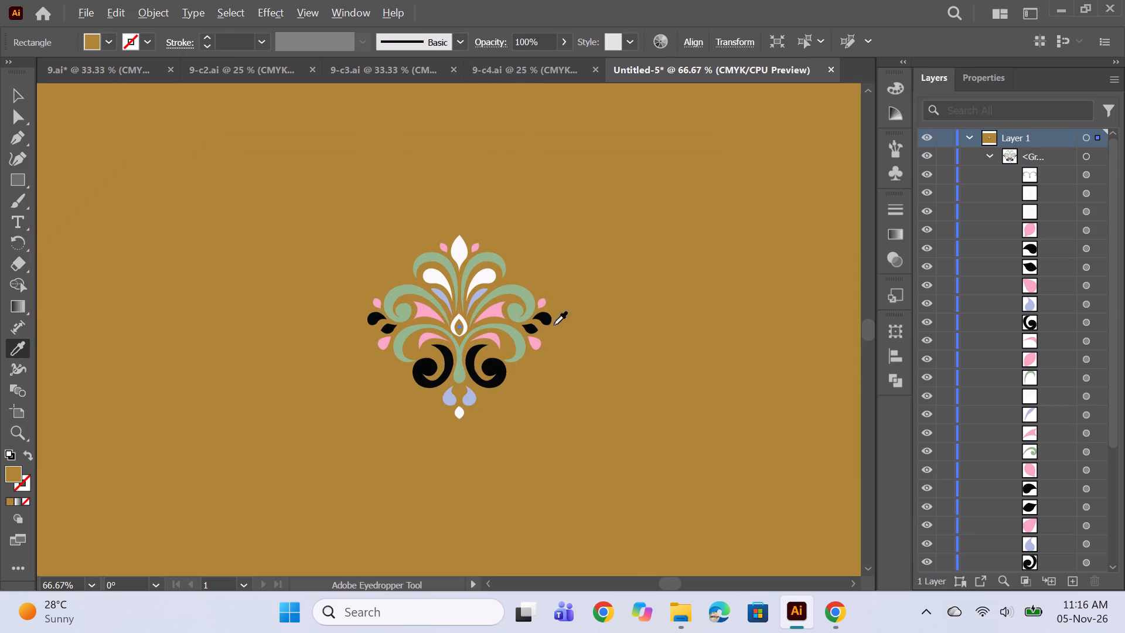
Recolour all five sage green shapes, the central stem and both pairs of upper scrolls, dark red 771A0E.
click(1085, 173)
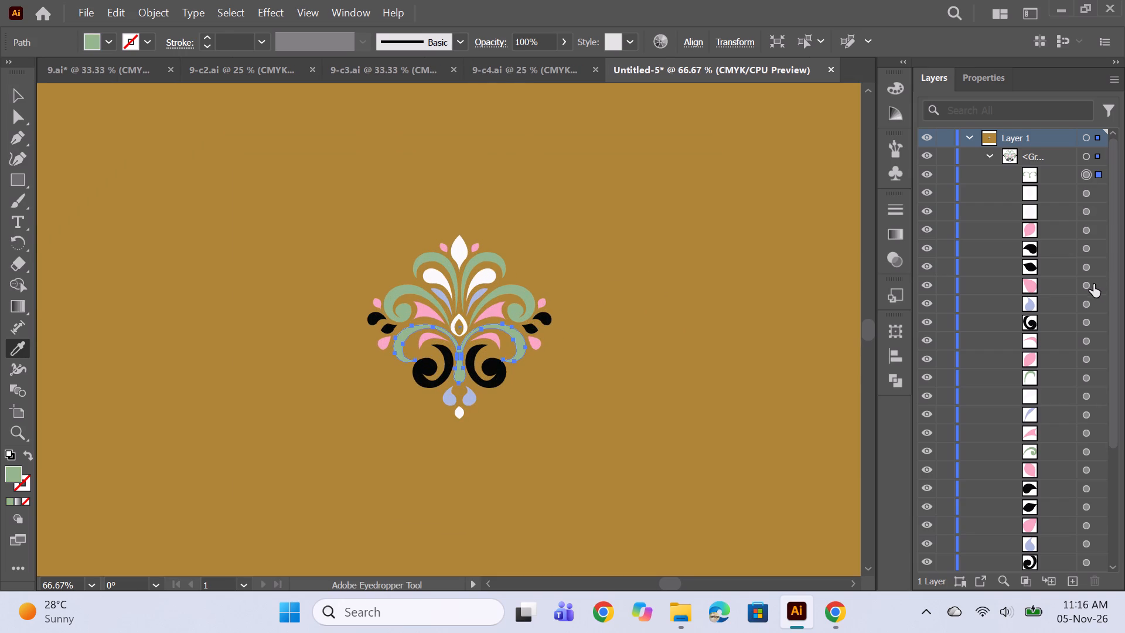
ctrl+click(1088, 379)
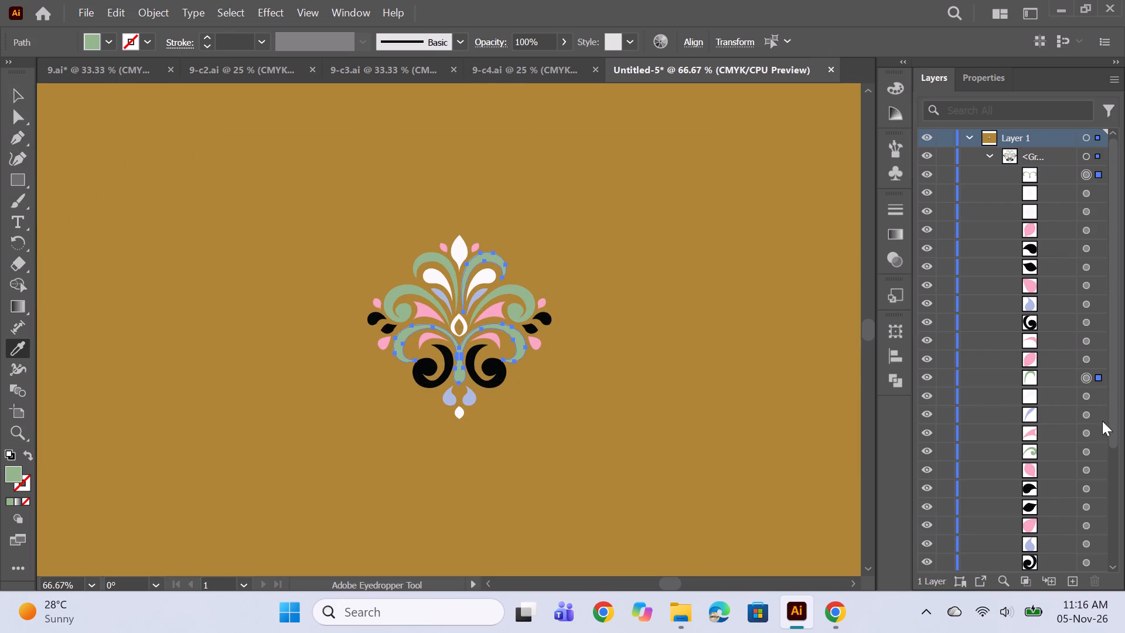
ctrl+click(1082, 451)
scroll(1085, 379, down, 9)
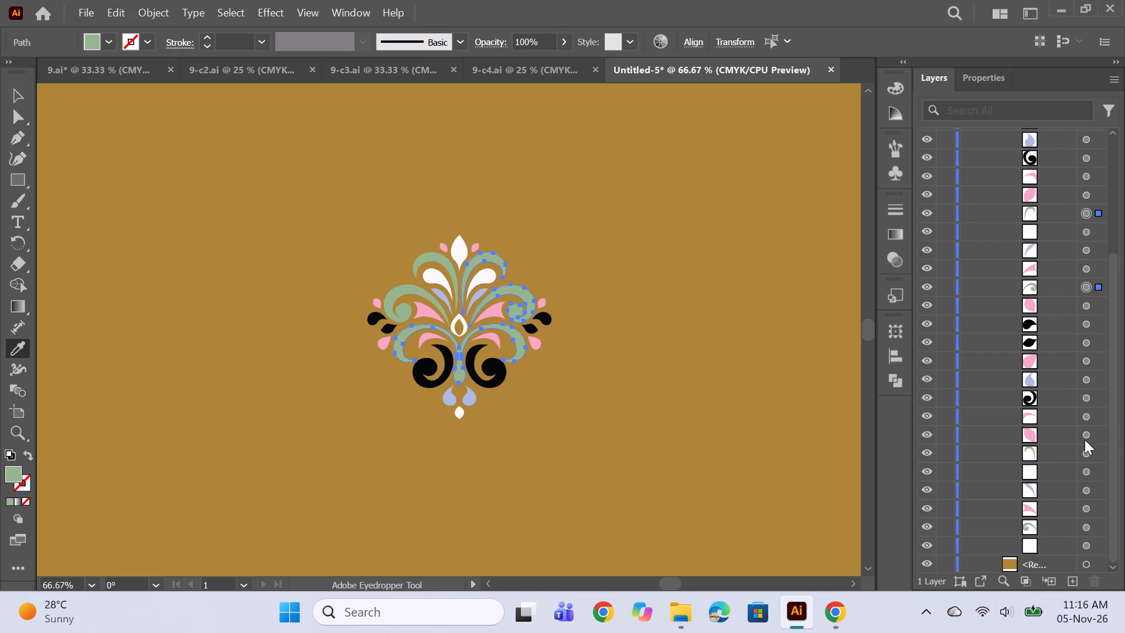
ctrl+click(1083, 452)
ctrl+click(1082, 525)
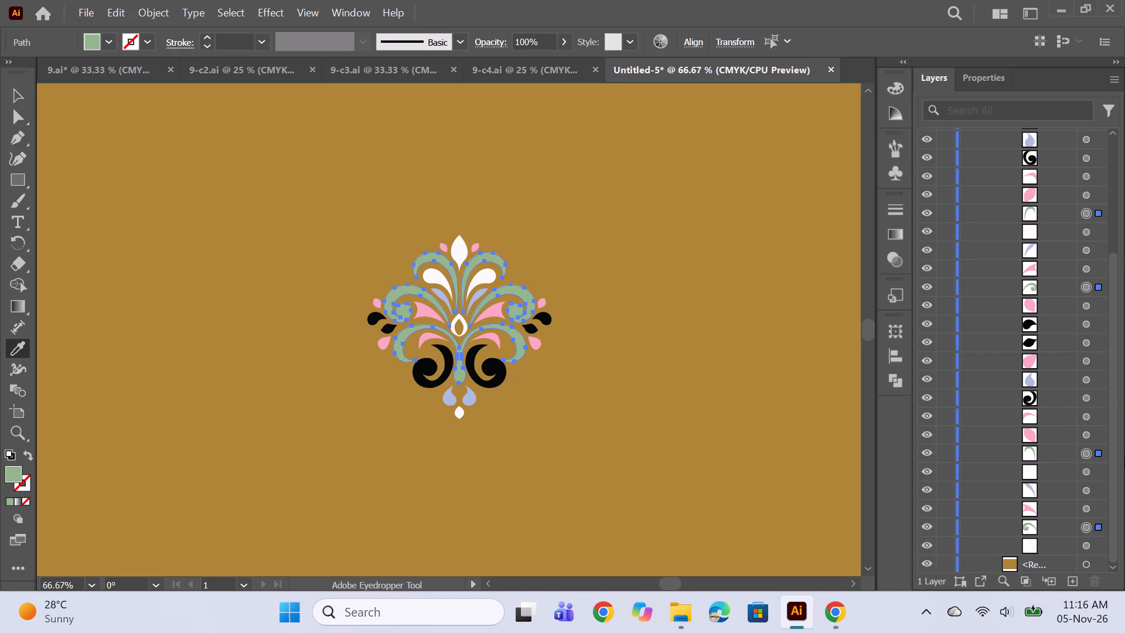
double_click(9, 477)
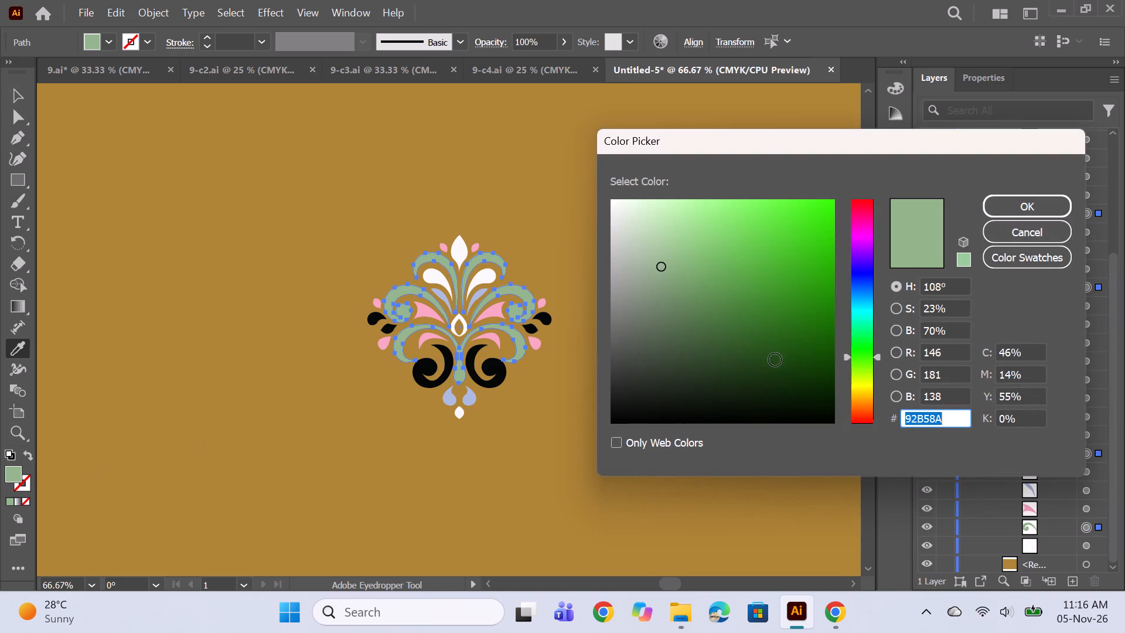
click(860, 411)
click(861, 418)
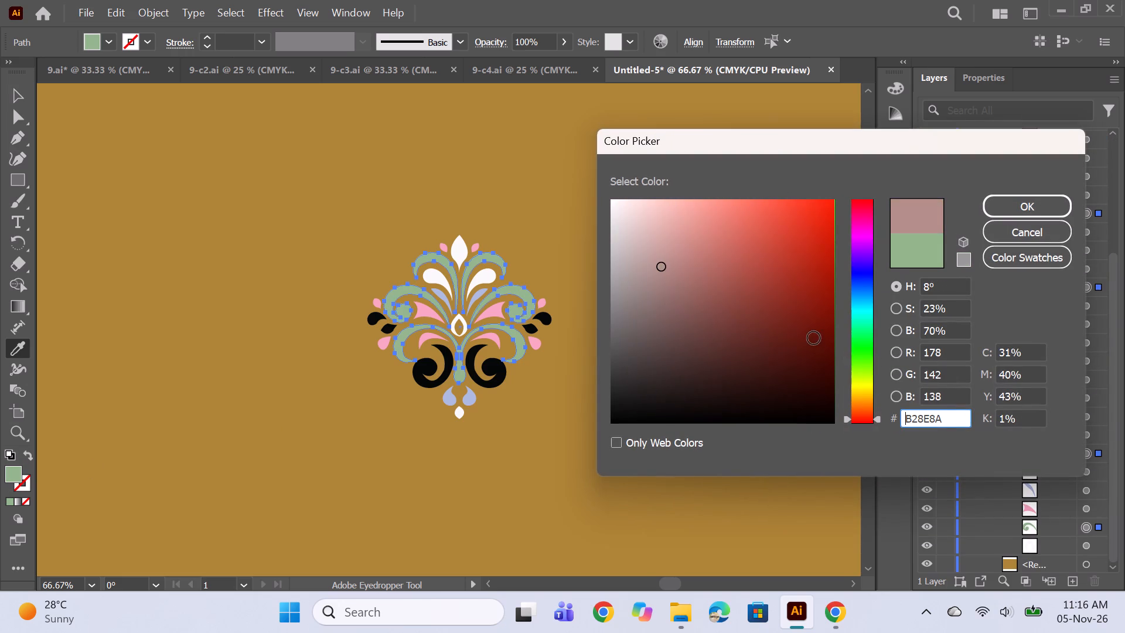
click(814, 338)
click(795, 320)
click(801, 305)
click(813, 314)
click(1015, 215)
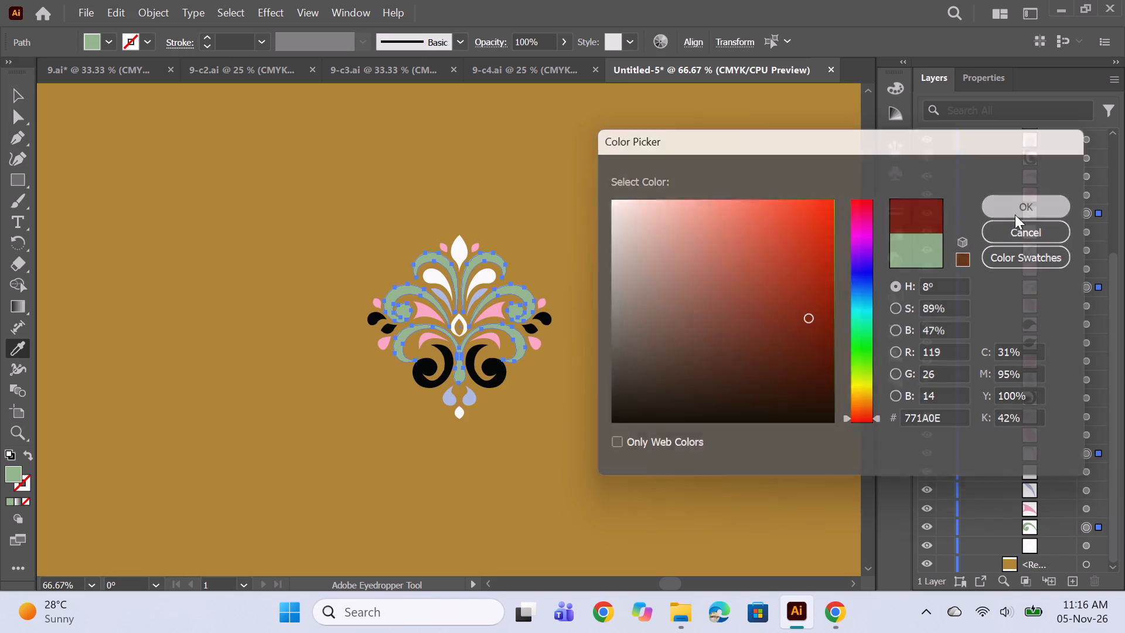
ctrl+click(717, 266)
Recolour the four periwinkle shapes, the two bottom teardrops and the two slim inner petals, light blue A8D1EF.
alt+scroll(562, 256, down, 2)
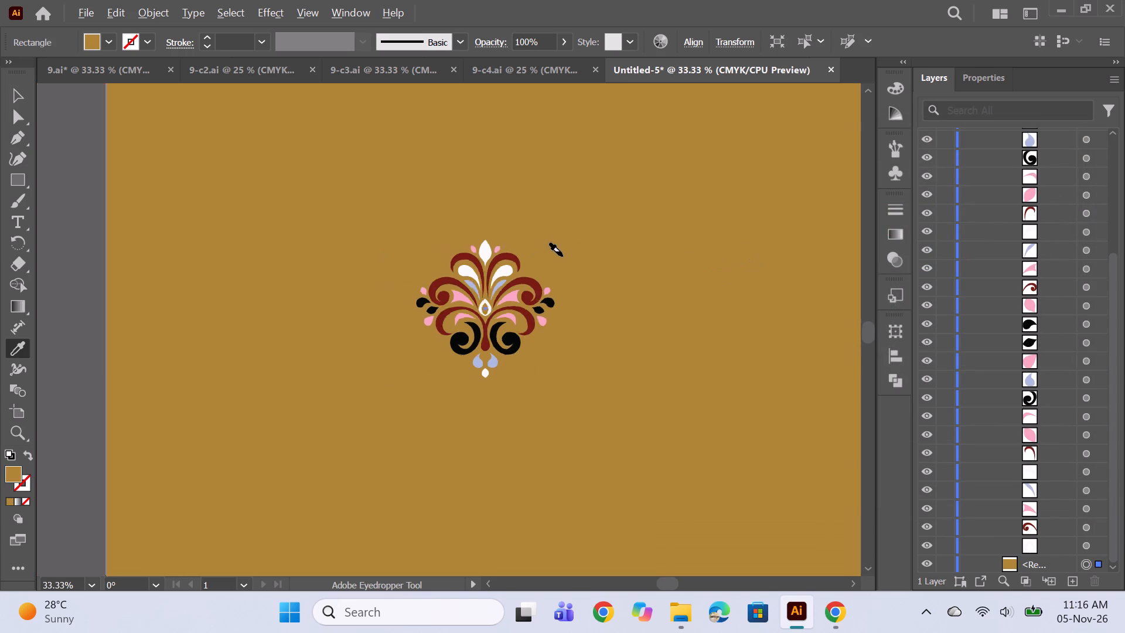
alt+scroll(562, 256, down, 2)
alt+scroll(584, 257, up, 2)
key(space)
drag(618, 267, 608, 292)
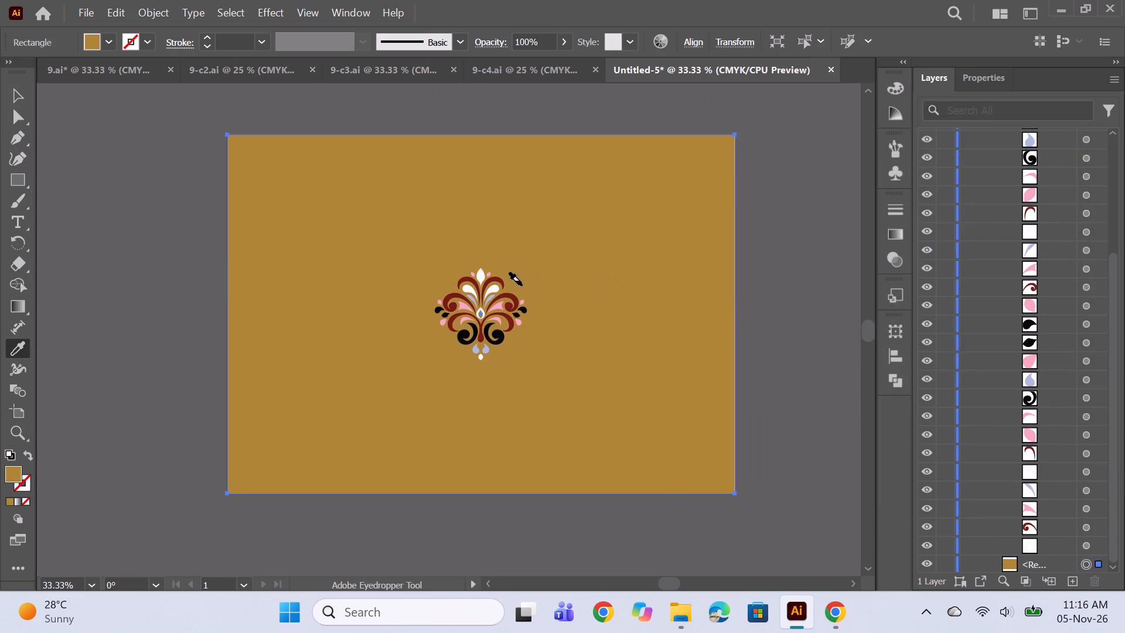
alt+scroll(522, 285, up, 1)
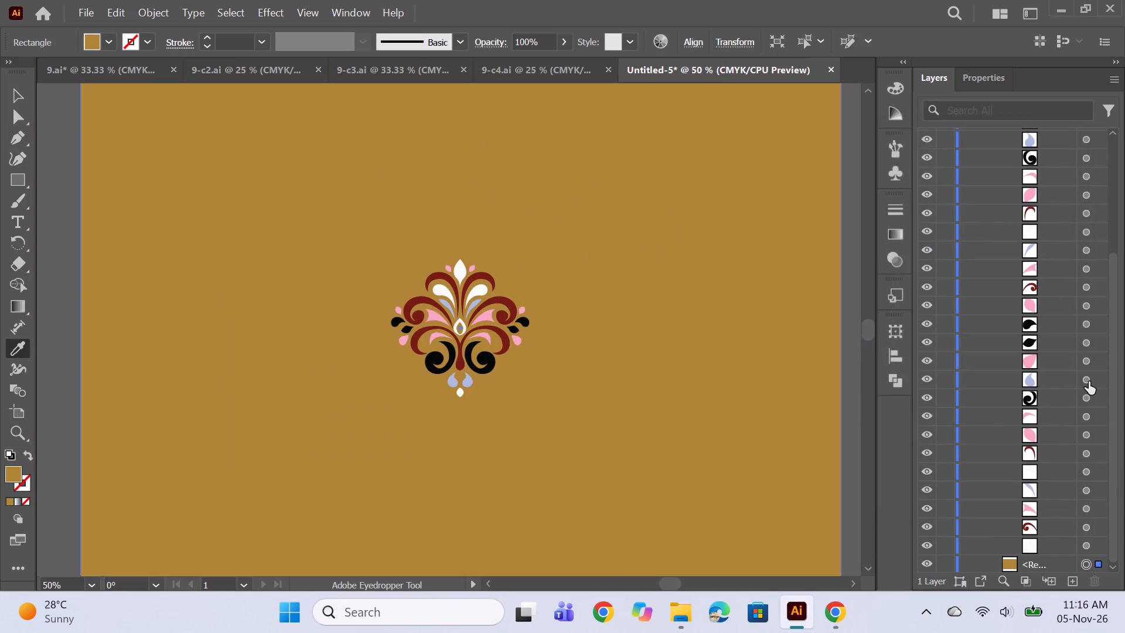
click(1089, 382)
ctrl+click(1087, 492)
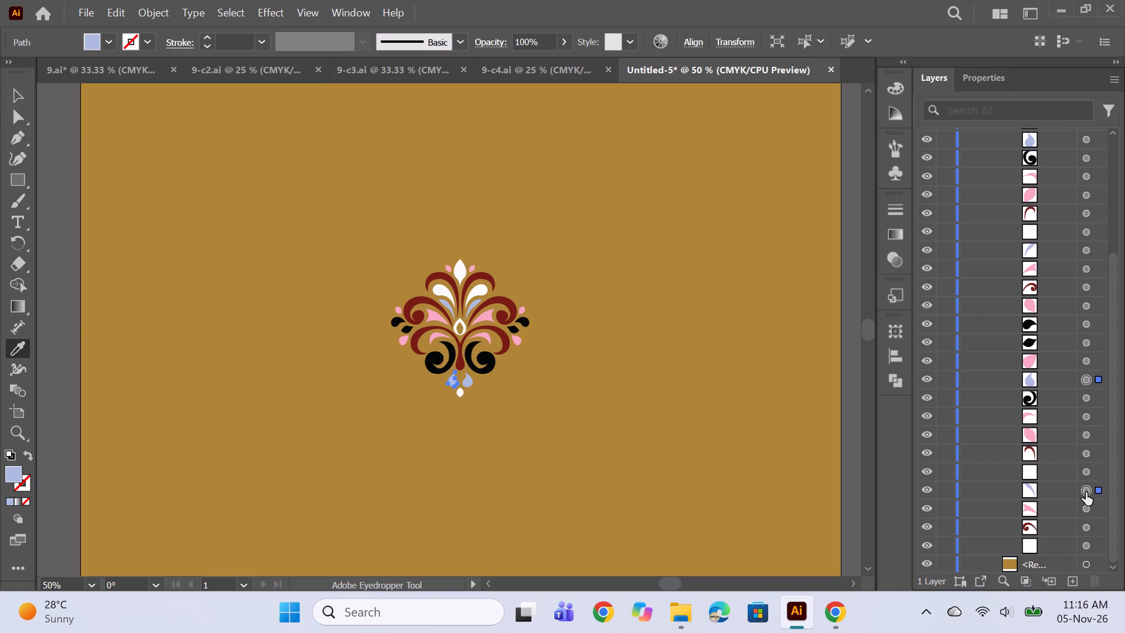
ctrl+click(1087, 248)
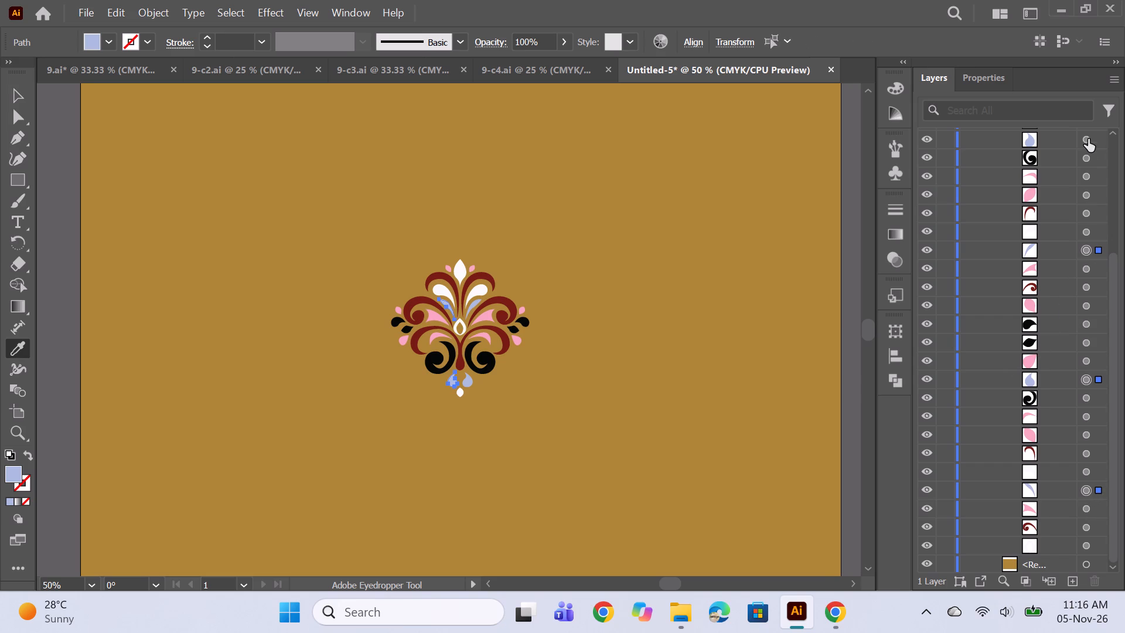
ctrl+click(1088, 139)
double_click(14, 474)
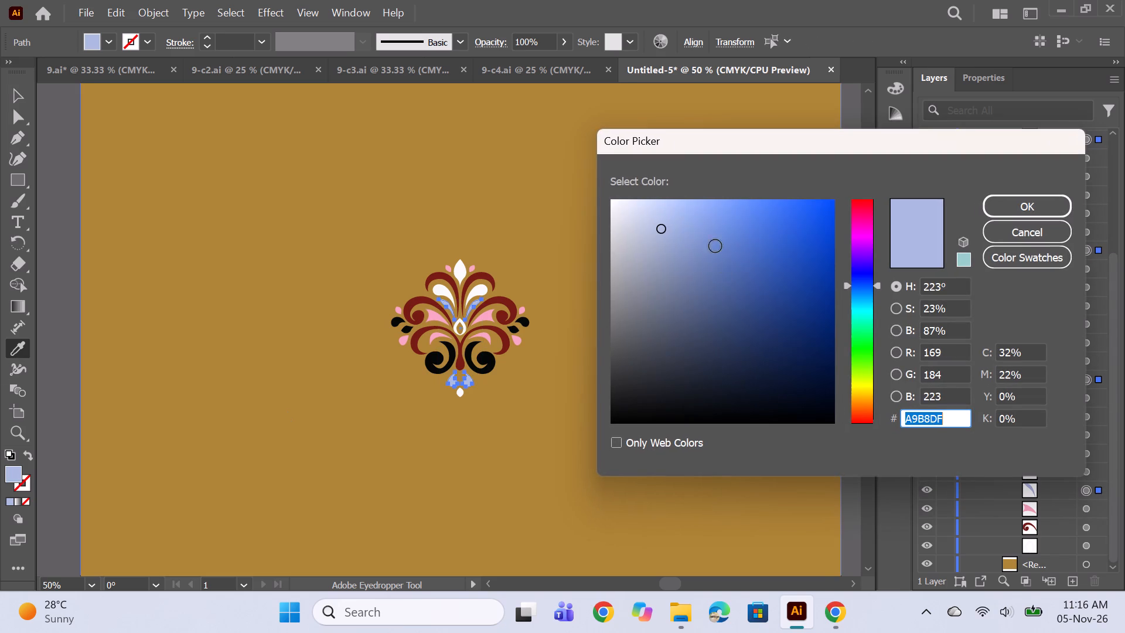
click(669, 208)
click(662, 204)
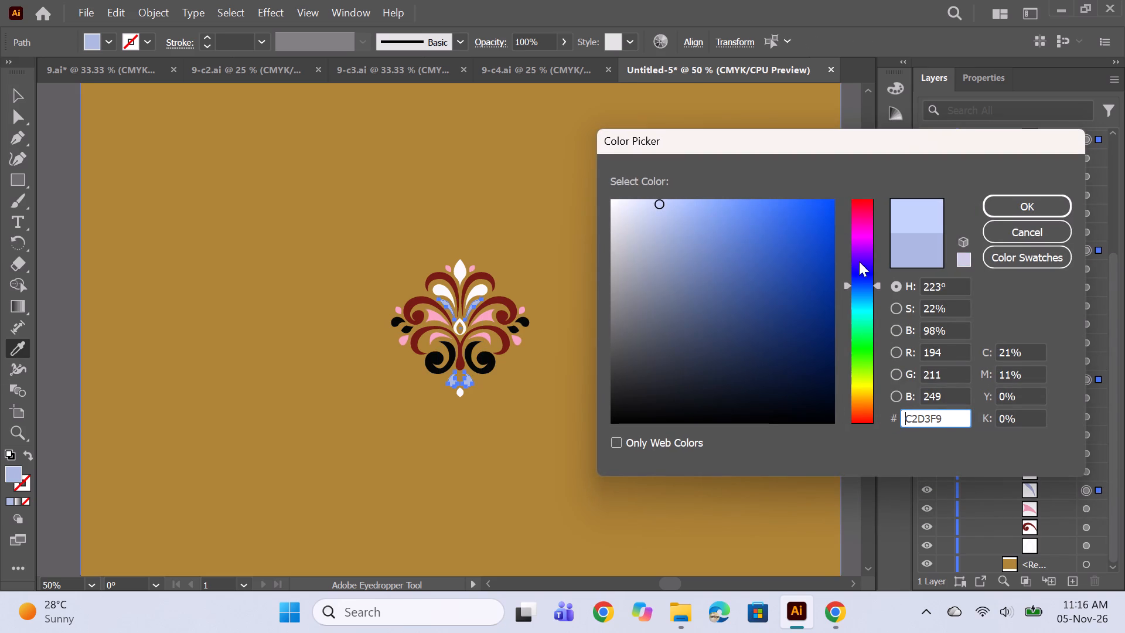
click(860, 292)
click(680, 211)
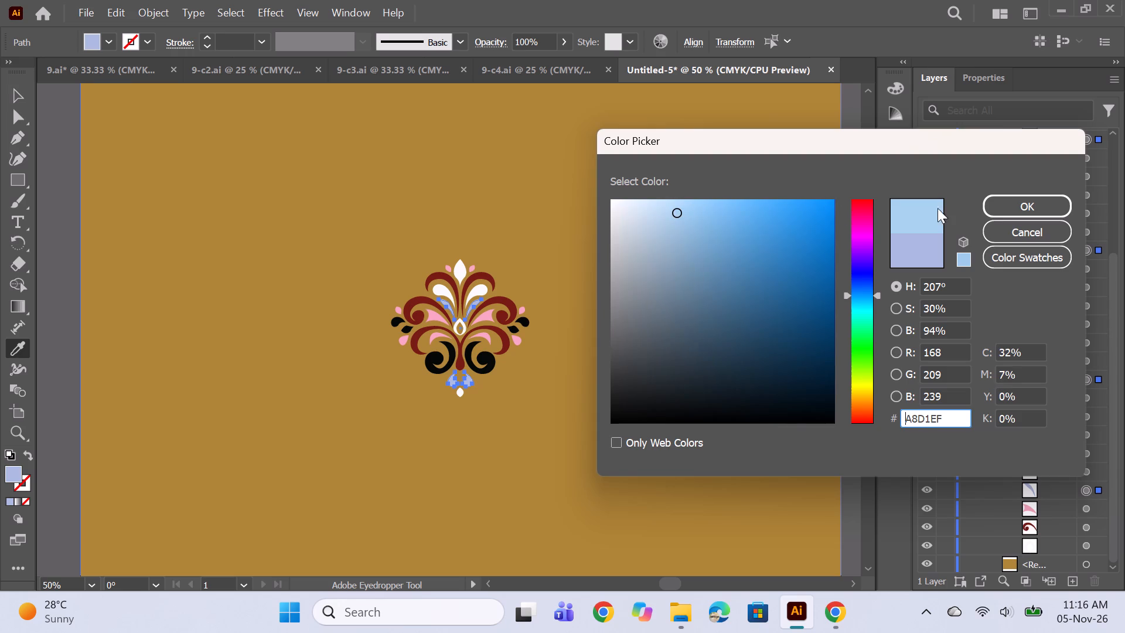
click(1013, 206)
ctrl+click(796, 240)
Examine the dark red and light blue motif against the golden brown background, both overall and close up.
alt+scroll(598, 256, down, 1)
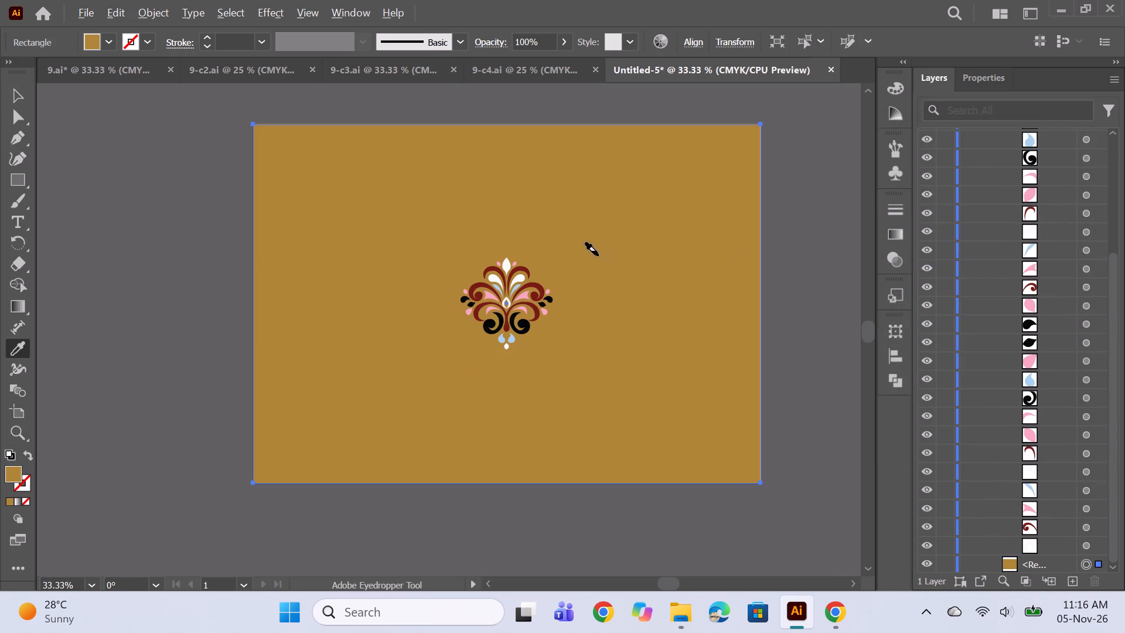
key(space)
drag(657, 284, 652, 301)
alt+scroll(565, 295, up, 1)
key(space)
key(space)
key(space)
key(space)
drag(673, 311, 650, 304)
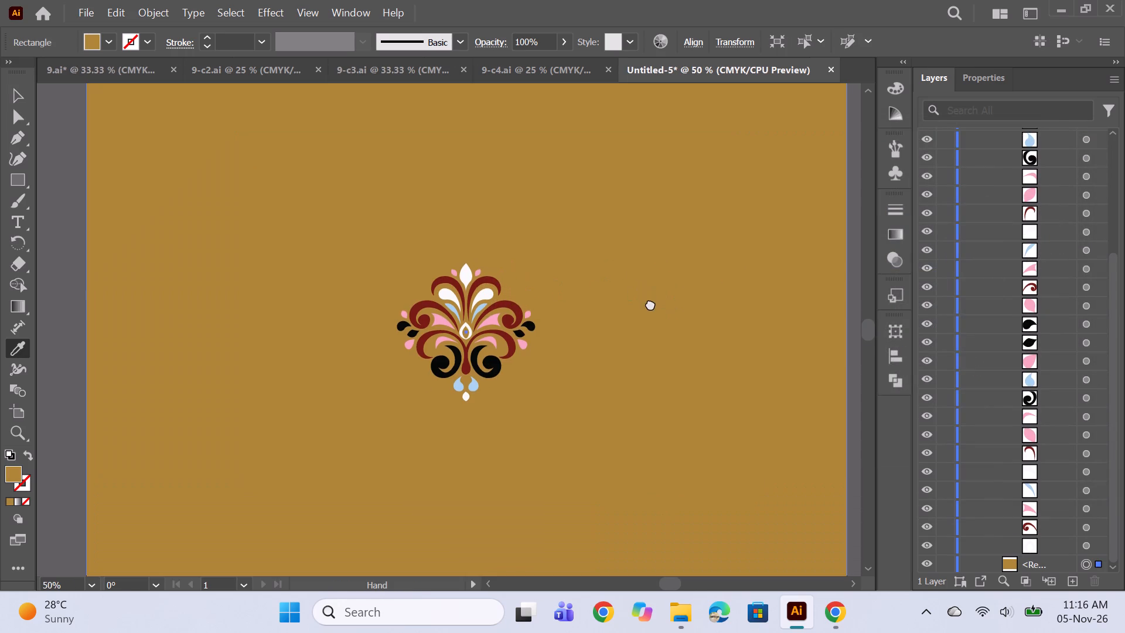
drag(650, 304, 636, 322)
alt+scroll(621, 303, down, 1)
Make a new pattern swatch from the complete motif group.
click(17, 86)
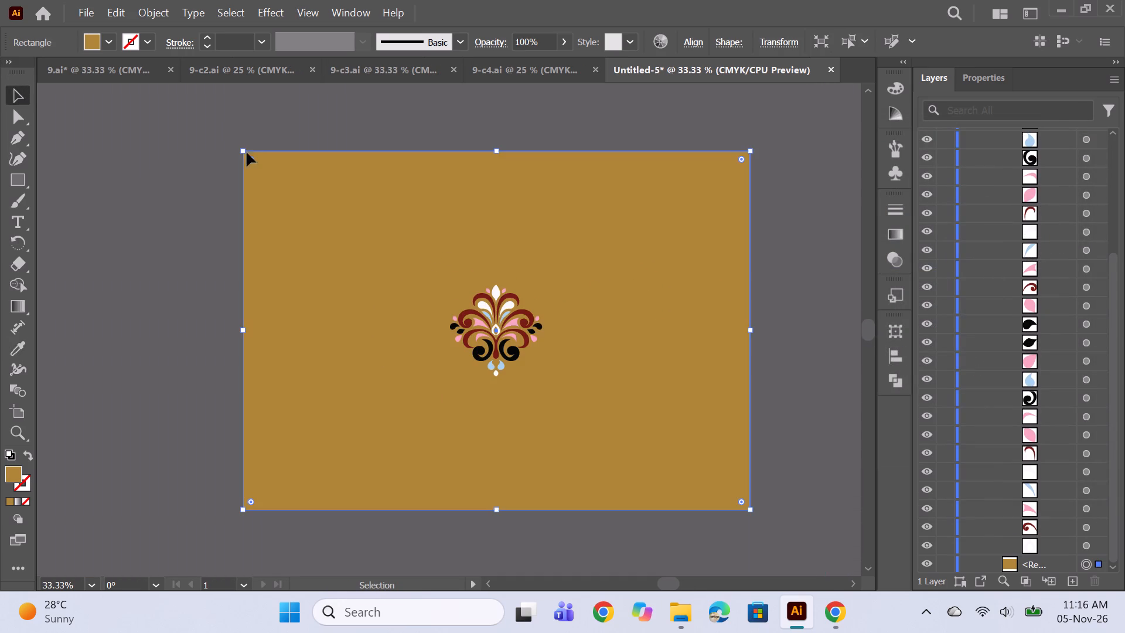
click(516, 327)
click(150, 7)
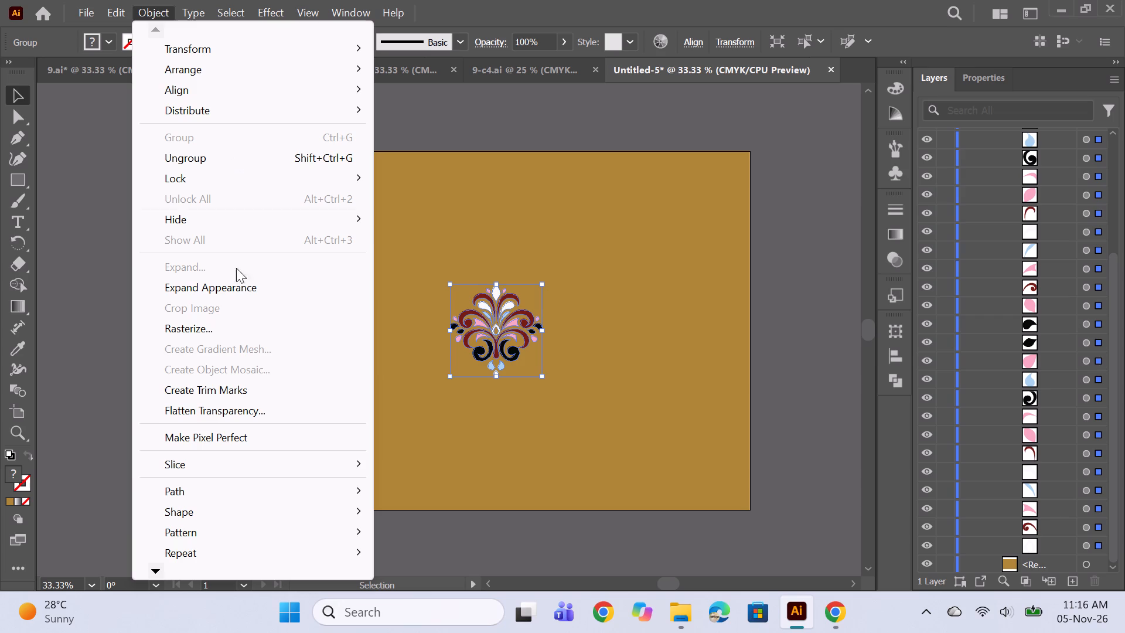
click(200, 536)
click(439, 536)
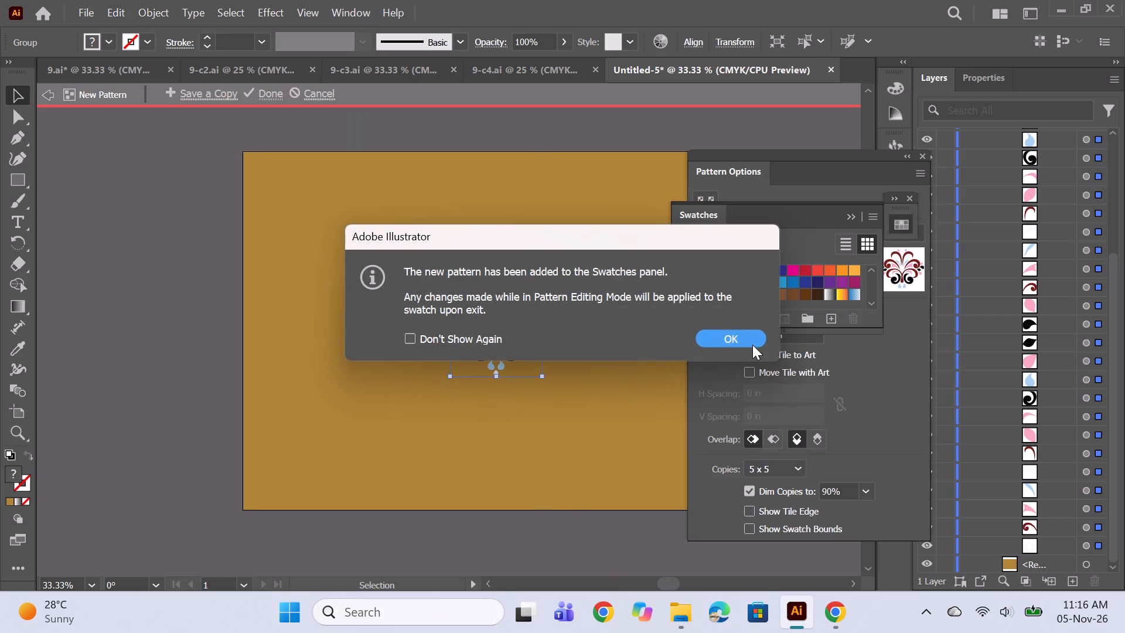
click(752, 342)
Set the pattern to Hex by Row tiles sized to the art, with 0.75 in horizontal and vertical spacing, and finish pattern editing.
click(802, 251)
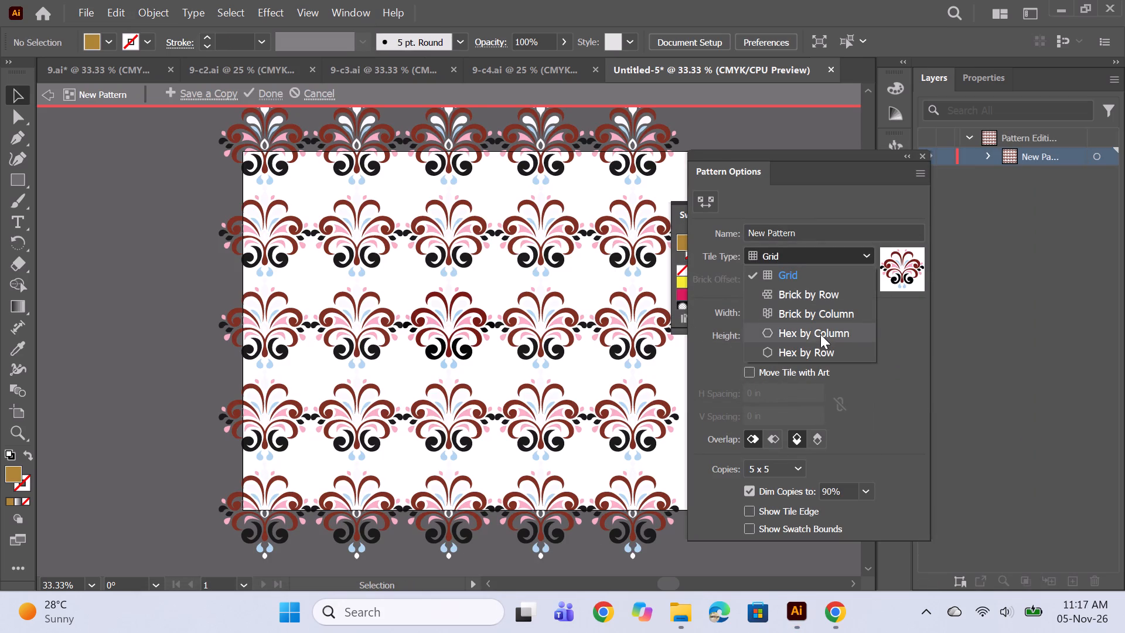
click(814, 356)
click(751, 359)
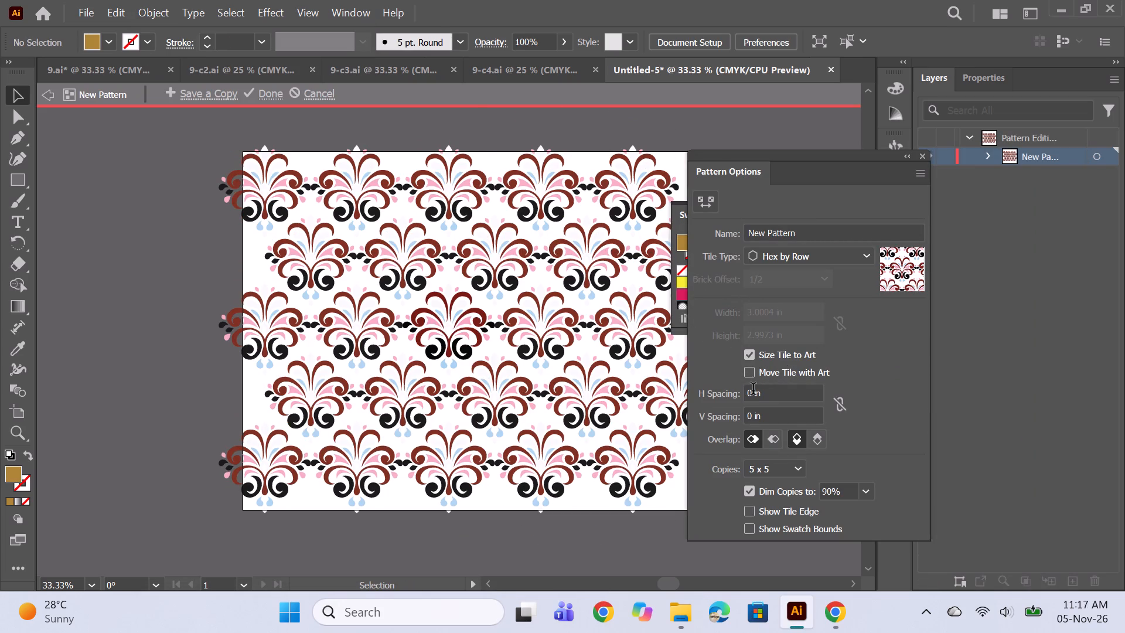
click(749, 394)
text(.75)
key(Return)
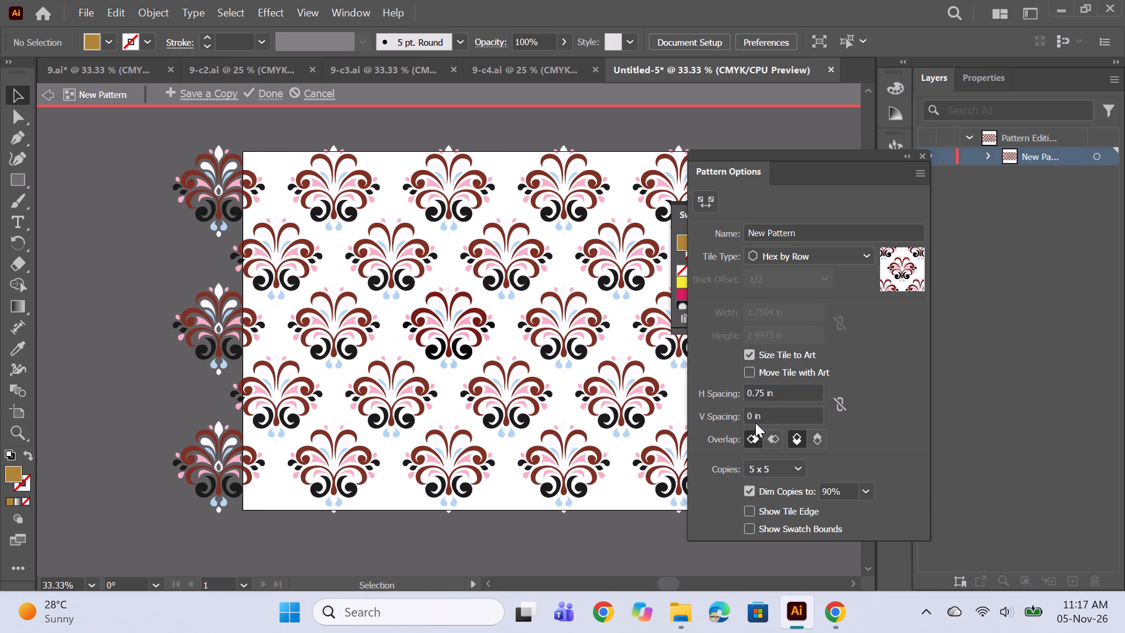
click(752, 418)
key(period)
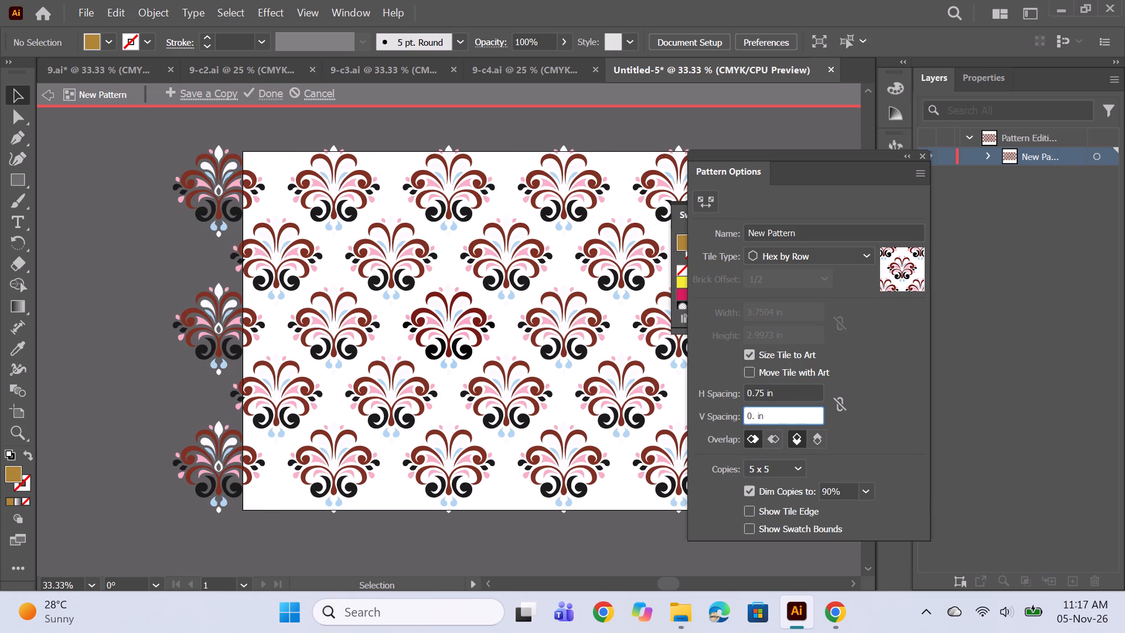
text(75)
key(Return)
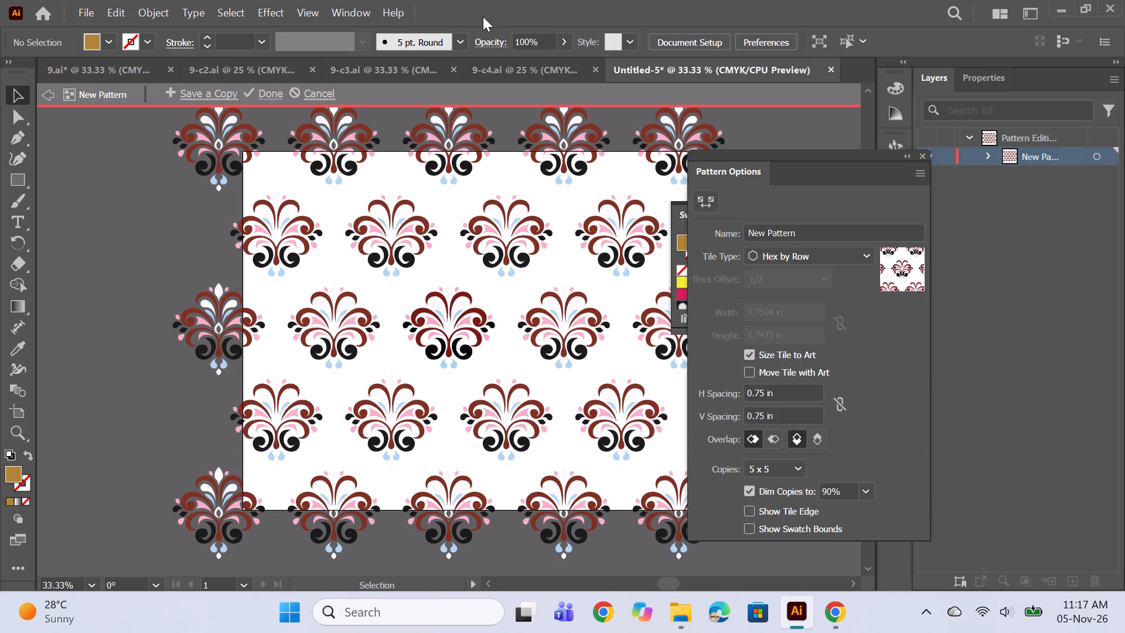
click(271, 89)
Draw a rectangle covering the whole artboard over the golden brown background and fill it with the new motif pattern swatch.
click(13, 174)
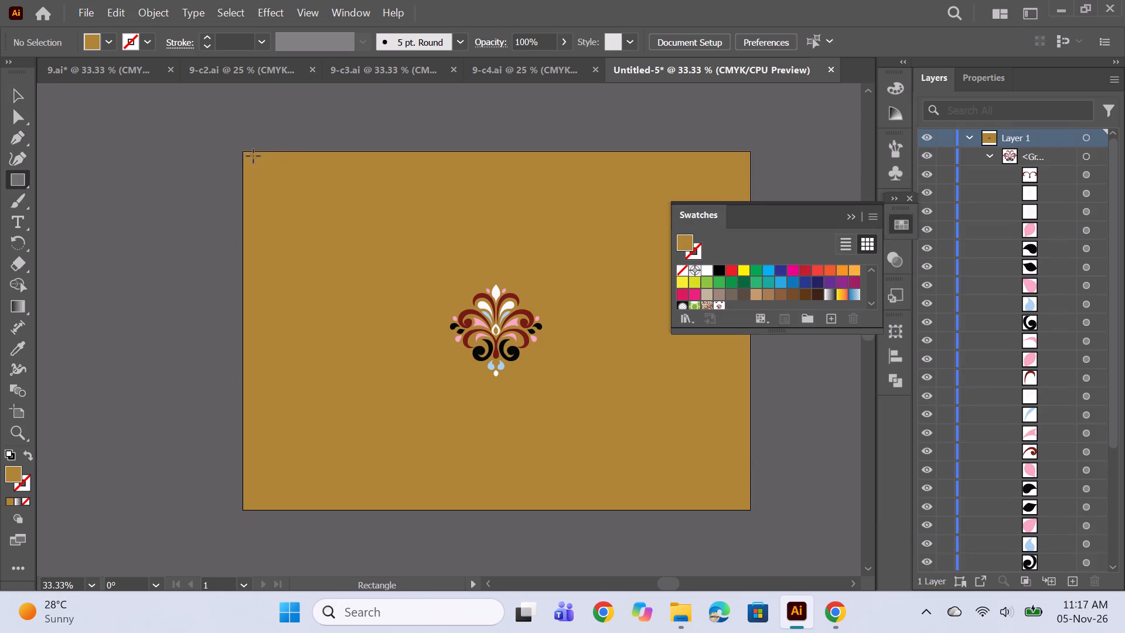
drag(241, 151, 705, 494)
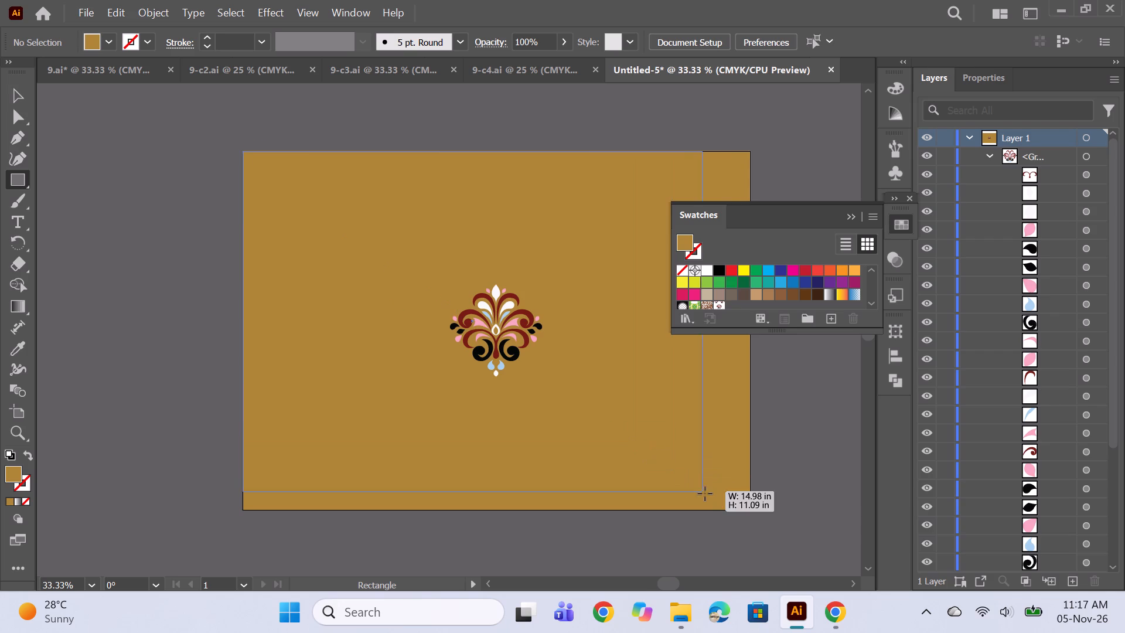
drag(705, 494, 749, 509)
click(722, 307)
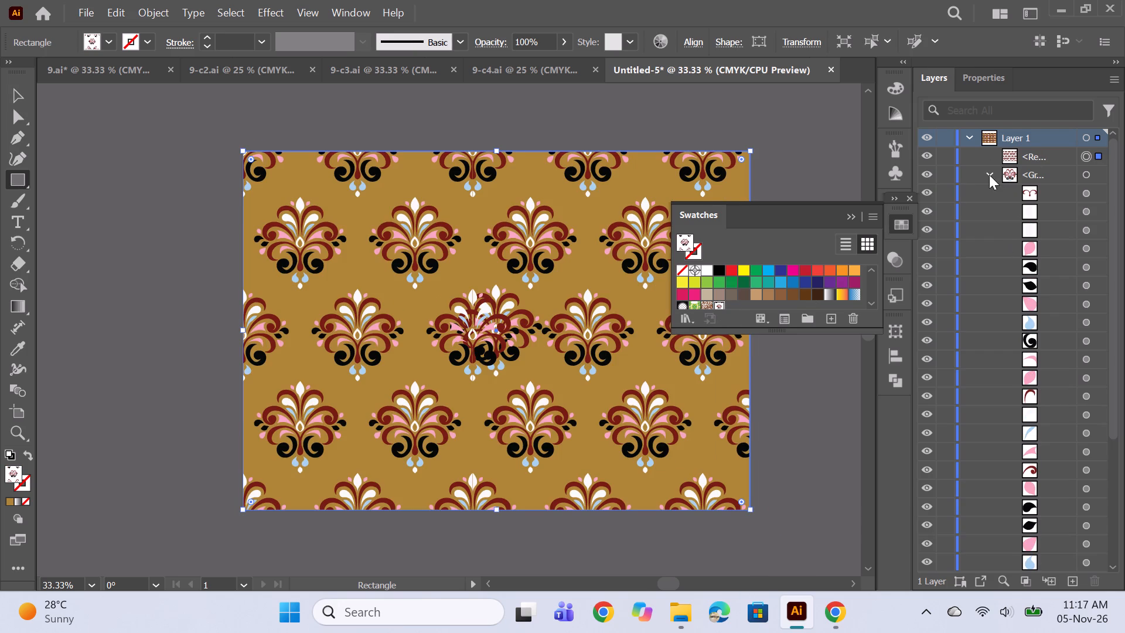
Hide the original motif group beneath the pattern-filled rectangle and deselect the artwork.
click(991, 173)
click(928, 171)
click(849, 213)
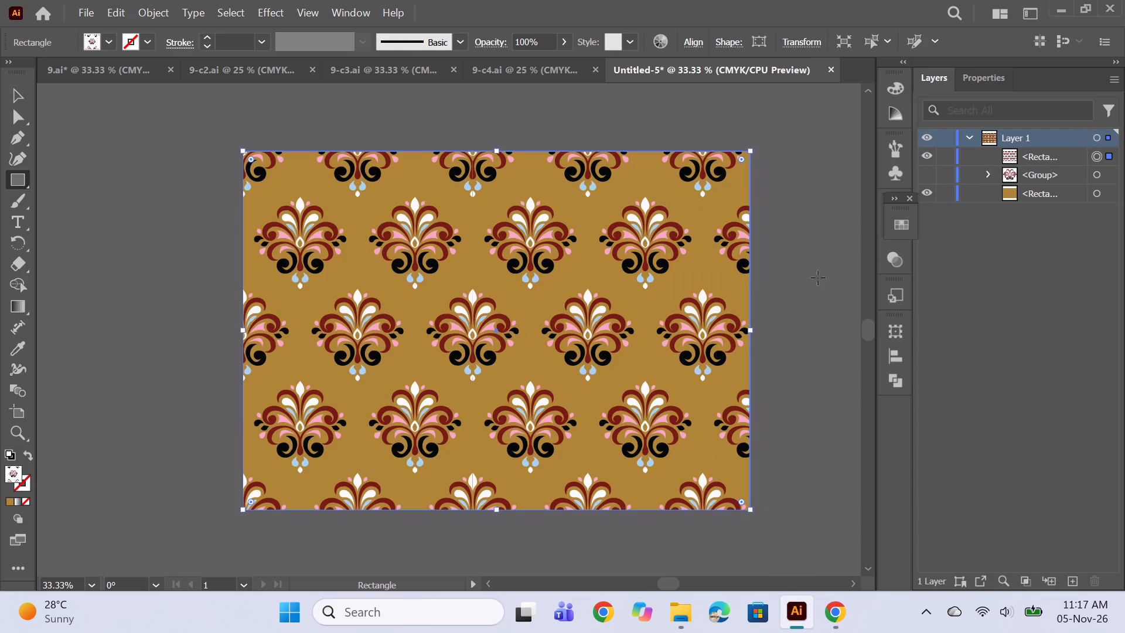
ctrl+click(790, 250)
Compare the golden brown repeat with the finished 9-c3 and 9-c4 colourways.
click(536, 63)
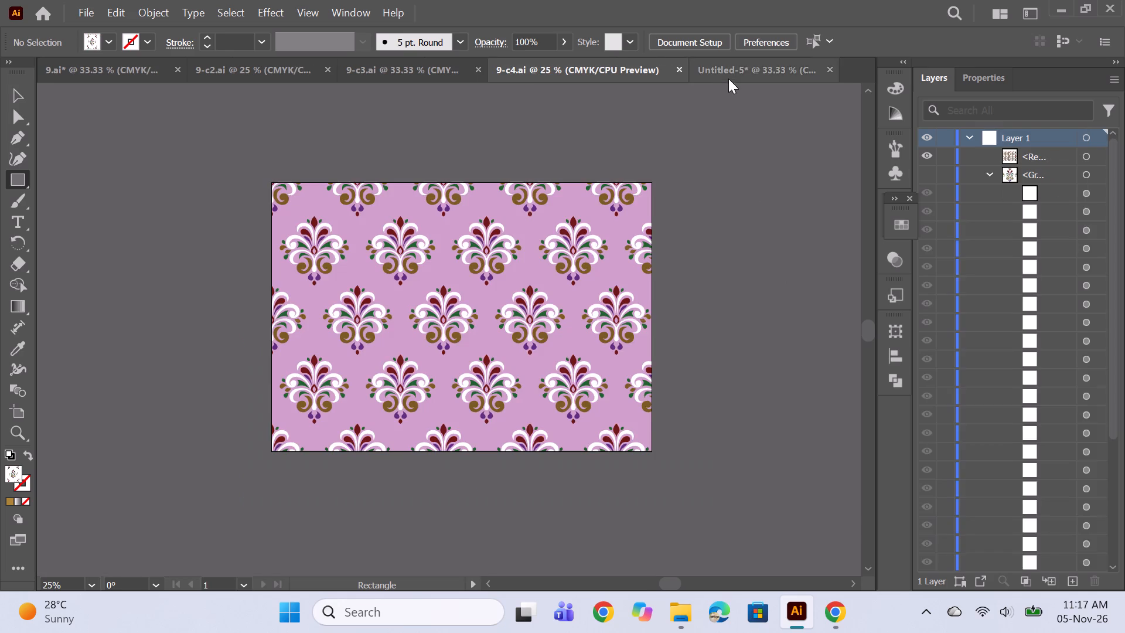
click(728, 79)
key(space)
key(space)
key(space)
key(space)
key(space)
drag(786, 290, 766, 284)
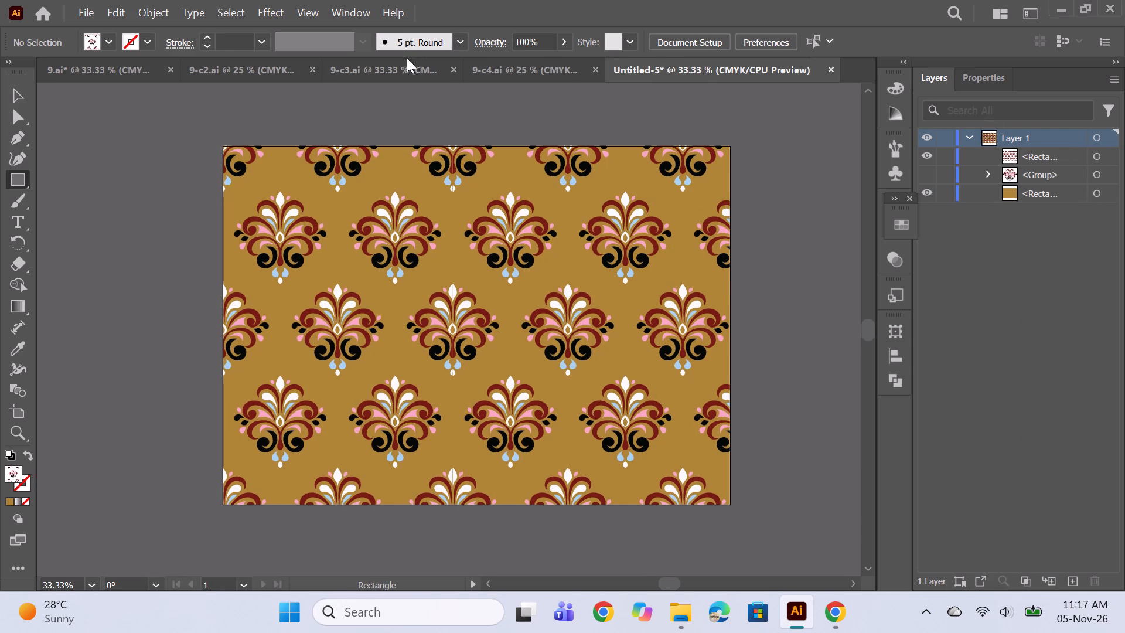
click(386, 67)
click(580, 66)
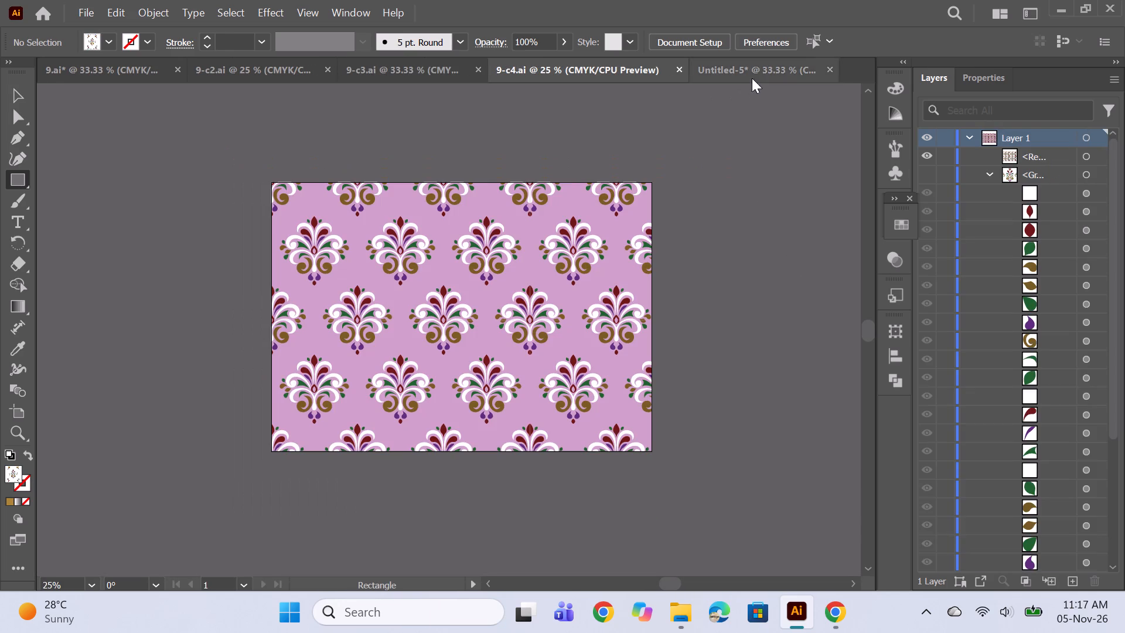
click(755, 76)
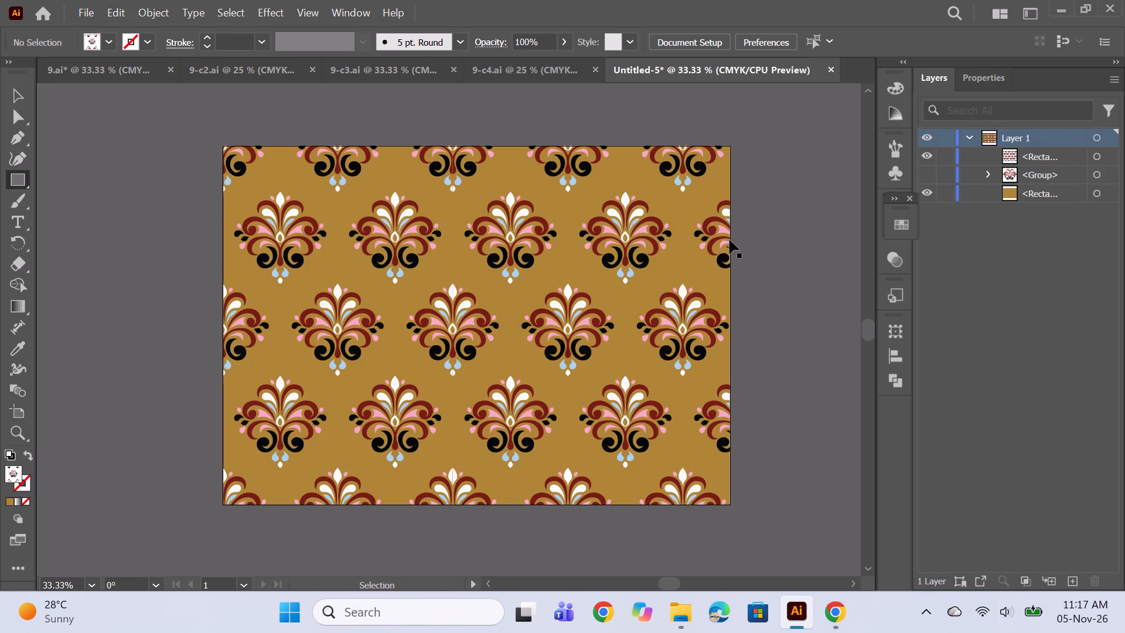
Save the golden brown colourway as Illustrator file 9-c5 in the Floral block folder, accepting the Illustrator 2020 save options.
key(ctrl+s)
text(9-c)
key(5)
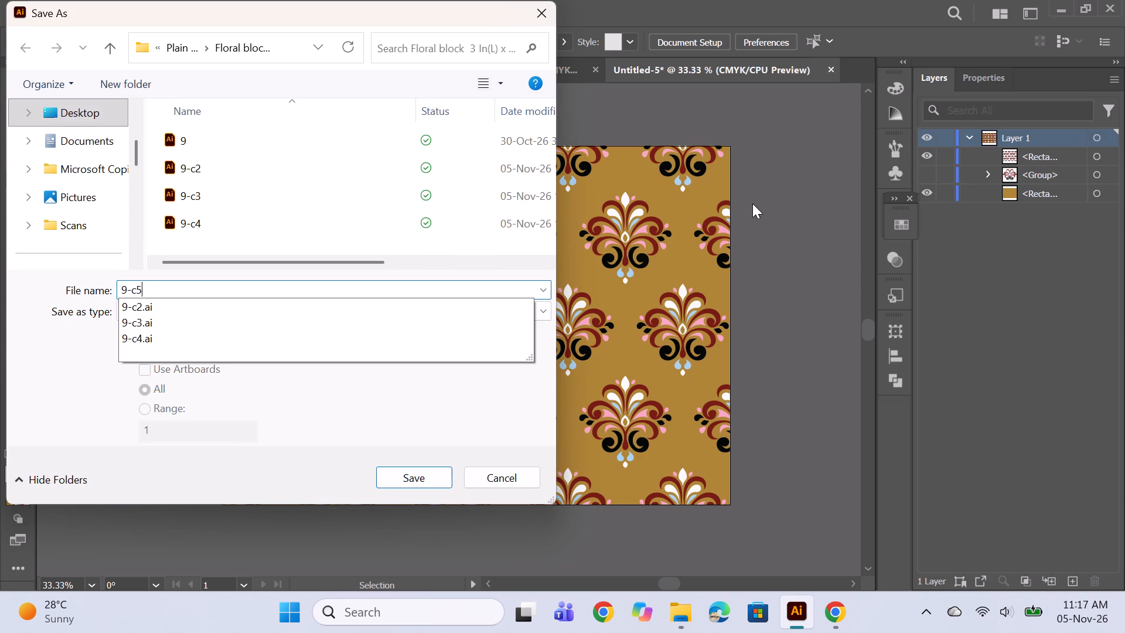
key(Return)
click(622, 549)
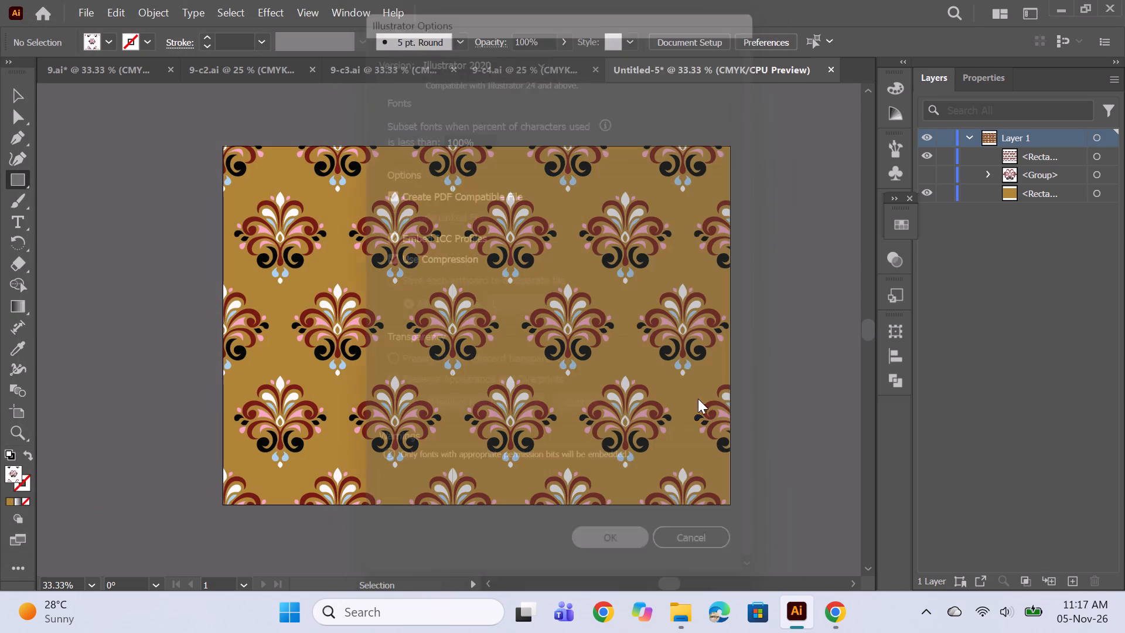
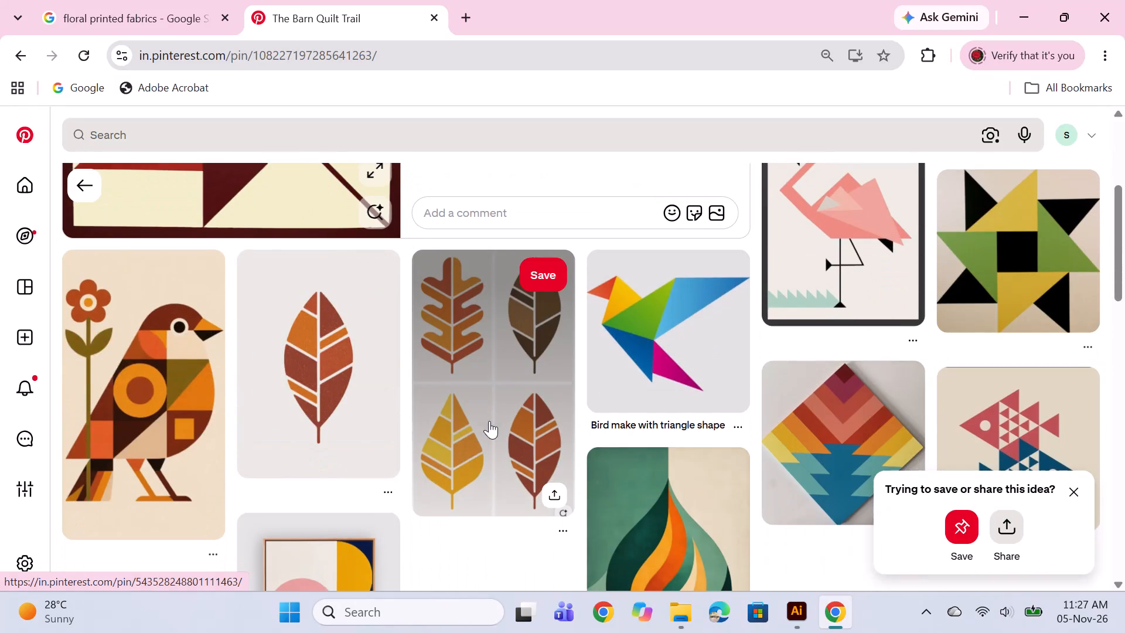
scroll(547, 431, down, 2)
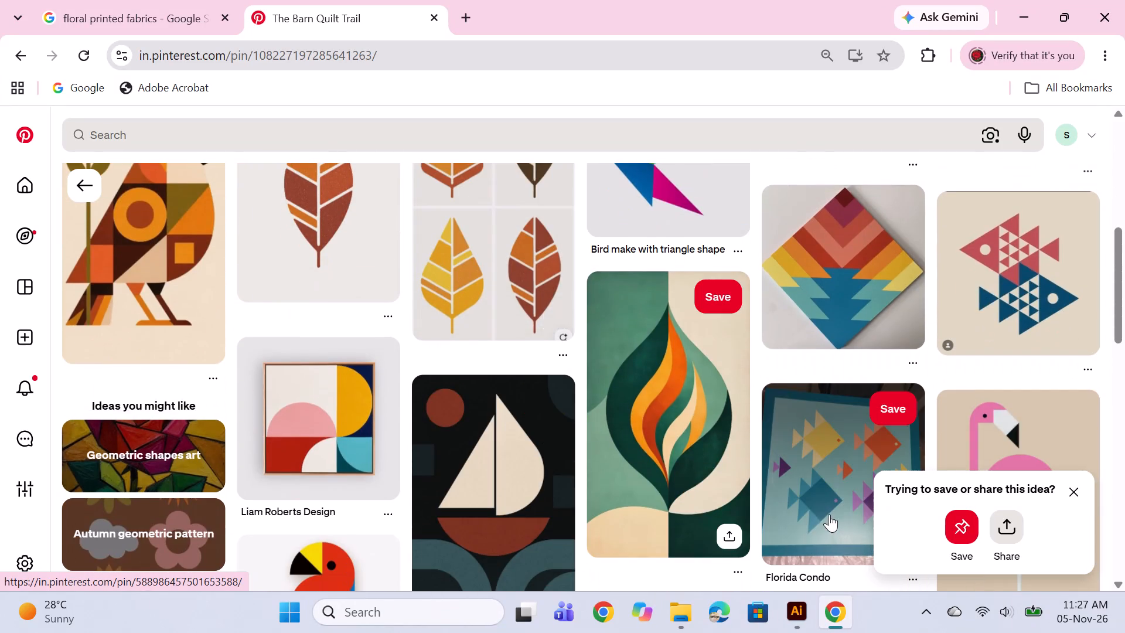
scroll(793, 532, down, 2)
Switch to Illustrator, create a new document with the default settings, and paste the pastel damask motif onto its artboard.
click(792, 615)
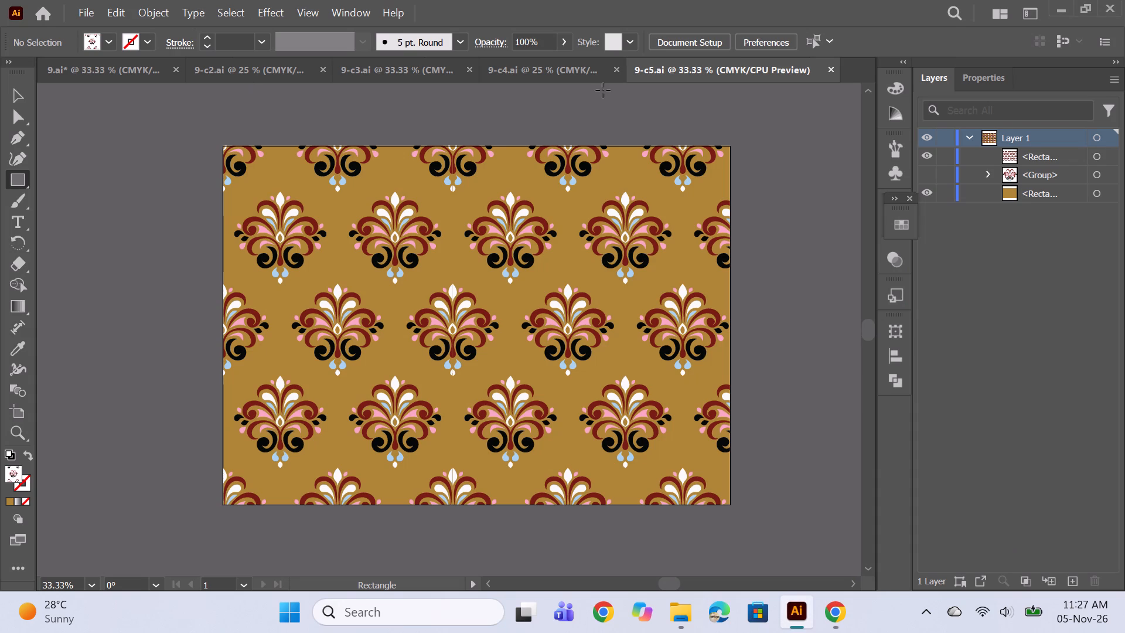
click(549, 70)
click(729, 73)
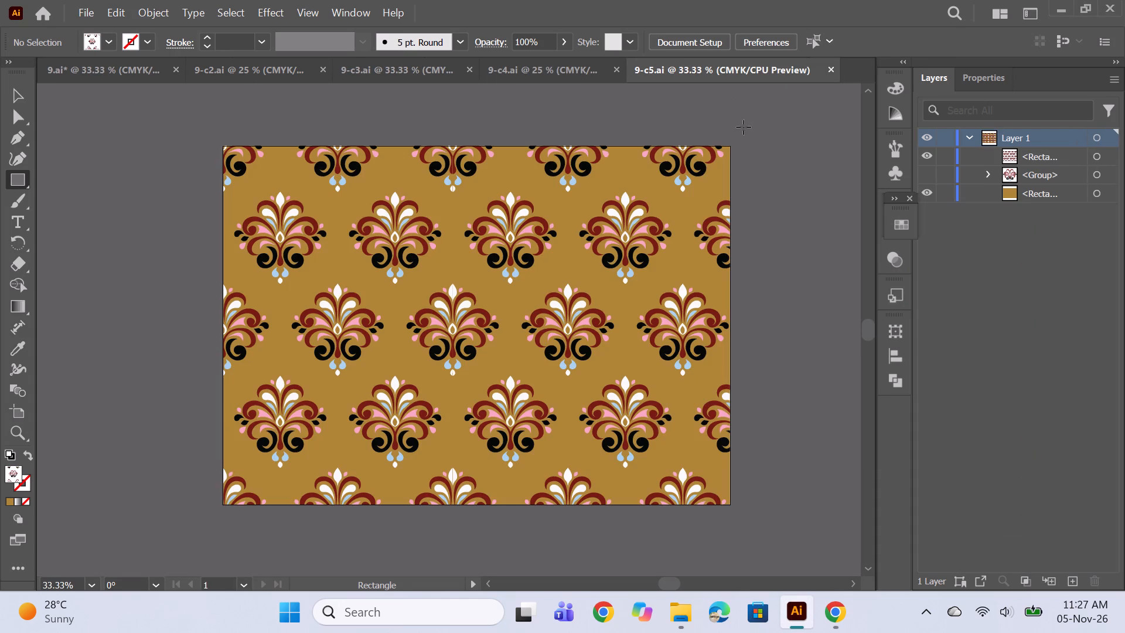
key(ctrl+n)
key(Return)
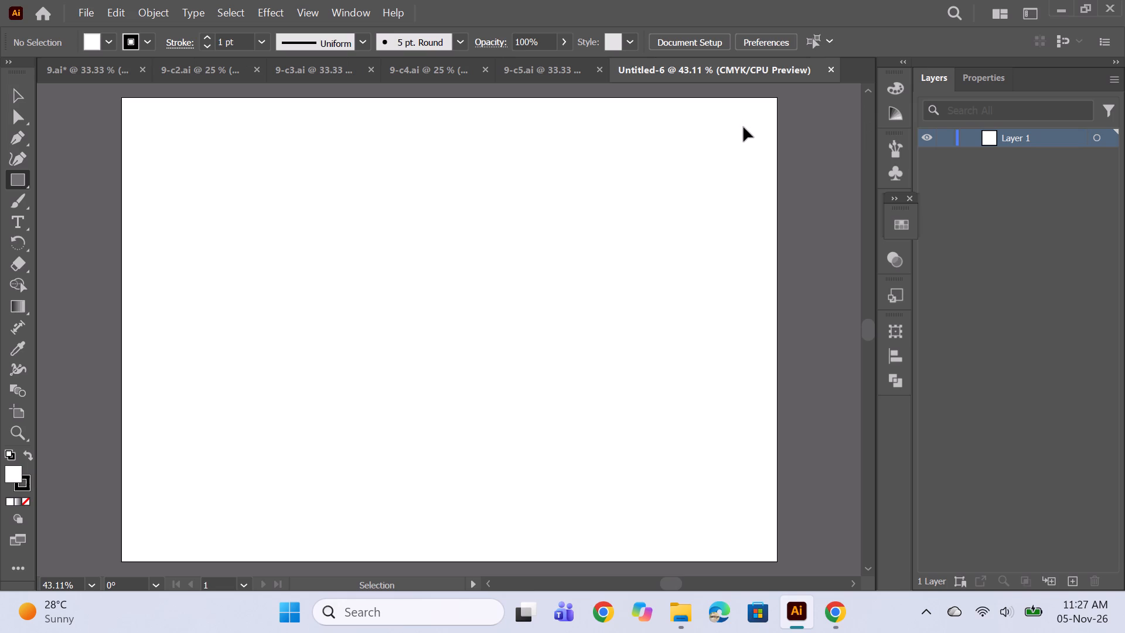
key(ctrl+v)
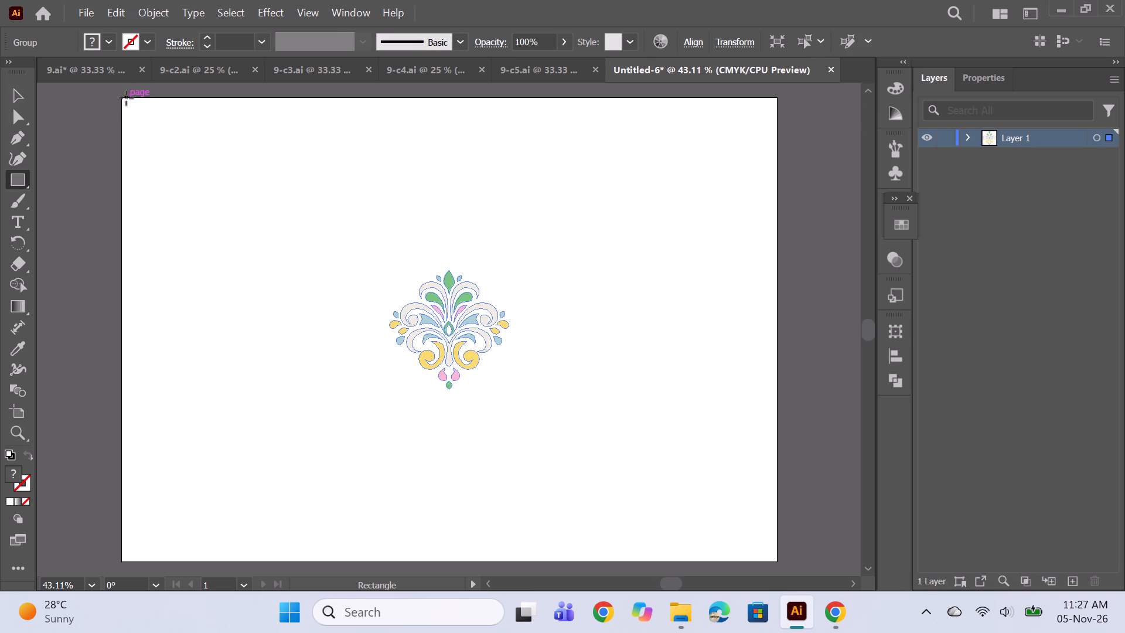
Draw a rectangle covering the whole artboard and fill it with medium green 459341.
drag(121, 98, 772, 544)
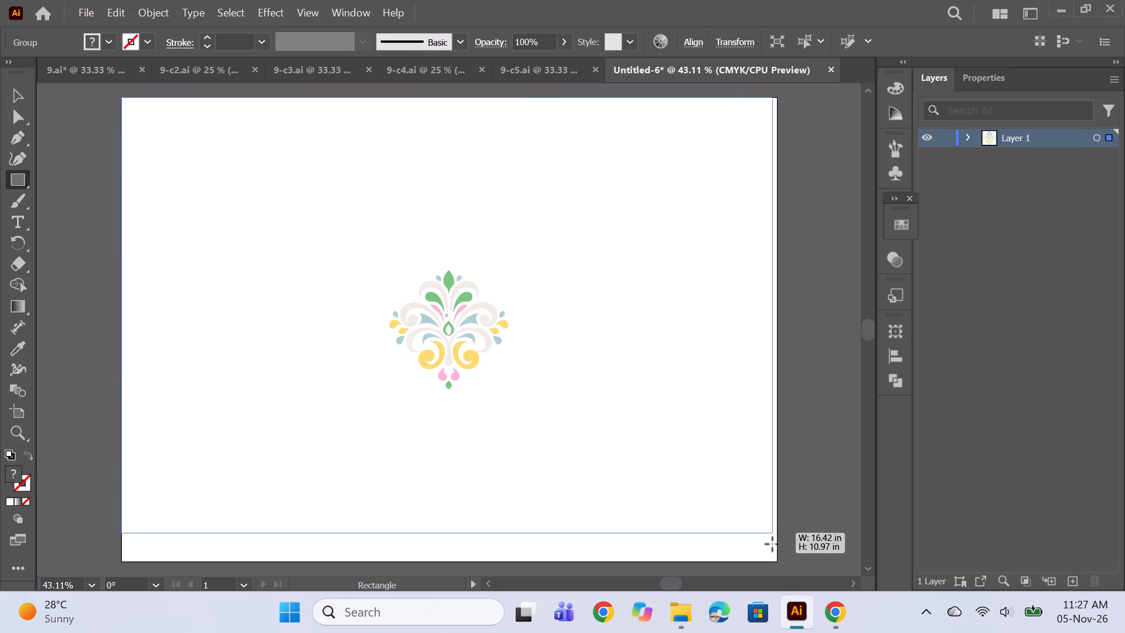
drag(772, 544, 778, 562)
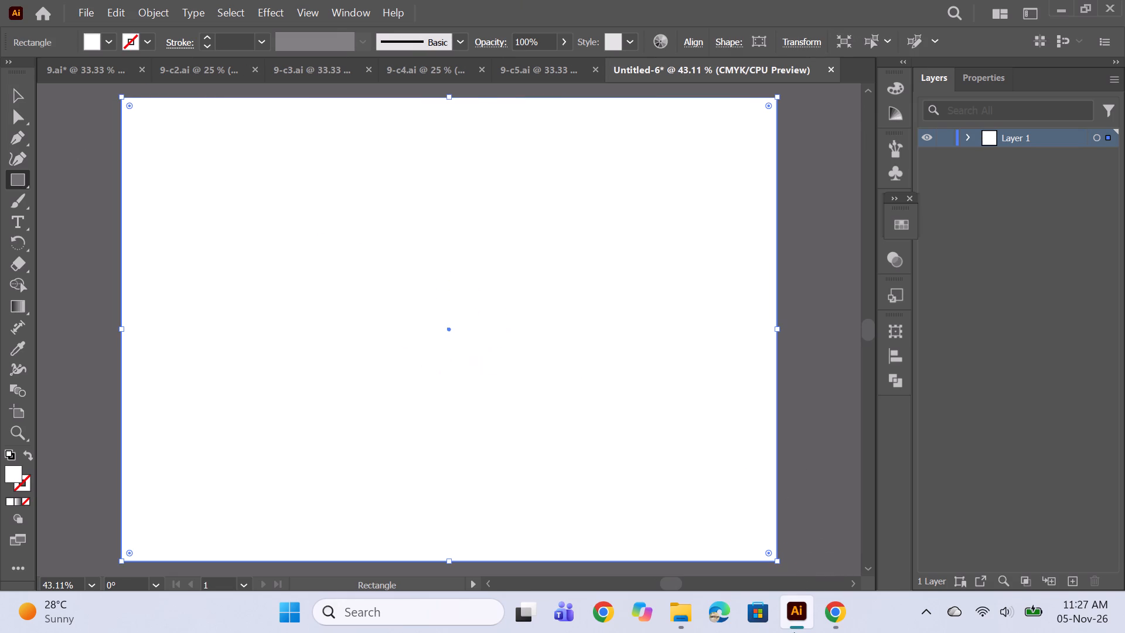
click(10, 478)
click(10, 478)
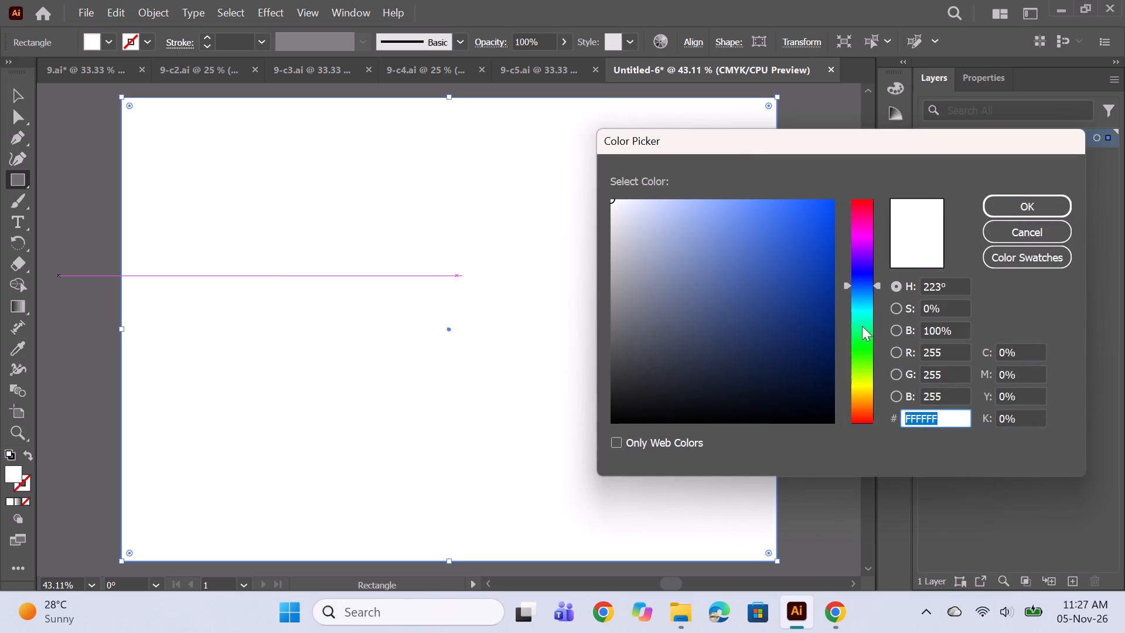
click(861, 350)
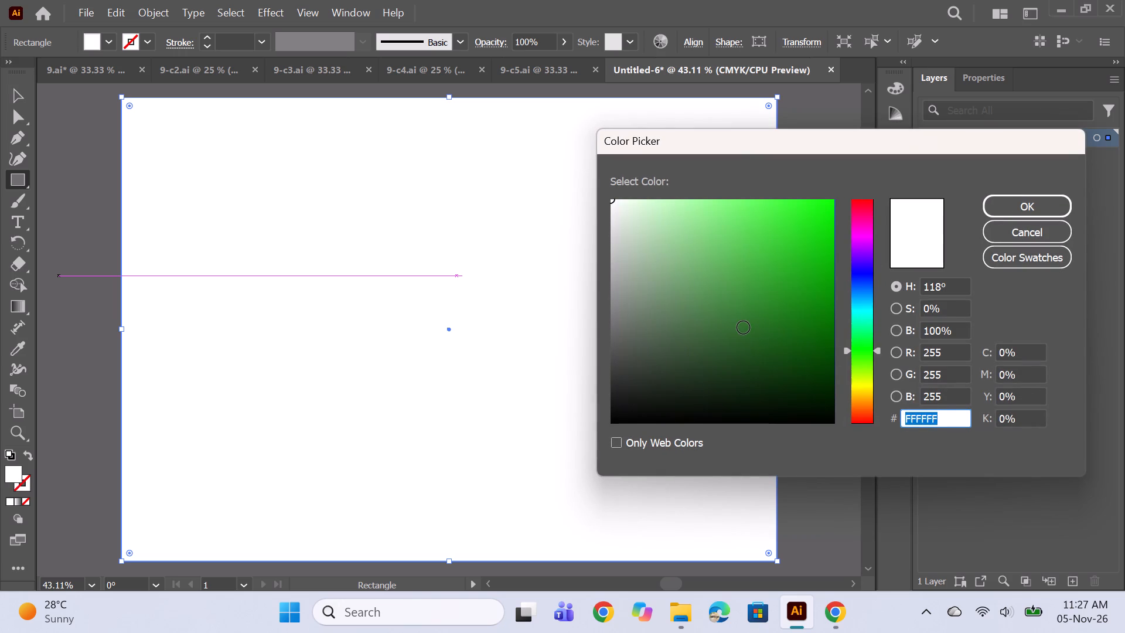
click(744, 328)
click(707, 308)
click(770, 287)
click(779, 272)
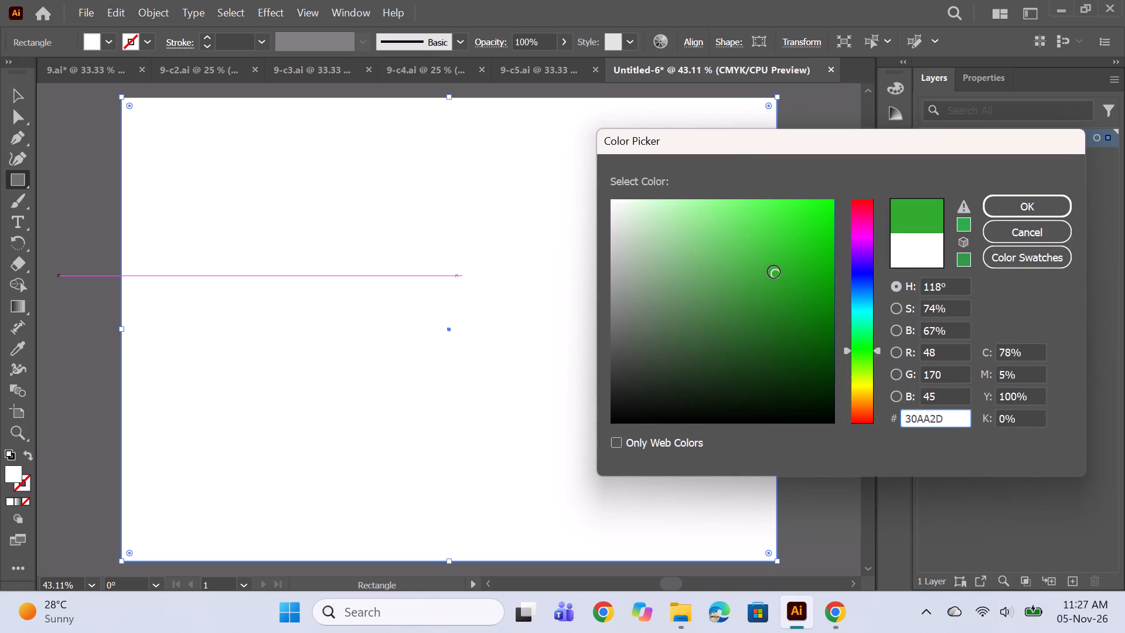
click(763, 272)
click(996, 210)
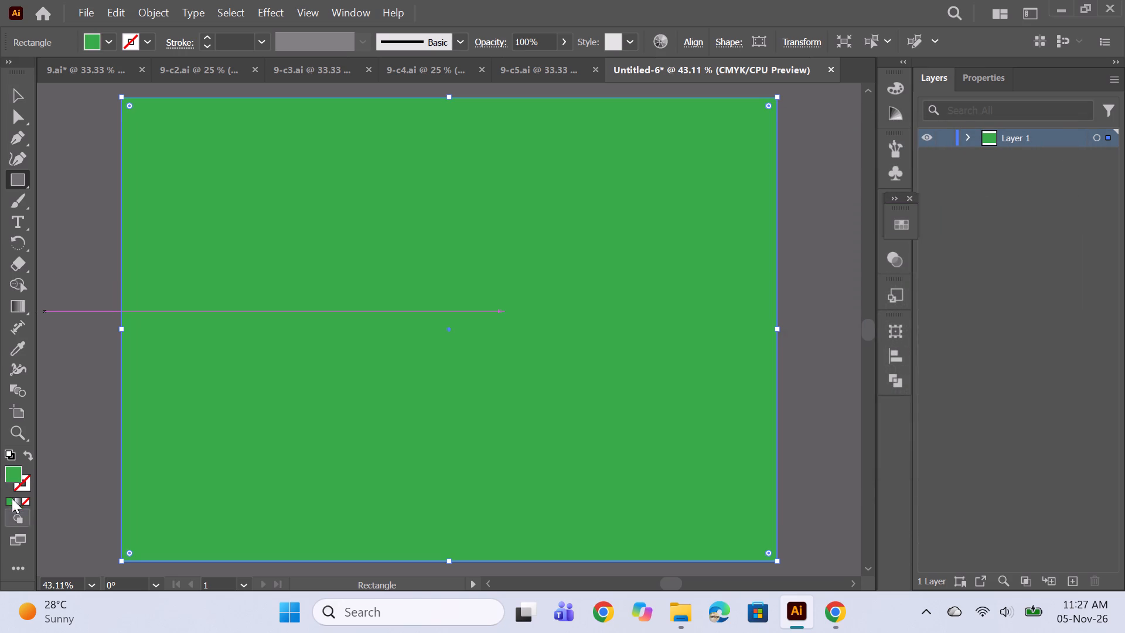
double_click(13, 477)
click(738, 292)
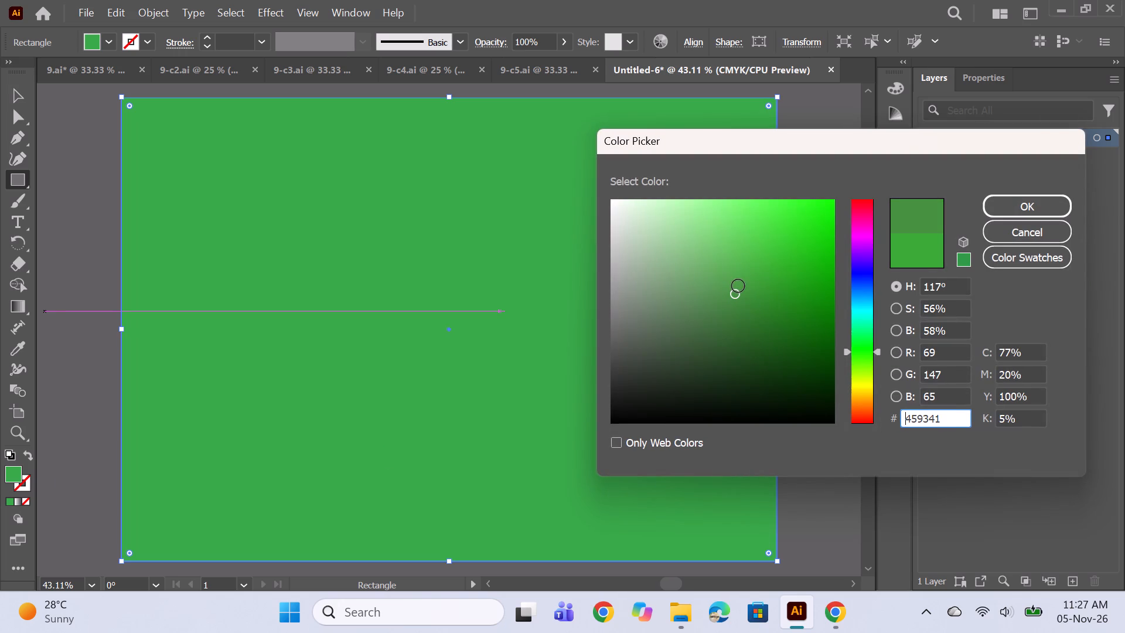
click(1044, 204)
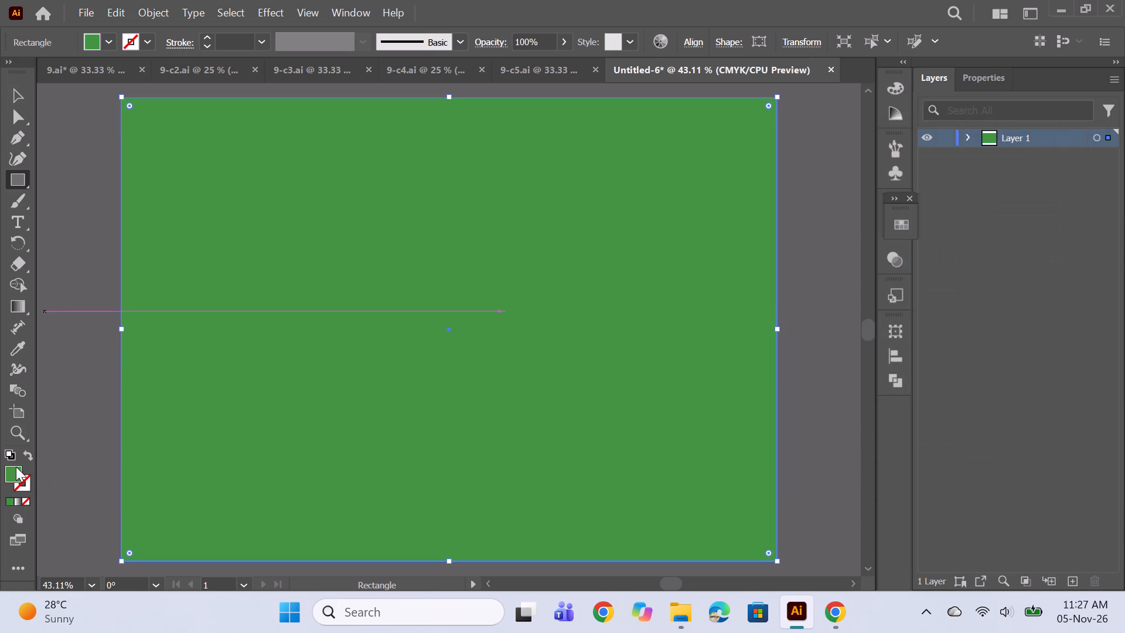
Move the green background rectangle beneath the motif group in the stacking order.
click(963, 141)
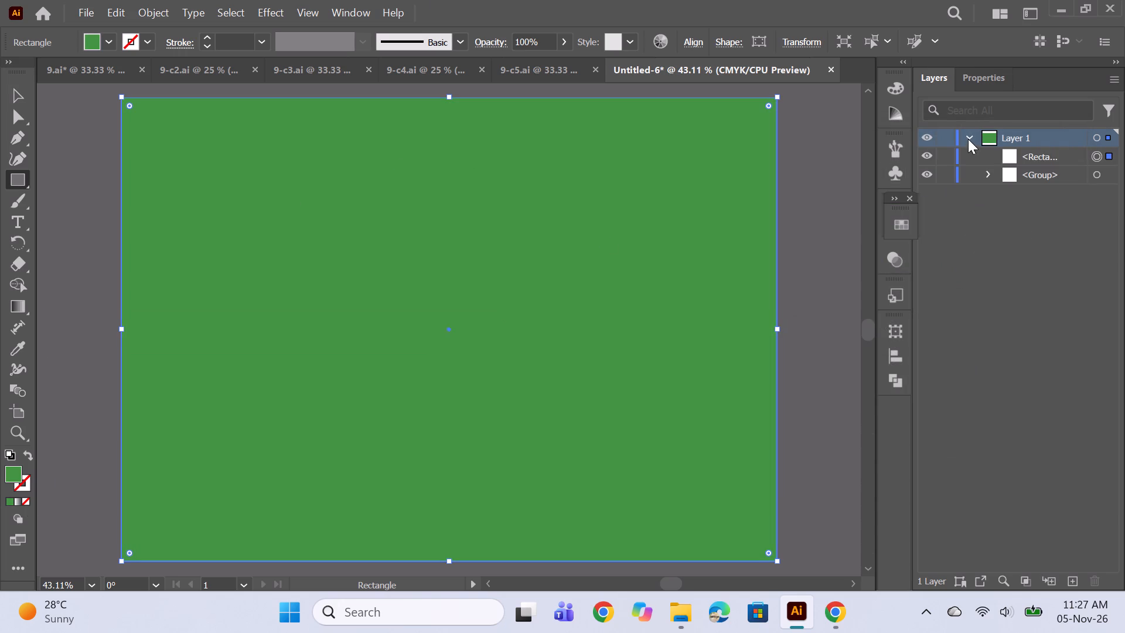
drag(1037, 154, 1034, 179)
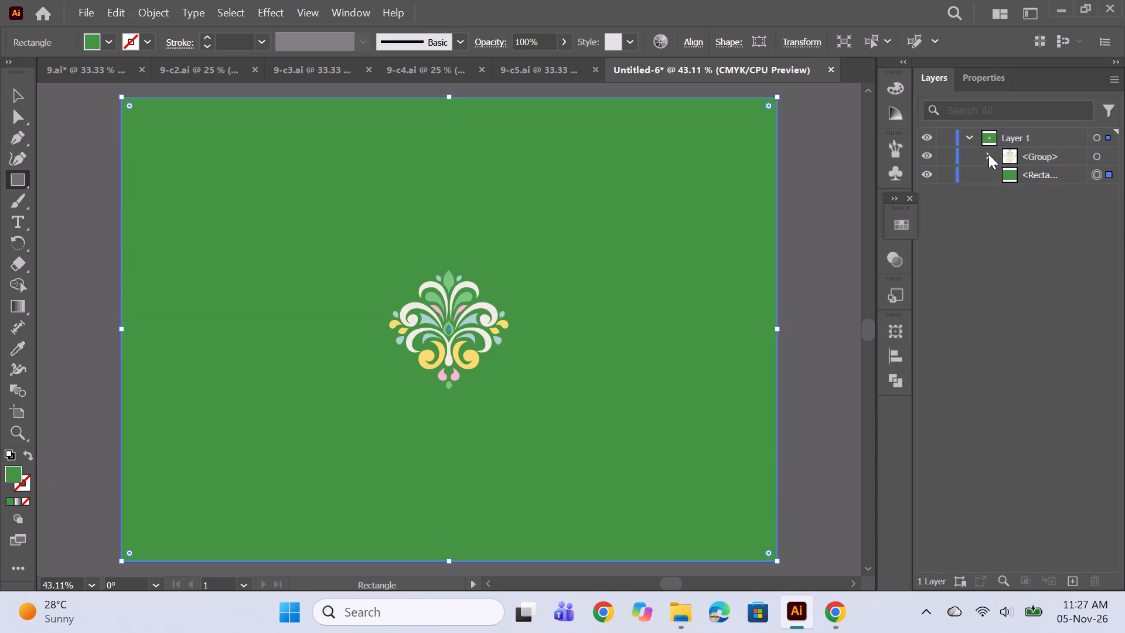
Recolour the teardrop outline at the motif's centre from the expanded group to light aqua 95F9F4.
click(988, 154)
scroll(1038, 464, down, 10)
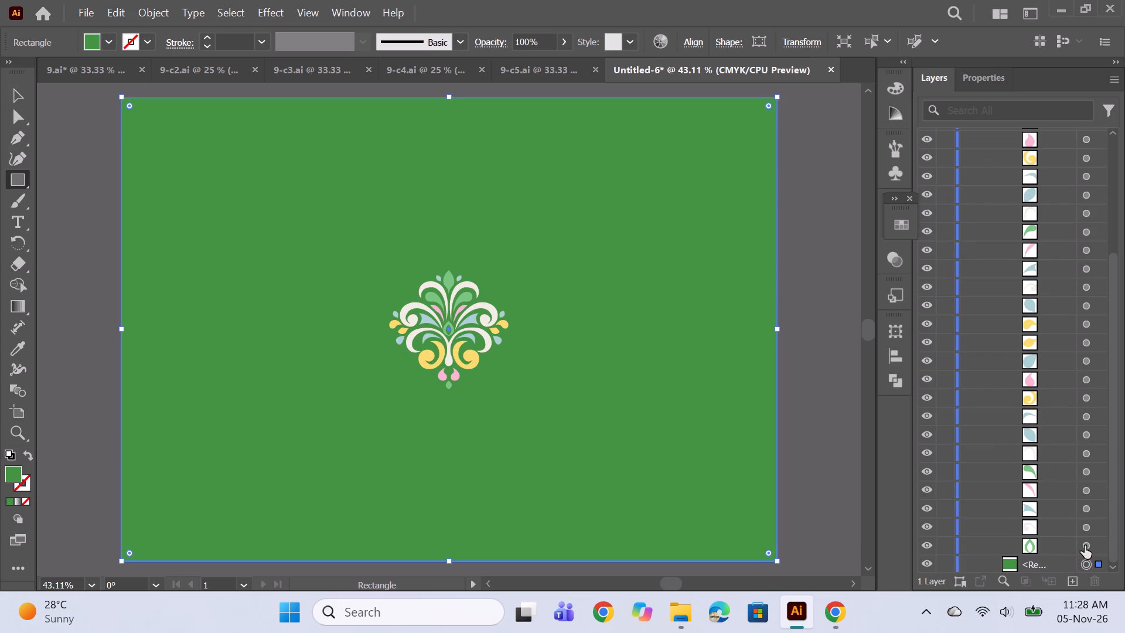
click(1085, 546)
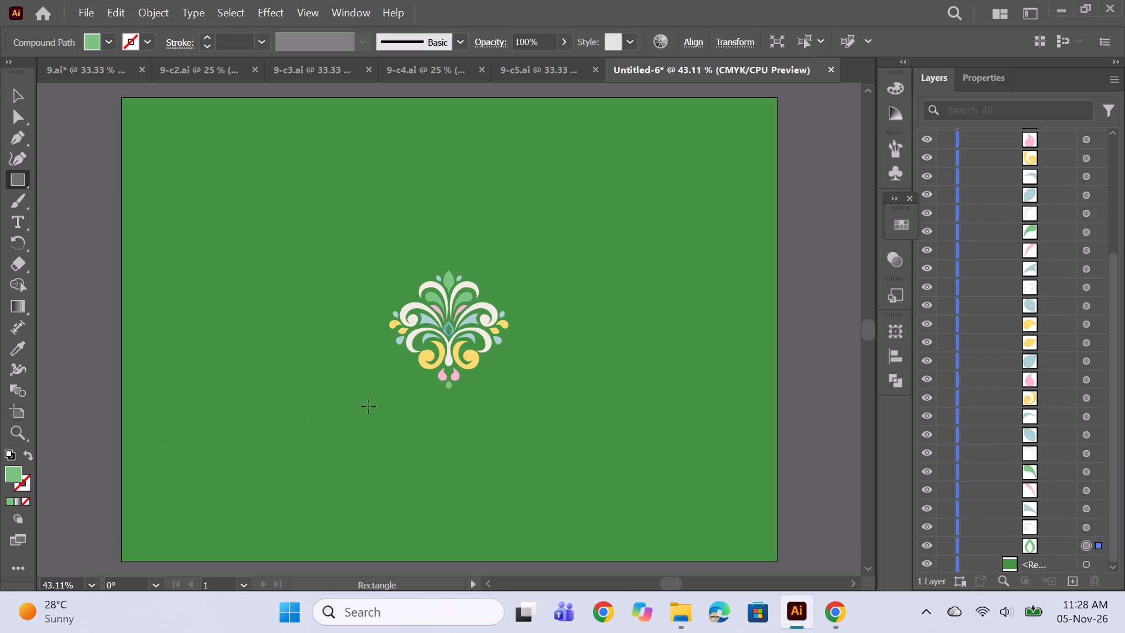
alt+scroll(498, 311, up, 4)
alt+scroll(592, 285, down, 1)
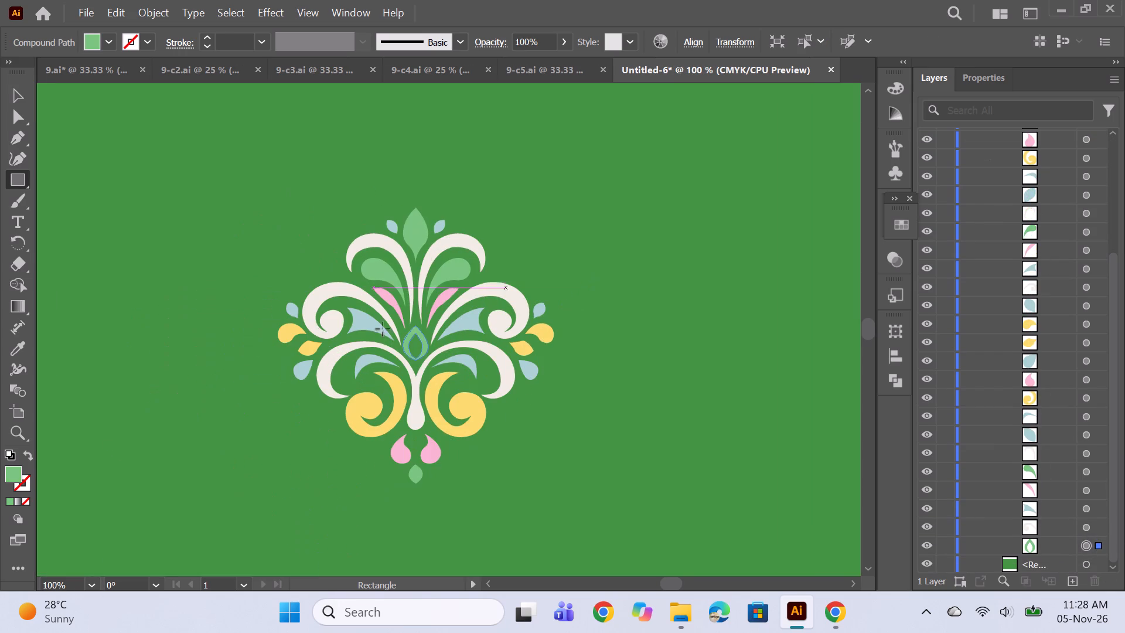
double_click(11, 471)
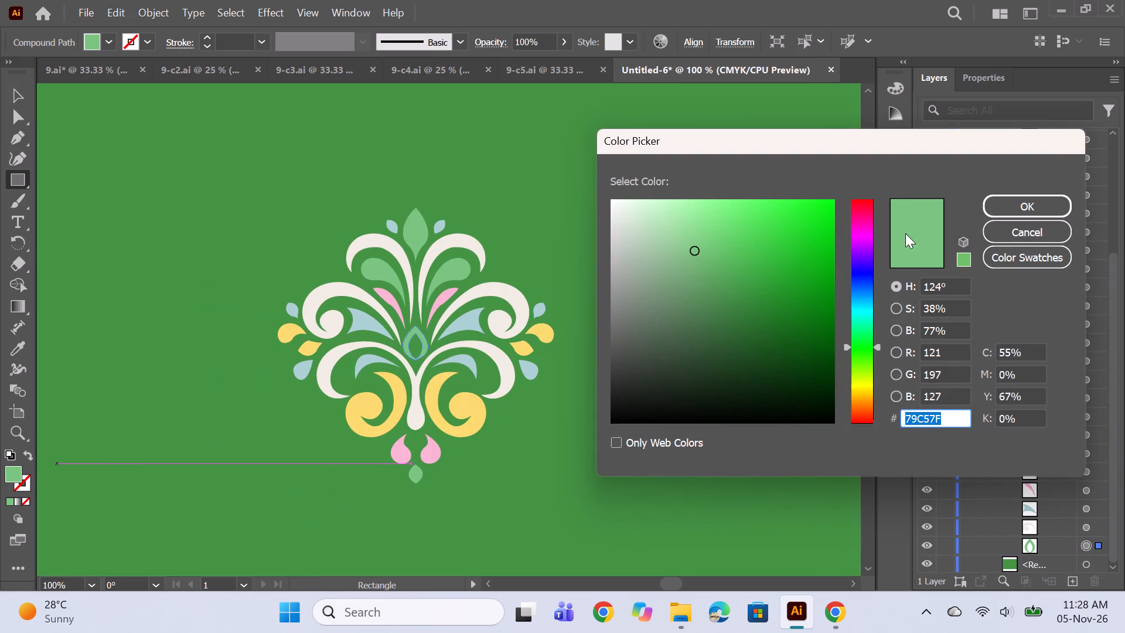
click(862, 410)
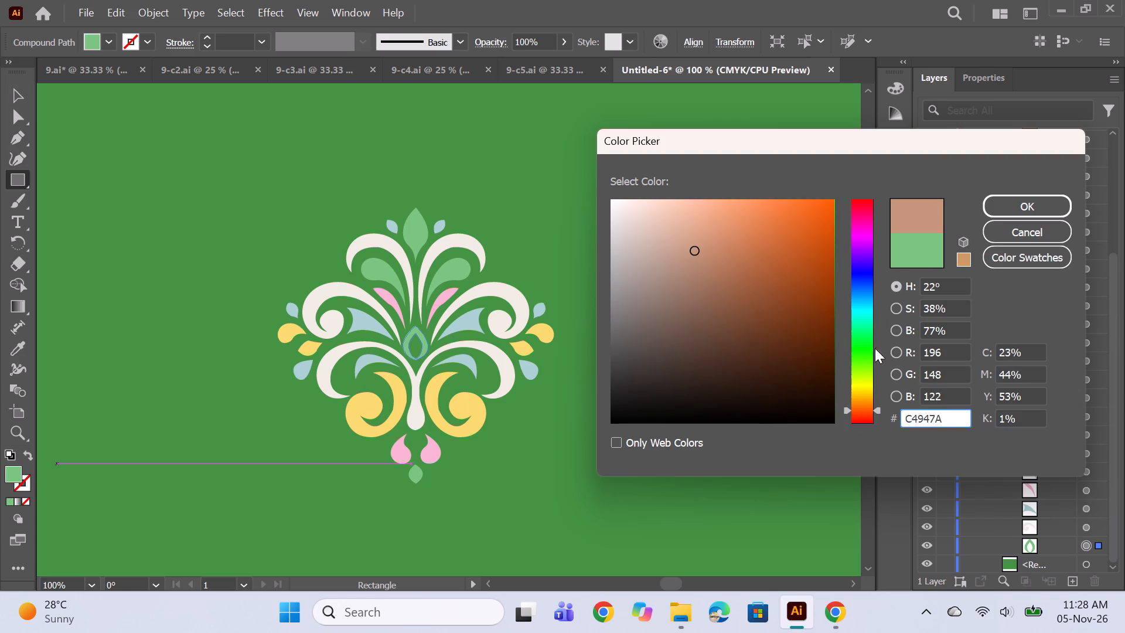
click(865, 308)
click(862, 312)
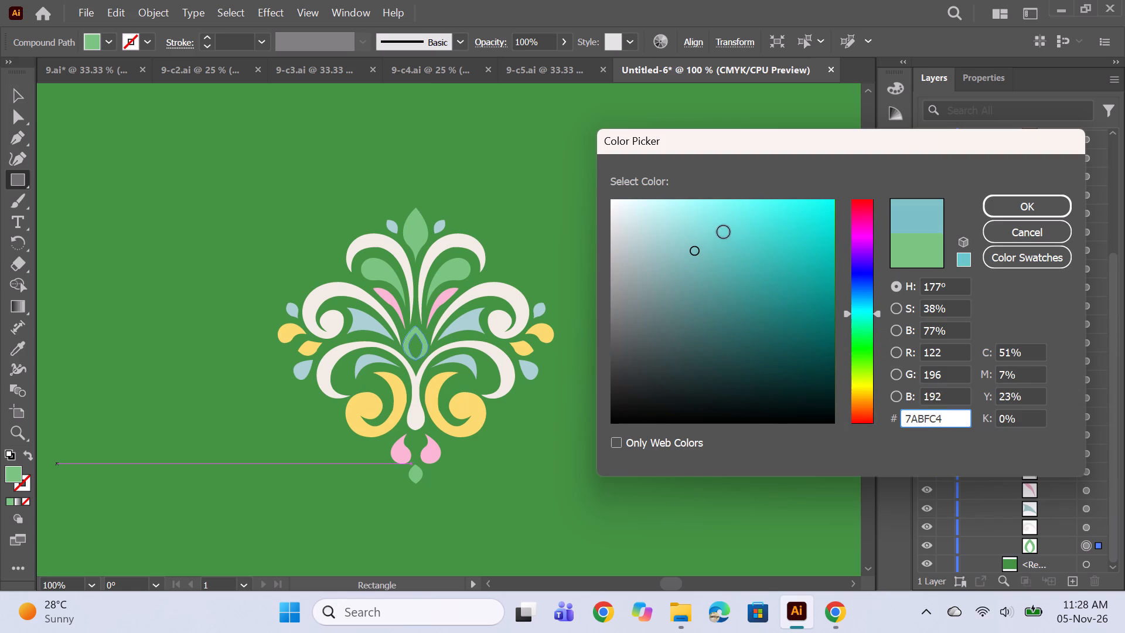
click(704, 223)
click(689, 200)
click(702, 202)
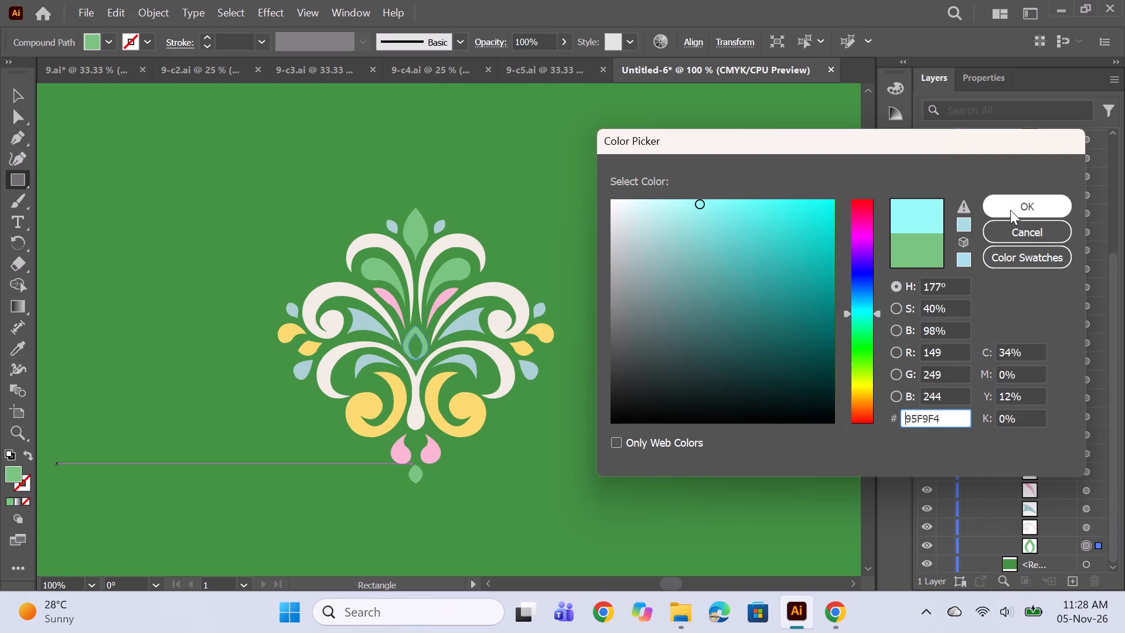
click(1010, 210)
Recolour the large upper cream scroll on the motif's left half to a bright golden yellow.
click(1088, 531)
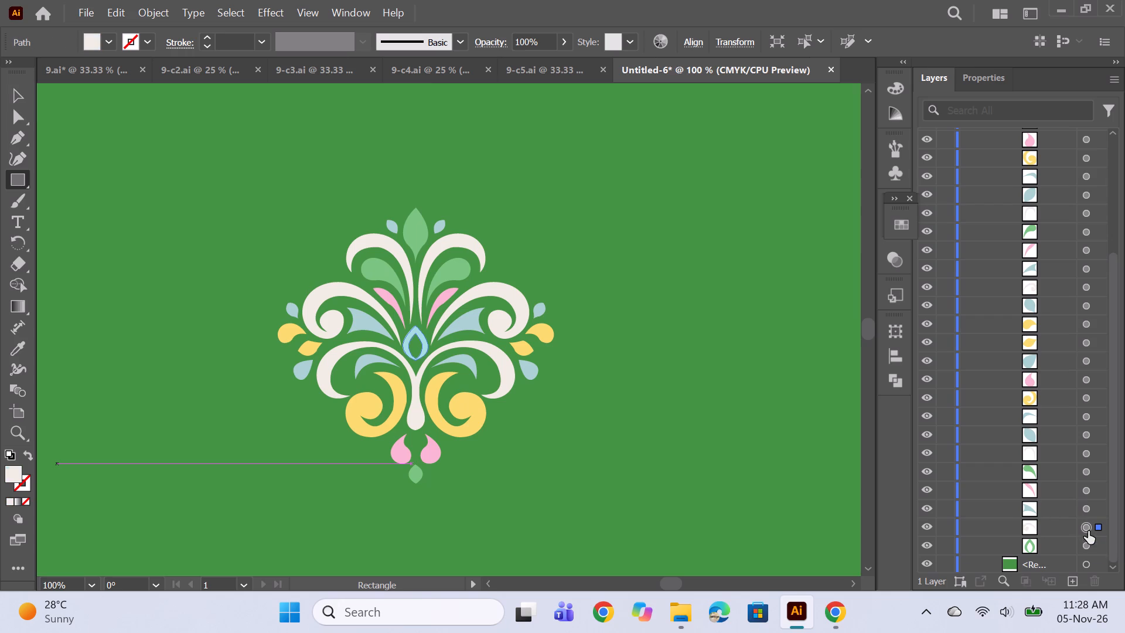
double_click(16, 472)
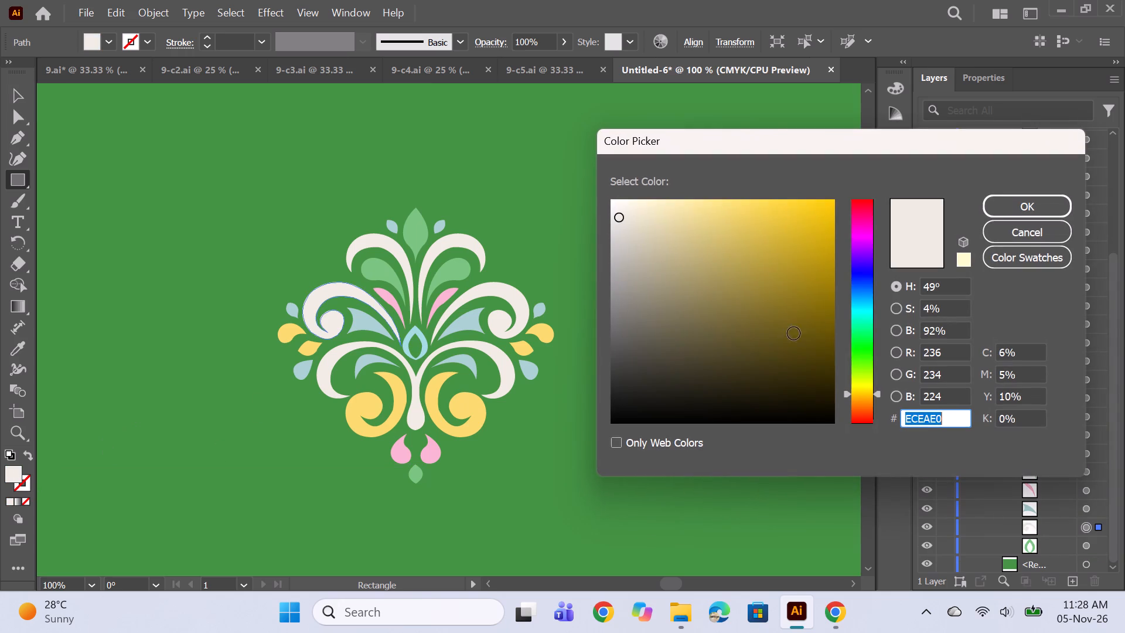
click(864, 393)
click(725, 196)
click(735, 202)
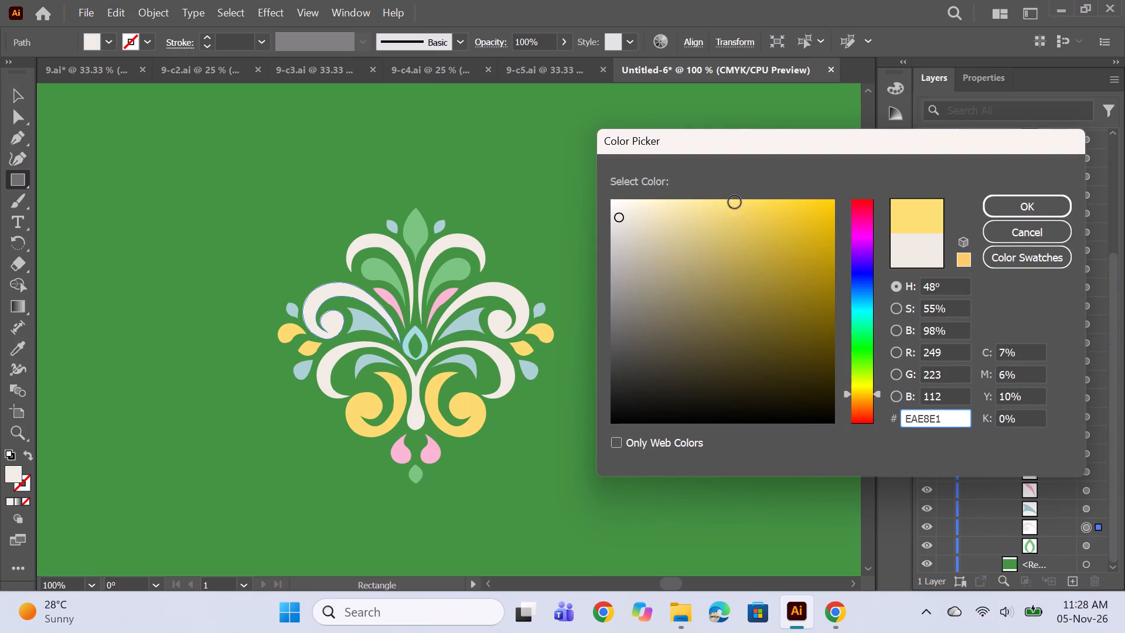
click(740, 203)
click(744, 200)
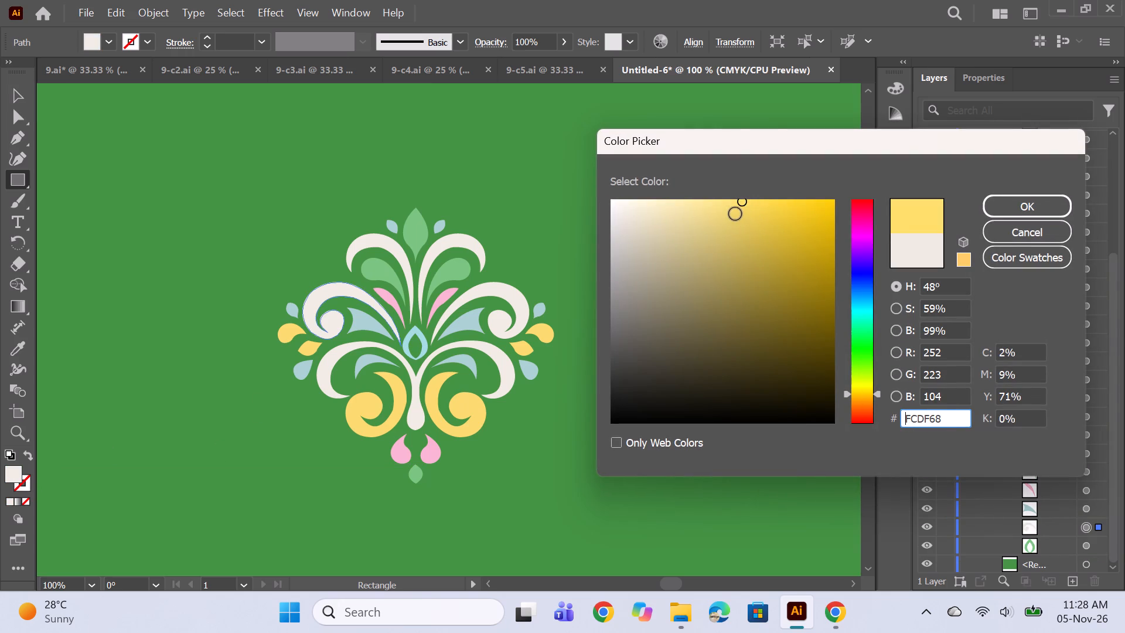
click(746, 233)
click(758, 219)
click(776, 212)
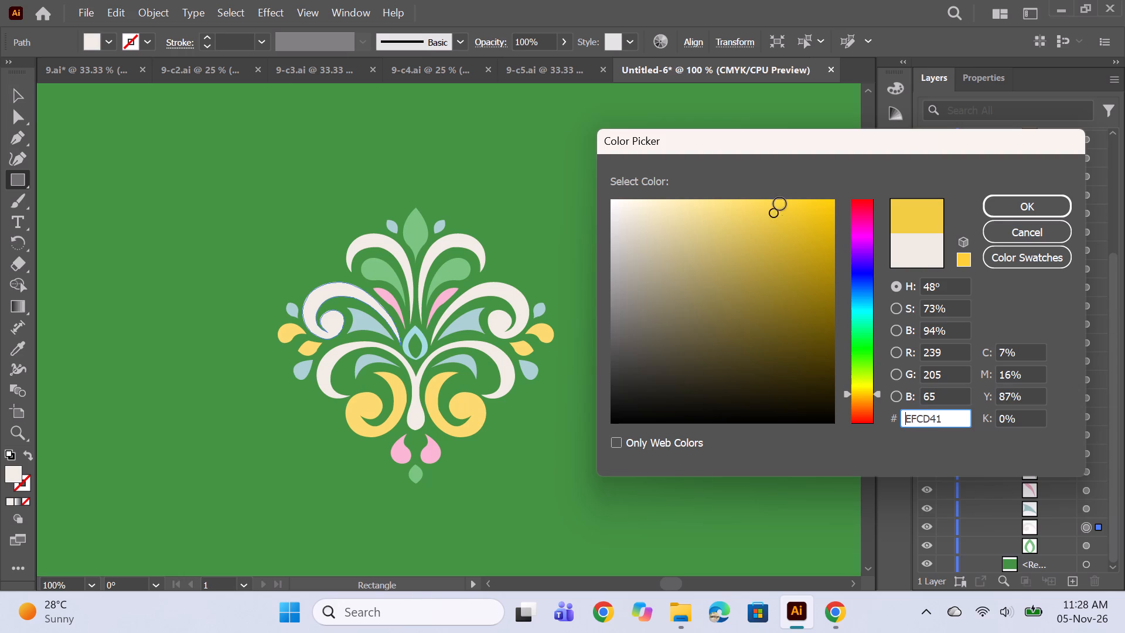
click(772, 203)
click(1015, 208)
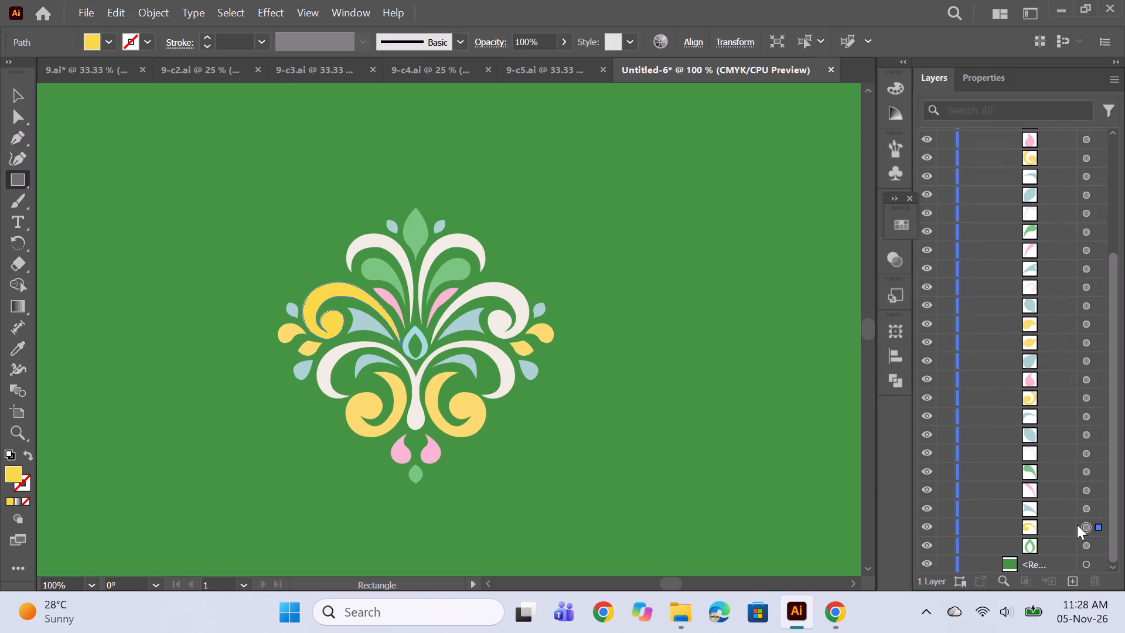
Recolour the pale blue leaf inside the motif's upper-left scroll to dark navy blue.
click(1088, 504)
double_click(13, 477)
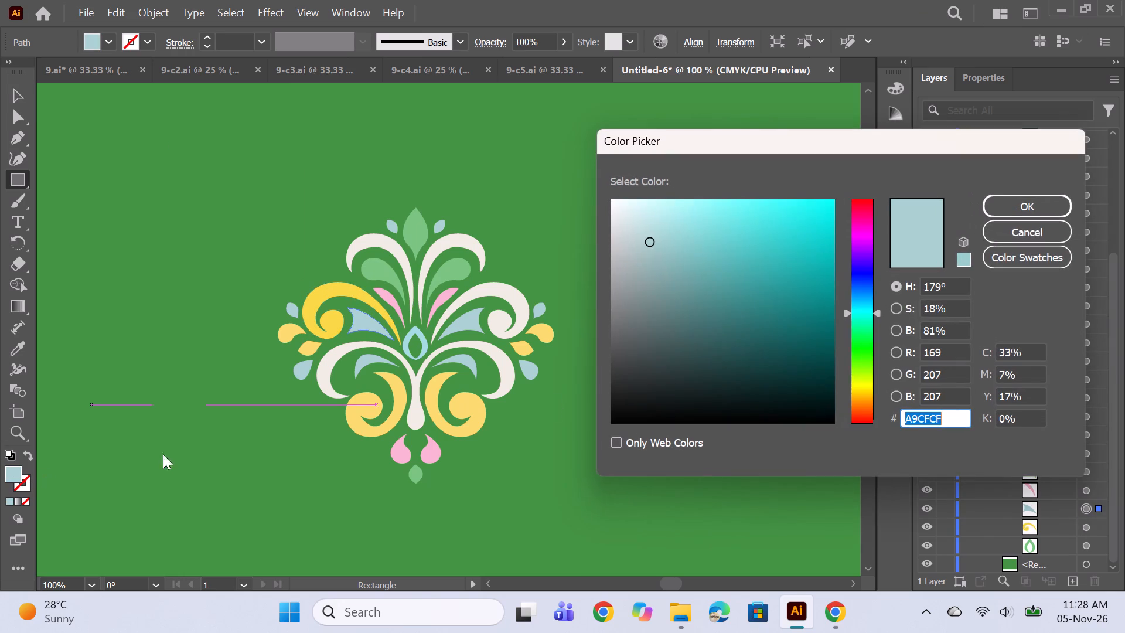
click(864, 273)
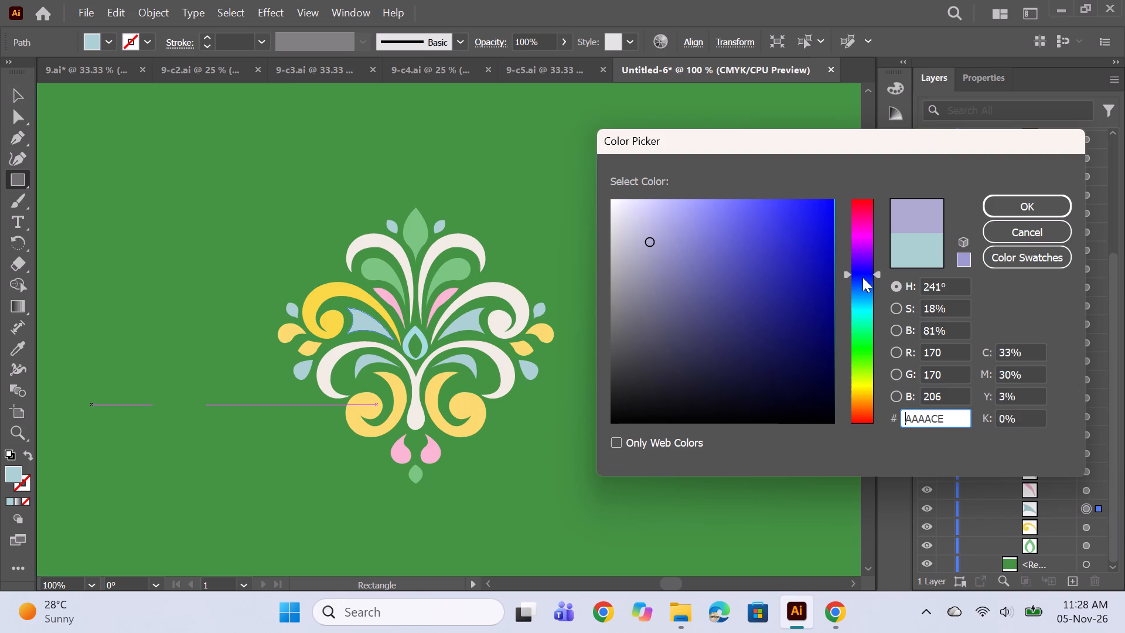
click(862, 277)
click(868, 284)
click(771, 318)
click(786, 312)
click(786, 316)
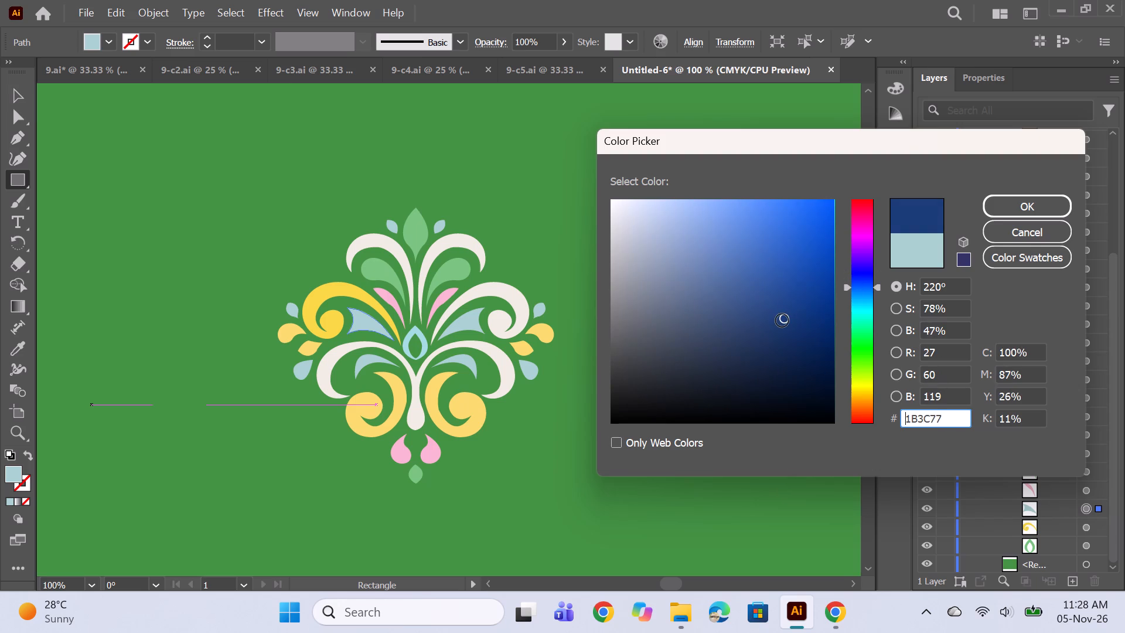
click(782, 321)
click(1015, 211)
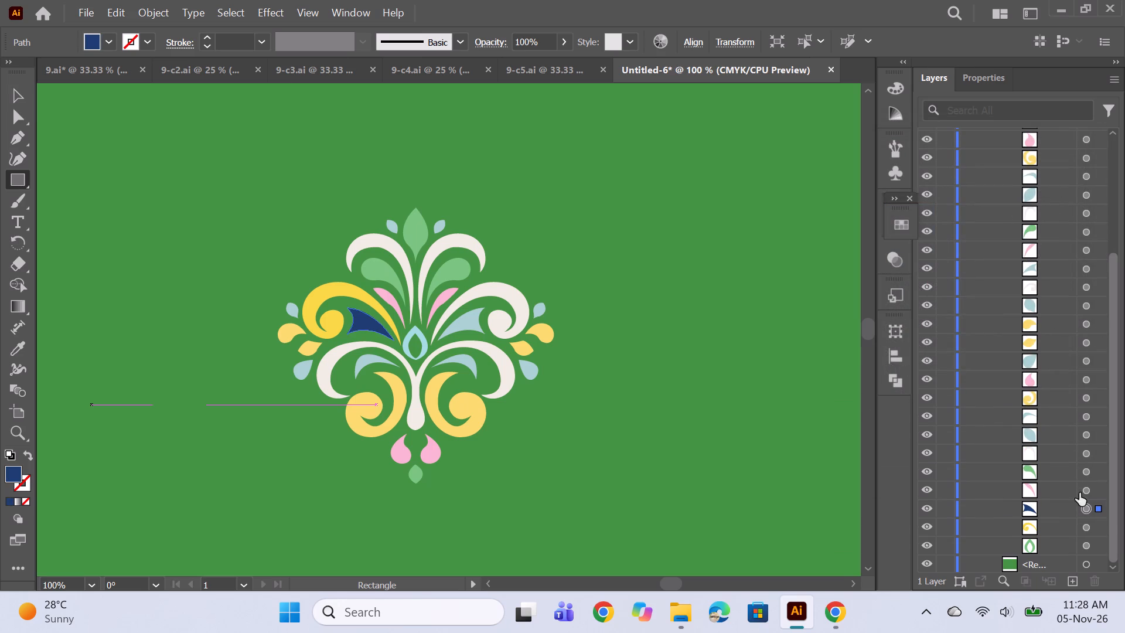
Recolour the central teardrop outline to a slightly more saturated sky blue.
click(1093, 546)
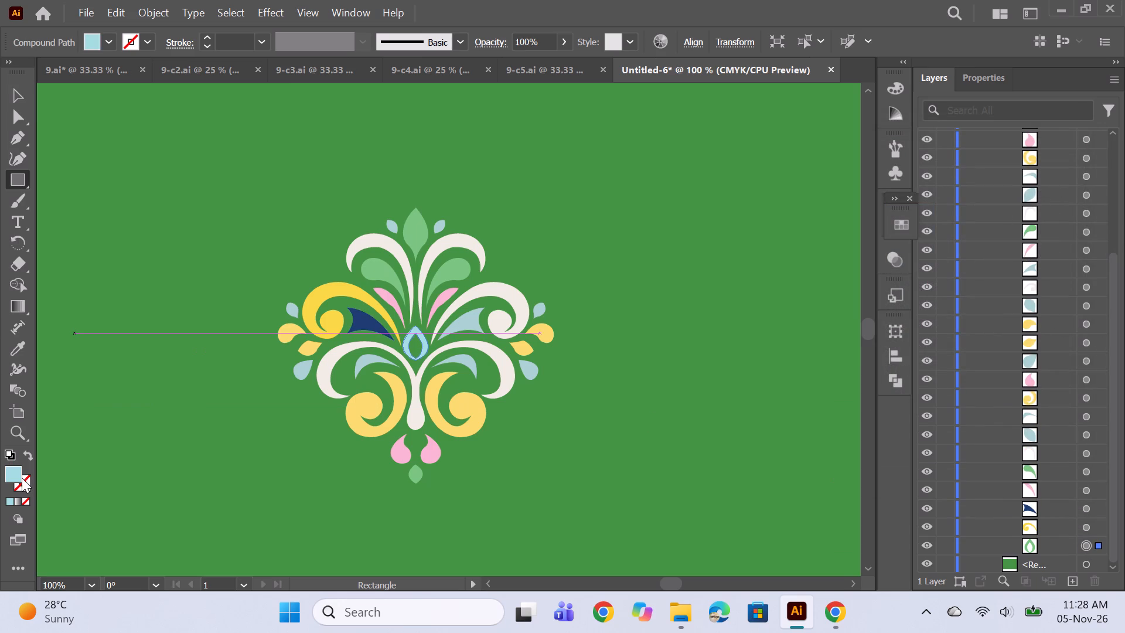
double_click(16, 474)
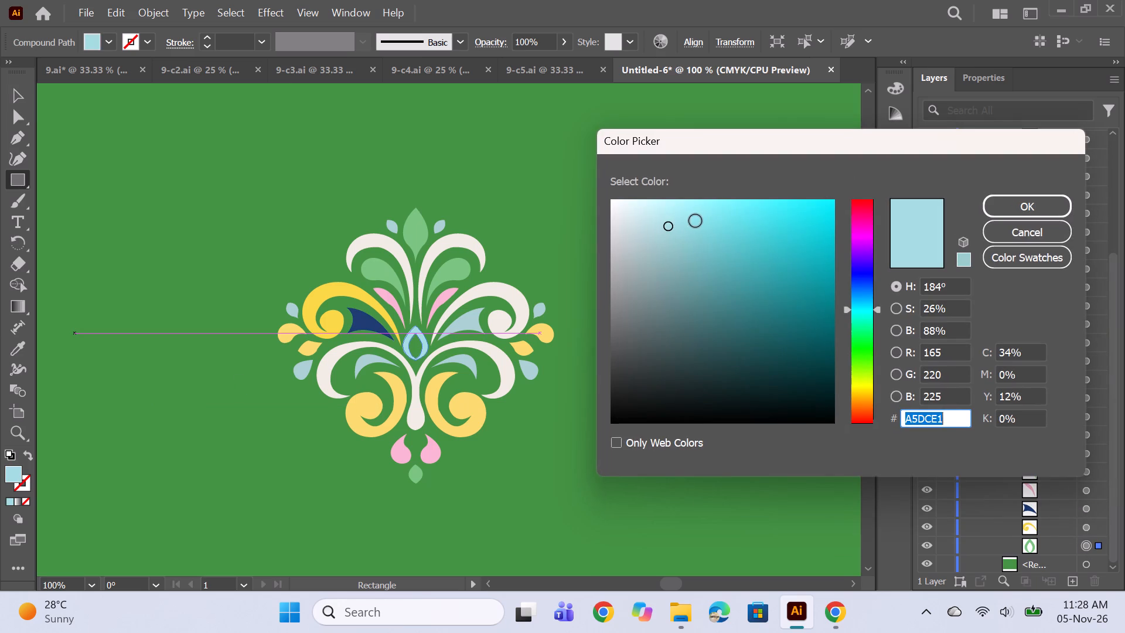
click(693, 221)
click(713, 215)
click(1049, 211)
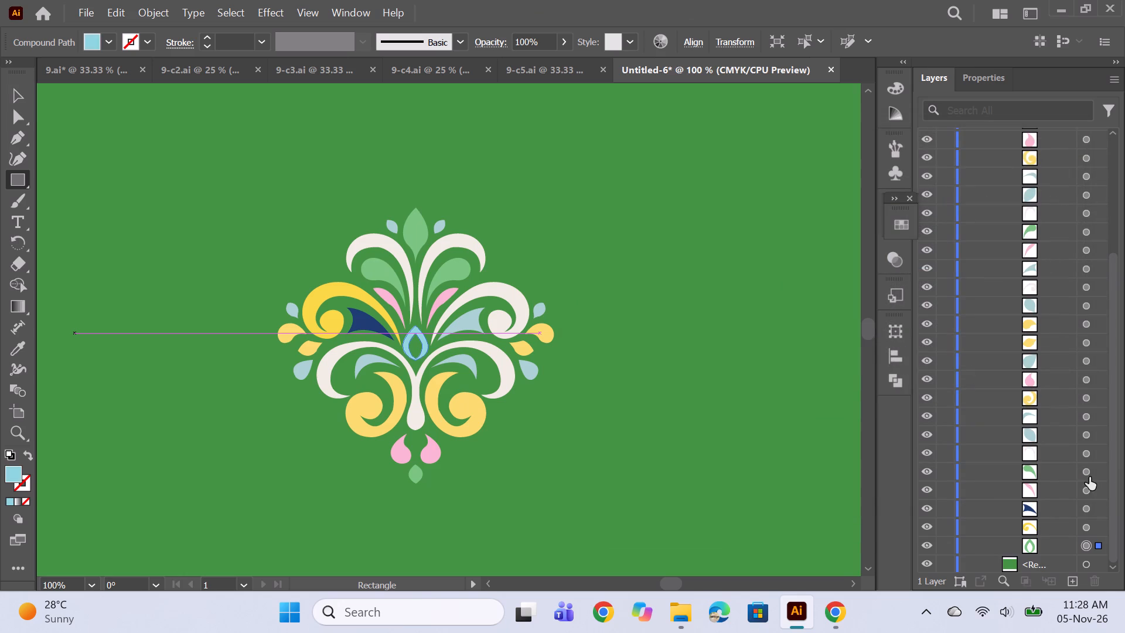
Recolour the slim pink leaf in the motif's upper-left half to a deep magenta.
click(1086, 493)
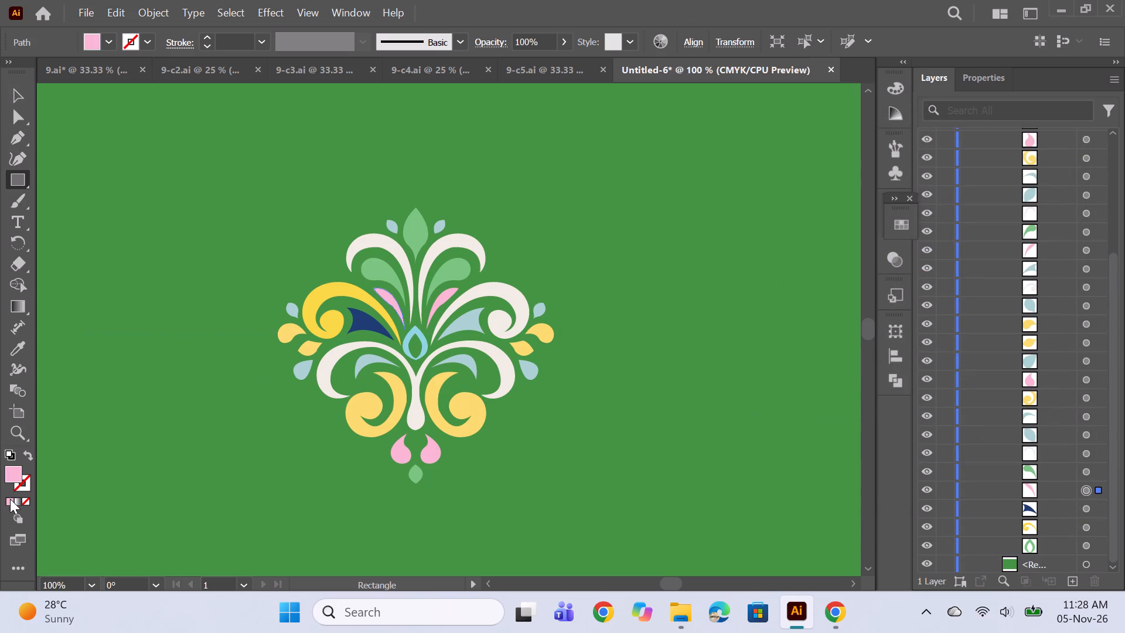
double_click(11, 476)
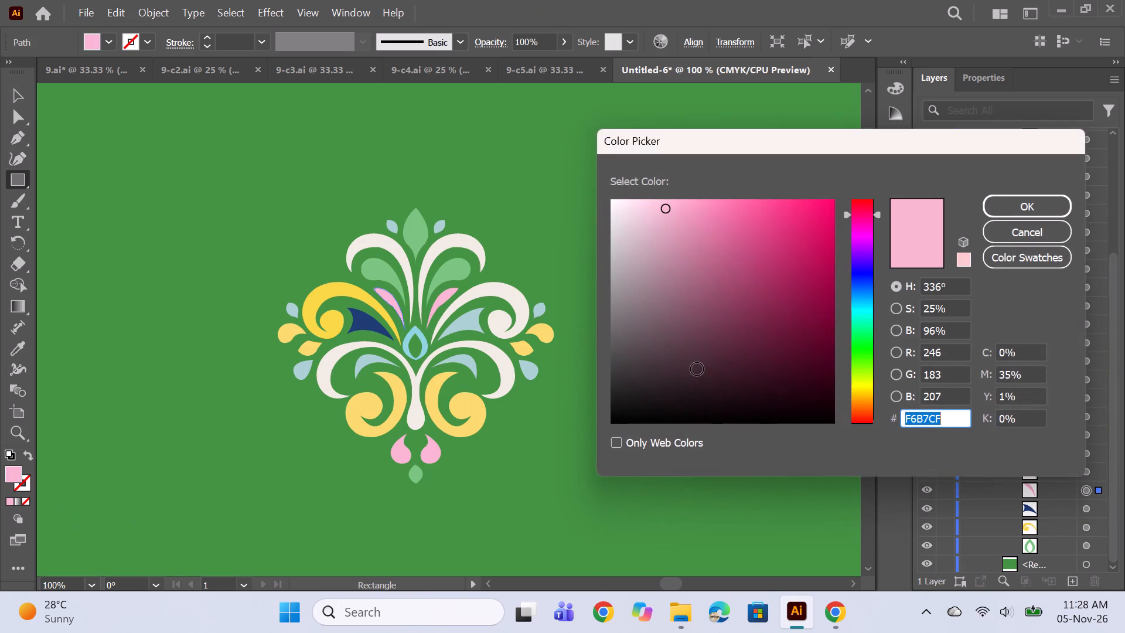
click(741, 220)
double_click(751, 210)
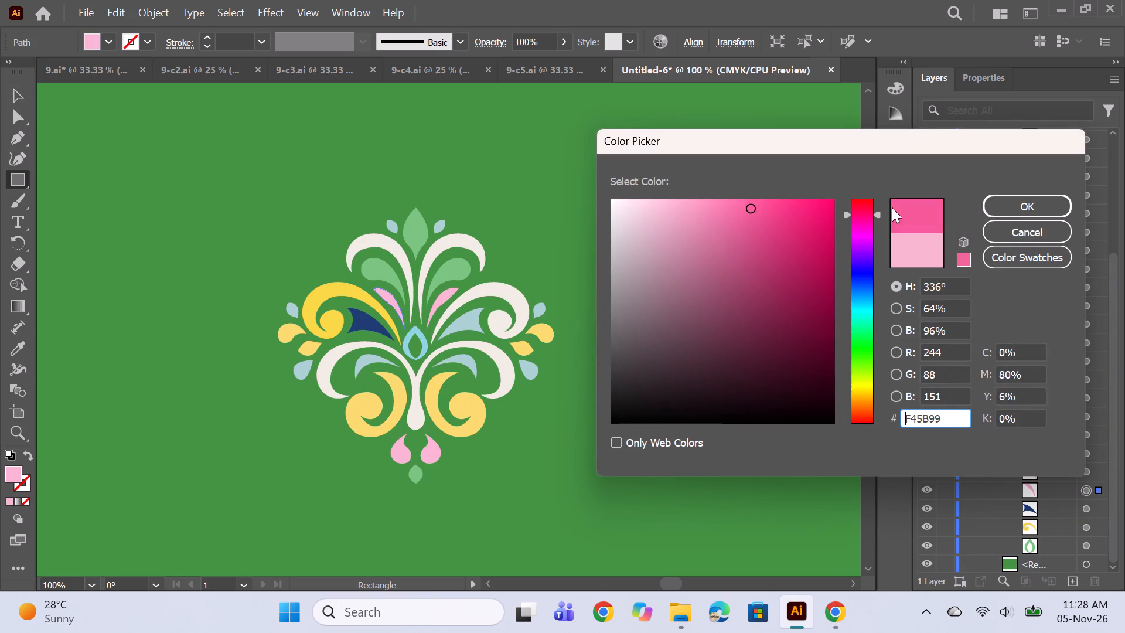
click(1002, 203)
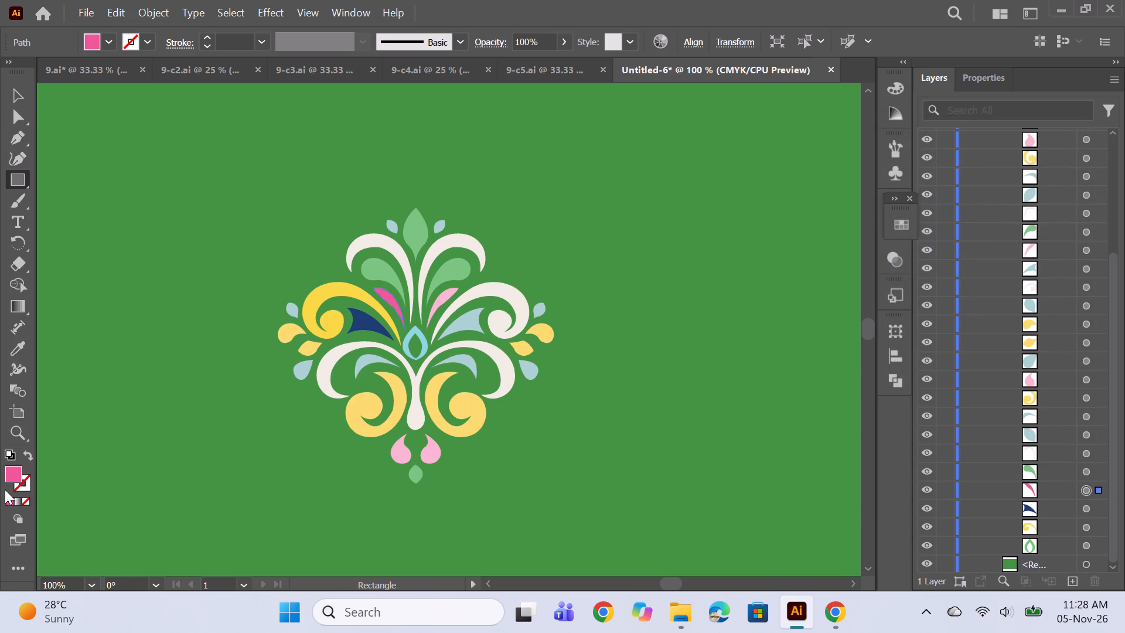
double_click(16, 475)
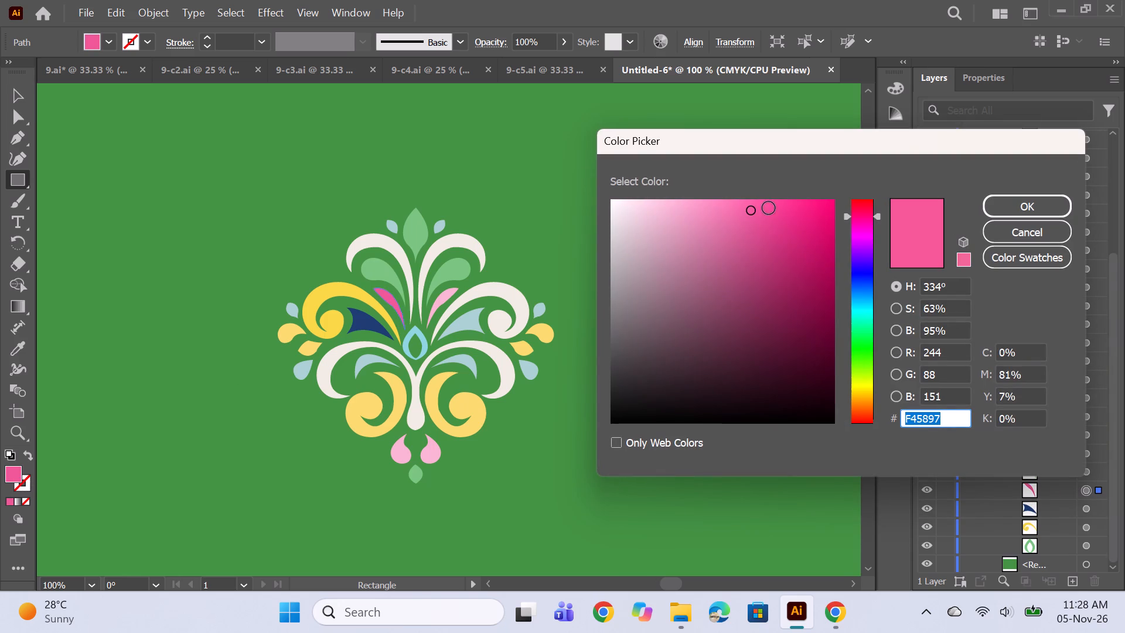
click(780, 203)
click(782, 225)
click(780, 241)
click(999, 211)
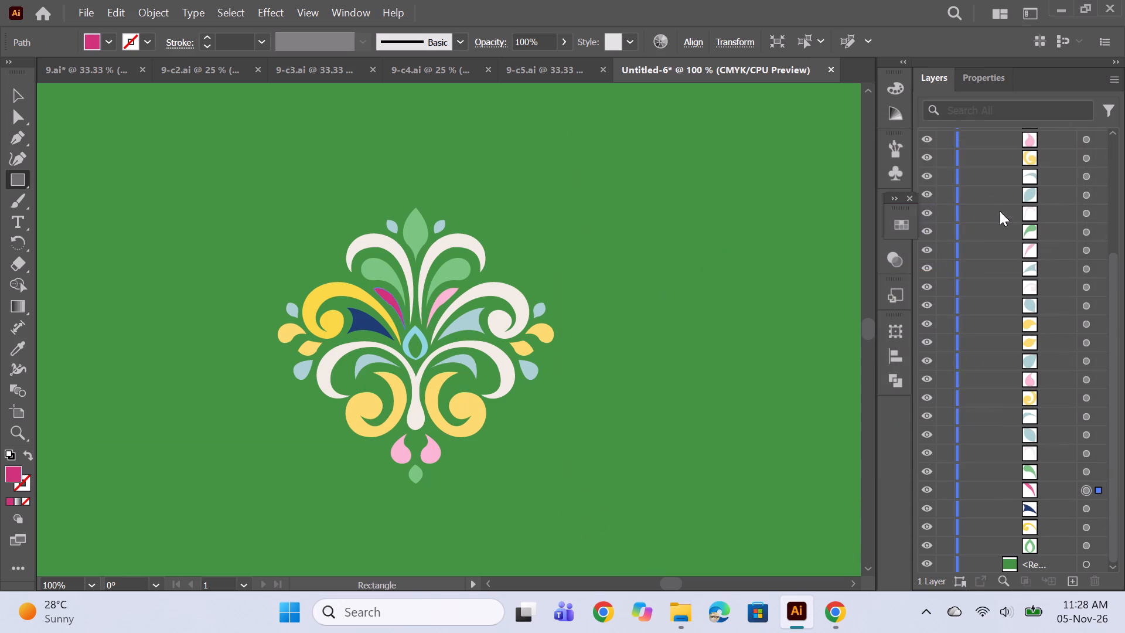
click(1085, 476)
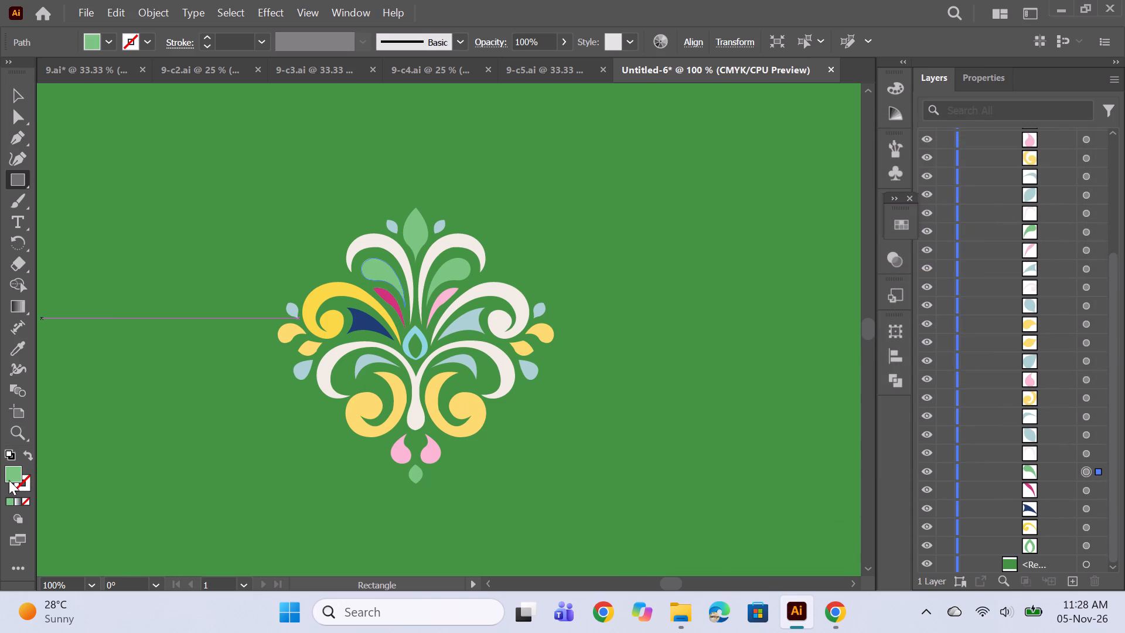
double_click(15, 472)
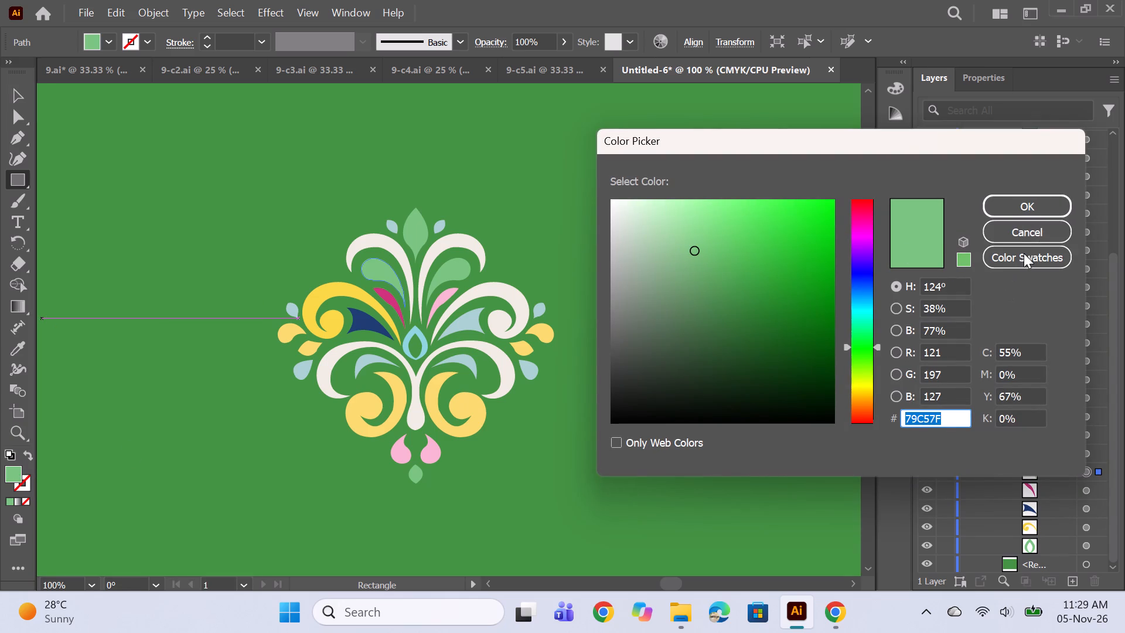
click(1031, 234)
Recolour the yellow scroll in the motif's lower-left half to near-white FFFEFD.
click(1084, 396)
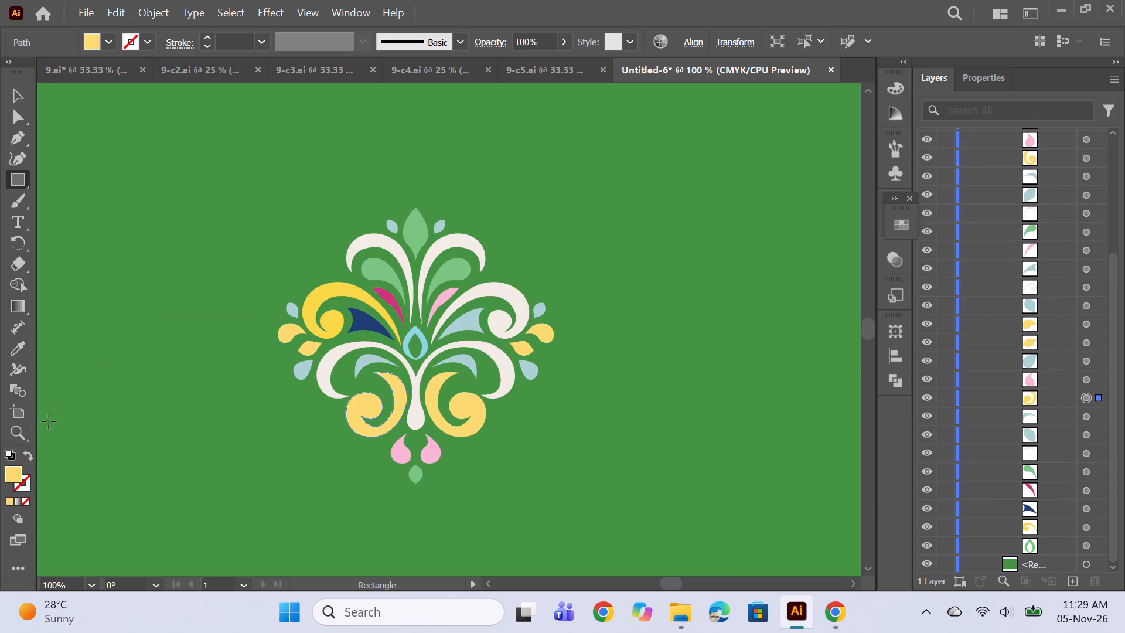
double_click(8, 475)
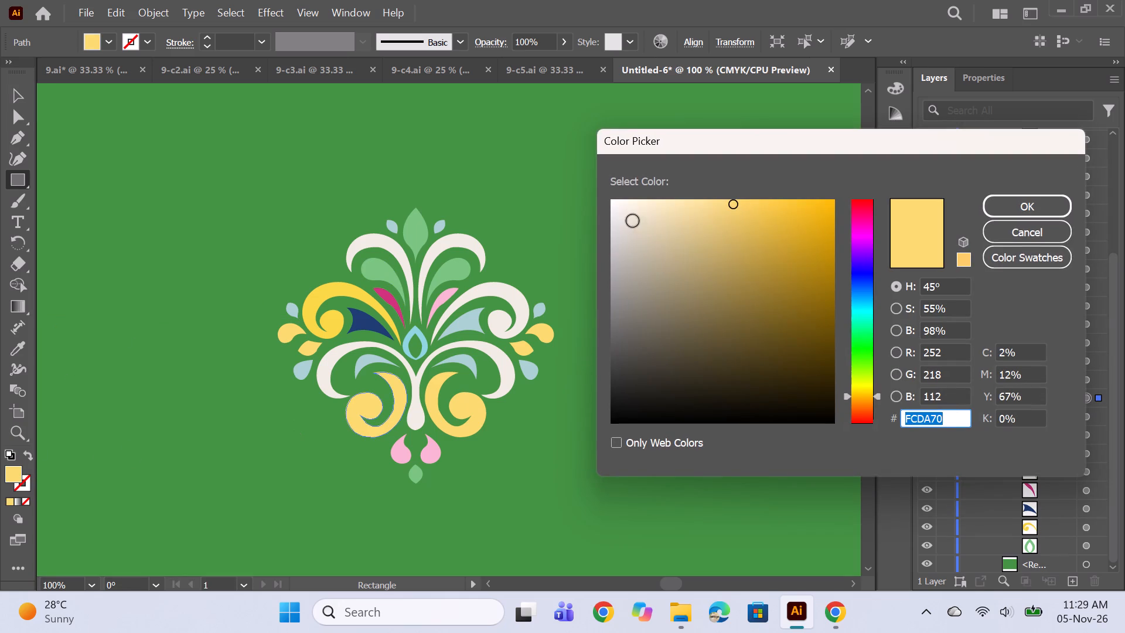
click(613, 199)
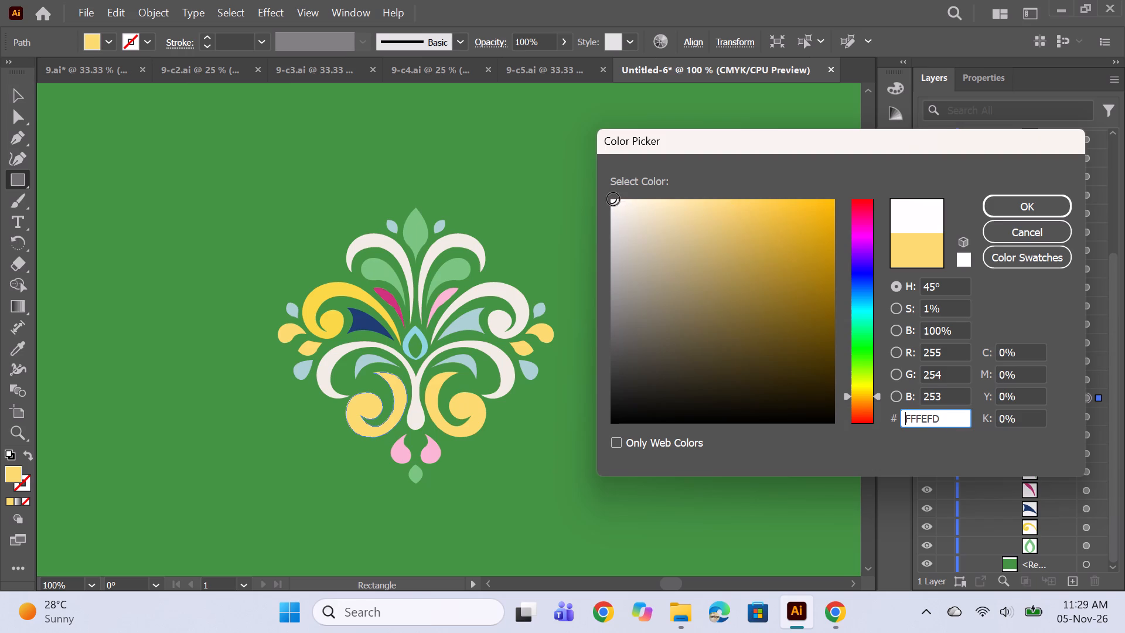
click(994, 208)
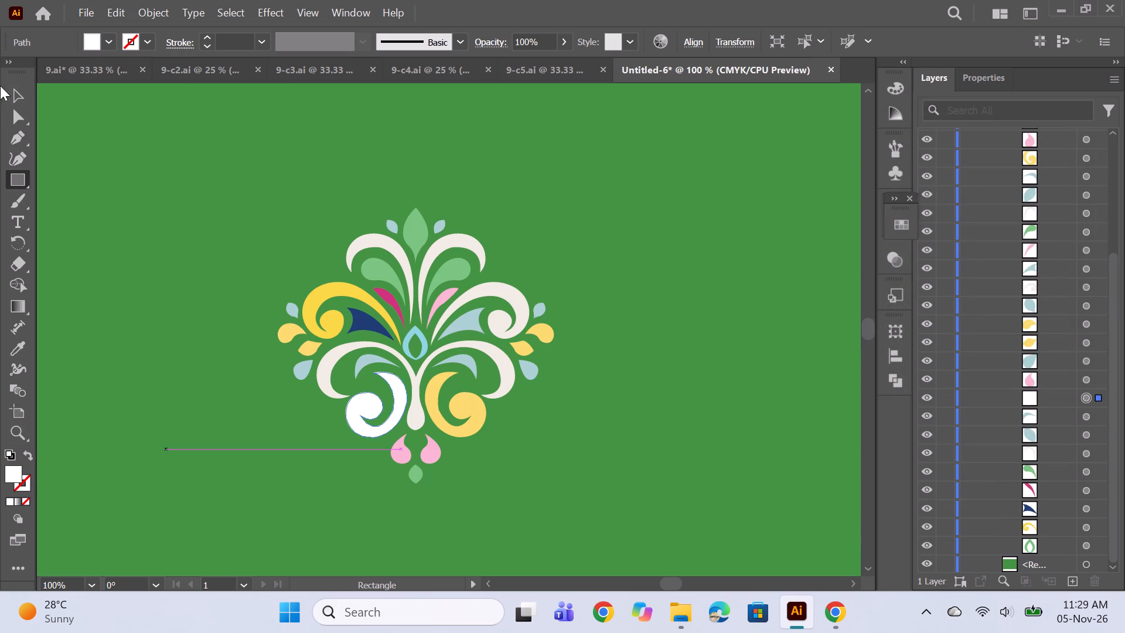
Match the motif's left green leaf to the central teardrop's sky blue, and the cream arch above it to the golden yellow scroll.
click(1089, 471)
click(16, 351)
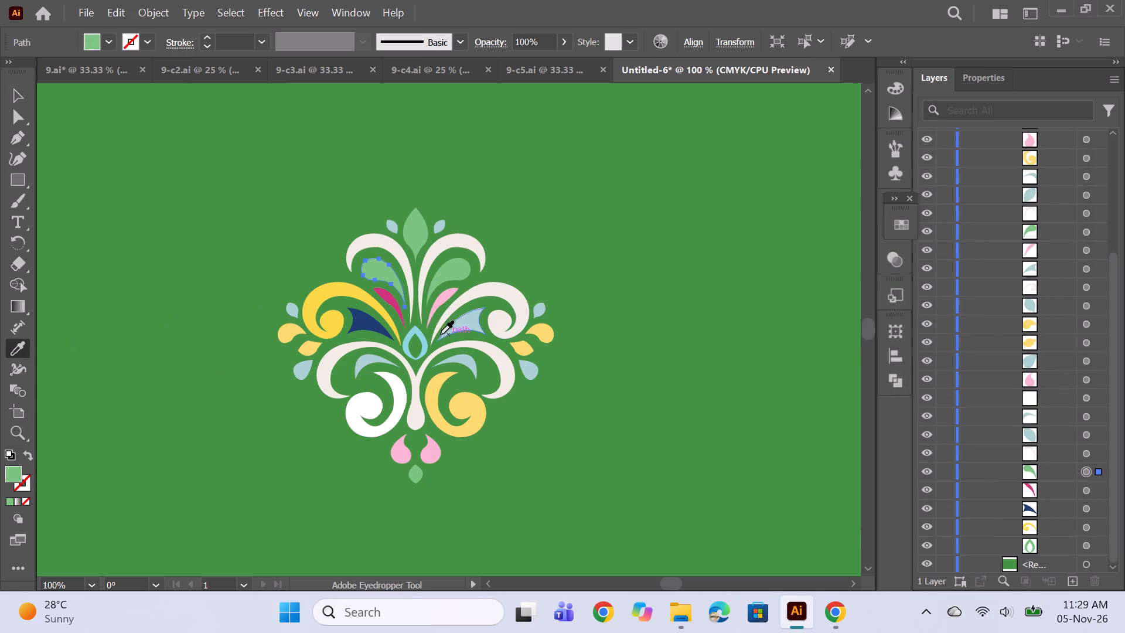
click(415, 334)
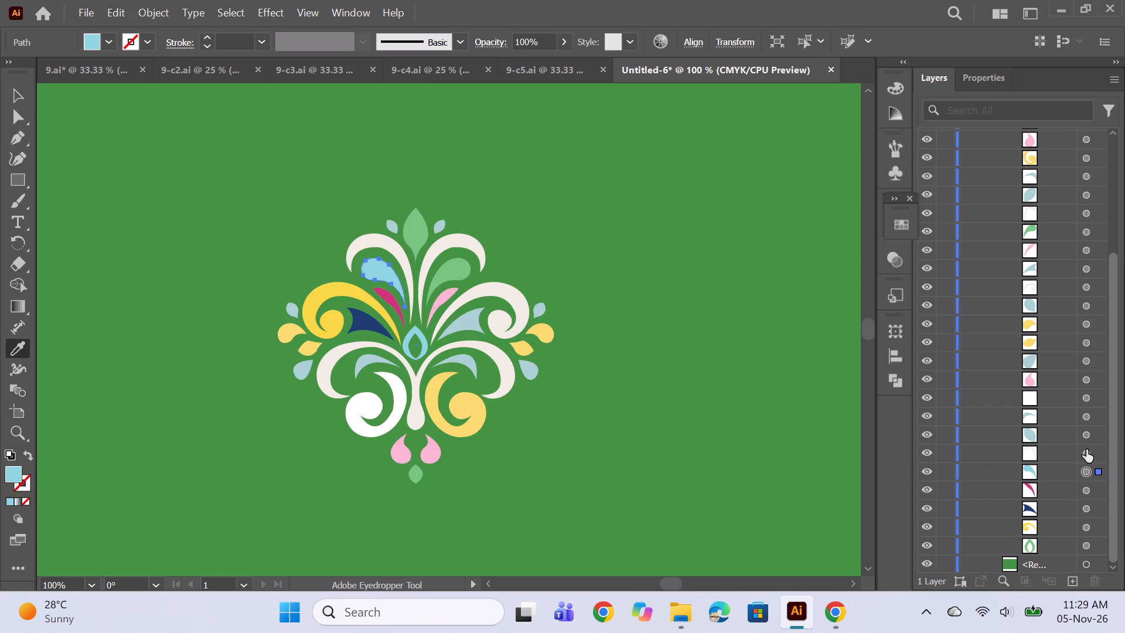
click(1086, 450)
click(318, 298)
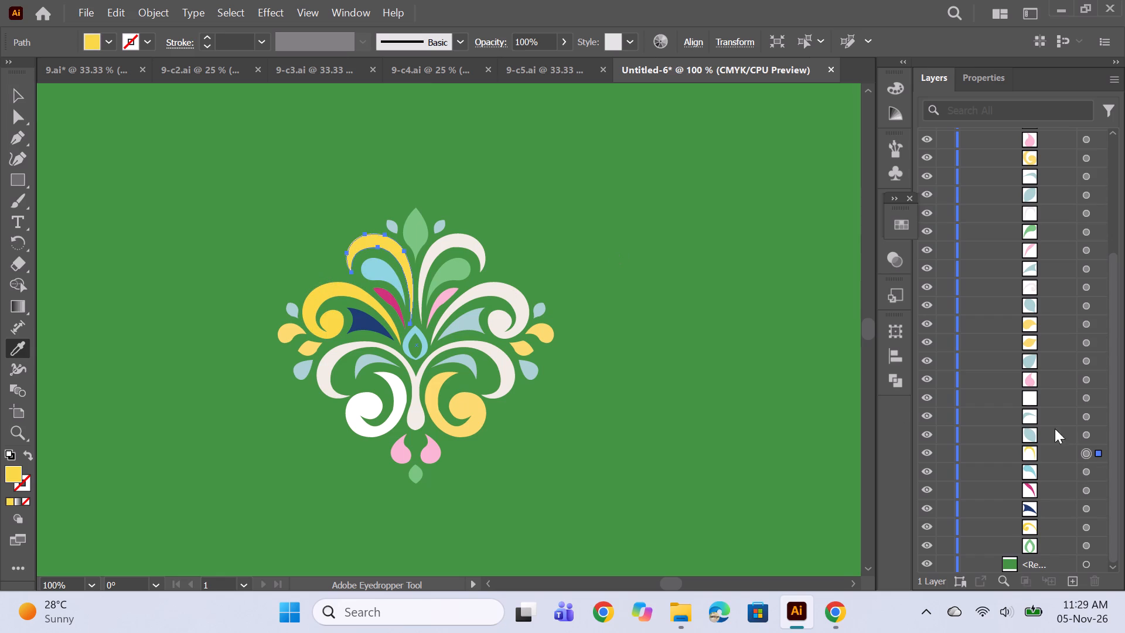
Match the small pale blue leaf at the motif's upper left and the one above the lower-left scroll to the existing navy leaf.
click(1087, 437)
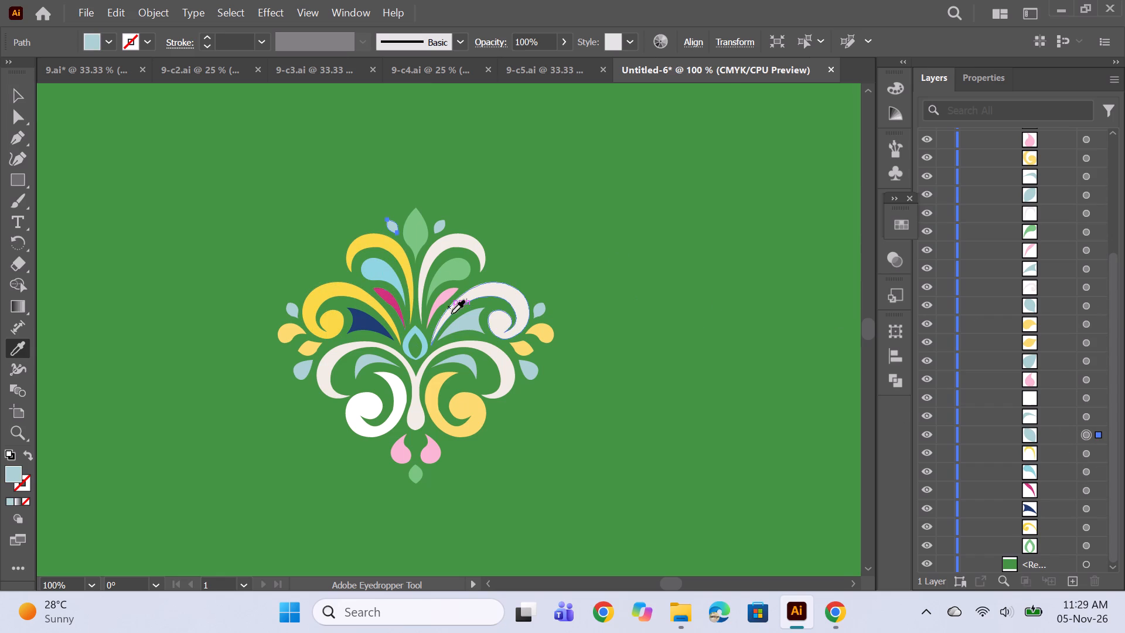
click(366, 323)
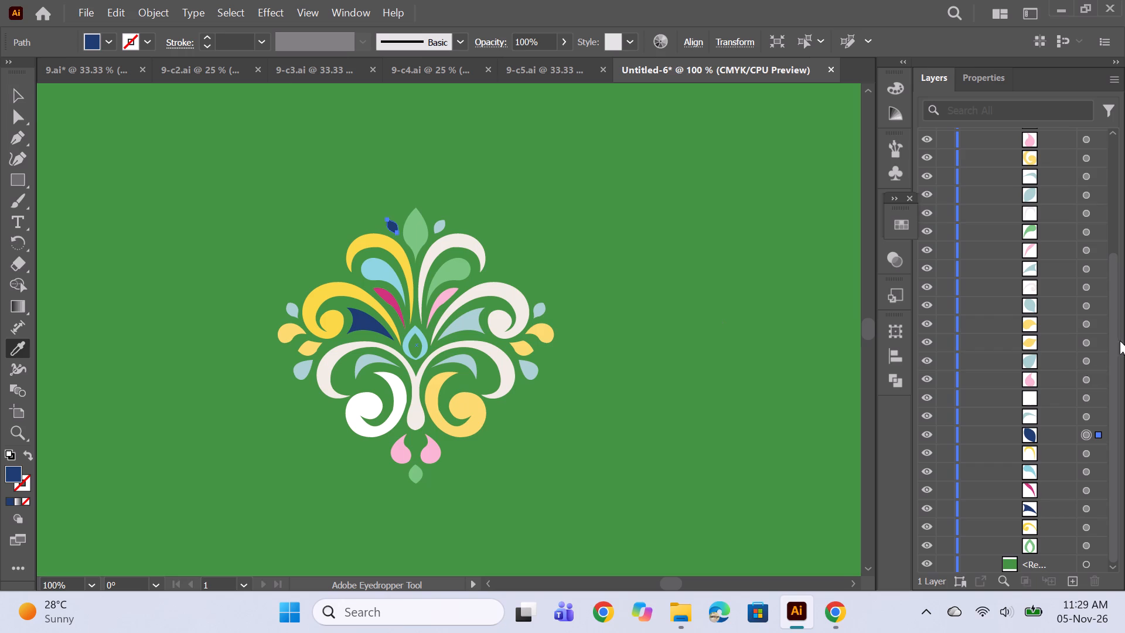
click(1082, 416)
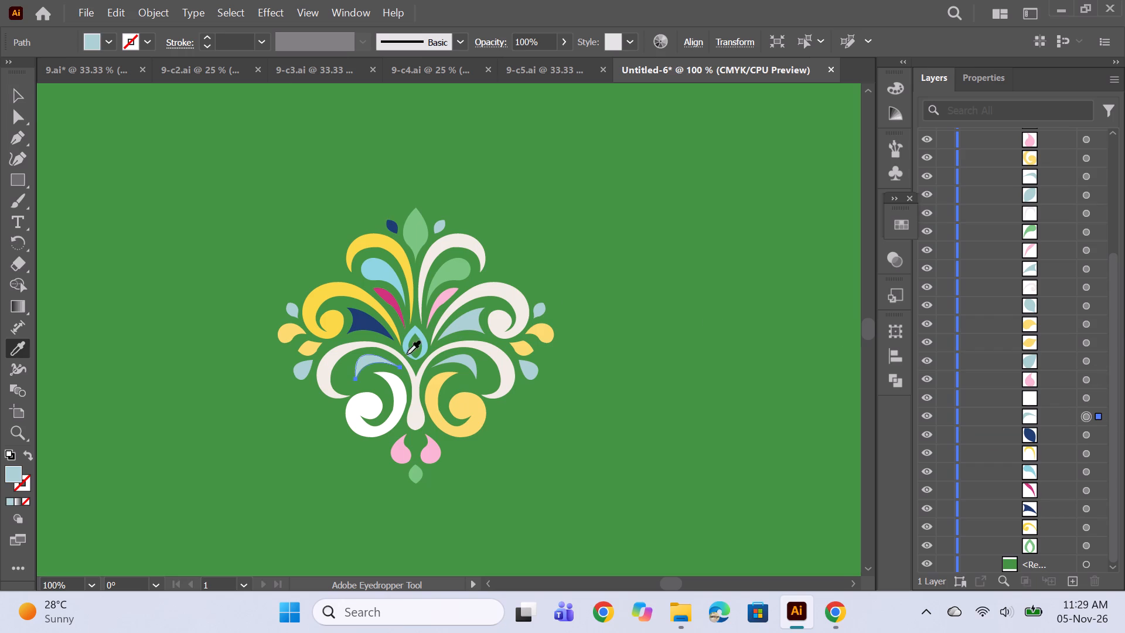
click(362, 321)
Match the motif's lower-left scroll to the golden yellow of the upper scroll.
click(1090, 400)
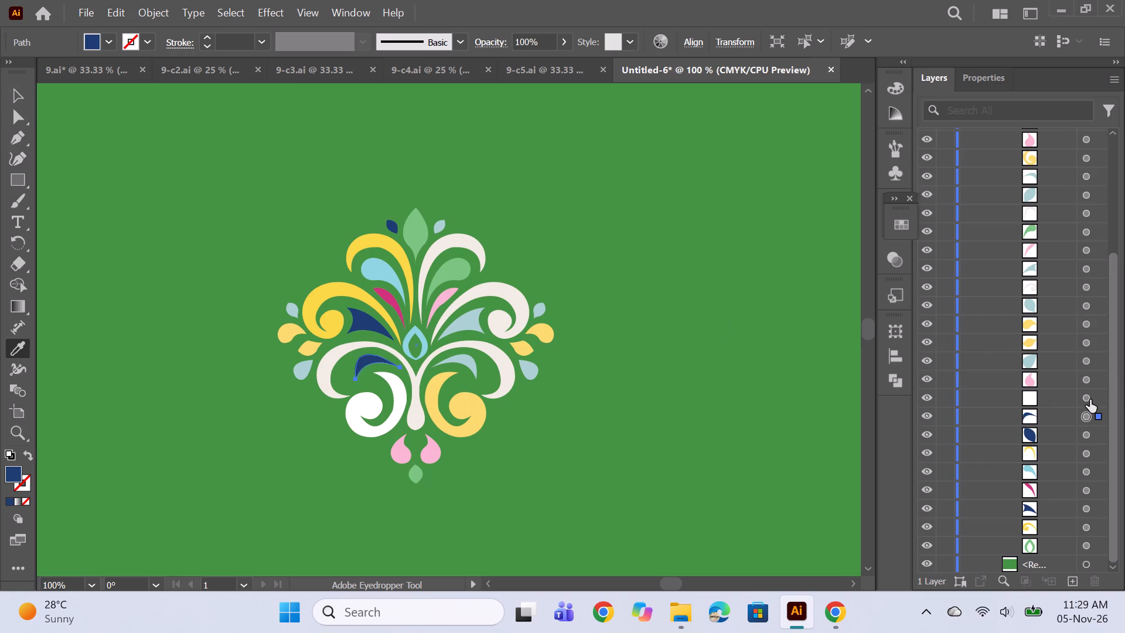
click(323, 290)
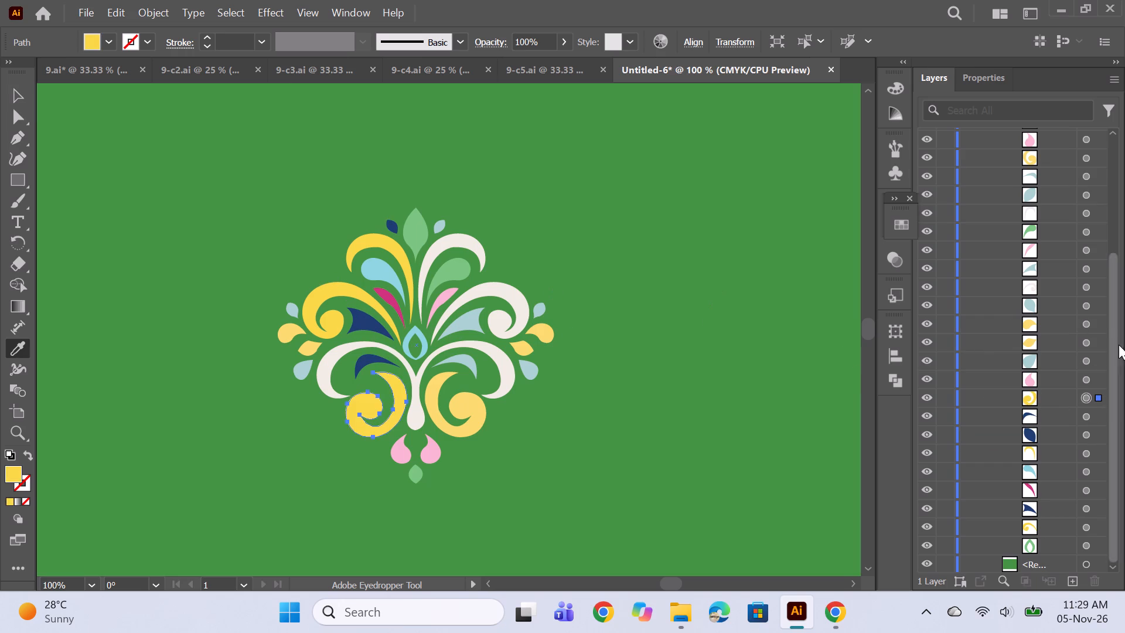
Match the bottom-left pink drop to the magenta leaf, and the pale blue drop on the motif's left side to the navy leaf.
click(1089, 379)
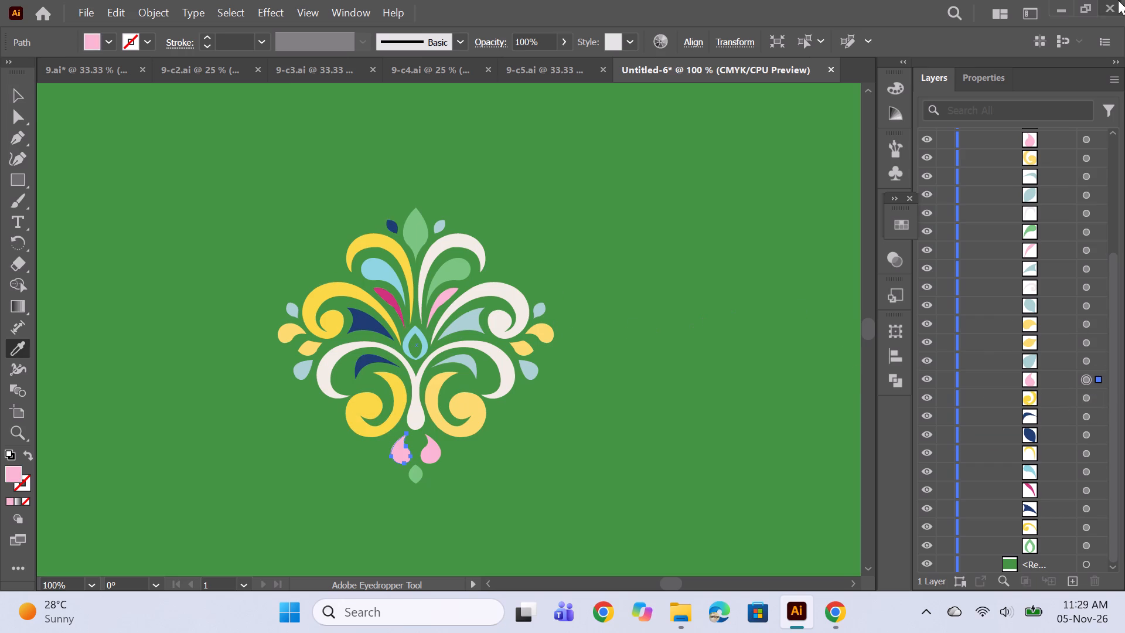
click(387, 302)
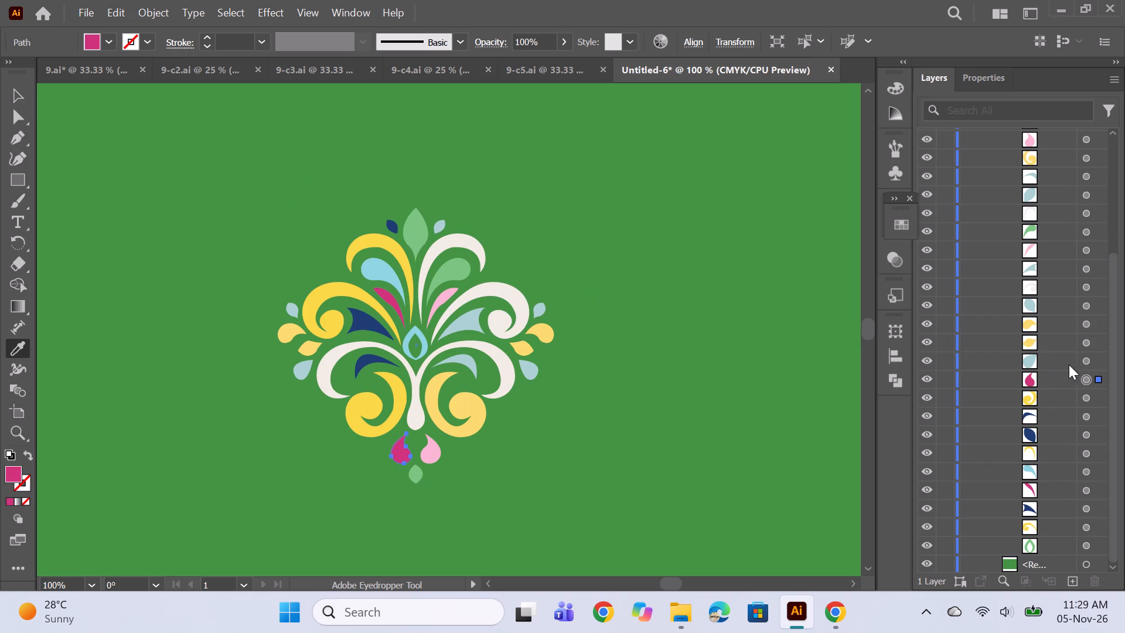
click(1089, 360)
click(366, 324)
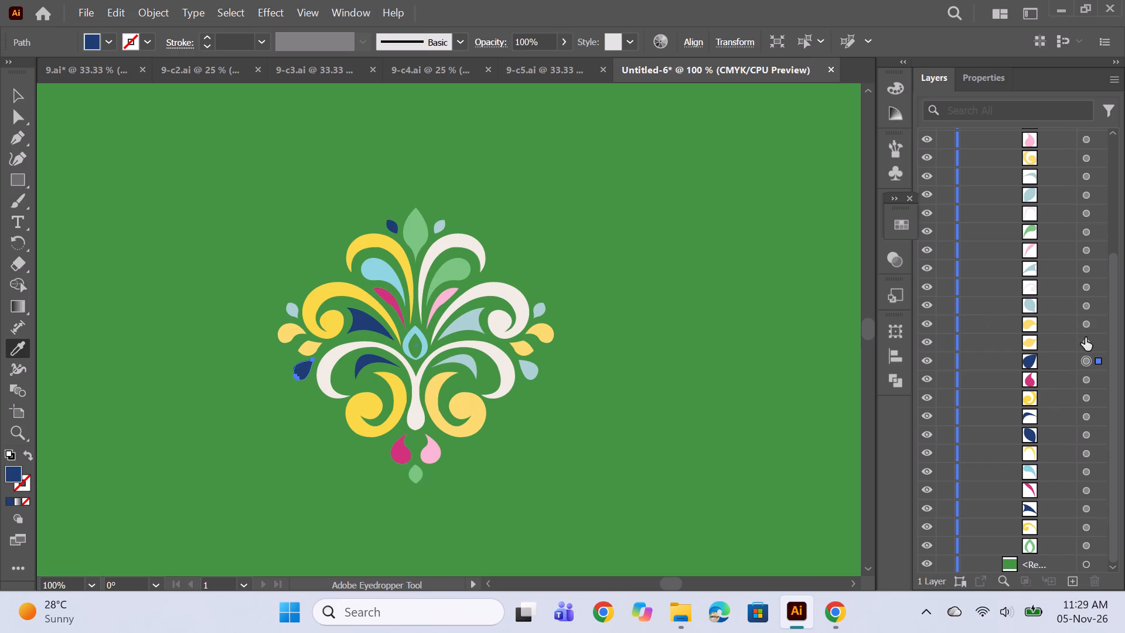
Recolour the small yellow leaf on the motif's left side to dark red 7A1F10, checking the finished 9-c5 colourway for reference.
click(1089, 345)
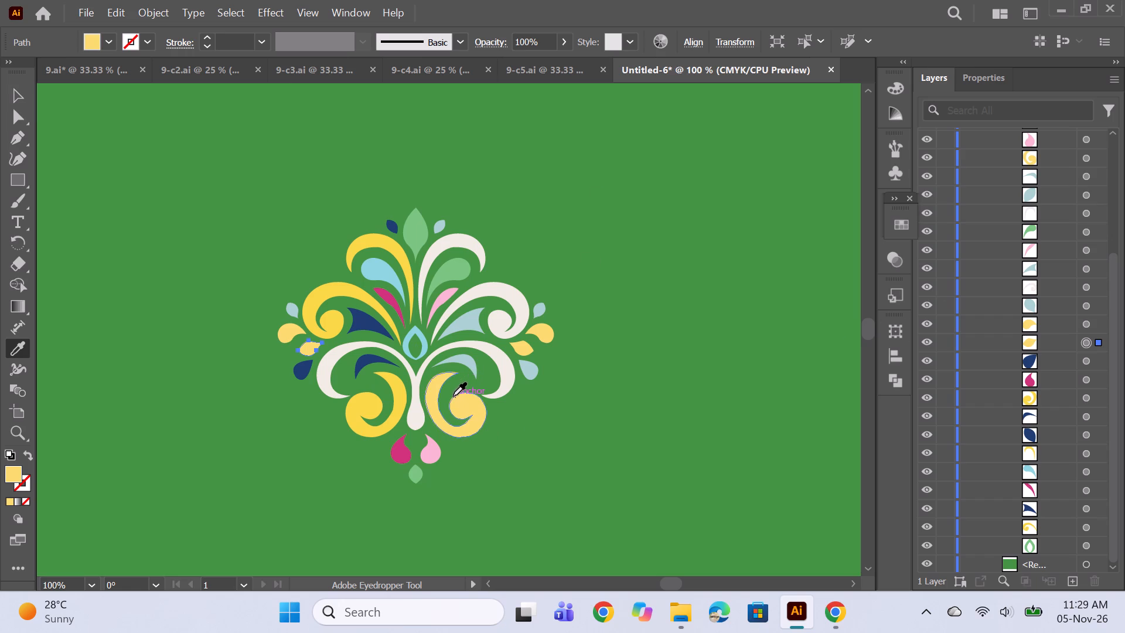
click(541, 69)
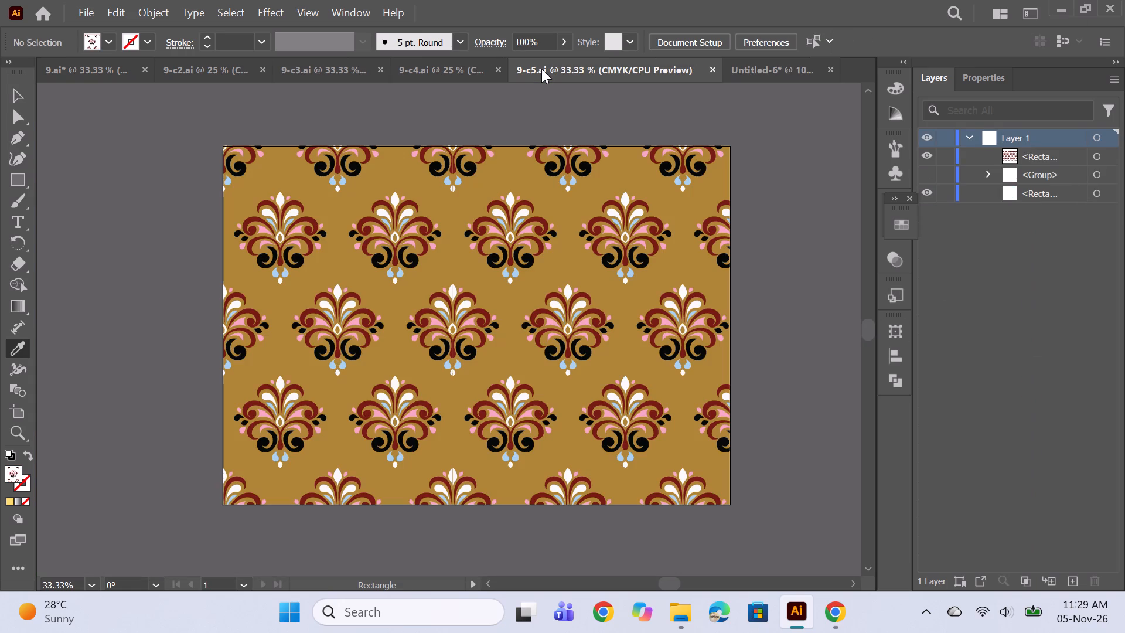
click(748, 70)
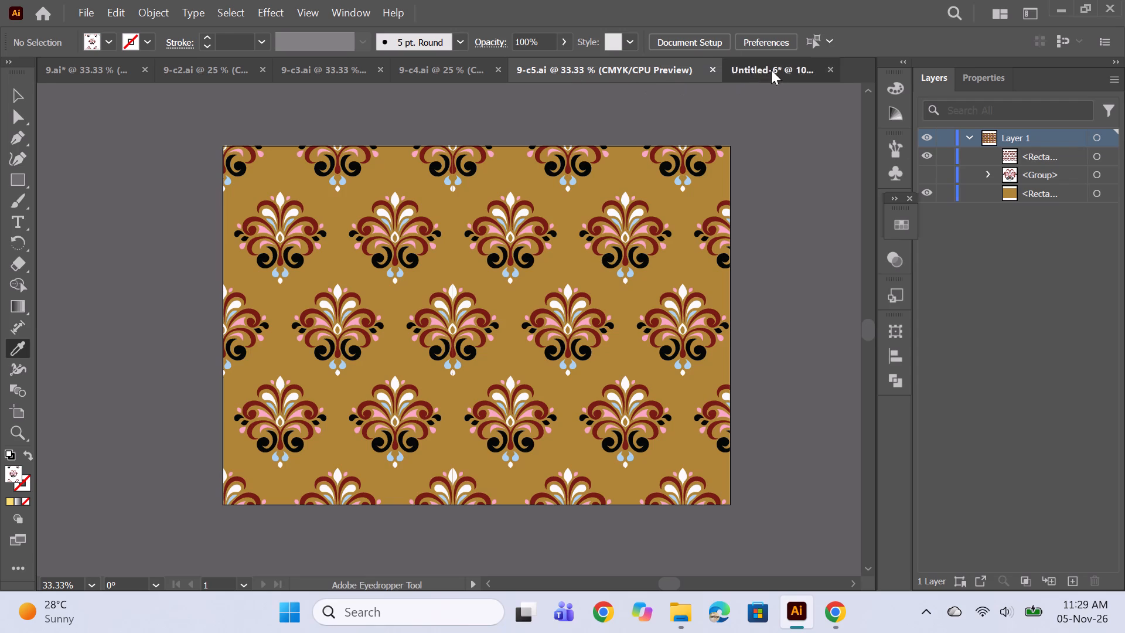
double_click(17, 475)
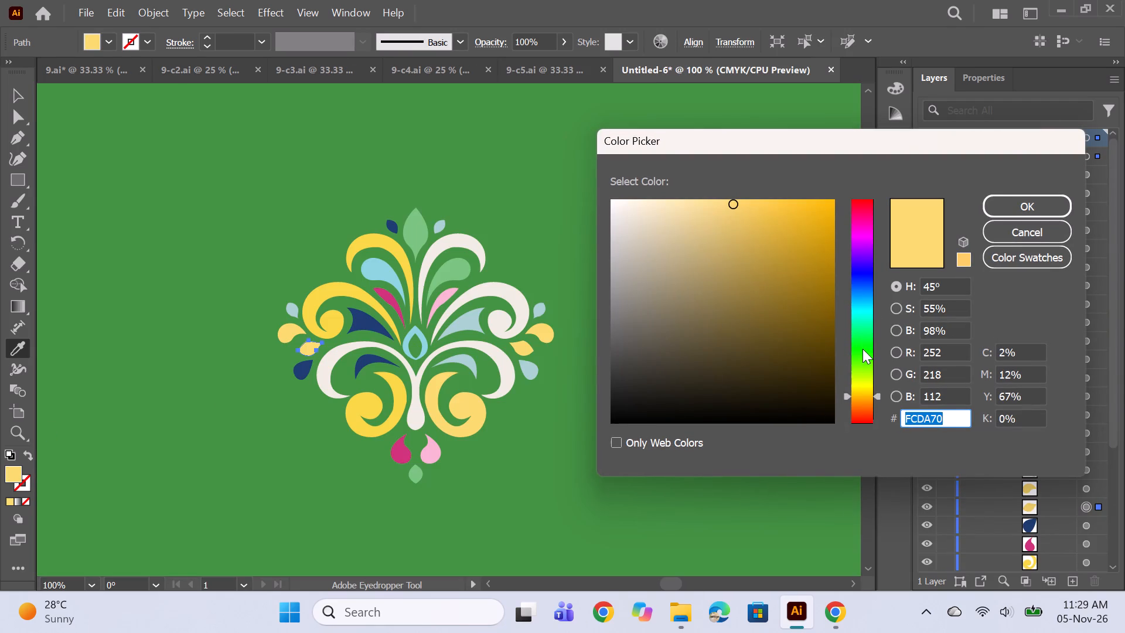
click(862, 349)
click(862, 362)
click(864, 372)
click(859, 383)
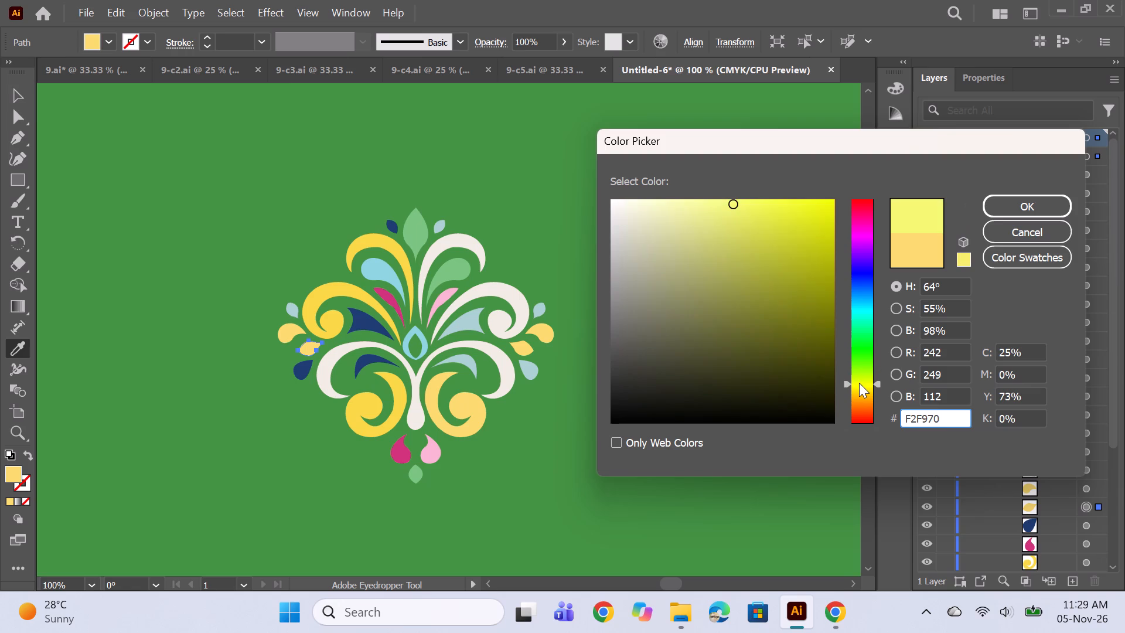
click(860, 417)
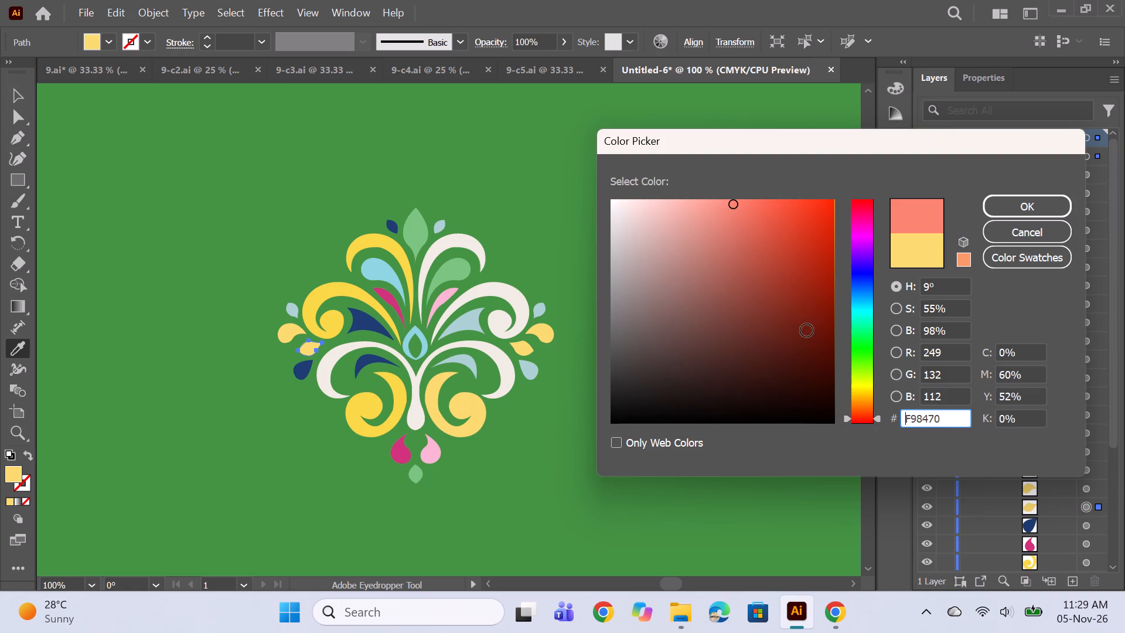
click(806, 312)
click(807, 313)
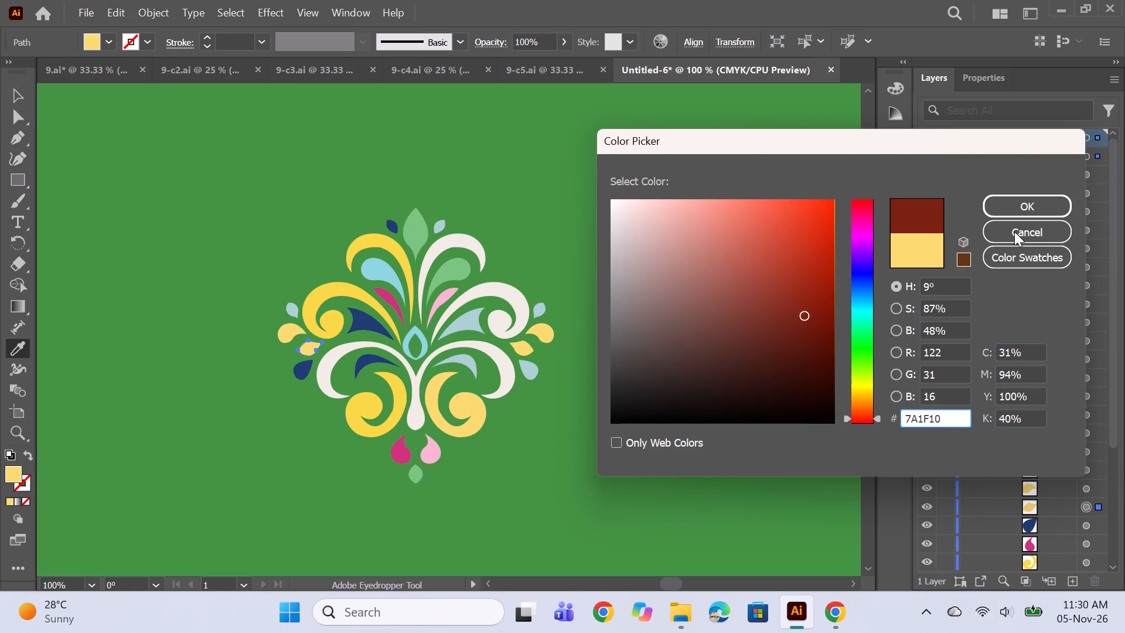
click(1052, 212)
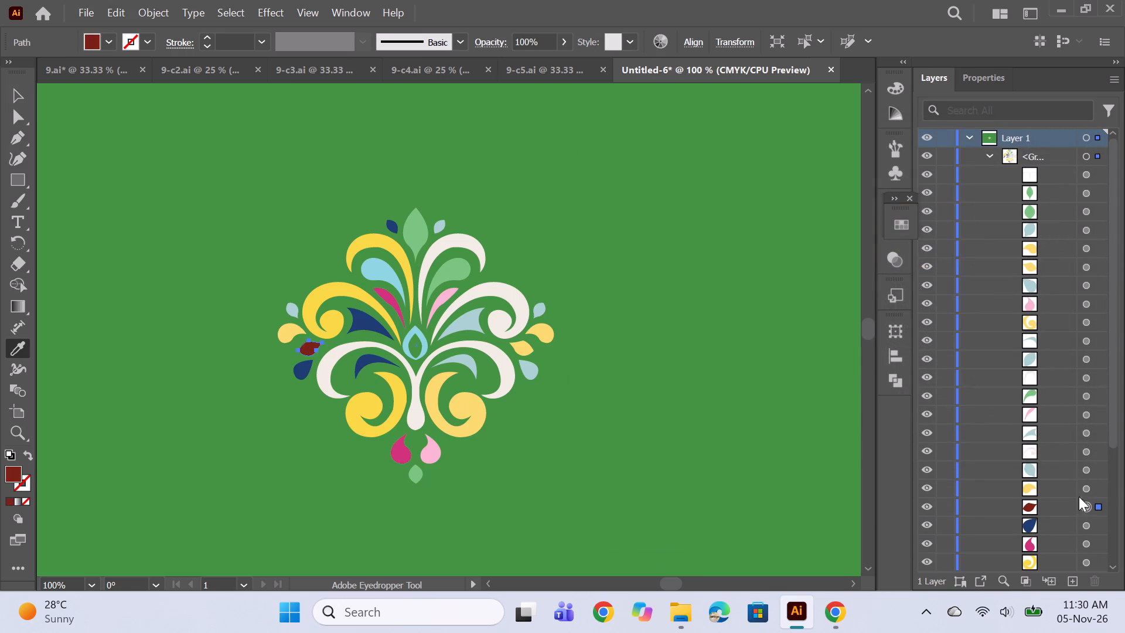
Match the motif's lower-left scroll to the dark red of the small left leaf.
click(1088, 560)
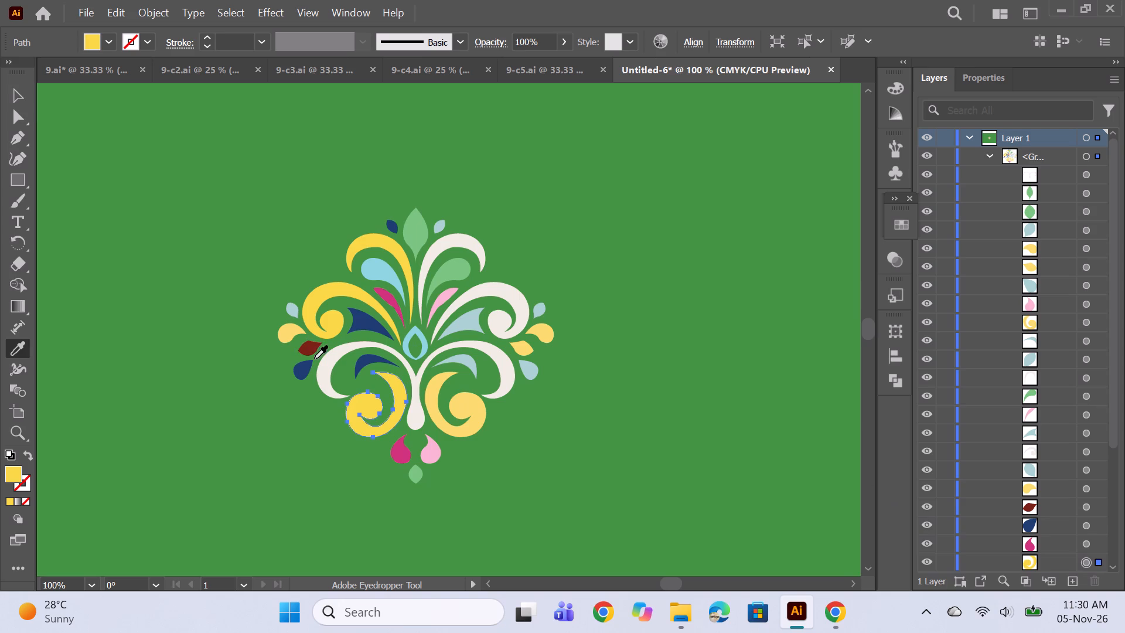
click(314, 349)
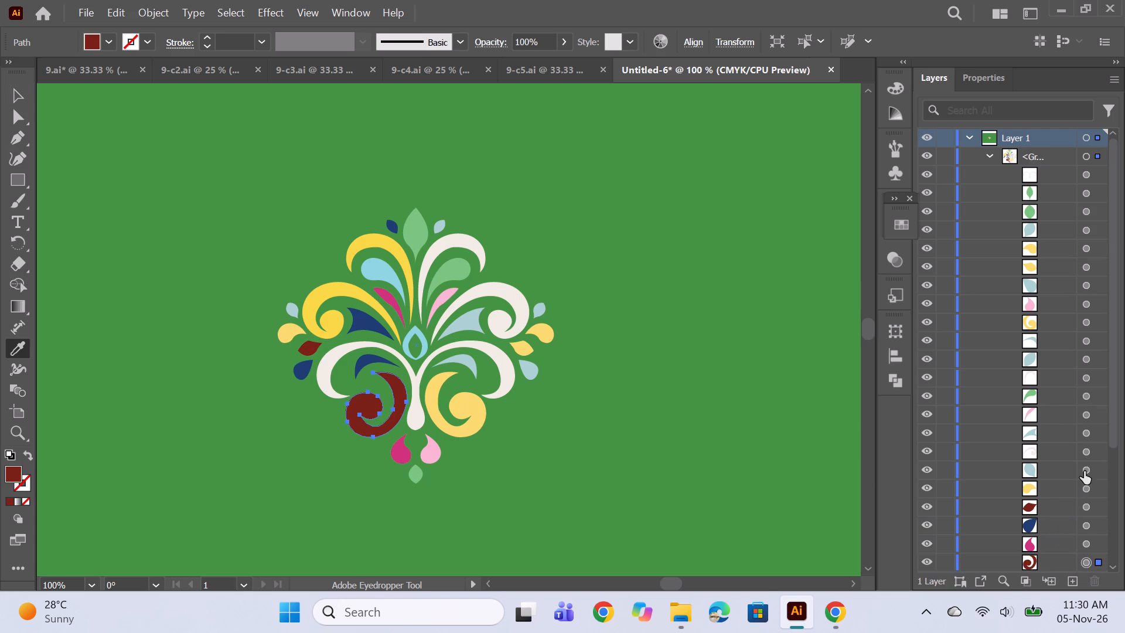
Match the pale blue drop at the motif's far left to the navy leaf, and the large right cream scroll to its golden yellow counterpart.
click(1086, 469)
click(357, 325)
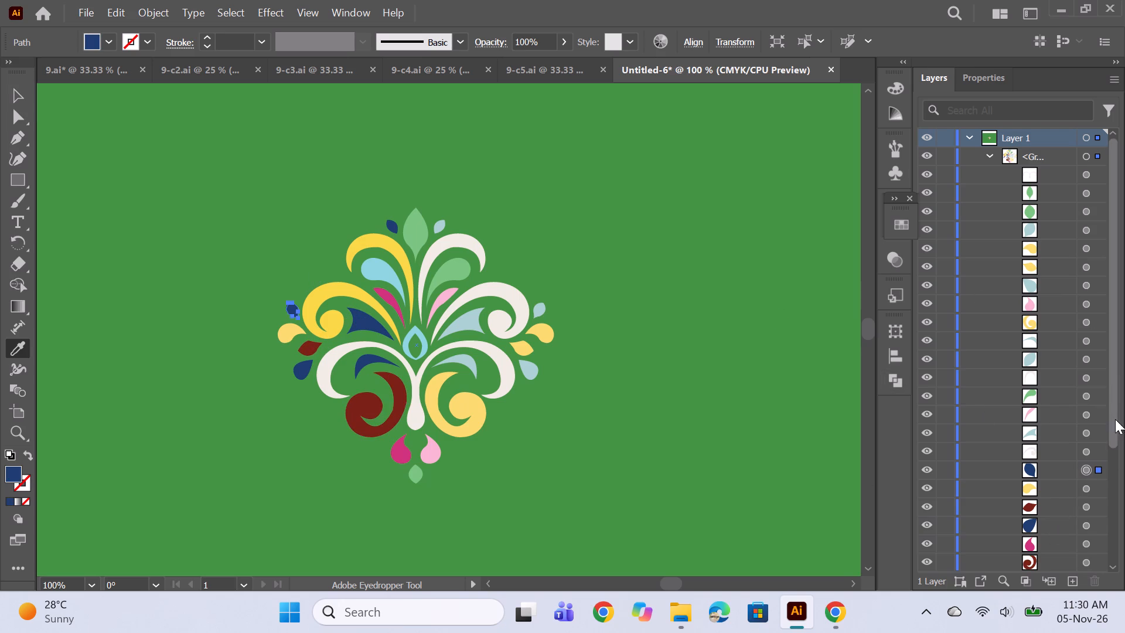
click(1086, 455)
click(341, 289)
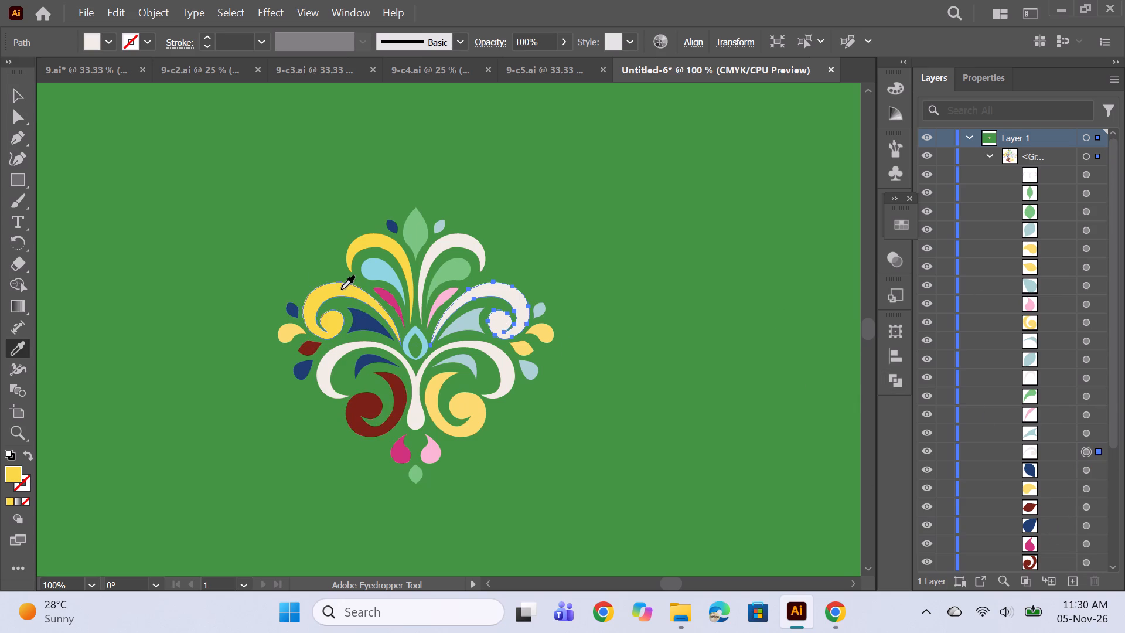
Match the motif's right swoosh, pink petal, green petal and upper cream curl to their navy, magenta, light blue and golden yellow left counterparts.
click(1088, 434)
click(372, 333)
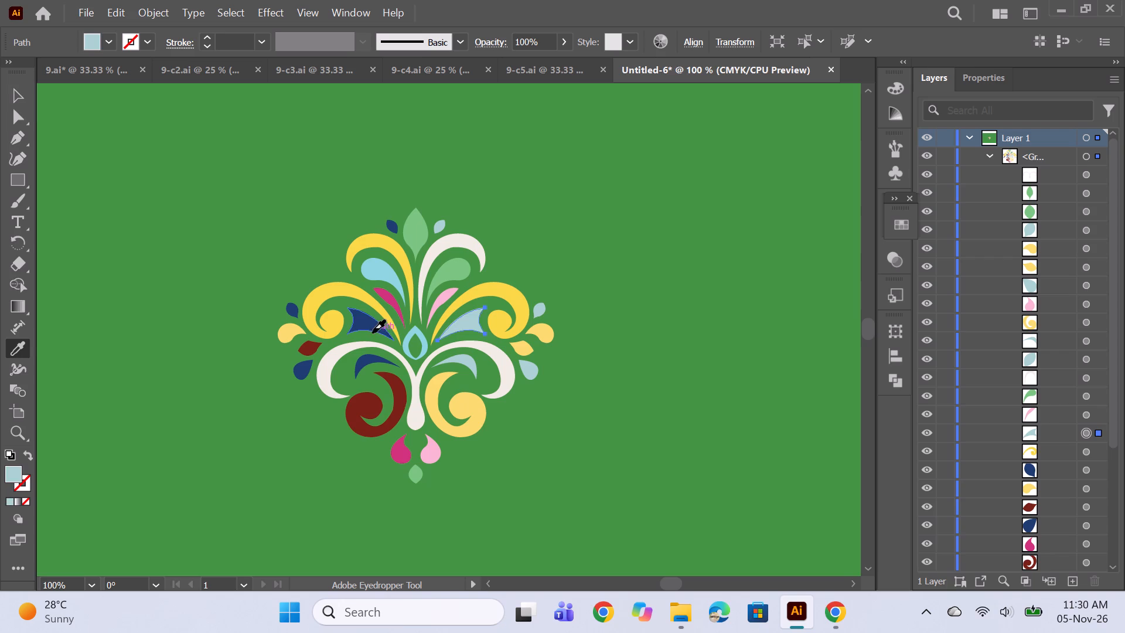
click(1083, 413)
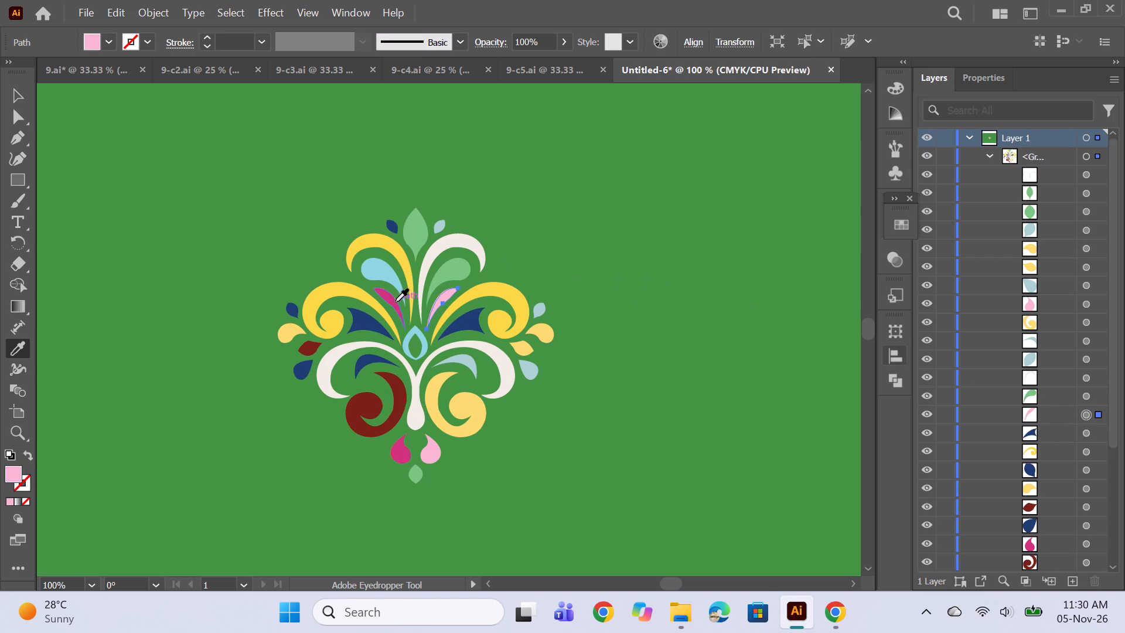
click(395, 302)
click(1090, 397)
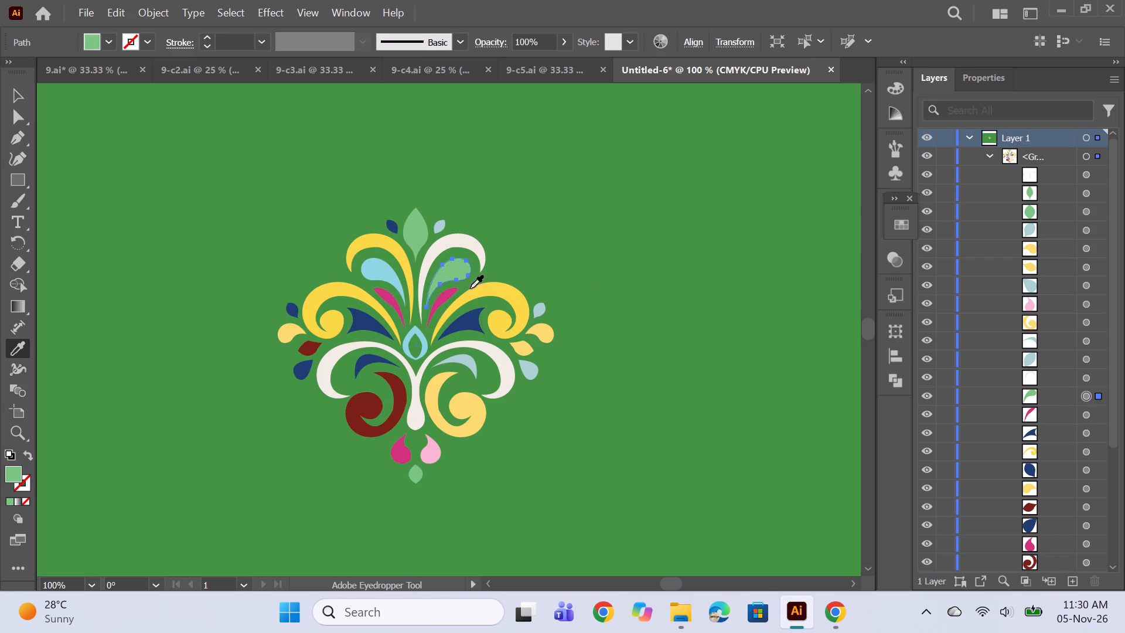
click(380, 277)
click(1084, 377)
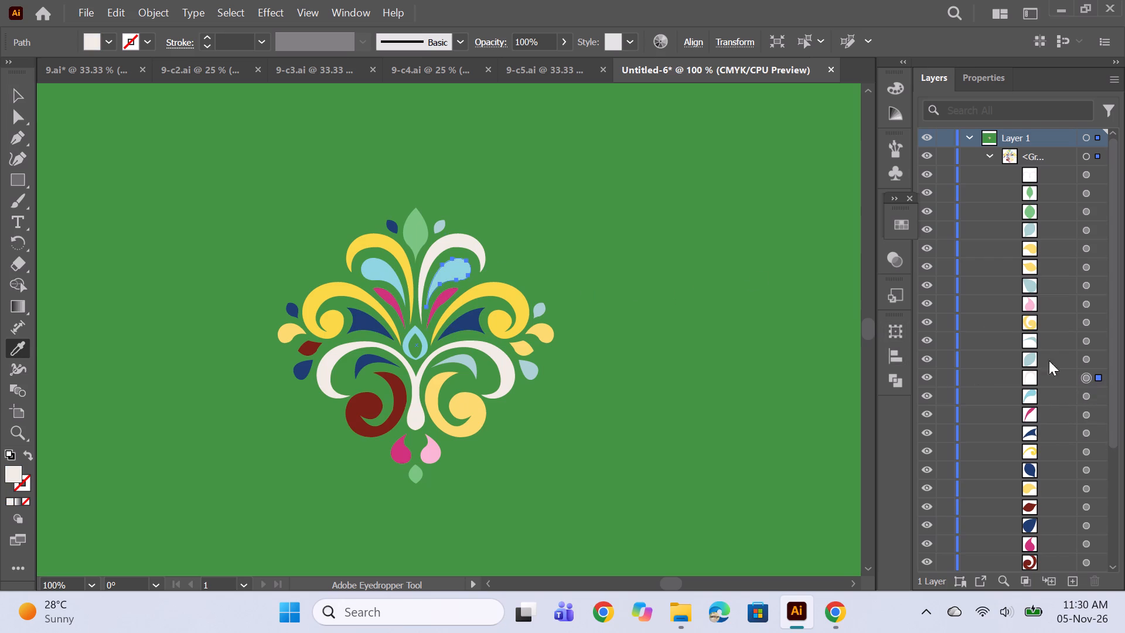
click(391, 249)
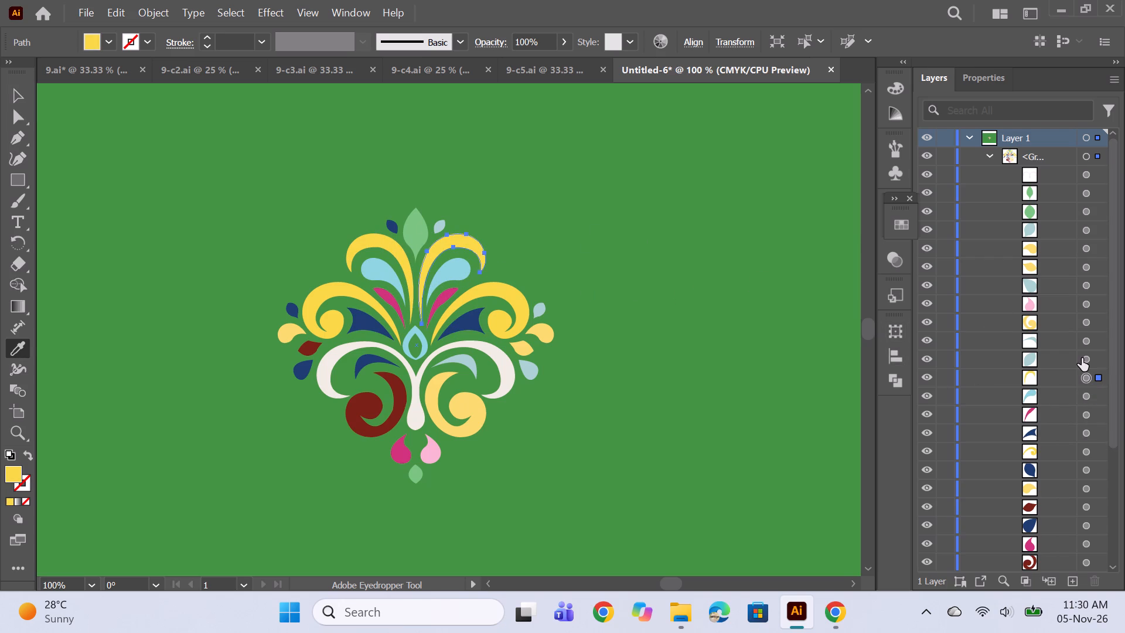
Match the small pale blue drop right of the top leaf and the lower-right pale blue leaf to the navy shapes.
click(1085, 357)
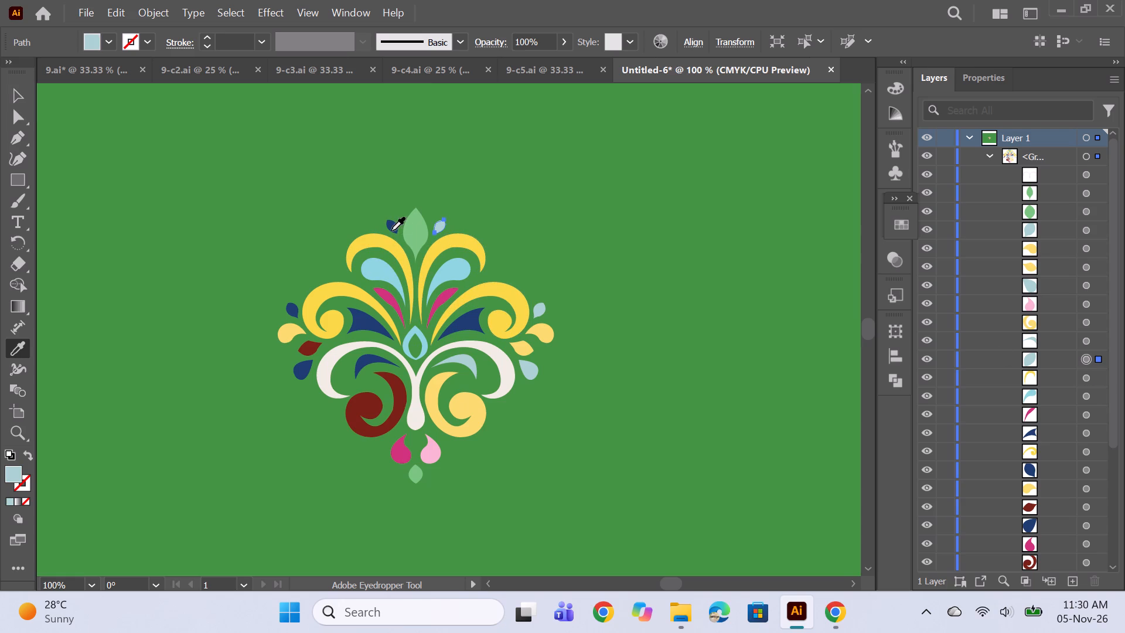
click(391, 230)
click(1081, 334)
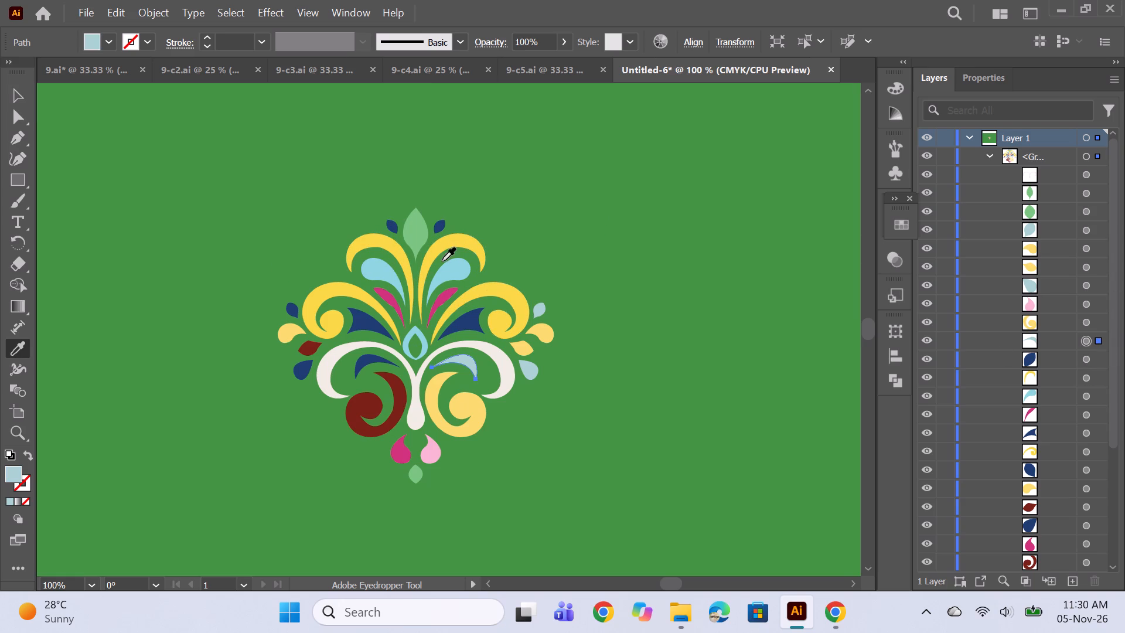
click(367, 329)
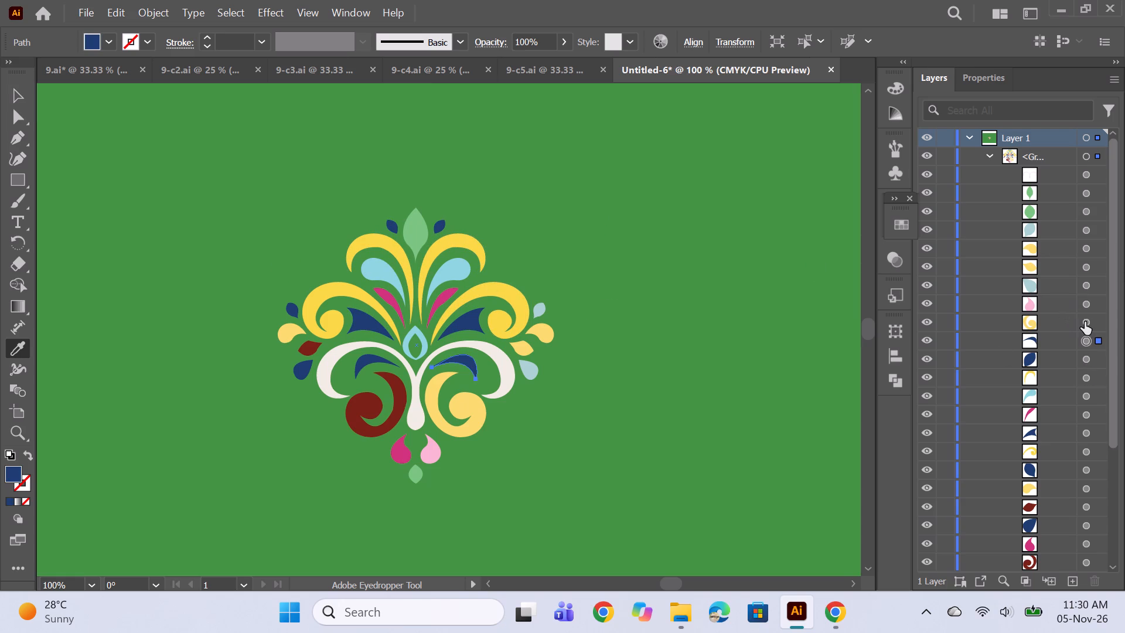
Match the lower-right yellow scroll to the dark red left scroll, and the bottom-right pink drop to the magenta one.
click(1090, 322)
click(366, 404)
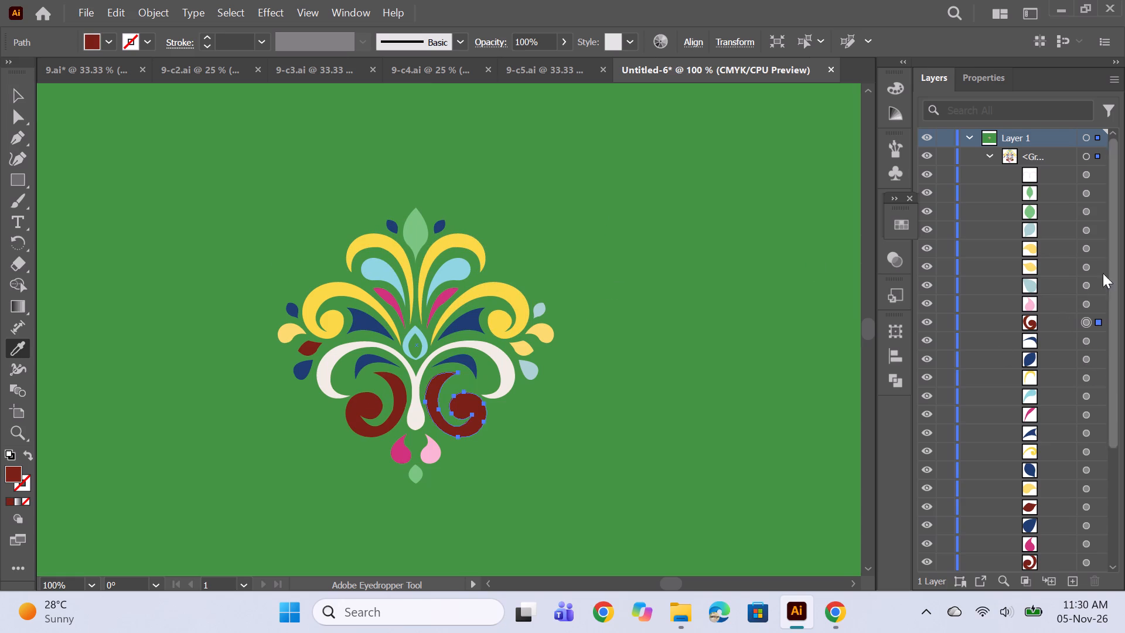
click(1083, 304)
click(400, 456)
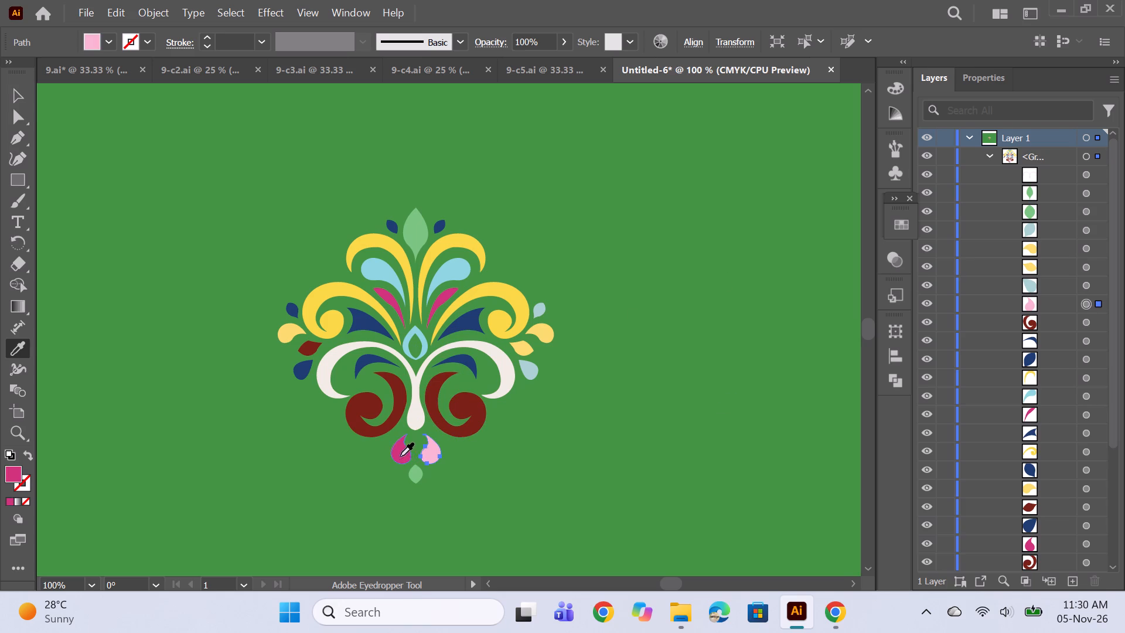
Match the pale blue drop at the motif's lower right side to navy, and the small right yellow leaf to dark red.
click(1085, 288)
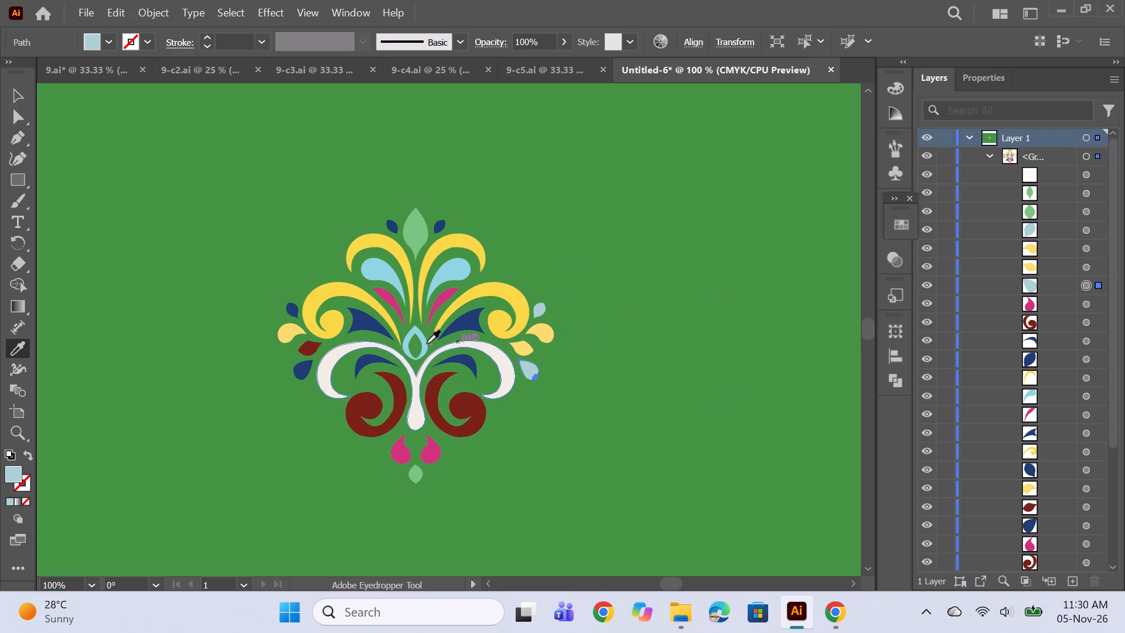
click(303, 367)
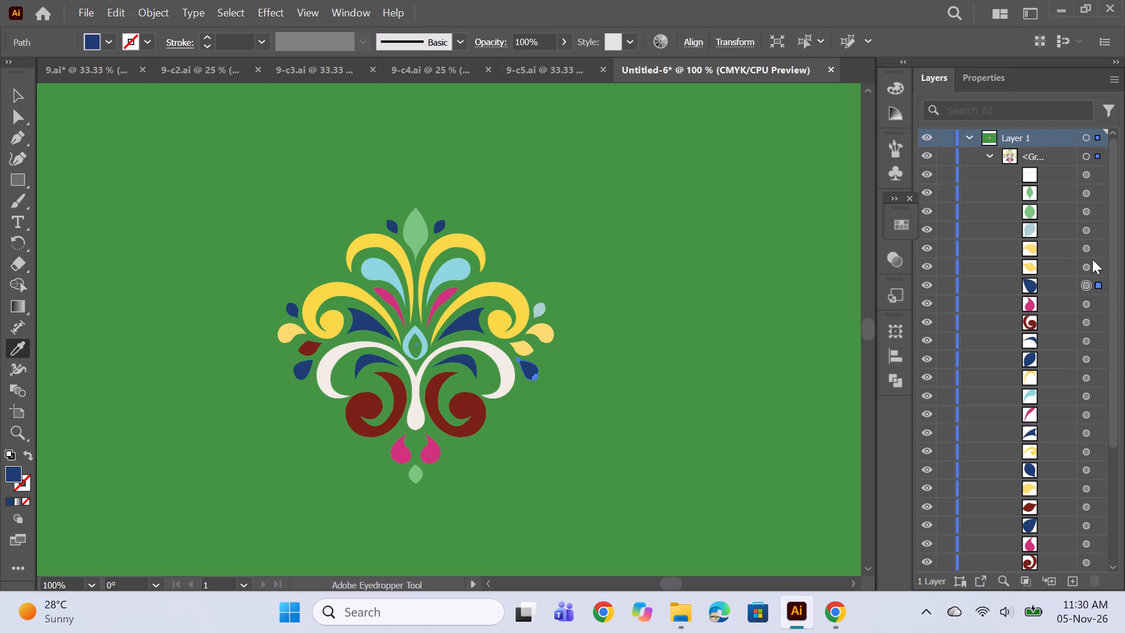
click(1083, 268)
click(459, 403)
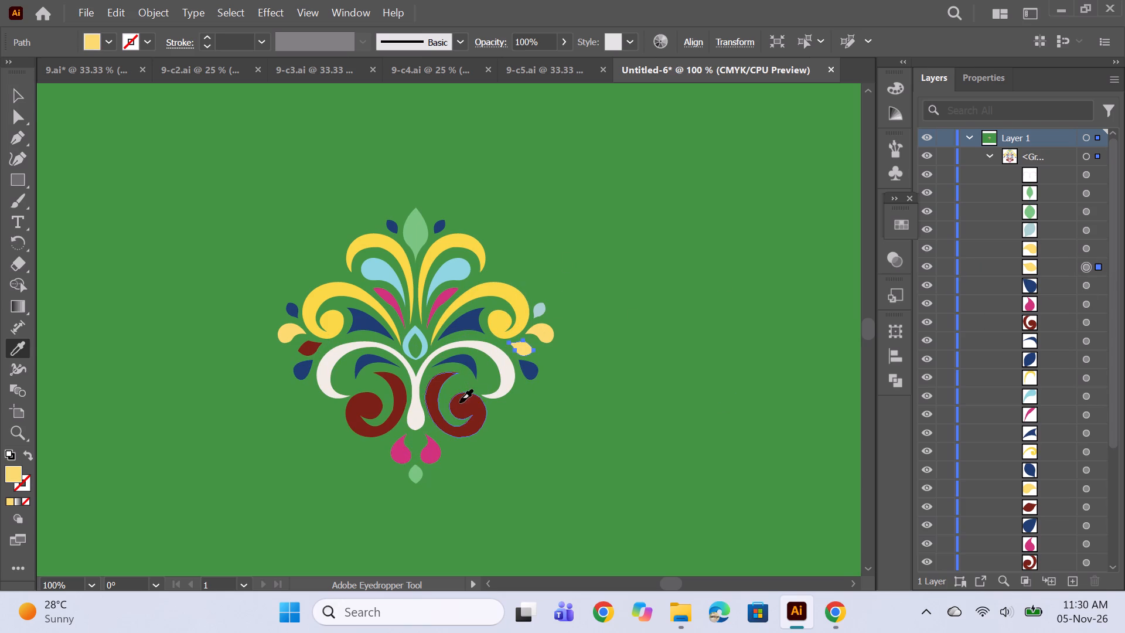
Recolour the far-right and far-left yellow drops dark red, and the pale blue drop above the far-right one navy.
click(1086, 247)
click(465, 400)
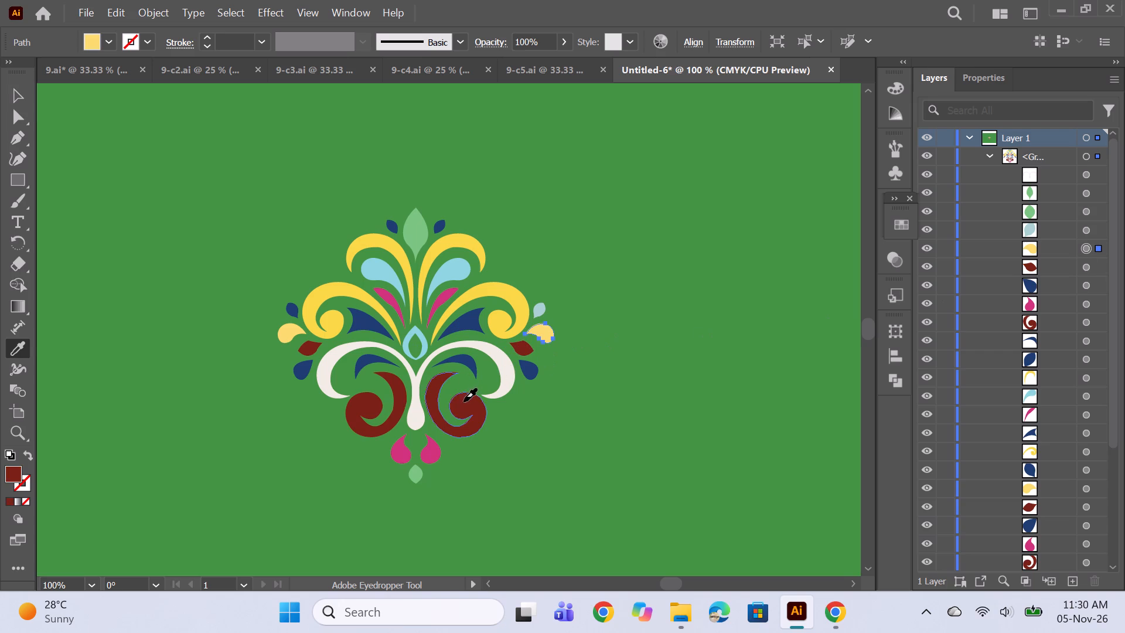
click(1089, 490)
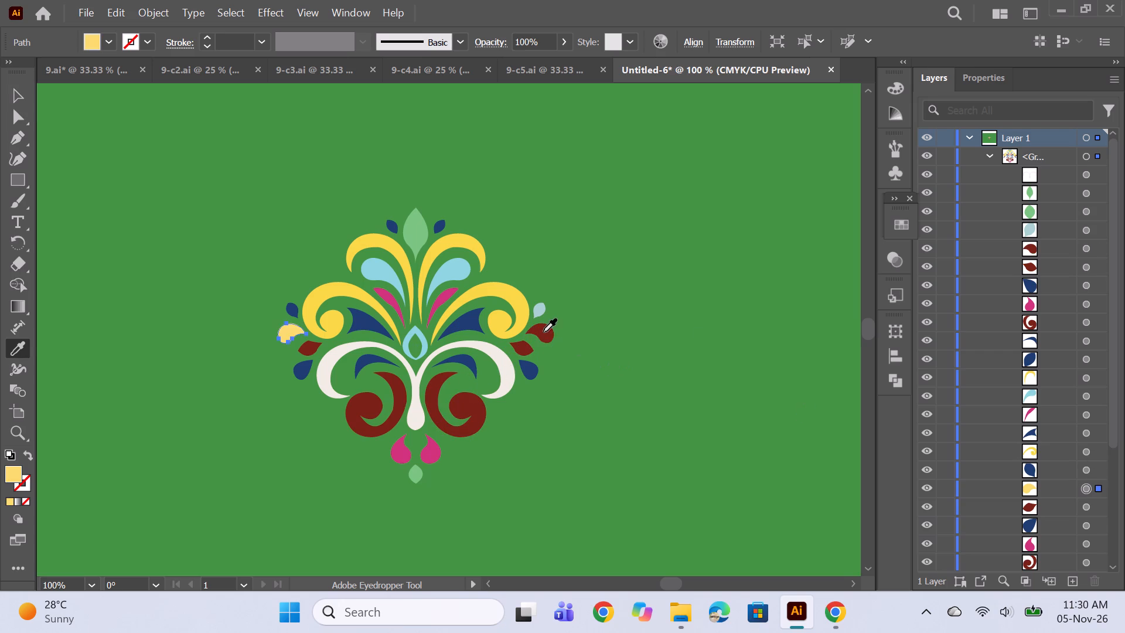
click(543, 332)
click(1086, 234)
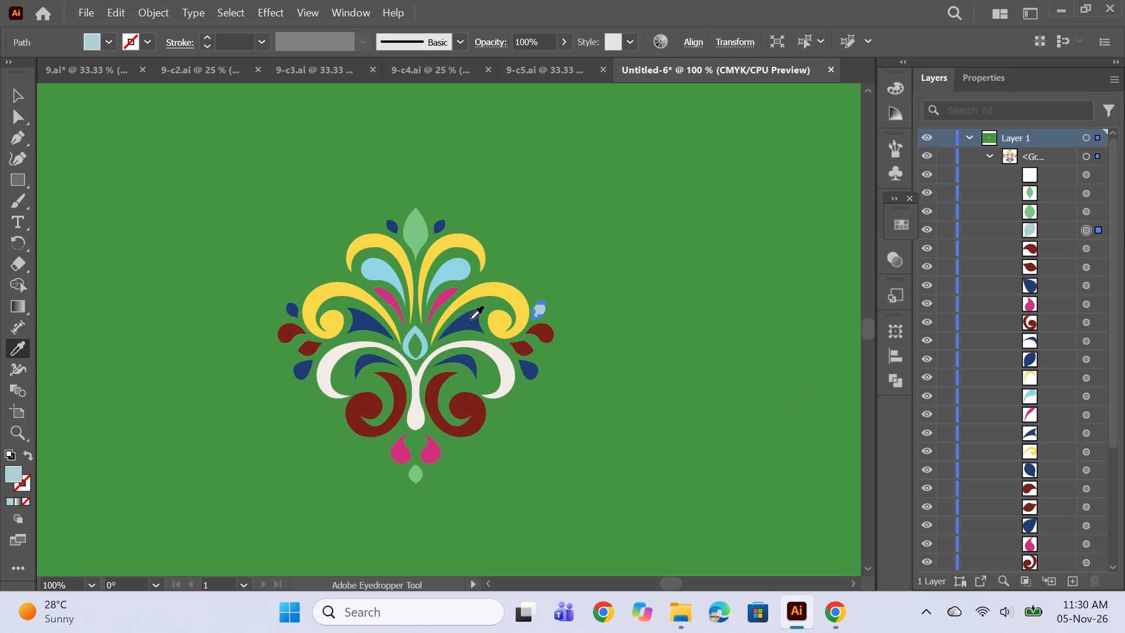
click(466, 321)
Match the green bottom drop and the green top leaf to the light blue of the upper-left petal.
click(1084, 215)
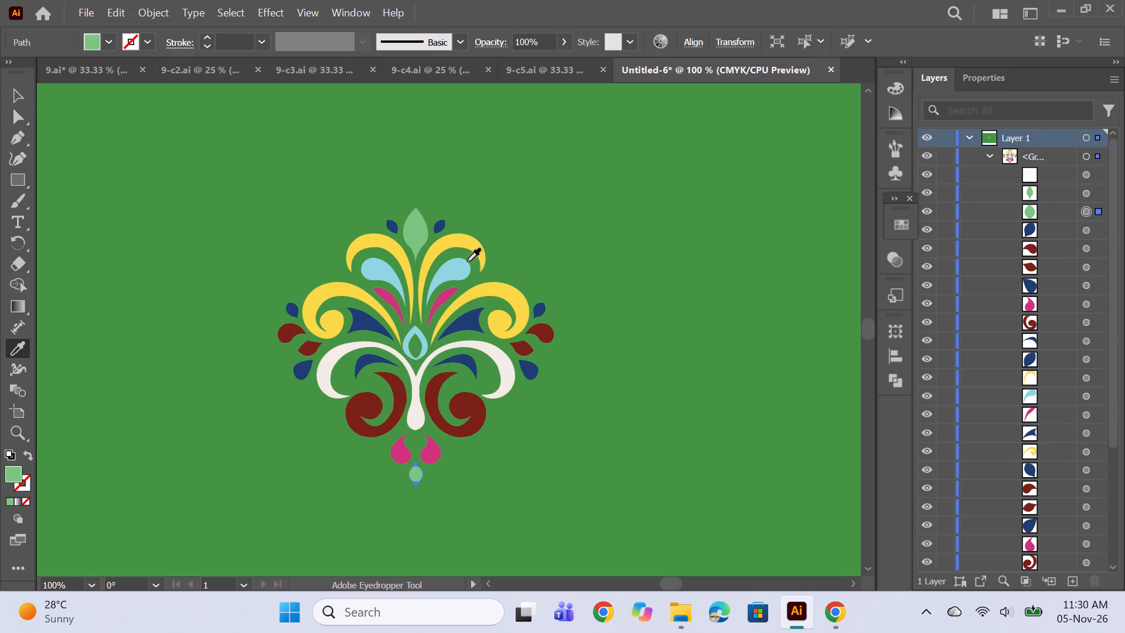
click(380, 274)
click(1085, 193)
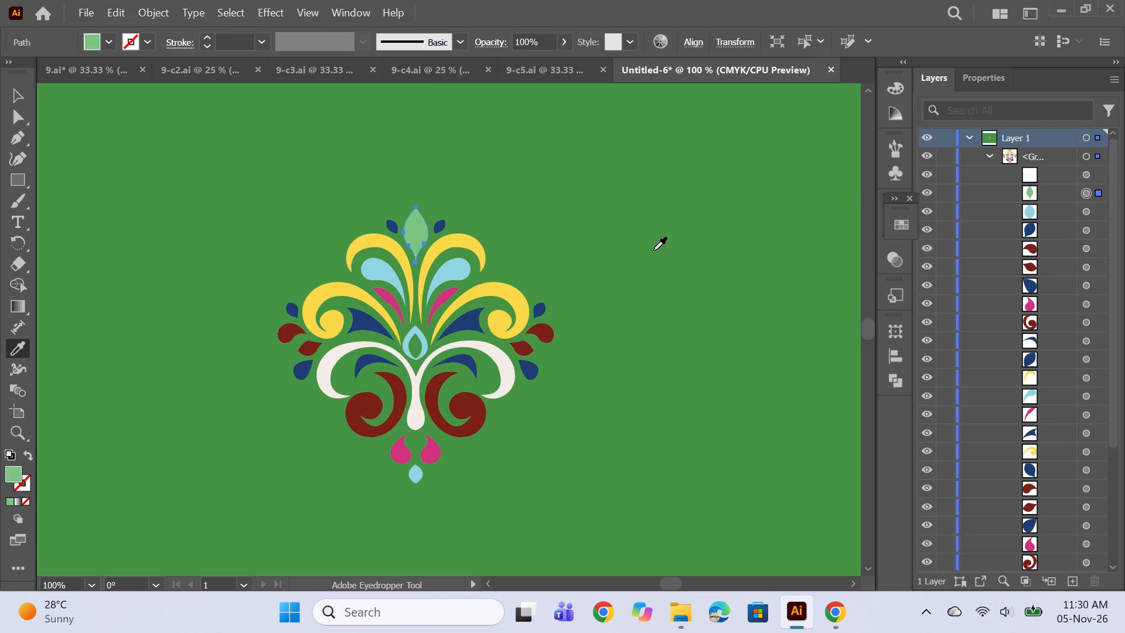
click(377, 267)
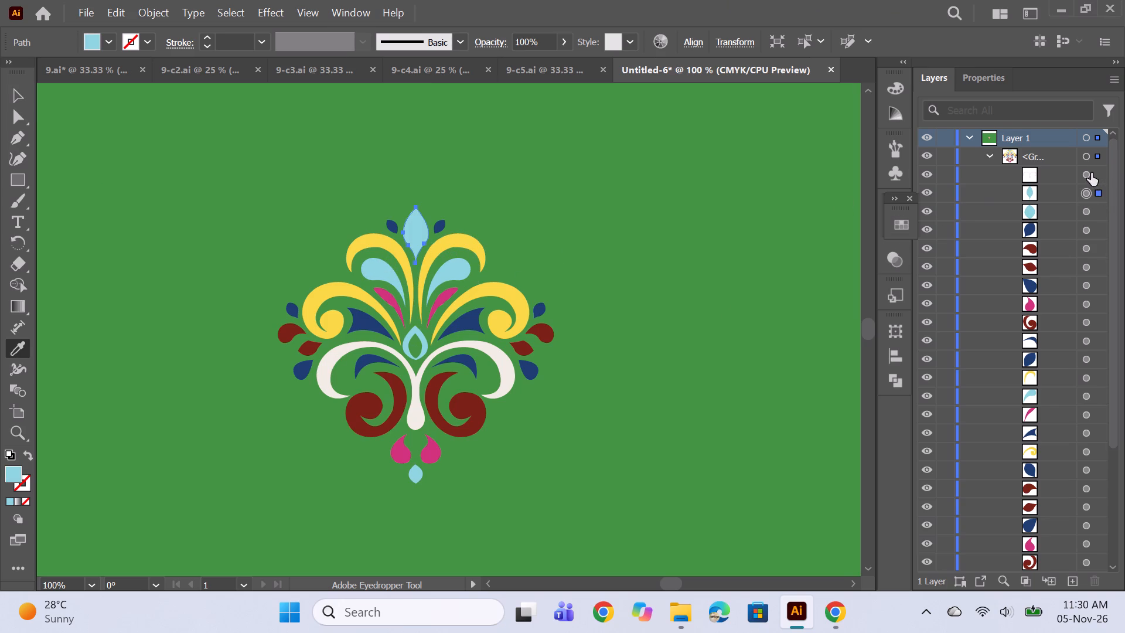
Match the central cream double curl to the golden yellow of the upper-right curl.
click(1091, 173)
click(456, 246)
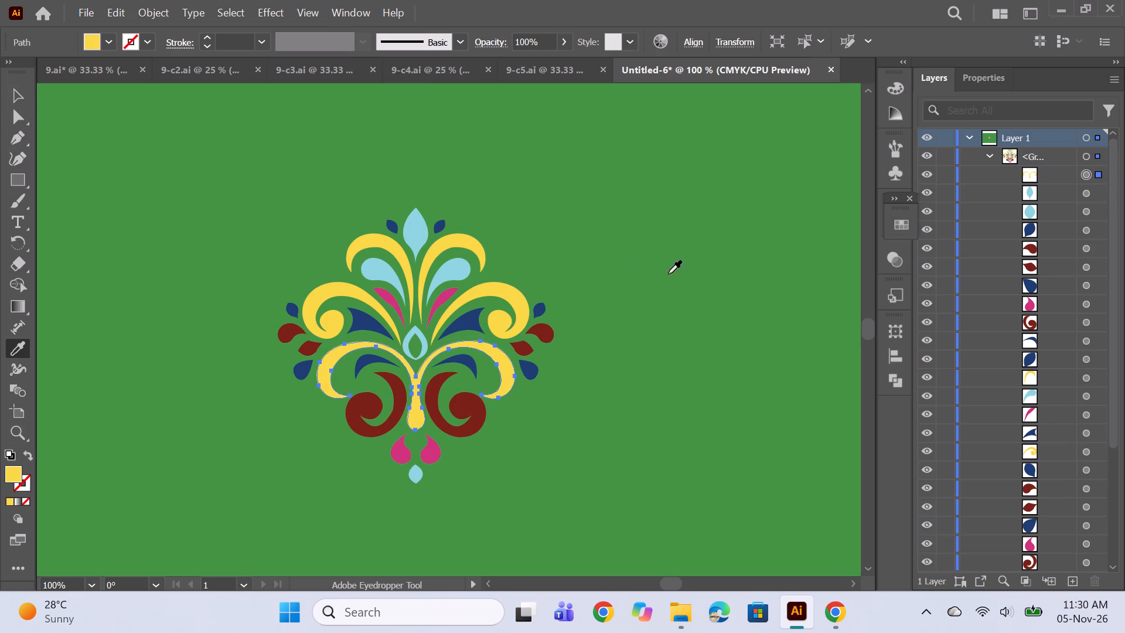
ctrl+click(726, 280)
Recolour all the light blue shapes together, from top leaf and upper petals to centre and bottom drops, to aqua 7FF4E3.
alt+scroll(529, 305, down, 3)
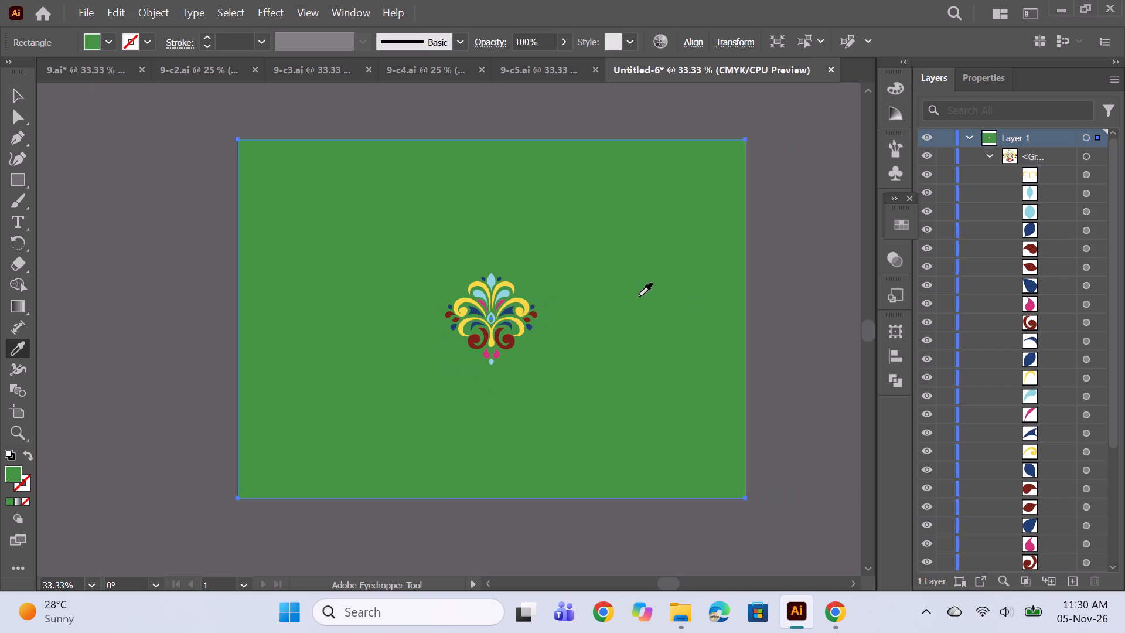
alt+scroll(533, 291, up, 1)
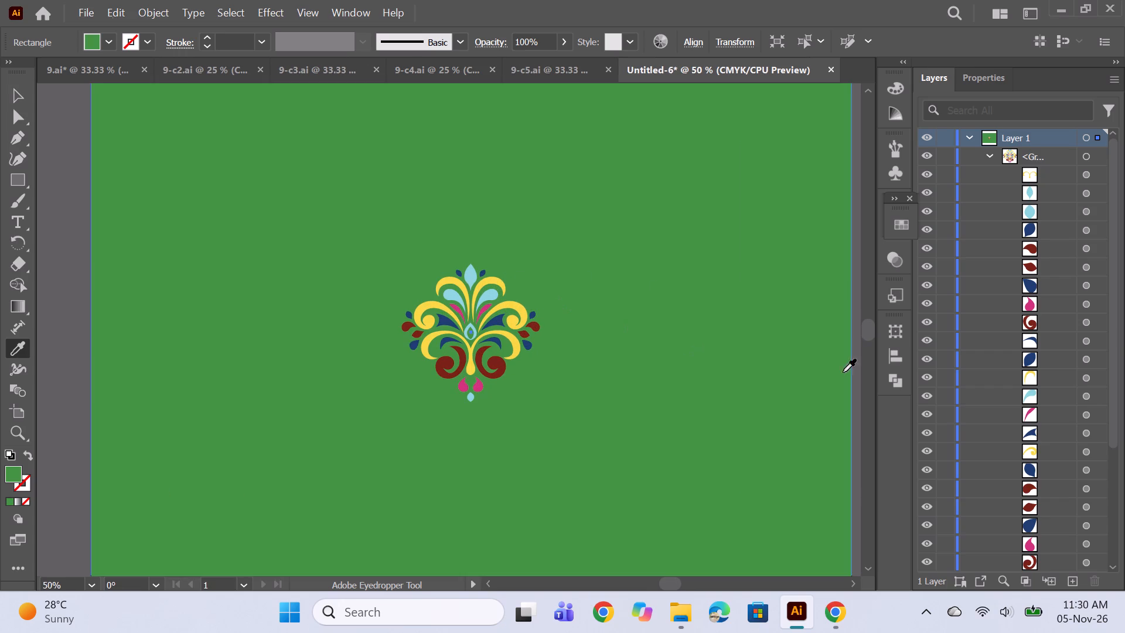
alt+scroll(365, 312, up, 2)
scroll(1018, 510, down, 10)
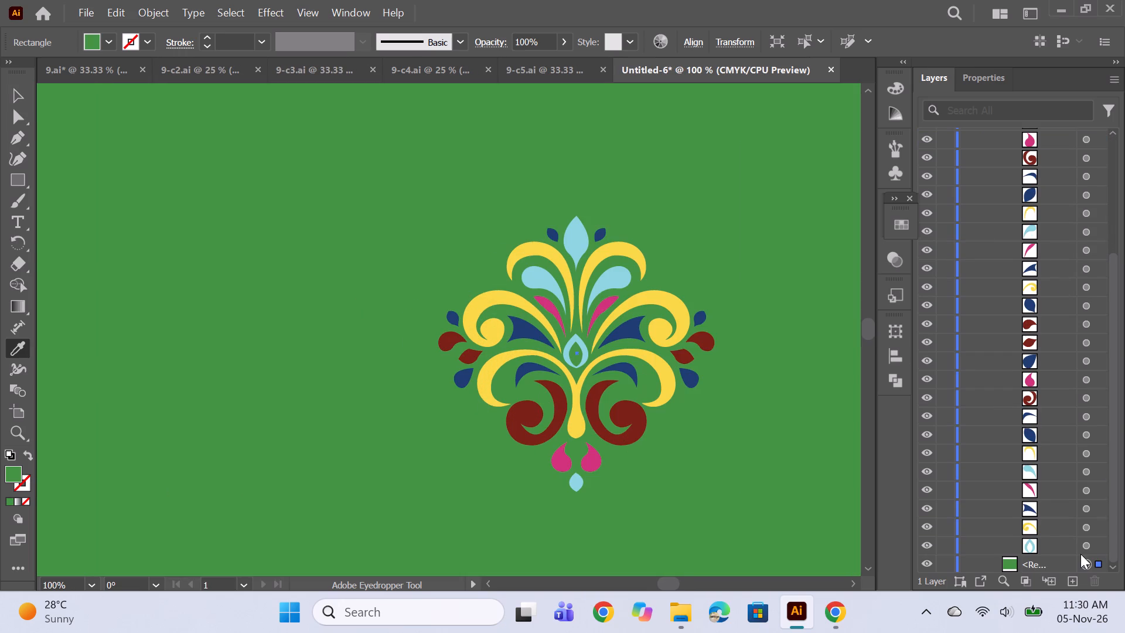
click(1083, 542)
ctrl+click(1086, 468)
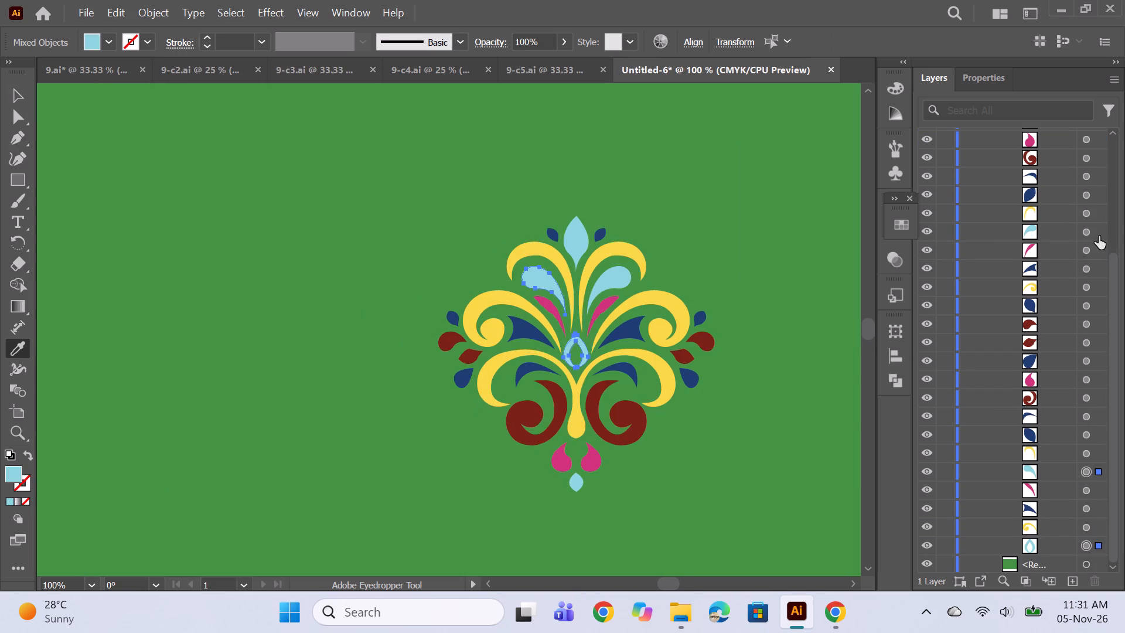
ctrl+click(1090, 232)
scroll(1072, 267, up, 4)
ctrl+click(1083, 207)
ctrl+click(1086, 184)
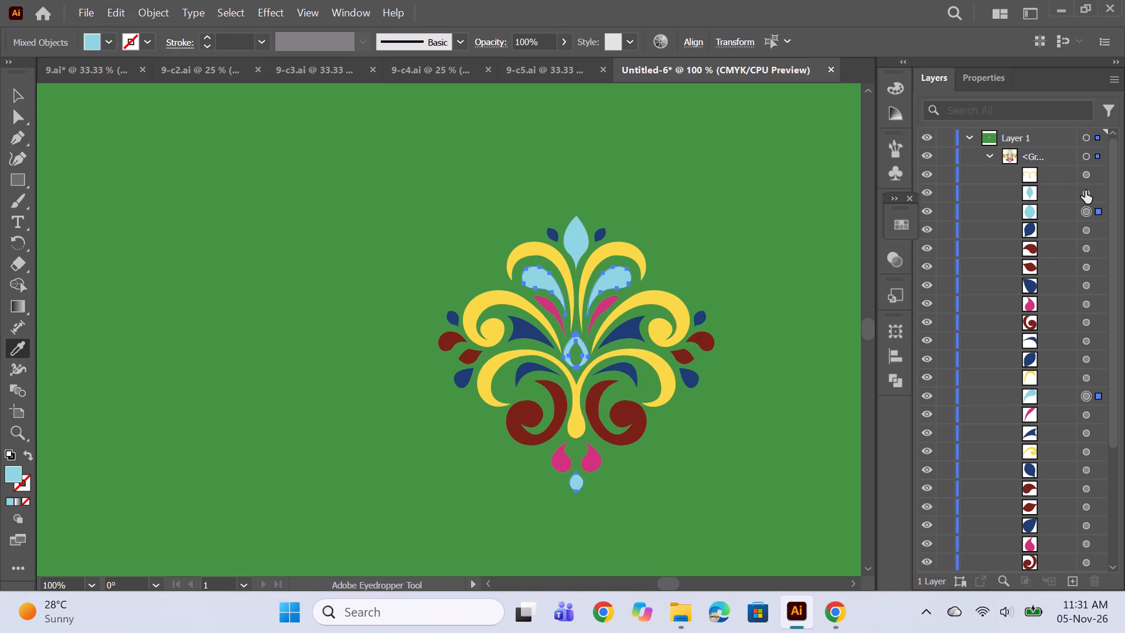
ctrl+click(1086, 191)
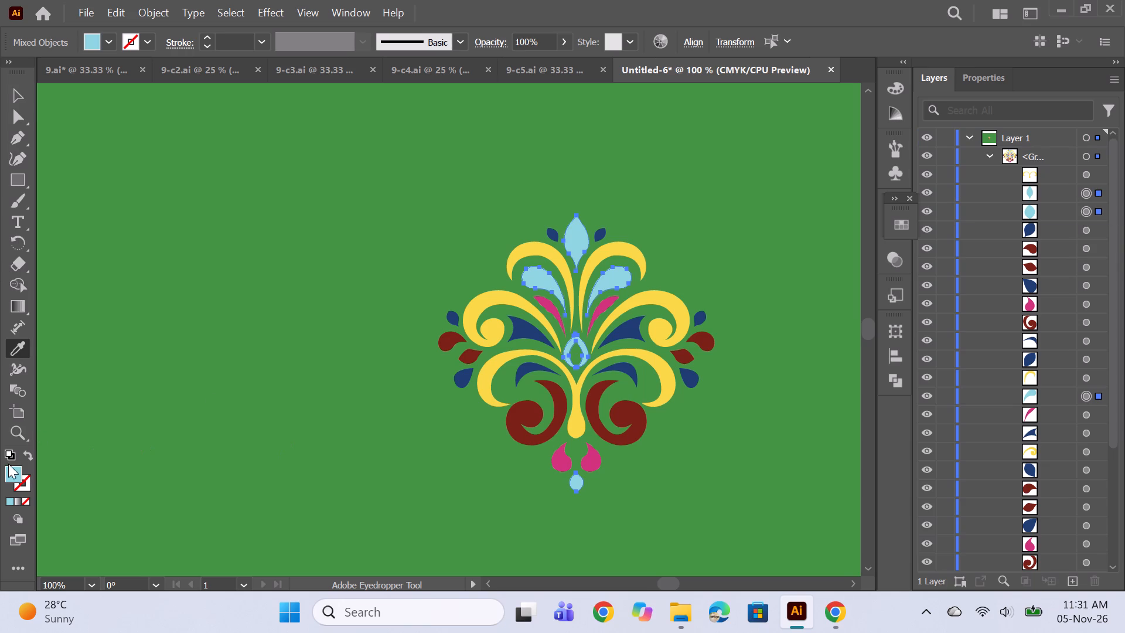
double_click(8, 472)
click(864, 311)
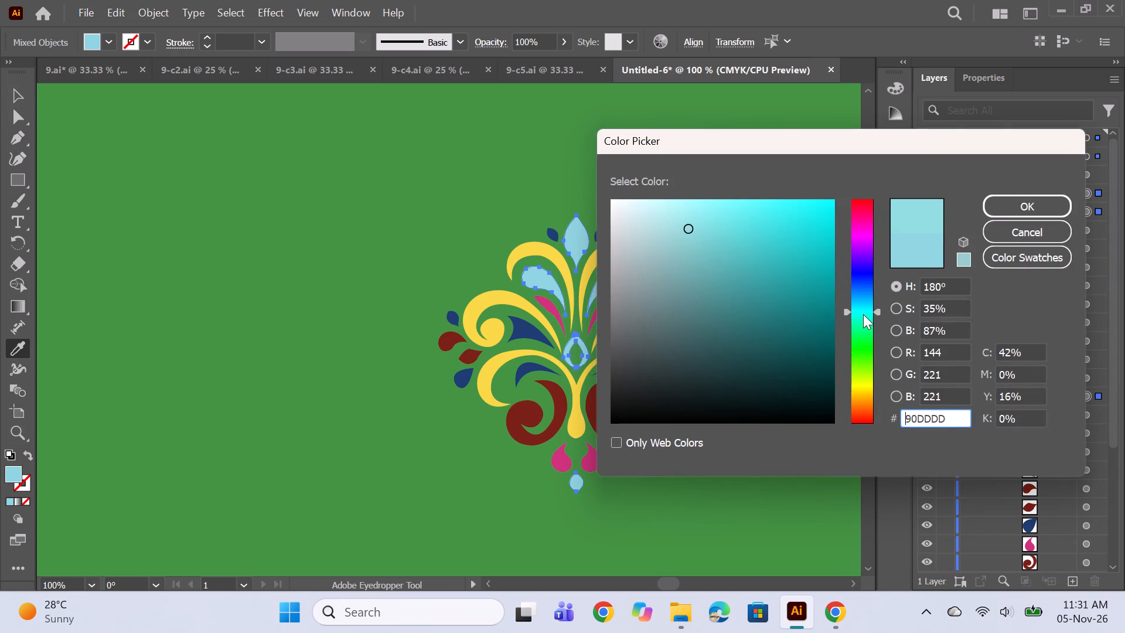
click(863, 315)
click(716, 212)
click(720, 206)
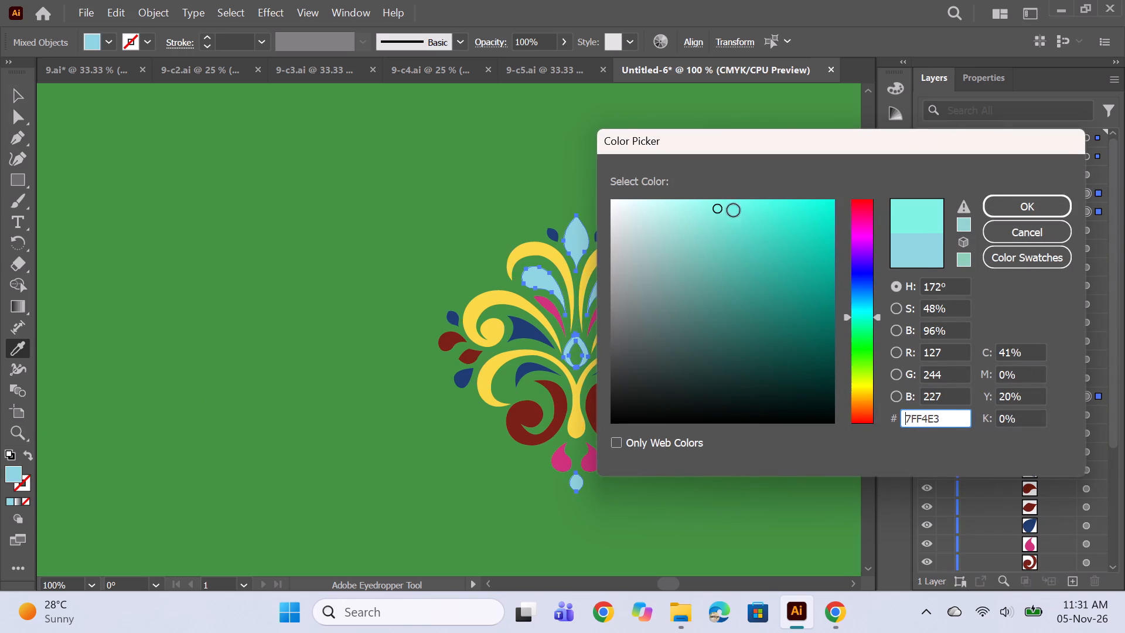
click(1020, 213)
ctrl+click(729, 276)
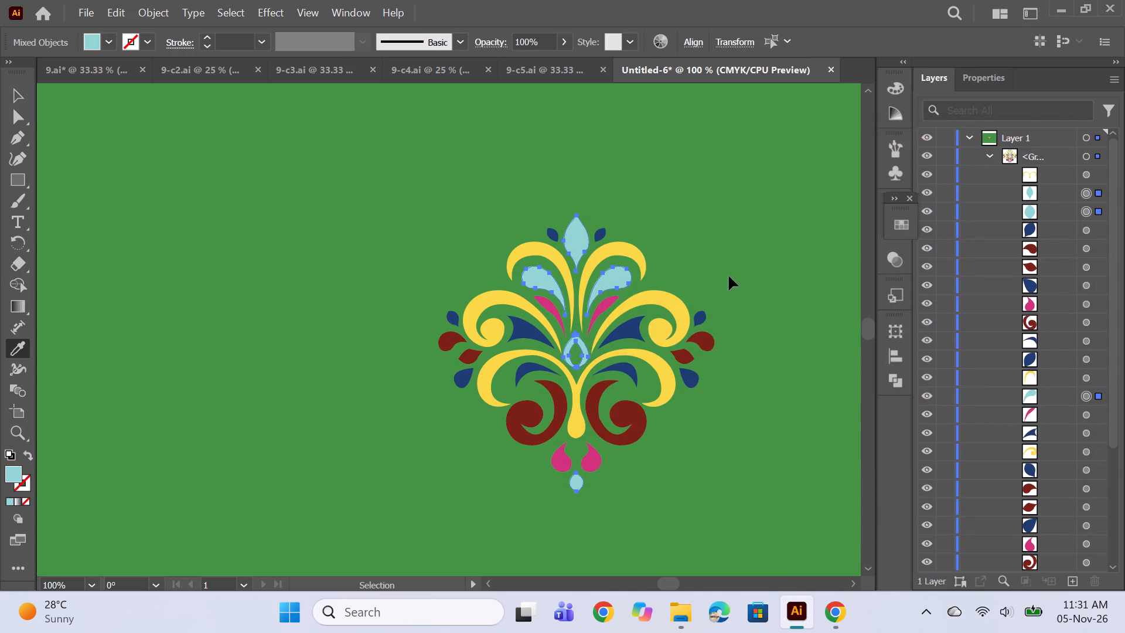
Make a pattern from the recoloured motif group, leaving the green background out.
alt+scroll(611, 303, down, 3)
key(space)
key(space)
key(space)
drag(775, 380, 655, 394)
click(16, 96)
click(504, 342)
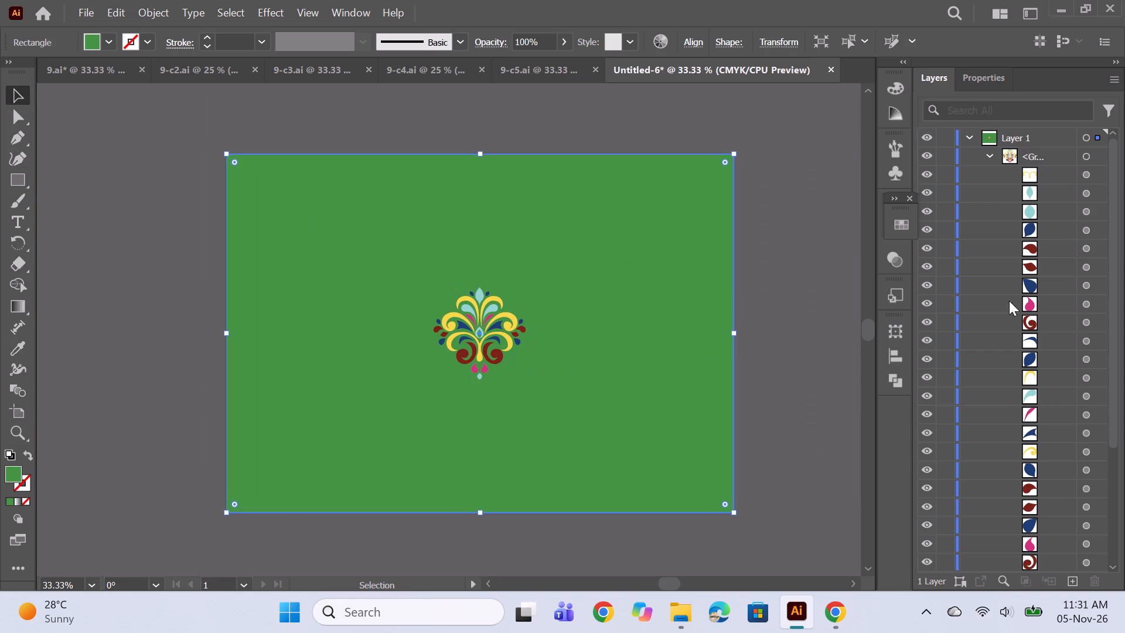
click(489, 327)
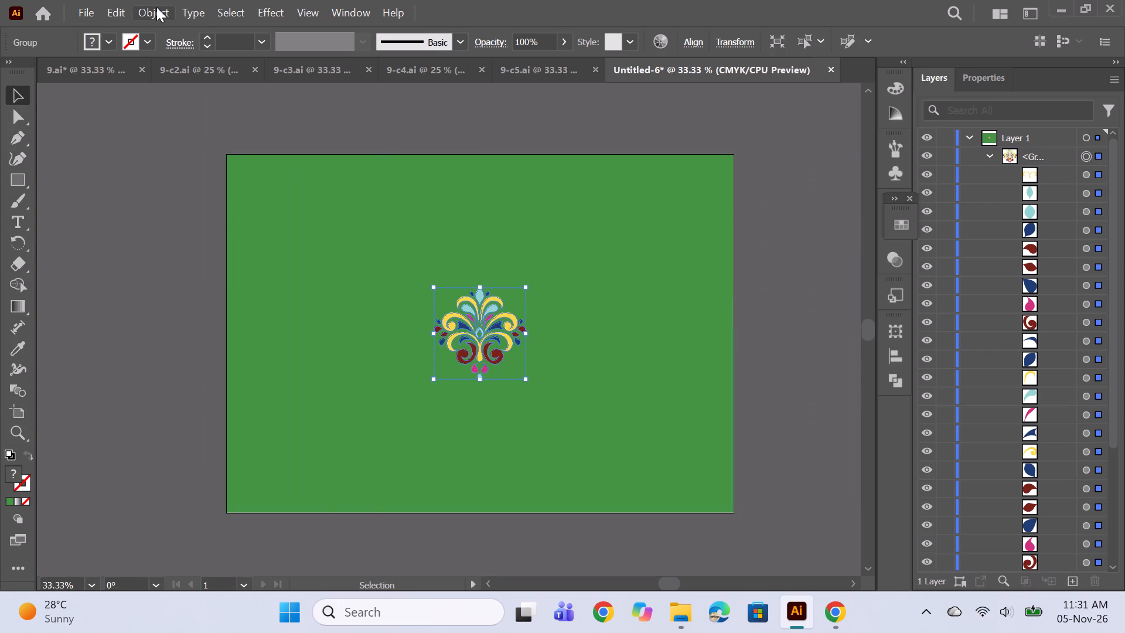
click(156, 7)
click(208, 533)
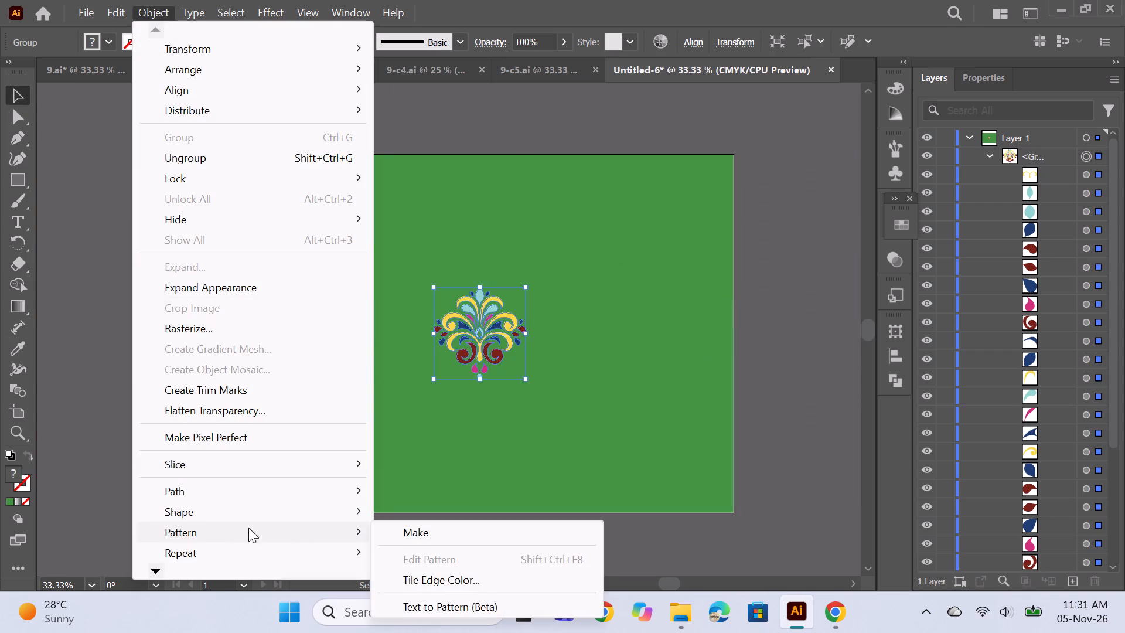
click(428, 526)
click(735, 338)
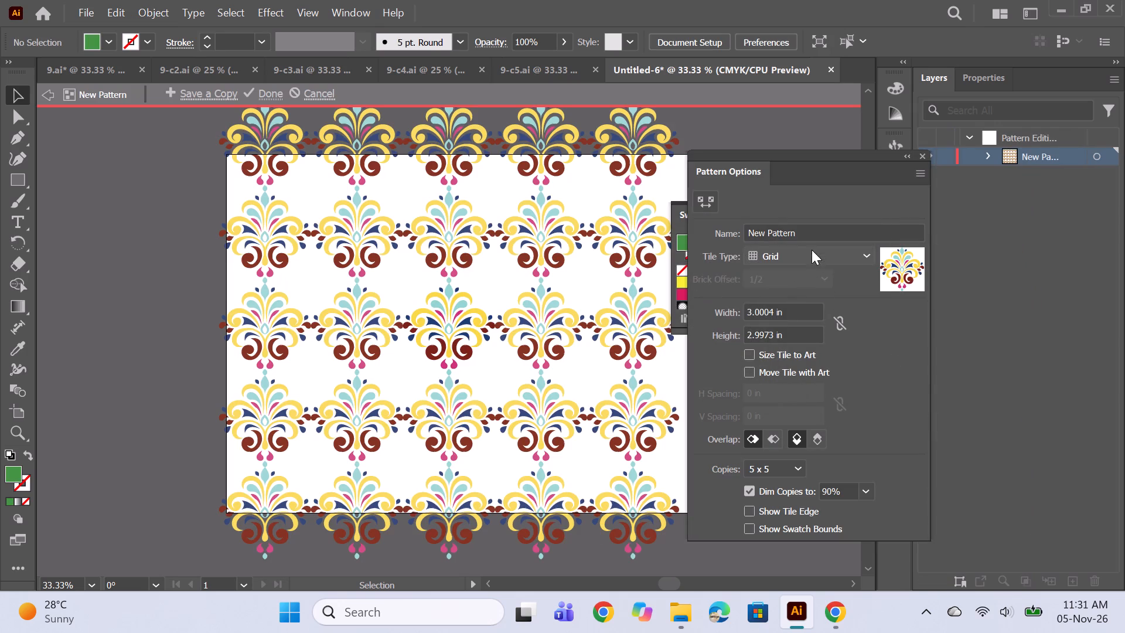
Set the pattern's tile type to Hex by Row and enable Size Tile to Art.
click(810, 251)
click(823, 339)
click(821, 258)
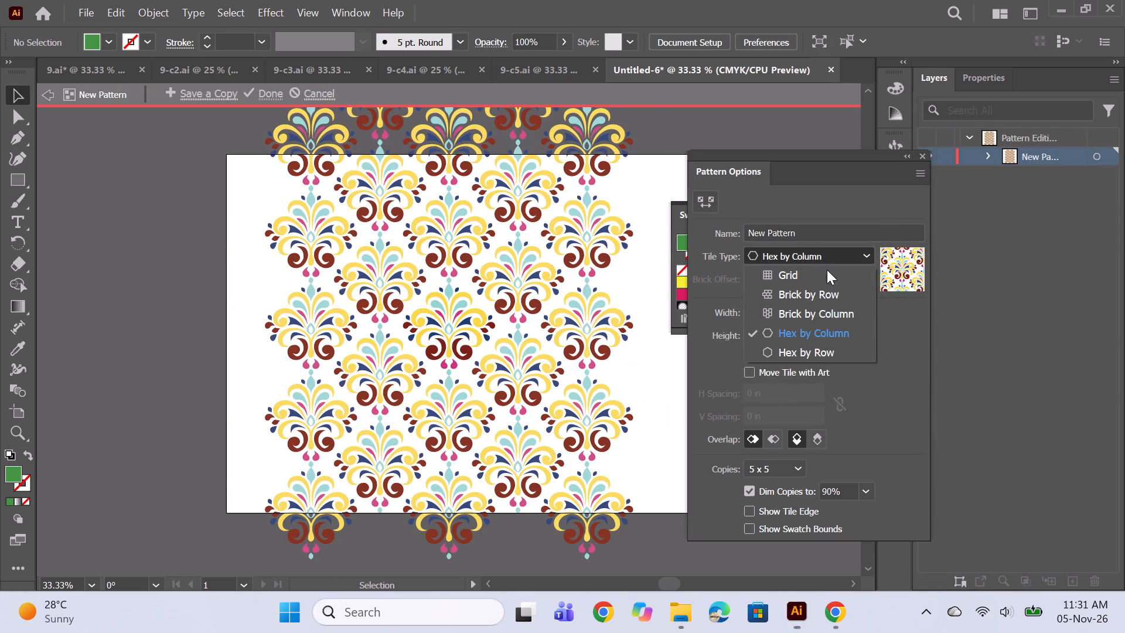
click(817, 348)
click(751, 358)
Set the pattern's horizontal and vertical spacing to 0.75 in each and finish editing the pattern.
click(750, 389)
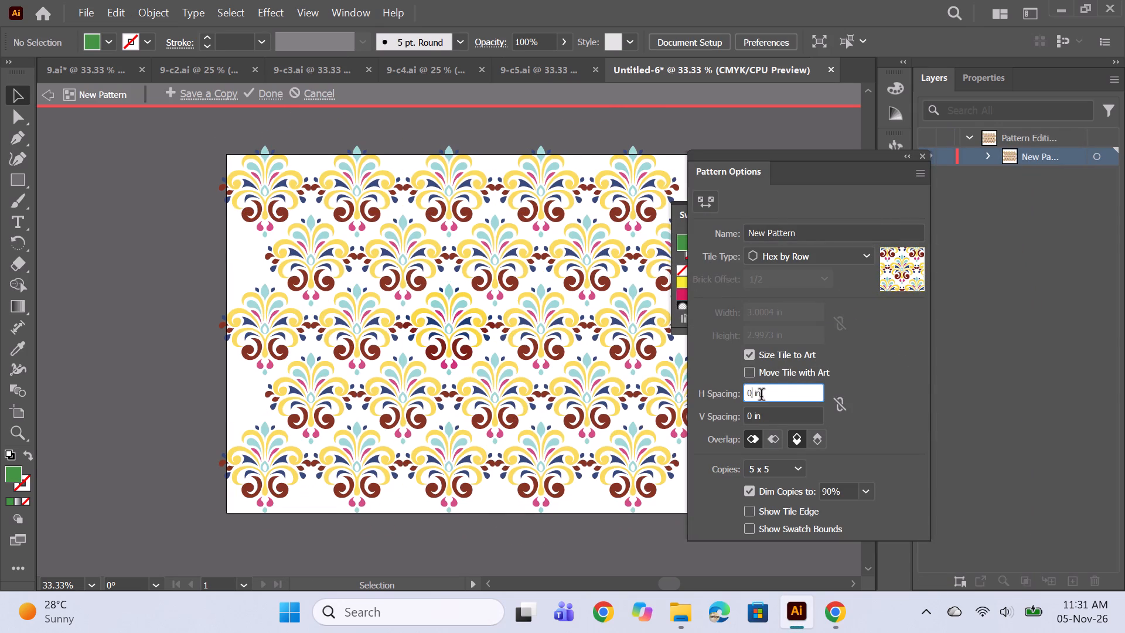
text(.75)
key(Return)
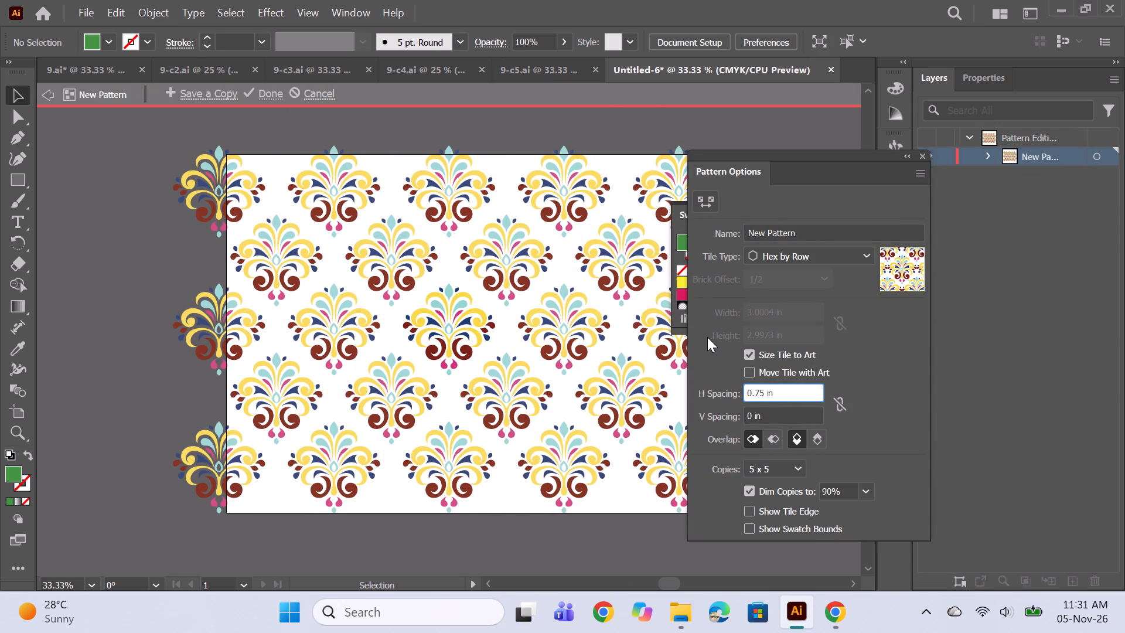
click(754, 416)
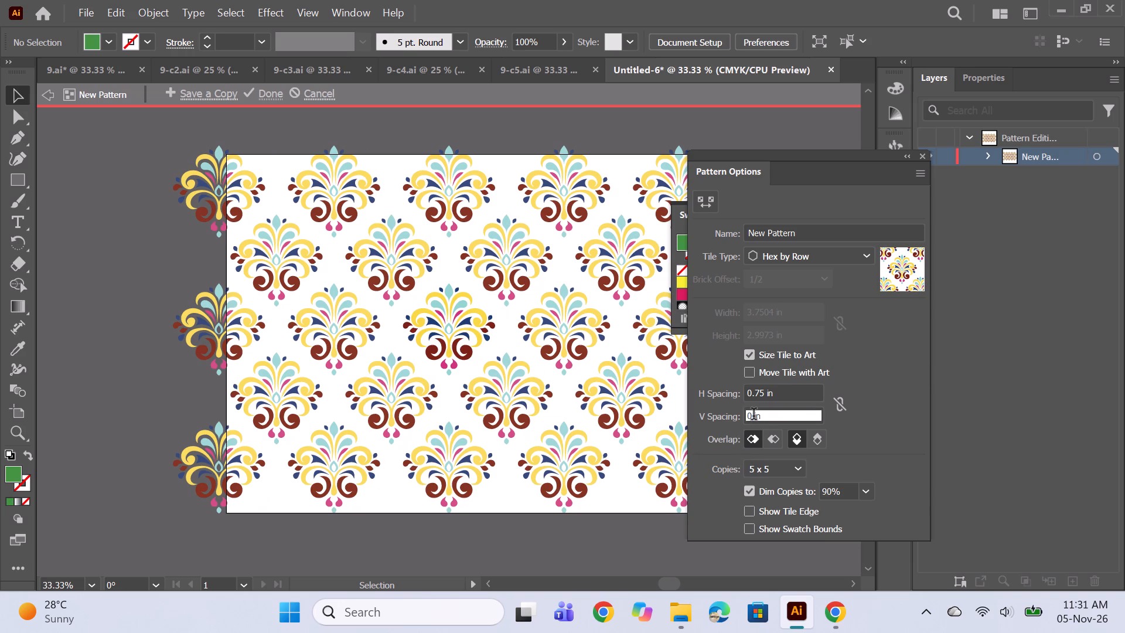
key(BackSpace)
text(.75)
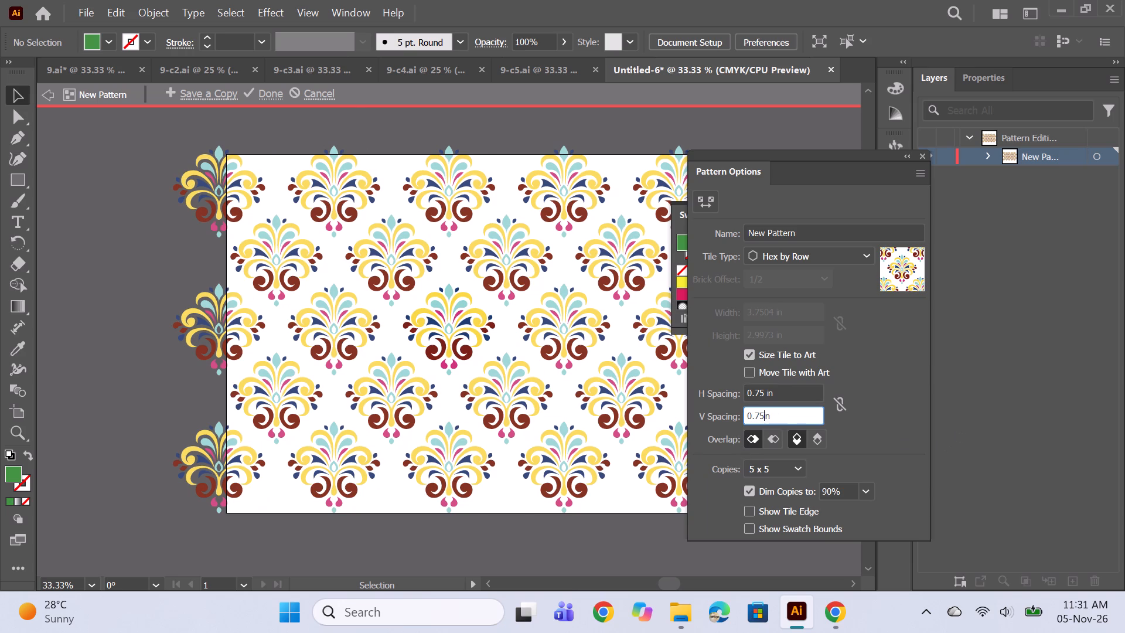
key(Return)
click(258, 86)
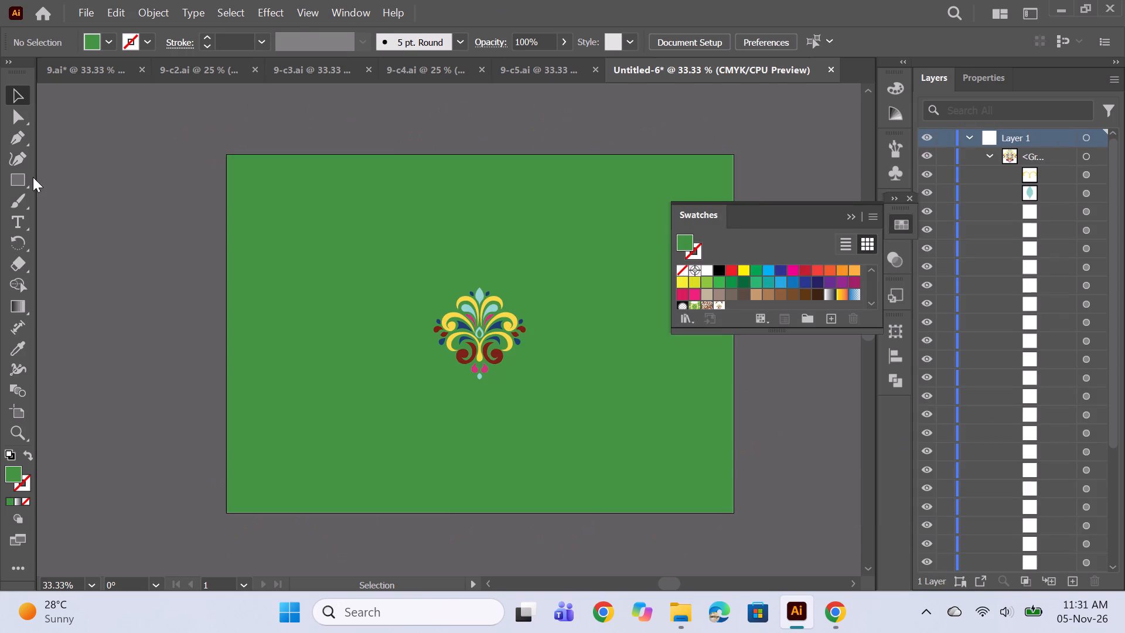
Draw a rectangle about 16.54 by 11.68 in covering the whole artboard and fill it with the new motif pattern swatch.
click(21, 179)
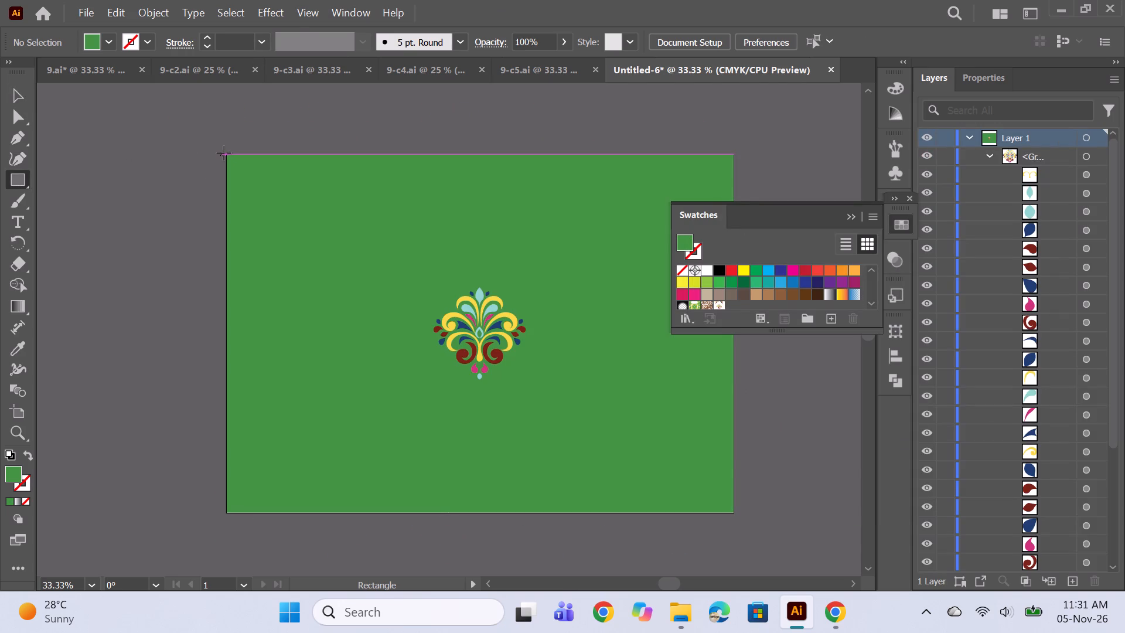
drag(224, 154, 737, 512)
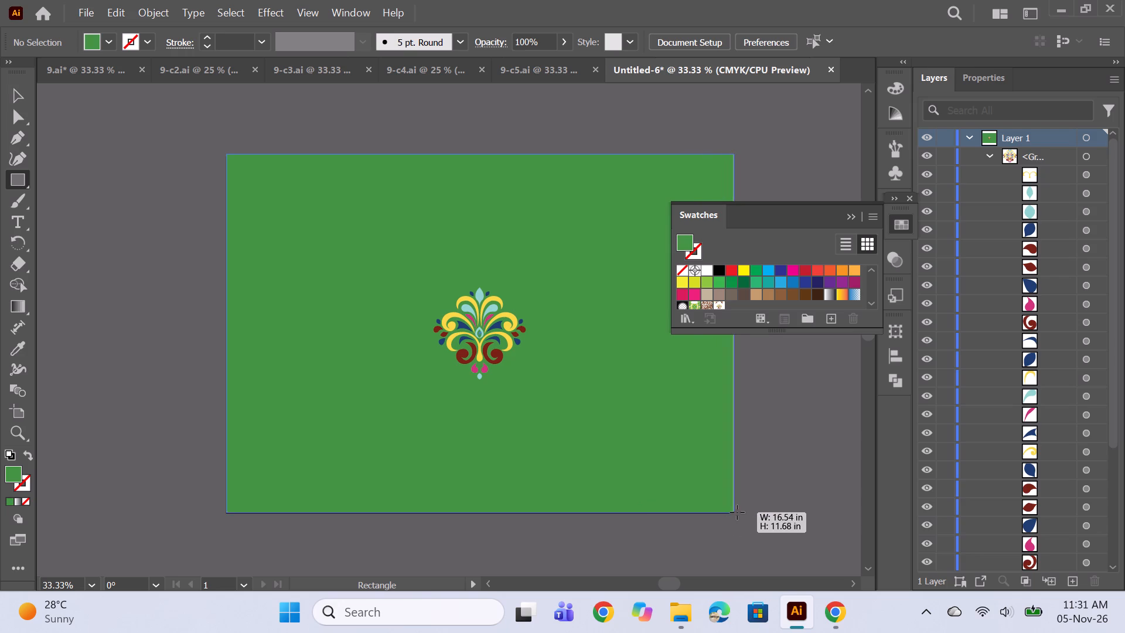
drag(737, 512, 733, 512)
click(715, 306)
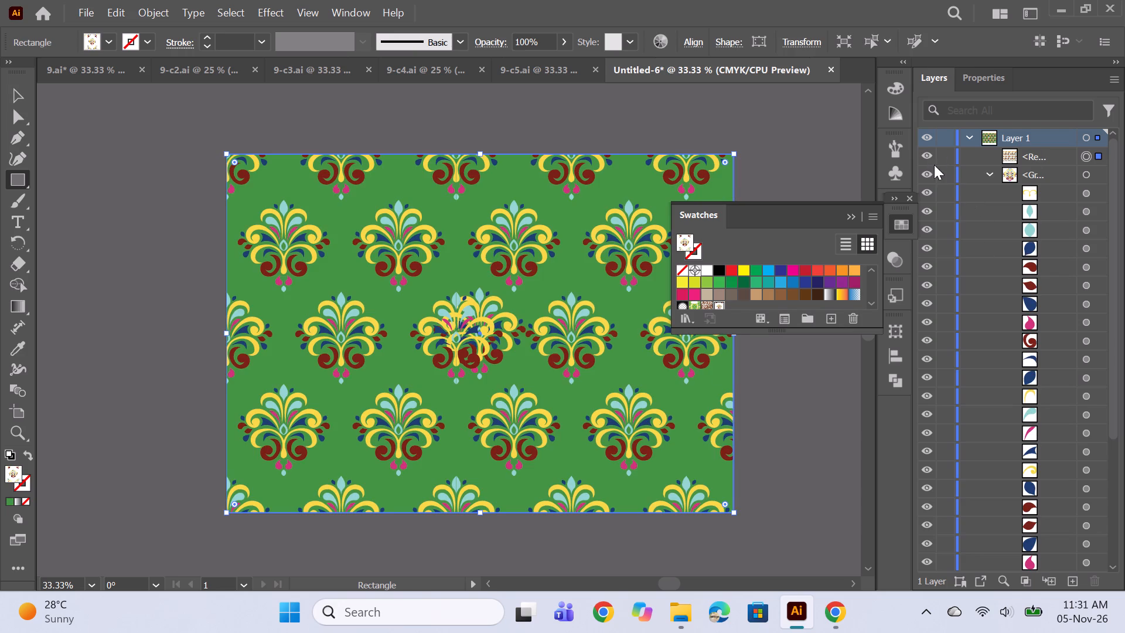
Hide the original motif group so only the pattern rectangle and green background show, then collapse the group and deselect.
click(929, 175)
click(854, 216)
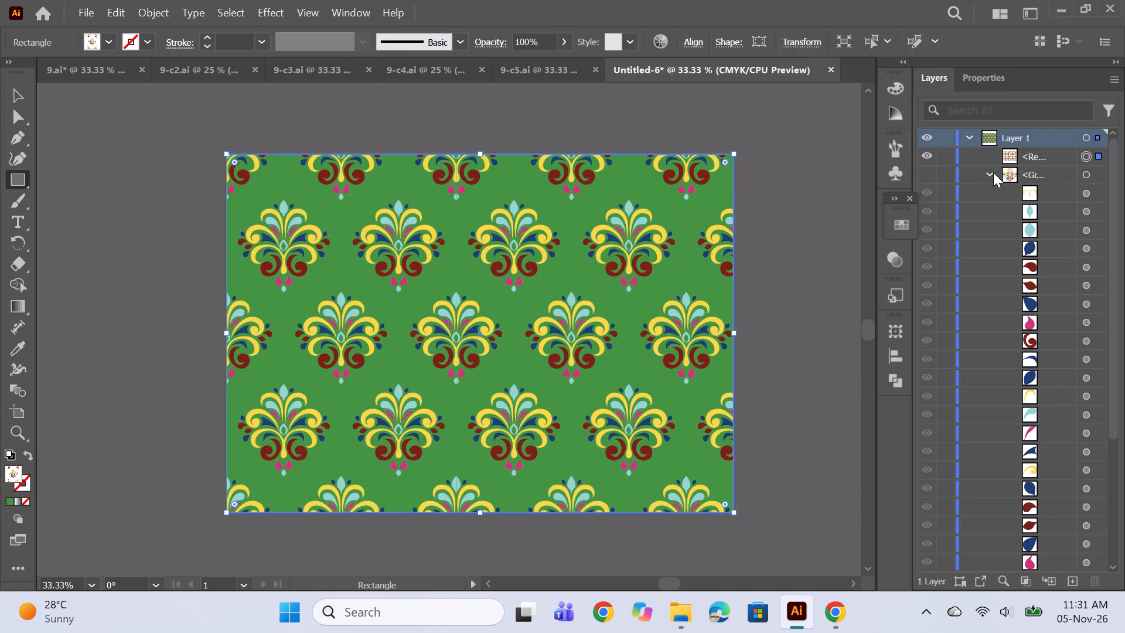
click(993, 172)
ctrl+click(789, 302)
scroll(705, 347, up, 1)
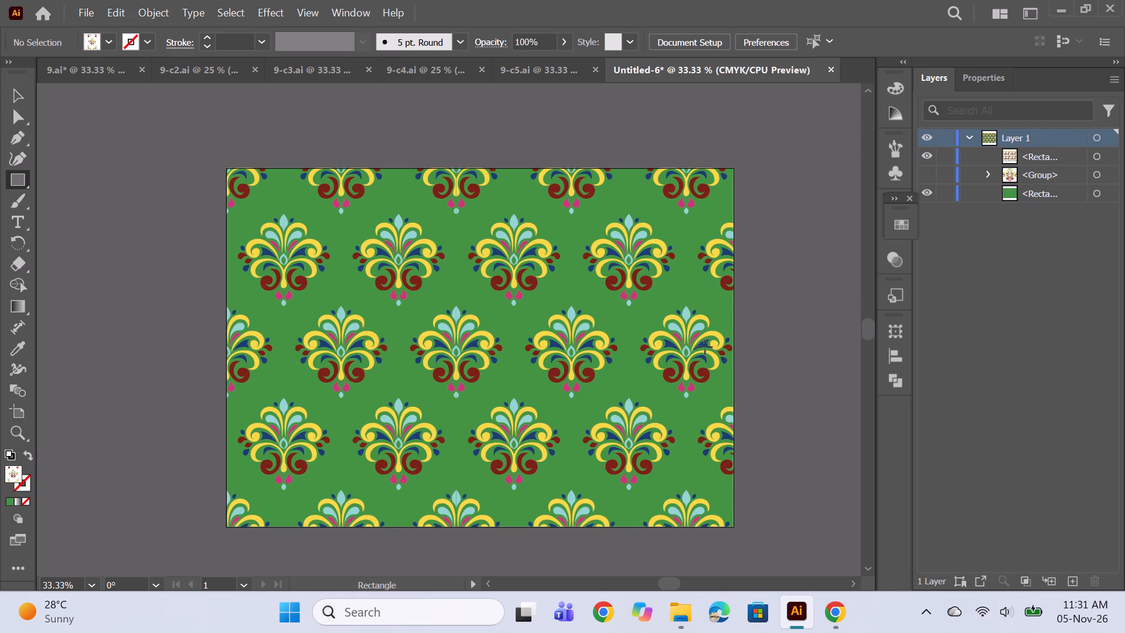
Save the document as 9-c6 in Adobe Illustrator format in the Floral block folder, with the Illustrator 2020 version options.
key(ctrl+s)
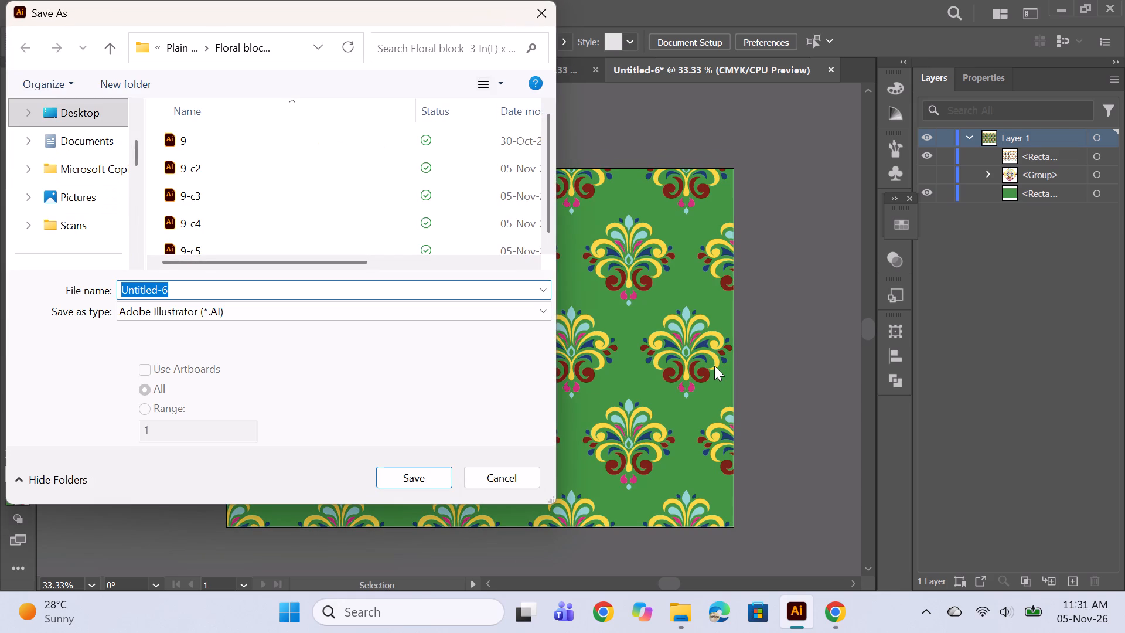
key(9)
text(-c)
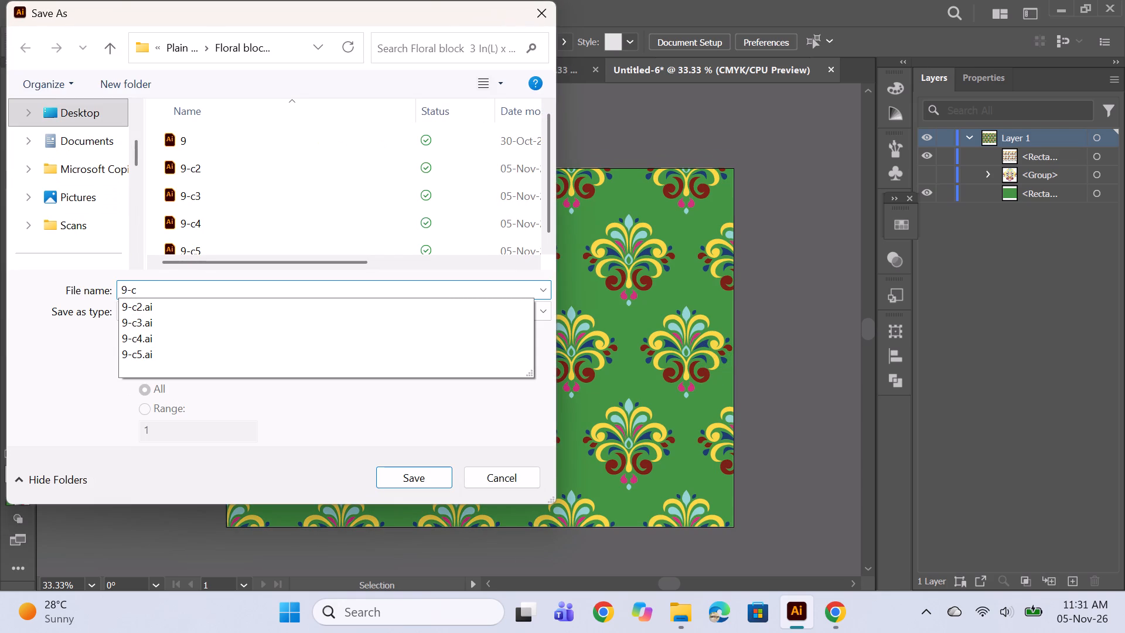
key(6)
key(Return)
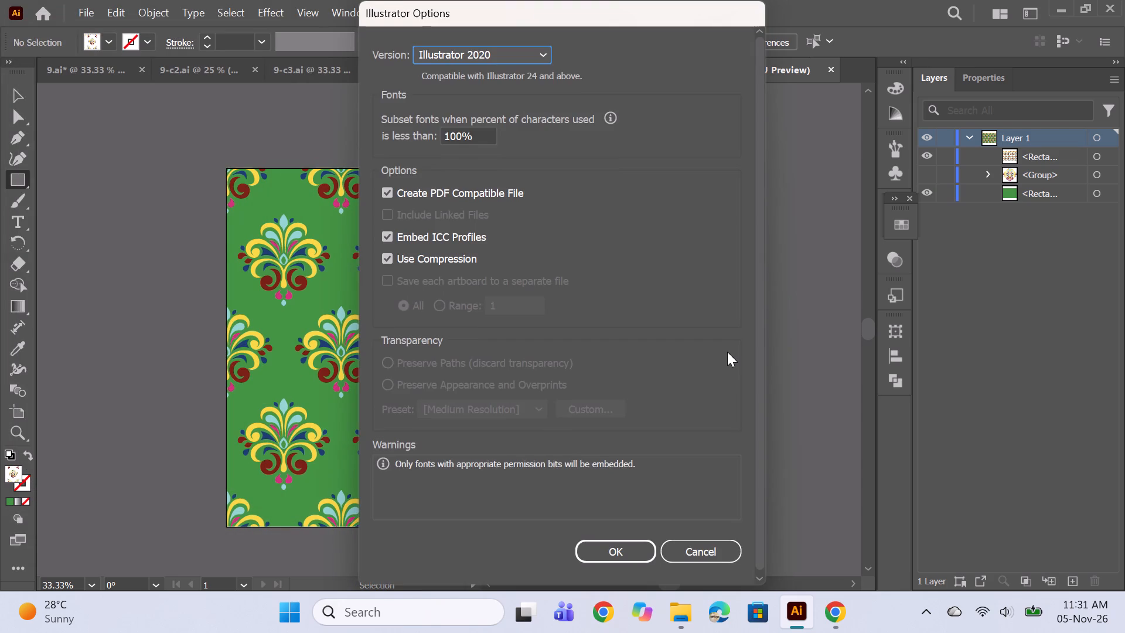
key(Return)
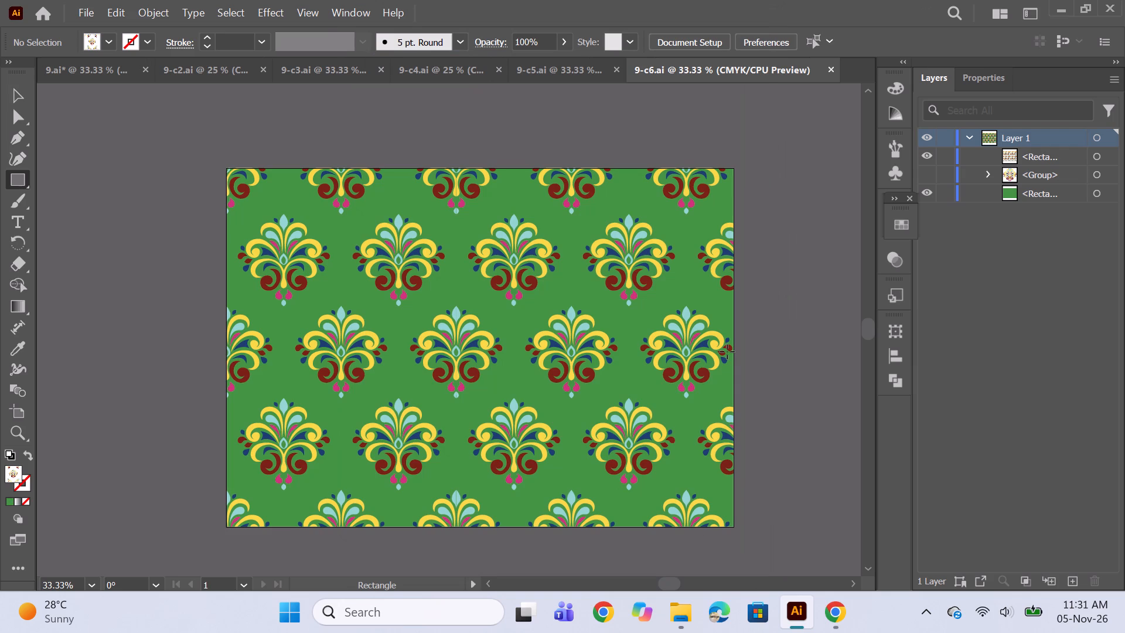
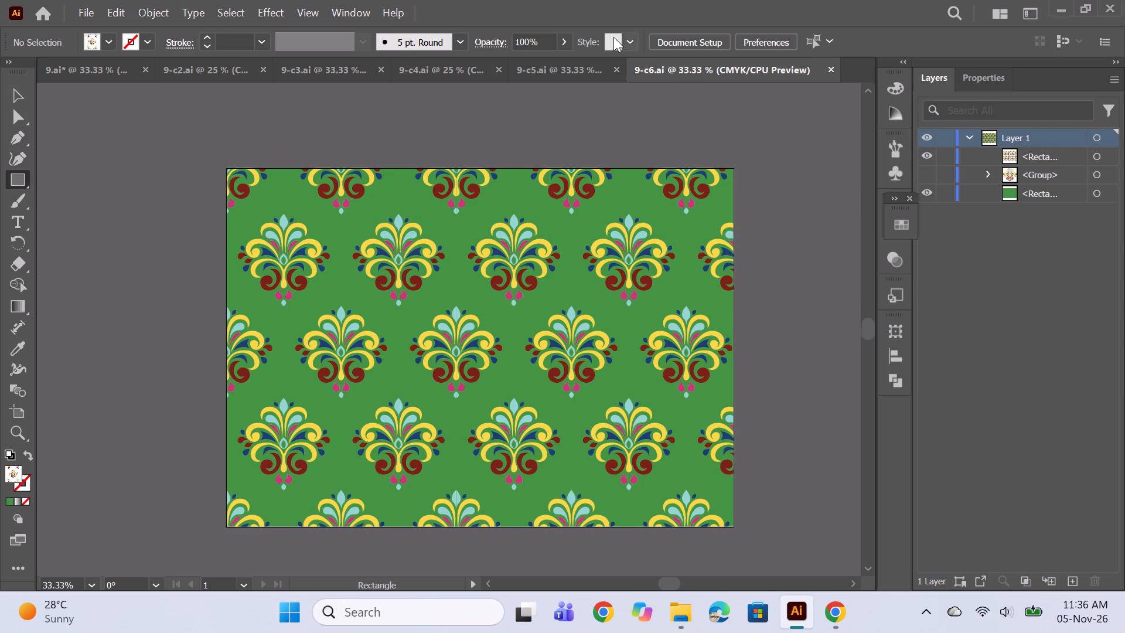
Compare the open damask colourway documents, from 9 through 9-c6, to review the colour combinations already used.
click(564, 64)
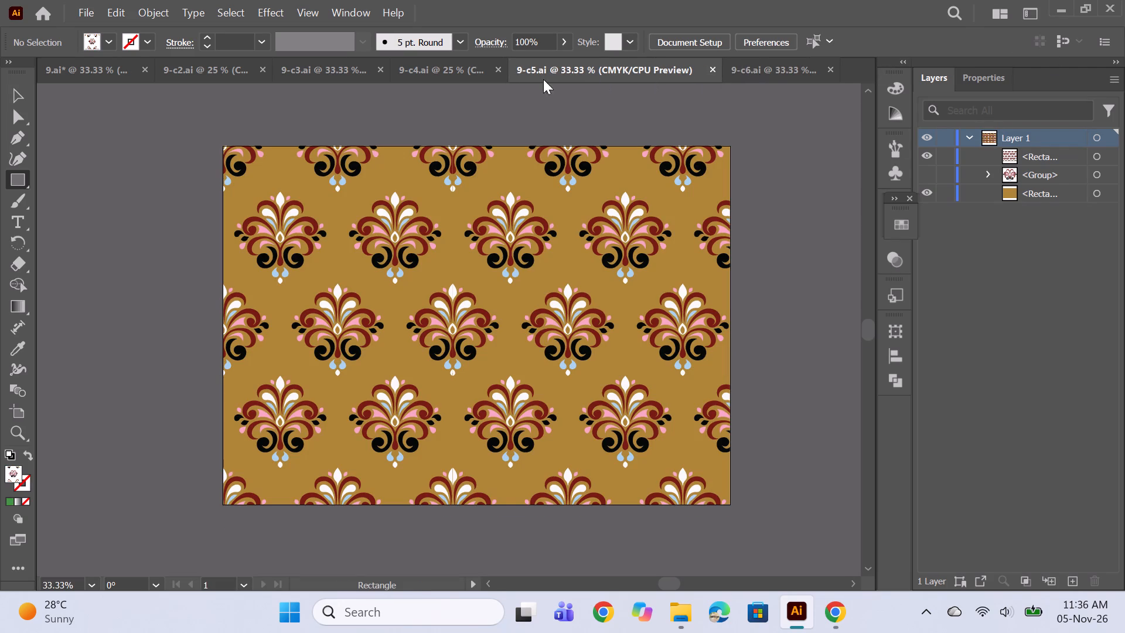
click(436, 80)
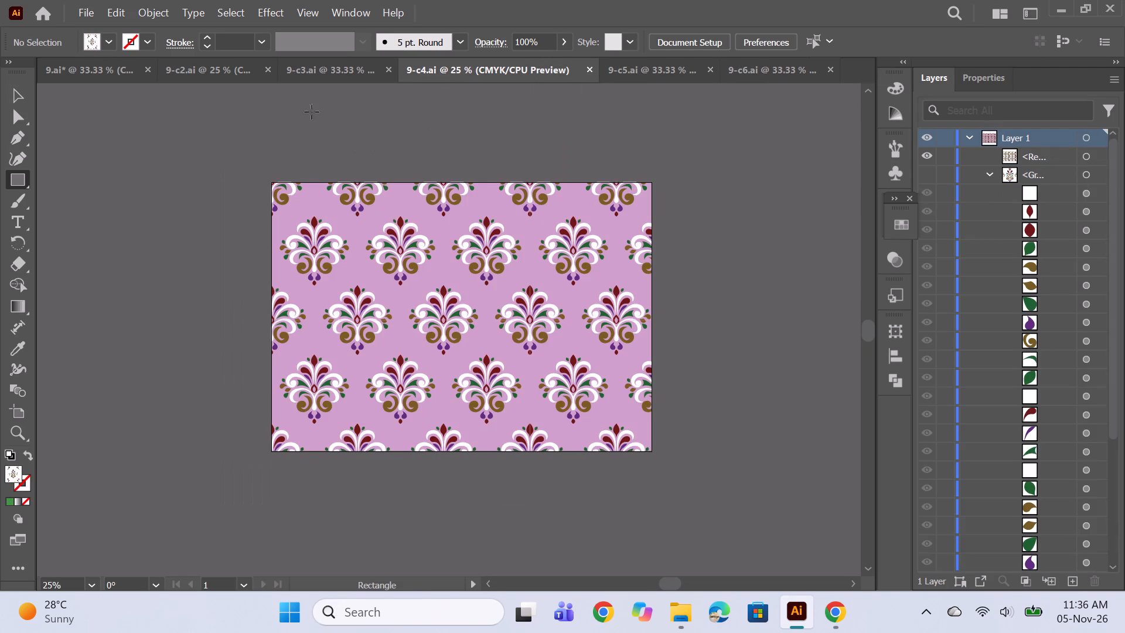
click(313, 70)
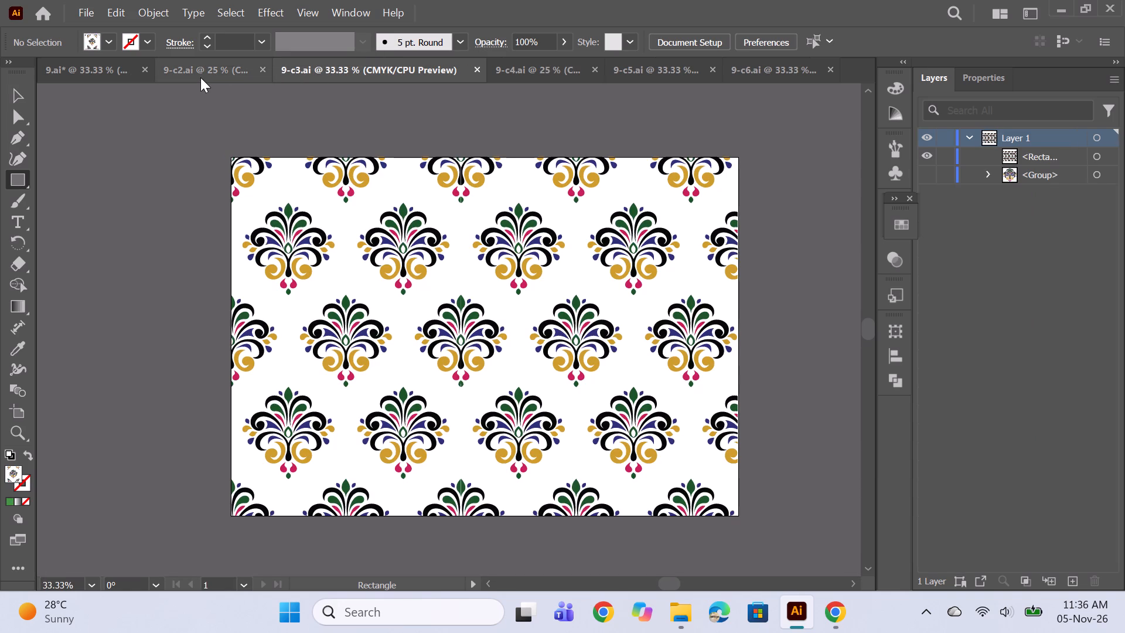
click(200, 77)
click(80, 70)
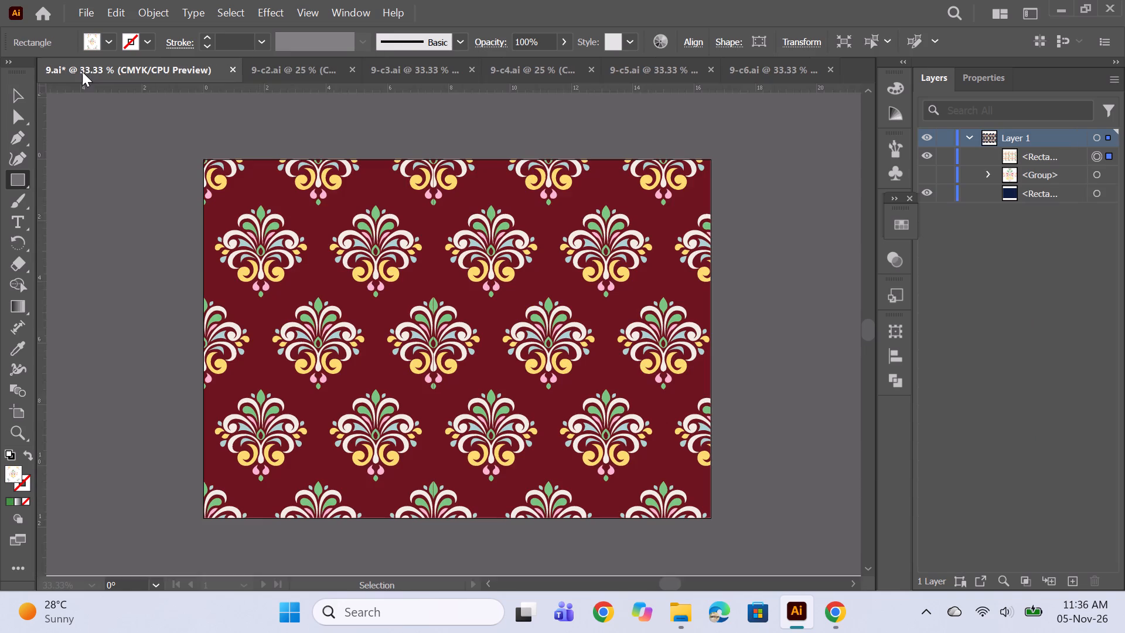
click(524, 69)
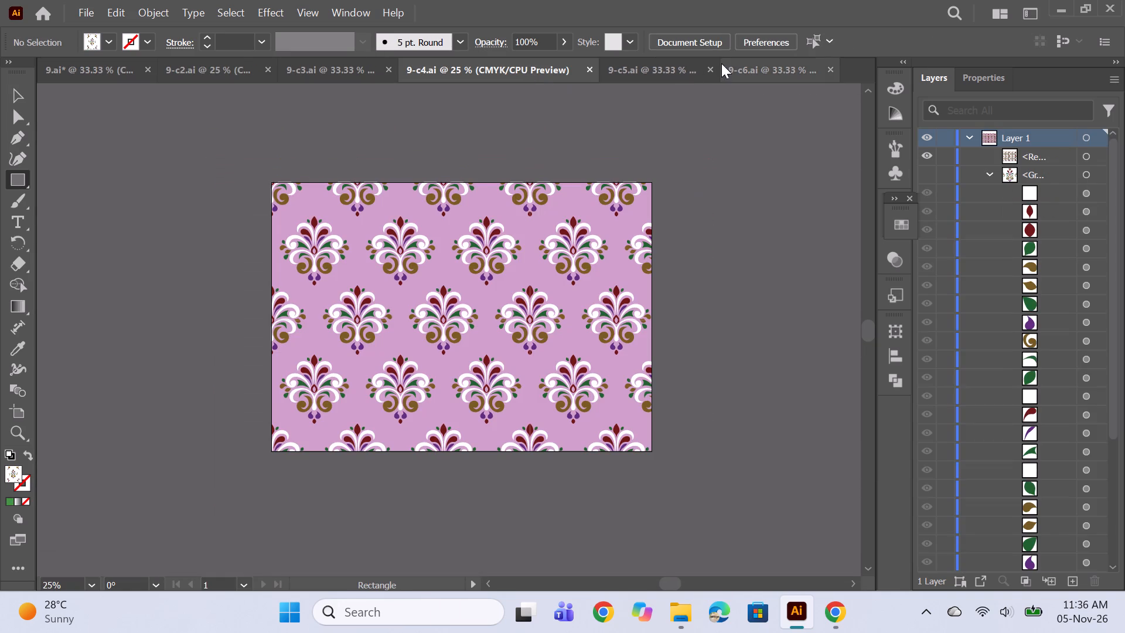
click(664, 72)
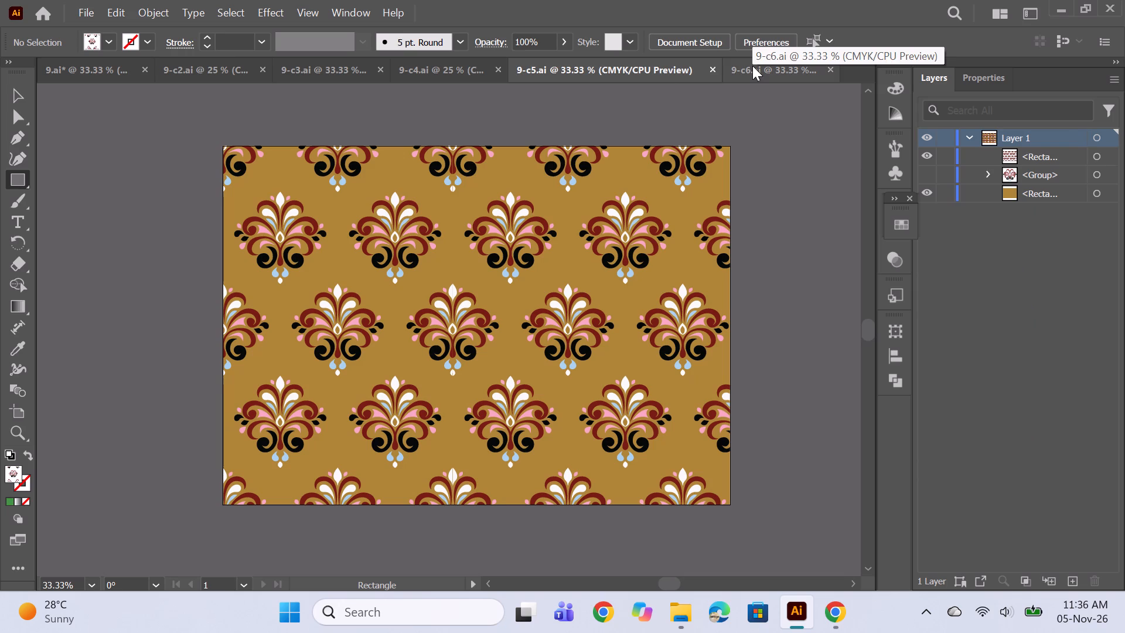
click(752, 66)
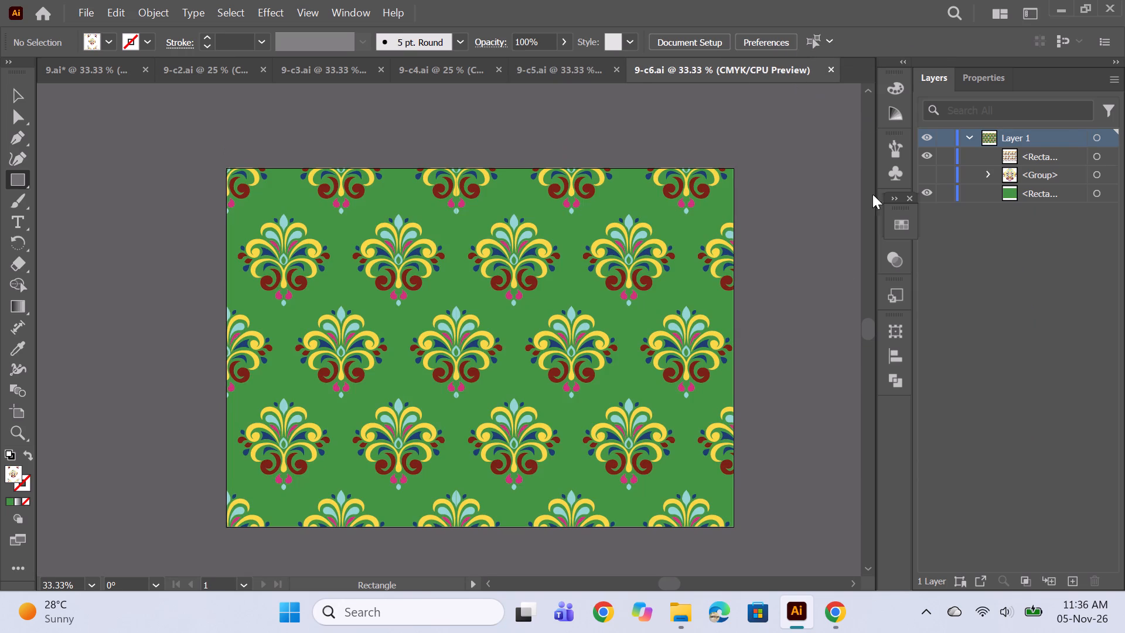
scroll(824, 294, down, 2)
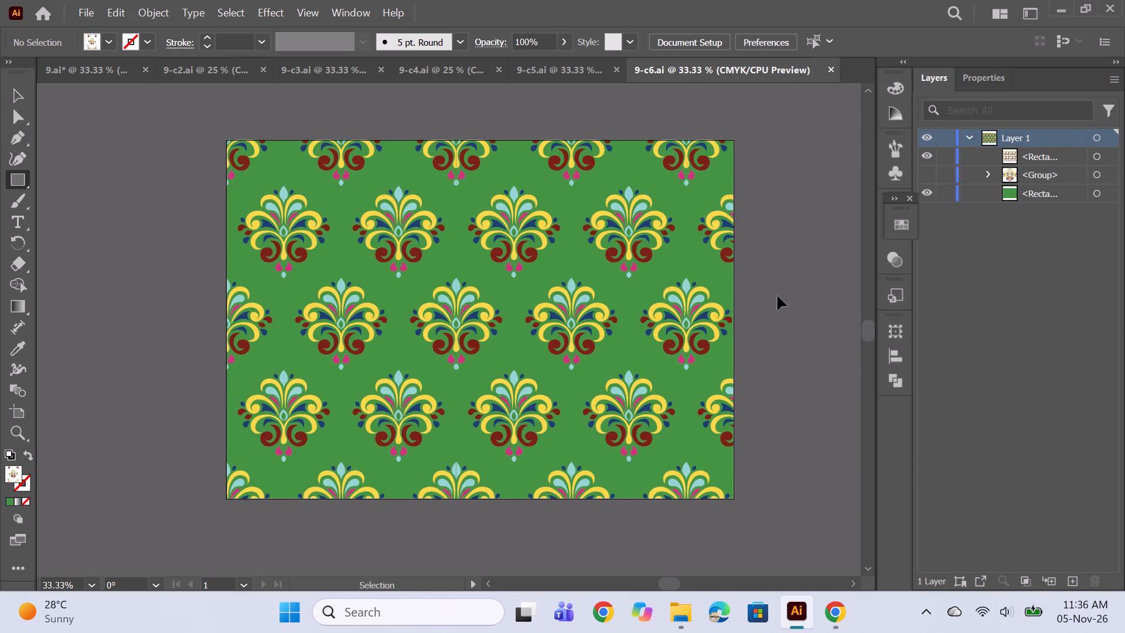
Create a new landscape document with the preset page settings for the next colourway.
key(ctrl+n)
key(Return)
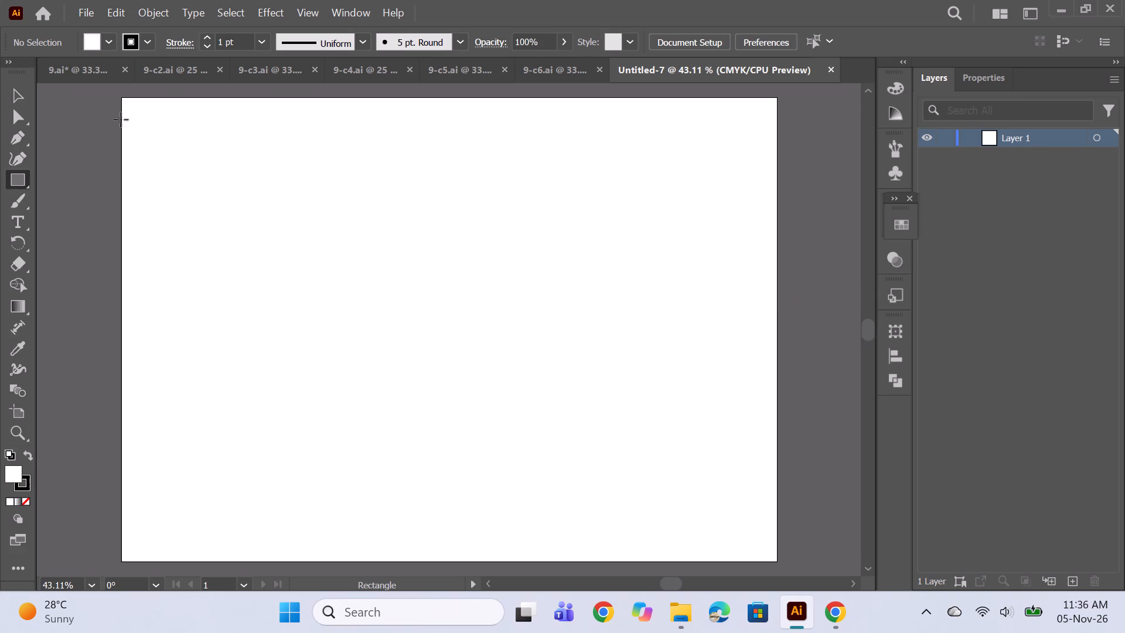
Draw a background rectangle covering the whole artboard, discarding the first smaller attempt.
drag(125, 100, 240, 261)
key(BackSpace)
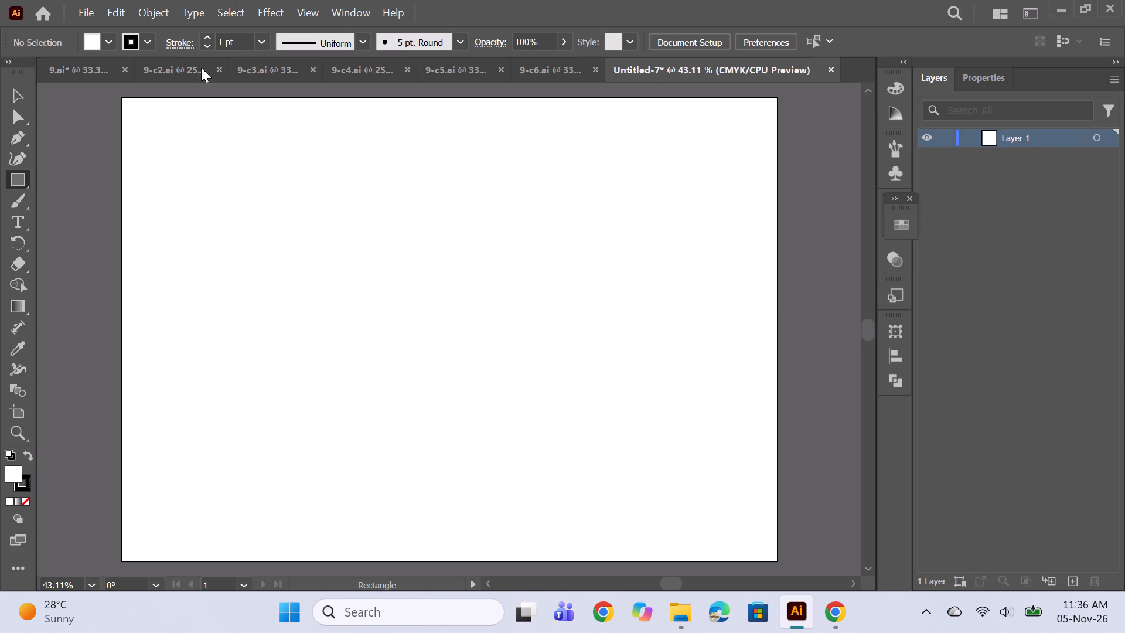
drag(121, 96, 124, 105)
drag(124, 105, 769, 550)
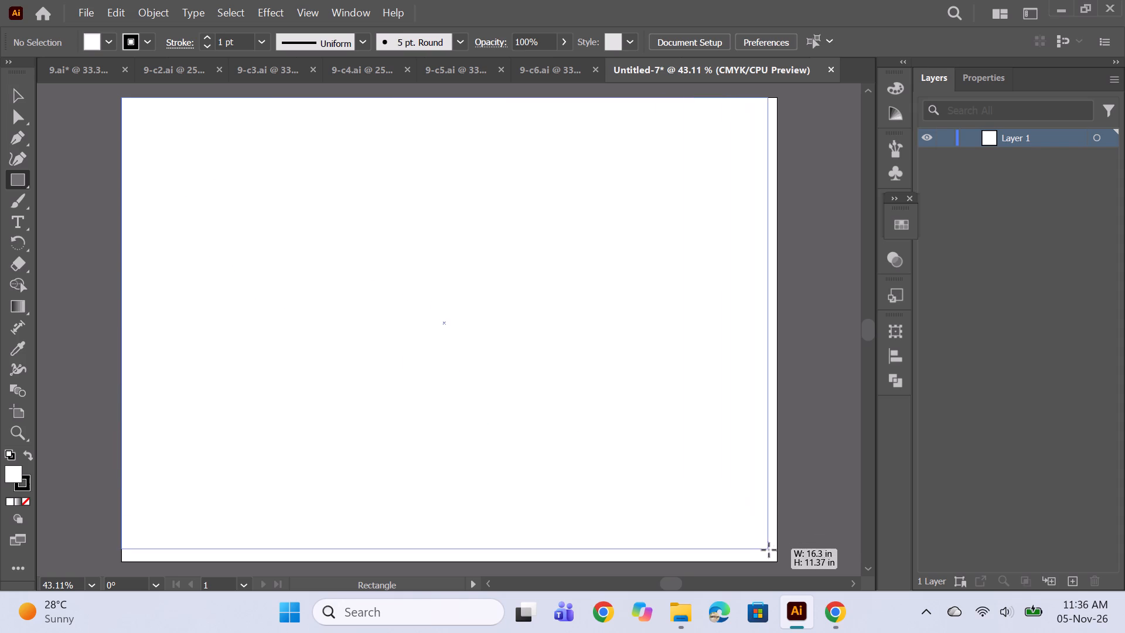
drag(769, 550, 776, 562)
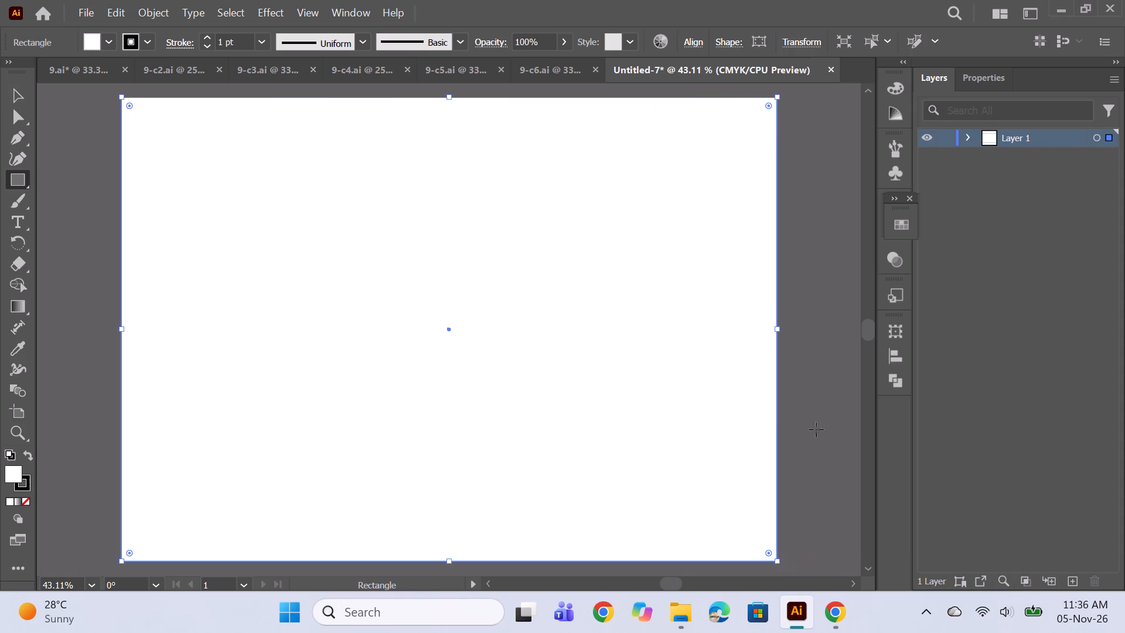
Paste the copied damask motif group onto the artboard above the background rectangle.
key(ctrl+v)
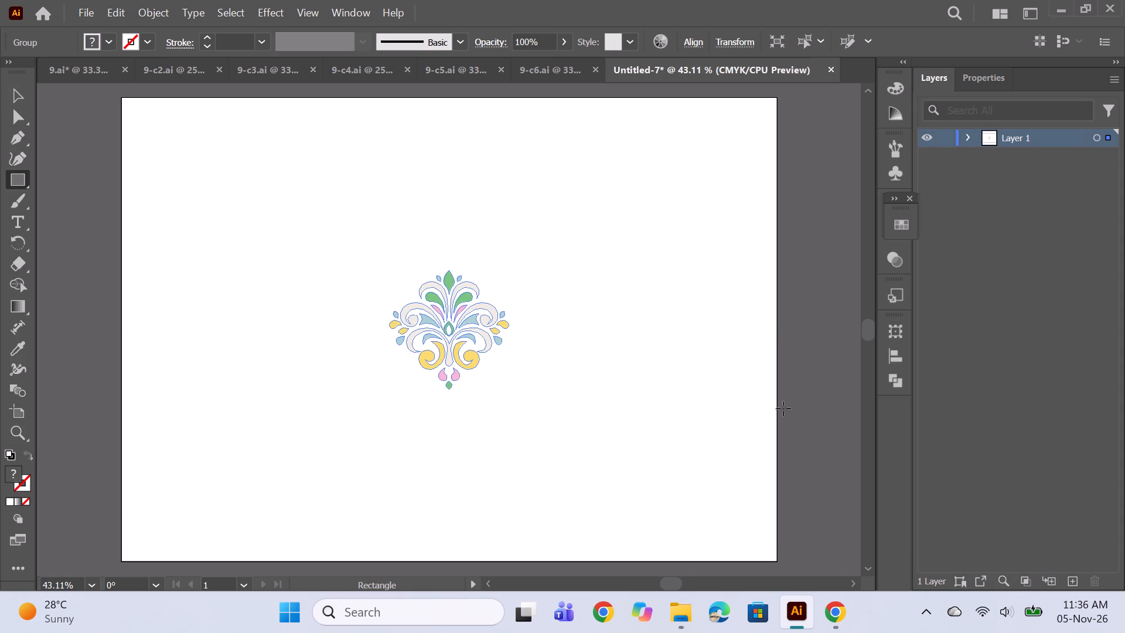
Fill the background rectangle with a pale sky blue, slightly more saturated than CDF6F9.
click(969, 138)
click(1095, 176)
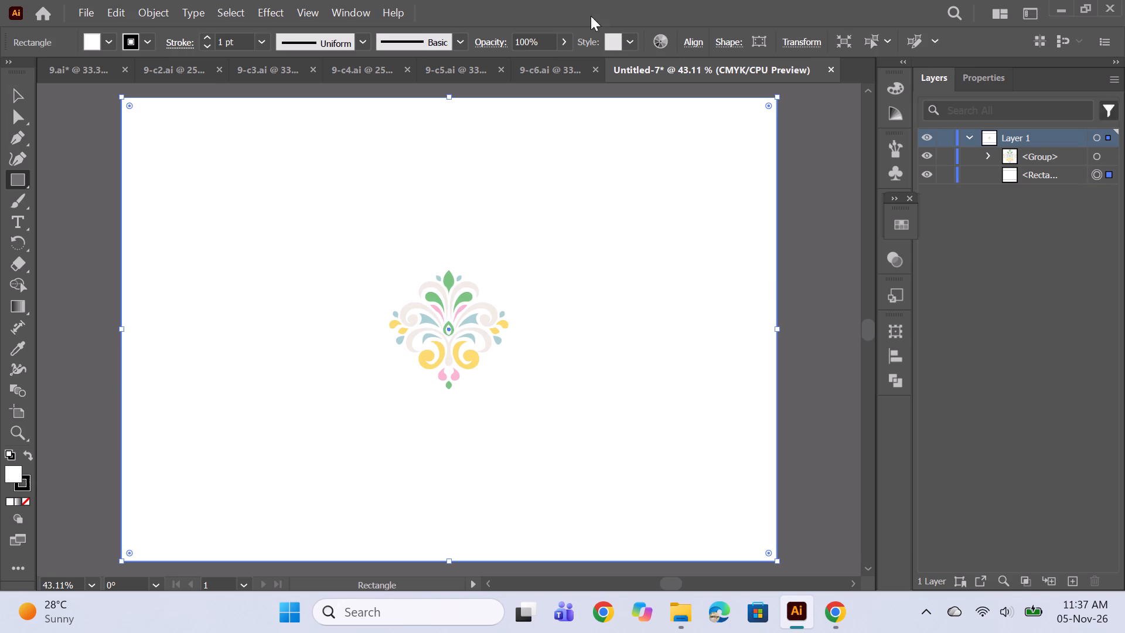
double_click(13, 479)
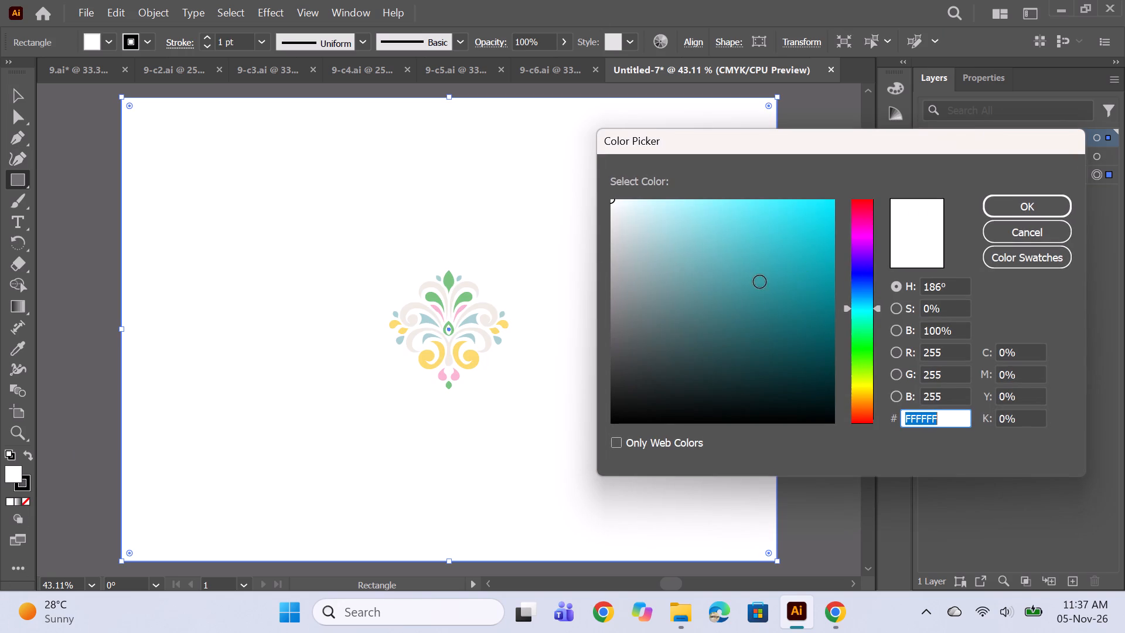
click(721, 216)
click(712, 203)
click(687, 210)
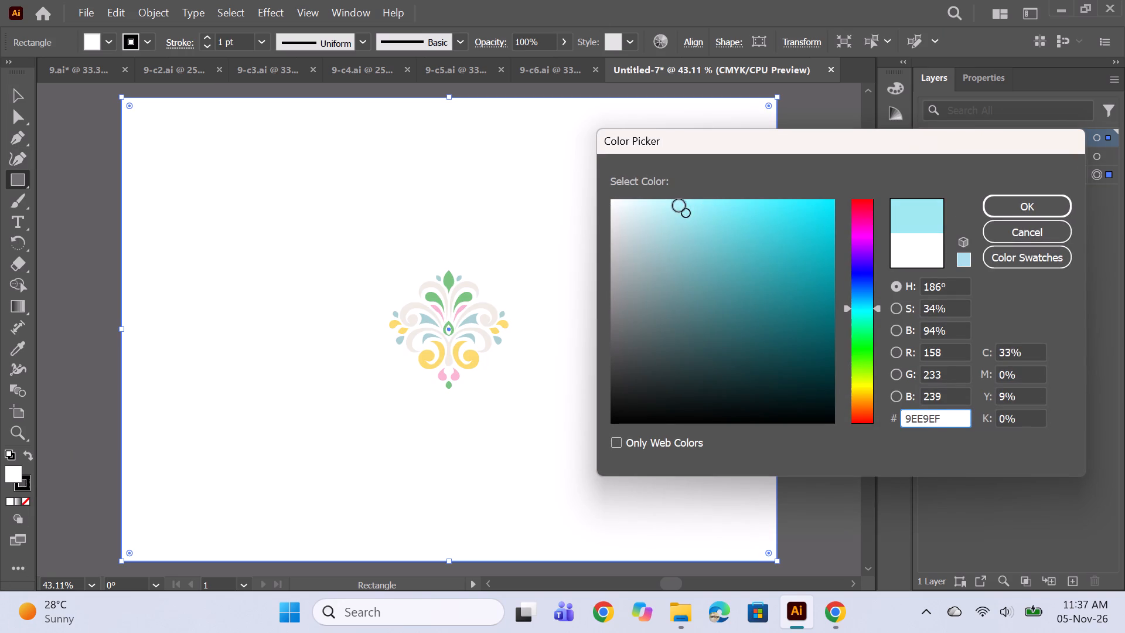
click(679, 206)
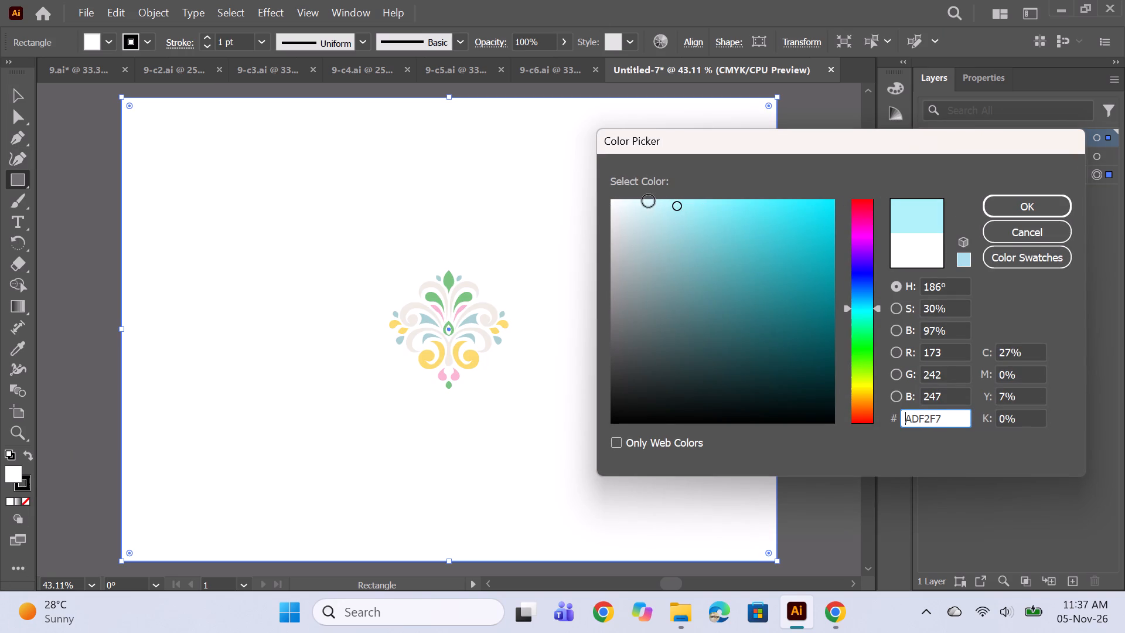
click(652, 202)
click(1015, 193)
click(1017, 205)
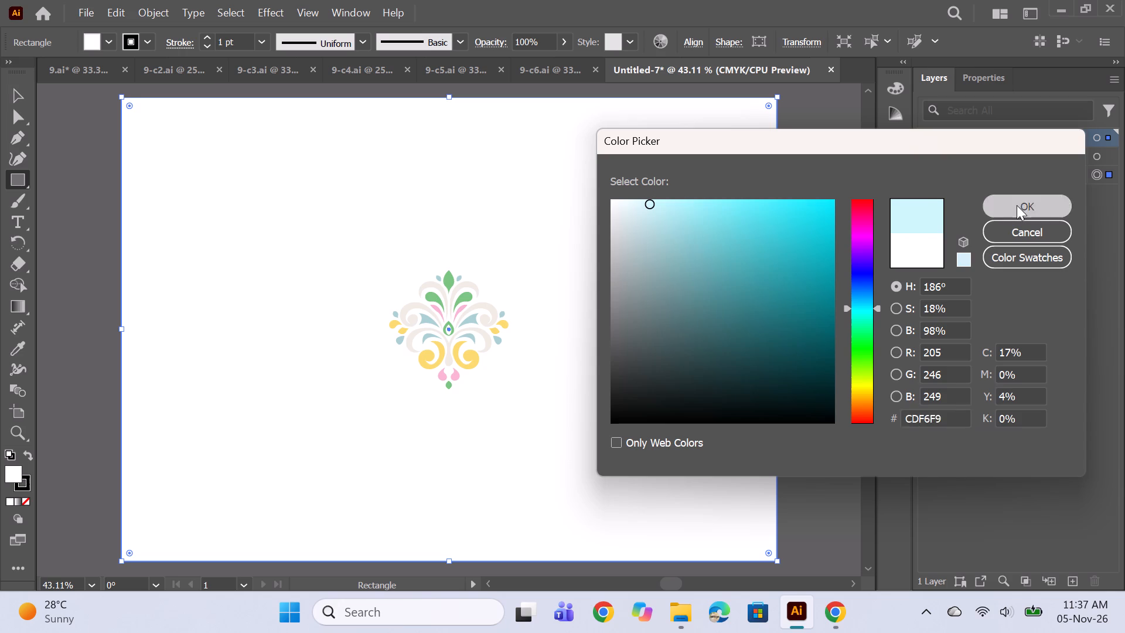
double_click(12, 477)
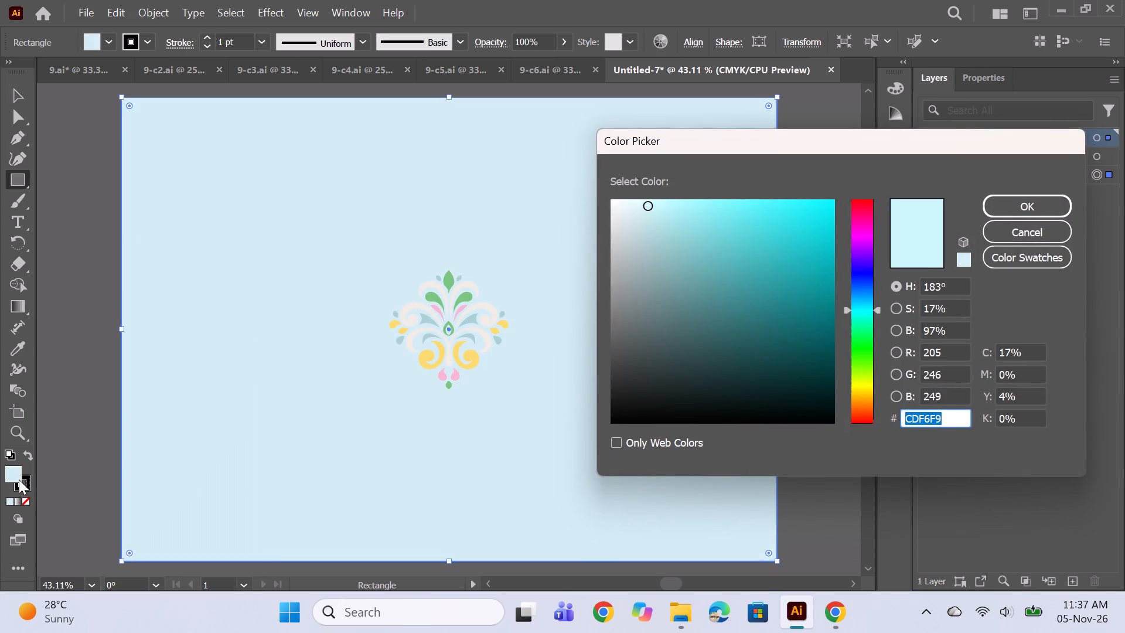
click(657, 204)
click(1005, 202)
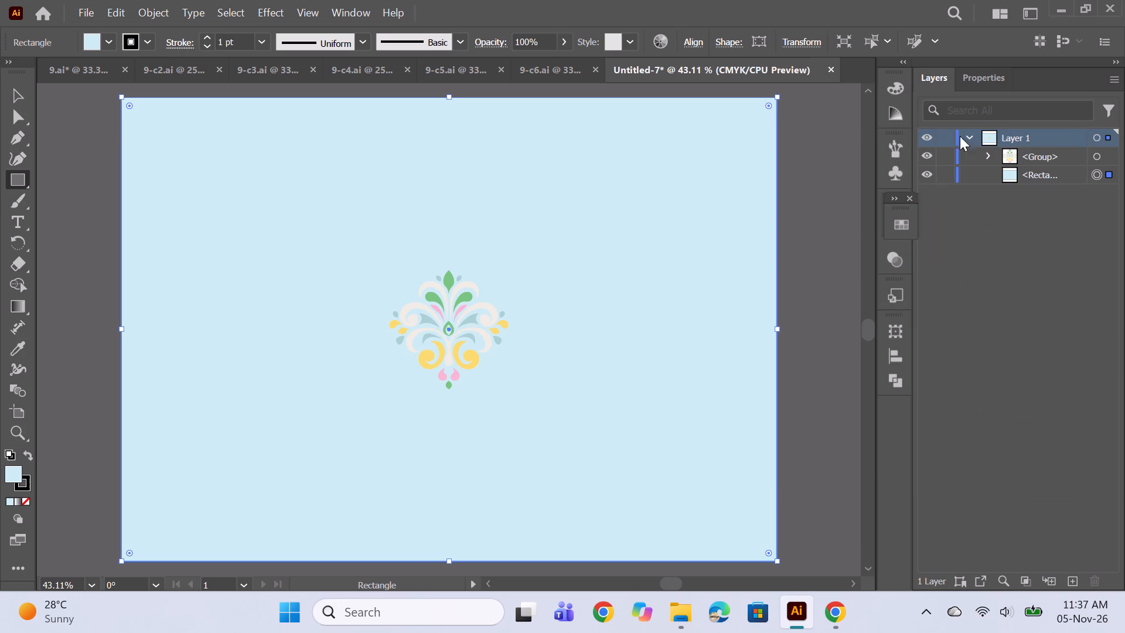
Recolour the motif's central teardrop outline from the expanded group with dark green 0E5914.
click(984, 151)
scroll(1048, 295, down, 14)
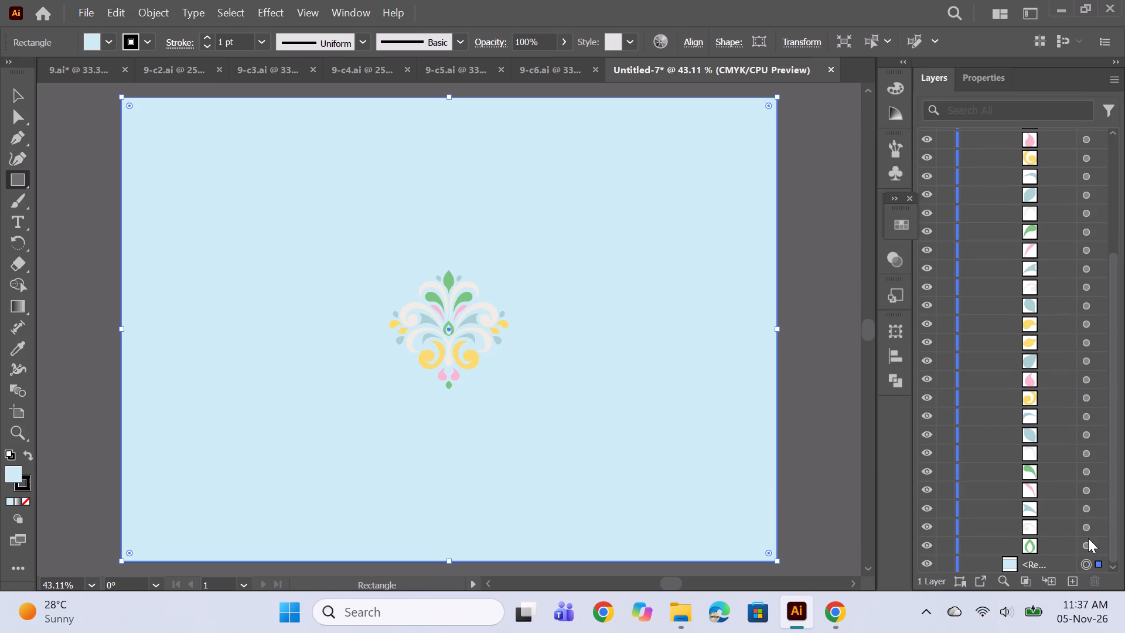
click(1086, 542)
alt+scroll(479, 283, up, 2)
alt+scroll(468, 354, up, 1)
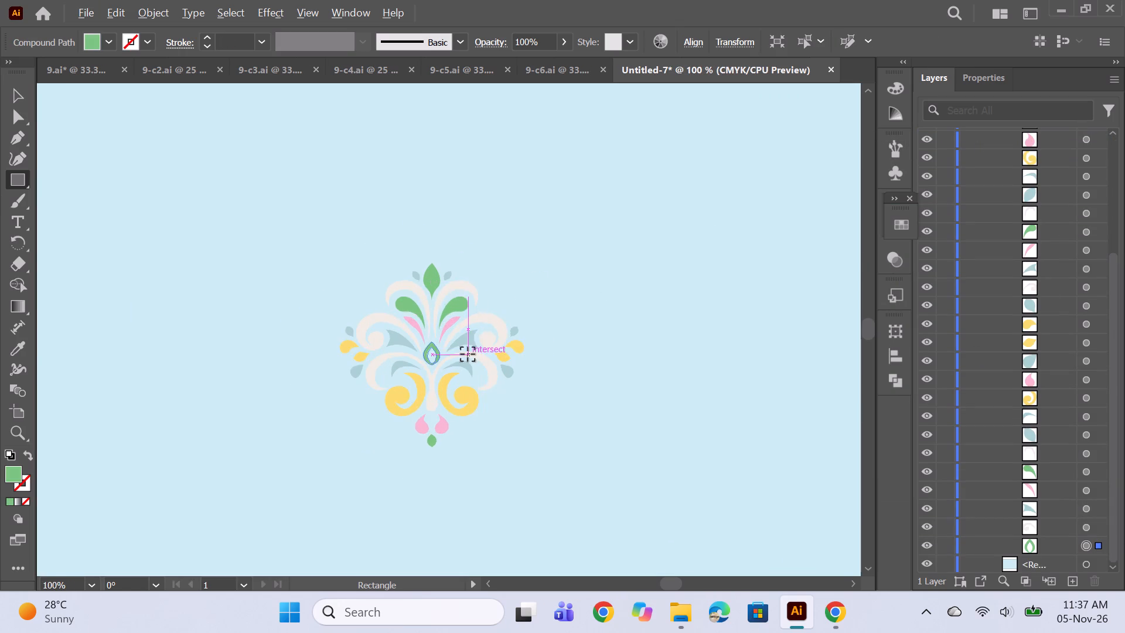
scroll(596, 283, down, 4)
double_click(16, 475)
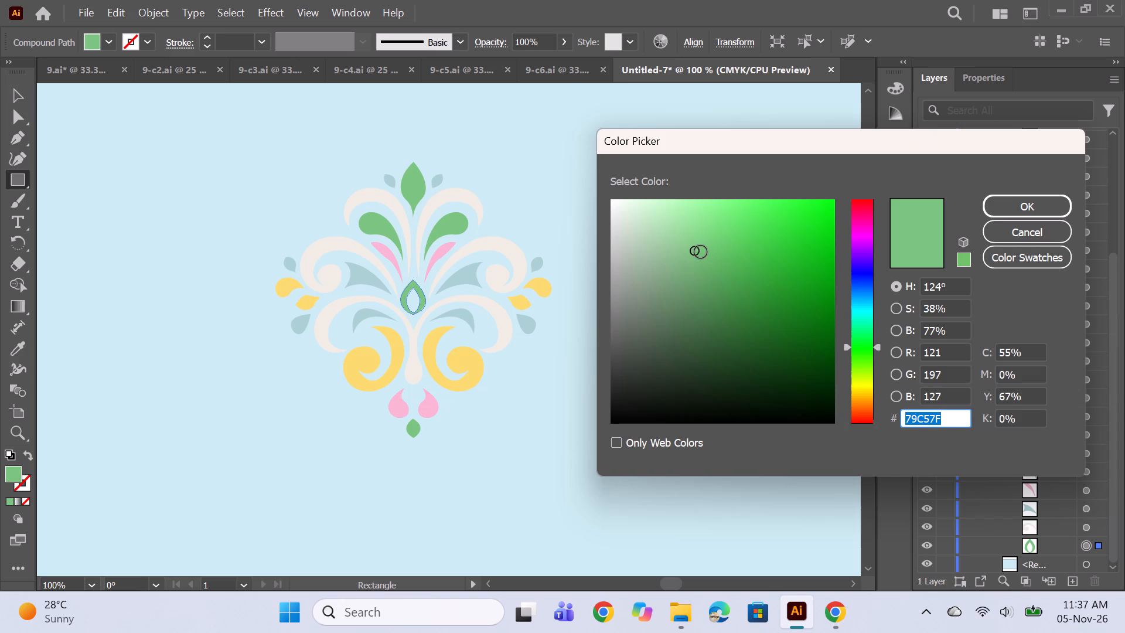
click(861, 345)
click(806, 341)
click(784, 337)
click(800, 343)
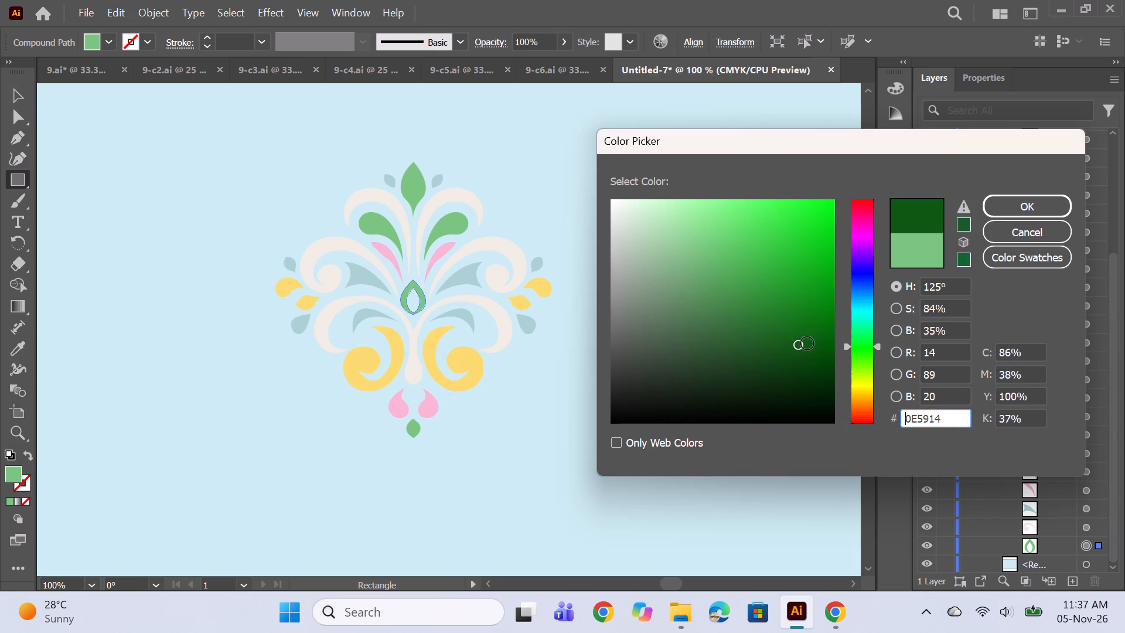
click(1014, 200)
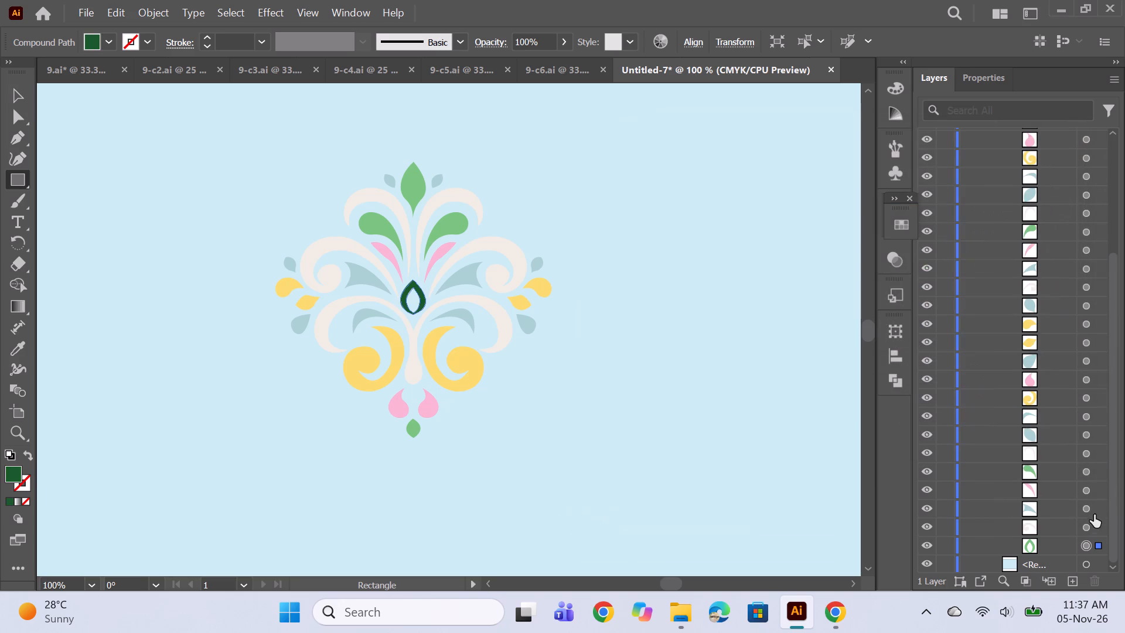
Adjust the central teardrop outline's fill to a slightly brighter dark green.
click(1089, 525)
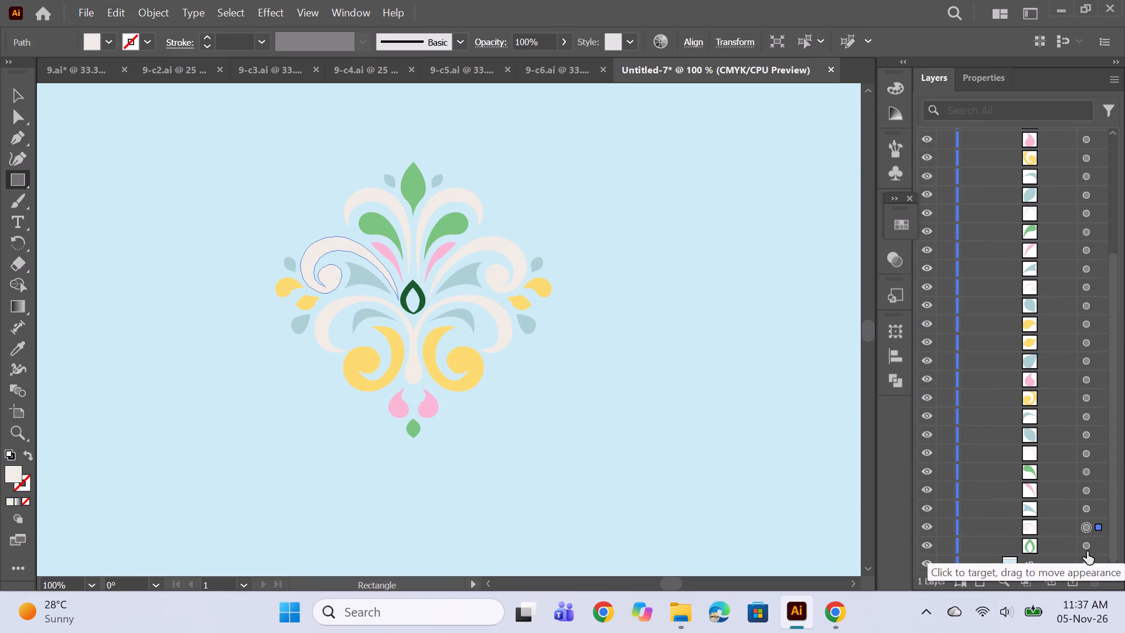
click(1087, 549)
double_click(12, 473)
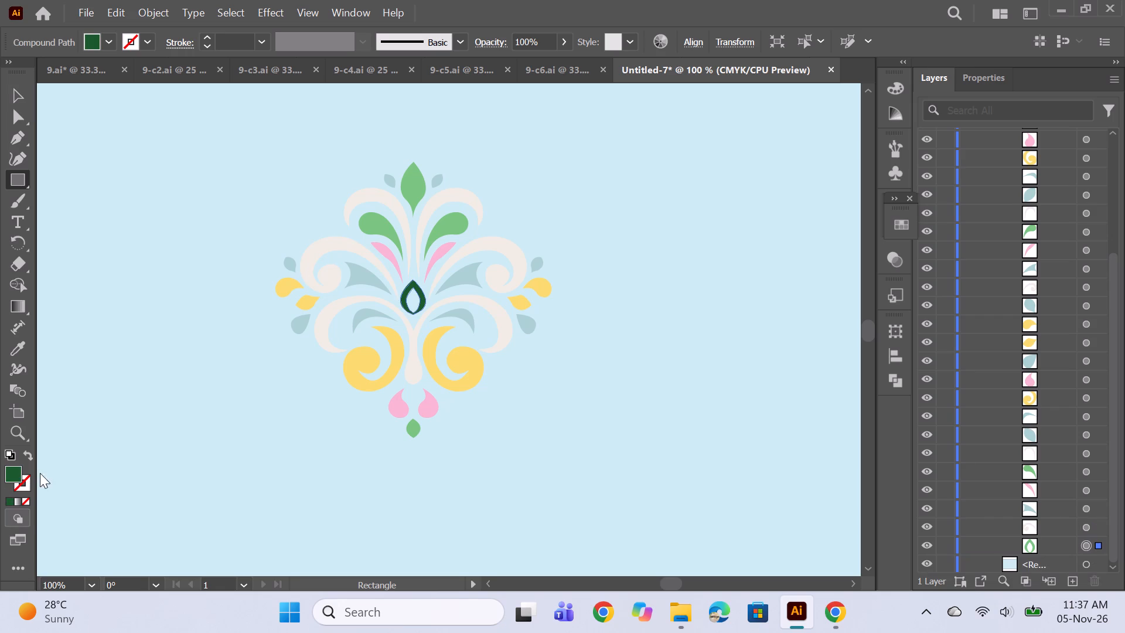
double_click(10, 472)
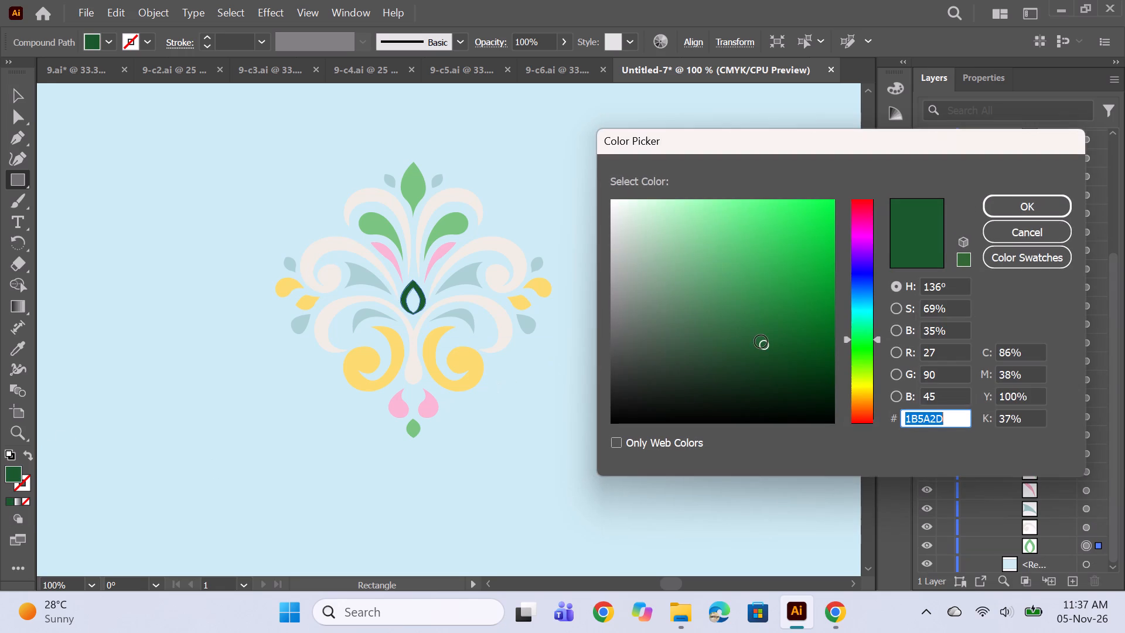
click(773, 332)
click(1018, 210)
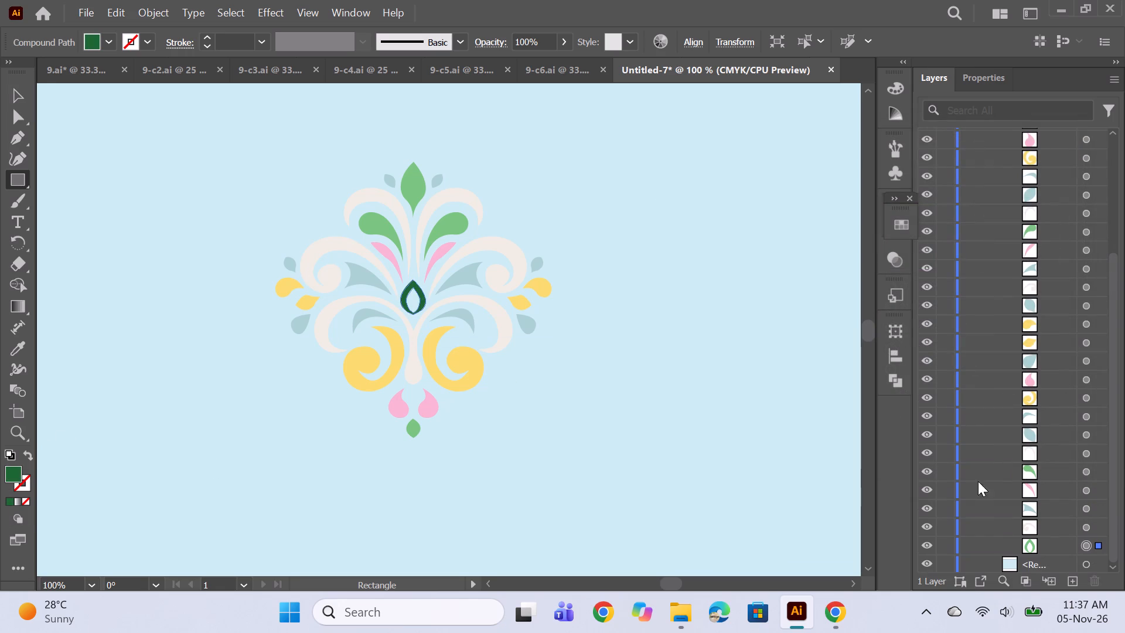
Recolour the large off-white scroll on the motif's upper left side with a dark navy blue.
click(1090, 526)
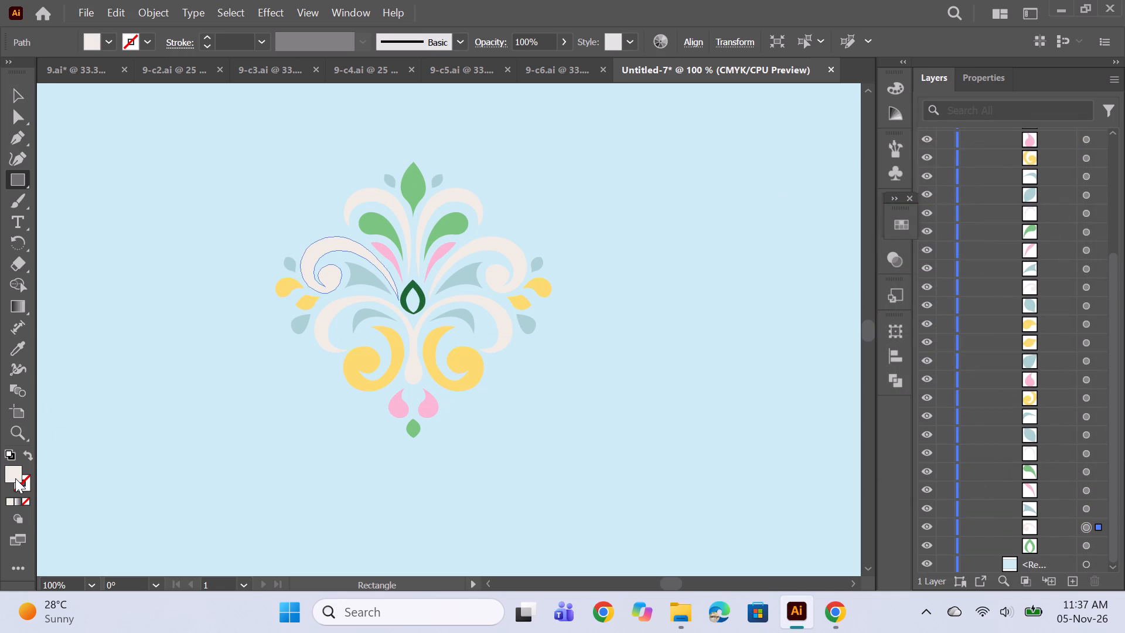
double_click(15, 478)
click(863, 273)
click(864, 288)
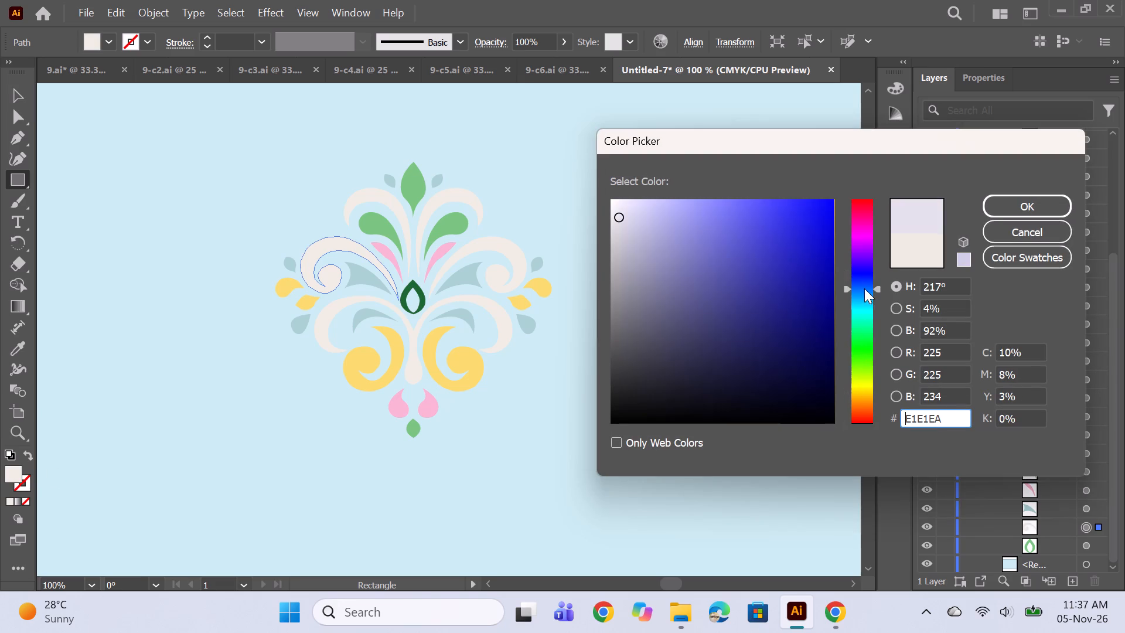
click(864, 295)
click(863, 290)
click(780, 318)
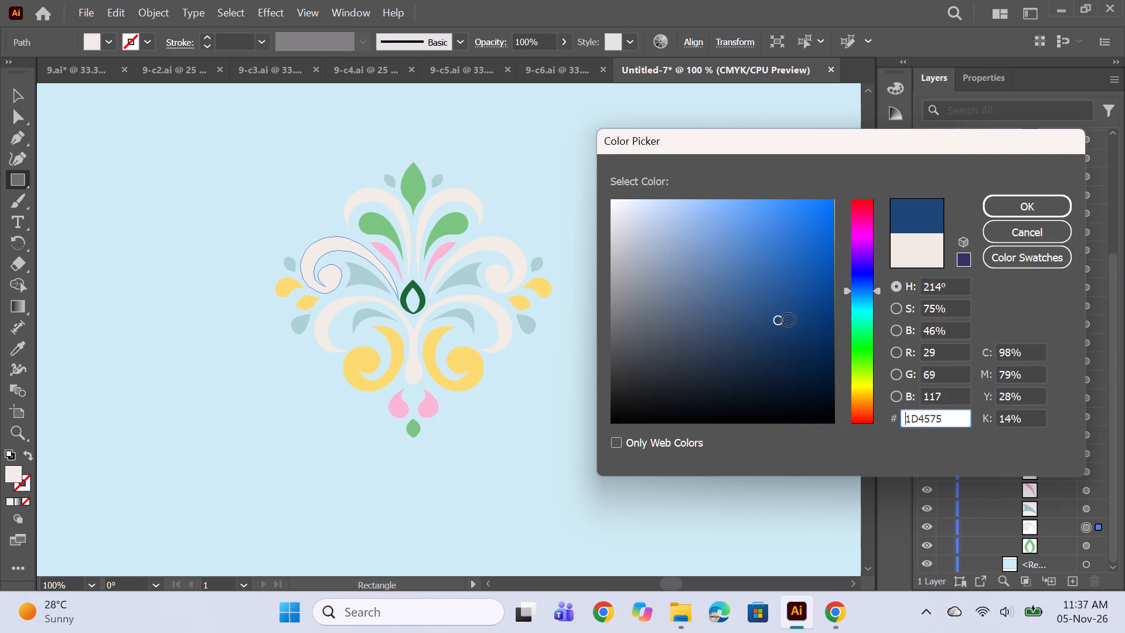
click(797, 317)
click(782, 319)
click(1007, 213)
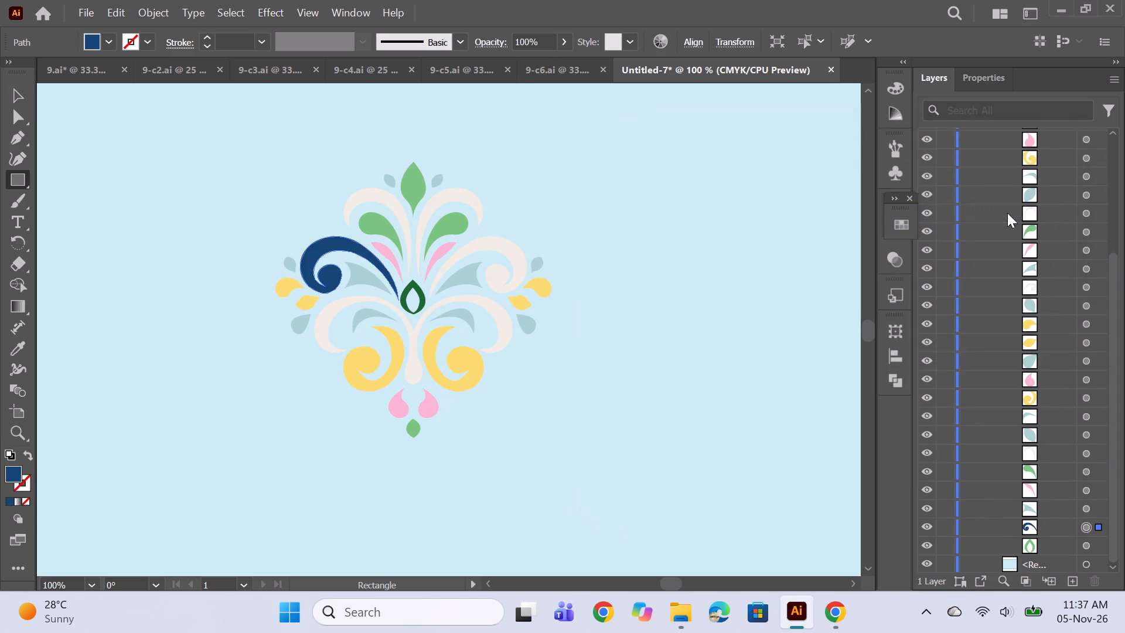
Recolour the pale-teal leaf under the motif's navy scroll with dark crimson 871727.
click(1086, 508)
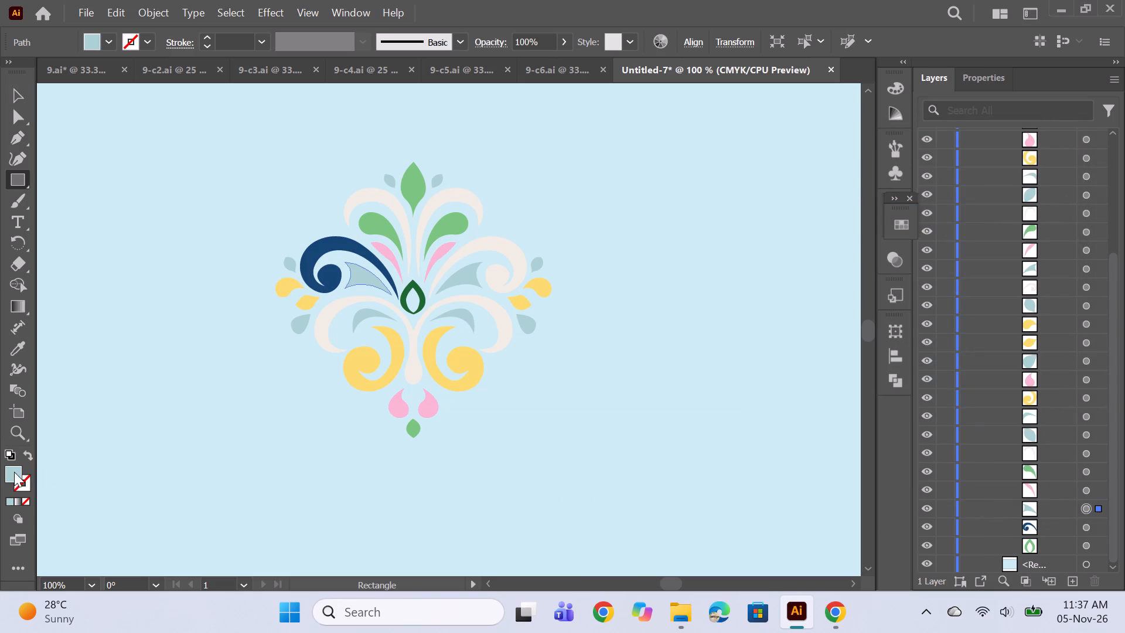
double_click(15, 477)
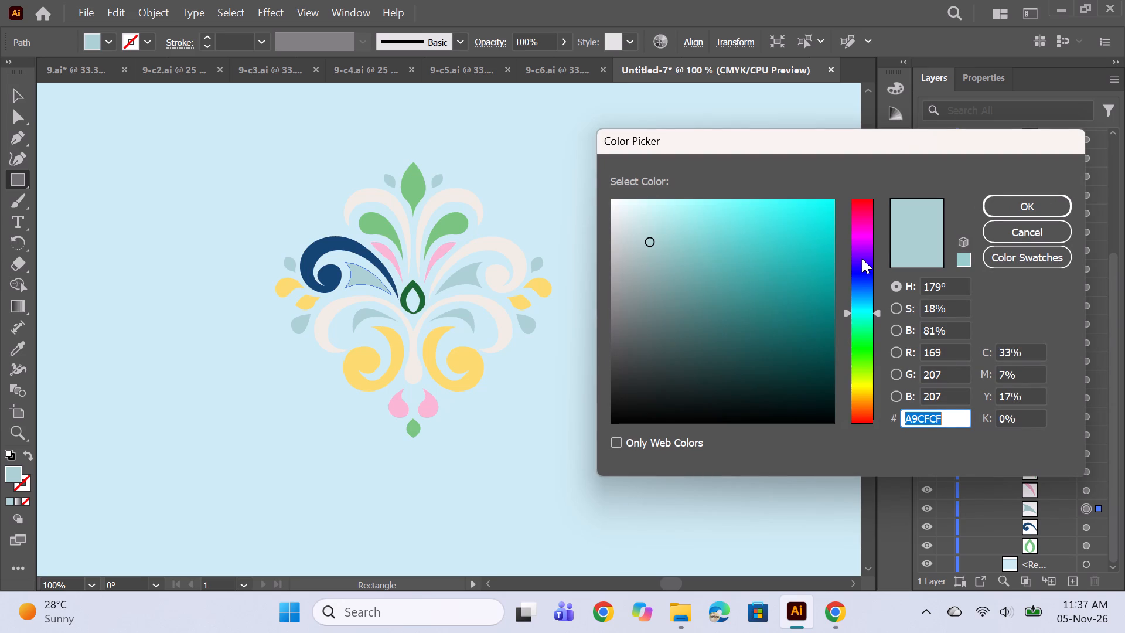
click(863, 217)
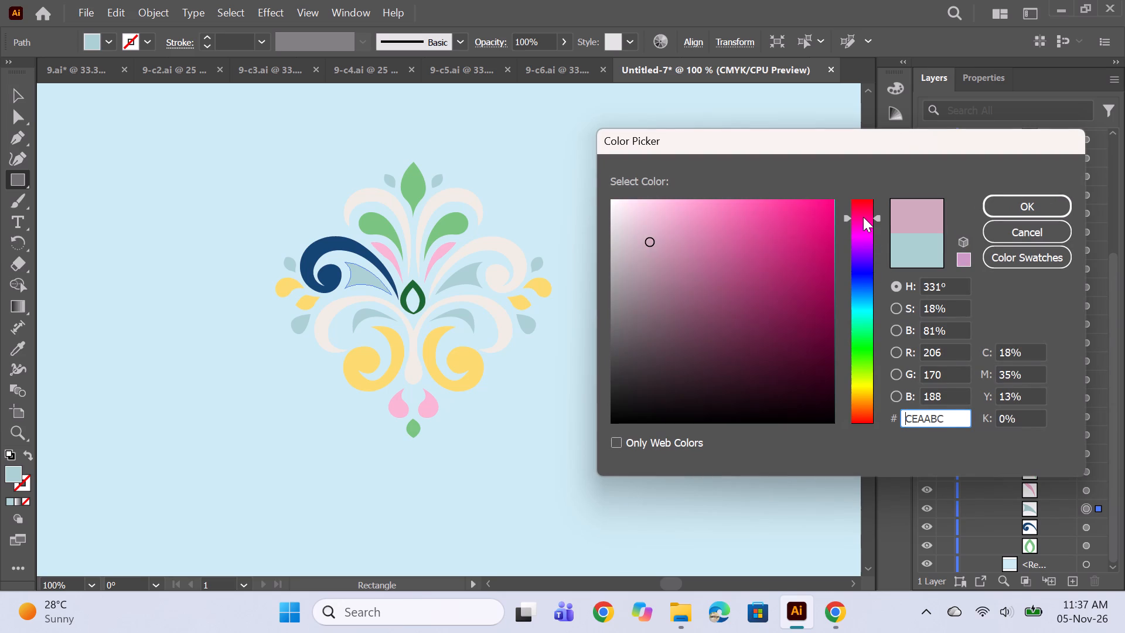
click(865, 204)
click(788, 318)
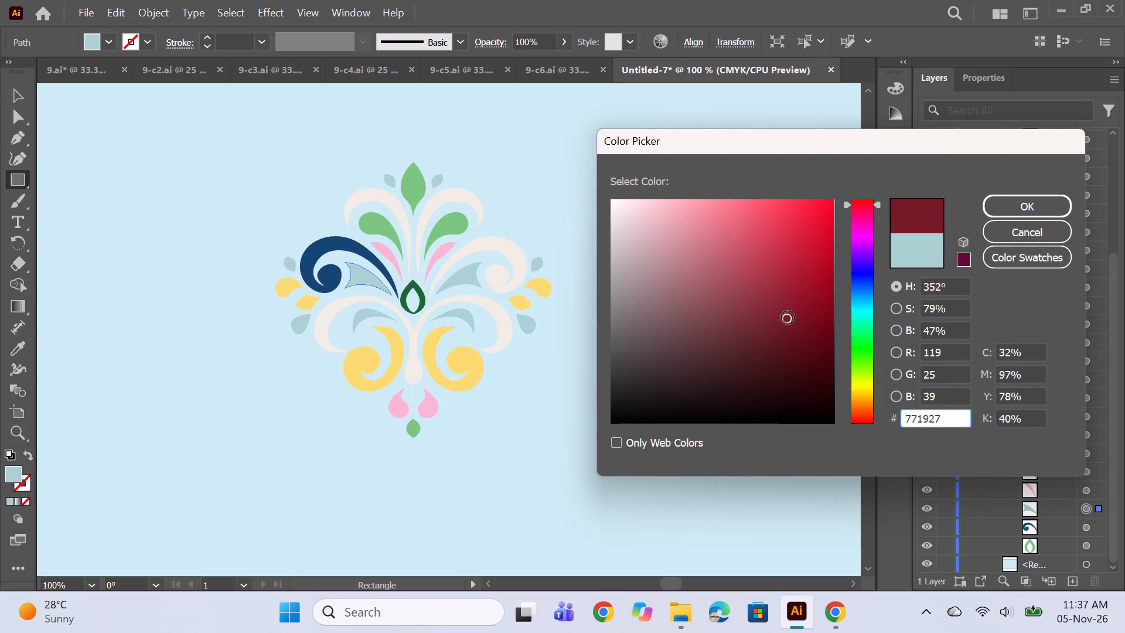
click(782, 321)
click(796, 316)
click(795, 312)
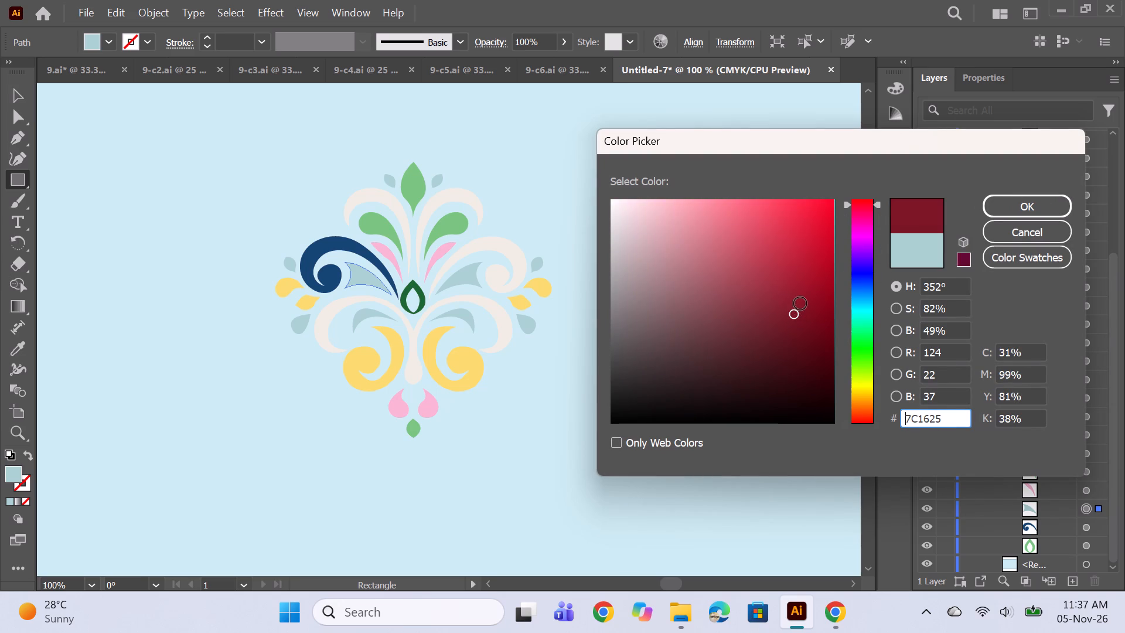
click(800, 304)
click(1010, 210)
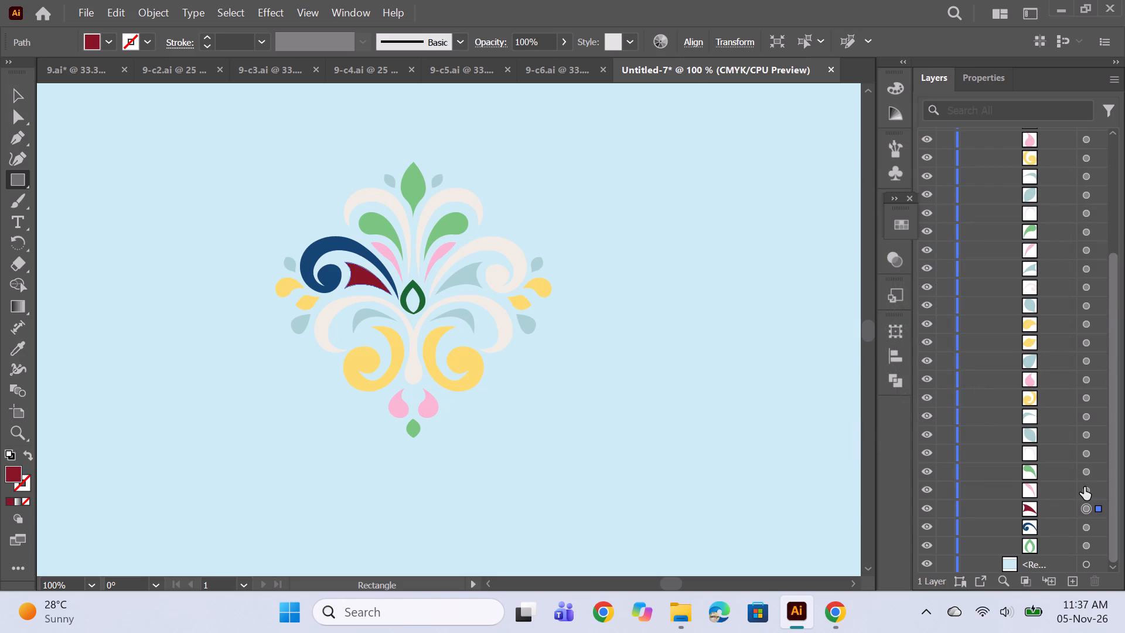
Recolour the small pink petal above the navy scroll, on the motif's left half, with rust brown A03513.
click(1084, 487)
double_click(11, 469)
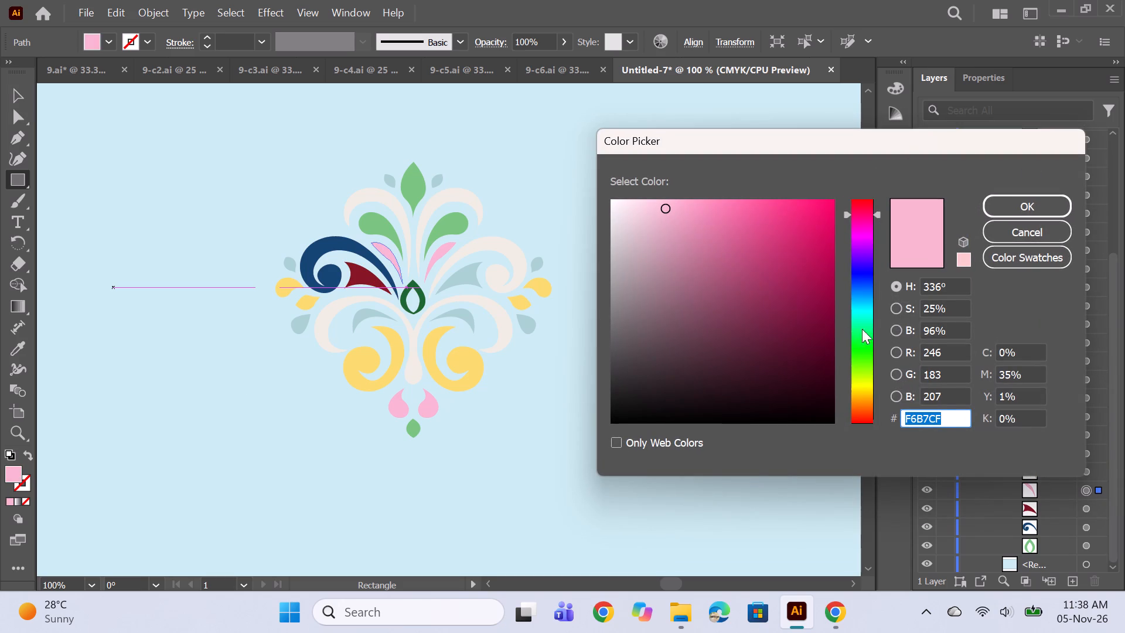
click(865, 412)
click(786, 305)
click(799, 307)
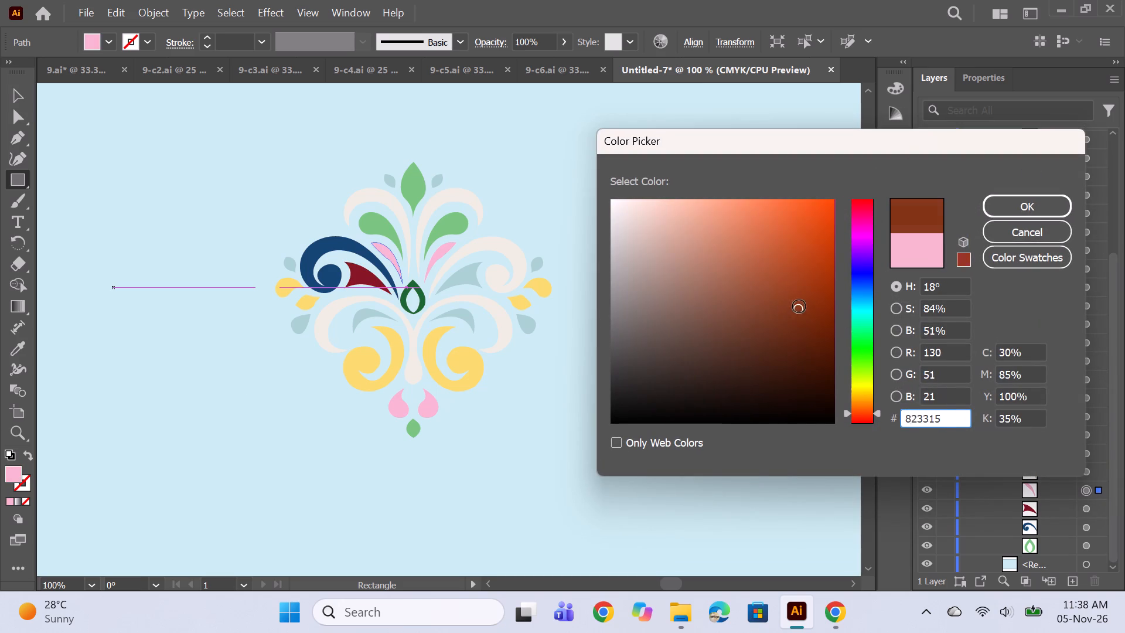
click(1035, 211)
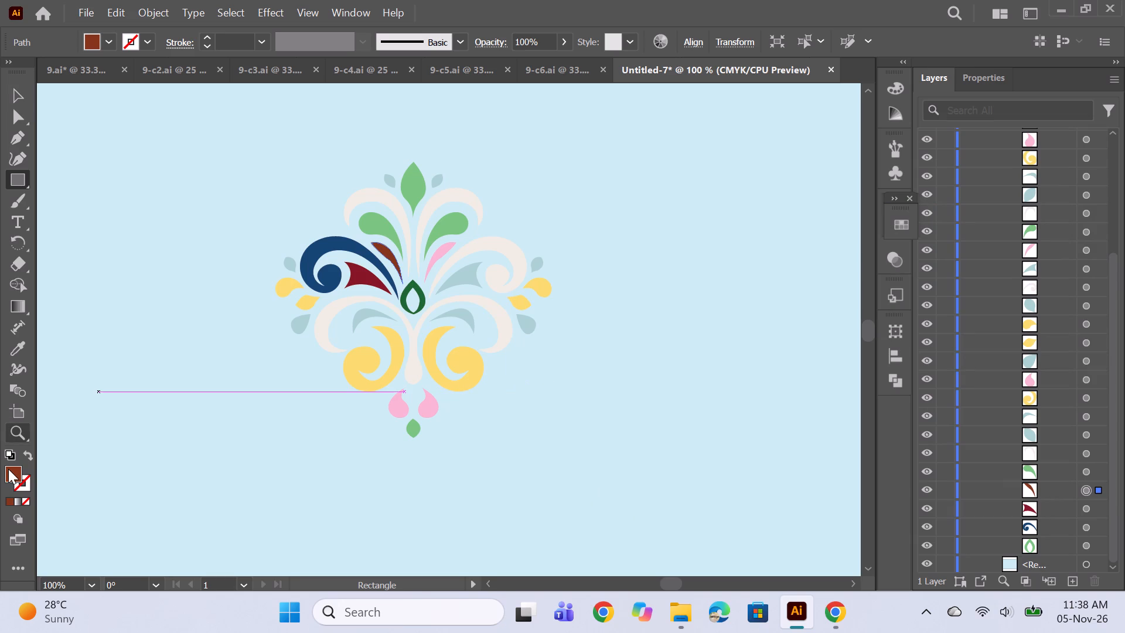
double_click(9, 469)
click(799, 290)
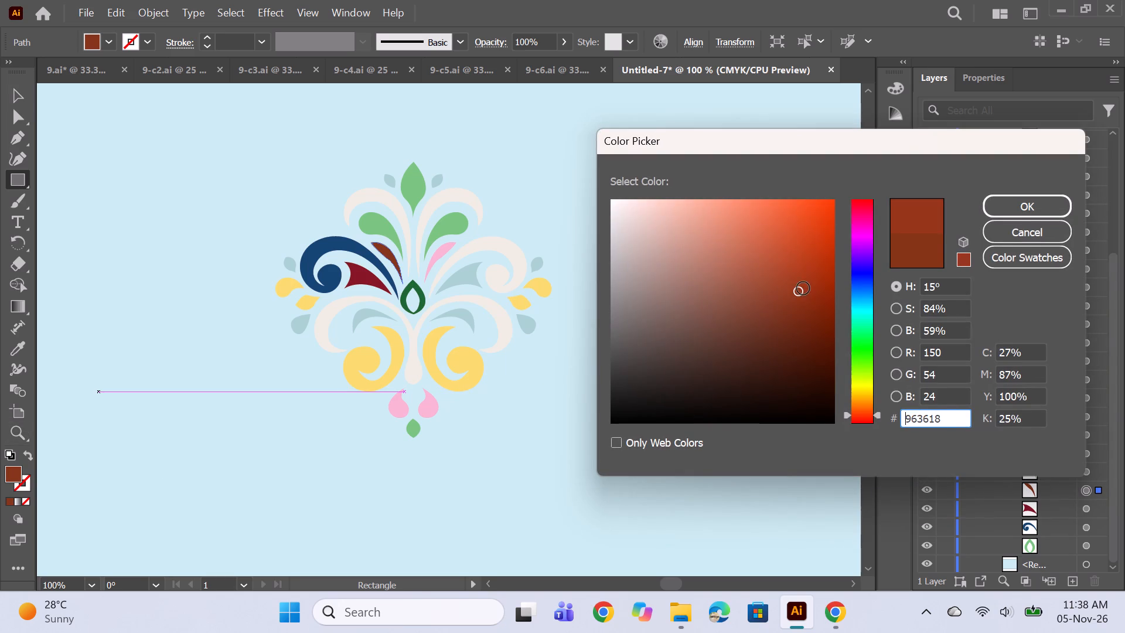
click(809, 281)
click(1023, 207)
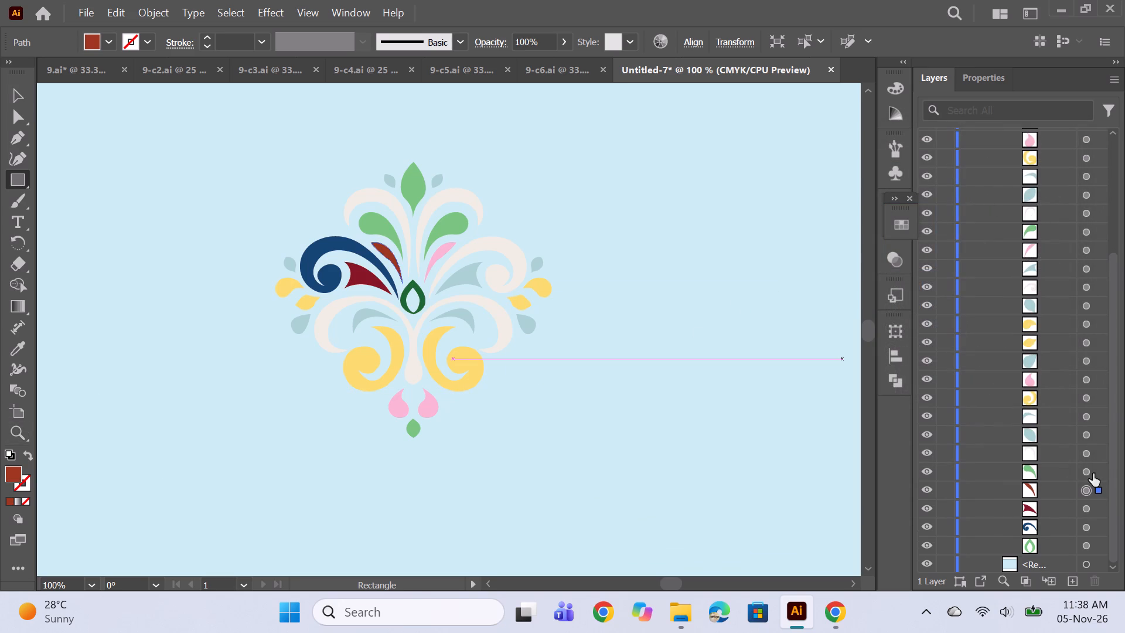
Change the small rust petal above the navy scroll to deep purple 551B7F.
double_click(10, 469)
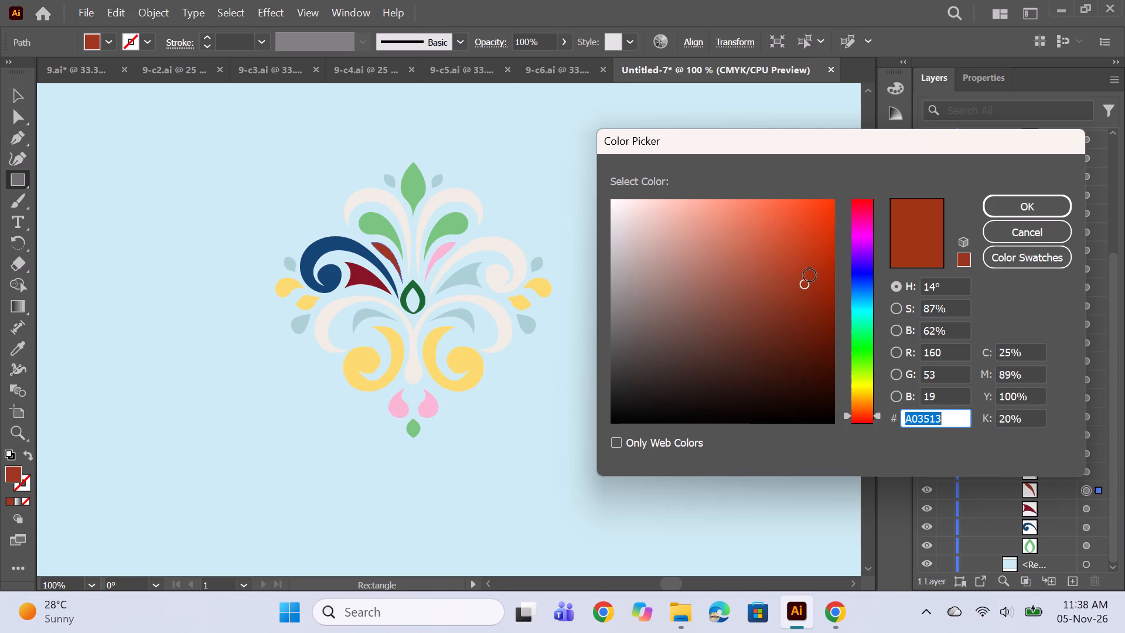
click(806, 275)
click(861, 243)
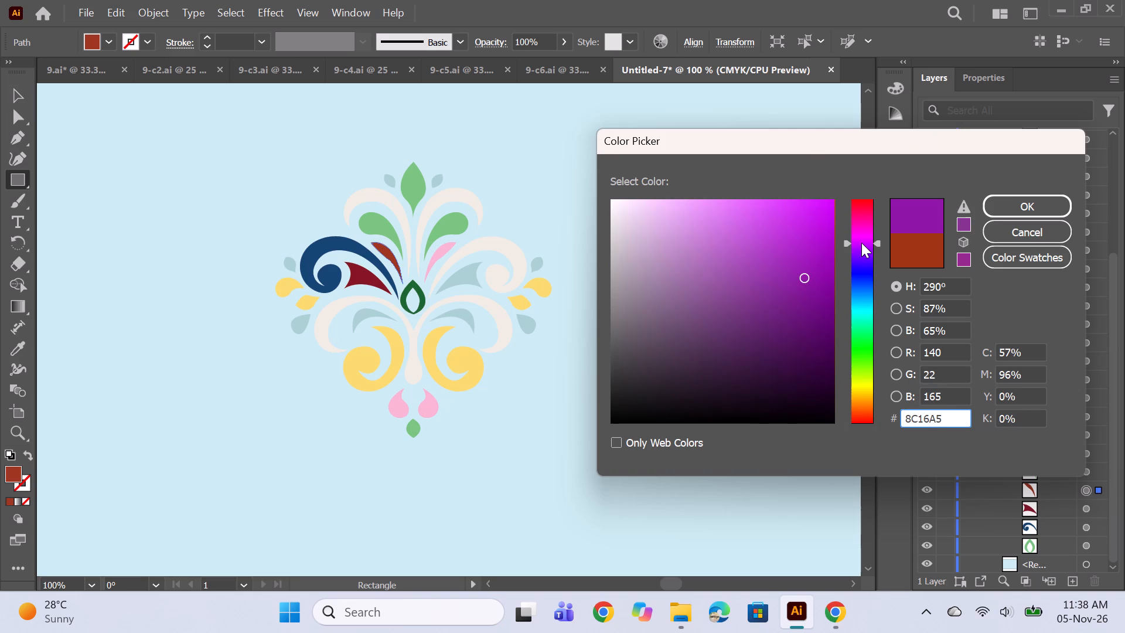
click(864, 247)
click(864, 251)
click(782, 304)
drag(792, 307, 792, 312)
click(789, 309)
click(1037, 209)
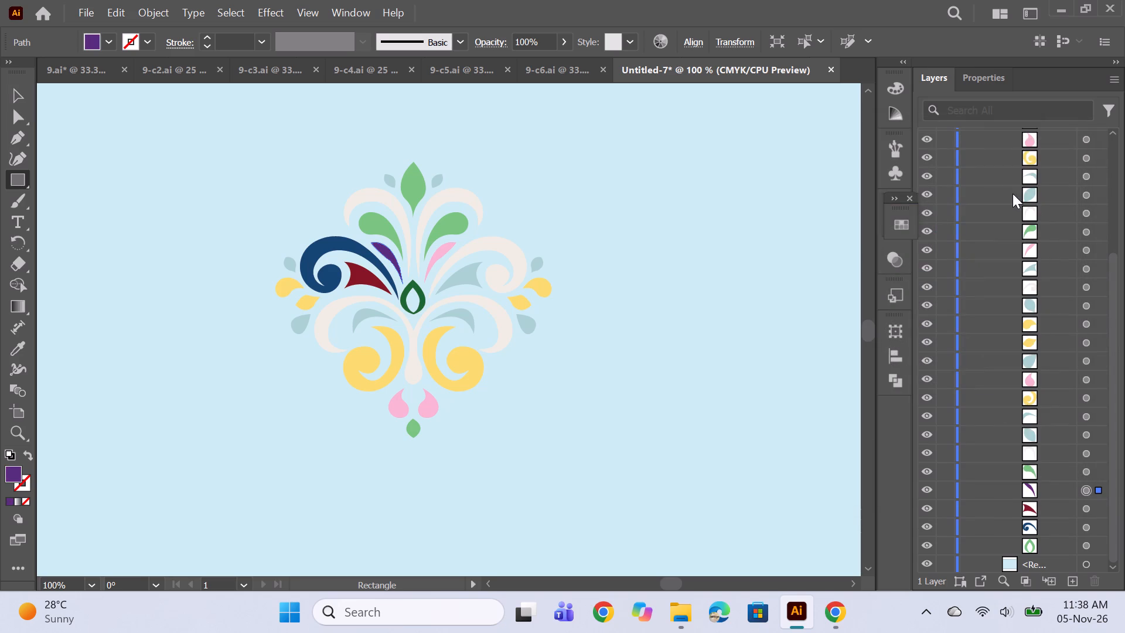
Lighten the small petal's deep purple fill to a slightly brighter medium purple.
double_click(12, 478)
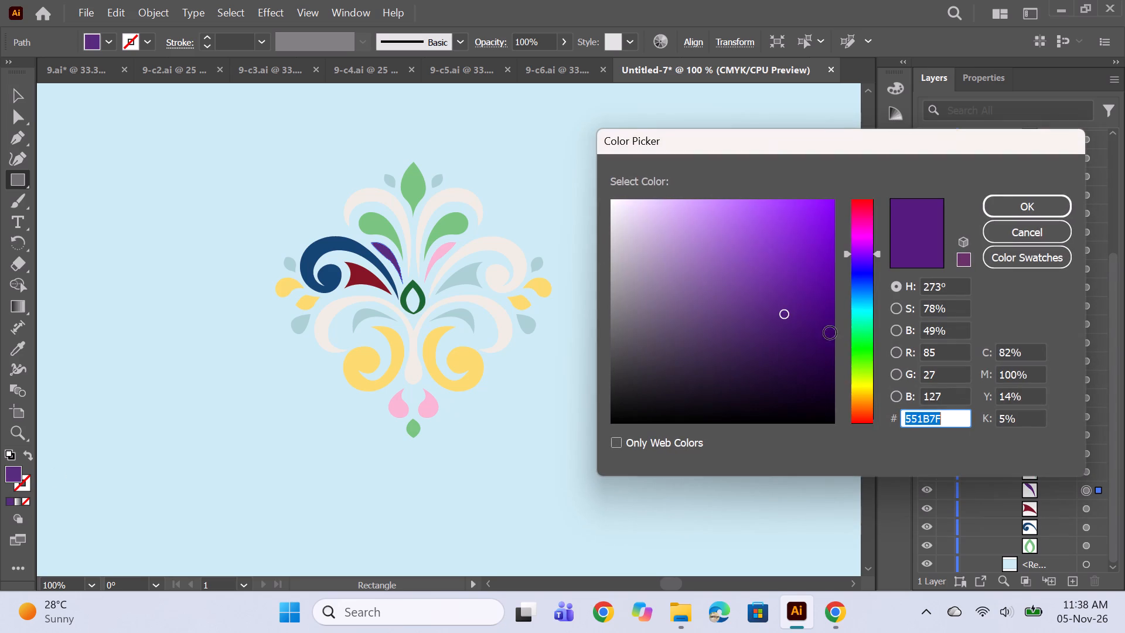
click(785, 291)
click(740, 290)
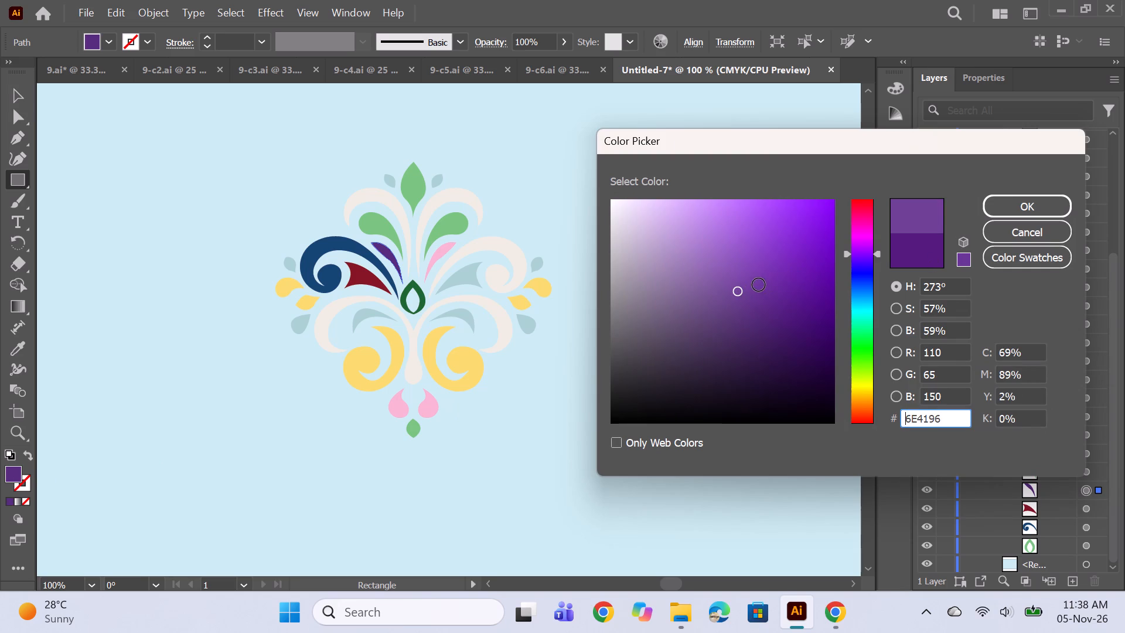
click(759, 285)
click(1009, 214)
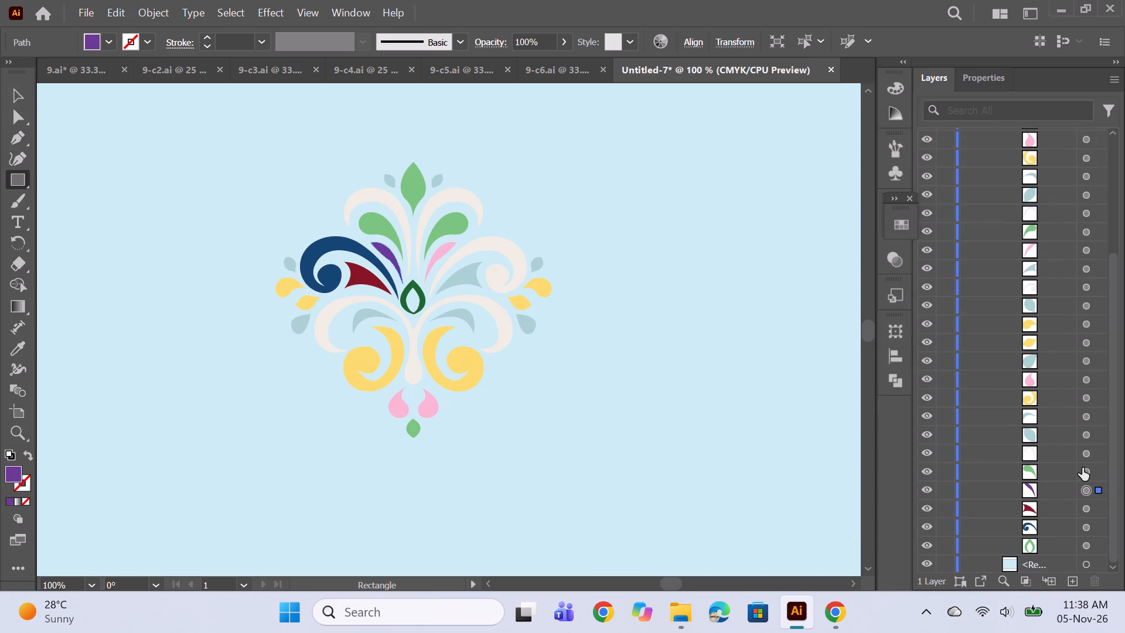
Recolour the yellow scroll on the motif's lower left with dark brick red 8C2511.
click(1084, 469)
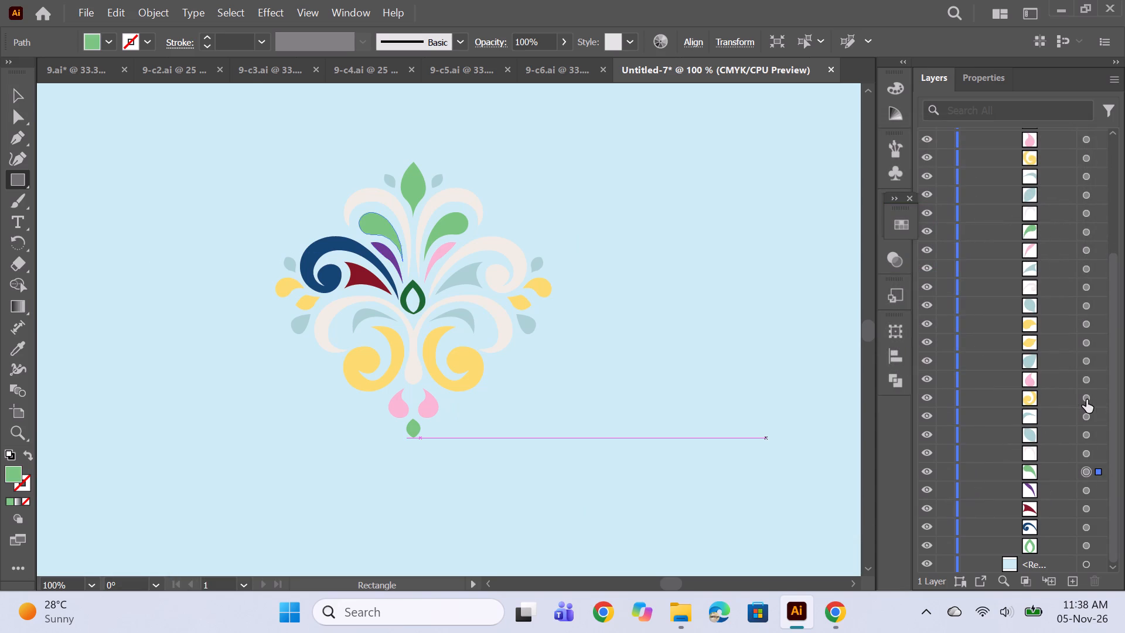
click(1086, 400)
double_click(12, 474)
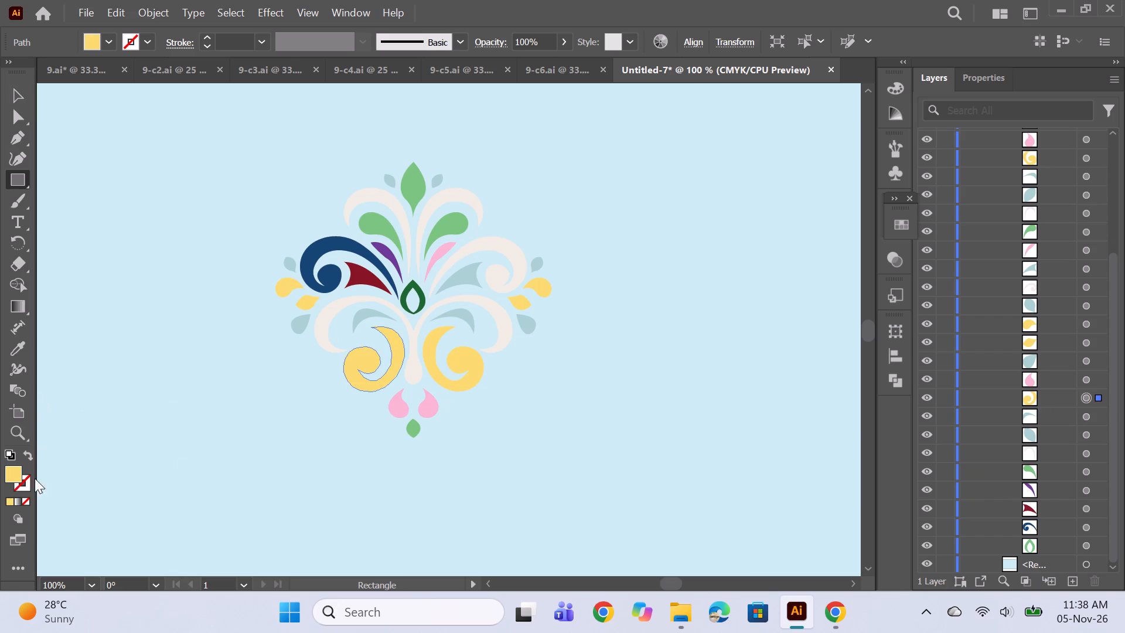
double_click(12, 475)
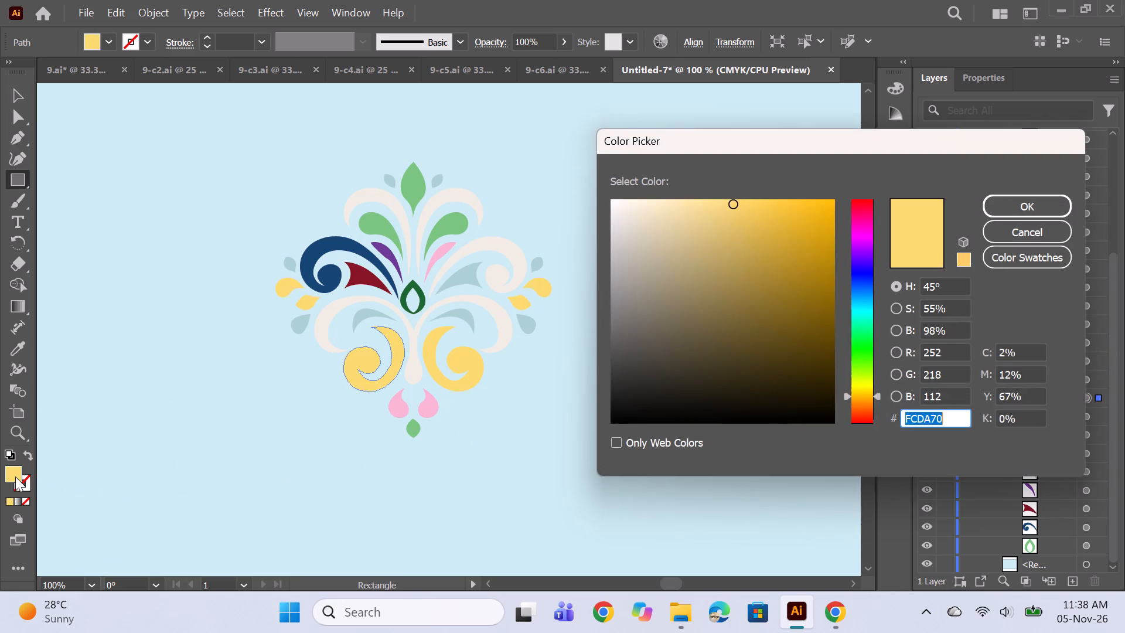
click(864, 409)
click(865, 415)
click(783, 289)
click(802, 301)
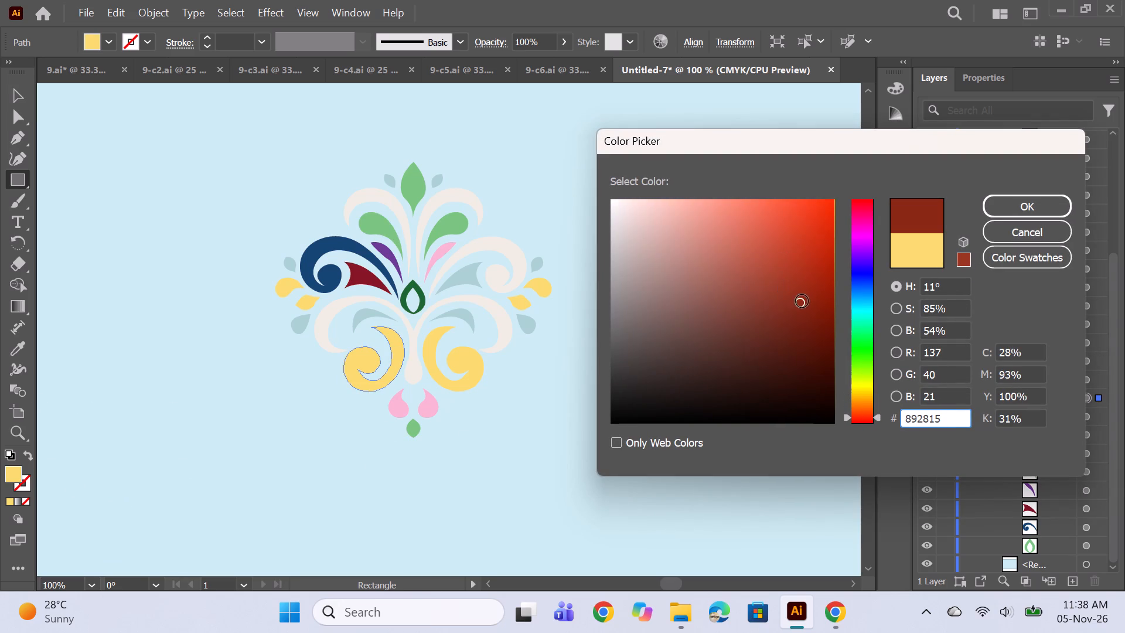
click(805, 294)
click(809, 298)
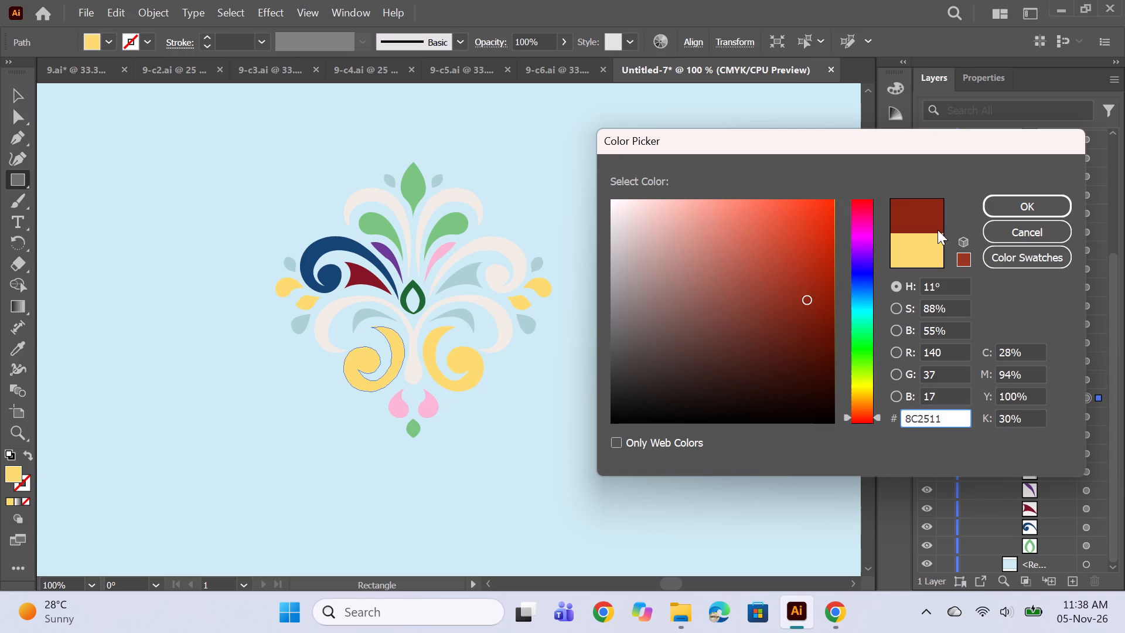
click(1022, 200)
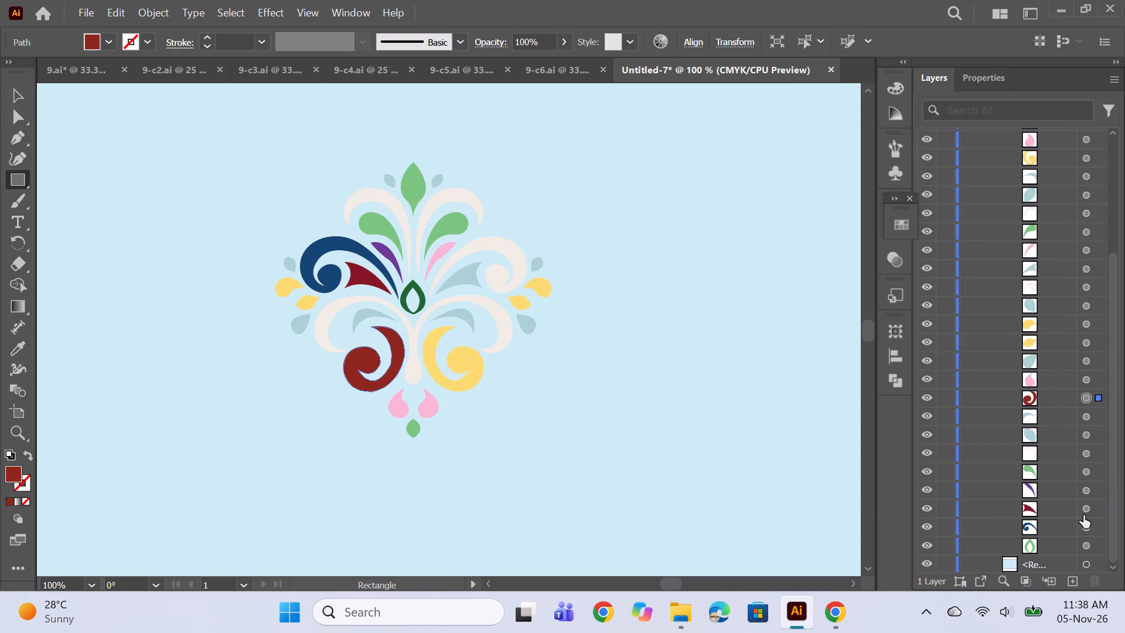
Change the crimson leaf under the navy scroll to teal blue 20728E.
click(1088, 511)
double_click(14, 472)
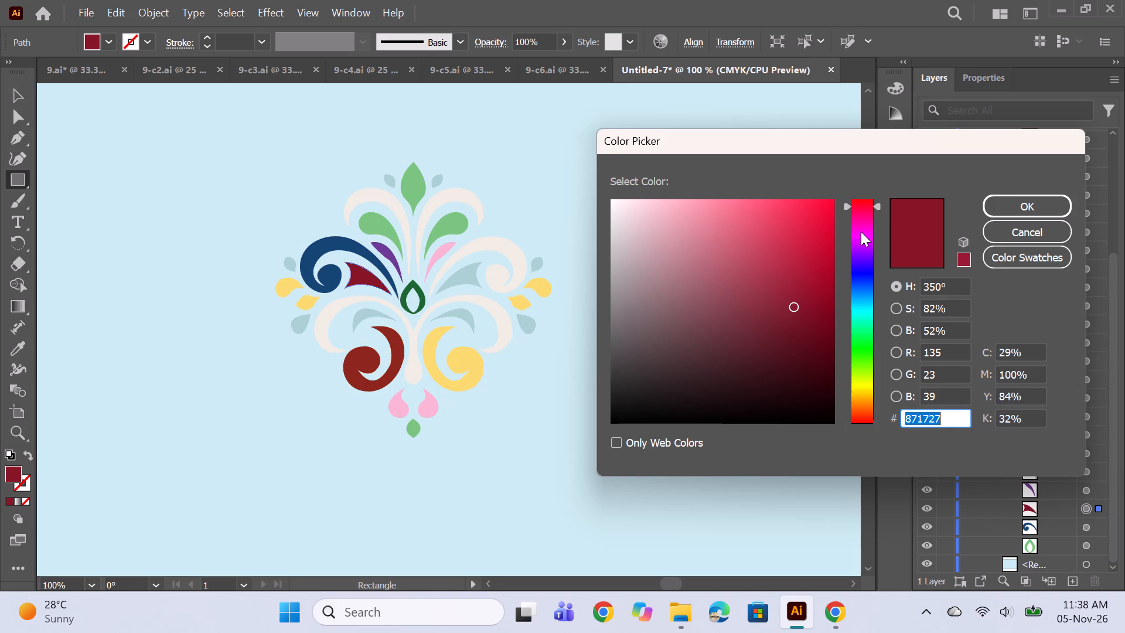
click(862, 280)
click(867, 299)
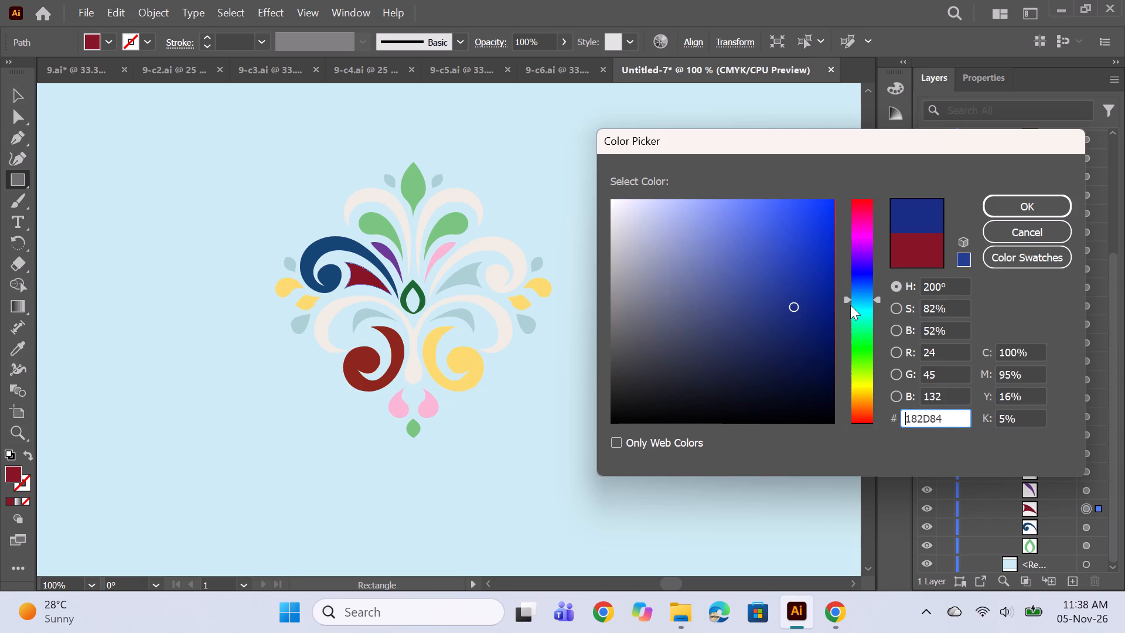
click(779, 290)
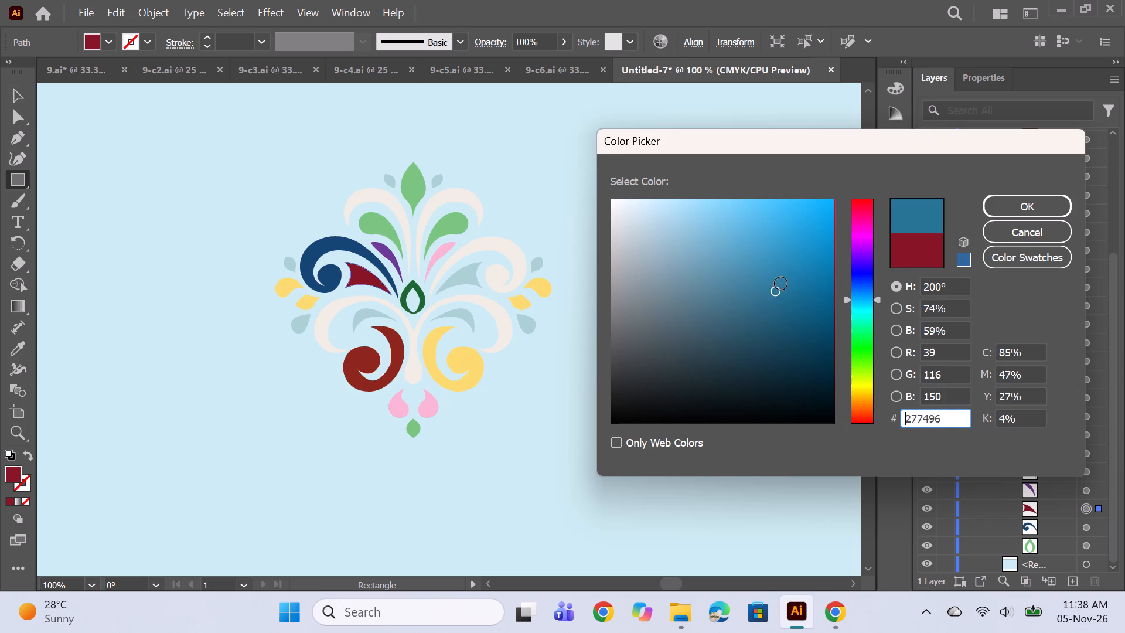
click(783, 281)
click(800, 290)
click(744, 292)
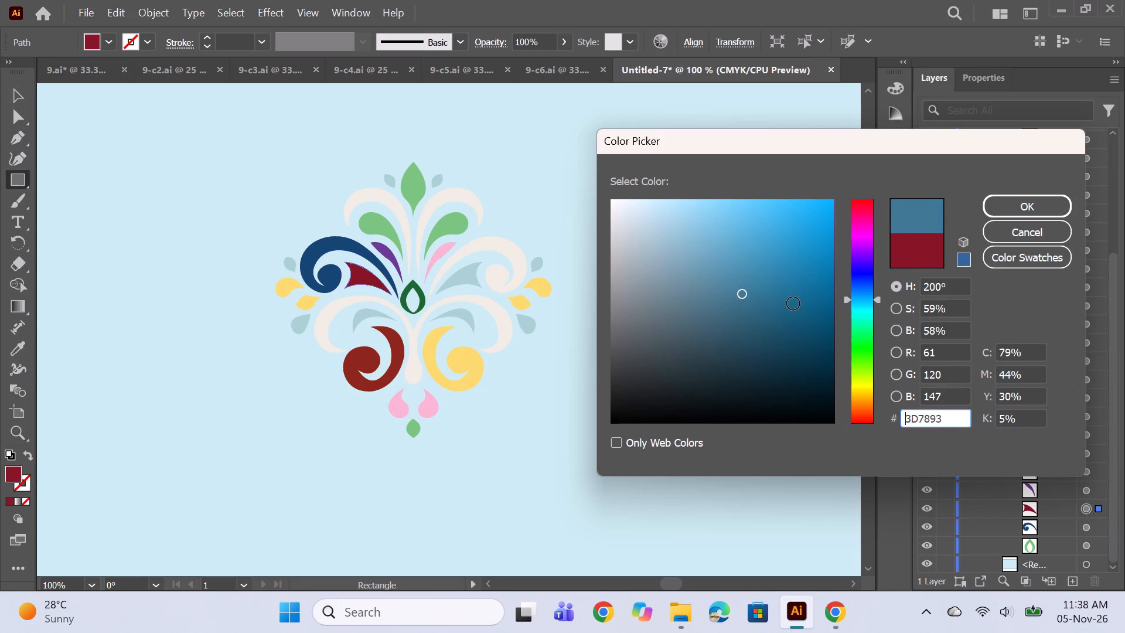
click(793, 304)
click(1004, 205)
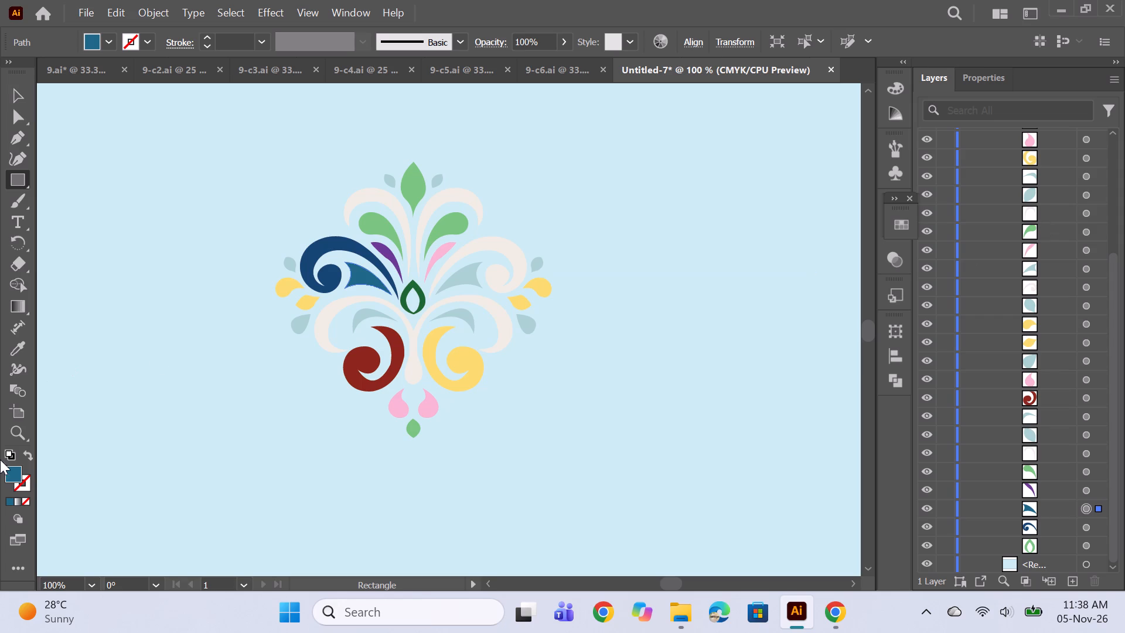
double_click(9, 478)
click(786, 298)
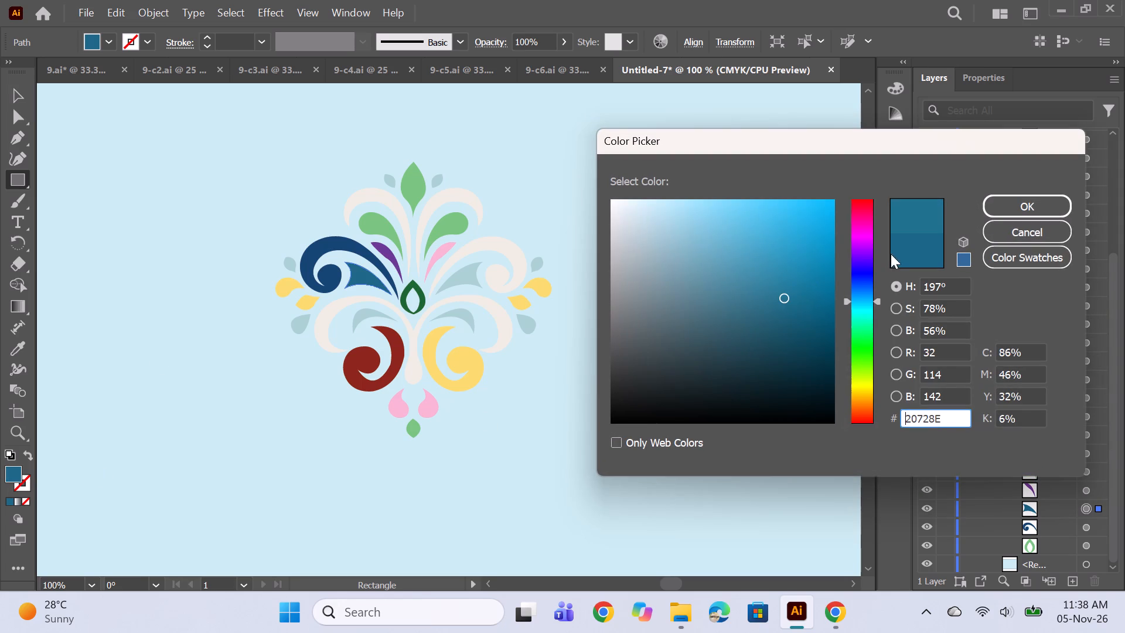
click(1020, 212)
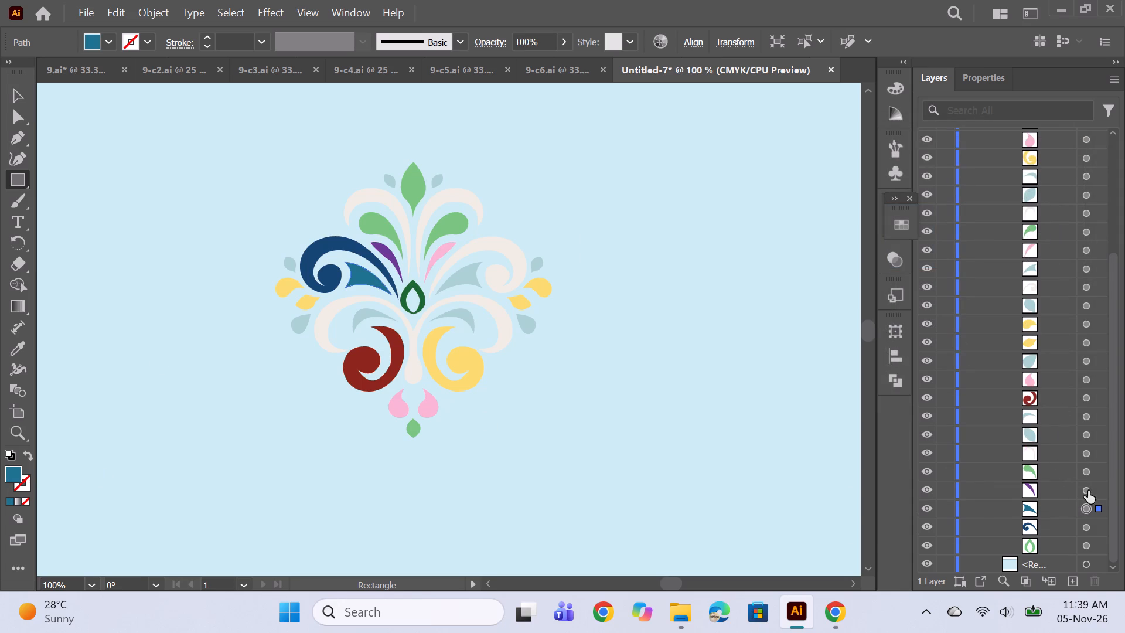
Match the light-green petal on the motif's upper left to the dark green of the central teardrop outline, using the Eyedropper.
click(1089, 472)
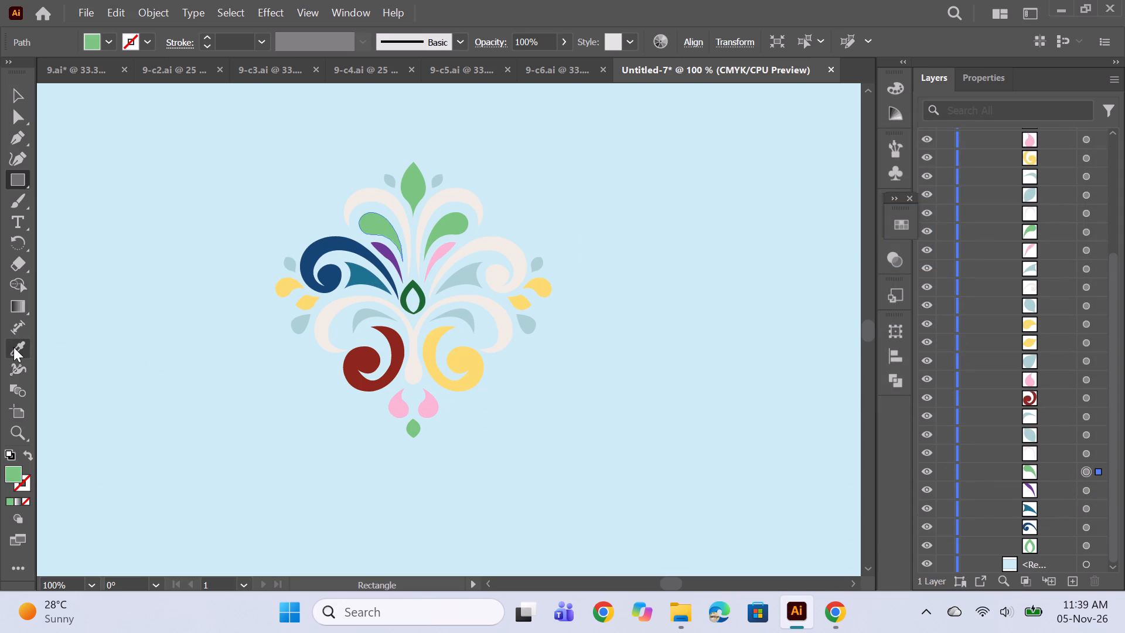
click(12, 346)
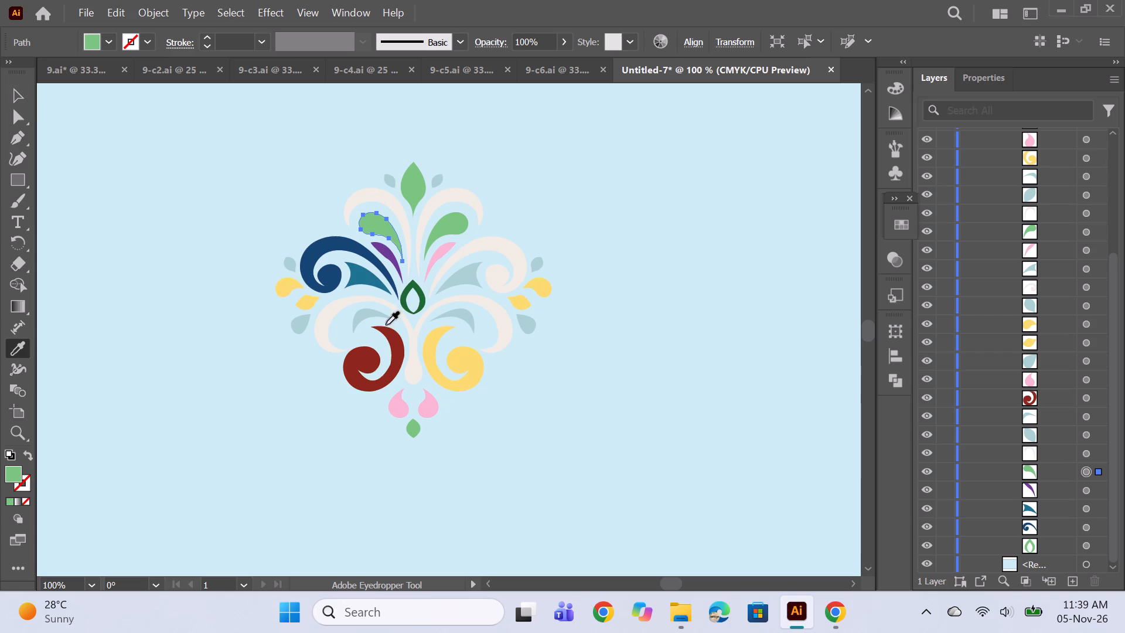
click(412, 289)
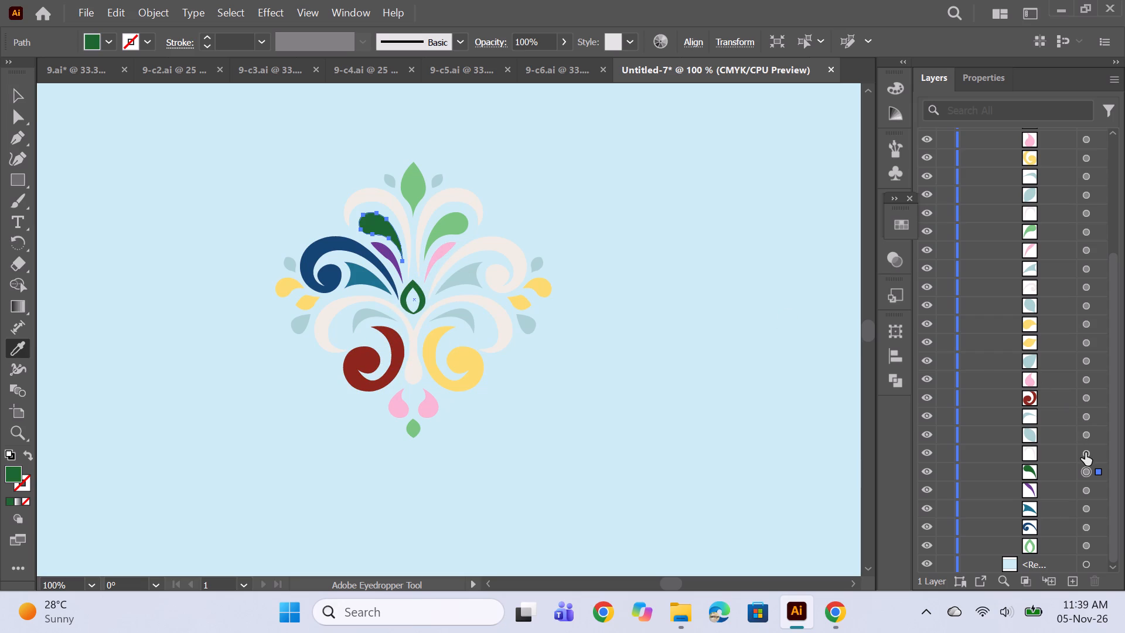
Match the off-white curved stroke around the dark green petal to the large scroll's navy, using the Eyedropper.
click(1085, 452)
click(326, 246)
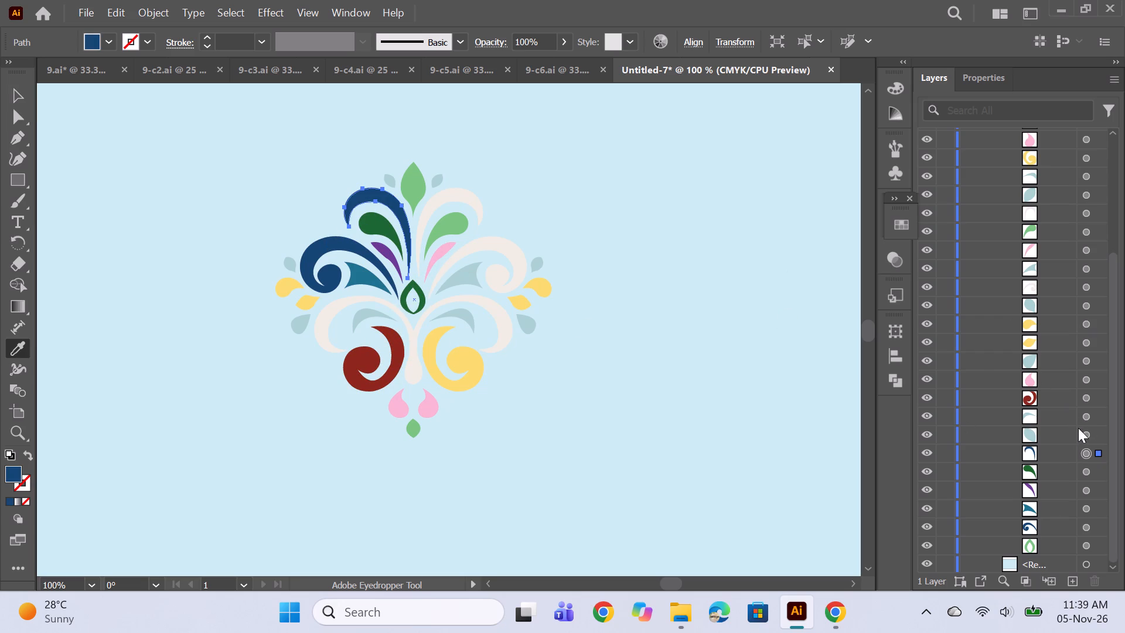
Match the pale grey-blue leaves left of the top leaf and above the brick red scroll to the teal leaf, using the Eyedropper.
click(1087, 430)
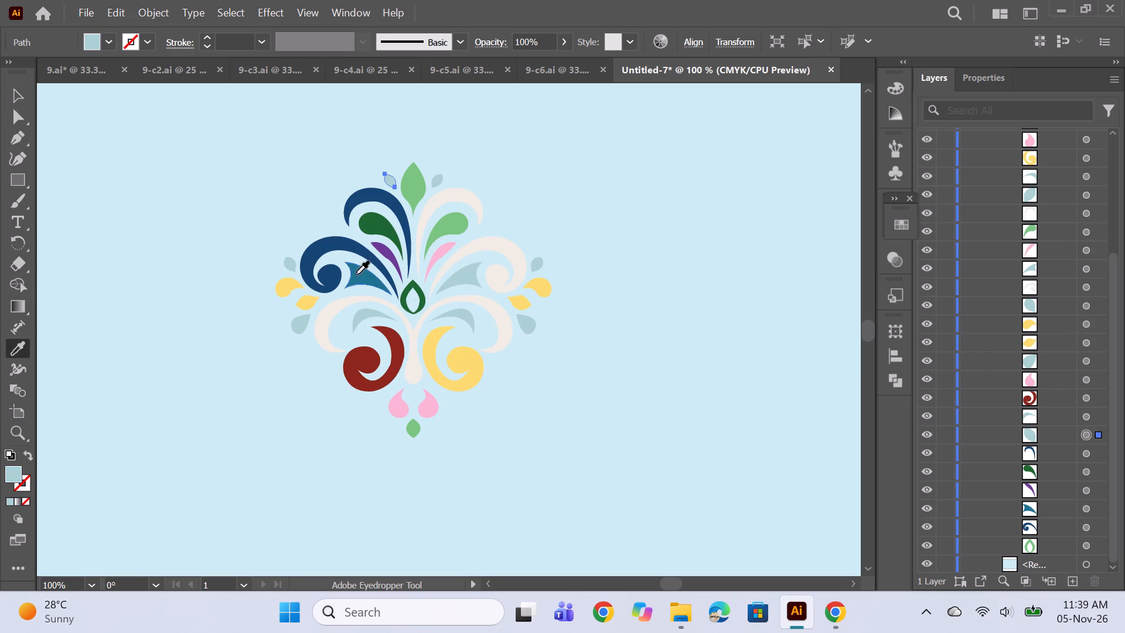
click(356, 275)
click(1084, 418)
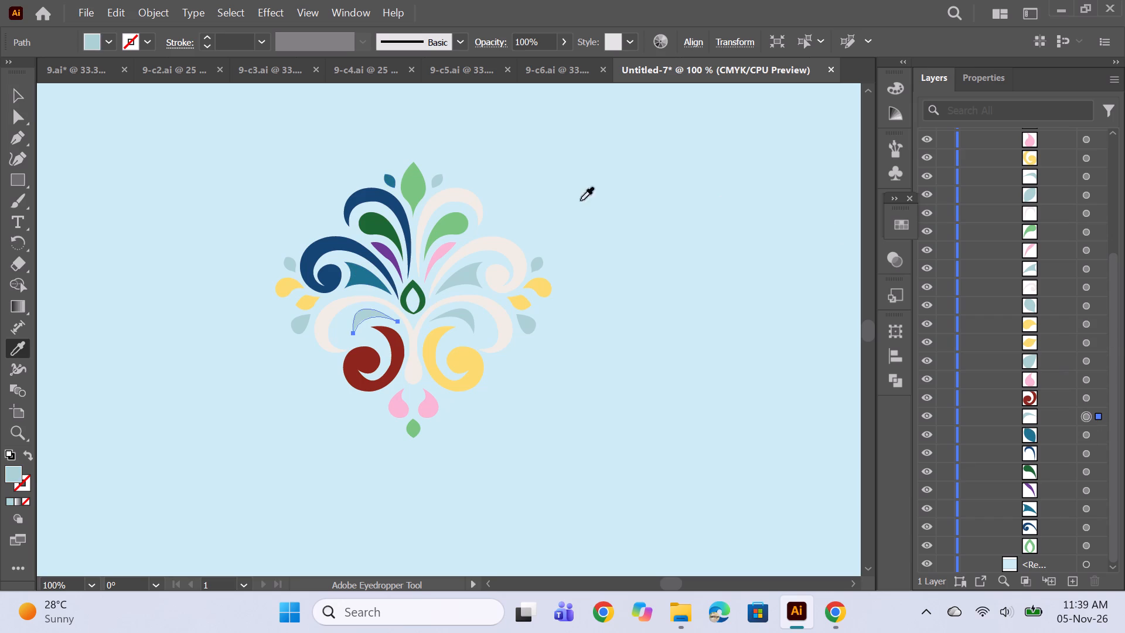
click(362, 275)
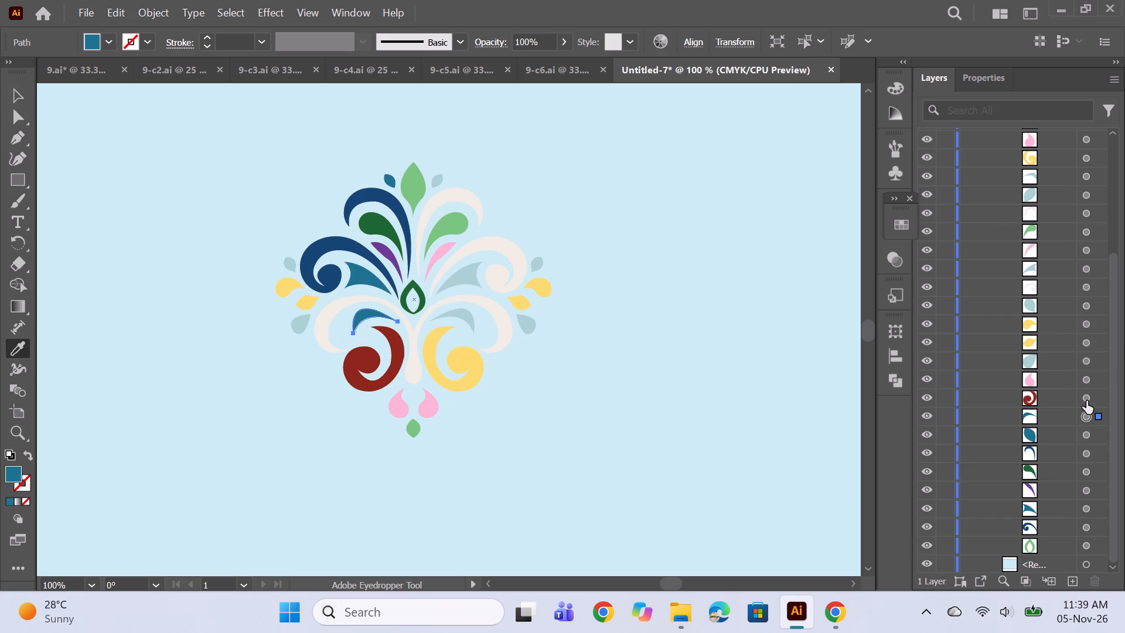
Match the pink teardrop at the motif's lower left to the purple petal, using the Eyedropper.
click(1087, 400)
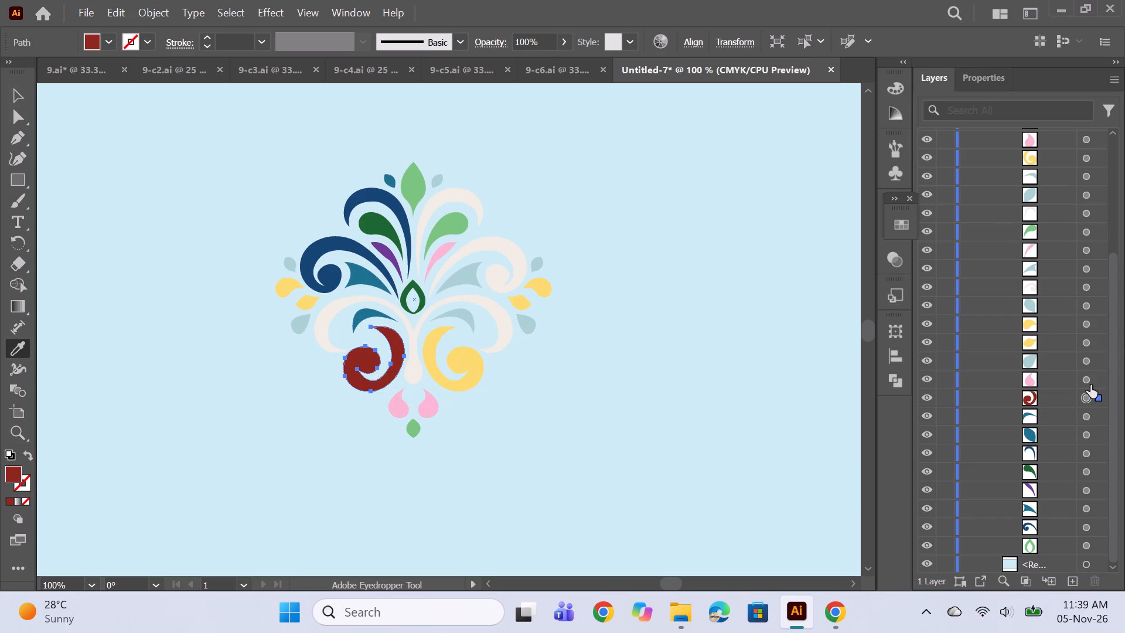
click(1086, 382)
click(389, 253)
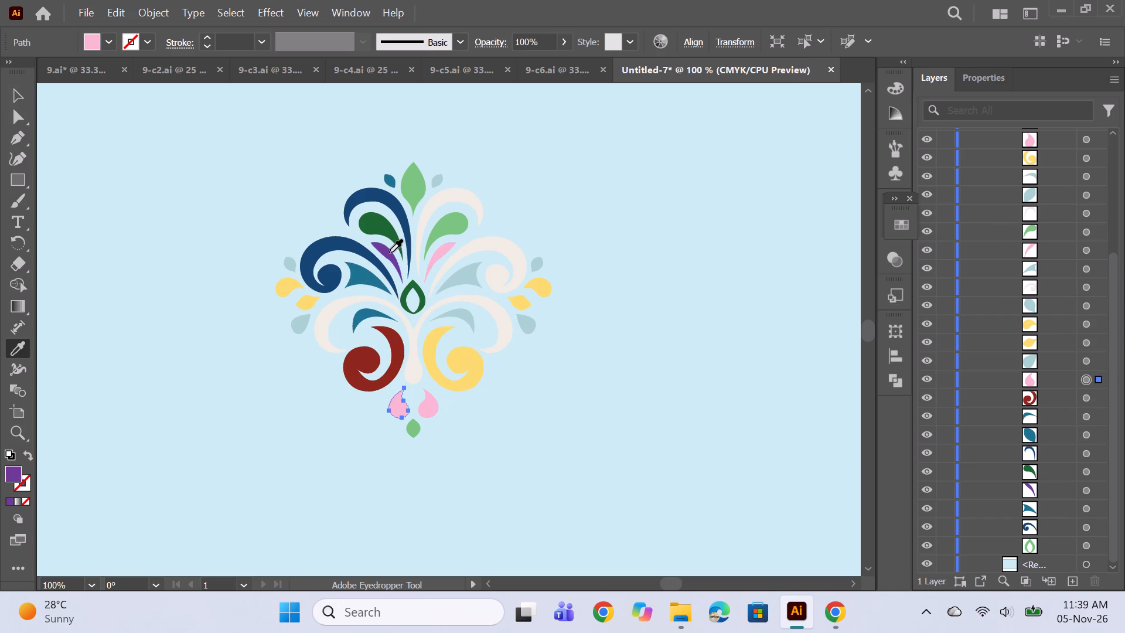
Recolour the motif's outer left edge with the Eyedropper: both pale grey-blue leaves in teal and both yellow petals in dark brick red.
click(1086, 361)
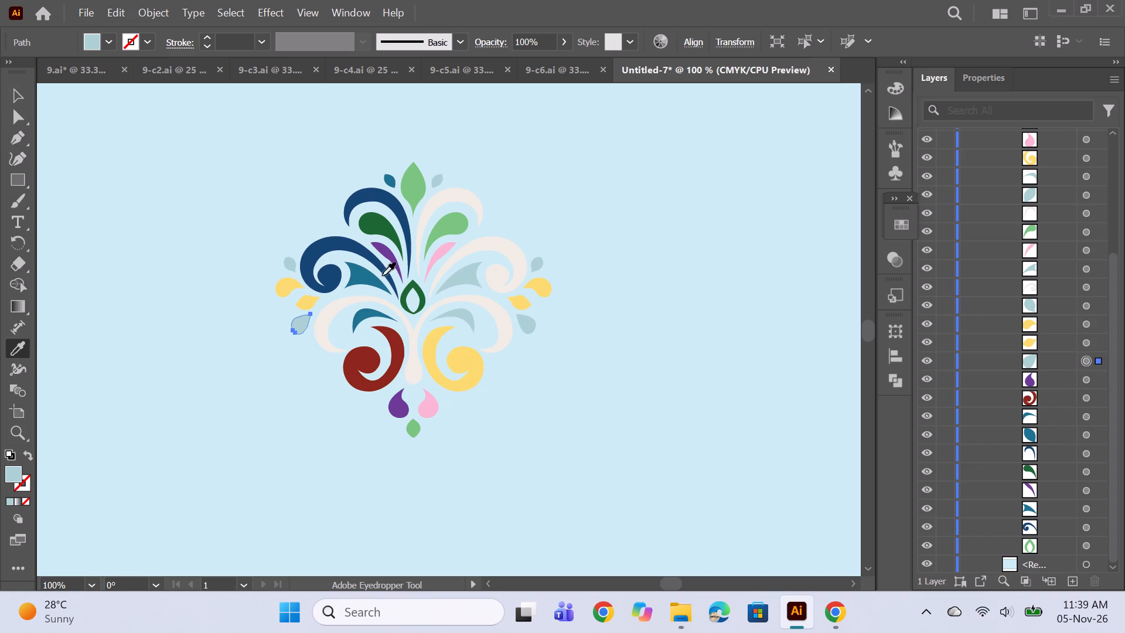
click(367, 278)
click(1084, 336)
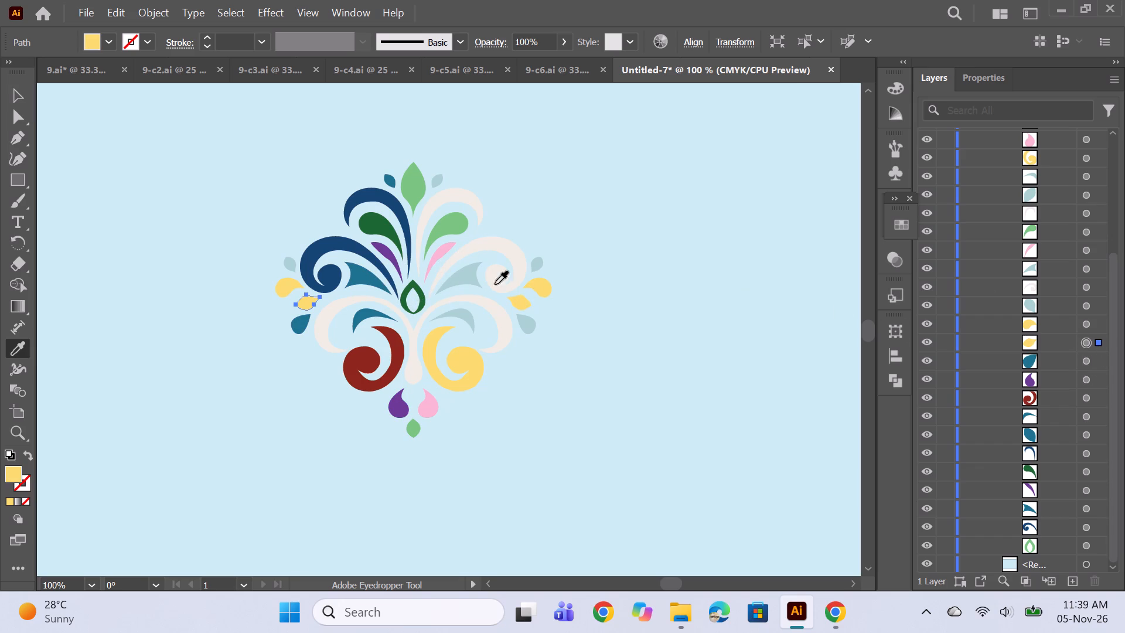
click(393, 339)
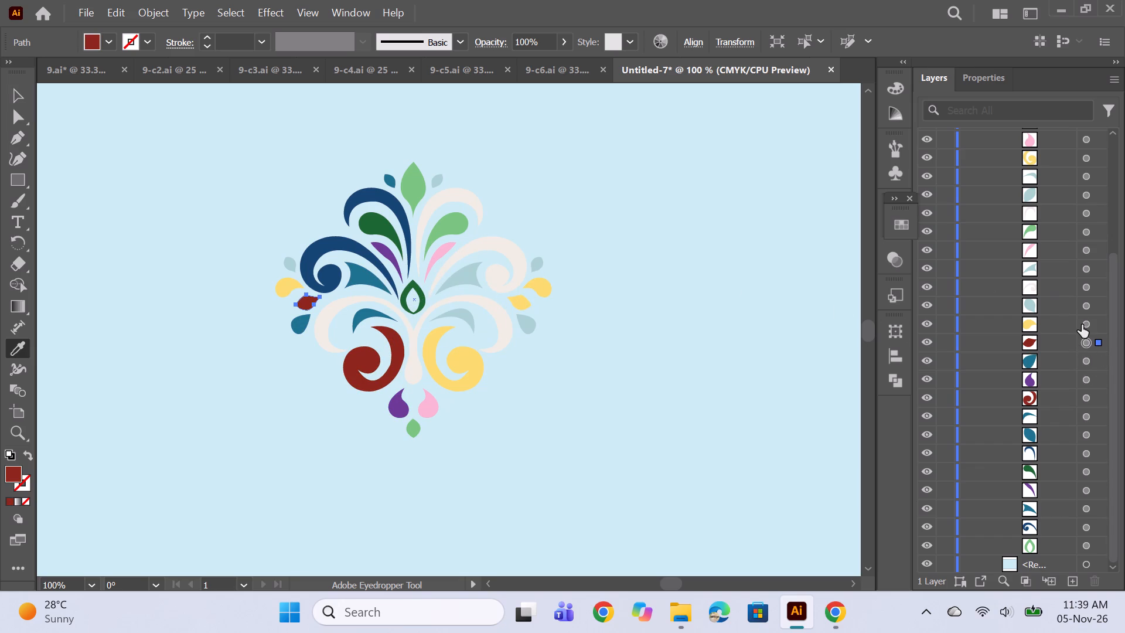
click(1085, 325)
click(394, 360)
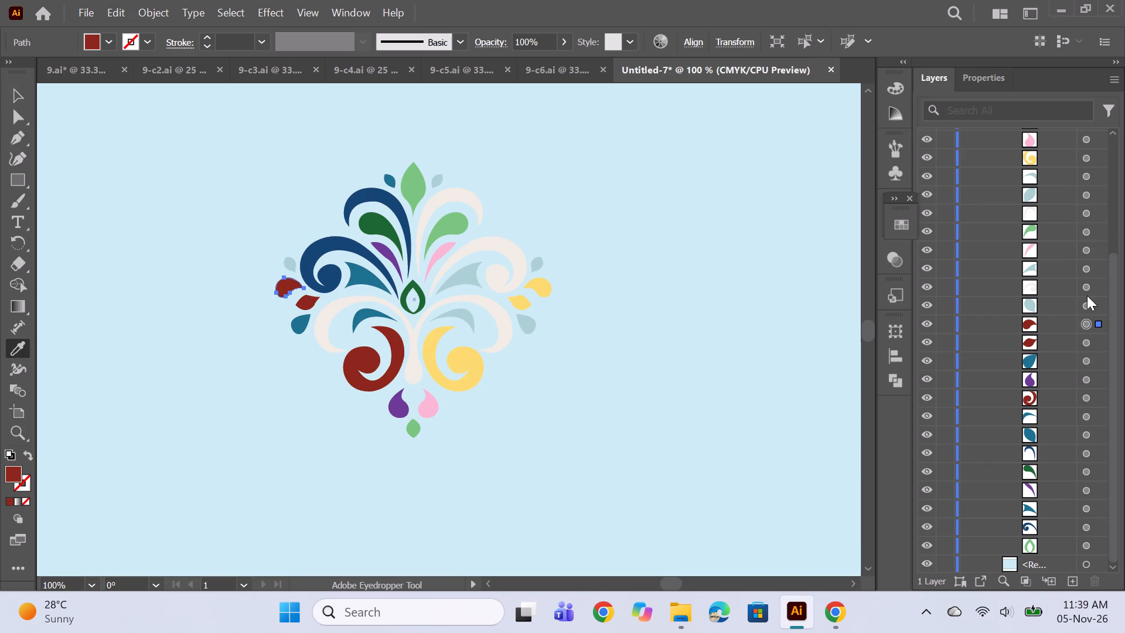
click(1086, 304)
click(301, 322)
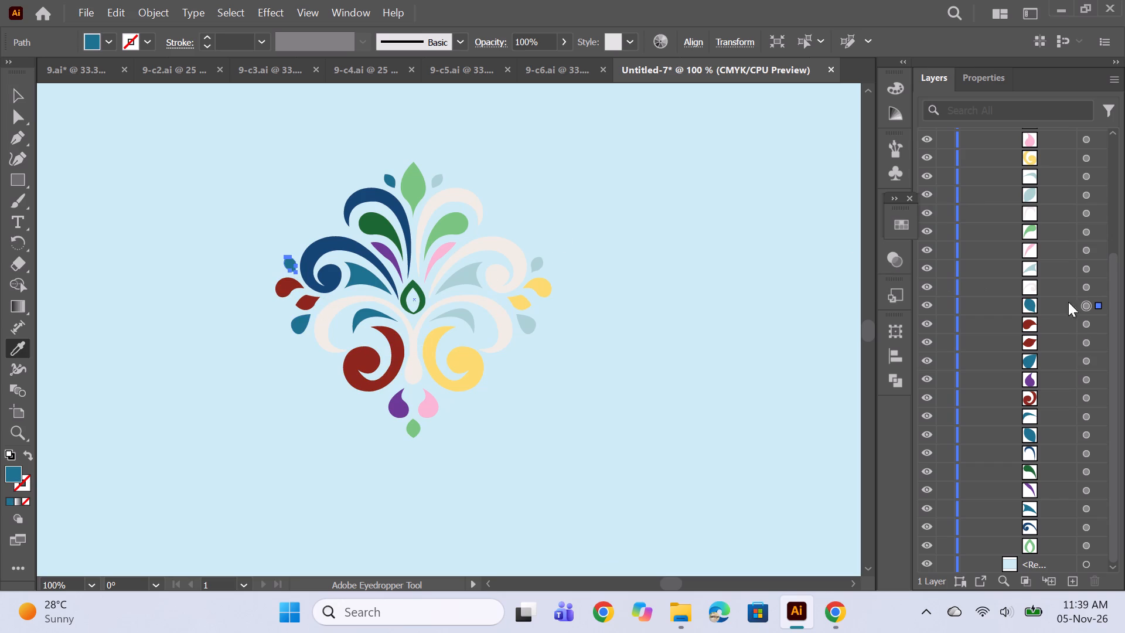
Match the large off-white right scroll to the left scroll's navy and the leaf under it to teal, using the Eyedropper.
click(1086, 283)
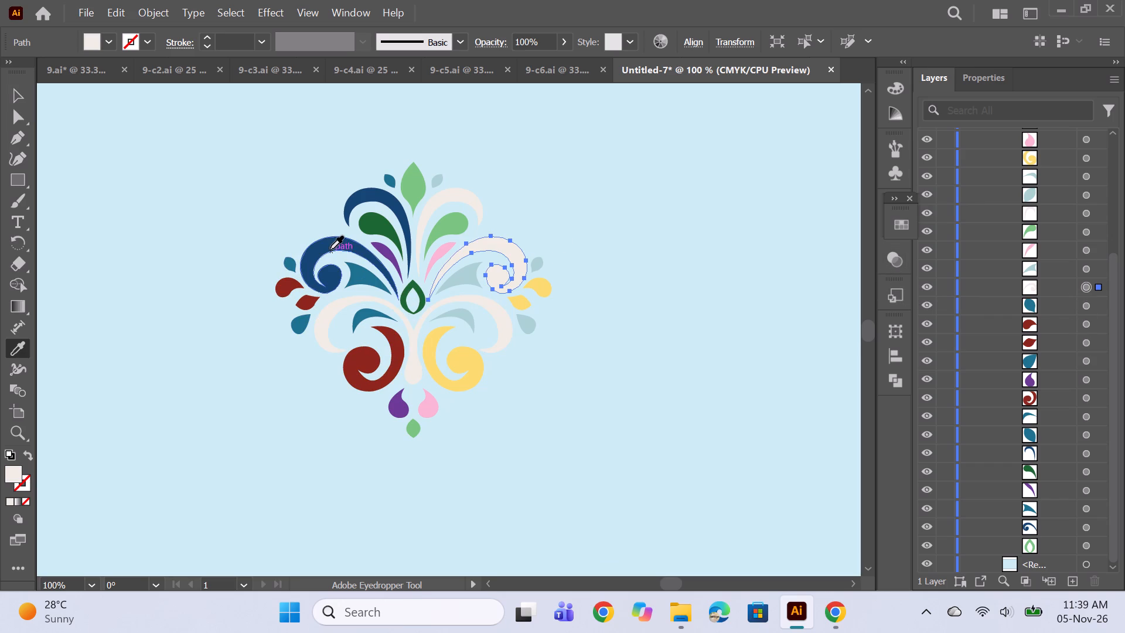
click(330, 249)
click(1086, 273)
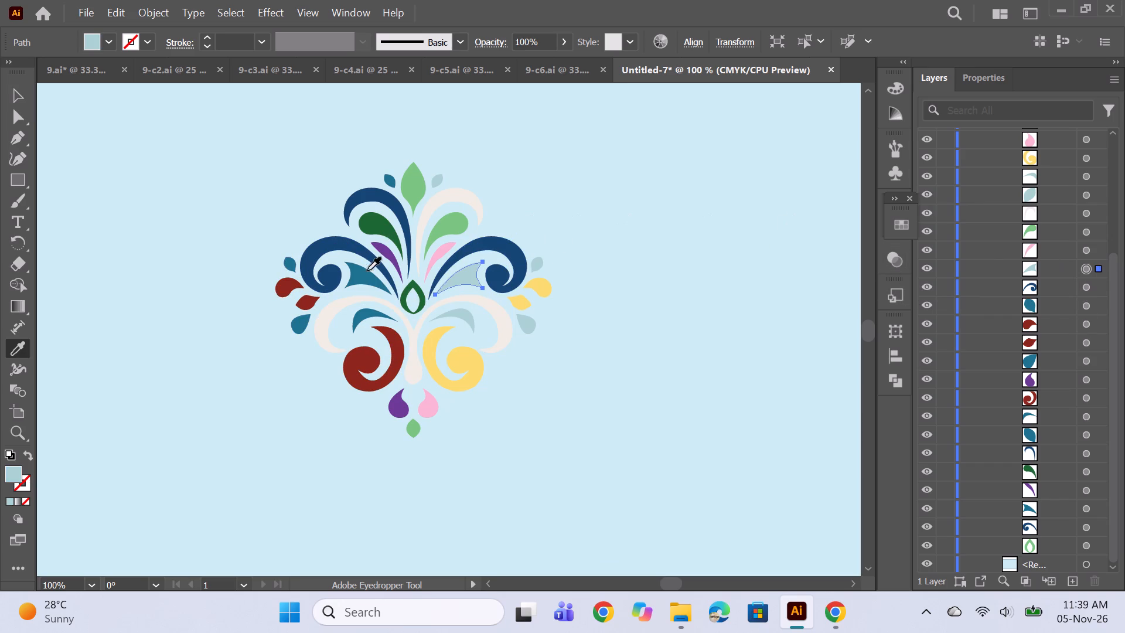
click(361, 275)
Match the pink petal on the motif's right half to purple and the light-green petal above it to dark green, using the Eyedropper.
click(1087, 251)
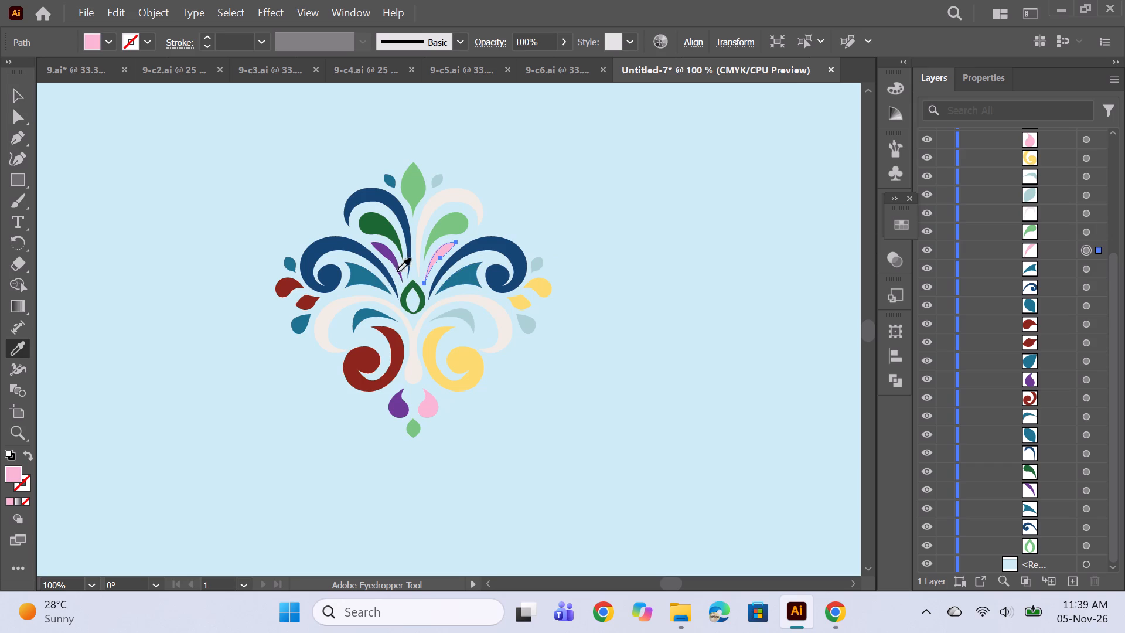
click(380, 250)
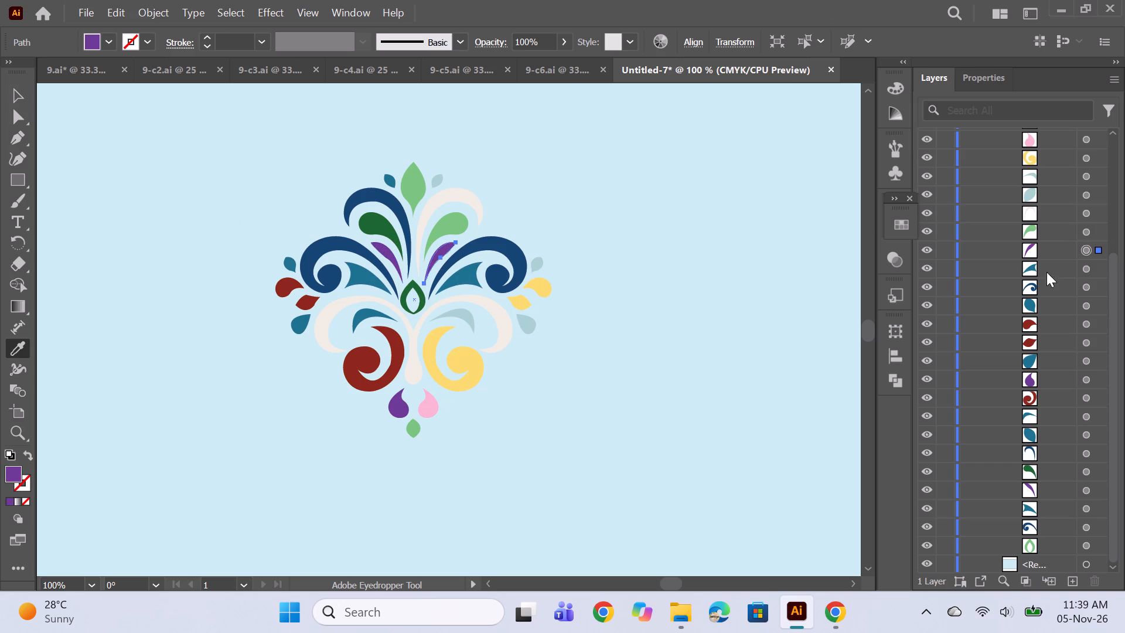
click(1083, 232)
click(376, 223)
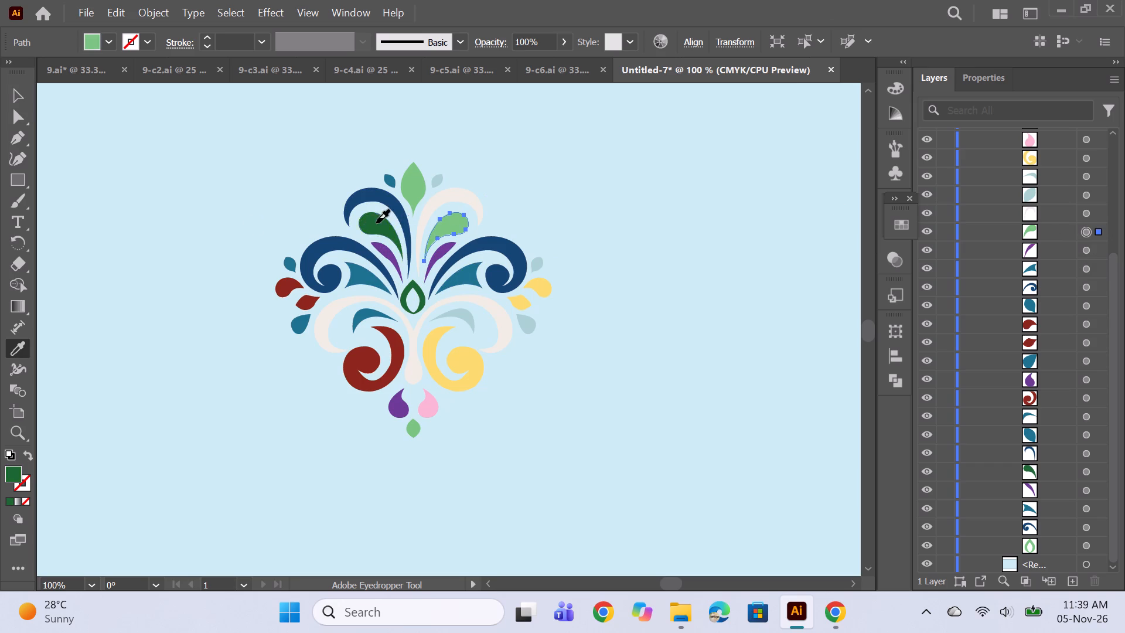
Match the off-white curved stroke around the right dark green petal to its navy counterpart on the left, using the Eyedropper.
click(1087, 213)
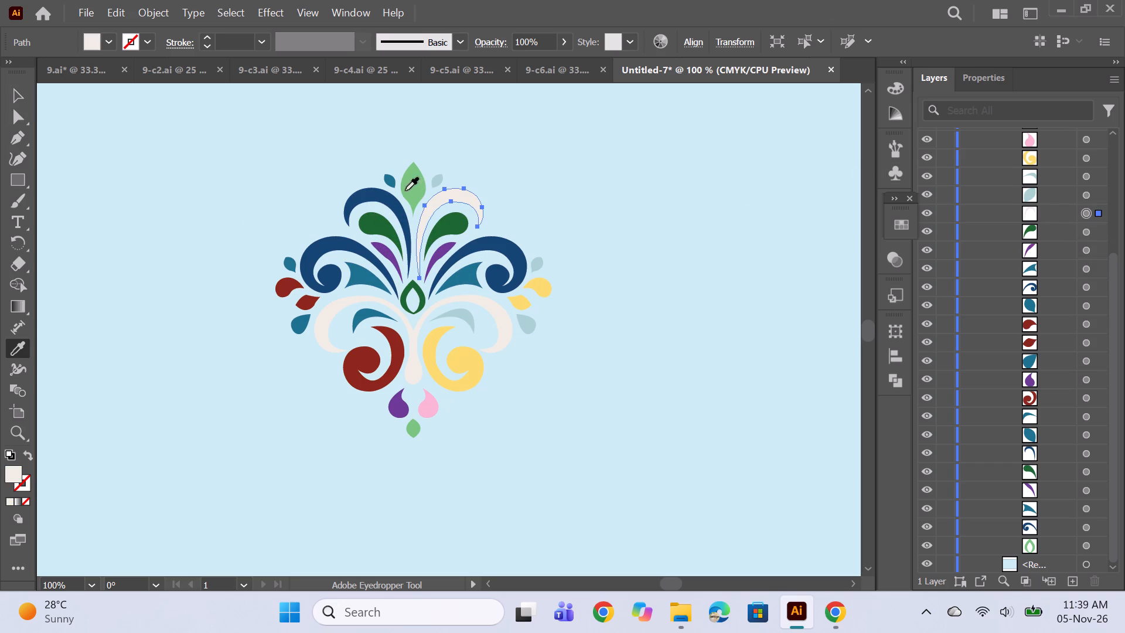
click(369, 194)
Match the pale grey-blue leaves right of the top leaf and above the yellow scroll to teal, using the Eyedropper.
click(1086, 198)
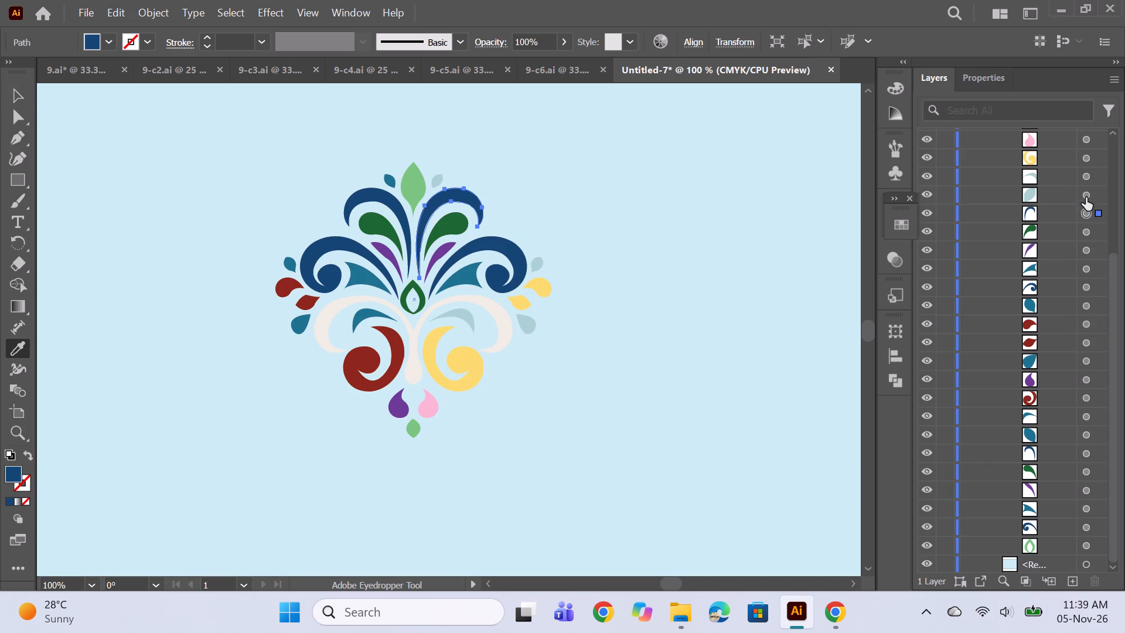
click(392, 181)
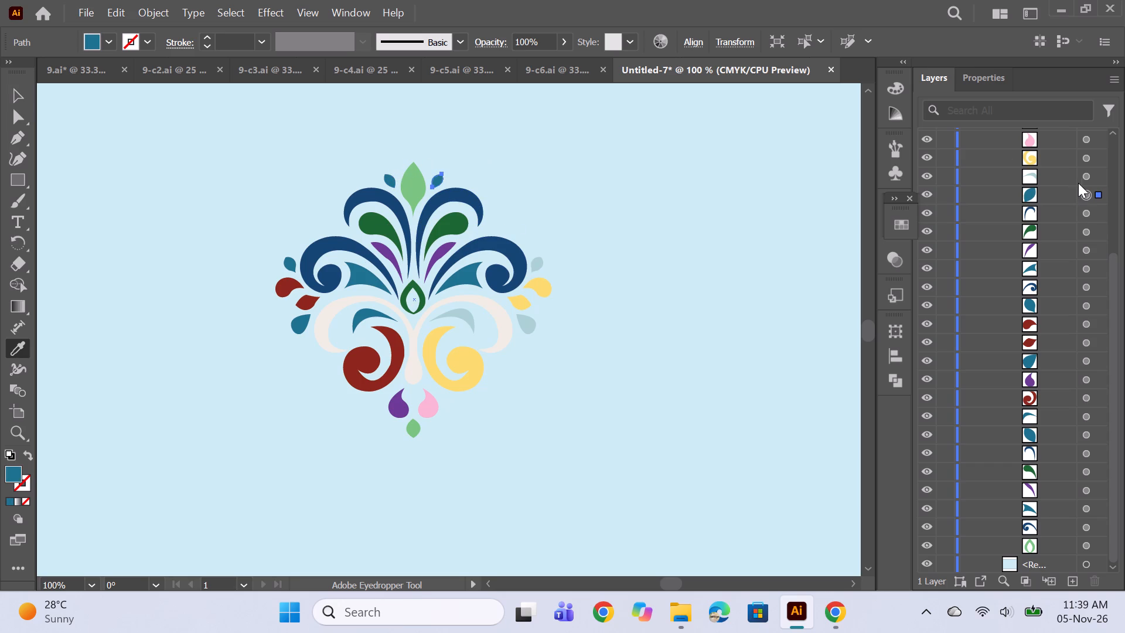
click(1089, 179)
click(359, 276)
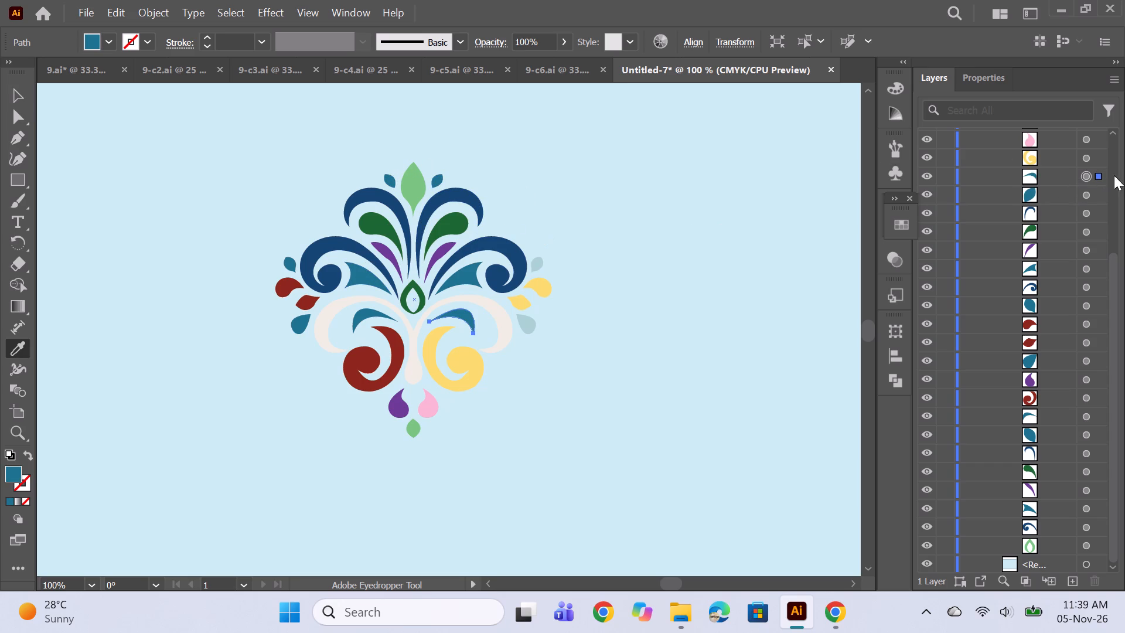
Match the yellow lower-right scroll to brick red and the pink teardrop below it to purple, using the Eyedropper.
click(1083, 158)
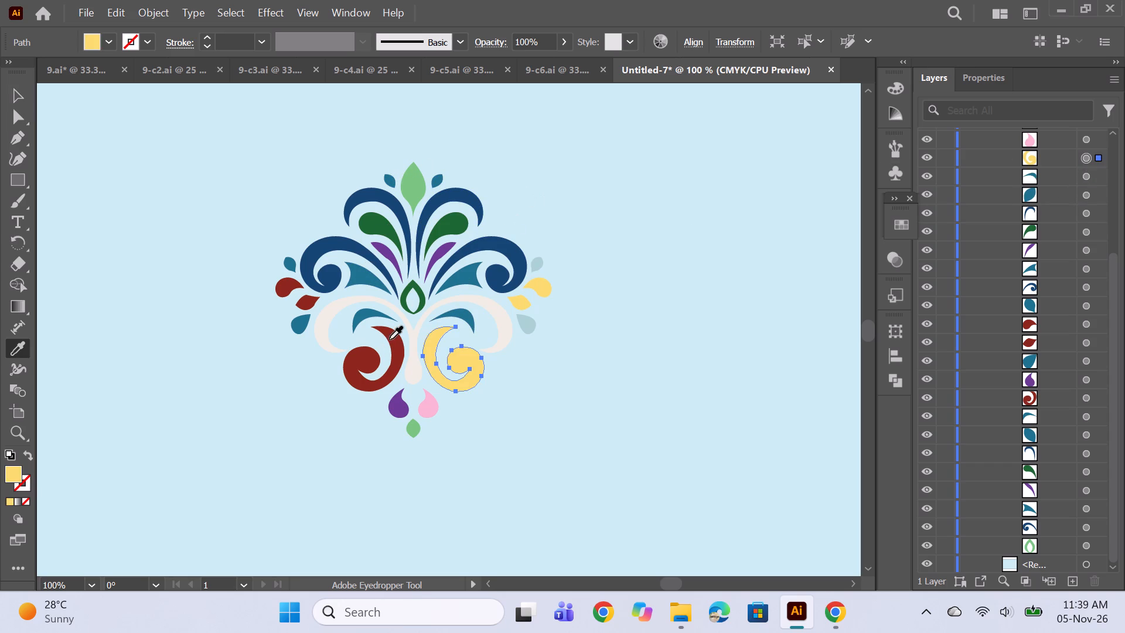
click(389, 339)
scroll(1055, 226, down, 1)
scroll(1054, 229, up, 4)
click(1084, 304)
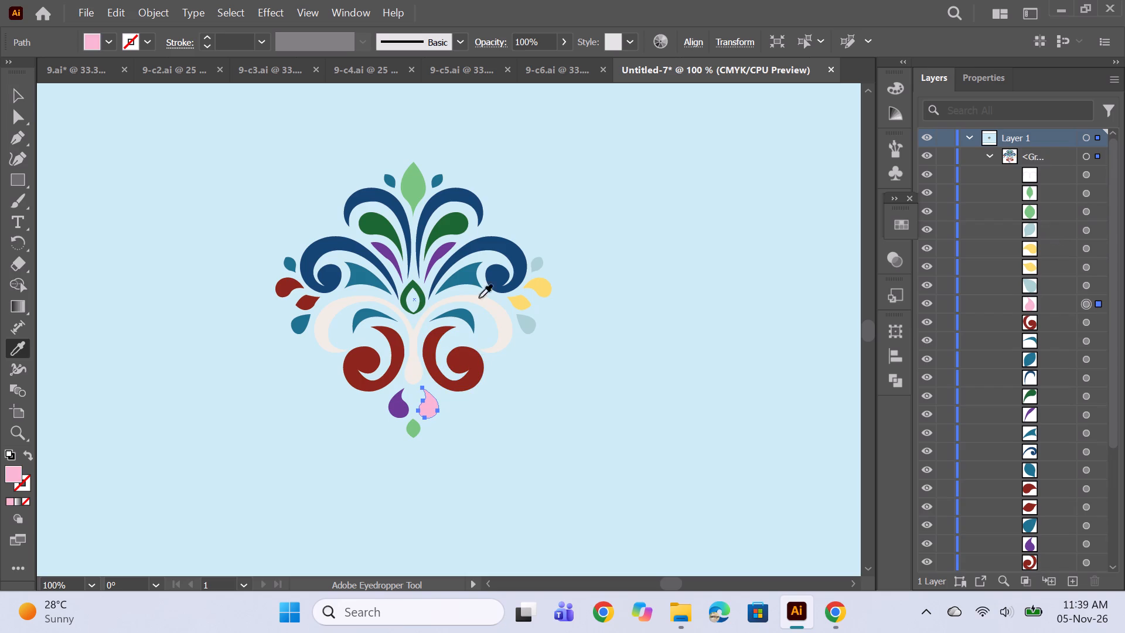
click(394, 402)
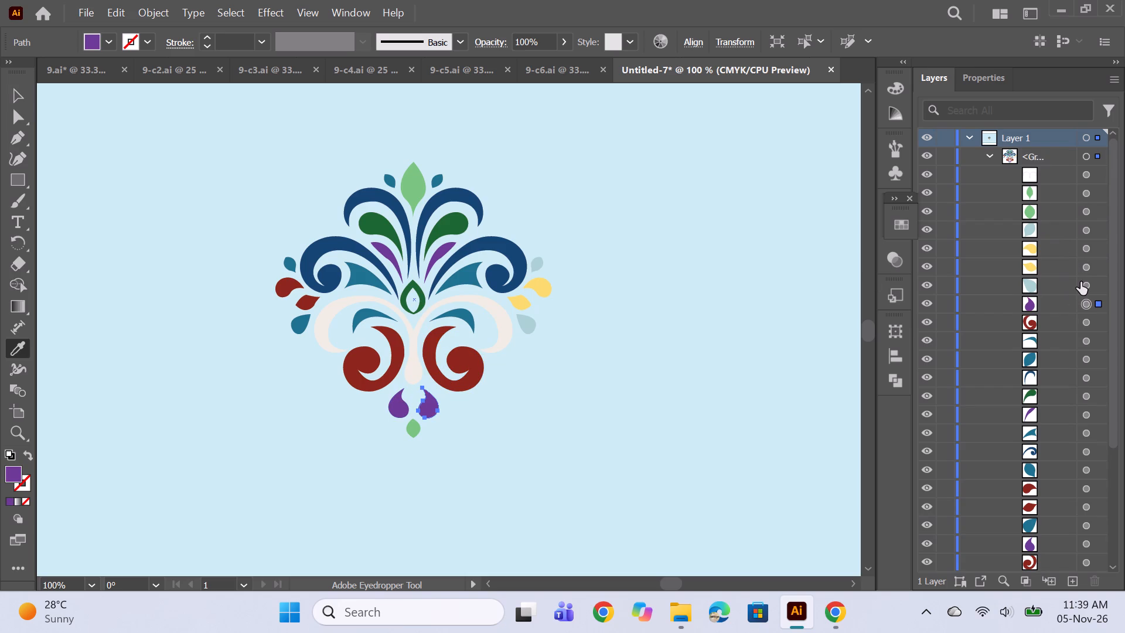
Recolour the motif's outer right edge with the Eyedropper: both pale grey-blue leaves in teal and both yellow petals in dark brick red.
click(1080, 282)
click(368, 315)
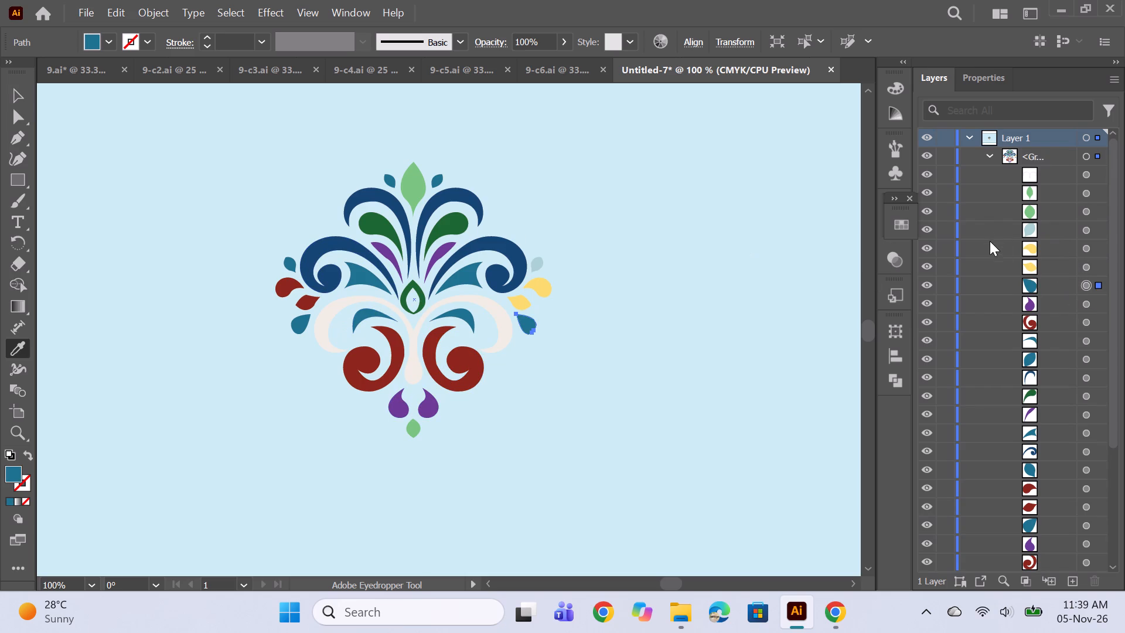
click(1082, 268)
click(287, 287)
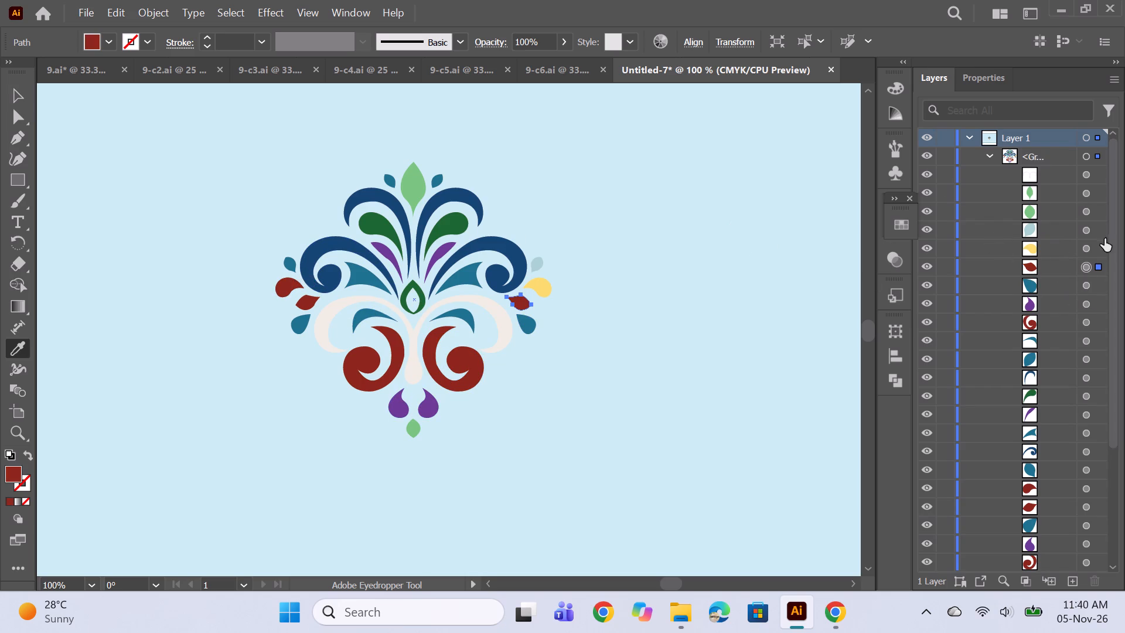
drag(1084, 249, 1074, 249)
click(288, 292)
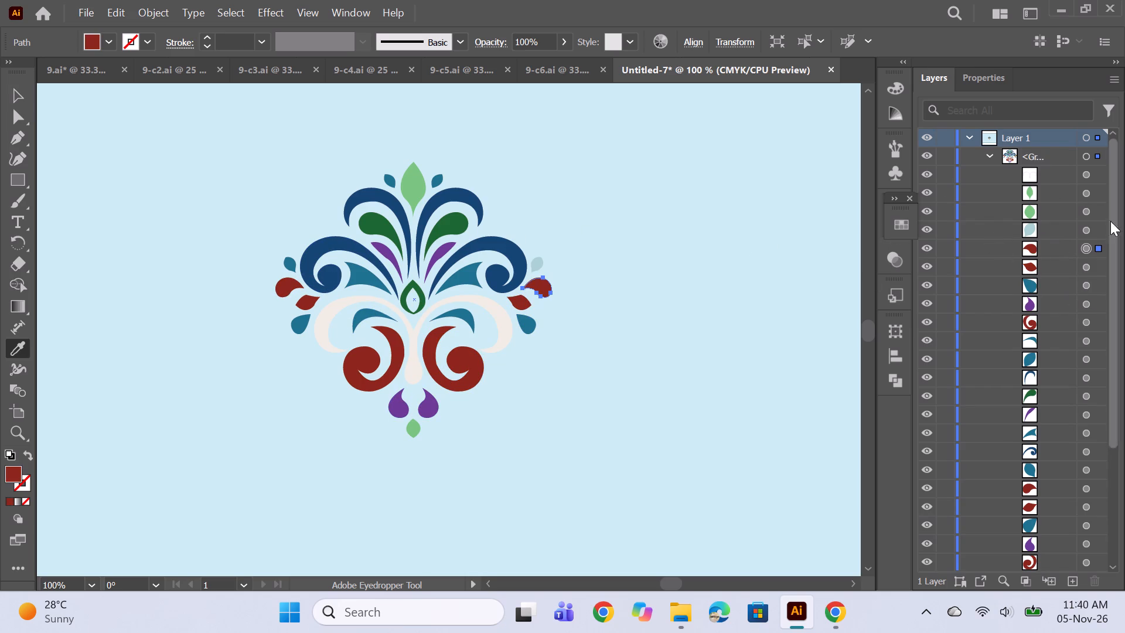
click(1085, 234)
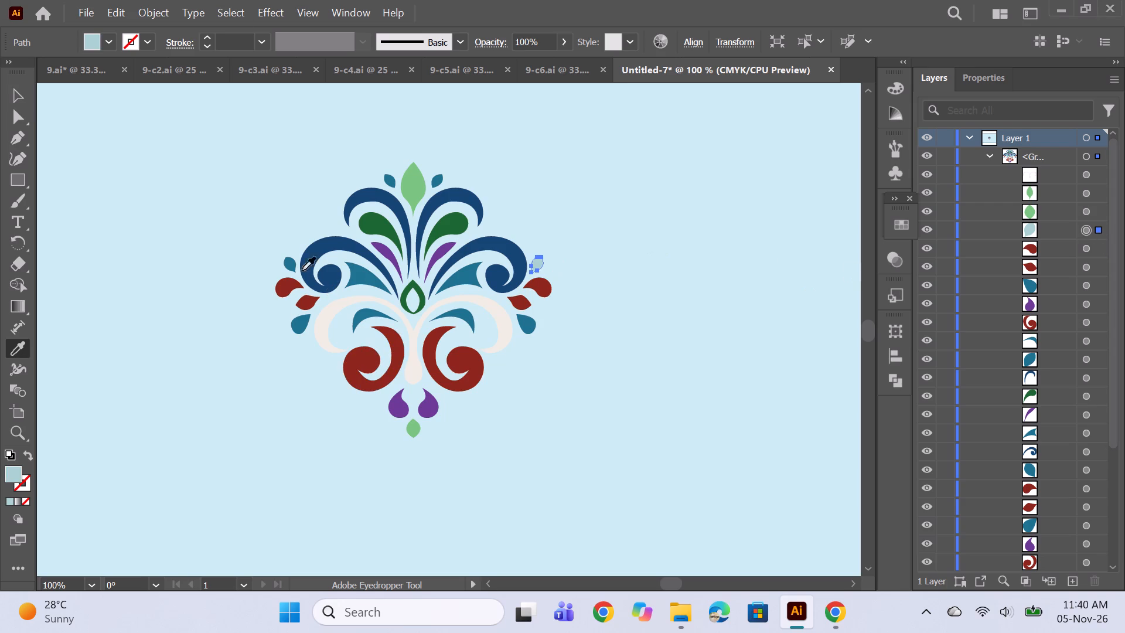
click(288, 264)
Match the light-green leaves at the motif's bottom and top to the dark green petal, using the Eyedropper.
click(1090, 212)
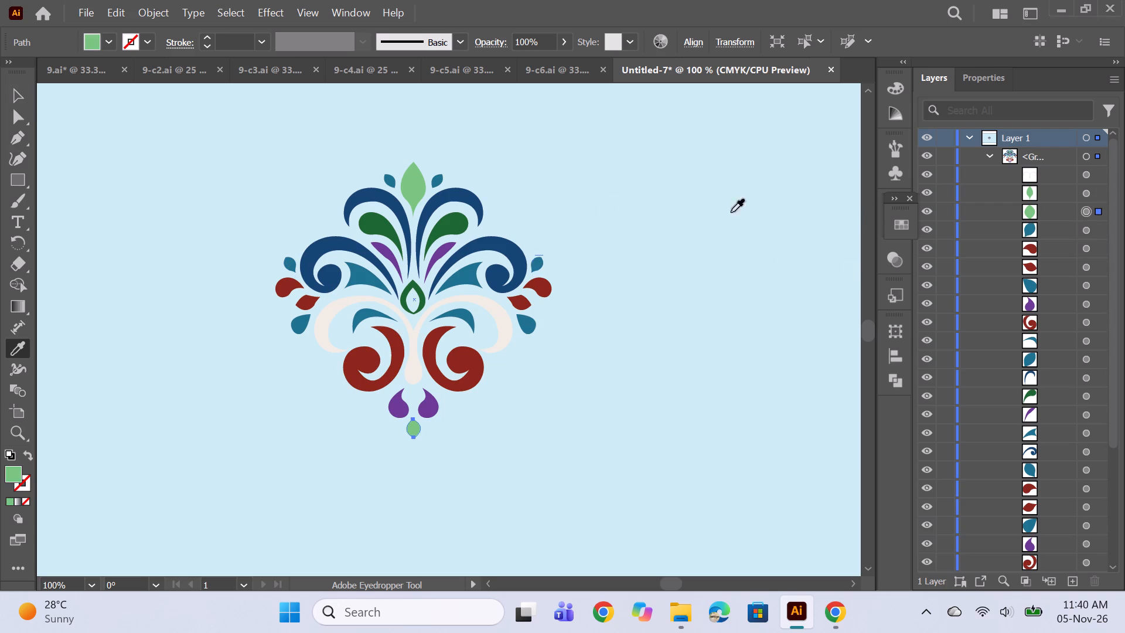
click(450, 234)
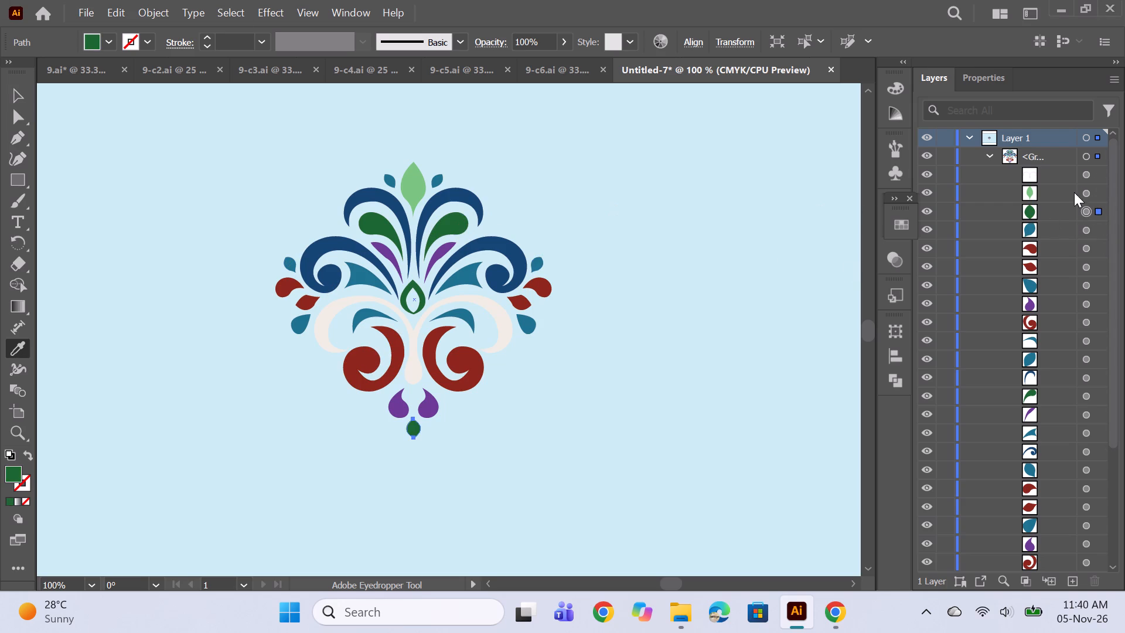
click(1079, 189)
click(441, 227)
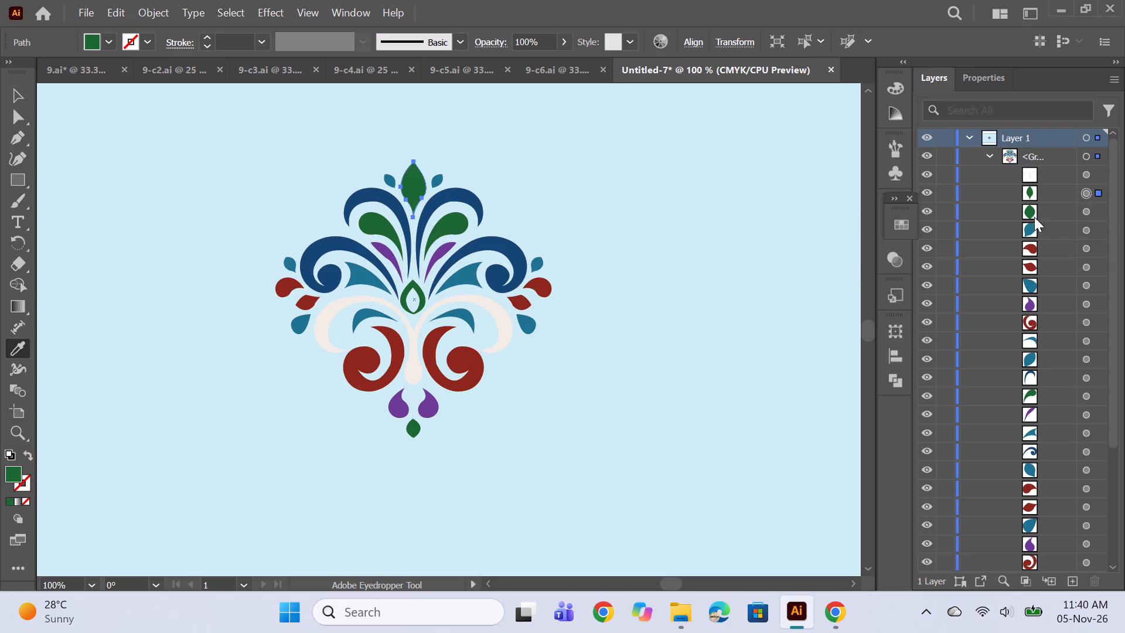
Match the off-white branching stem in the motif's centre to the large scroll's navy, using the Eyedropper.
click(1086, 174)
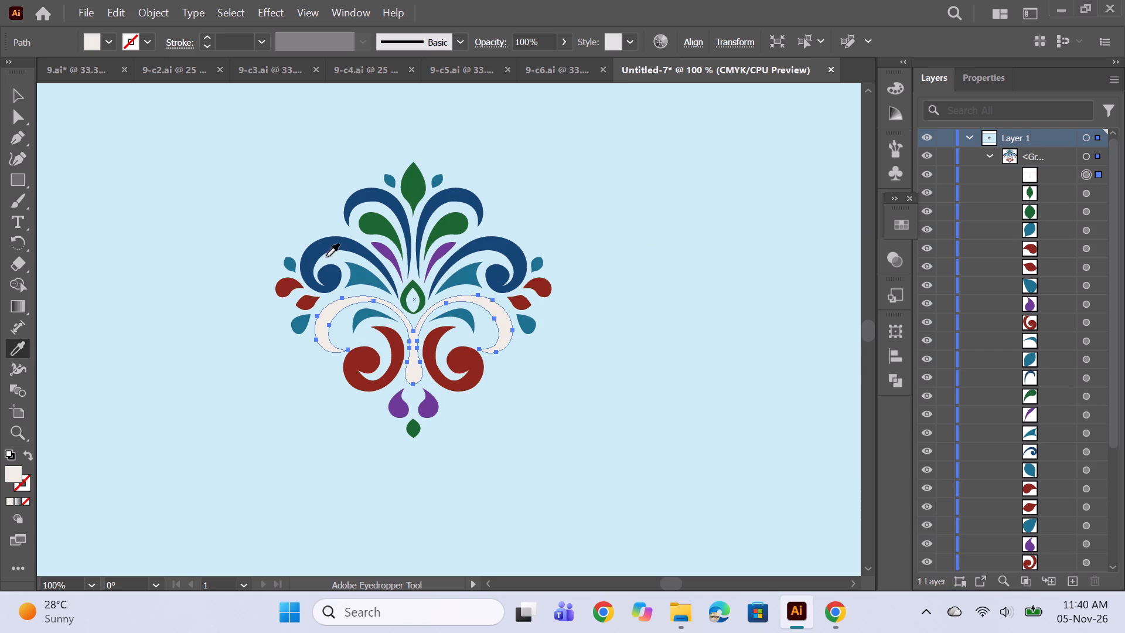
click(326, 251)
ctrl+click(665, 314)
Make a new pattern from the recoloured motif group and set its tile type to Hex by Row.
alt+scroll(565, 268, down, 2)
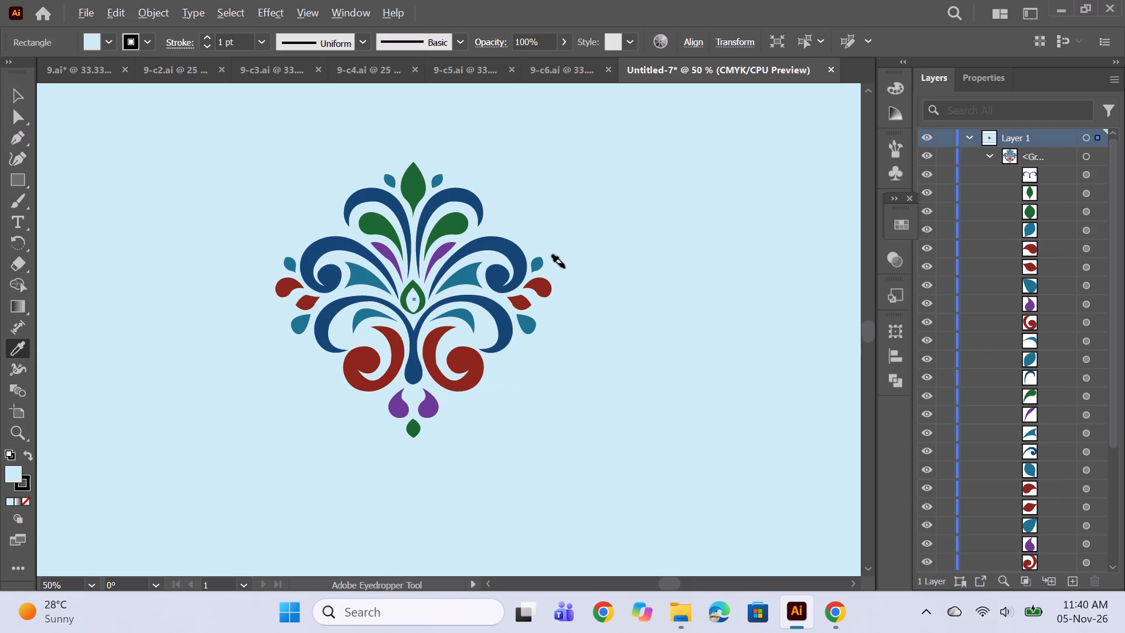
alt+scroll(565, 268, down, 2)
click(17, 86)
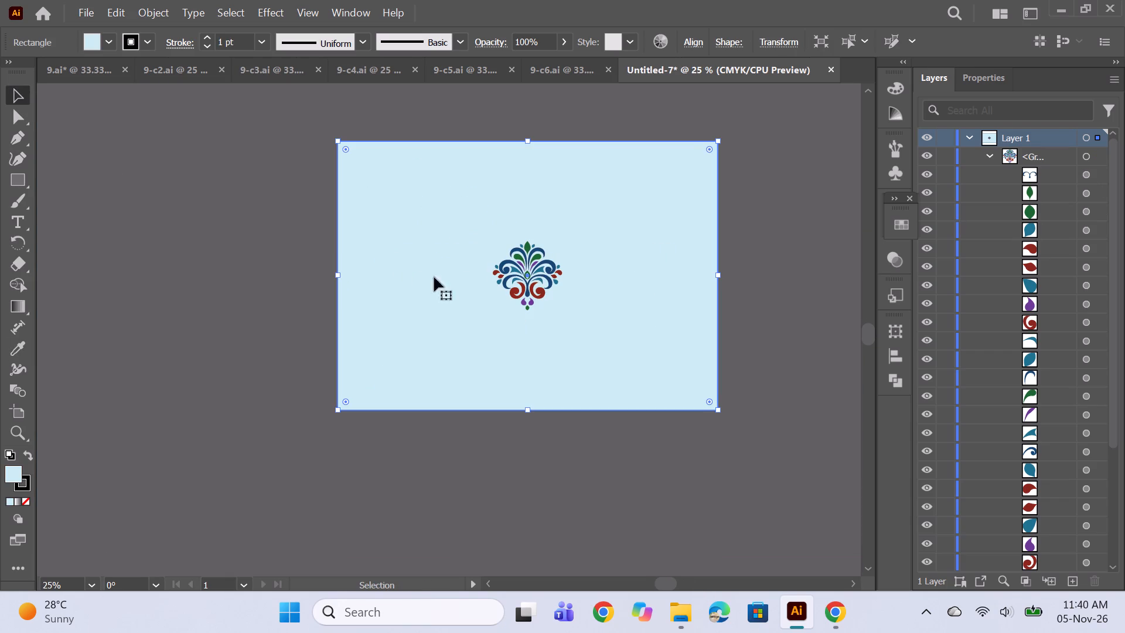
click(518, 267)
click(148, 18)
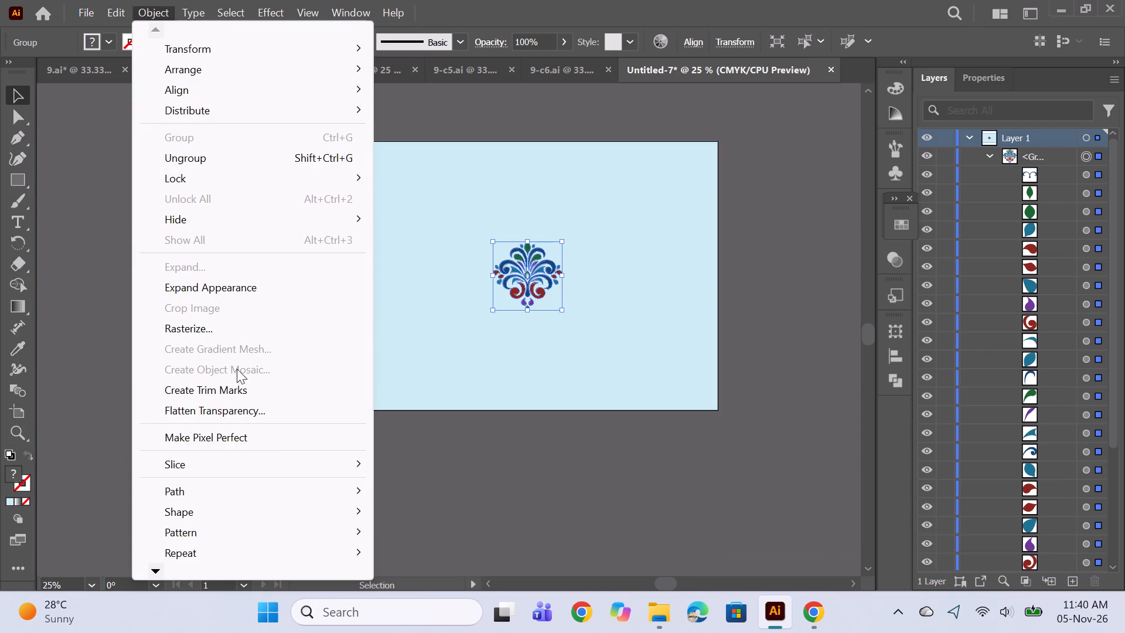
click(245, 525)
click(442, 530)
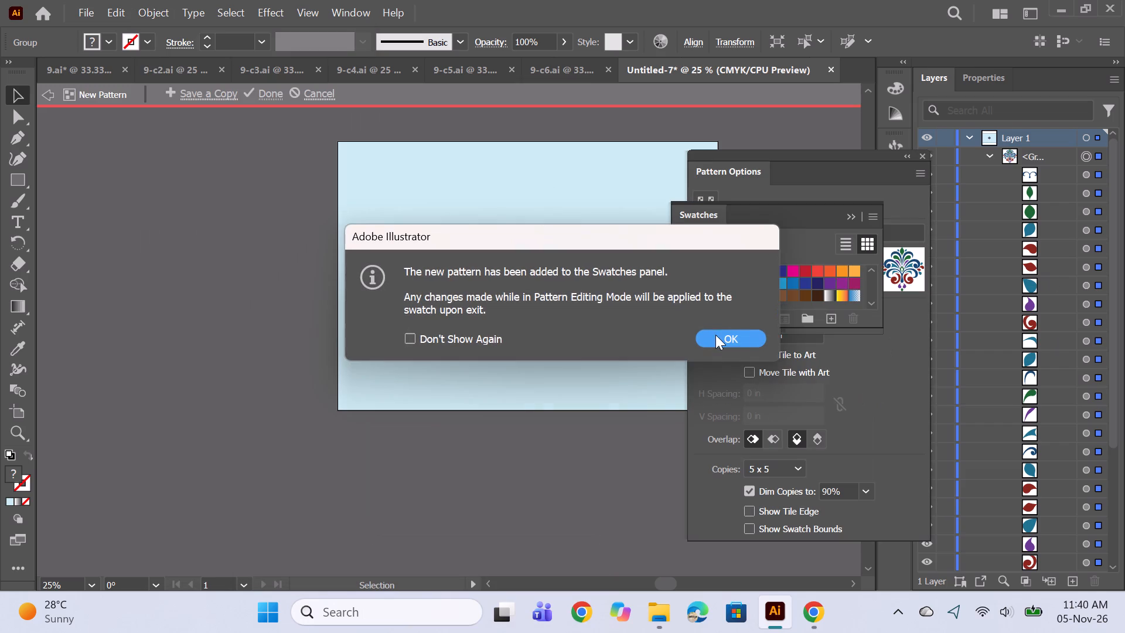
click(715, 335)
click(856, 256)
click(810, 347)
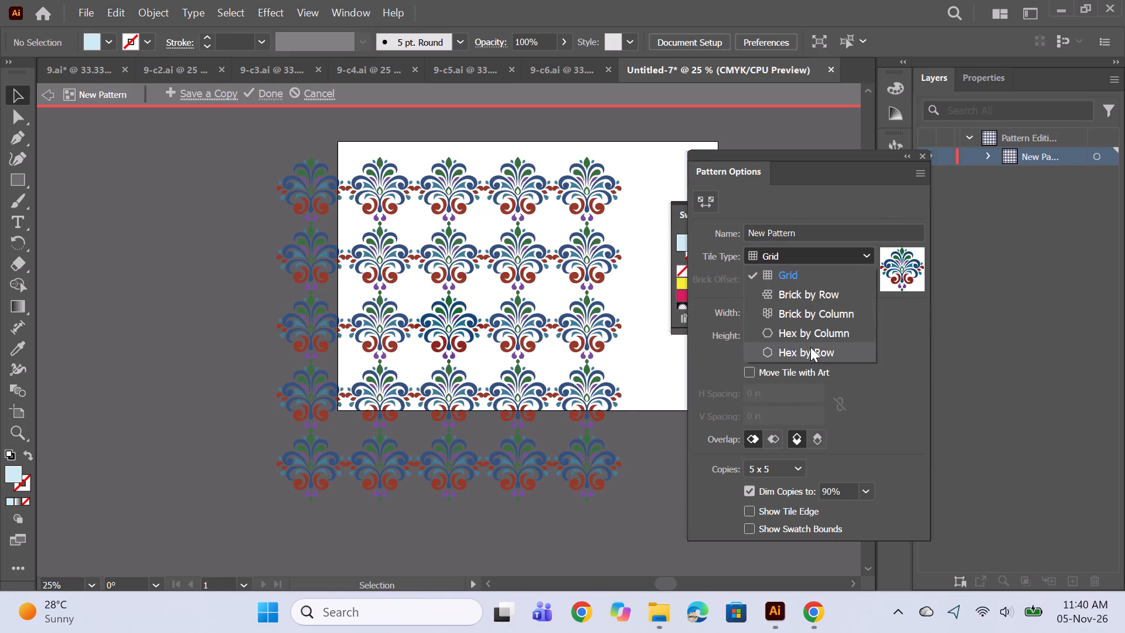
Choose Hex by Row for the new pattern, set its horizontal and vertical spacing to 0.75 in, and finish pattern editing.
click(751, 352)
click(751, 389)
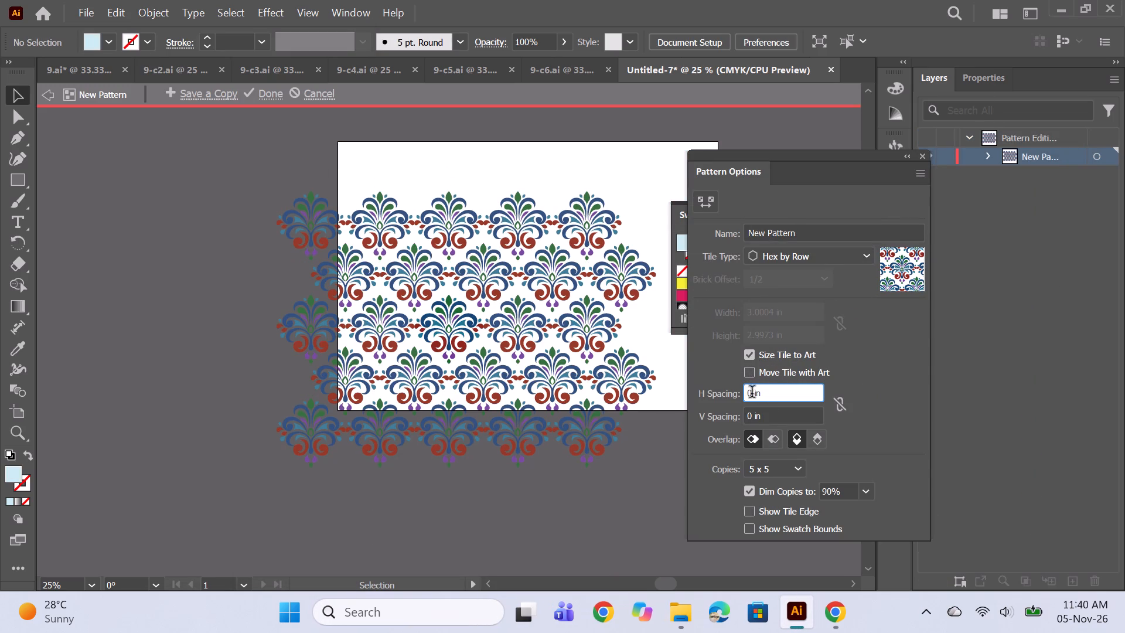
text(.75)
key(Return)
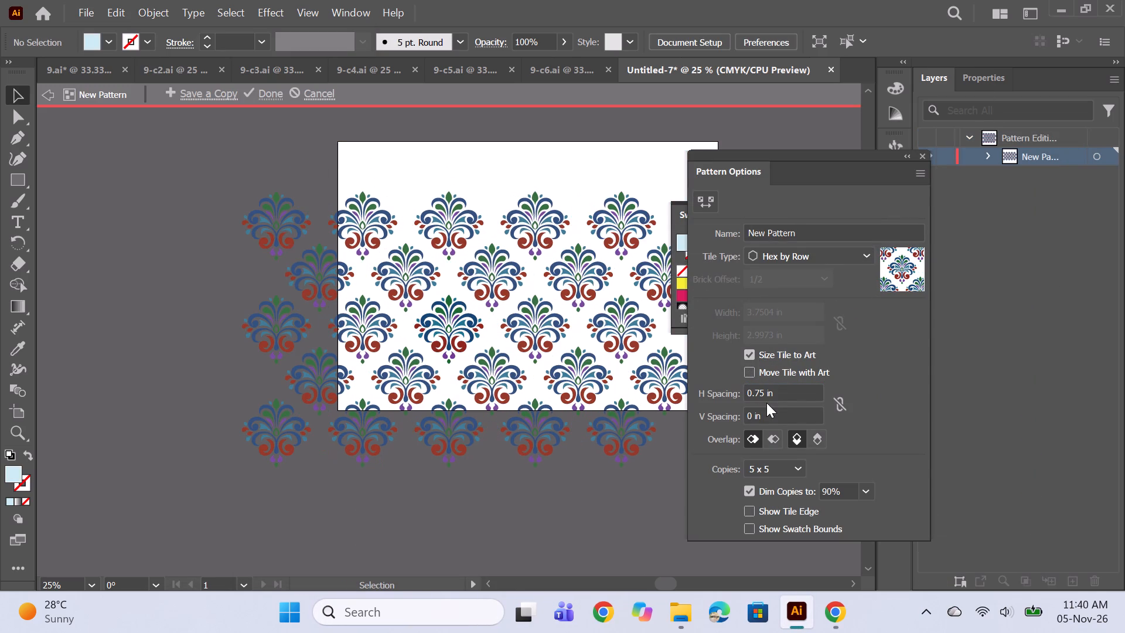
click(749, 417)
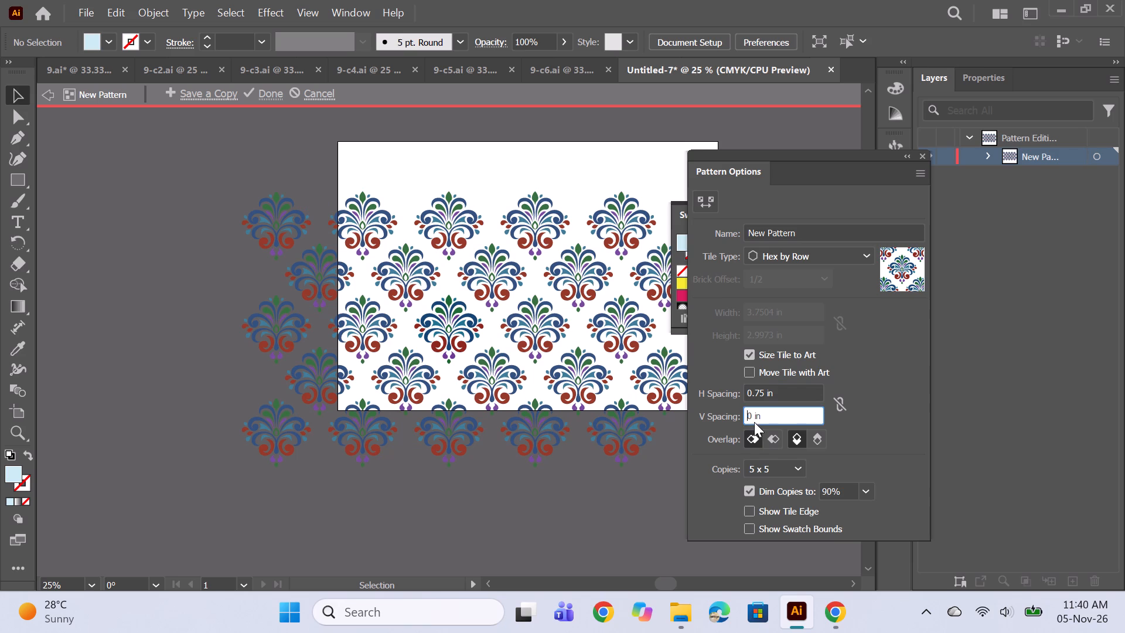
click(751, 416)
key(period)
text(75)
key(Return)
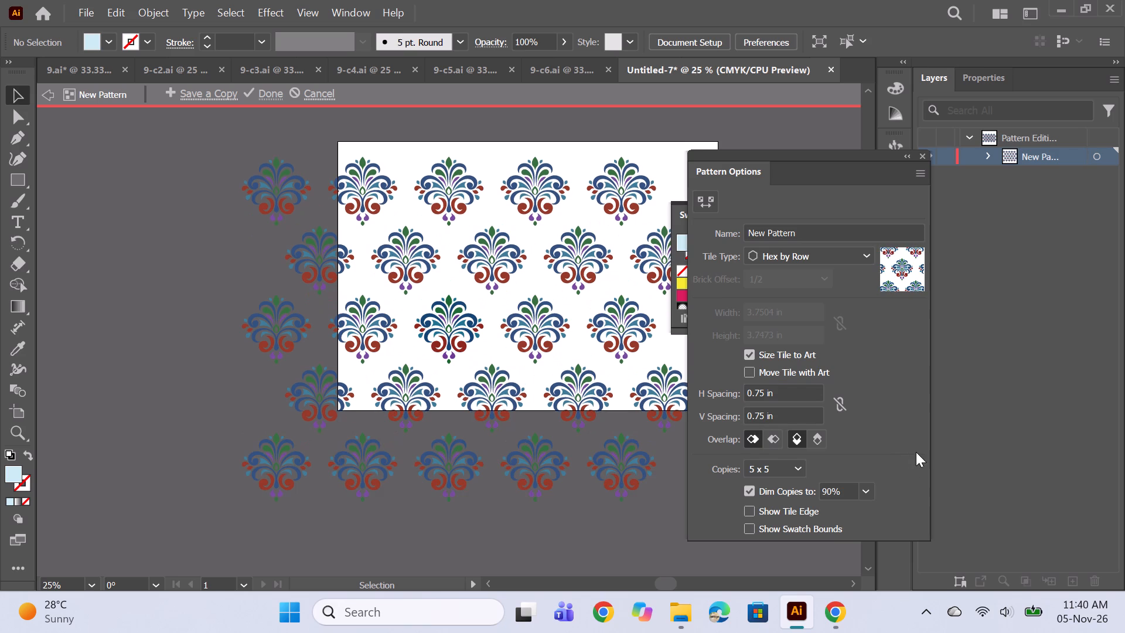
click(261, 92)
Draw a rectangle covering the whole pale blue artboard and fill it with the new damask pattern swatch.
click(13, 175)
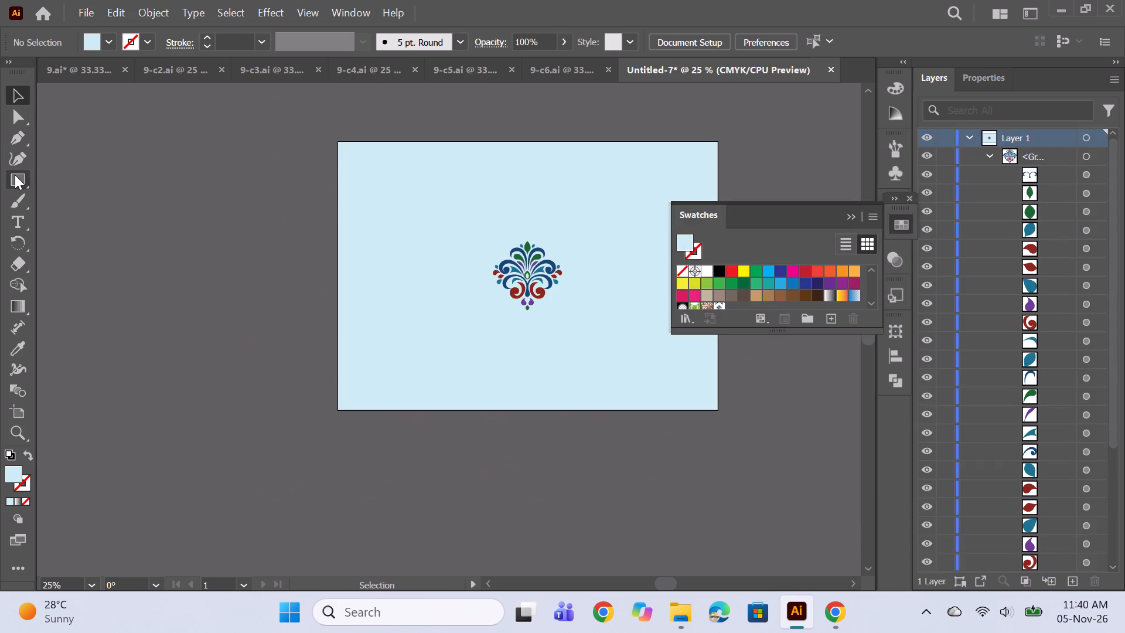
drag(338, 142, 428, 220)
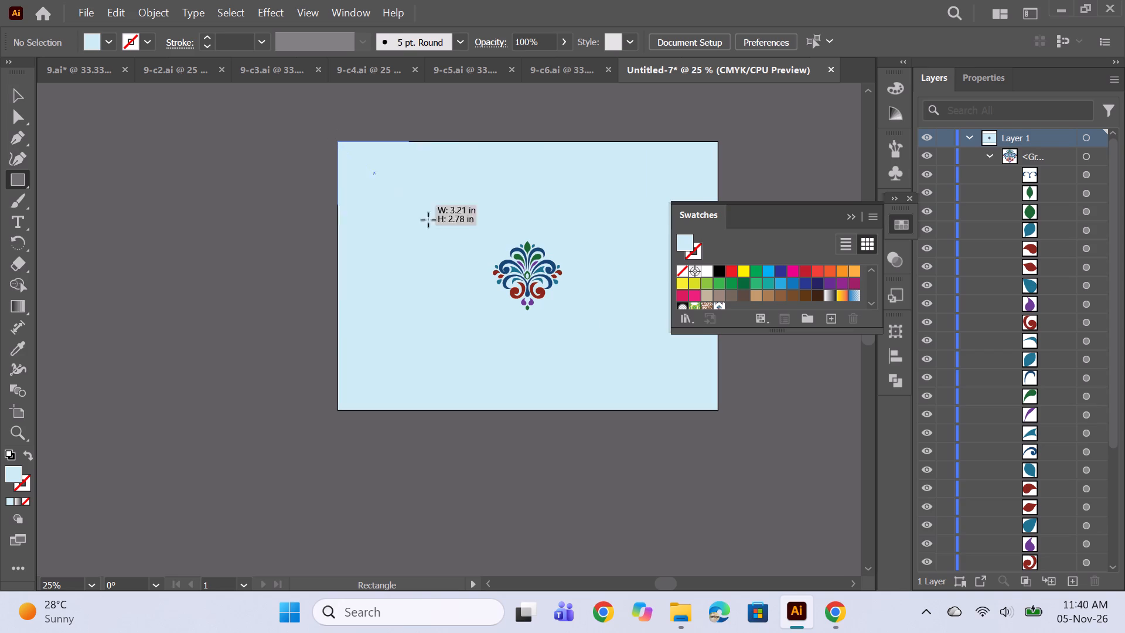
drag(428, 220, 722, 409)
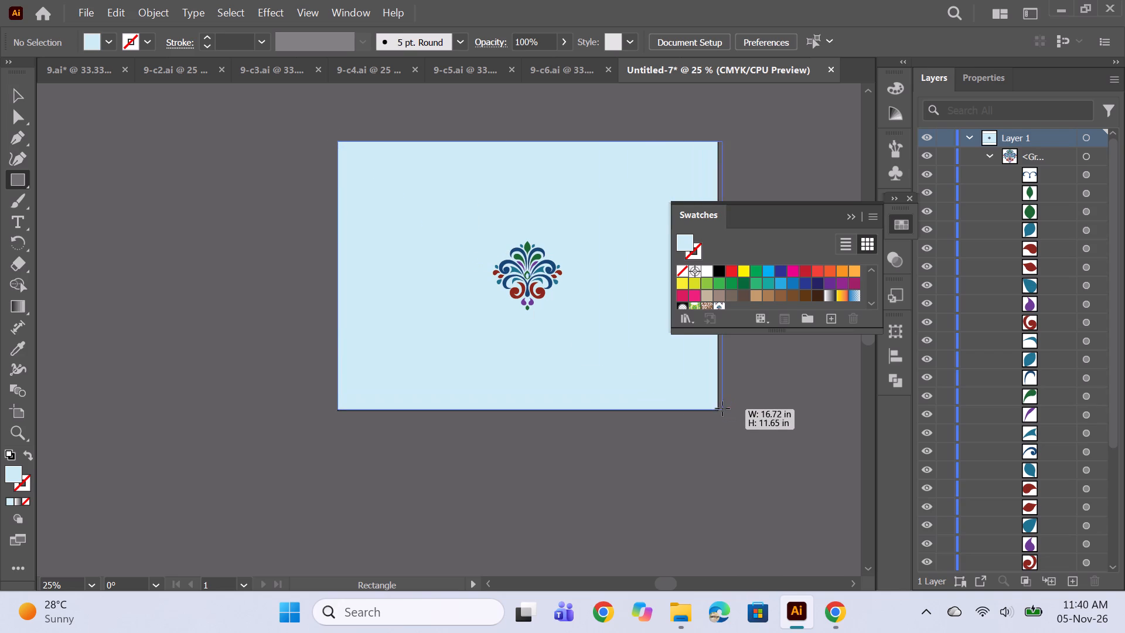
drag(722, 409, 720, 409)
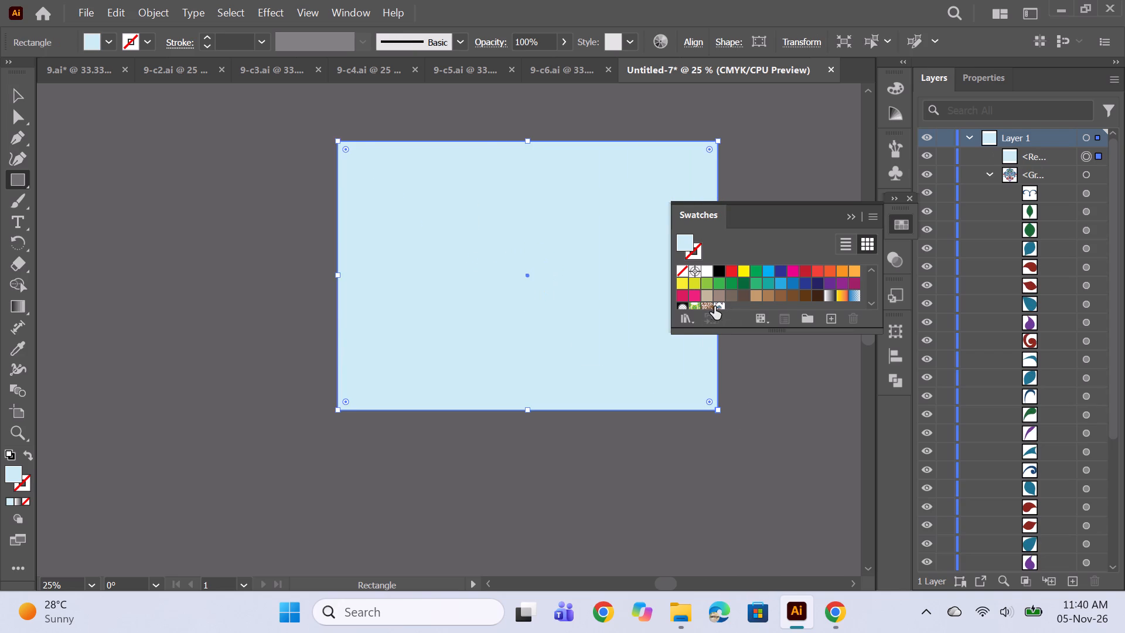
click(717, 309)
Hide the original motif group beneath the pattern rectangle and collapse its sublayers.
click(927, 175)
click(988, 172)
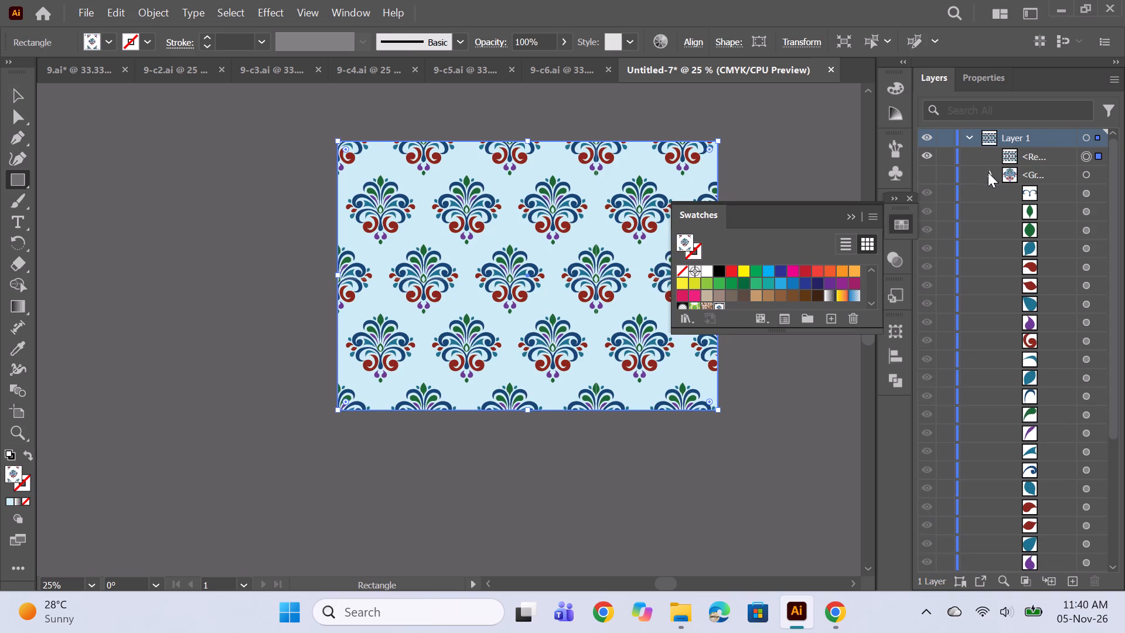
click(851, 218)
Save the pale blue colourway as 9-c7 in Adobe Illustrator format in the Floral block folder, accepting the save options.
key(ctrl+s)
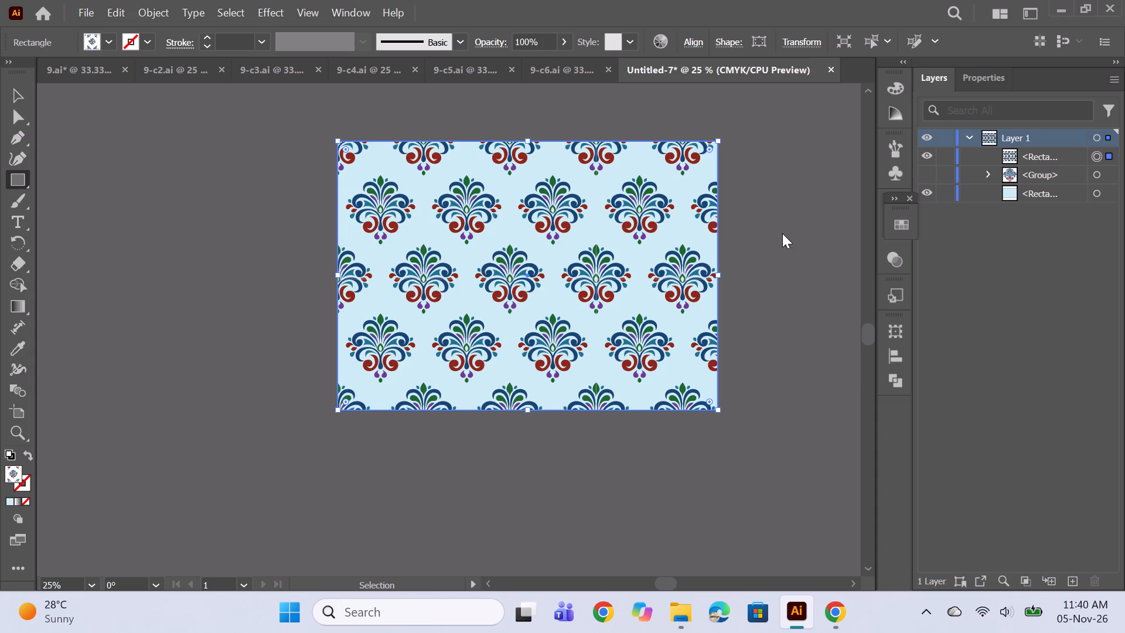
text(9-c)
key(7)
key(Return)
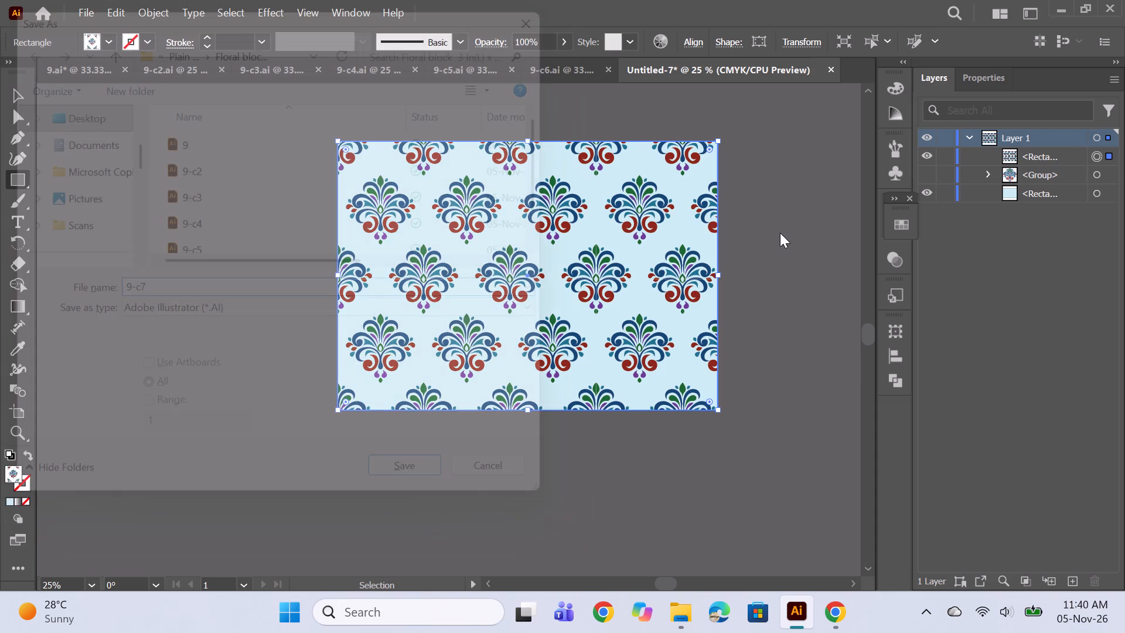
click(627, 553)
Examine the whole pale blue damask repeat at closer zoom, centred in the view.
alt+scroll(686, 380, up, 1)
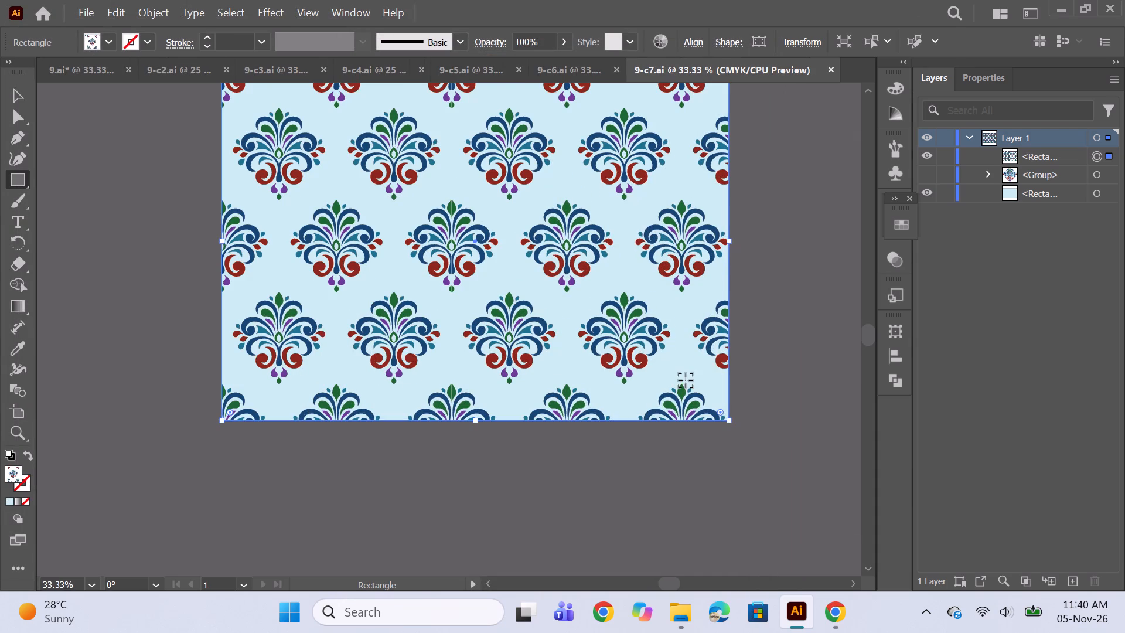
key(space)
key(space)
key(space)
key(space)
key(space)
key(space)
key(space)
key(space)
key(space)
key(space)
key(space)
key(space)
key(space)
key(space)
key(space)
drag(779, 312, 756, 406)
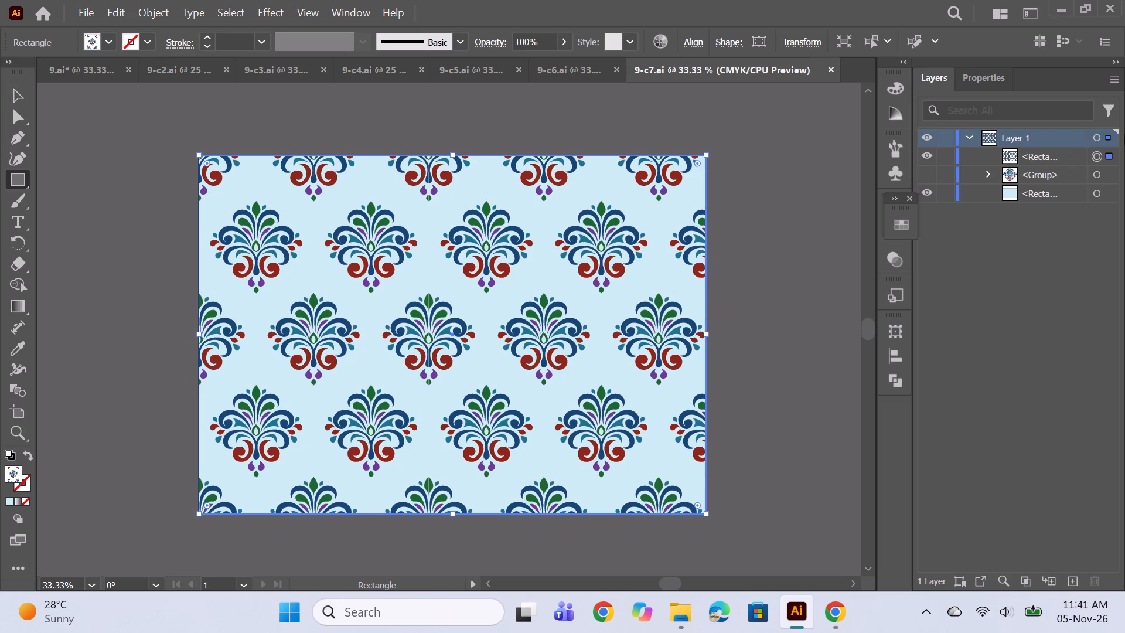
Clear the open windows to show the desktop and launch Kuro from there.
click(1055, 5)
click(1021, 8)
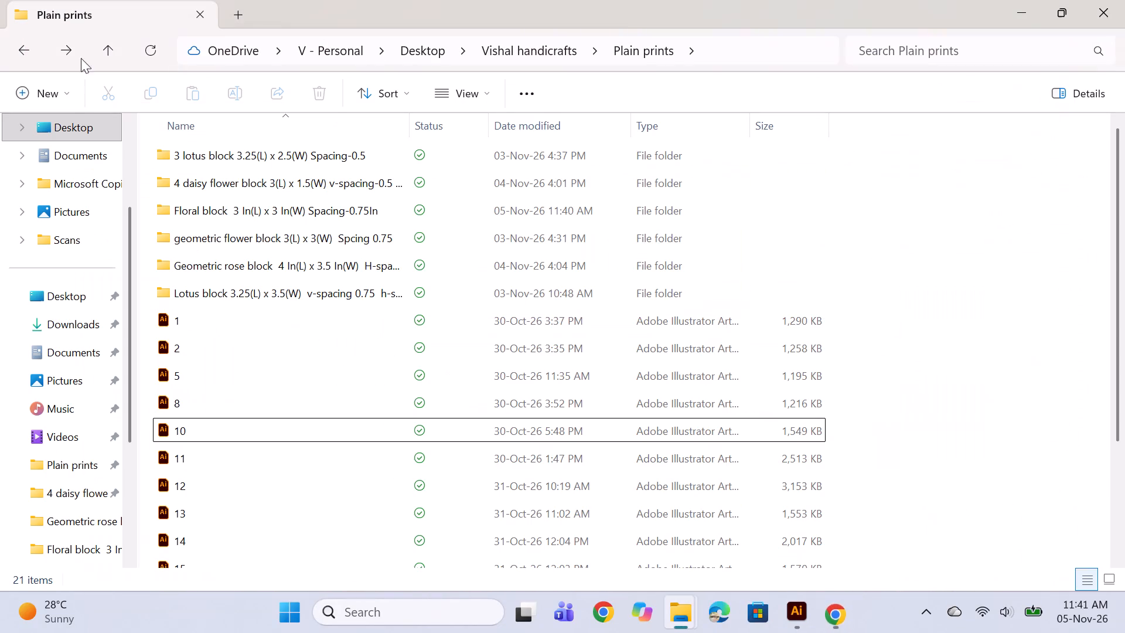
click(1020, 15)
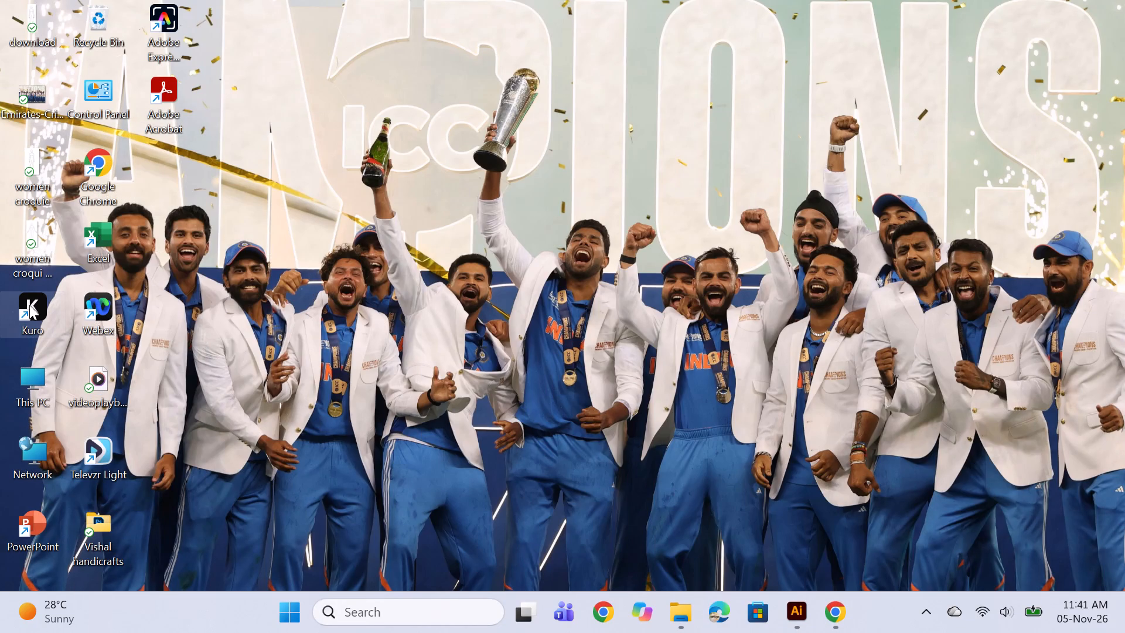
double_click(29, 305)
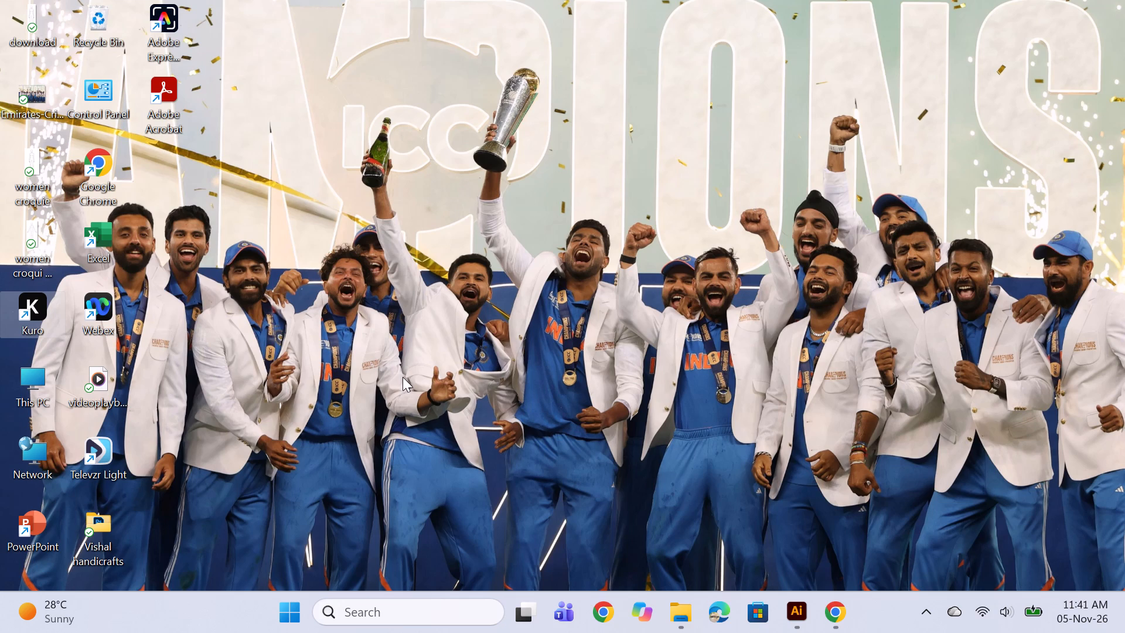
double_click(19, 305)
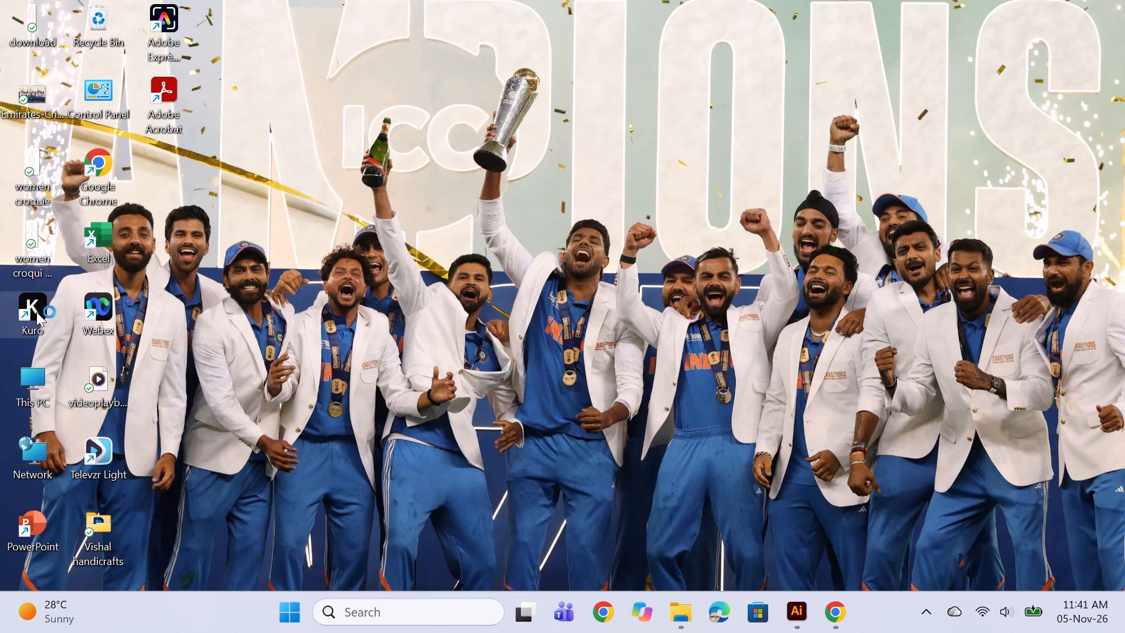
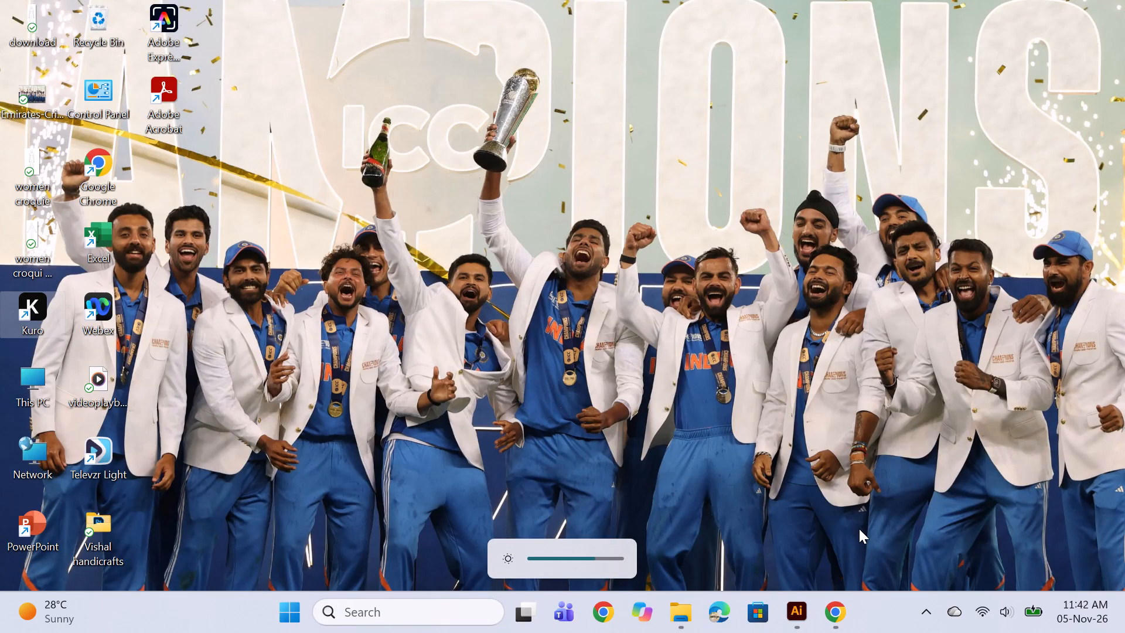
Switch to Adobe Illustrator and deselect the pattern-filled rectangle in 9-c7.ai using the Selection tool.
click(790, 621)
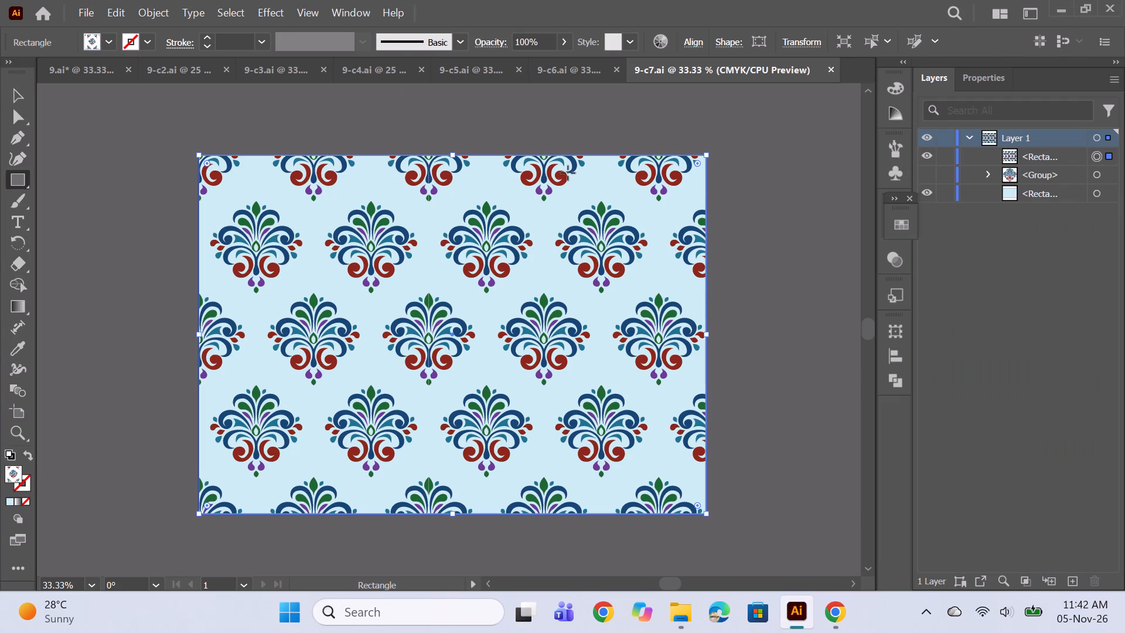
scroll(569, 173, down, 1)
scroll(731, 220, up, 1)
click(6, 92)
click(78, 135)
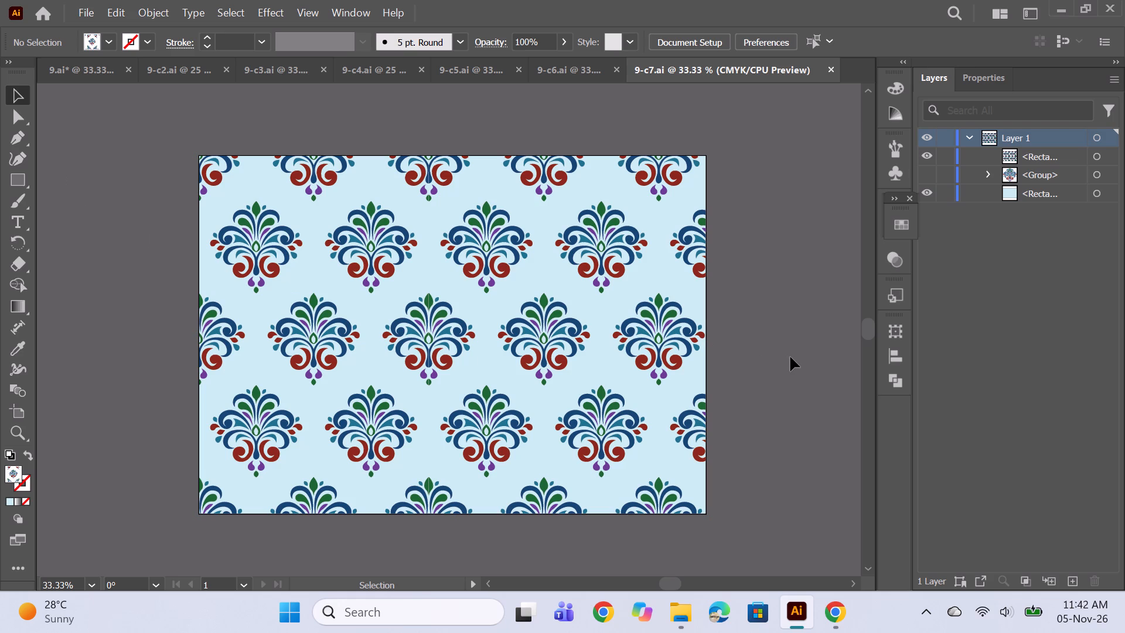
Minimize Illustrator and launch the Kuro app from the desktop.
click(1069, 0)
double_click(26, 321)
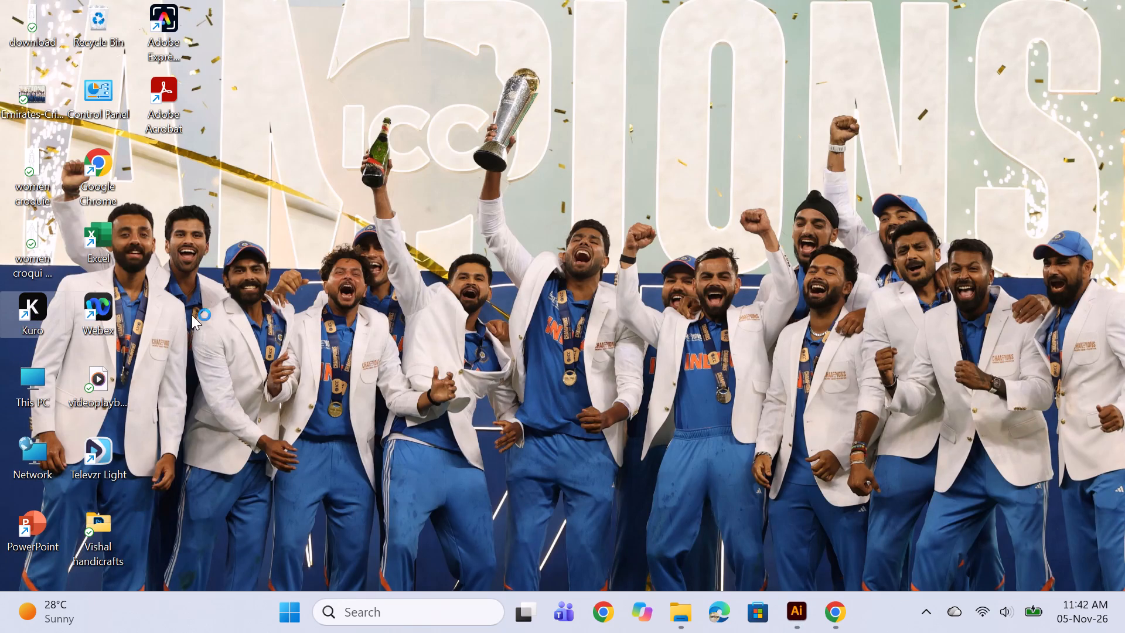
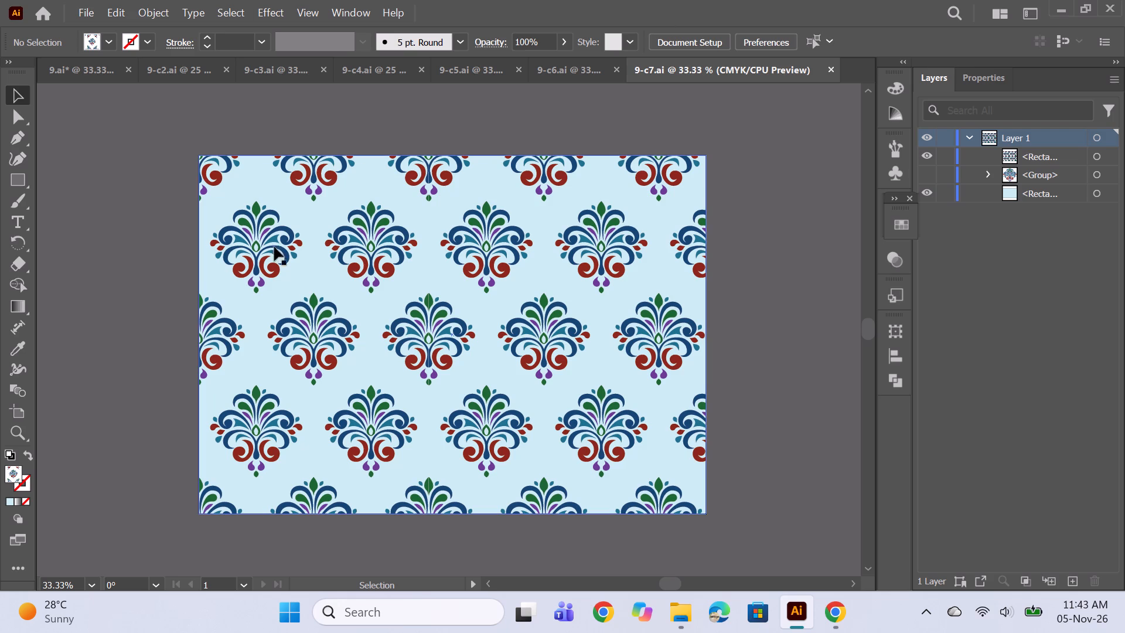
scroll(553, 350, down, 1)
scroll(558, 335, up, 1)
Create a new blank document with the preset settings.
key(ctrl+n)
key(Return)
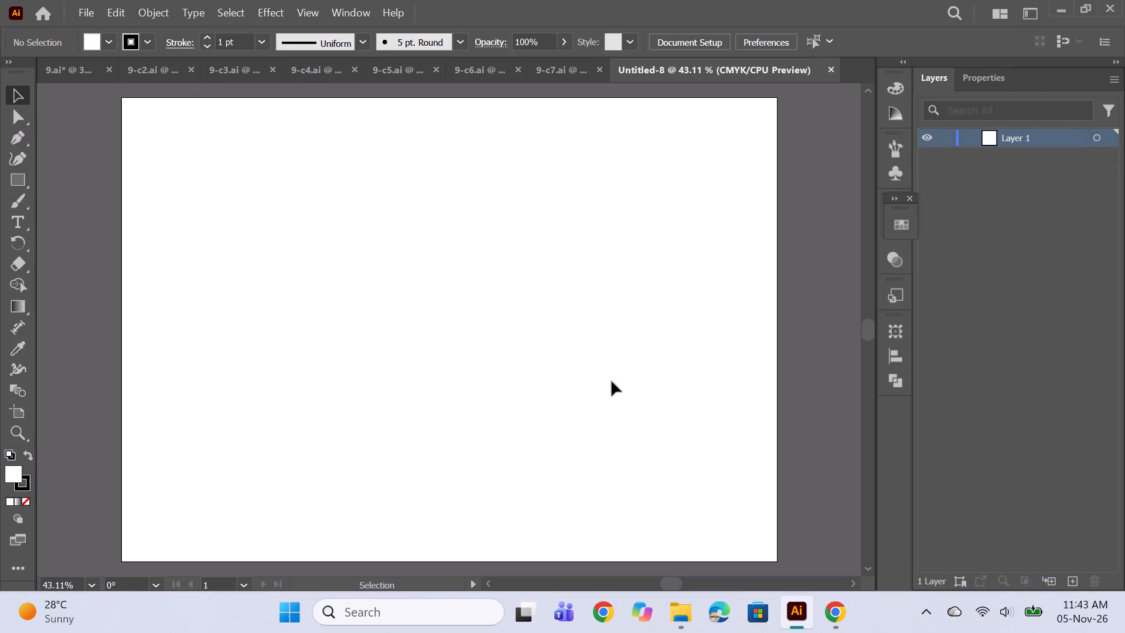
Draw a rectangle covering the whole artboard, about 16.5 by 11.7 in, discarding the first misplaced attempt.
click(20, 175)
drag(120, 95, 506, 400)
key(BackSpace)
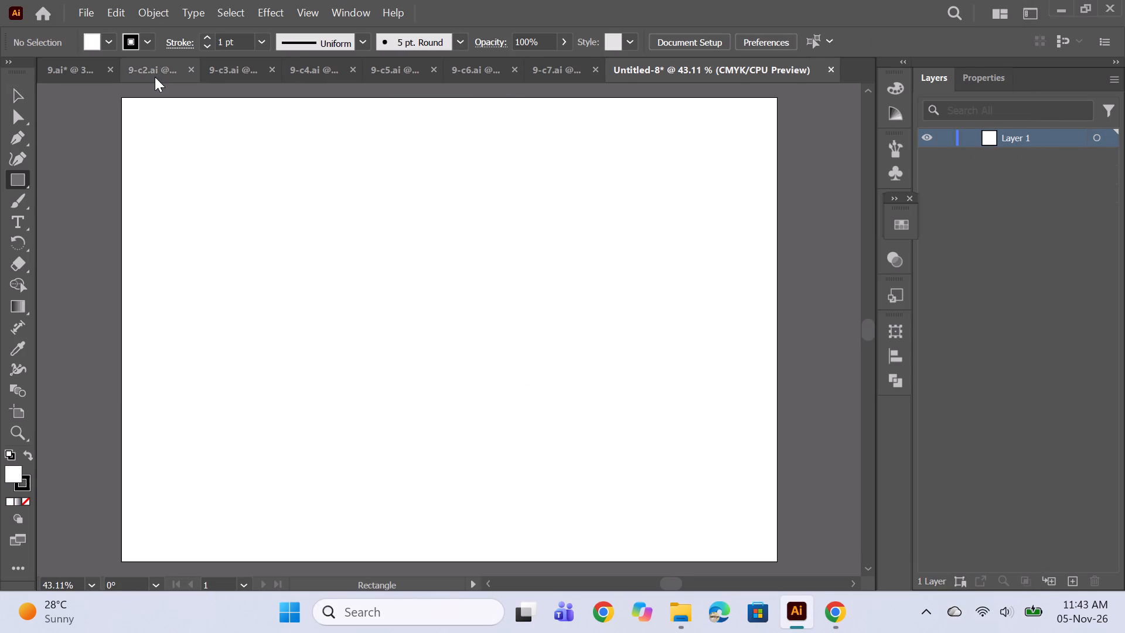
drag(121, 99, 333, 292)
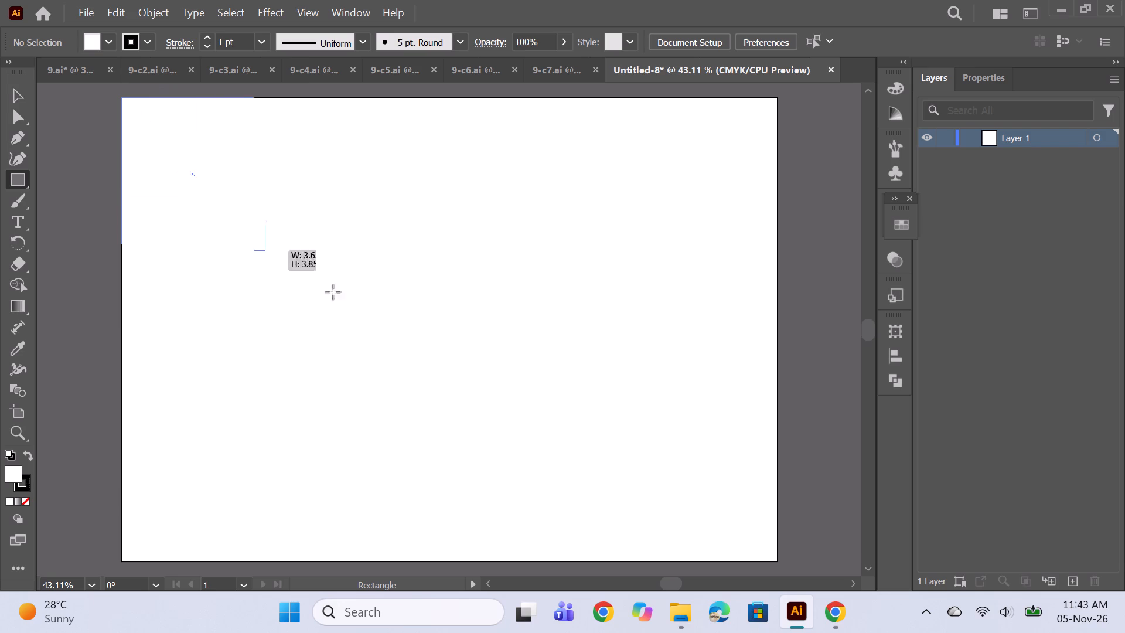
drag(333, 292, 775, 560)
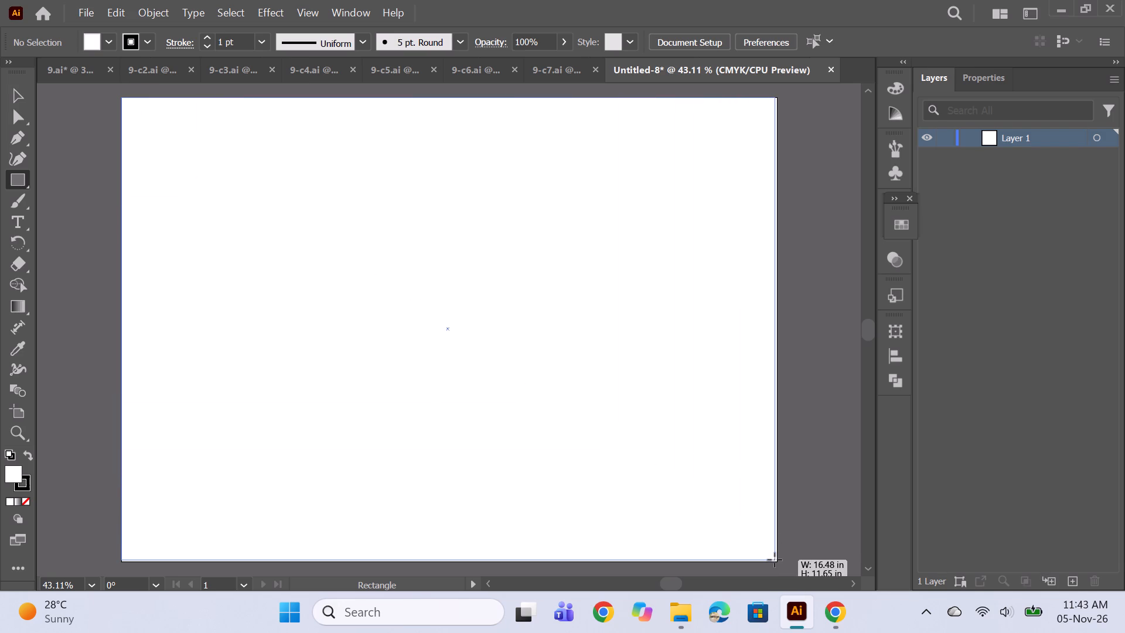
drag(775, 560, 779, 562)
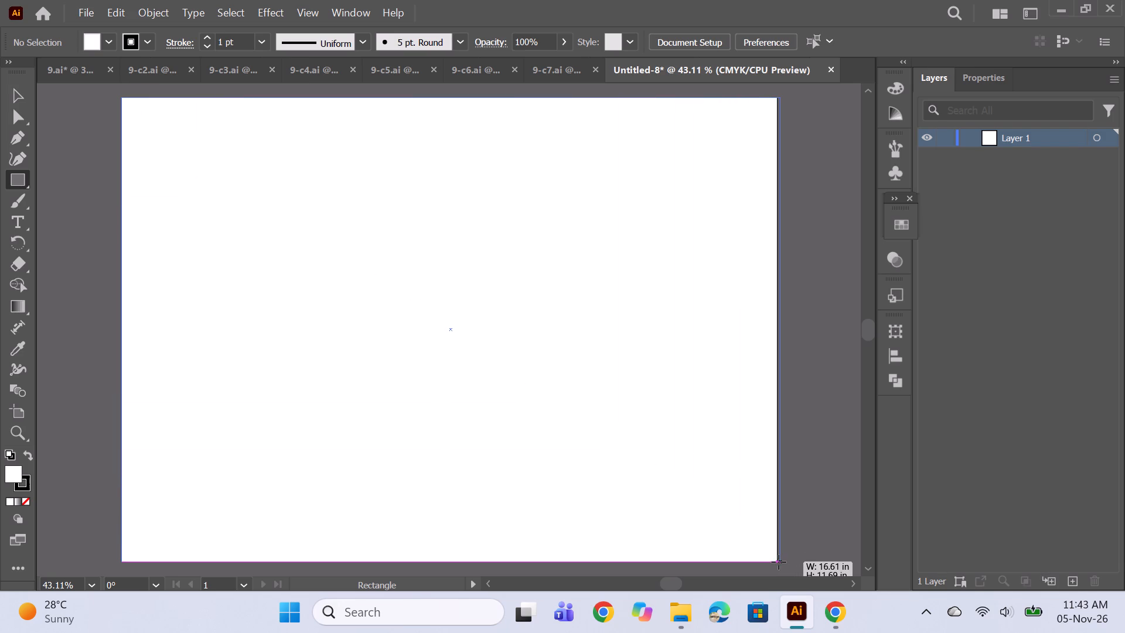
drag(779, 562, 777, 562)
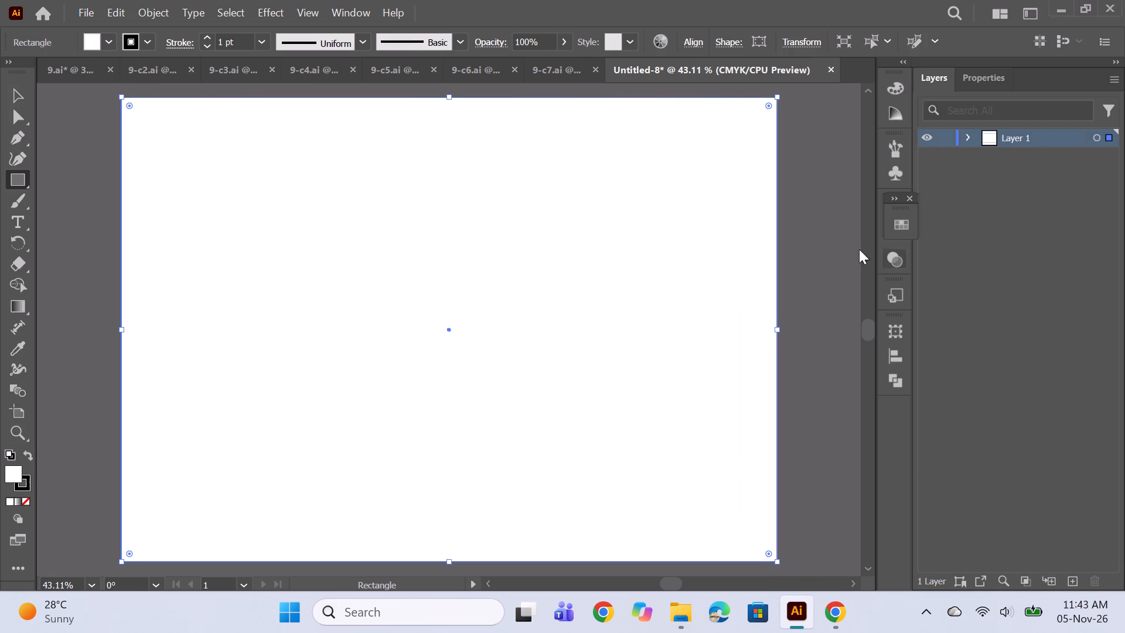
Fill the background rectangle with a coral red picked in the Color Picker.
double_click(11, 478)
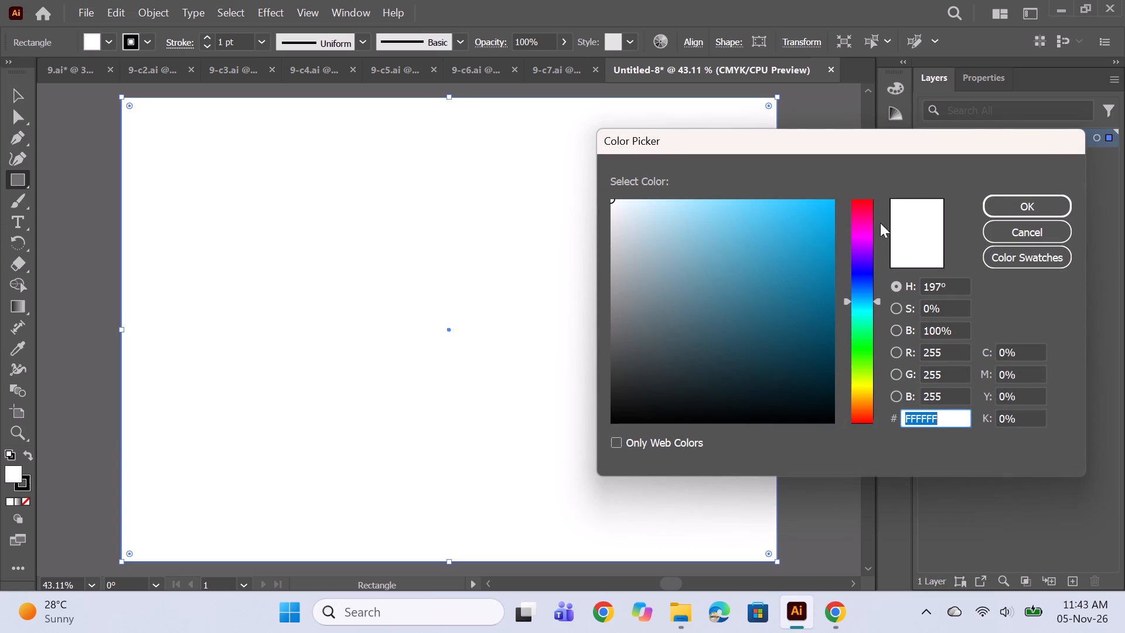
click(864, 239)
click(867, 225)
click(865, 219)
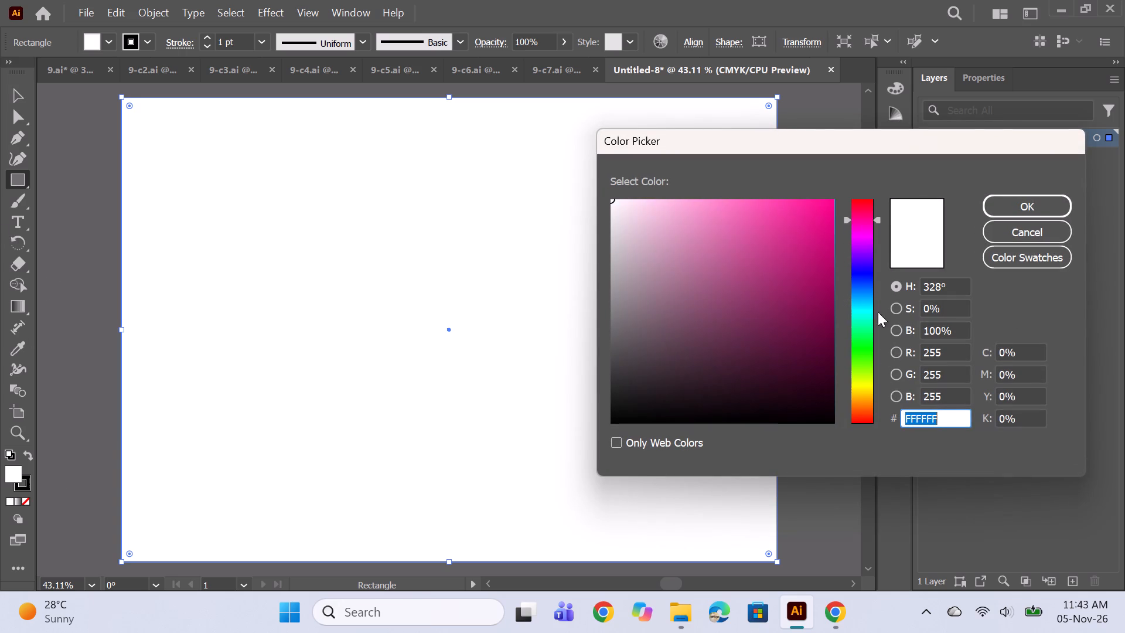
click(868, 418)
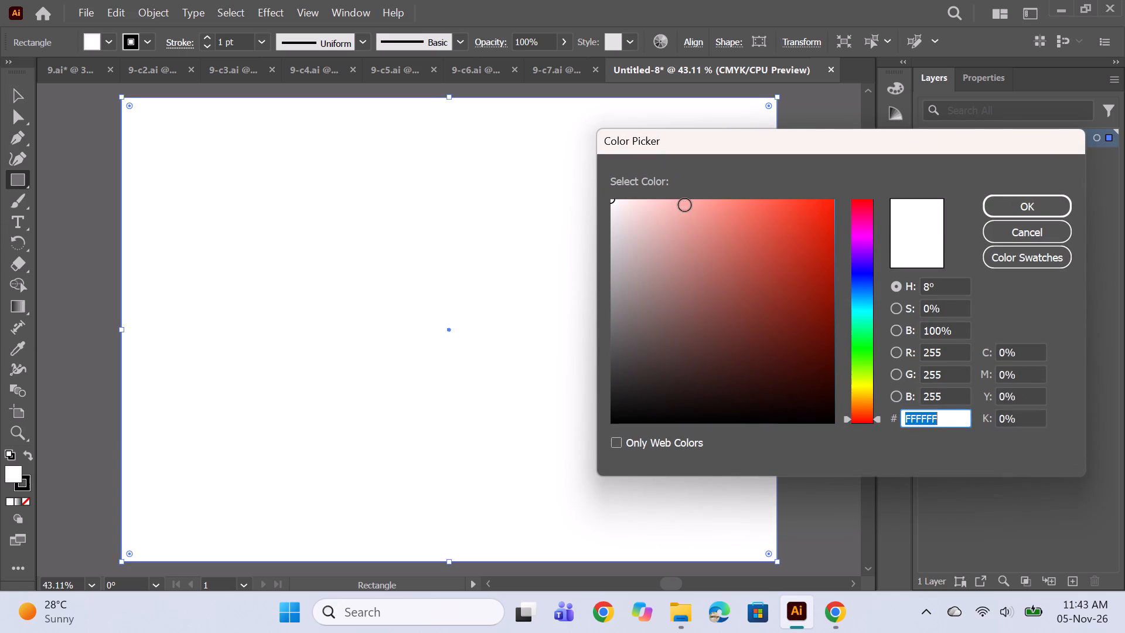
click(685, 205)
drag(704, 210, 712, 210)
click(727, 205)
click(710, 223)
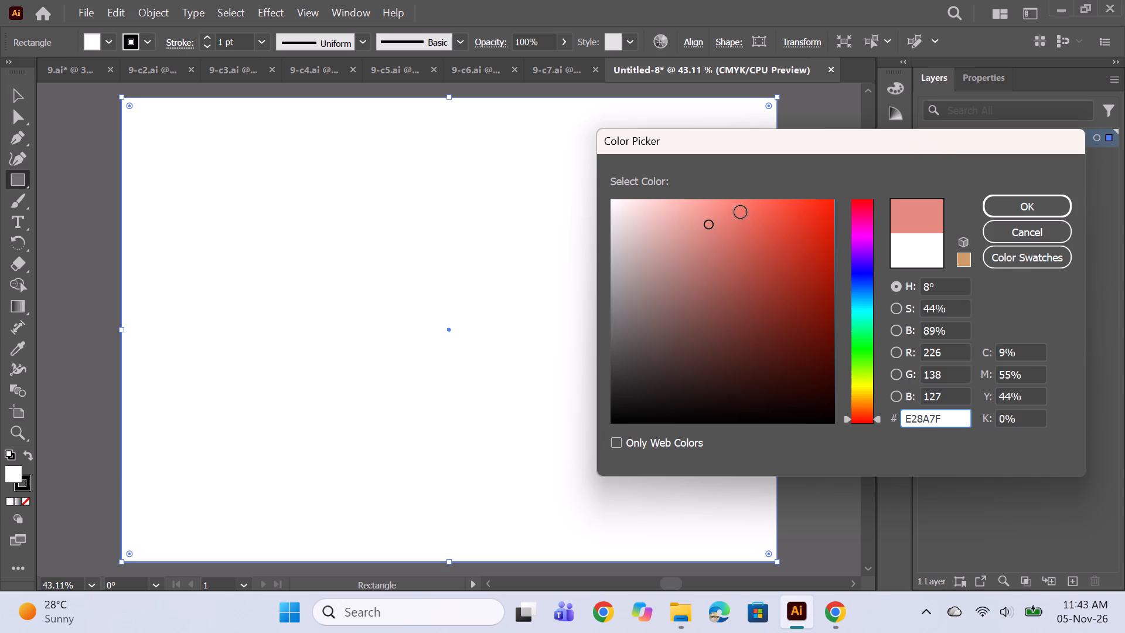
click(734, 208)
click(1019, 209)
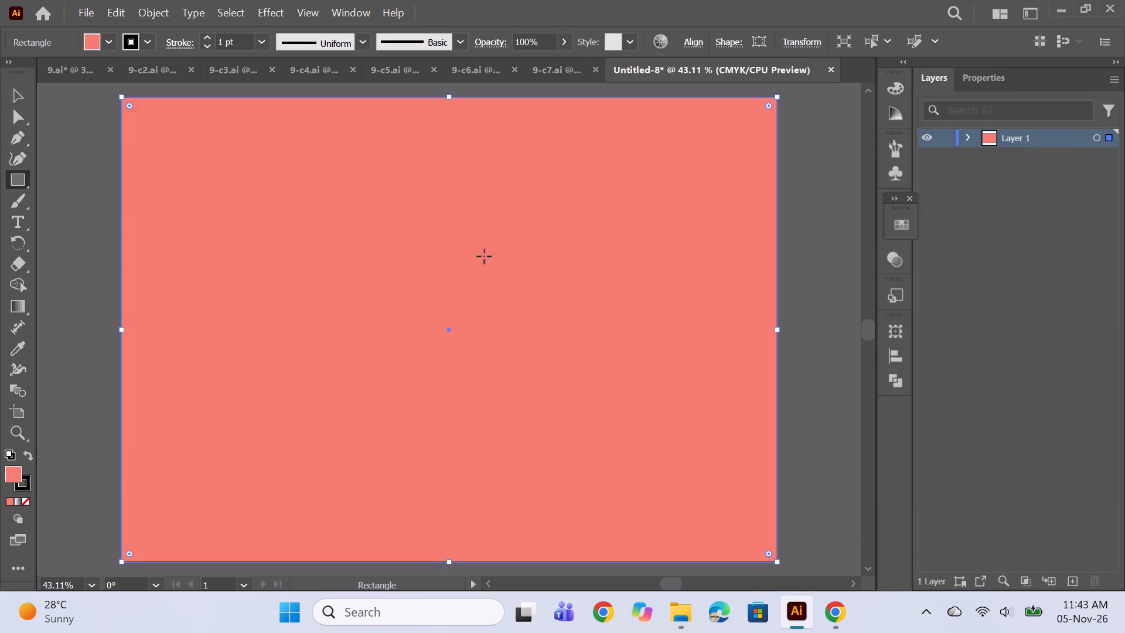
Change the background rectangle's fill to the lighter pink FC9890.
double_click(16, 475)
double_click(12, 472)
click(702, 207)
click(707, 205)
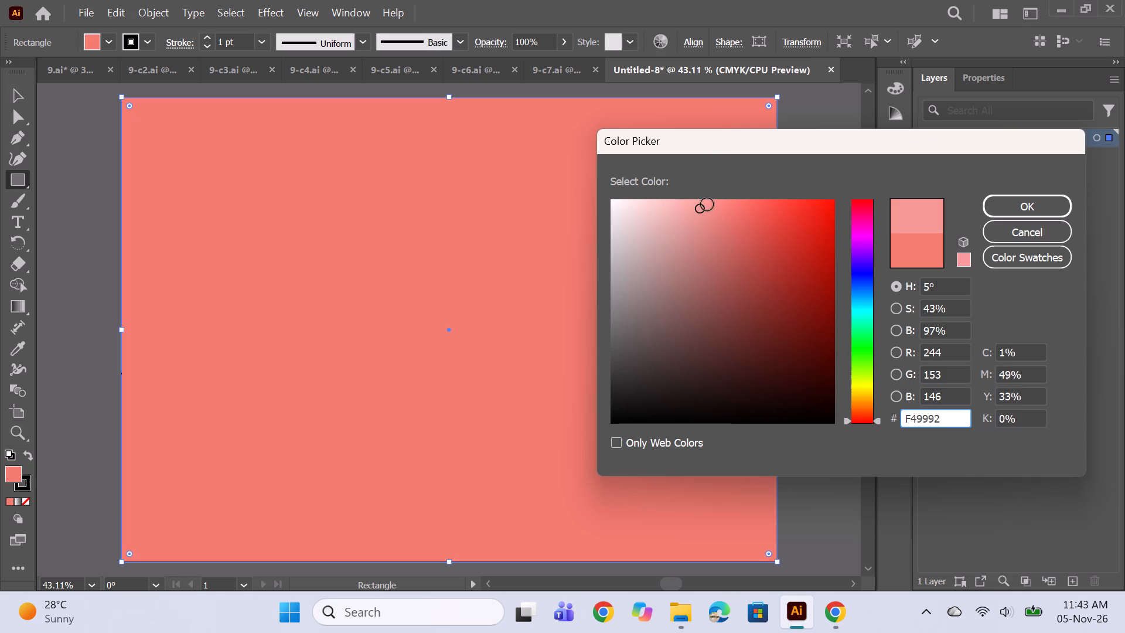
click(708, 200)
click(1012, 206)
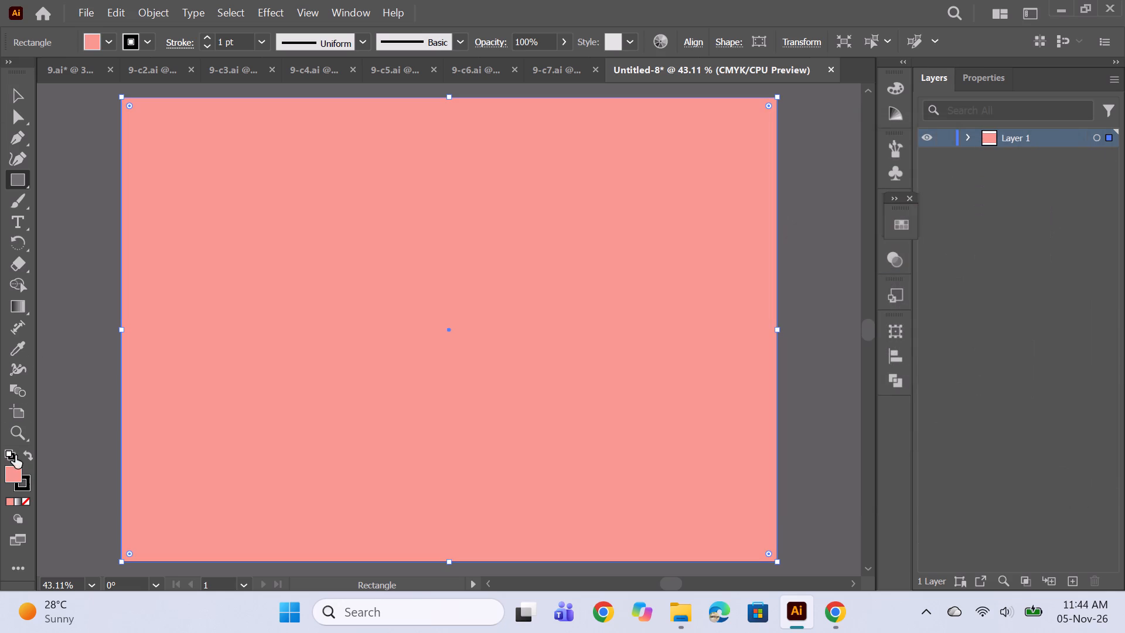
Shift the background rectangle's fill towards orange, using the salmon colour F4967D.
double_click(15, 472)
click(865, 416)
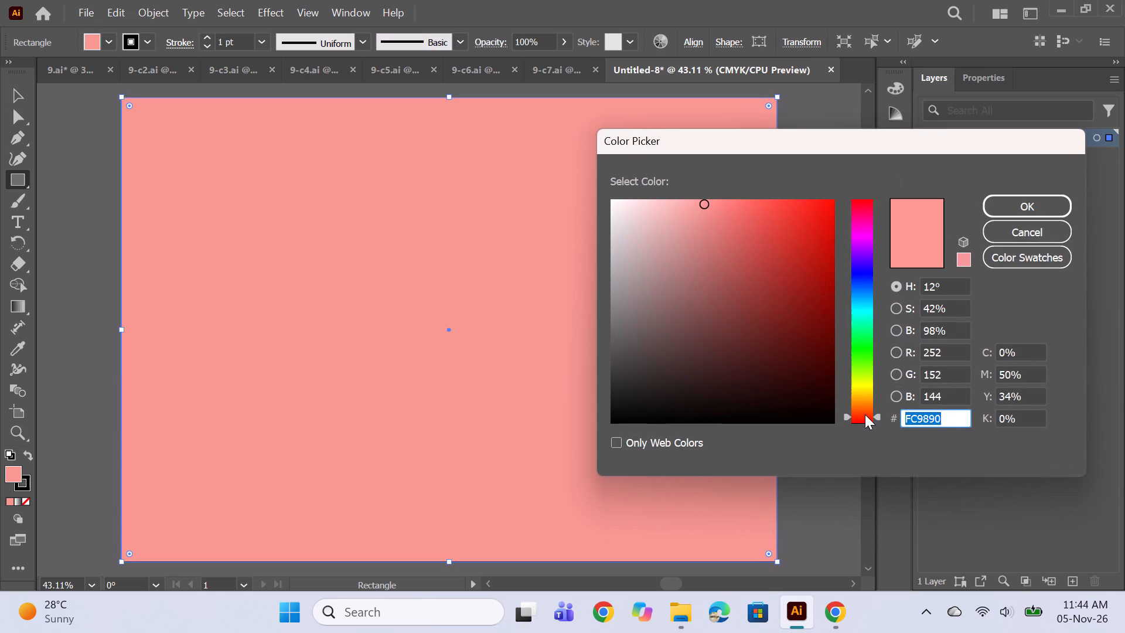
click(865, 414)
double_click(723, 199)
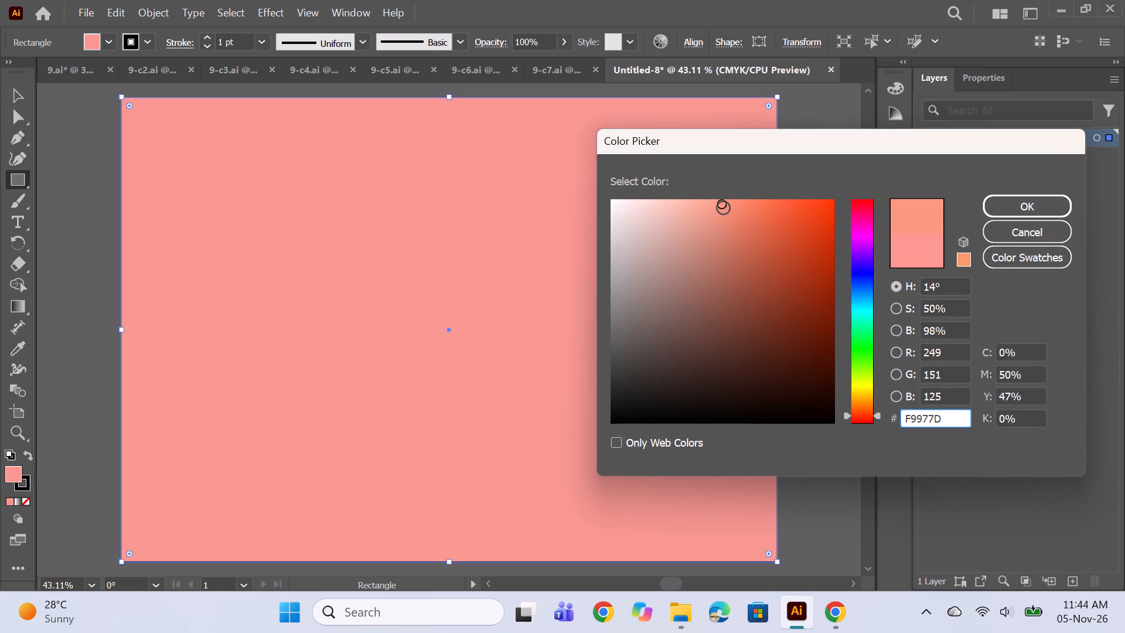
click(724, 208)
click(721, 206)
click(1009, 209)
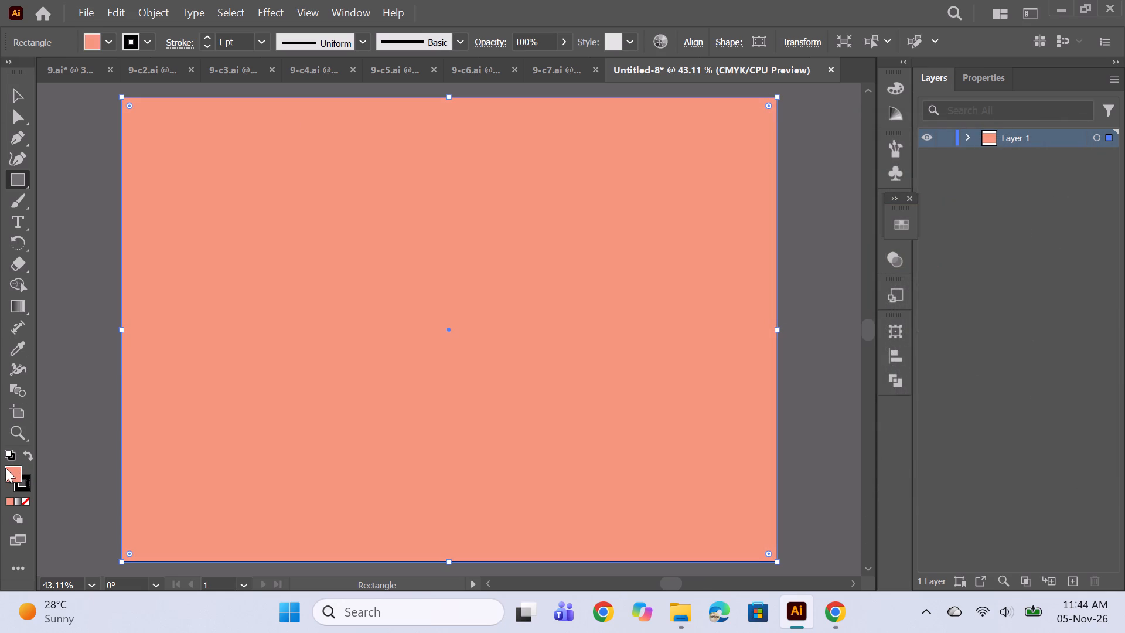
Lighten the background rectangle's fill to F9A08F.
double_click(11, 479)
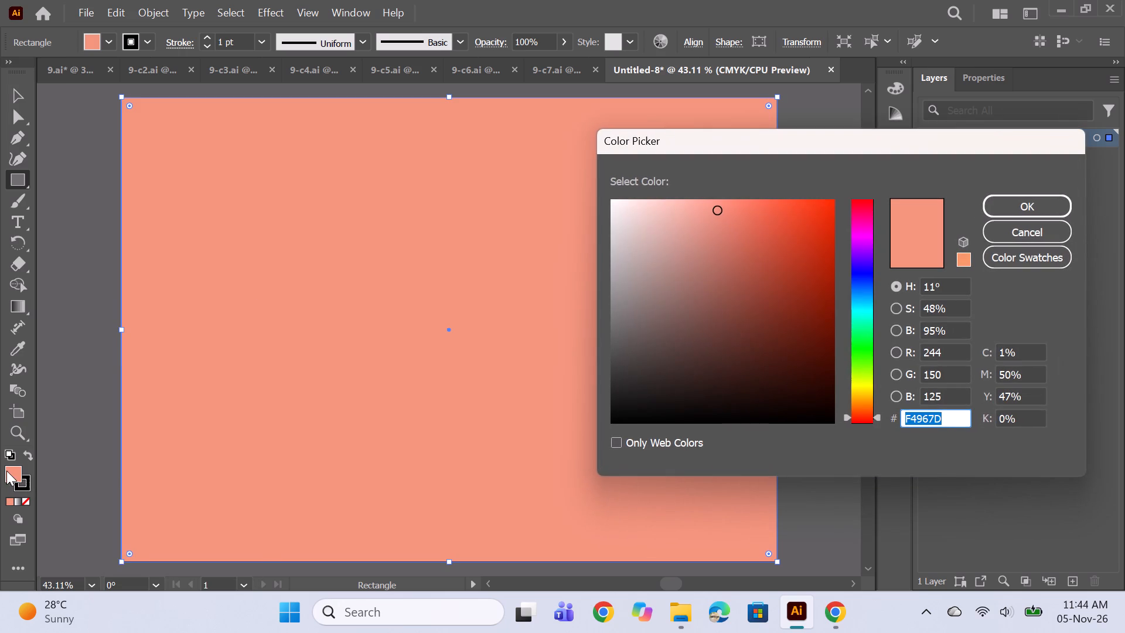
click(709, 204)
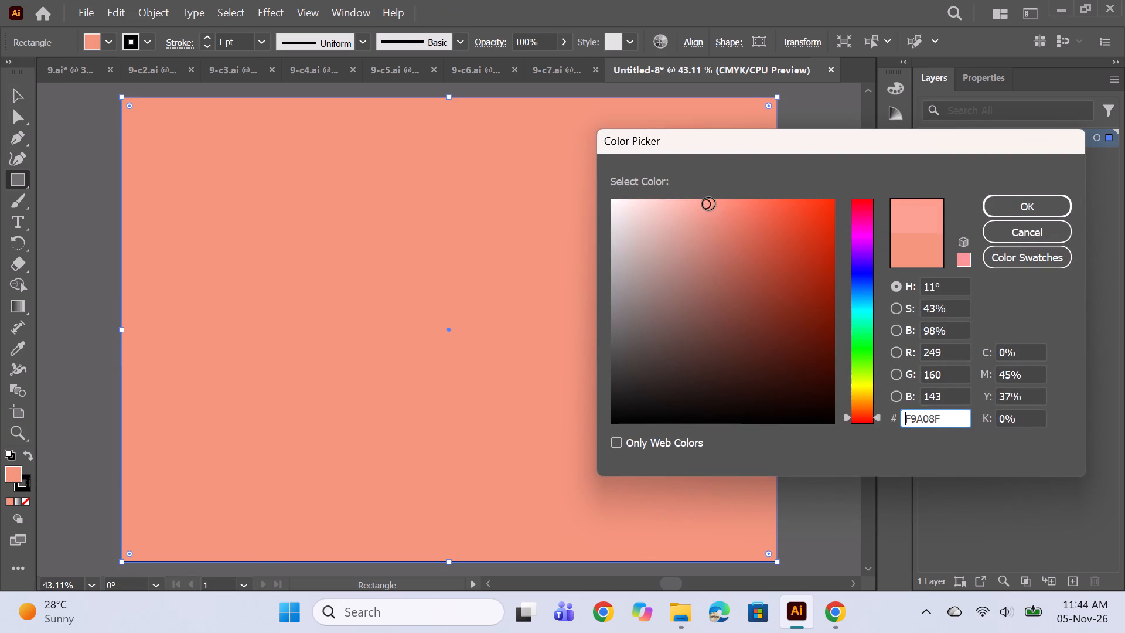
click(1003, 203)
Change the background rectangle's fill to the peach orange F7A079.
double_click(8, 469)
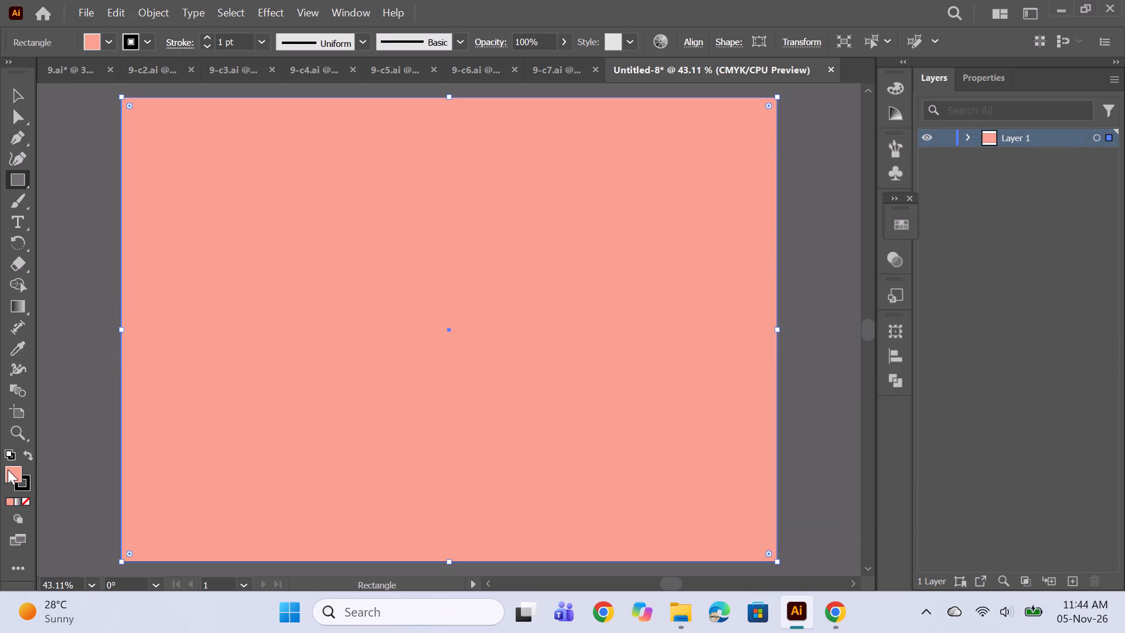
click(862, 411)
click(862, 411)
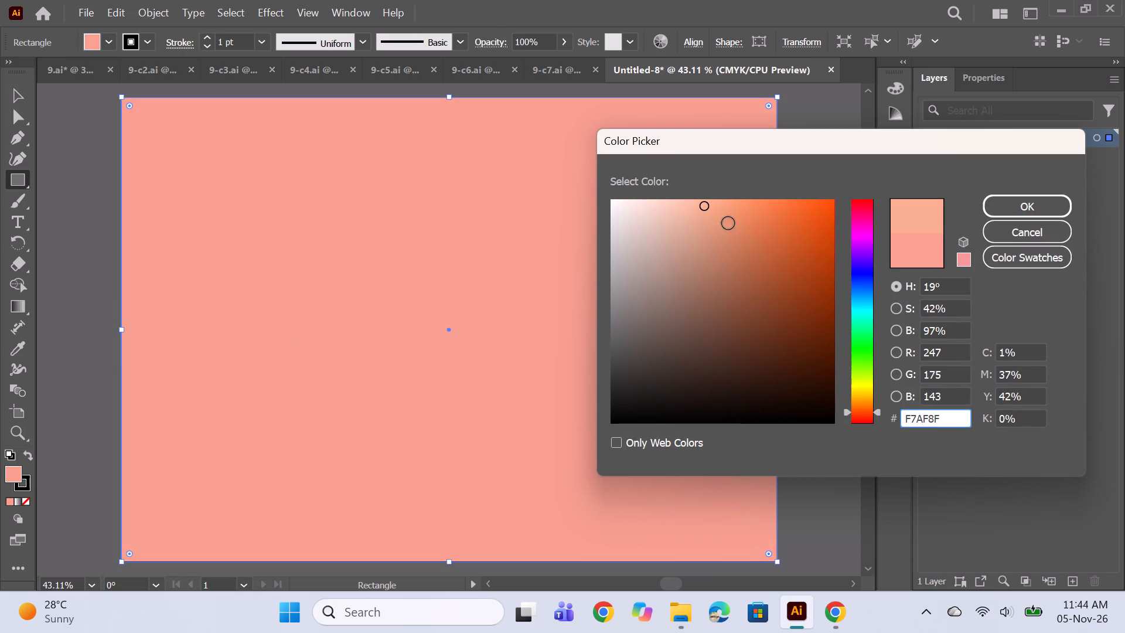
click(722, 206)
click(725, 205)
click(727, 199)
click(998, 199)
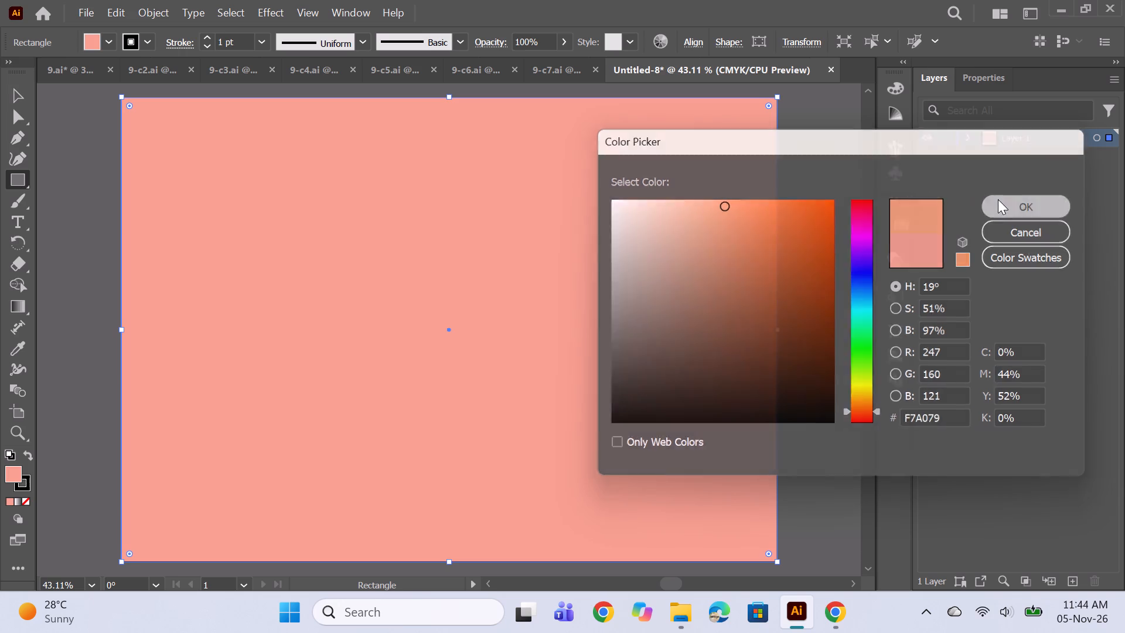
Set the background rectangle's fill to a slightly redder, more saturated coral orange.
double_click(7, 474)
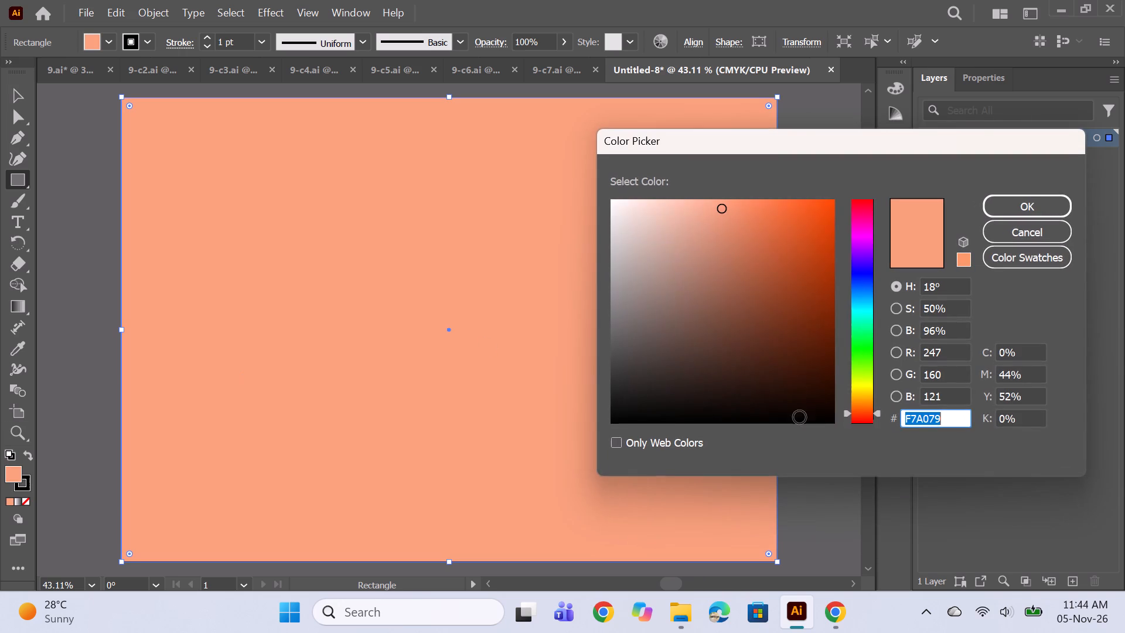
click(868, 413)
click(727, 205)
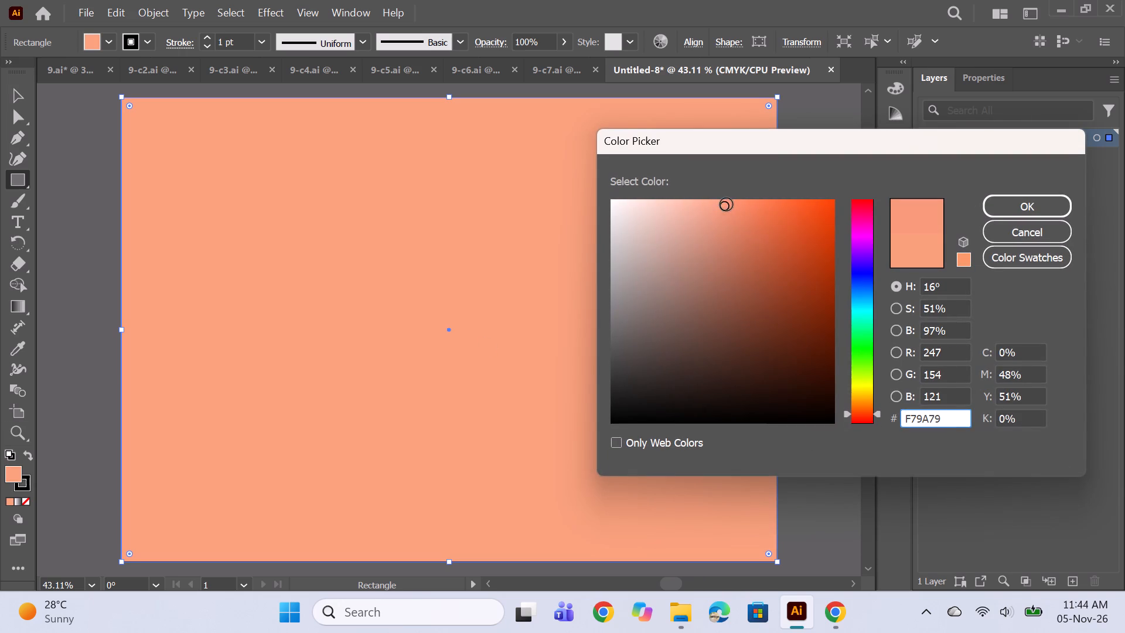
click(719, 202)
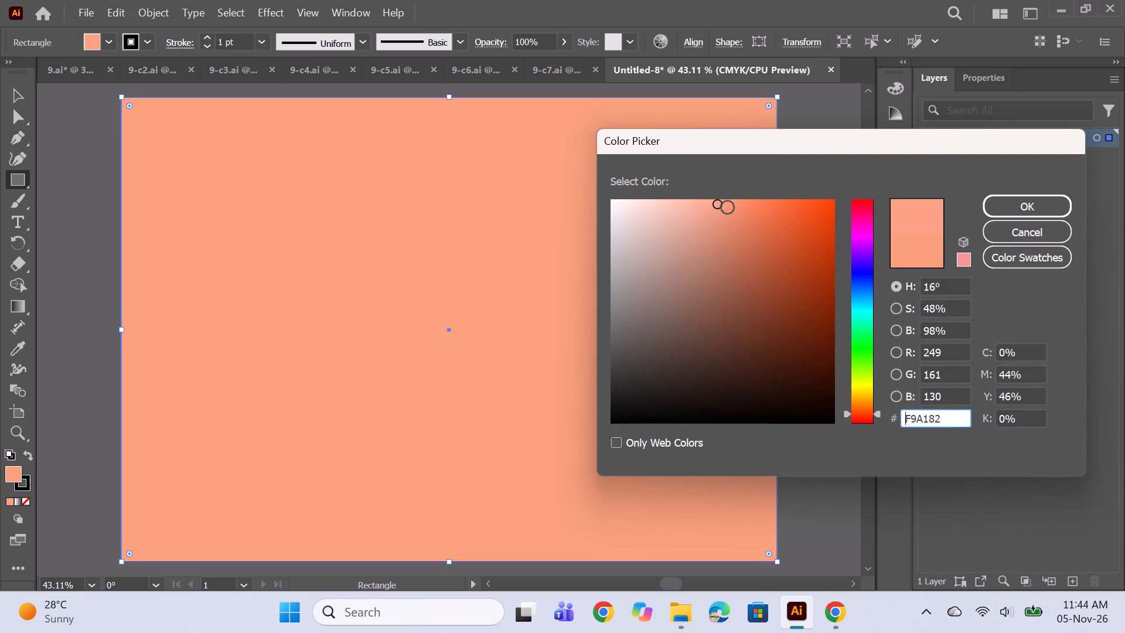
click(728, 207)
click(1046, 214)
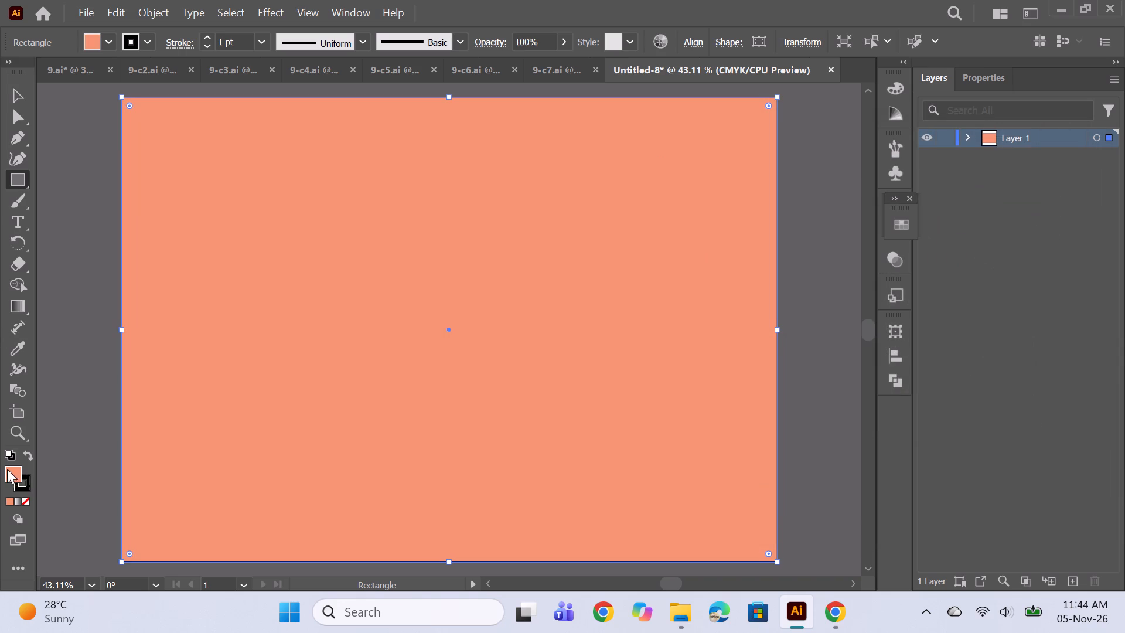
Glance at the 9-c7.ai pattern for reference, then paste the copied damask motif onto the coral background in Untitled-8.
click(557, 64)
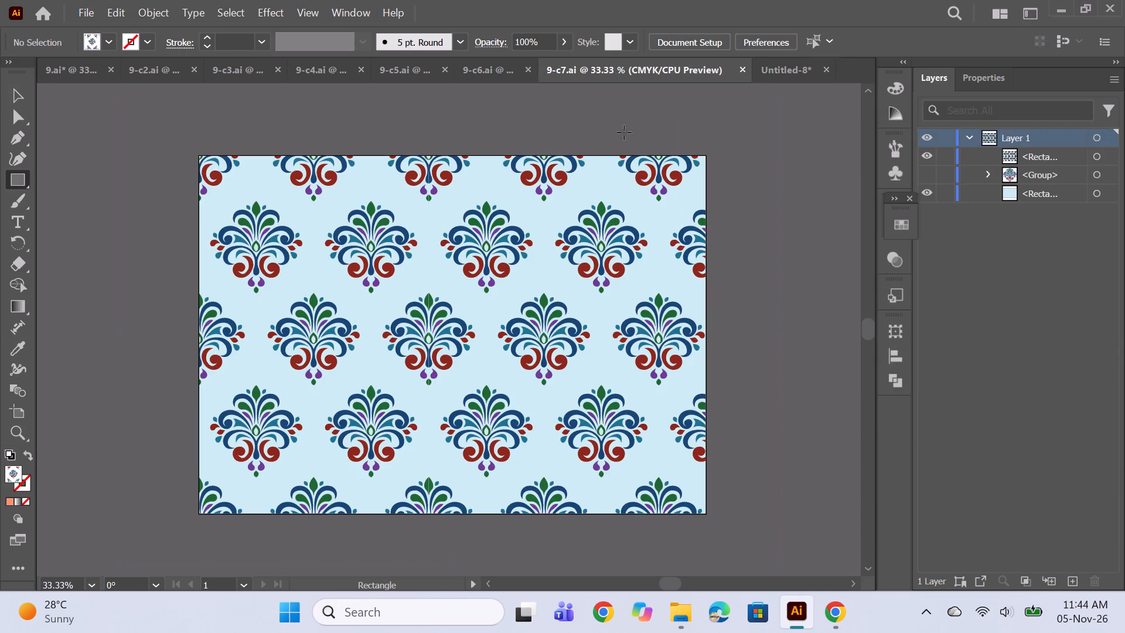
click(786, 64)
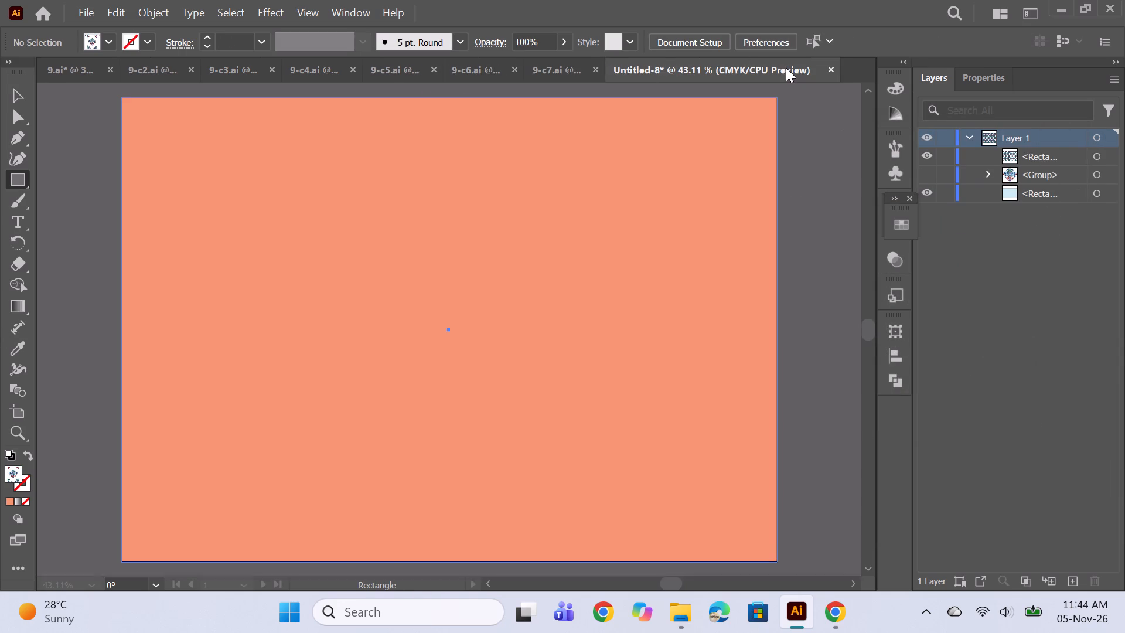
key(ctrl+v)
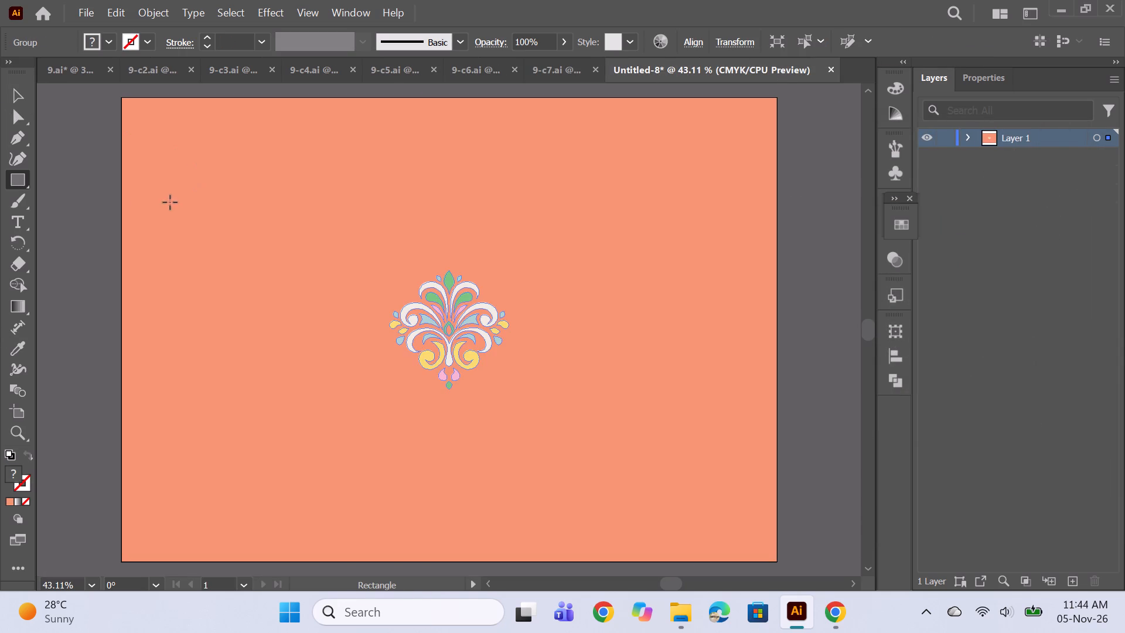
Expand Layer 1 and the pasted motif group to list the motif's individual shapes.
click(15, 102)
alt+scroll(466, 329, up, 3)
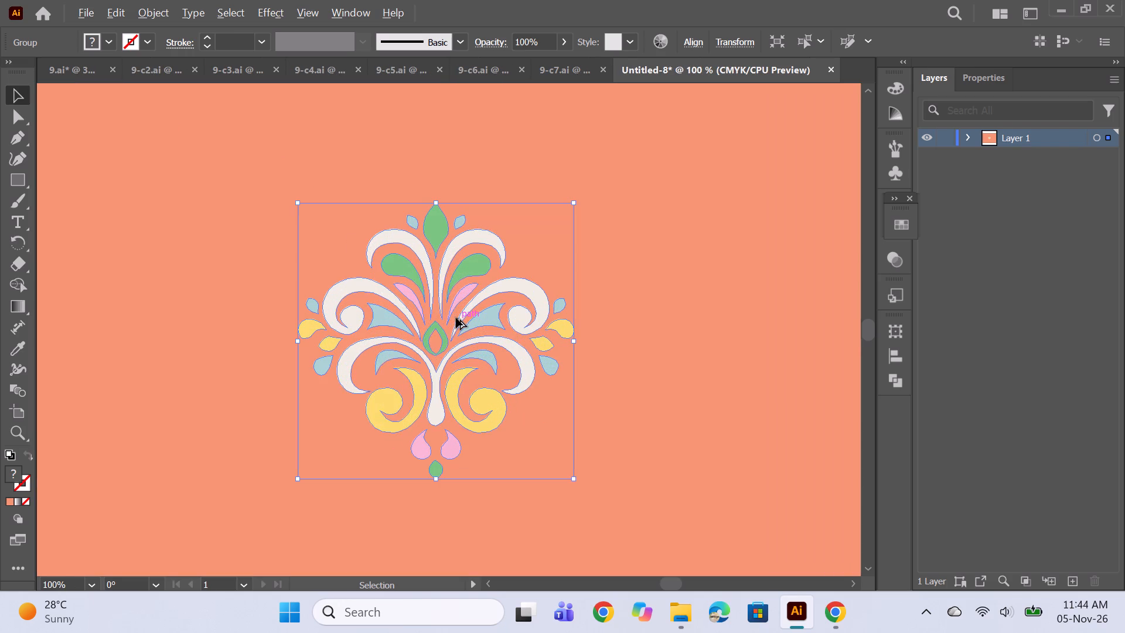
alt+scroll(438, 304, up, 1)
scroll(472, 290, down, 2)
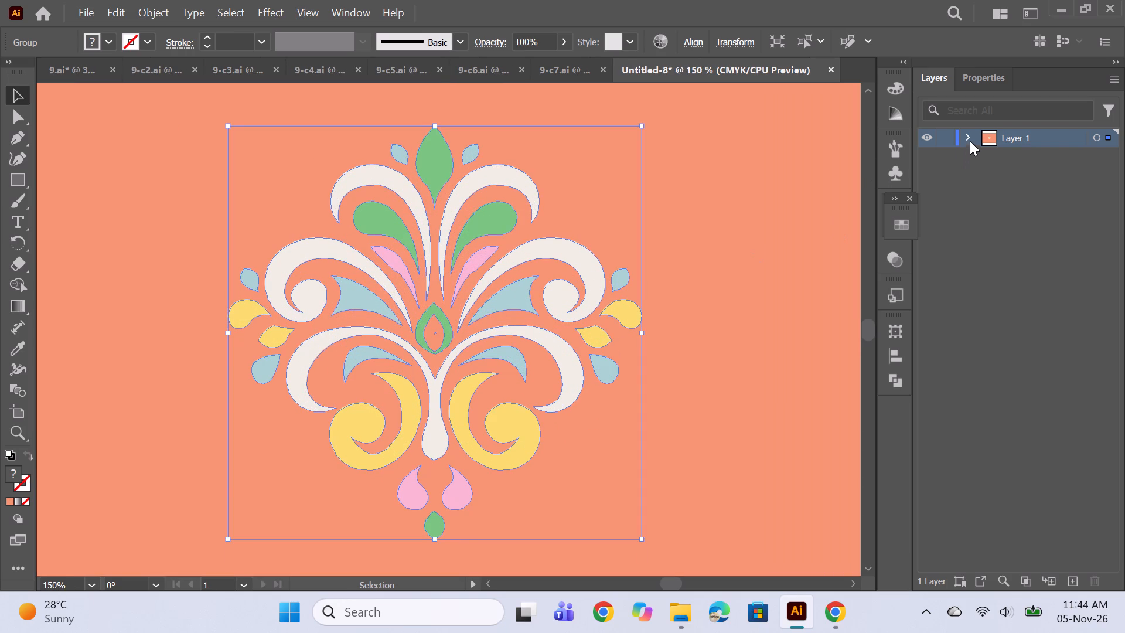
click(966, 139)
scroll(1012, 249, down, 6)
click(986, 151)
scroll(1041, 262, down, 8)
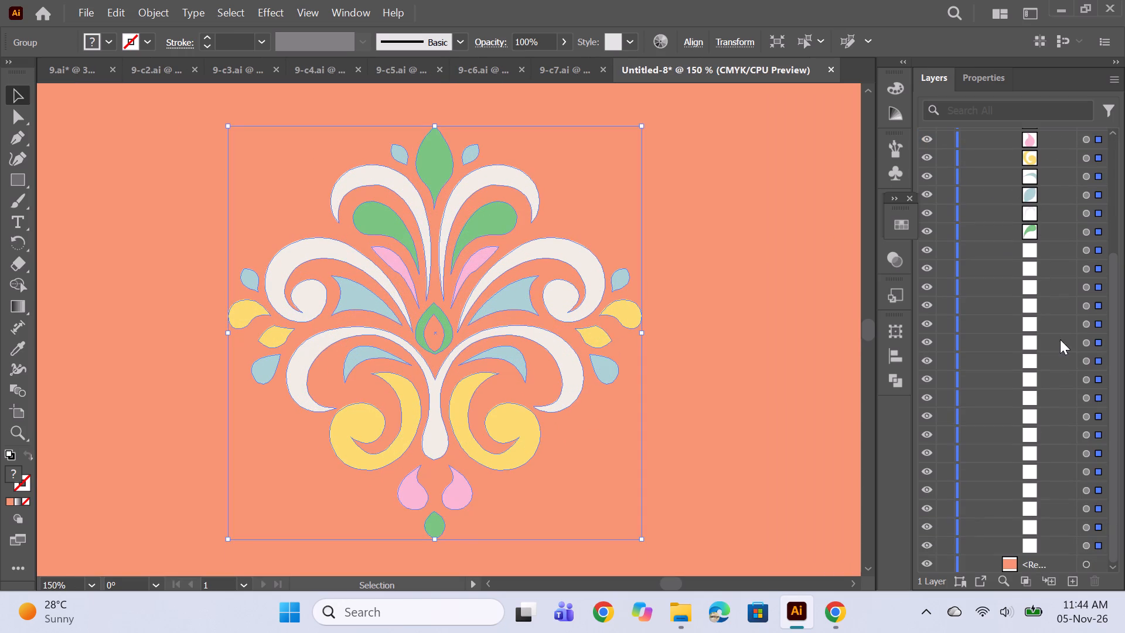
scroll(1060, 339, down, 5)
Change the fill of the hollow green teardrop at the motif's centre to a dark reddish brown.
click(1082, 543)
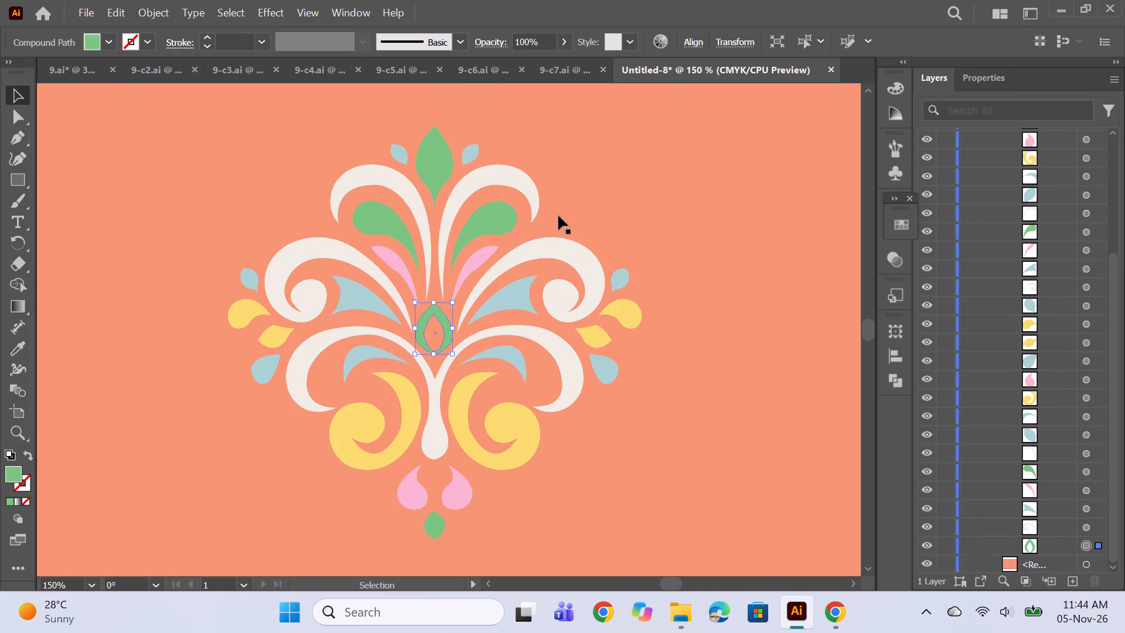
alt+scroll(558, 216, down, 1)
double_click(15, 471)
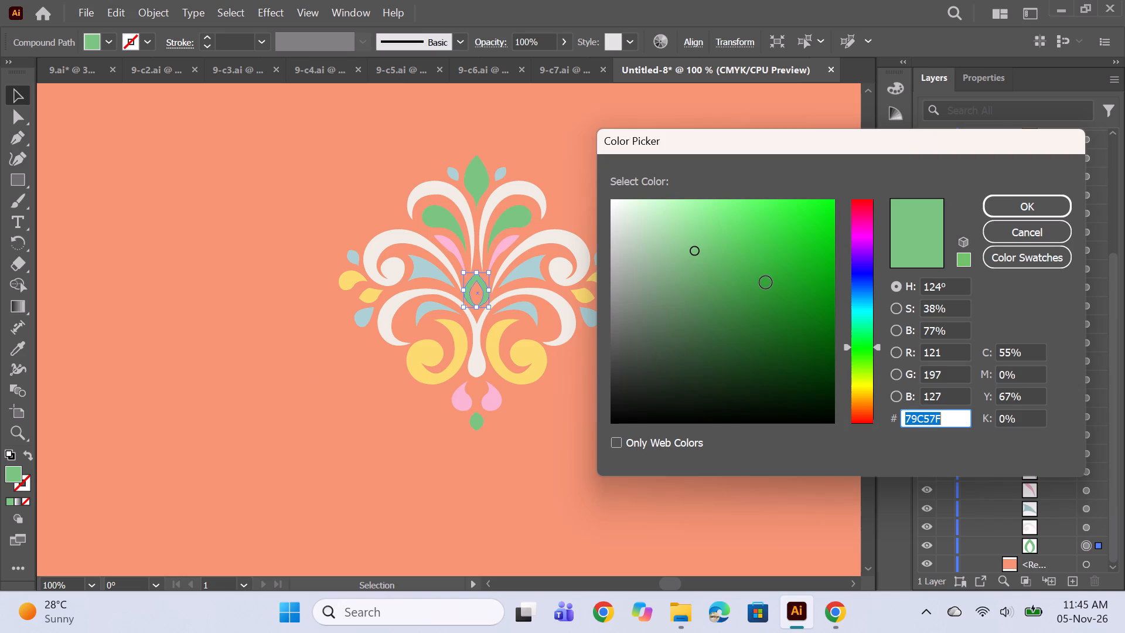
click(863, 420)
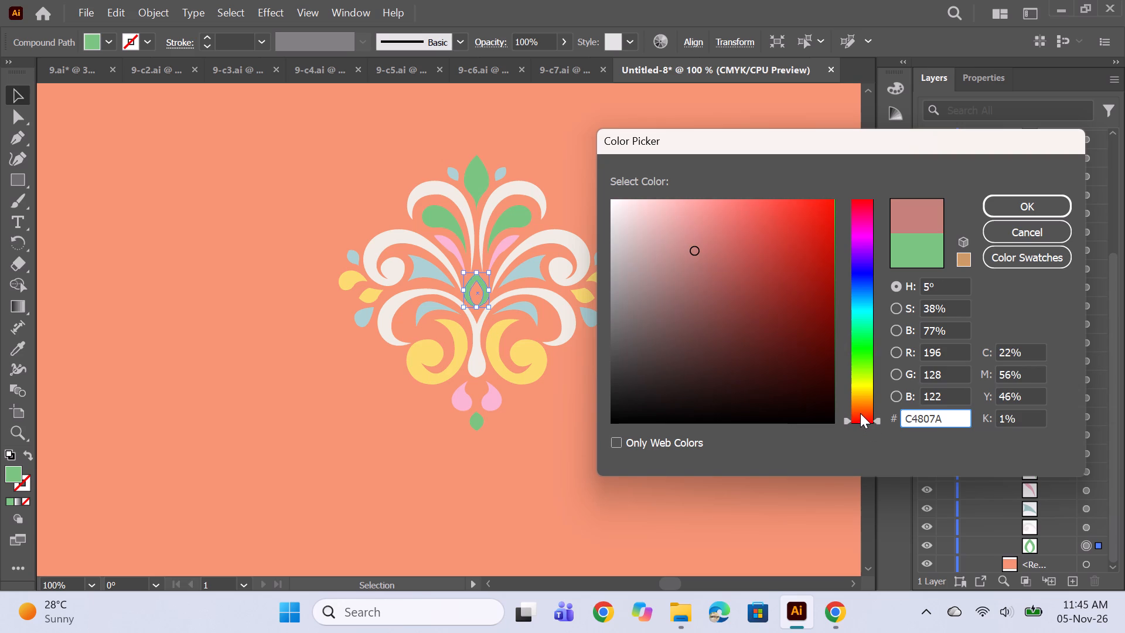
click(860, 413)
click(801, 334)
click(787, 334)
click(788, 329)
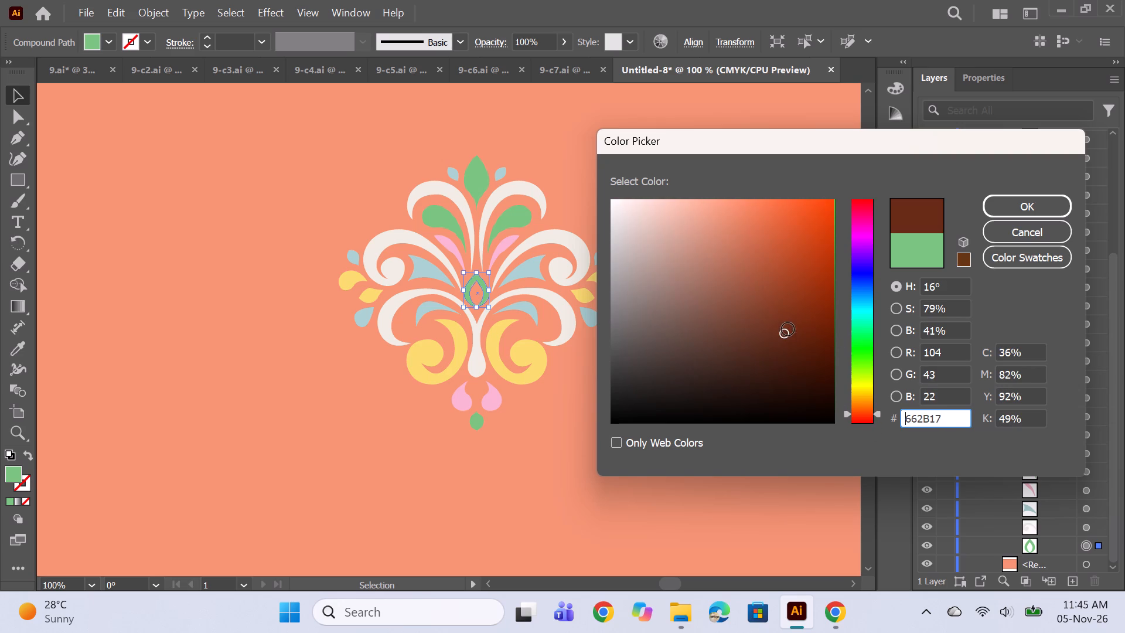
click(800, 329)
click(792, 326)
click(1019, 204)
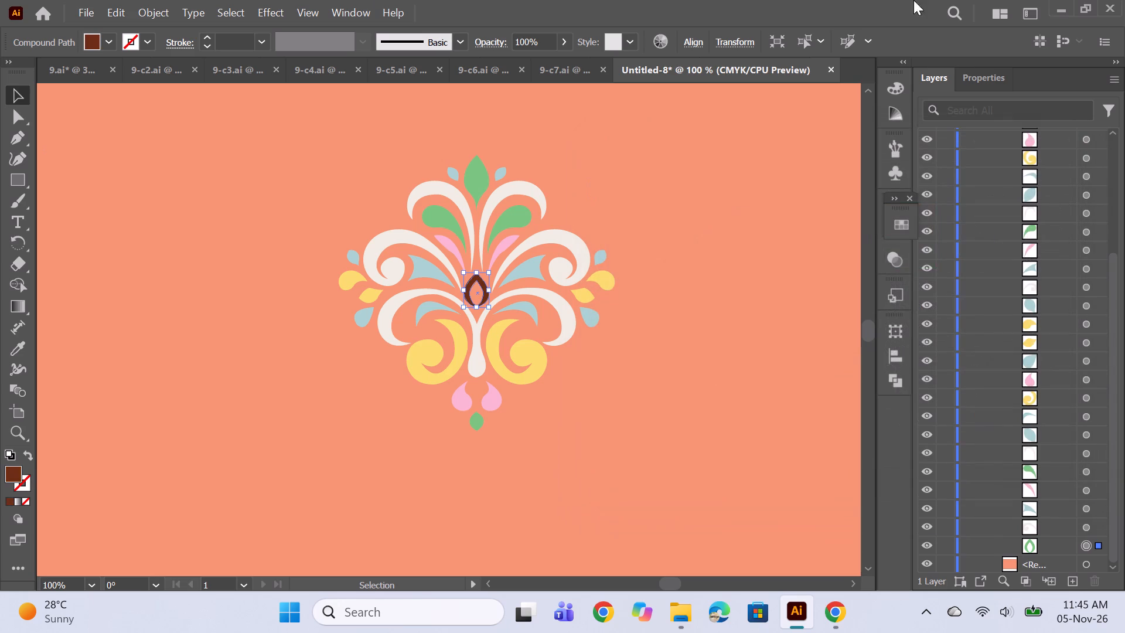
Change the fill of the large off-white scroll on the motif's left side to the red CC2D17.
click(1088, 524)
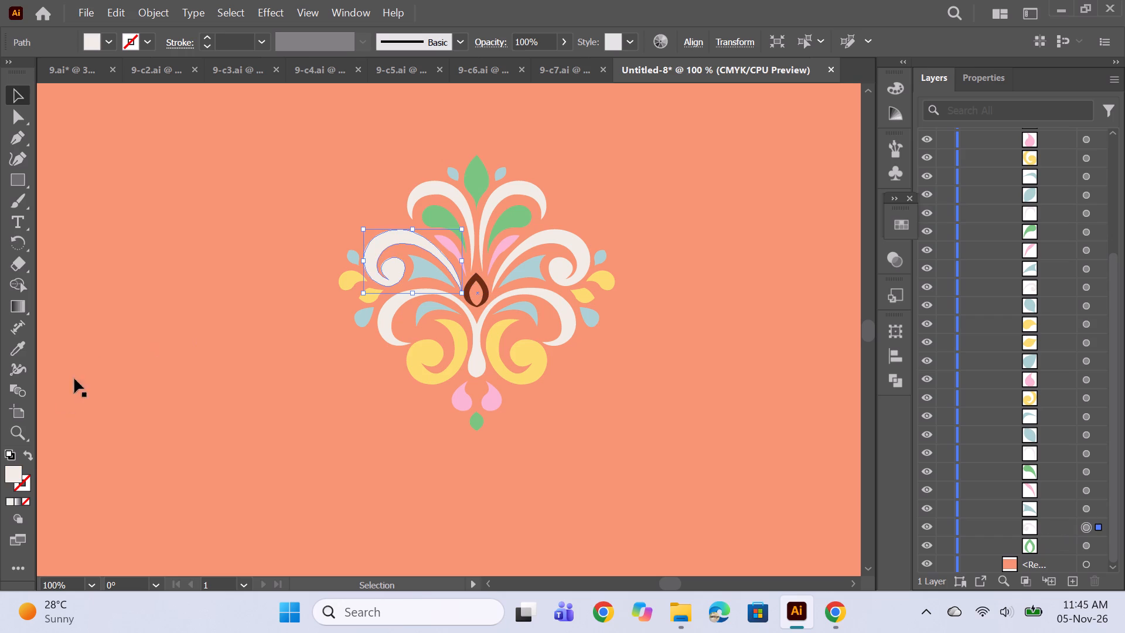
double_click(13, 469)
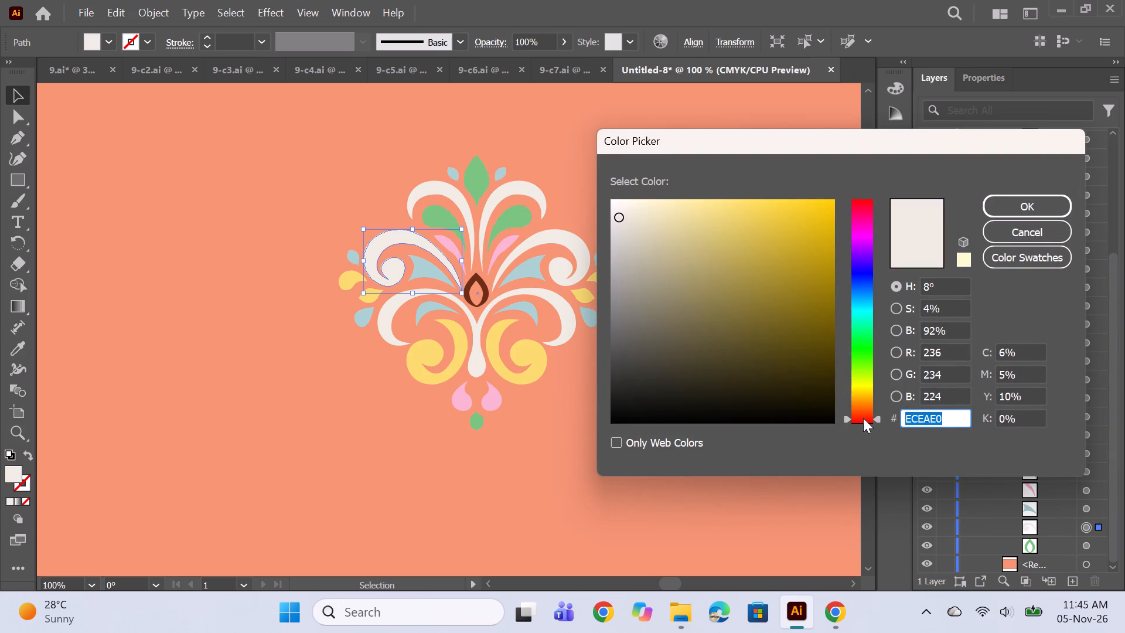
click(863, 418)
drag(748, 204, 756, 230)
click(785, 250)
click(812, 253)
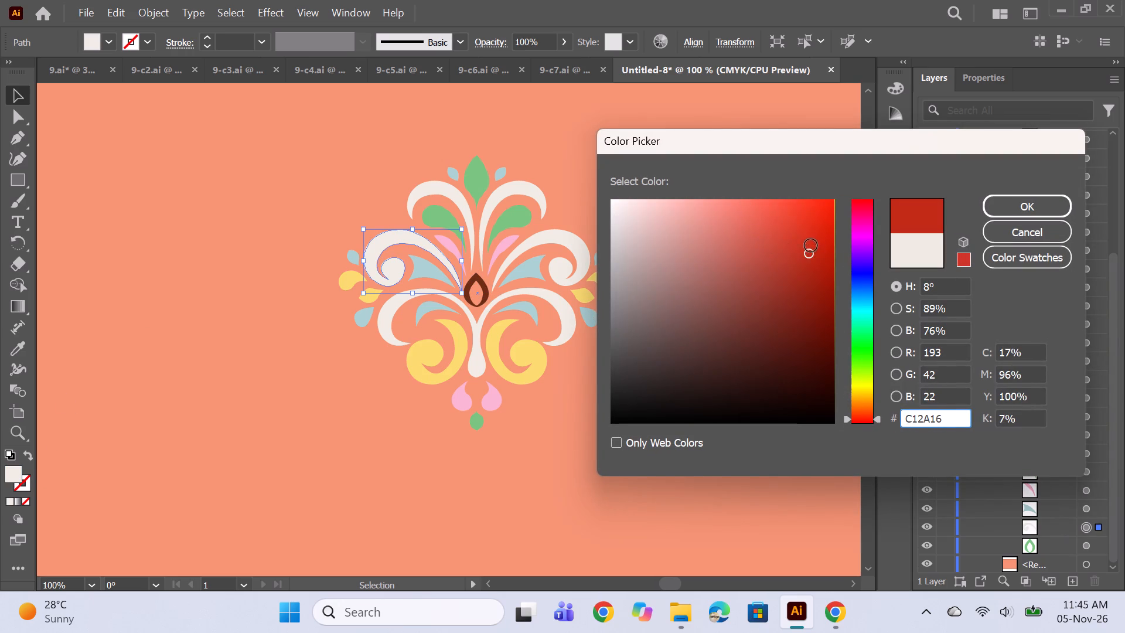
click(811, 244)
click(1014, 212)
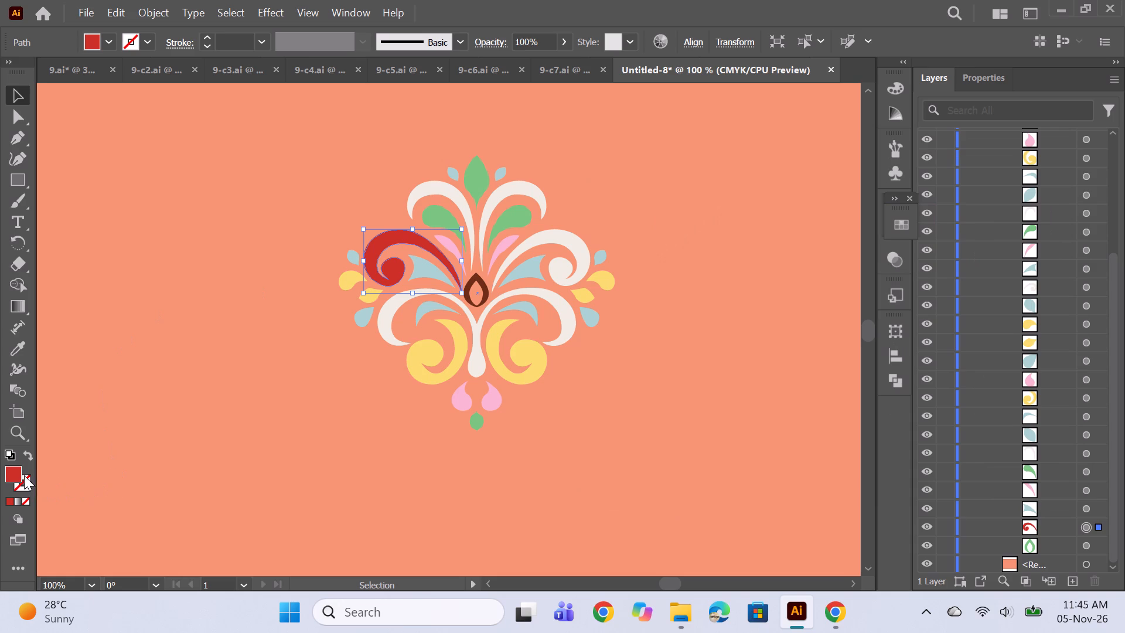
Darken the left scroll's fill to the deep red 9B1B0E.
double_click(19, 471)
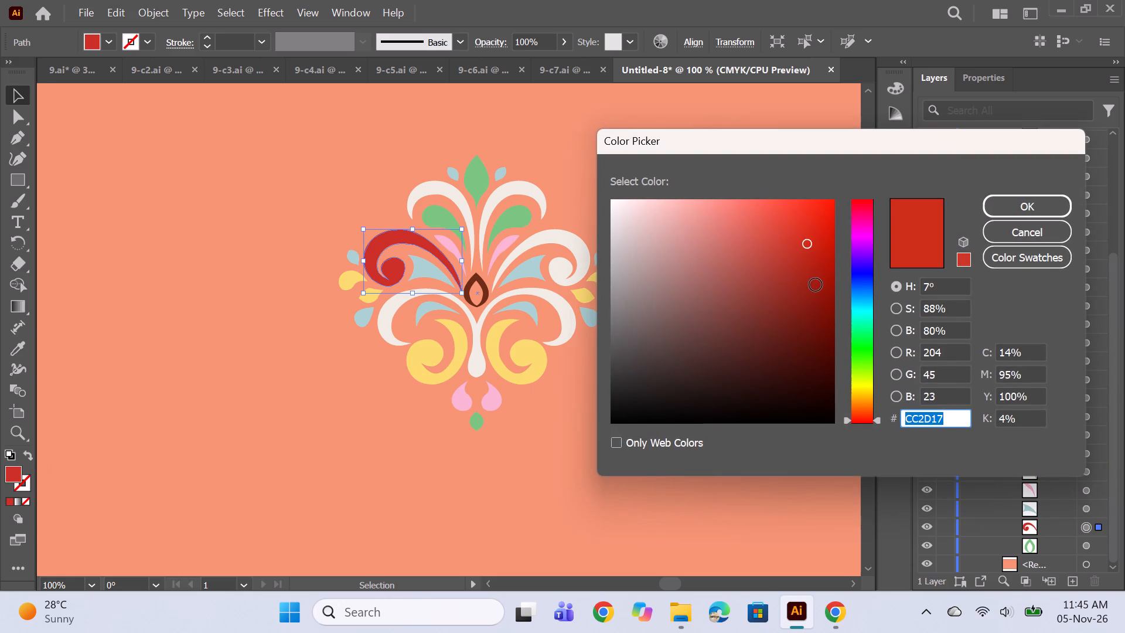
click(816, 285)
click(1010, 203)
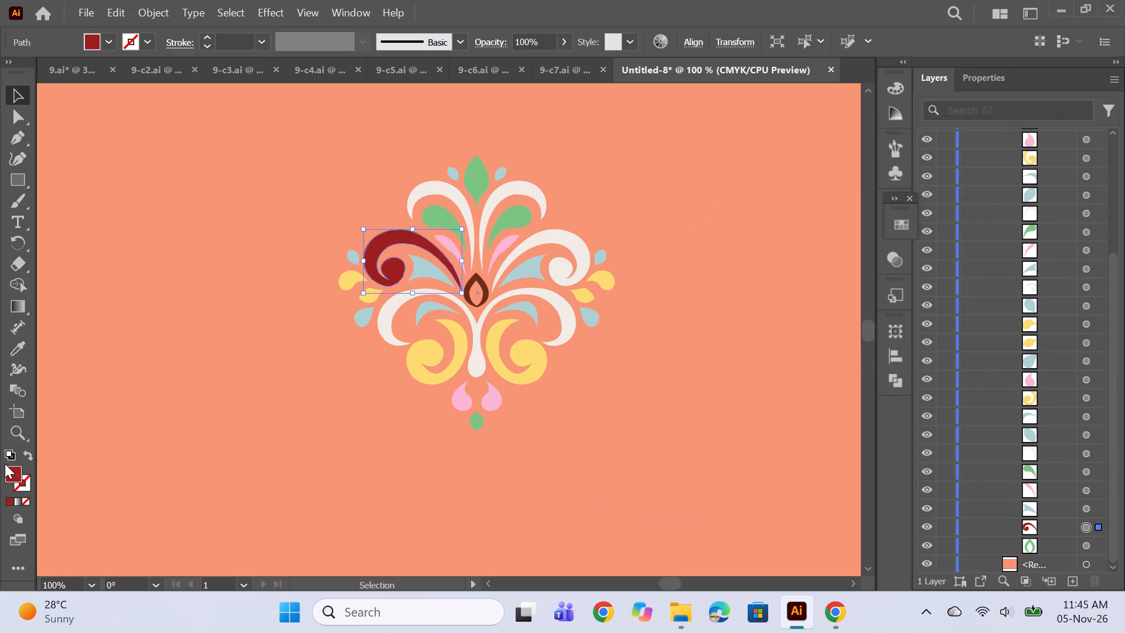
Change the large left scroll's fill to the dark teal blue 18516D.
double_click(11, 474)
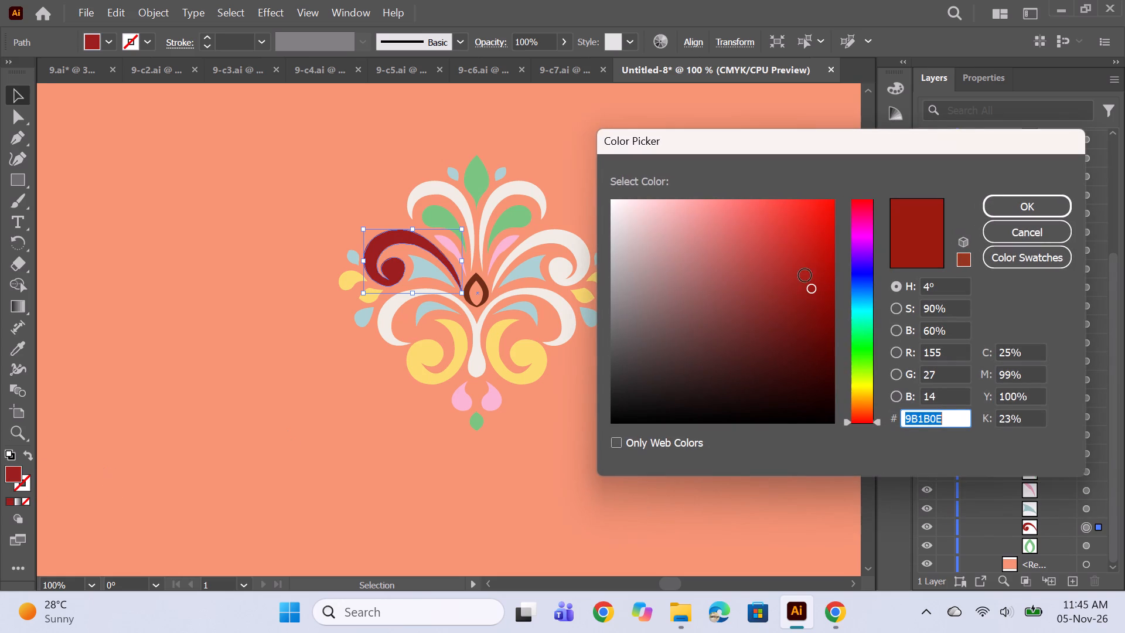
click(867, 275)
double_click(860, 281)
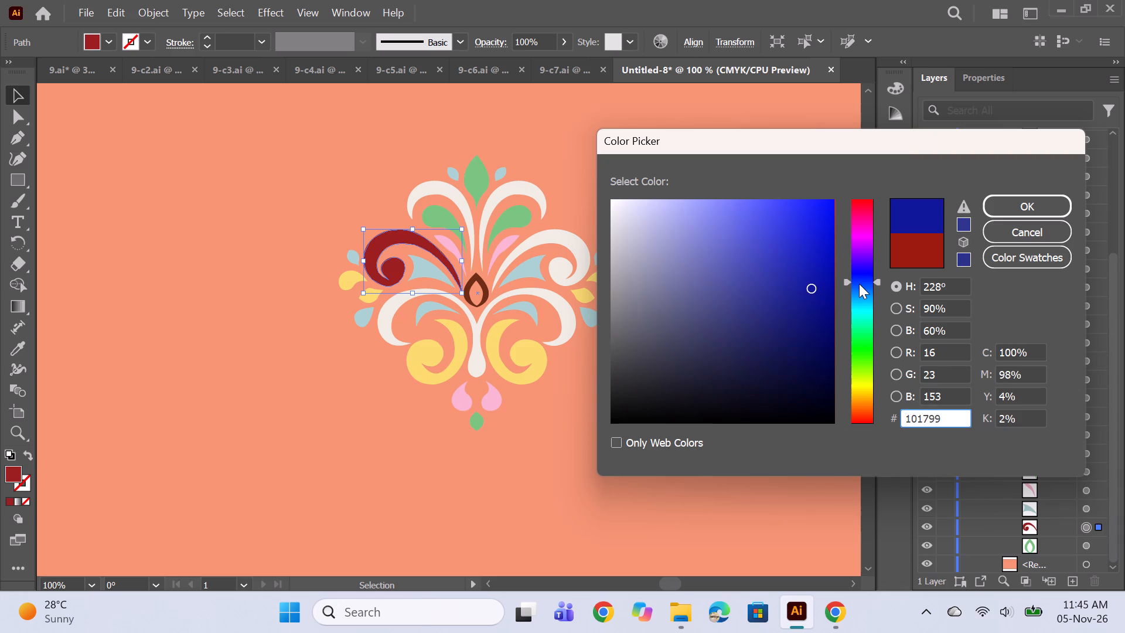
click(776, 302)
click(785, 328)
click(860, 291)
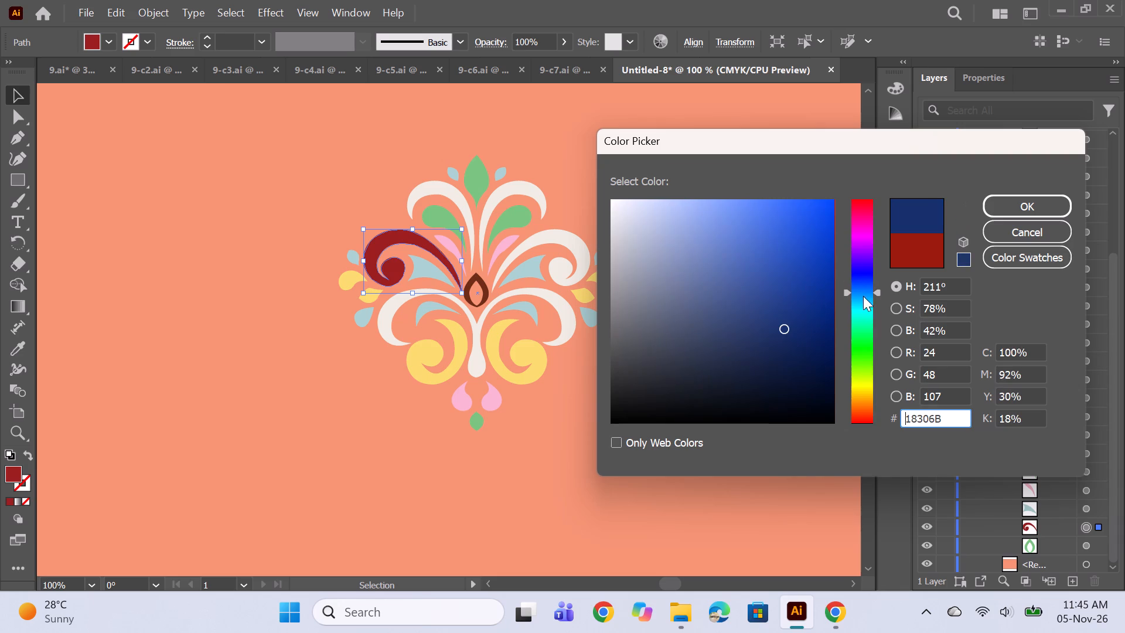
click(793, 319)
click(802, 323)
click(761, 325)
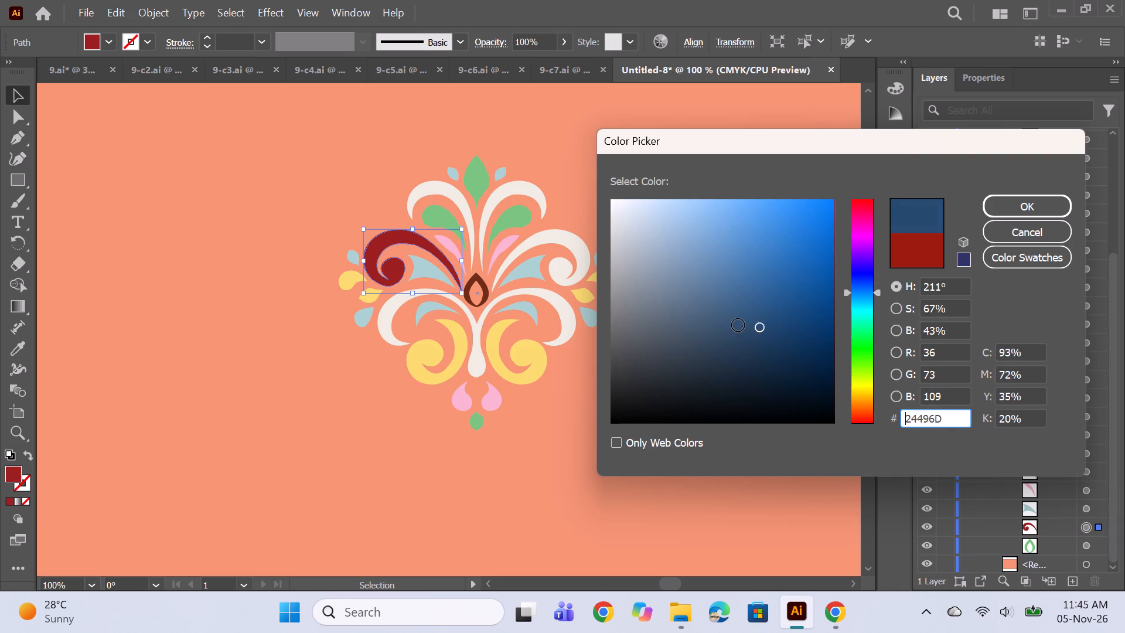
click(738, 325)
click(740, 321)
click(864, 302)
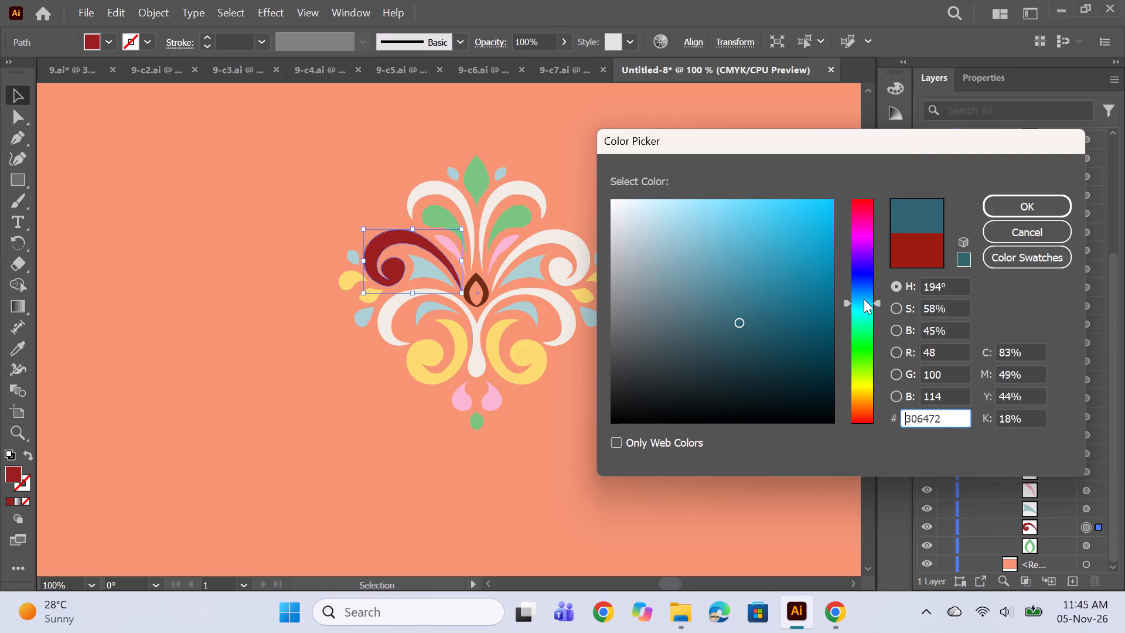
click(862, 298)
click(796, 324)
click(786, 326)
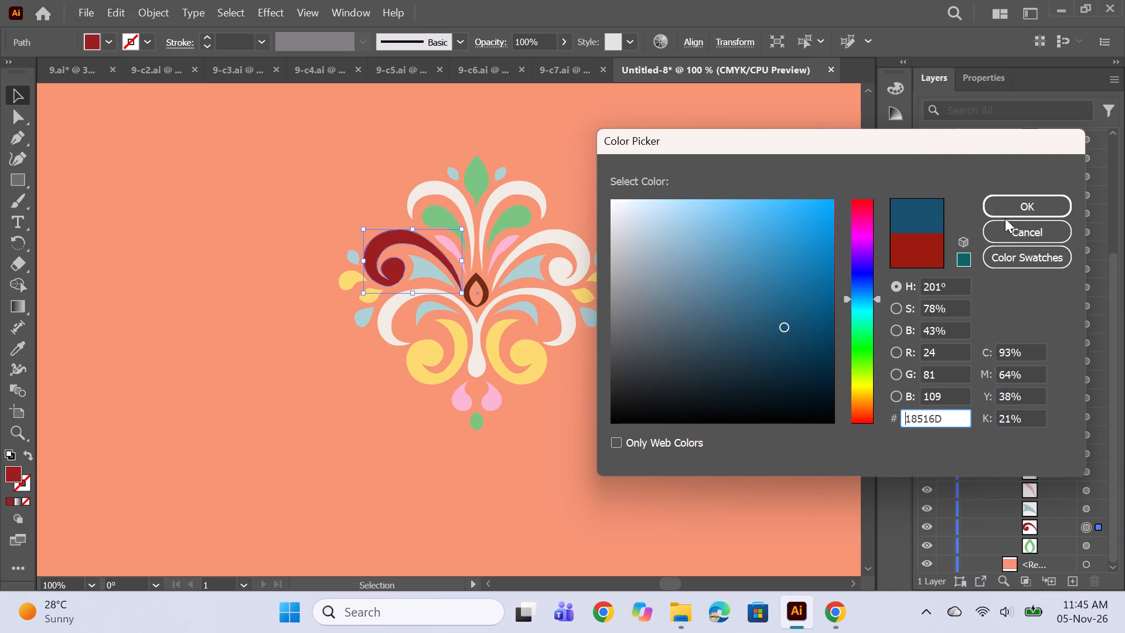
click(1020, 204)
Change the fill of the light blue leaf beneath the dark blue left scroll to white.
click(1080, 505)
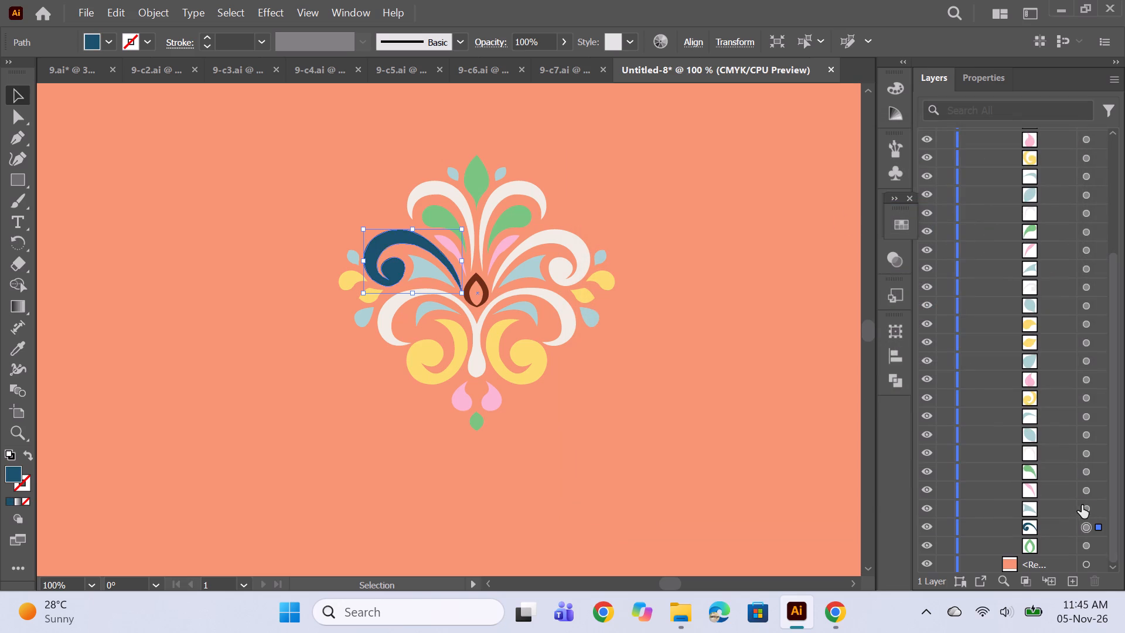
double_click(6, 473)
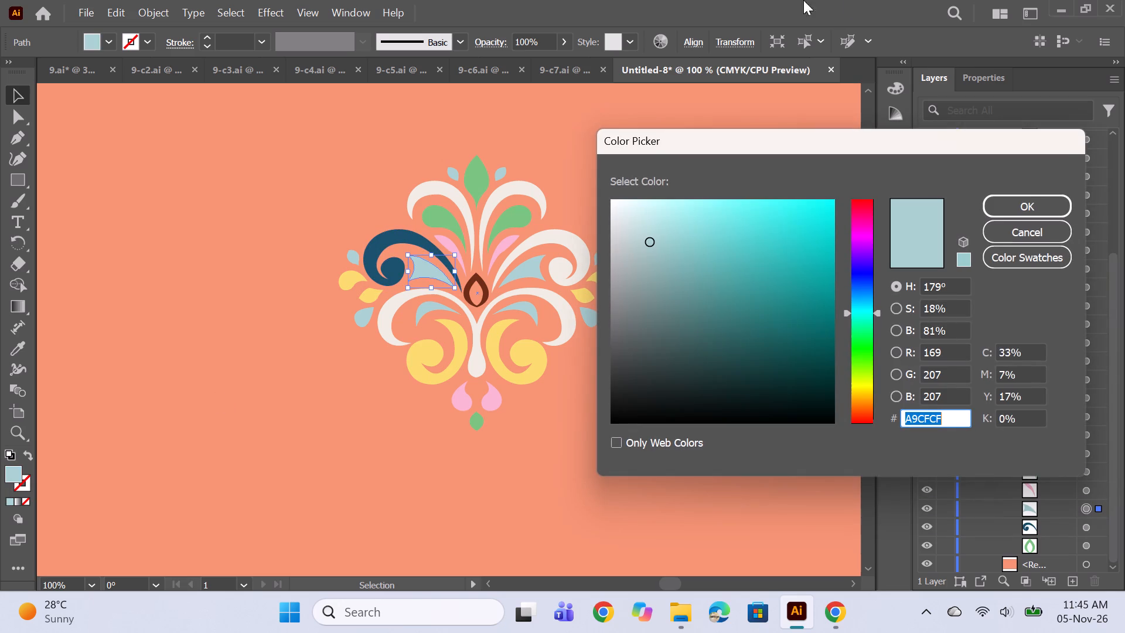
click(613, 202)
click(1038, 211)
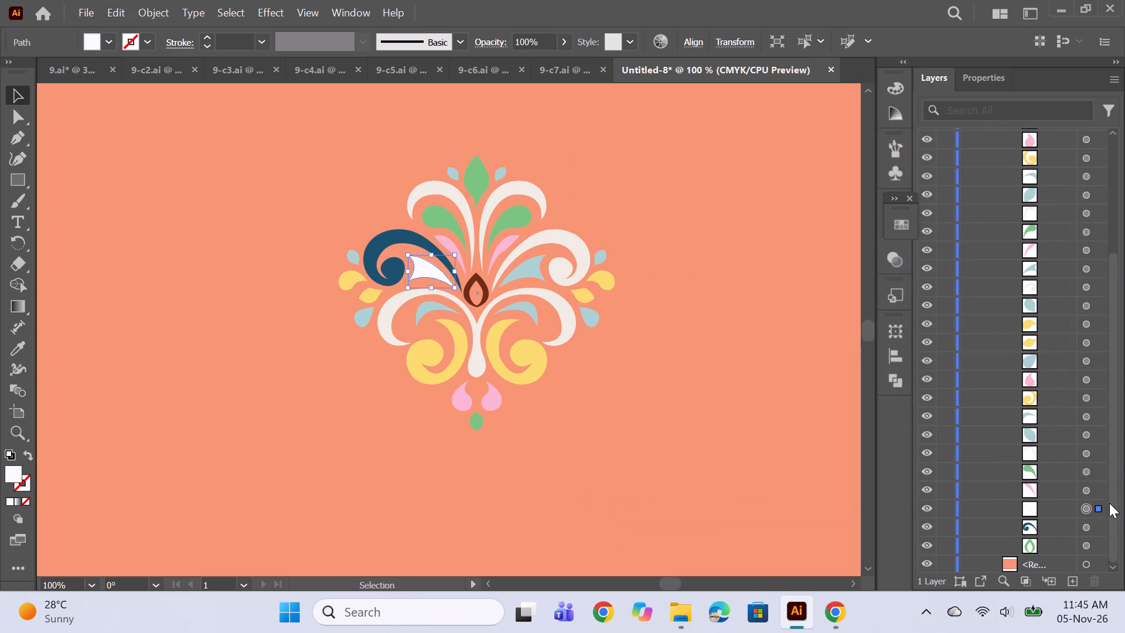
Change the fill of the pink petal on the motif's left half to the dark green 1F6018.
click(1083, 492)
double_click(12, 471)
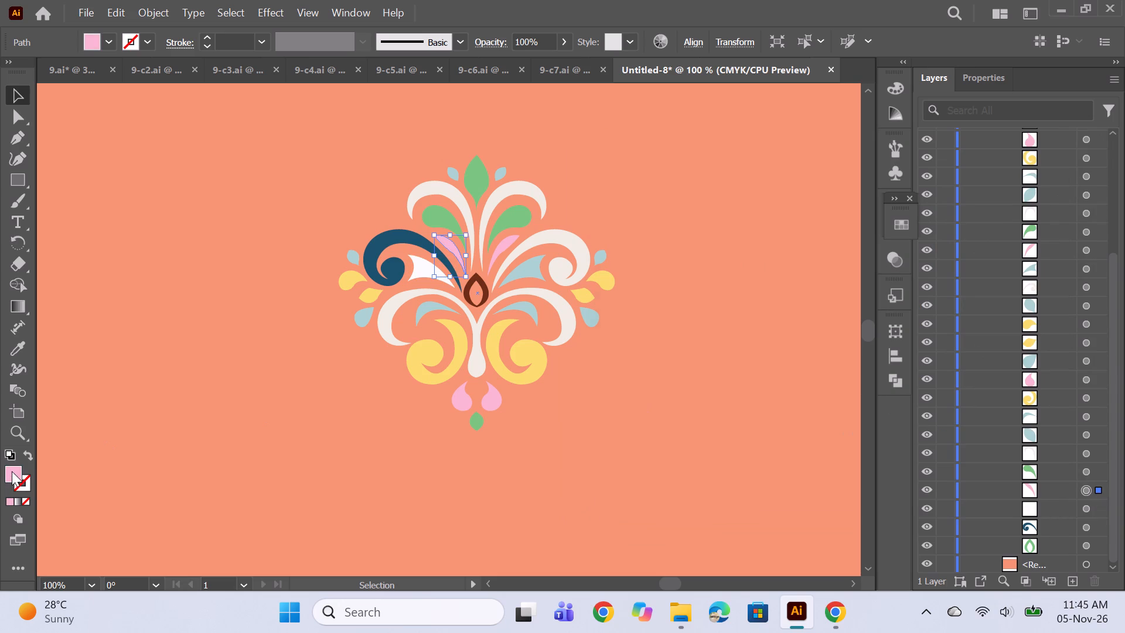
click(857, 271)
click(766, 275)
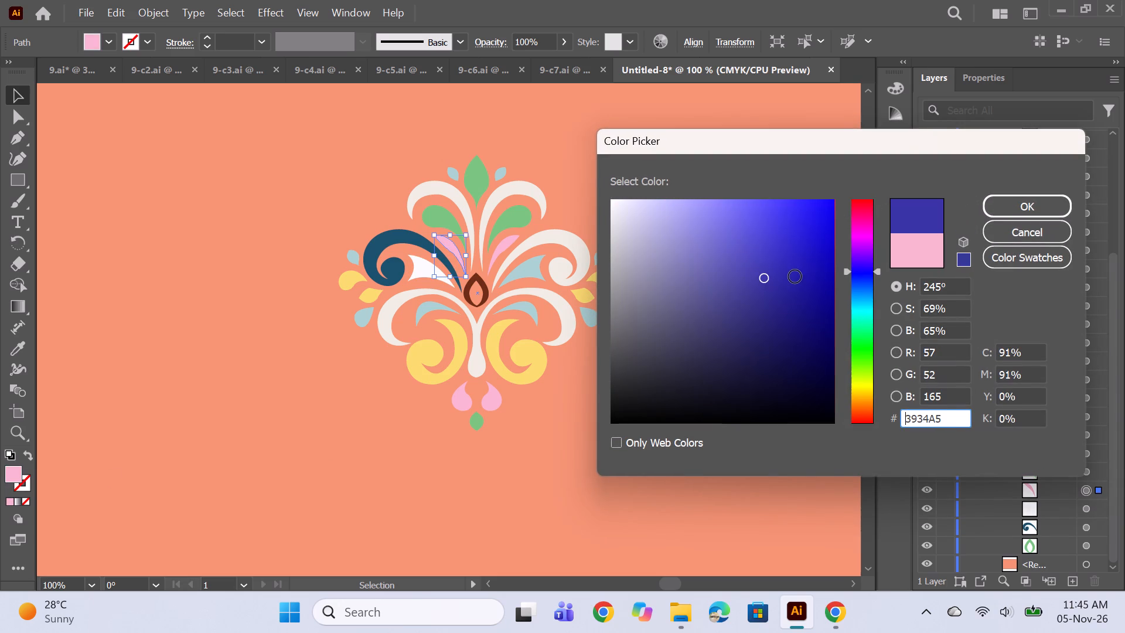
click(795, 277)
click(868, 253)
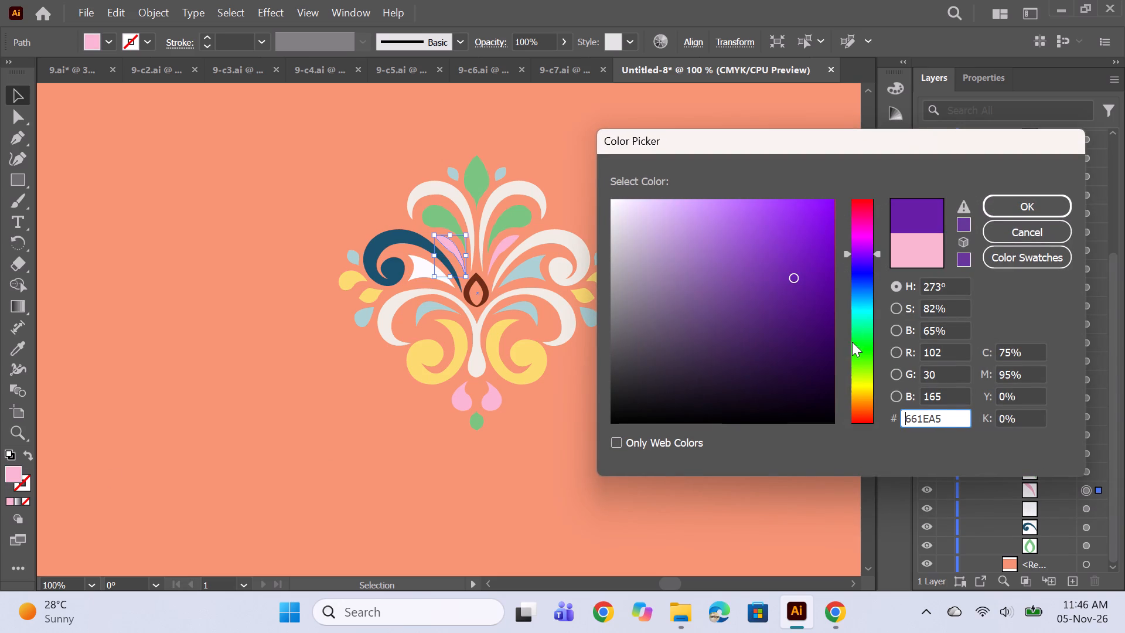
click(856, 352)
click(790, 329)
click(780, 338)
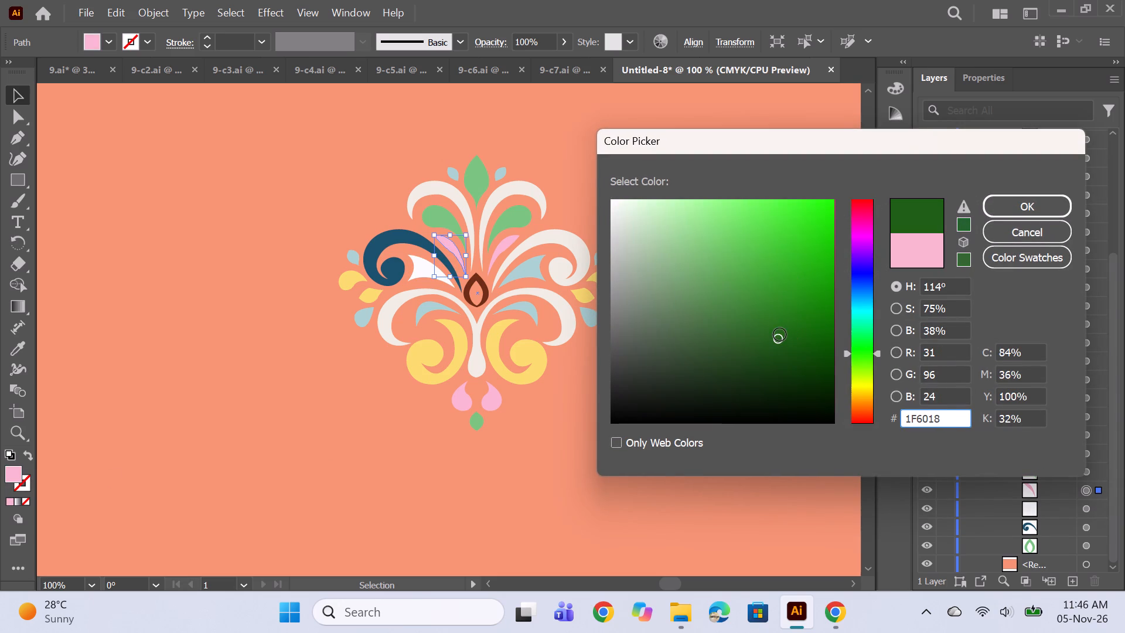
click(1005, 209)
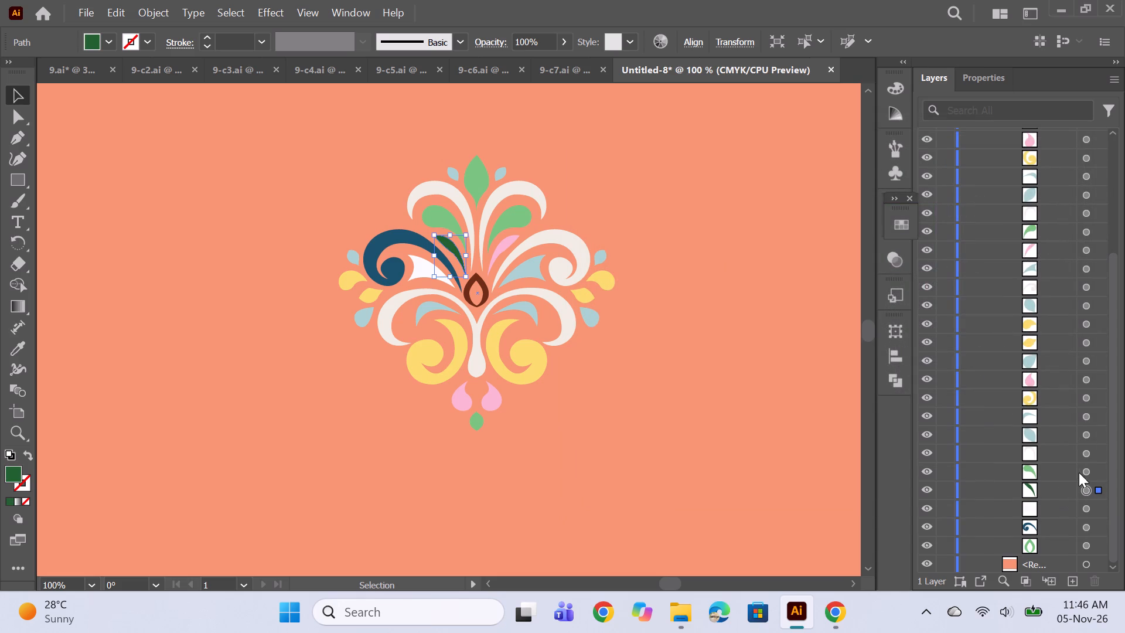
Change the fill of the yellow spiral at the motif's lower left to black, 000000.
click(1083, 472)
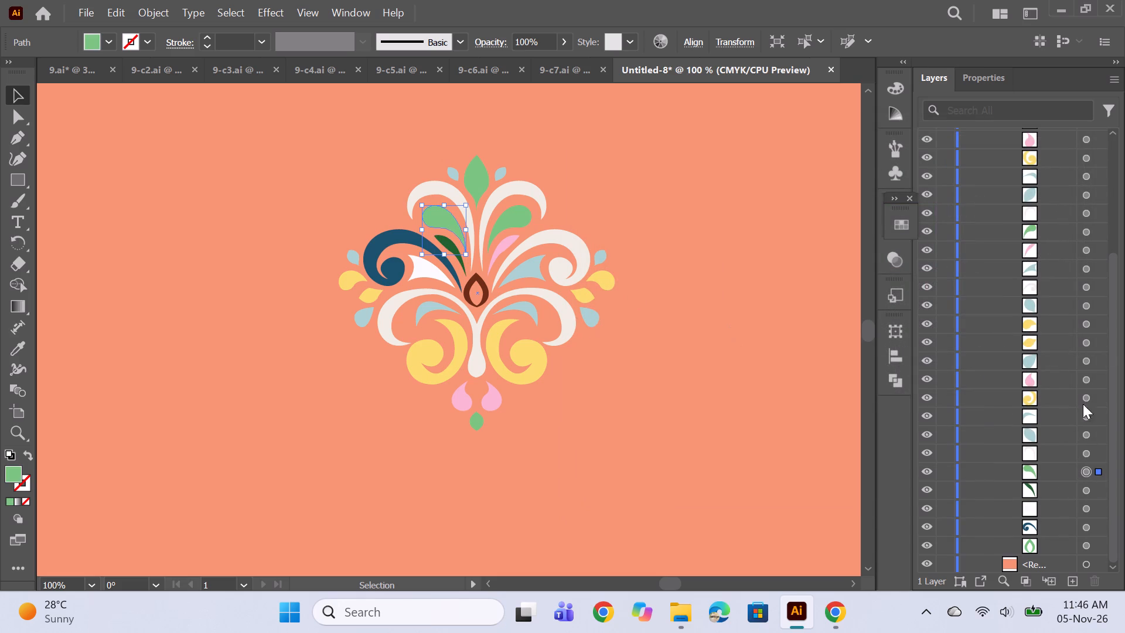
click(1083, 397)
double_click(11, 469)
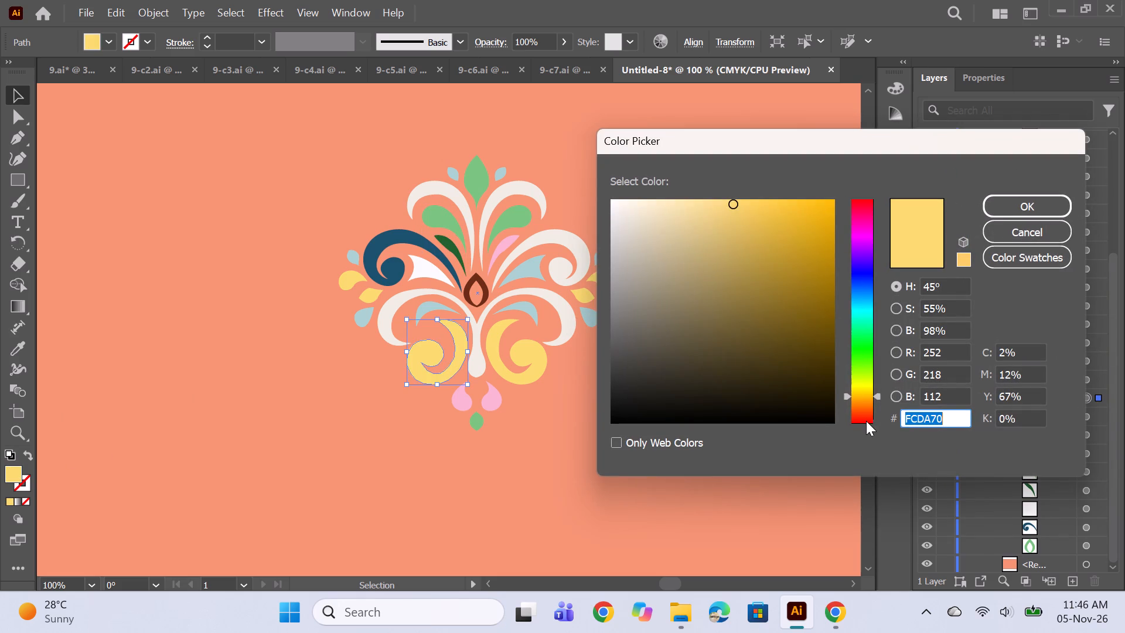
click(614, 423)
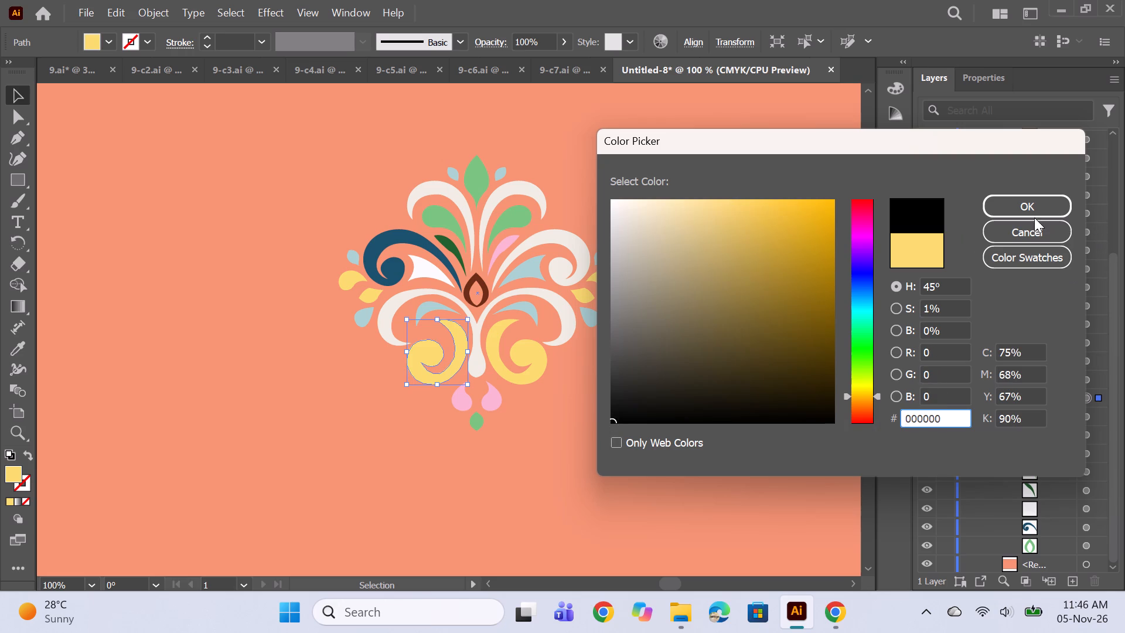
click(1034, 210)
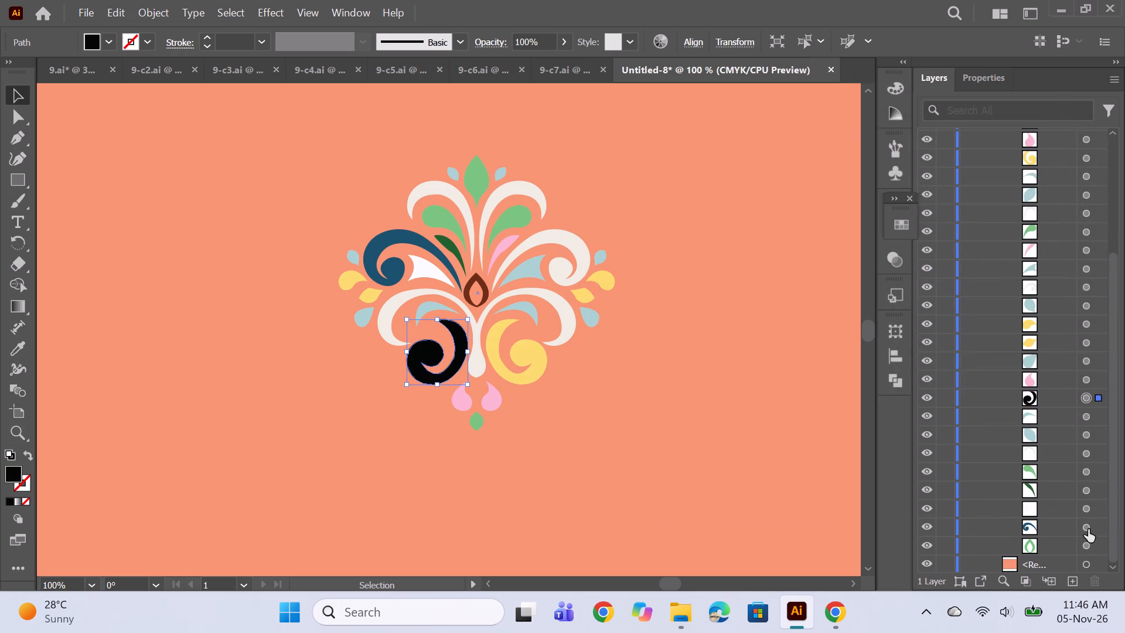
Recolour the light green leaf on the motif's upper left with the dark brown sampled from the central teardrop.
click(1089, 471)
click(11, 353)
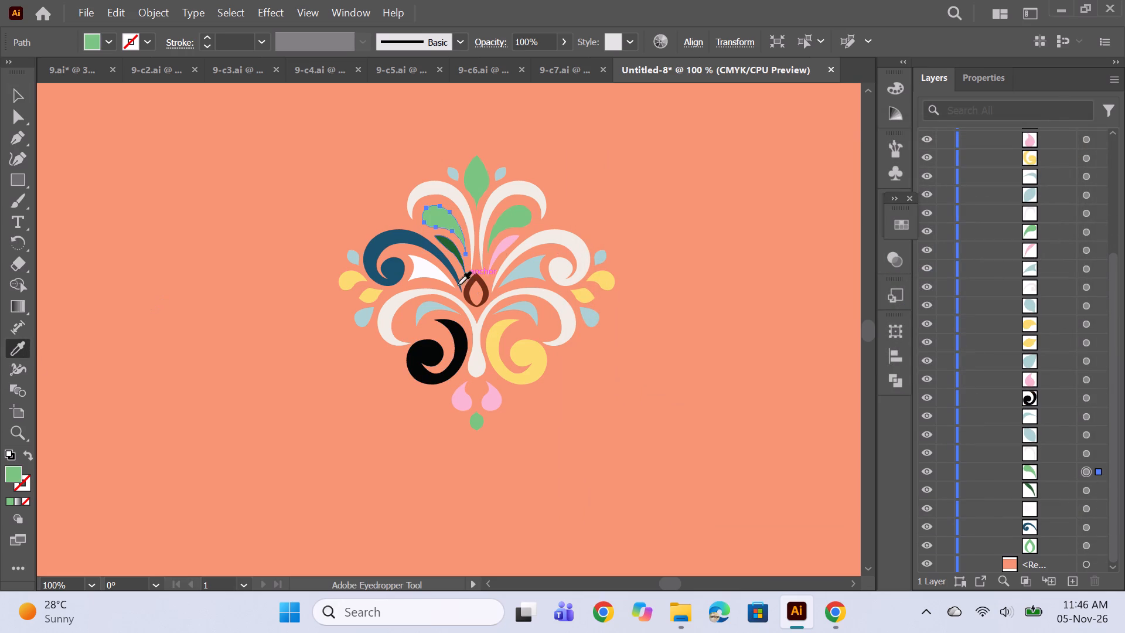
click(467, 284)
Recolour the off-white curl at the motif's upper left with the dark teal blue sampled from the large scroll.
click(1085, 458)
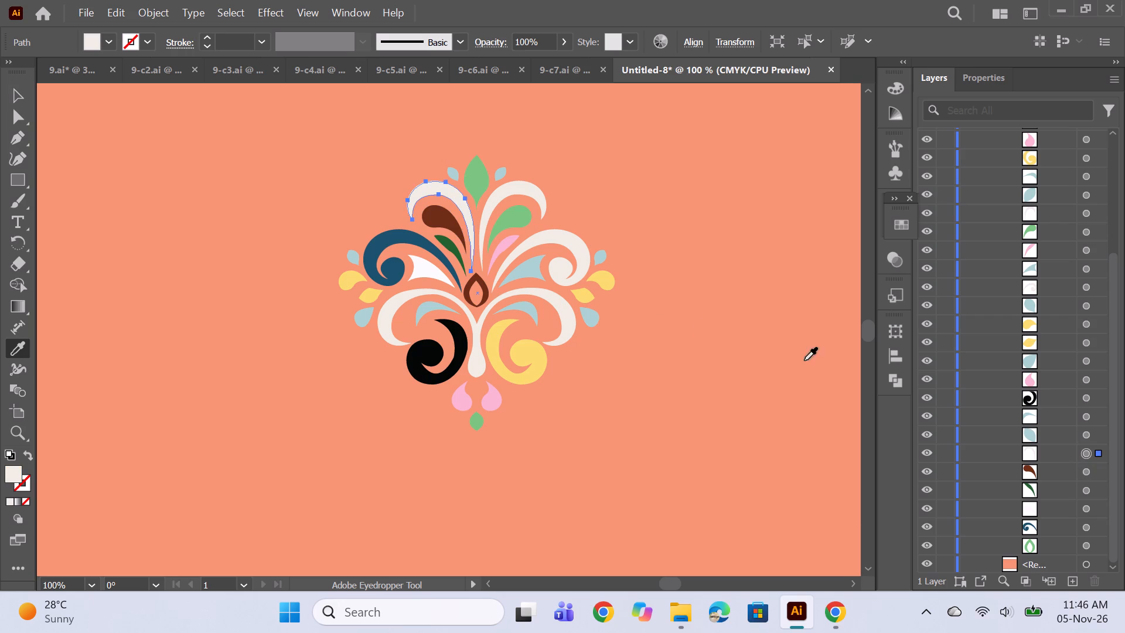
click(399, 241)
Recolour the left half's light-blue leaf beside the top teardrop and light-blue curl above the black spiral white.
click(1086, 434)
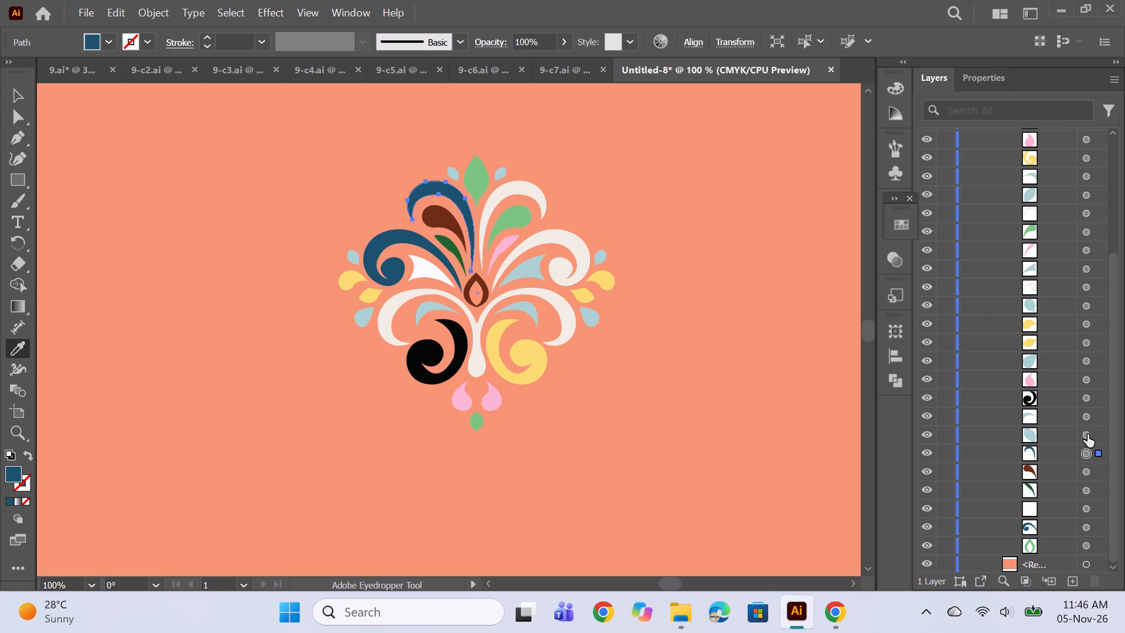
click(428, 268)
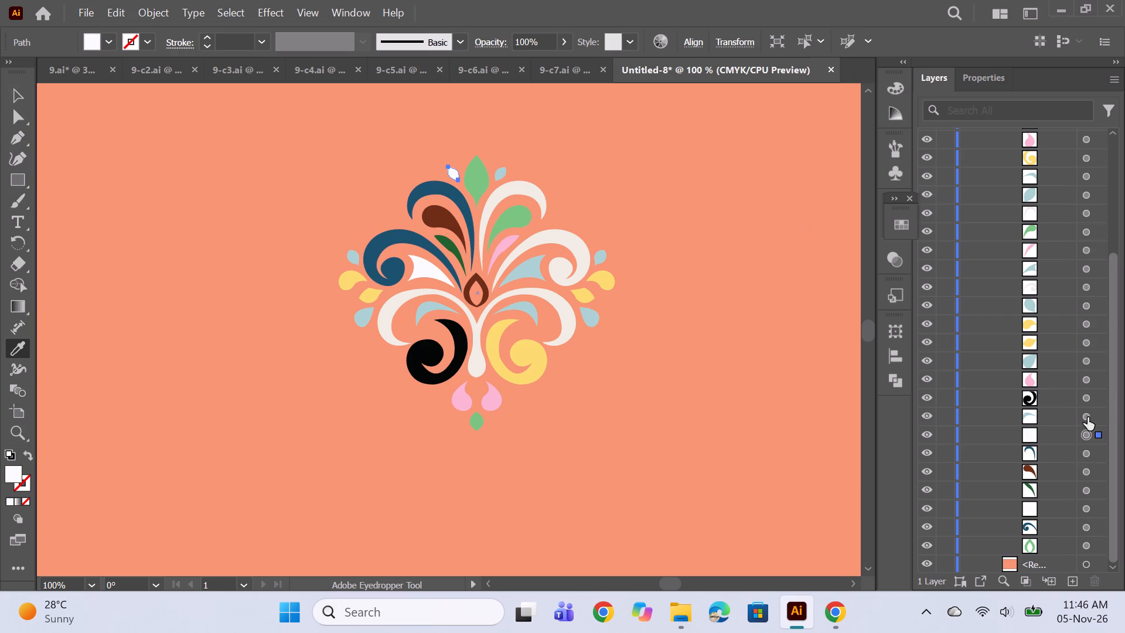
click(1087, 412)
click(424, 271)
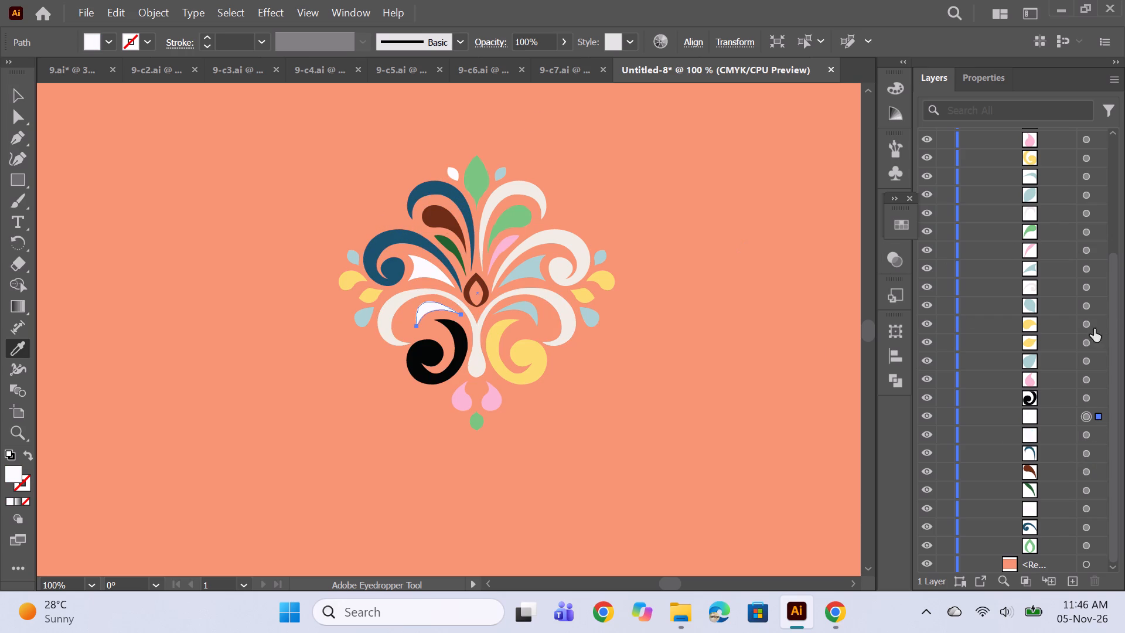
Recolour the pink drop at the motif's lower left with the dark green sampled from the left petal.
click(1082, 394)
click(1086, 379)
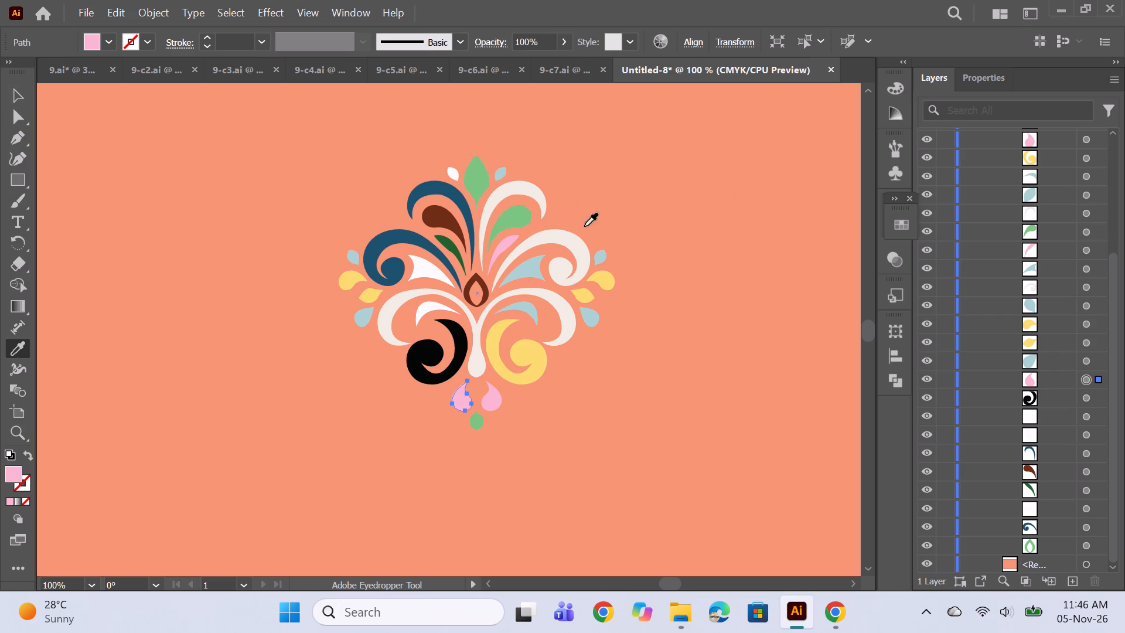
click(455, 247)
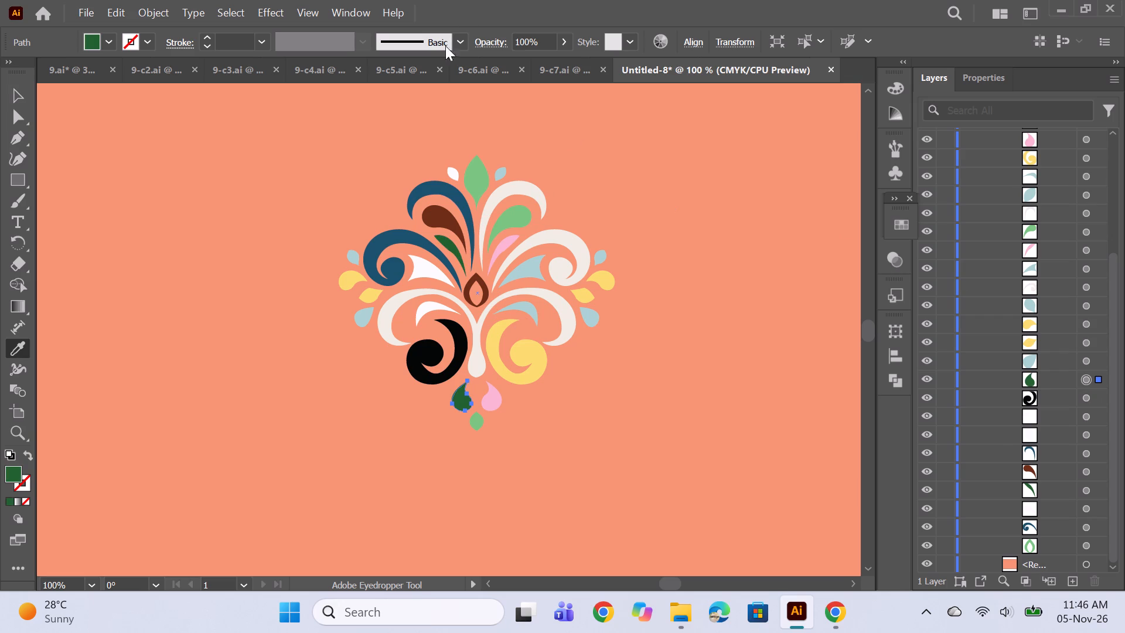
Recolour the small shapes at the motif's far left, making the two light-blue ones white and the two yellow ones black.
click(1082, 364)
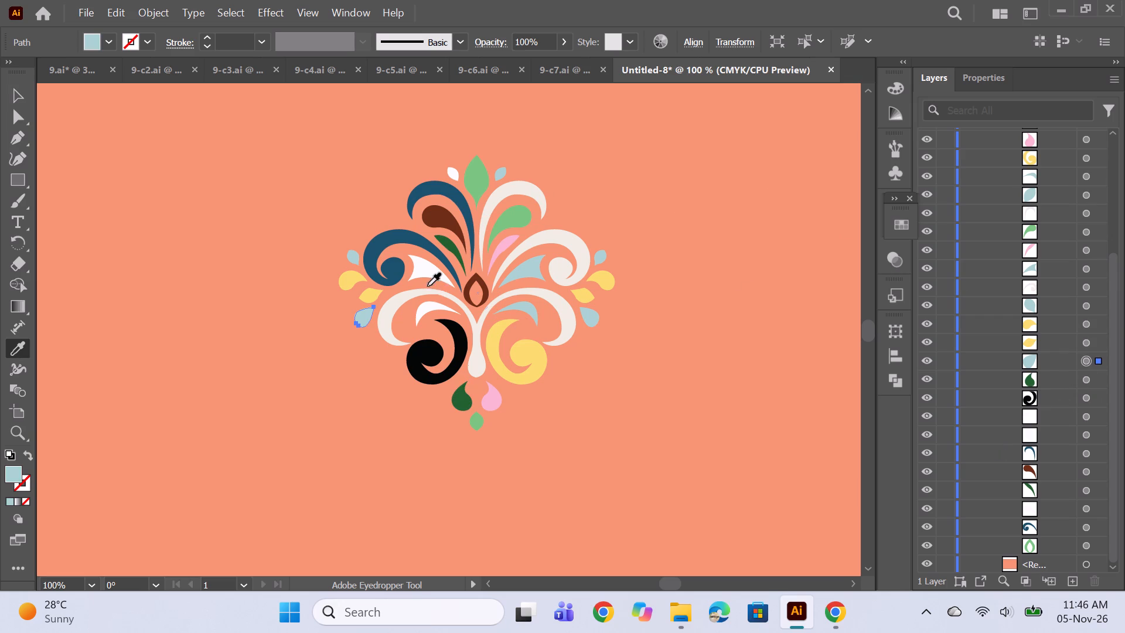
click(424, 273)
click(1080, 343)
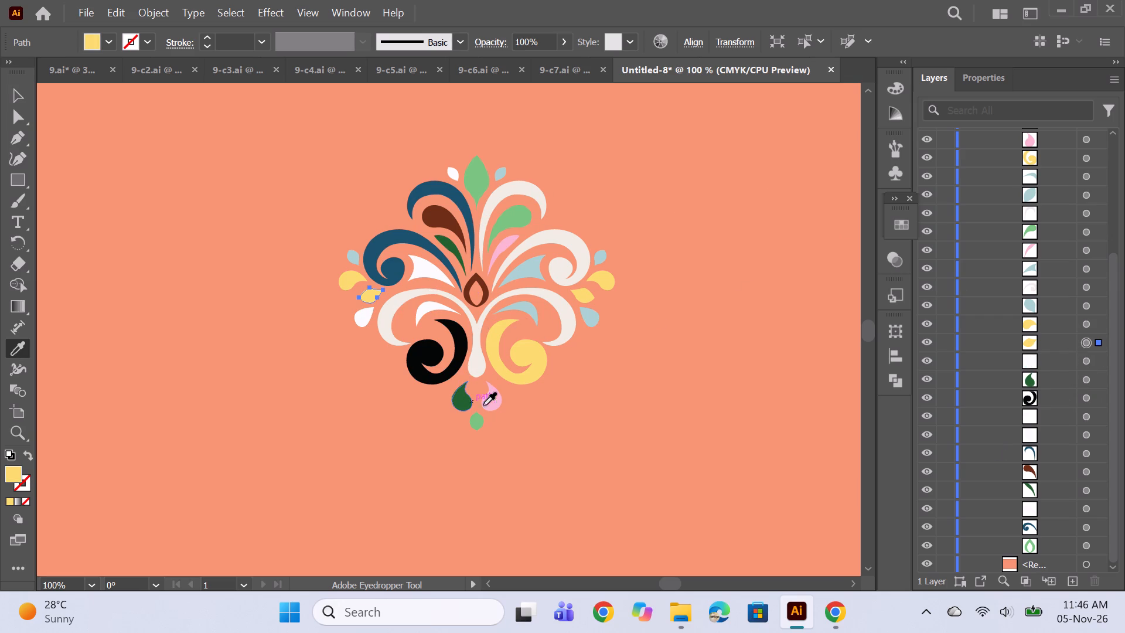
click(448, 368)
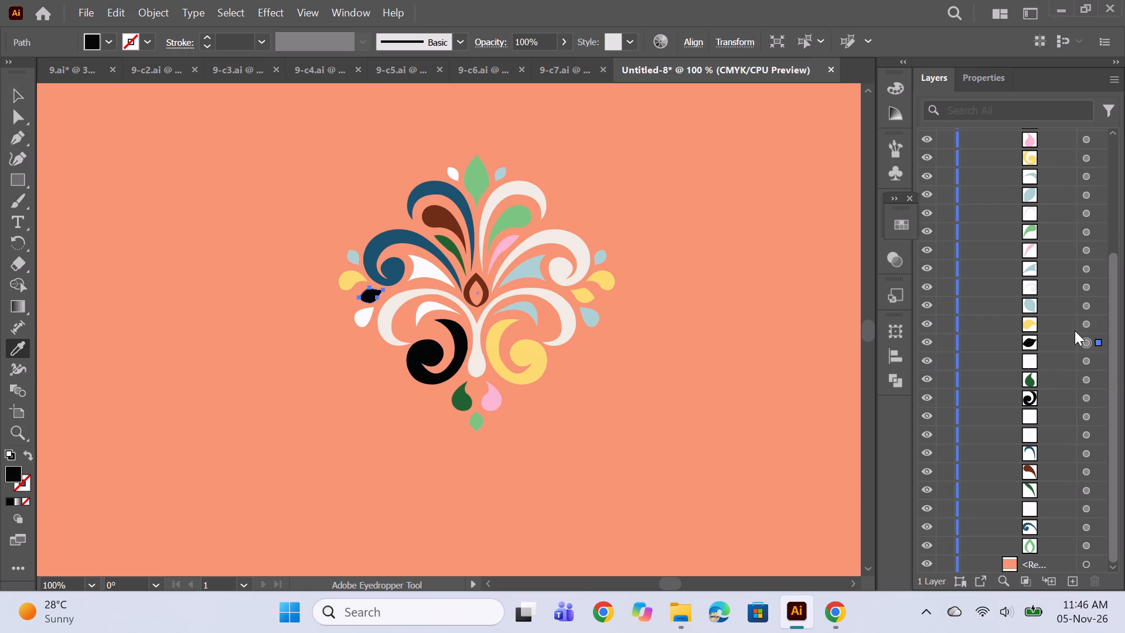
click(1083, 323)
click(429, 354)
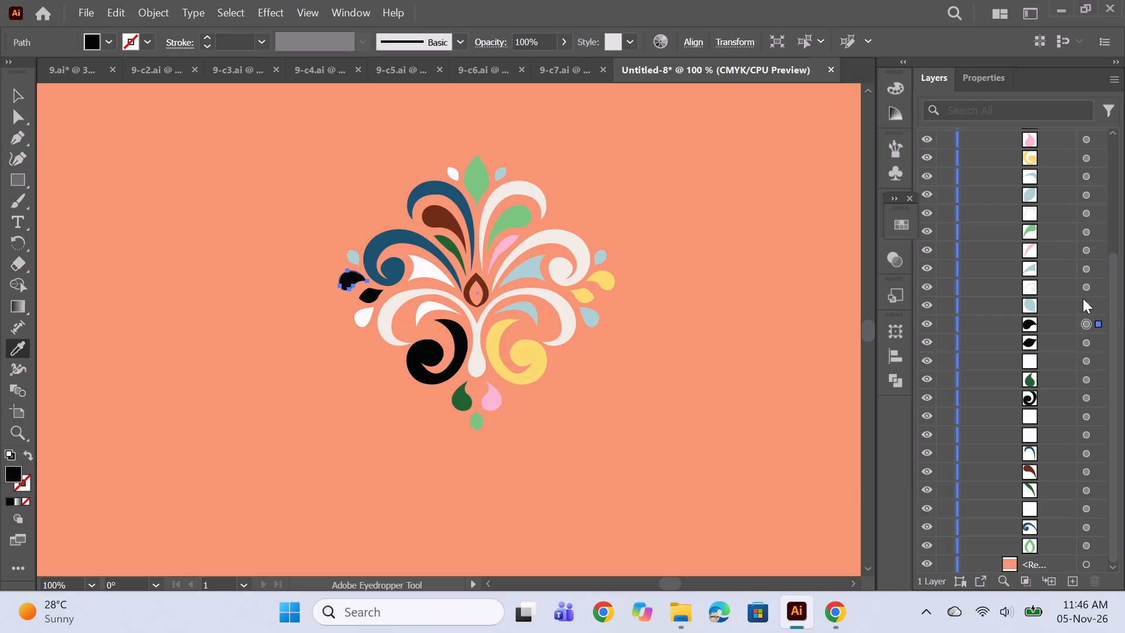
click(1085, 304)
click(426, 270)
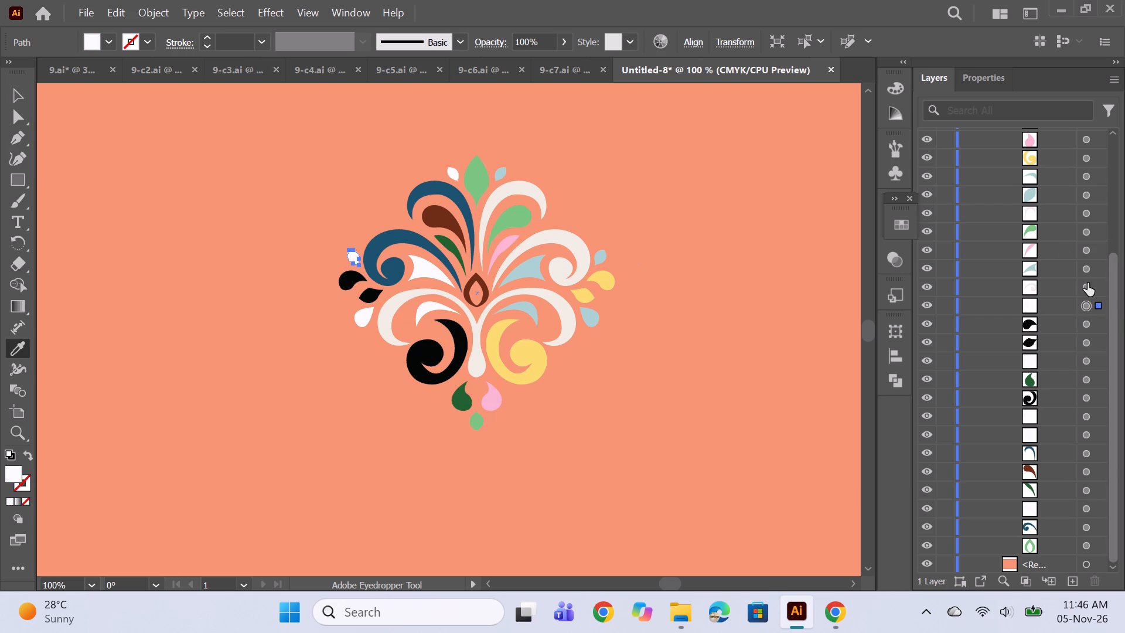
Match the right half's large scroll and light-blue leaf beneath it to the left half's dark teal blue and white.
click(1087, 283)
click(394, 237)
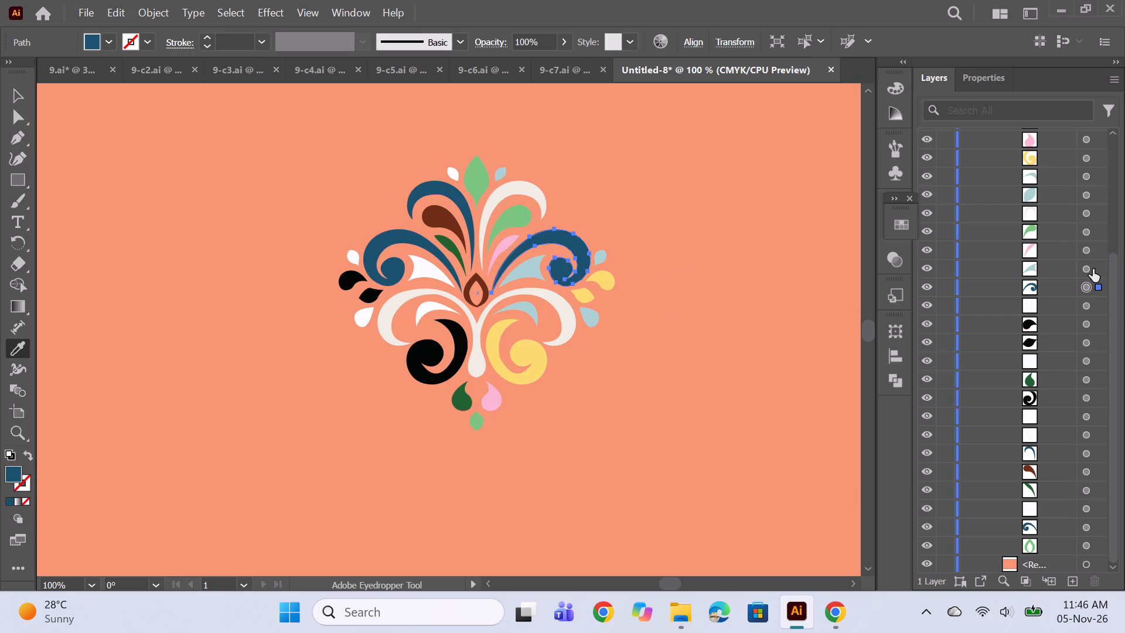
click(1088, 267)
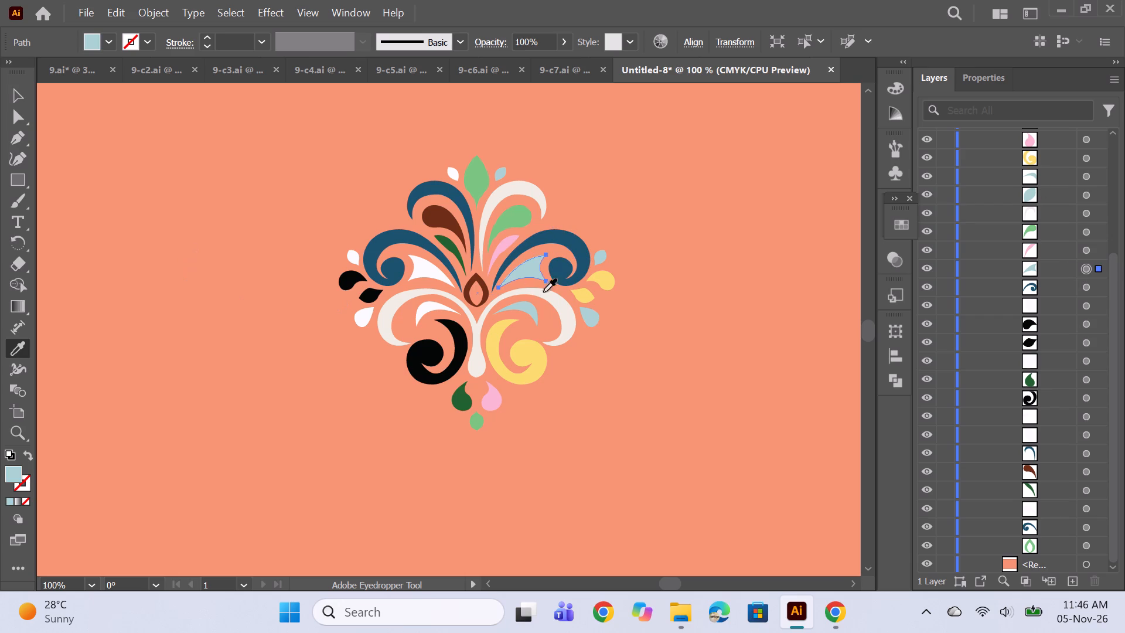
click(427, 277)
Match the right half's pink petal, green leaf and upper off-white curl to the left half's dark green, dark brown and dark teal blue.
click(1083, 249)
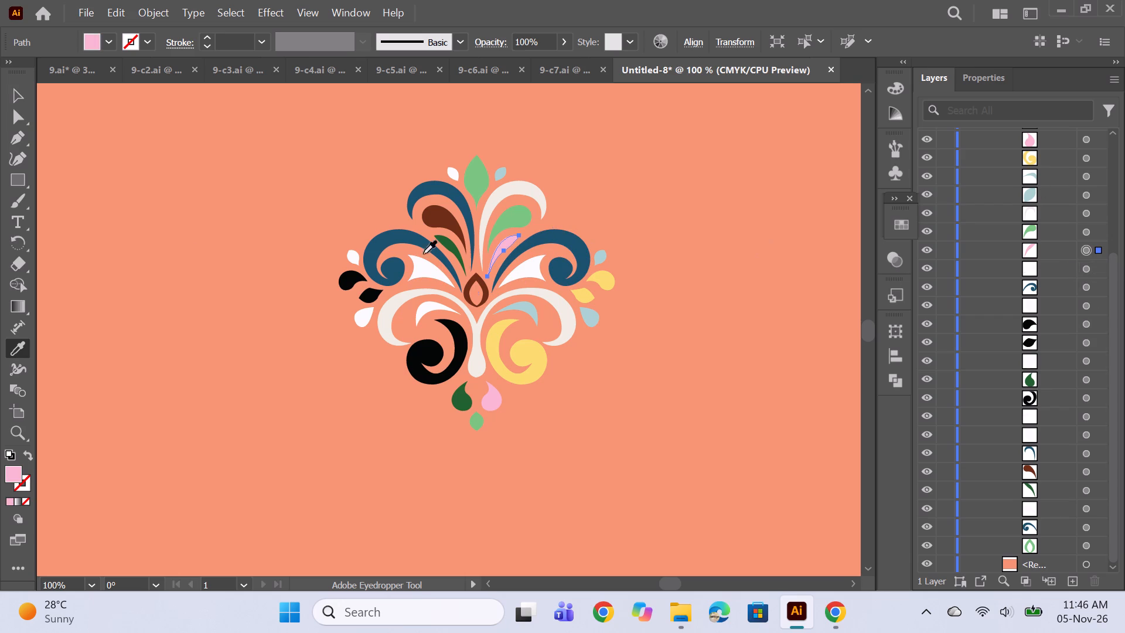
click(446, 244)
click(1087, 231)
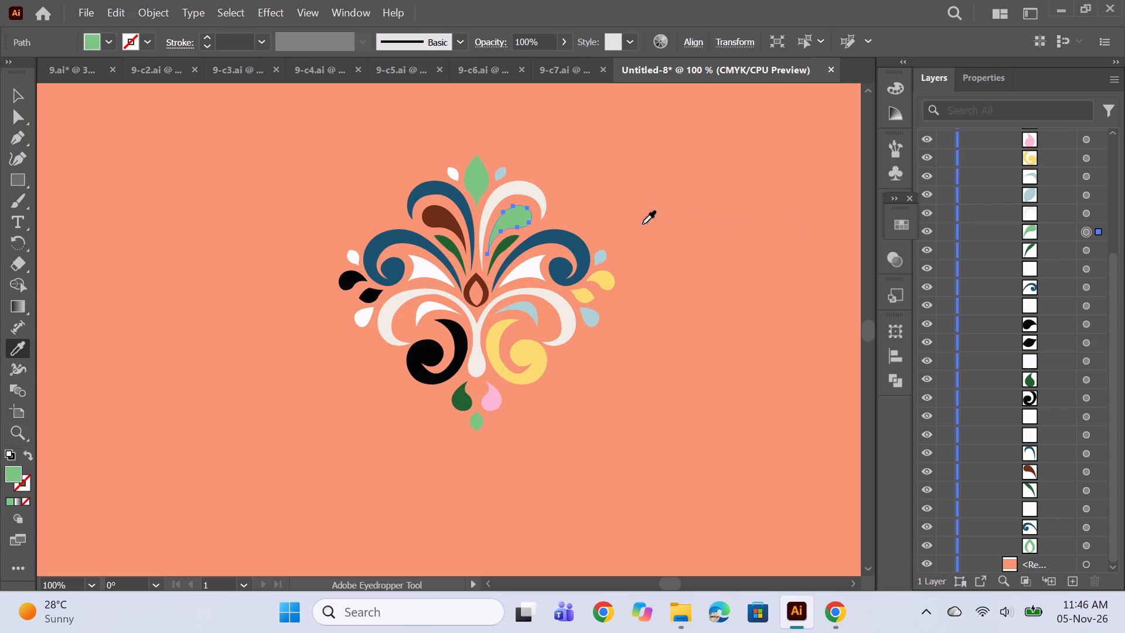
click(448, 222)
click(1088, 210)
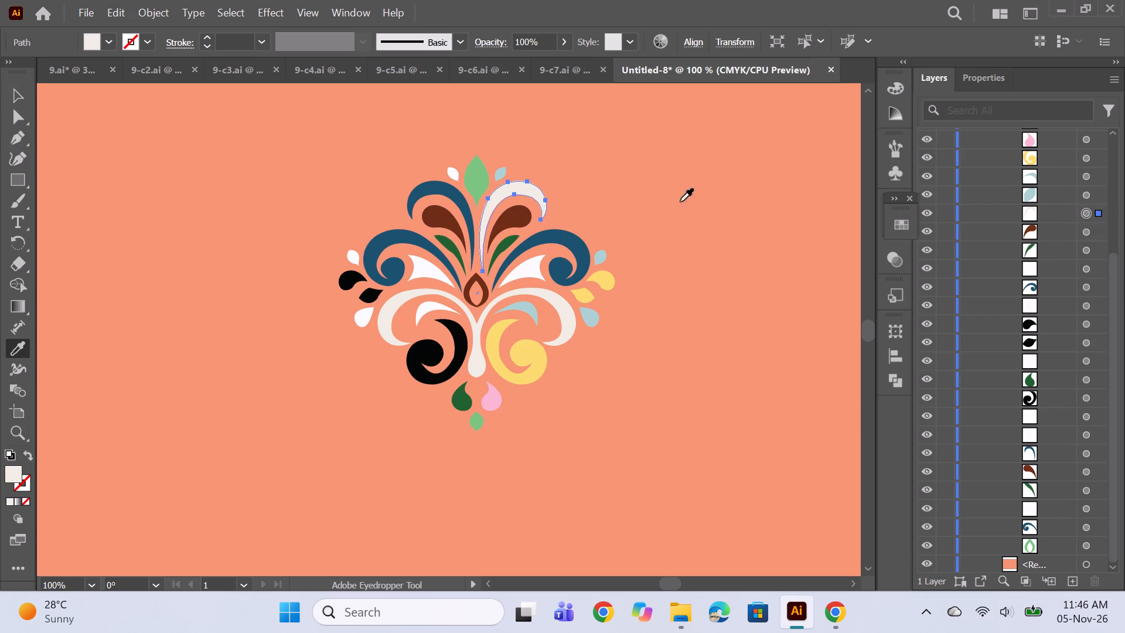
click(448, 193)
Recolour the right half's light-blue leaf beside the top teardrop and light-blue curl above the yellow spiral white.
click(1086, 199)
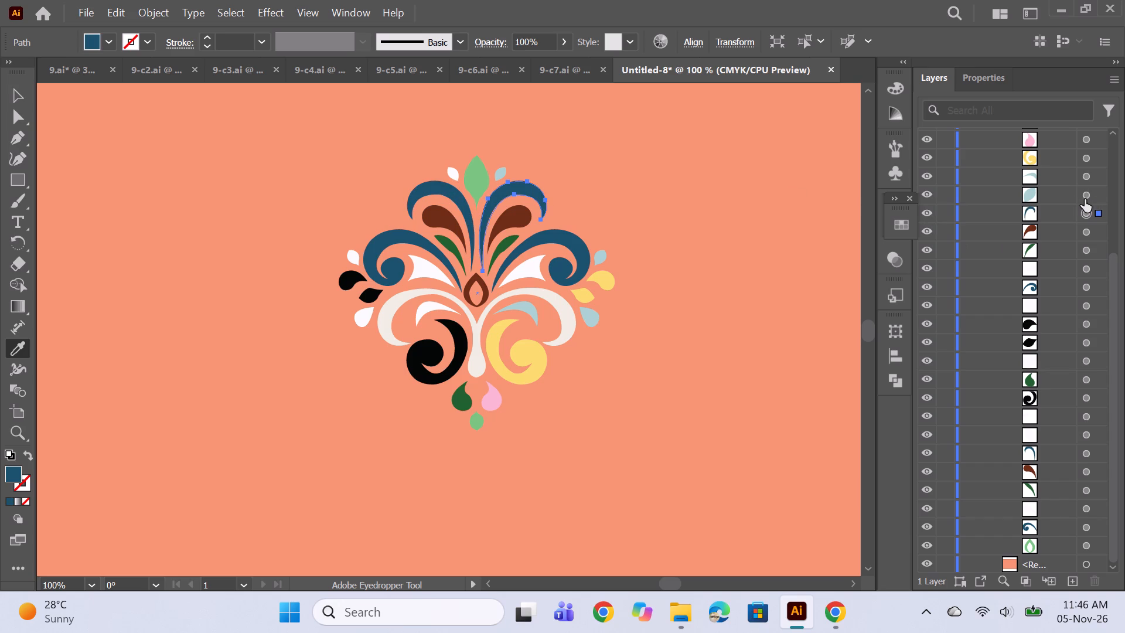
click(453, 176)
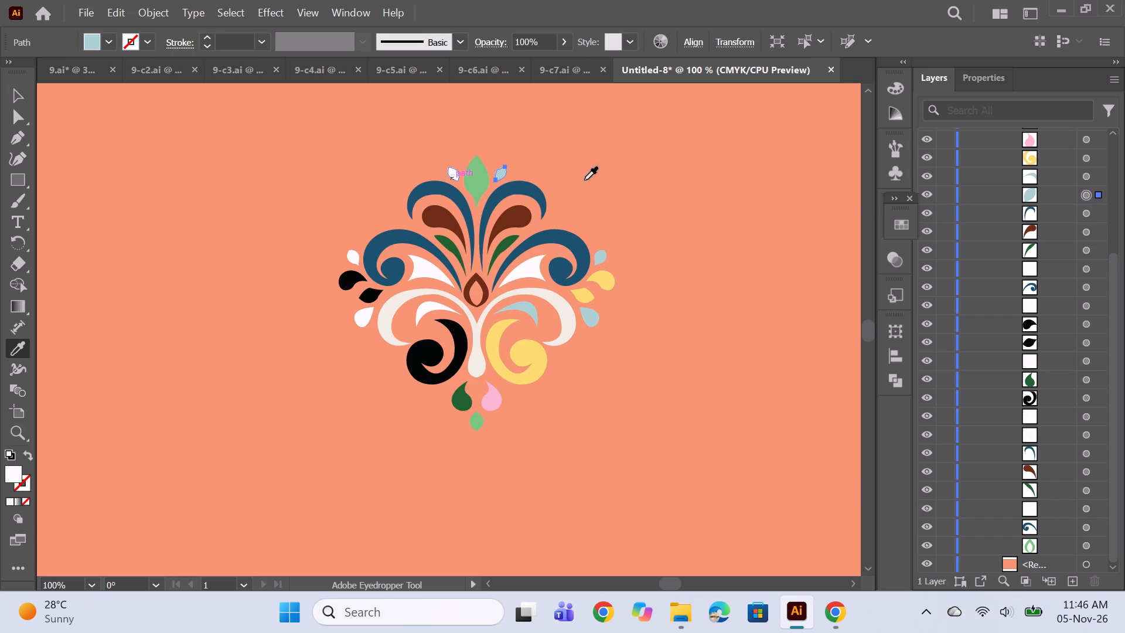
click(1089, 173)
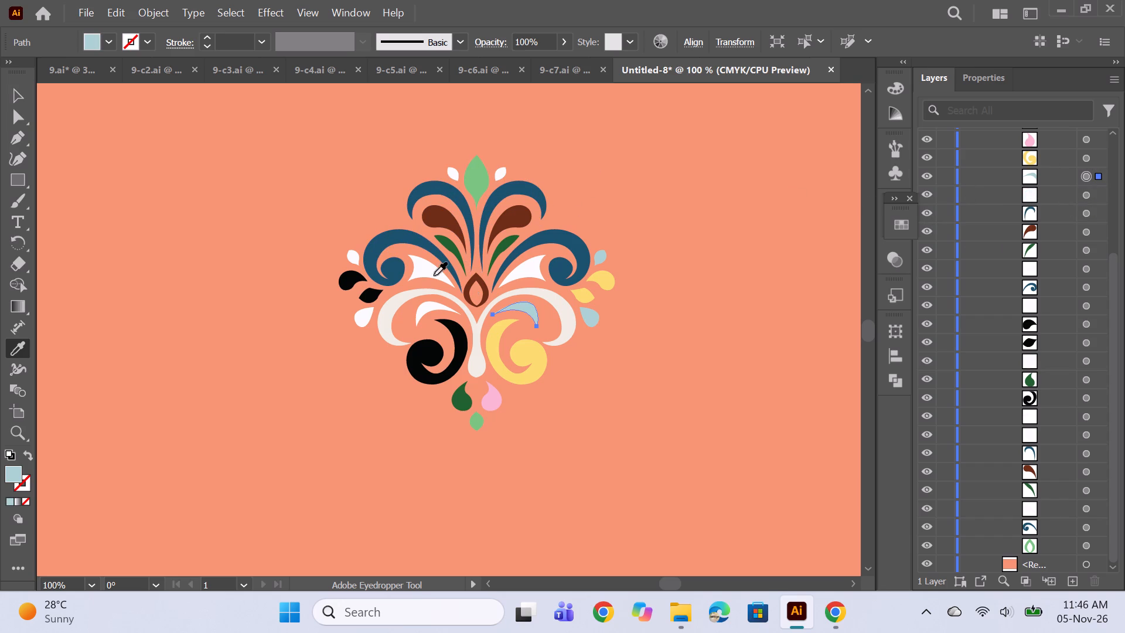
click(417, 271)
Match the right half's yellow spiral and pink drop to the left half's black and dark green.
click(1084, 152)
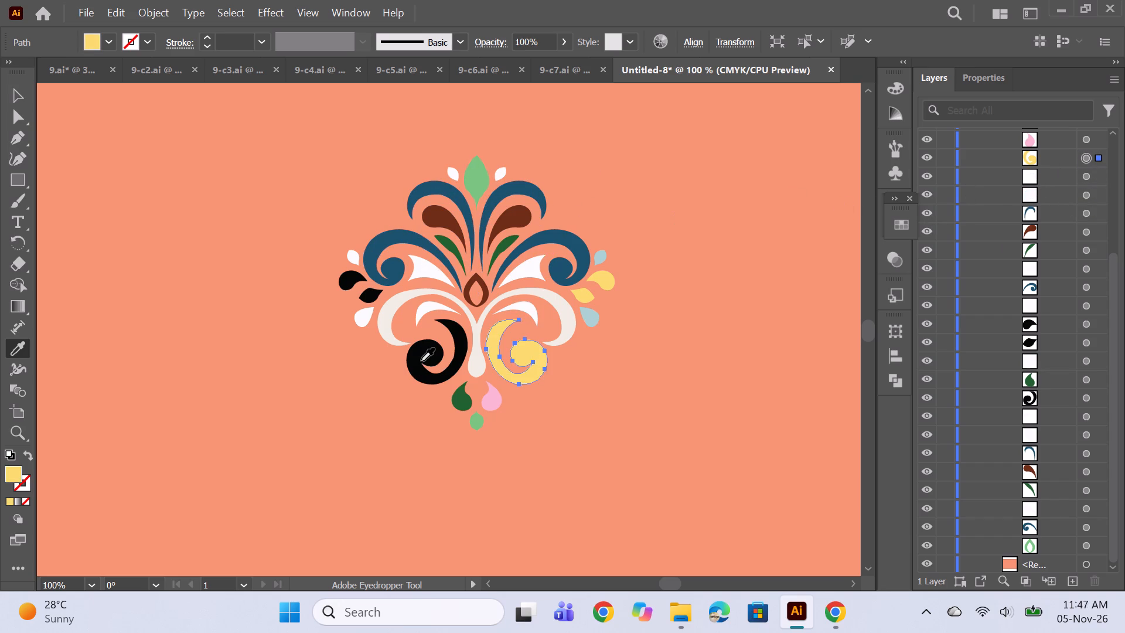
click(422, 357)
scroll(1032, 278, up, 1)
click(1088, 197)
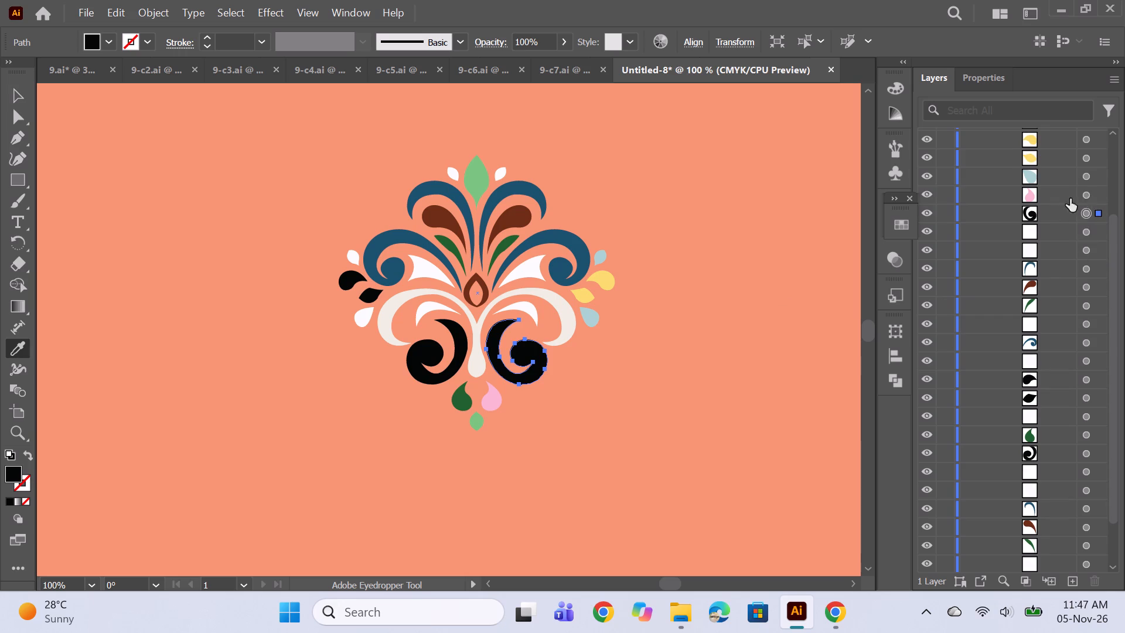
click(459, 401)
Recolour the small shapes at the motif's far right, making the two light-blue ones white and the two yellow ones black.
scroll(1035, 290, up, 4)
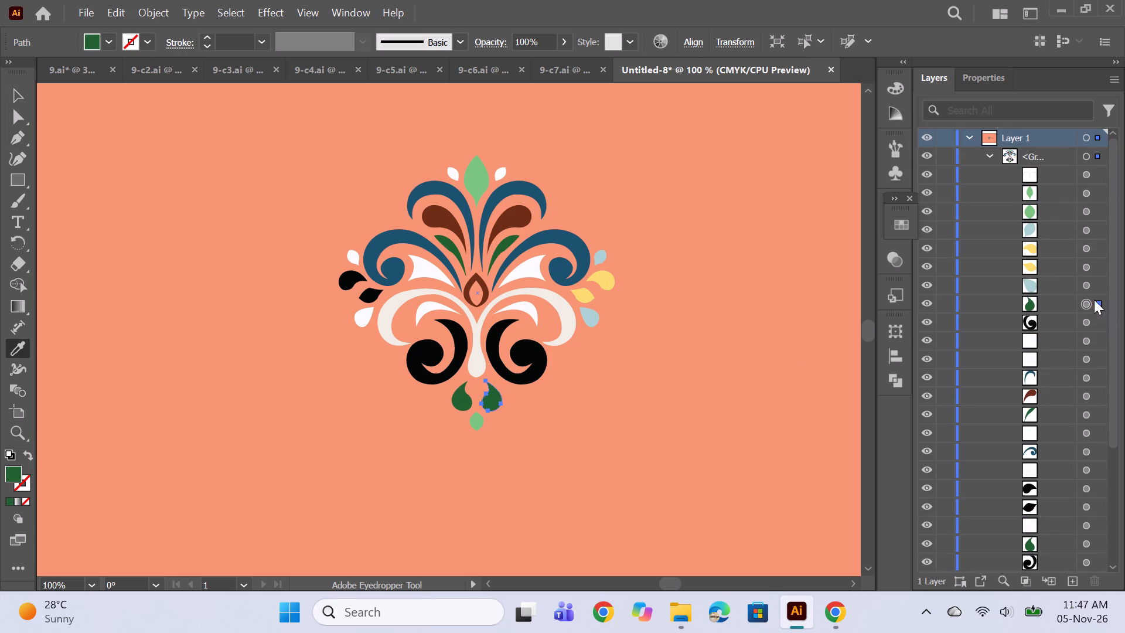
click(1089, 290)
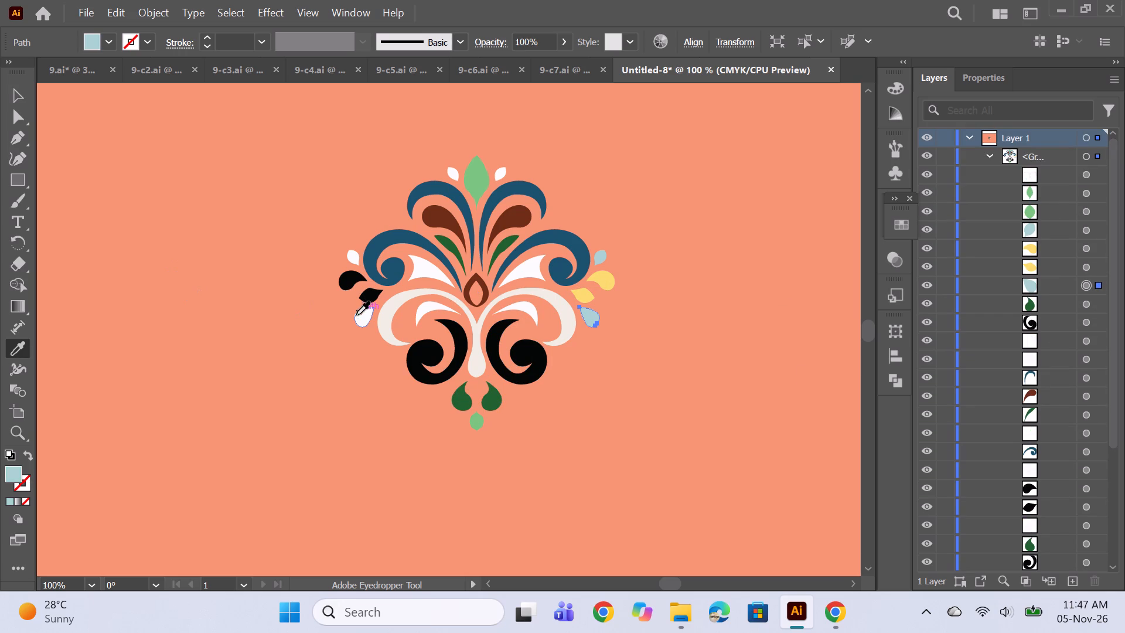
click(360, 316)
click(1089, 267)
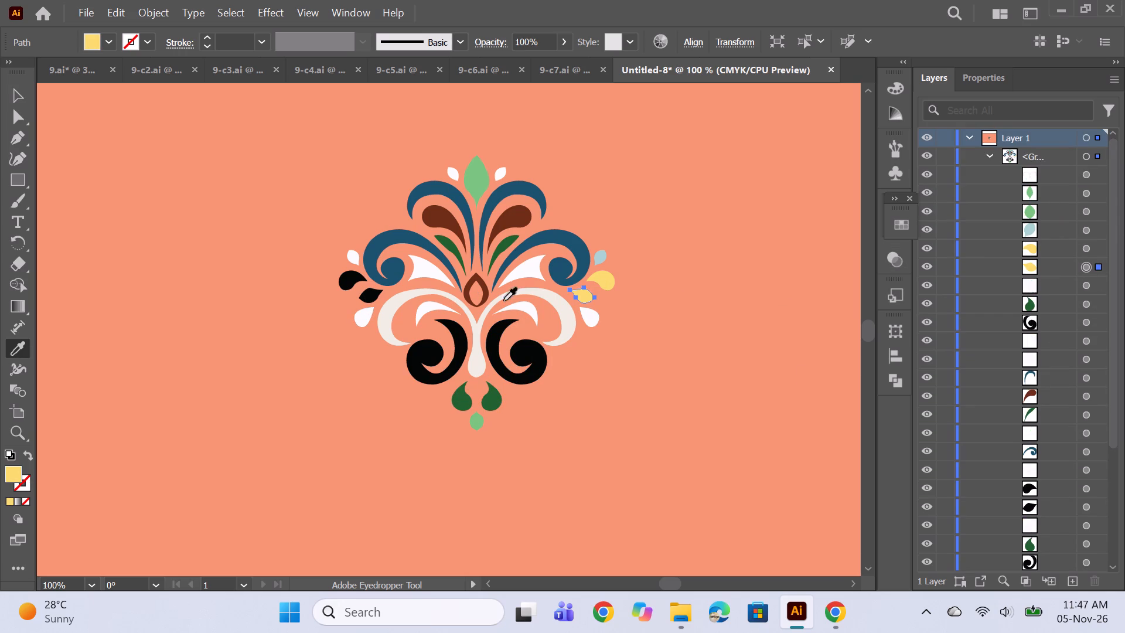
click(374, 296)
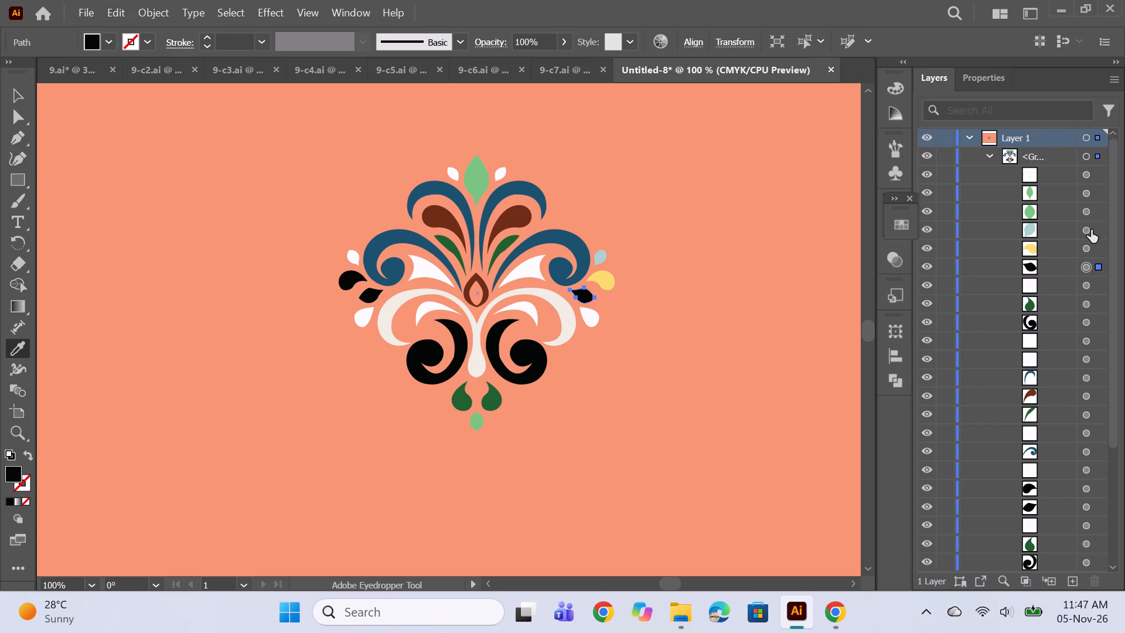
click(1084, 247)
click(366, 297)
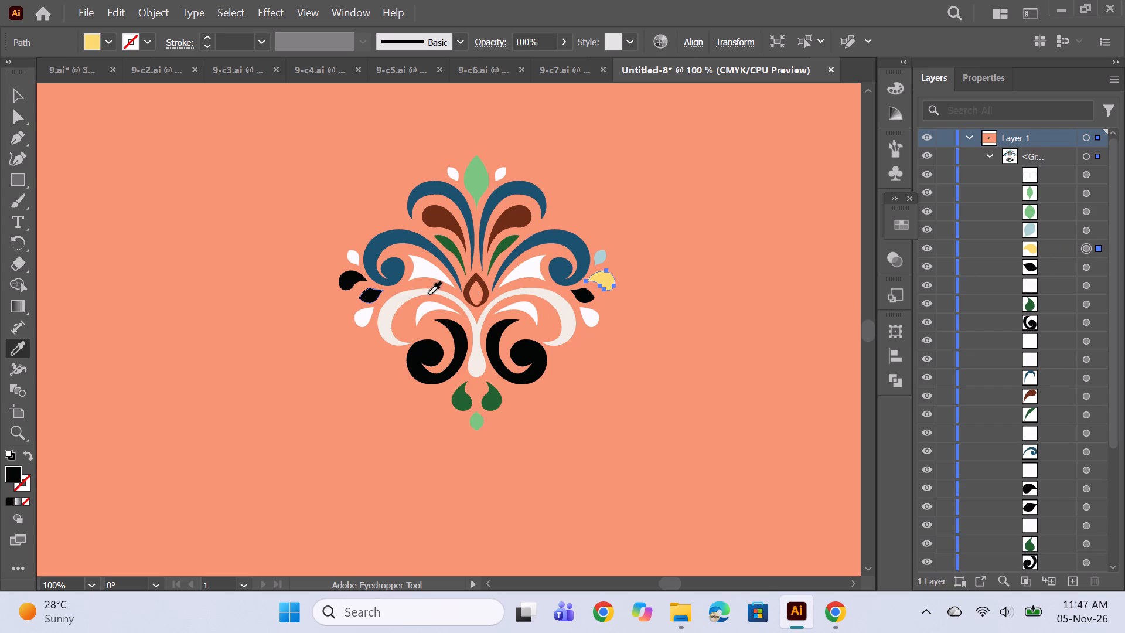
click(1089, 232)
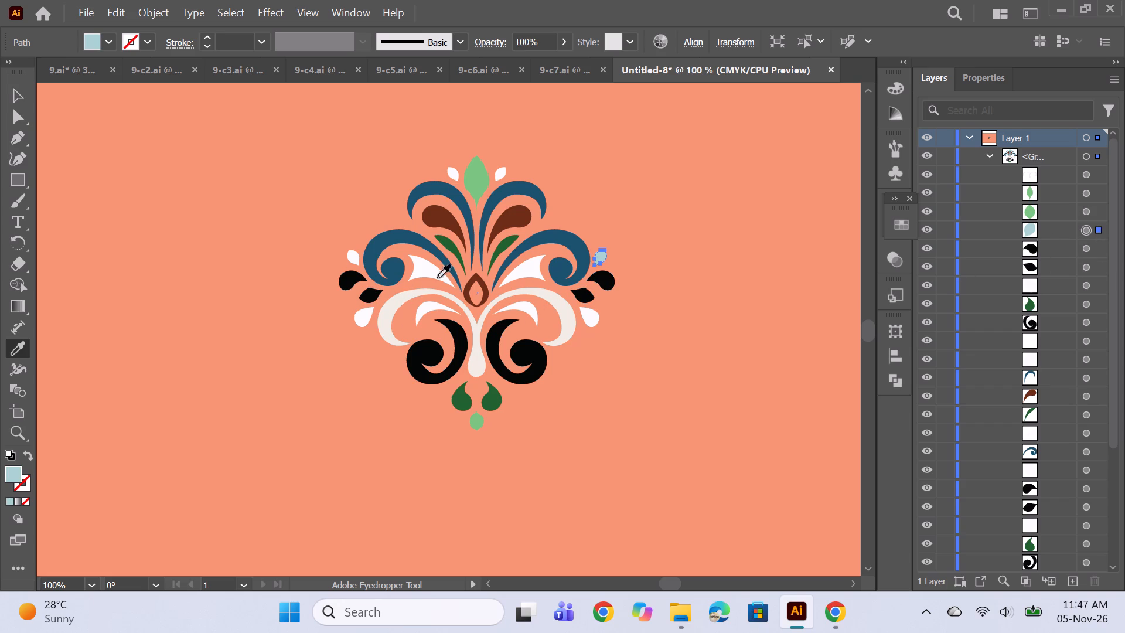
click(350, 260)
Recolour the light green shapes at the motif's bottom tip and top with the motif's dark brown.
click(1089, 212)
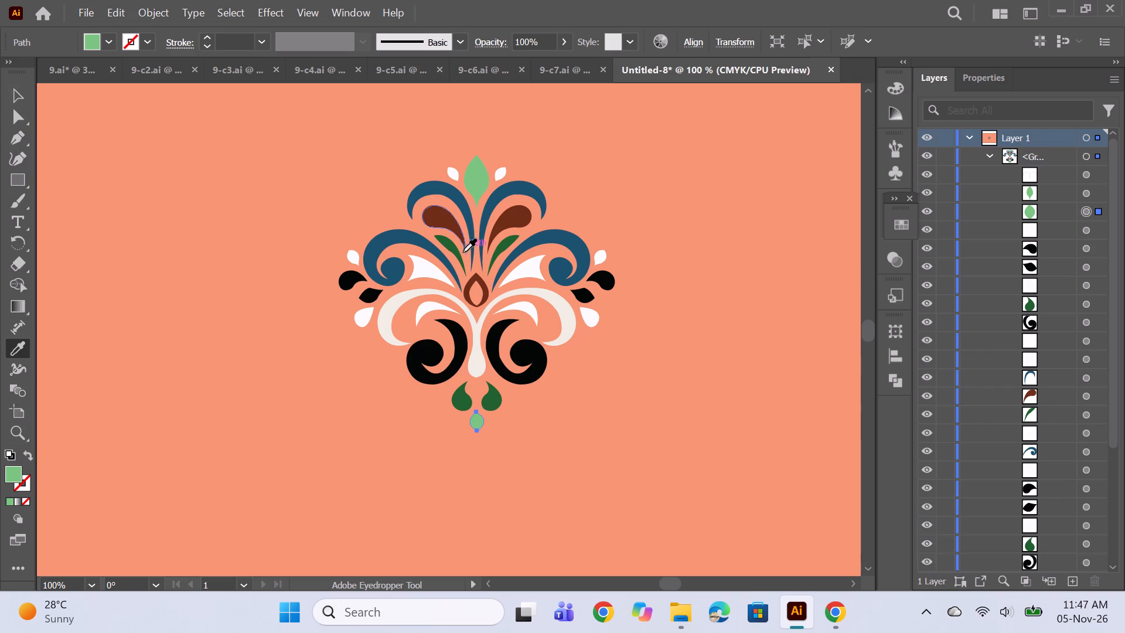
click(471, 283)
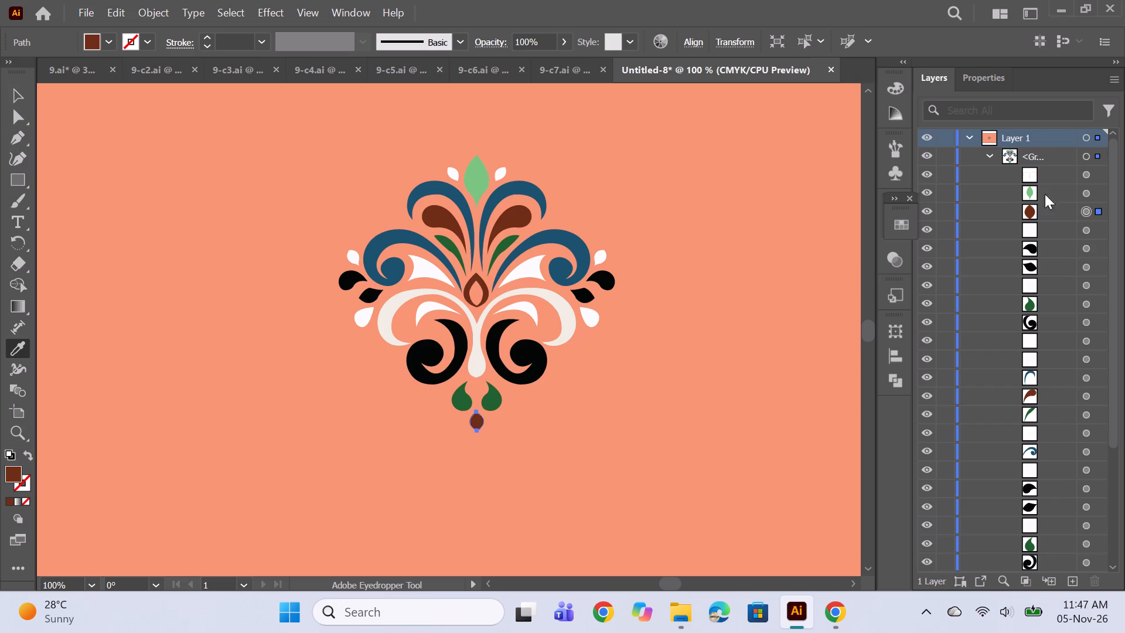
drag(1087, 193, 1077, 202)
click(471, 284)
click(1084, 192)
drag(516, 215, 524, 217)
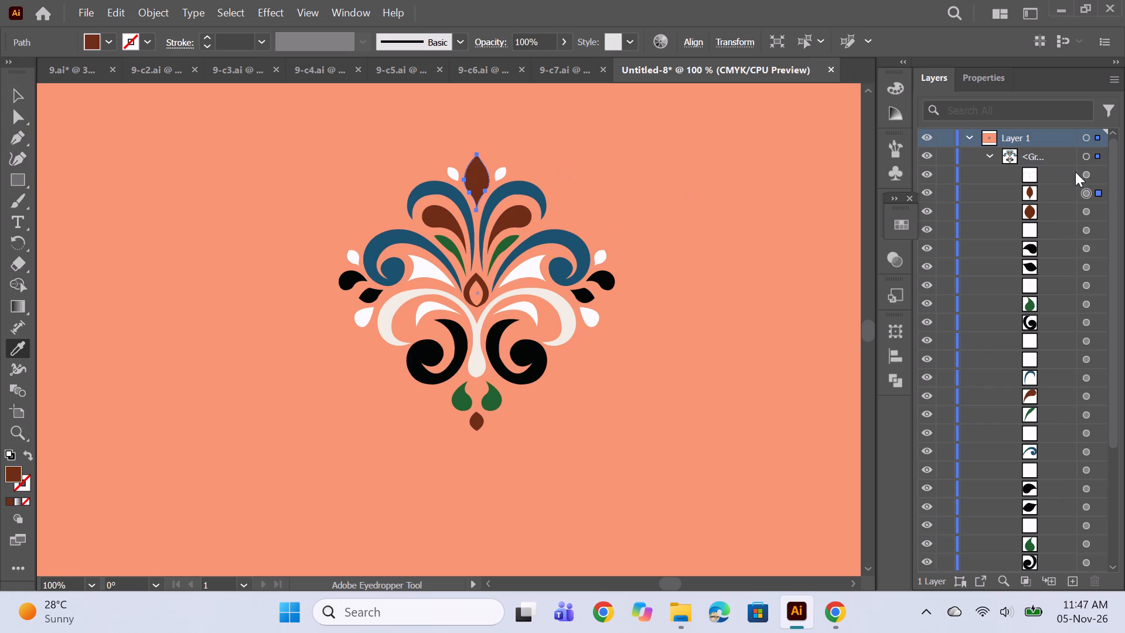
Recolour the off-white central double scroll with the dark teal blue sampled from the large right scroll.
click(1087, 175)
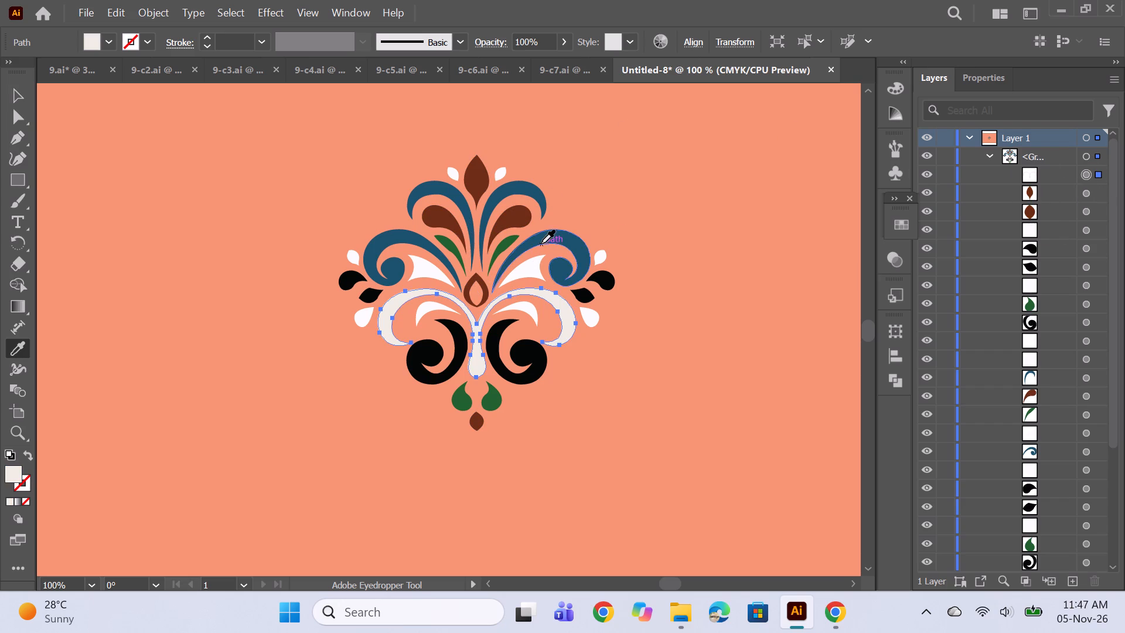
click(551, 234)
ctrl+click(707, 274)
Make a new repeating pattern from the recoloured motif group on the coral background.
alt+scroll(558, 281, down, 5)
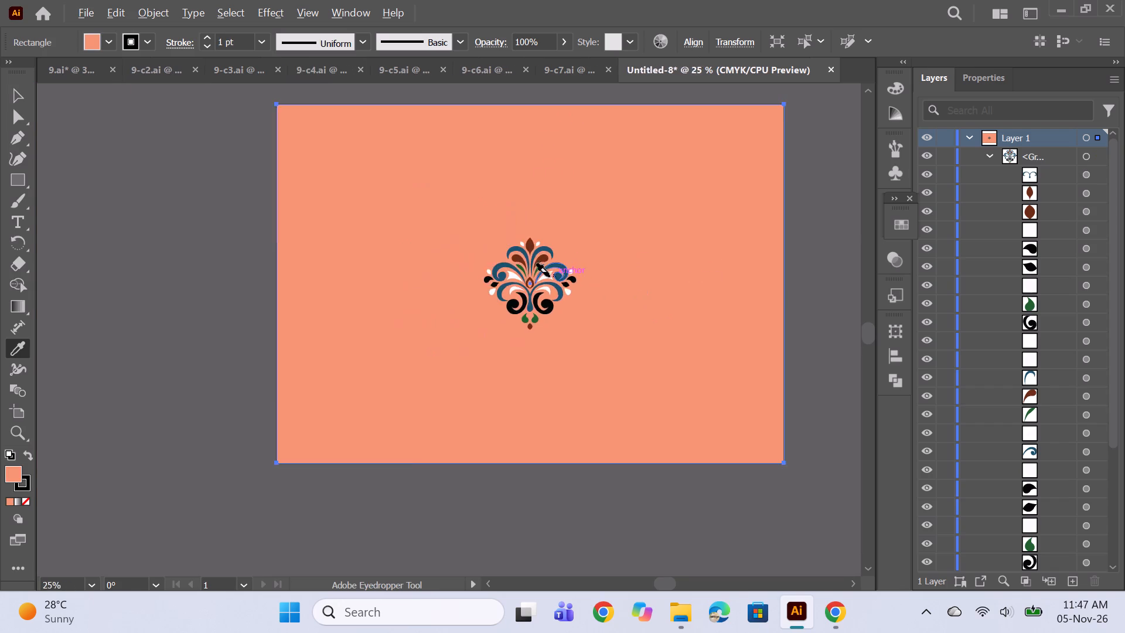
alt+scroll(520, 279, up, 2)
key(space)
key(space)
drag(693, 275, 622, 290)
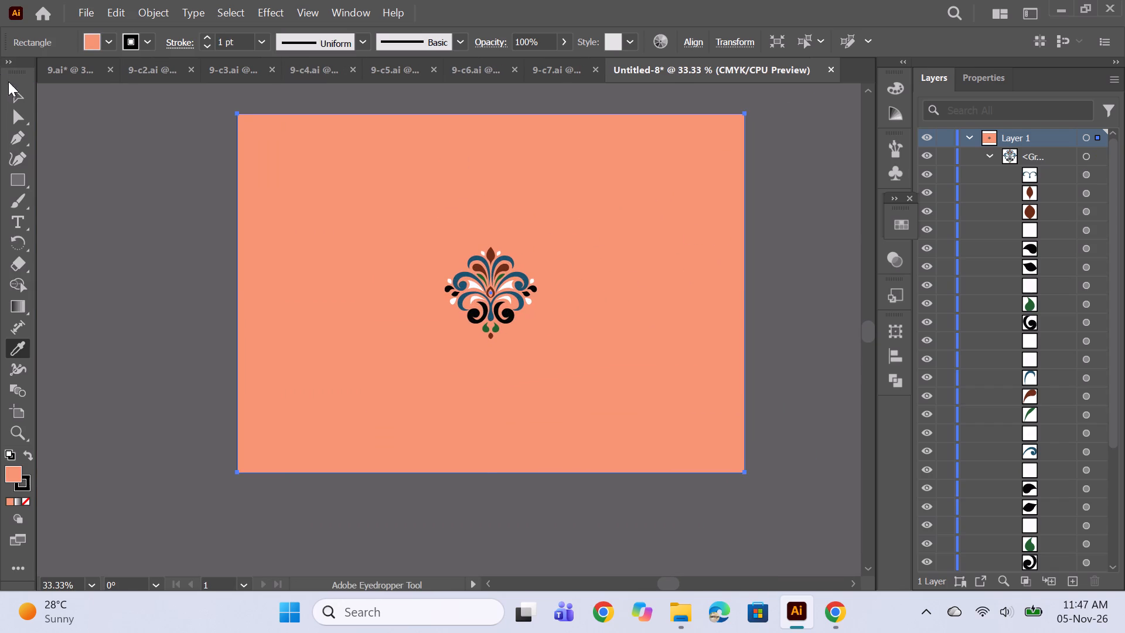
click(18, 91)
click(484, 280)
click(153, 16)
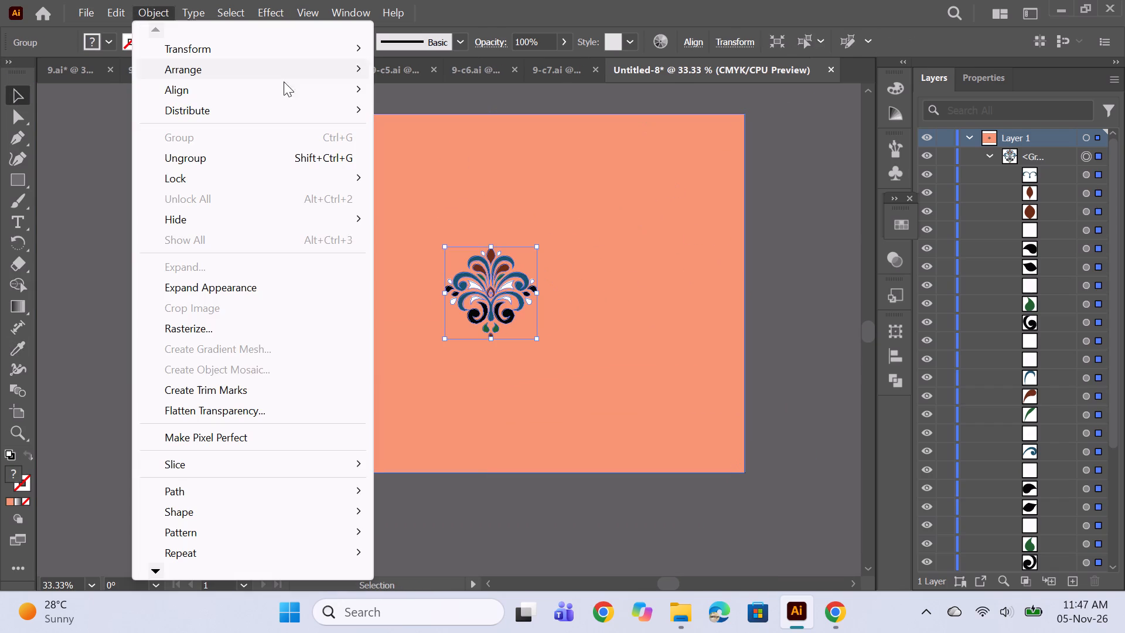
click(229, 529)
click(415, 533)
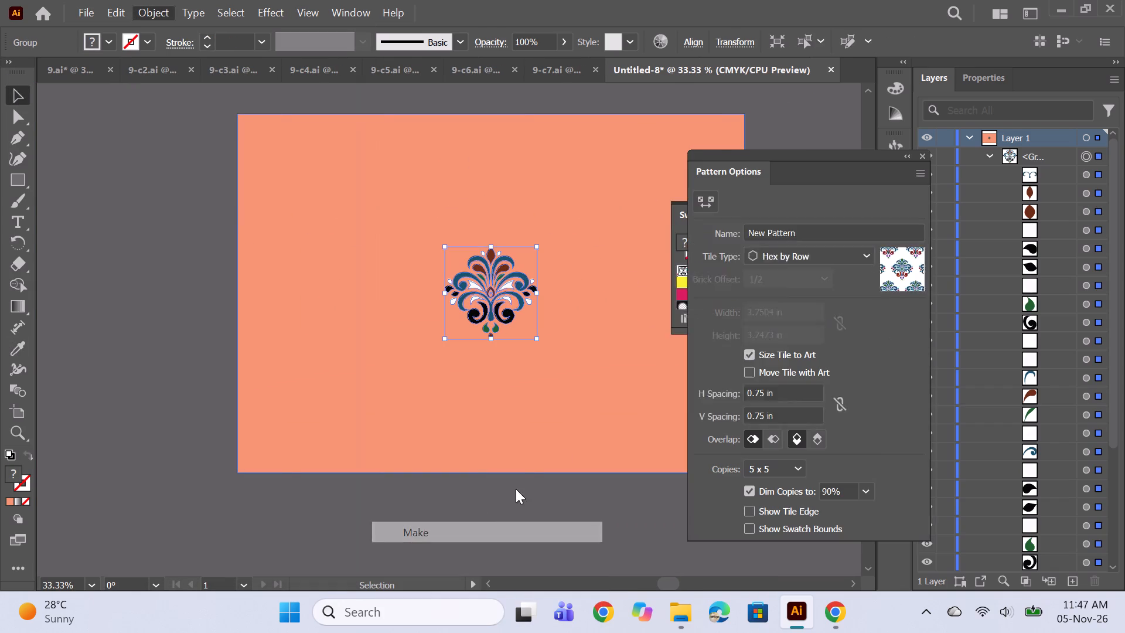
click(741, 337)
Set the pattern tile to Hex by Row, sized to art with 0.75 in horizontal and vertical spacing, and finish pattern editing.
click(786, 254)
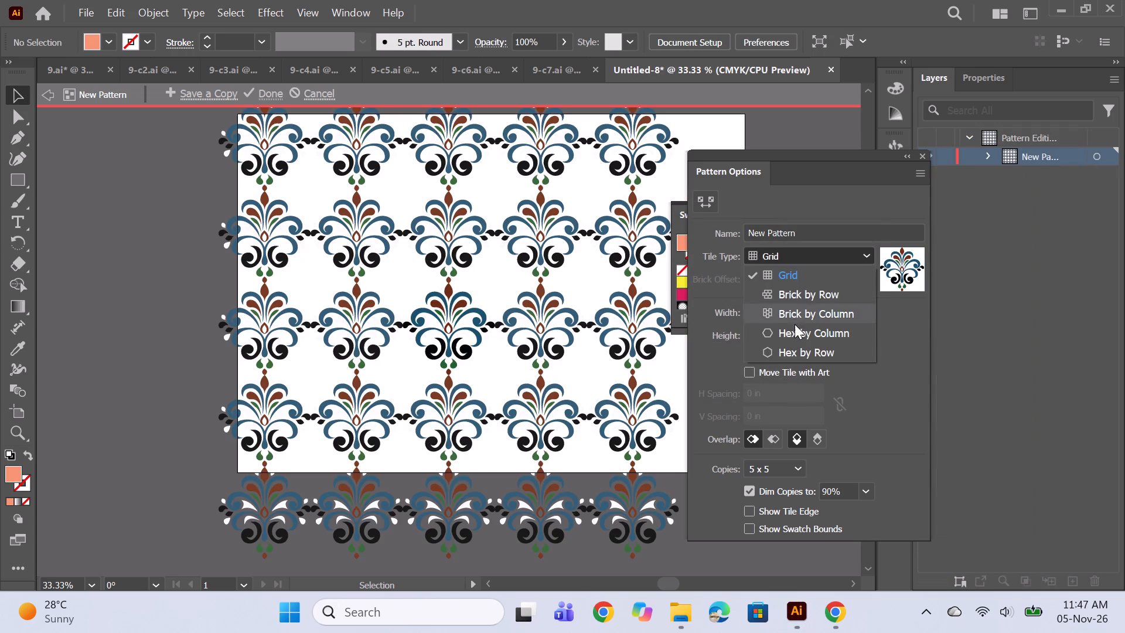
click(798, 348)
click(747, 357)
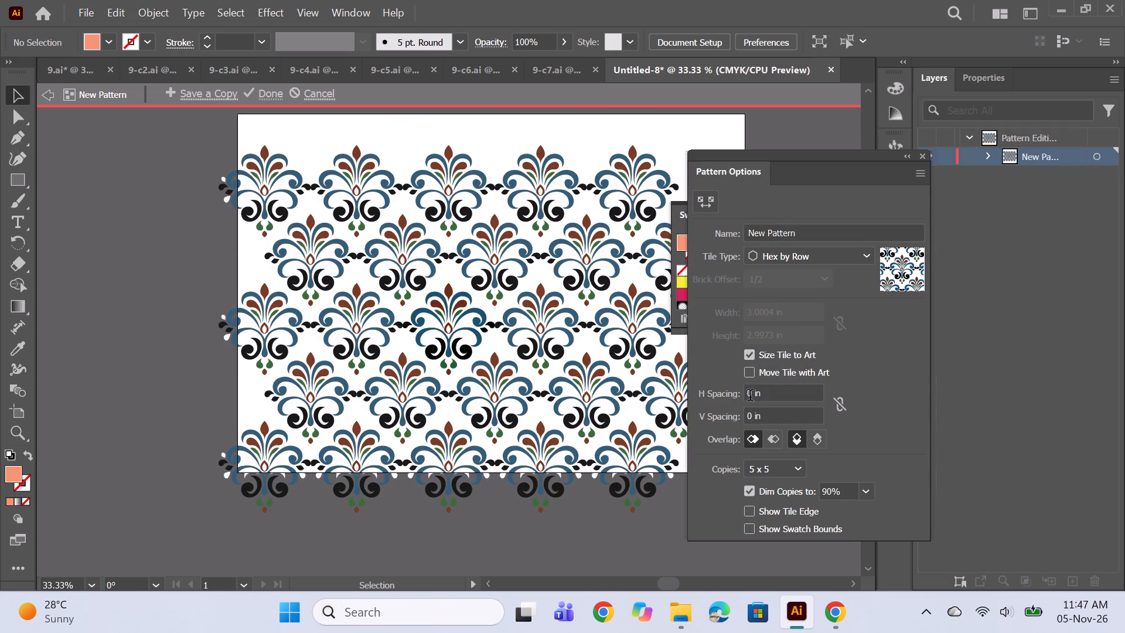
click(750, 397)
text(.75)
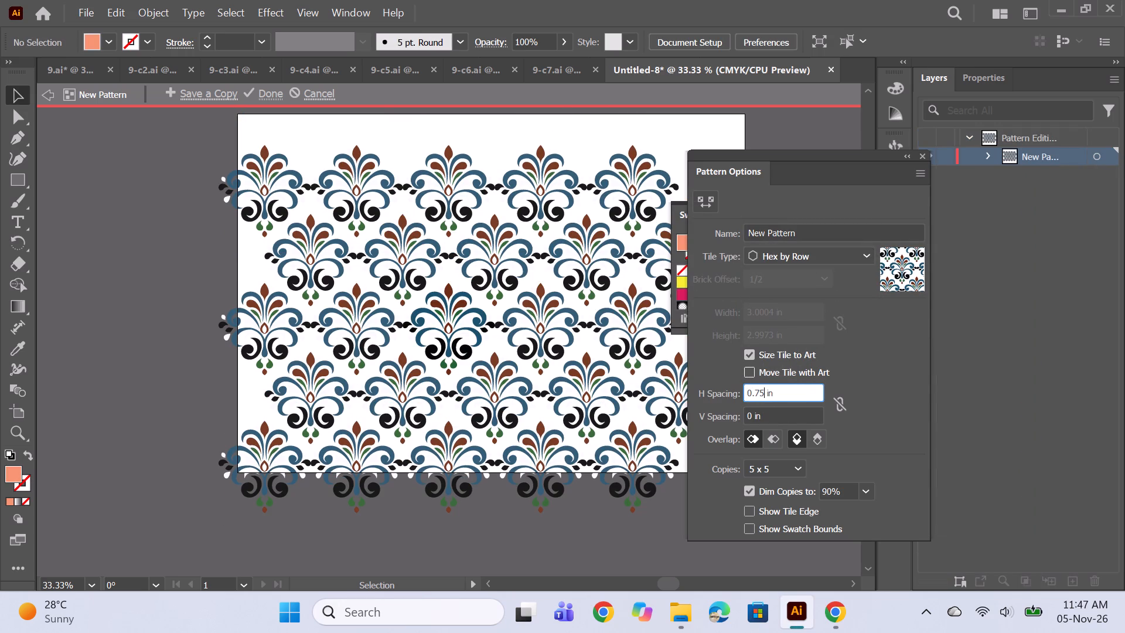
key(Return)
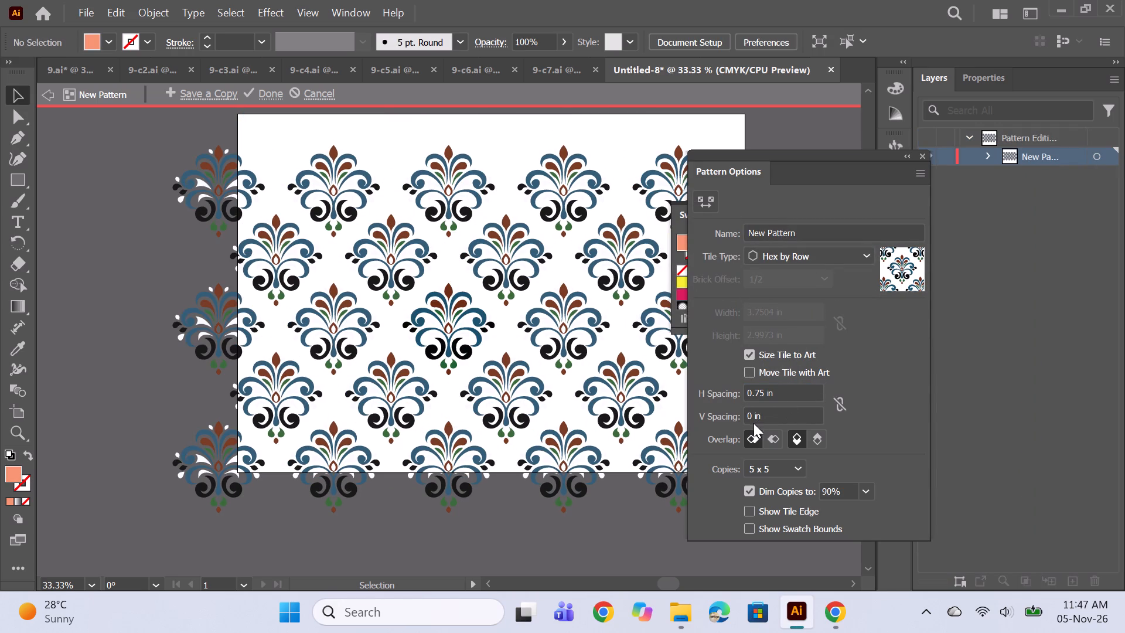
click(752, 420)
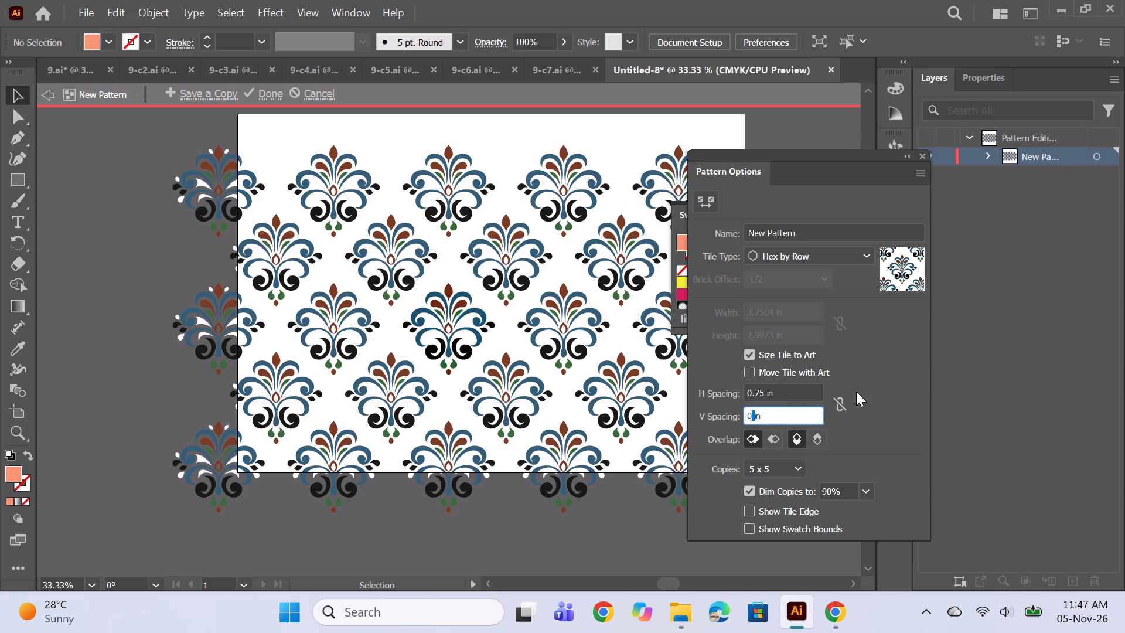
key(period)
text(75)
key(Return)
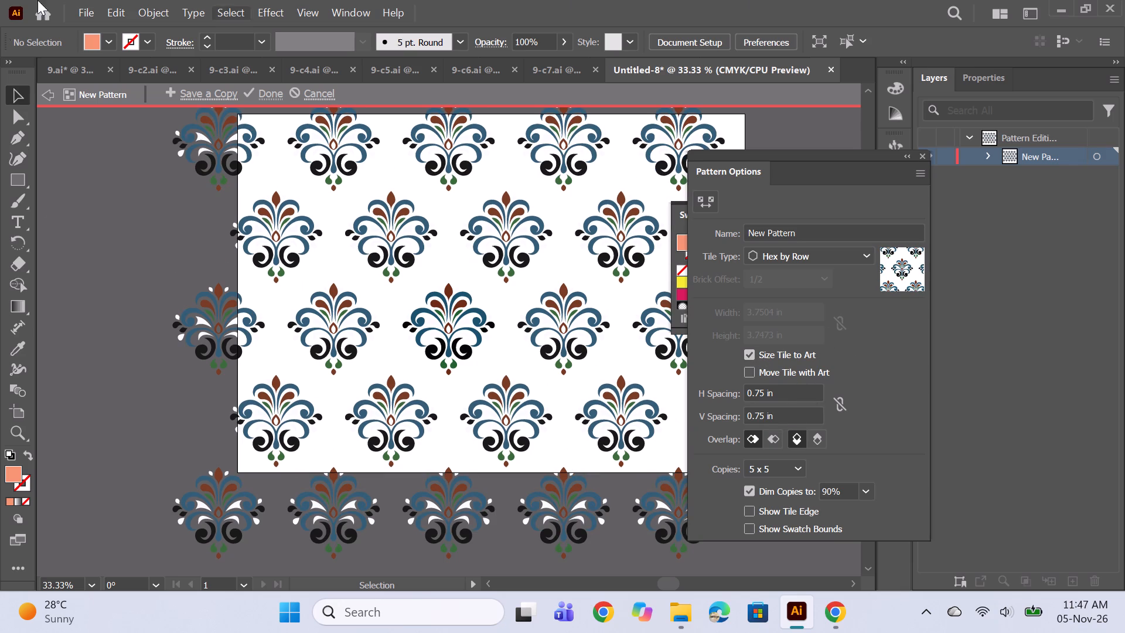
click(272, 97)
Draw a rectangle of about 16.5 by 11.7 in covering the artboard and fill it with the new damask pattern swatch.
click(15, 174)
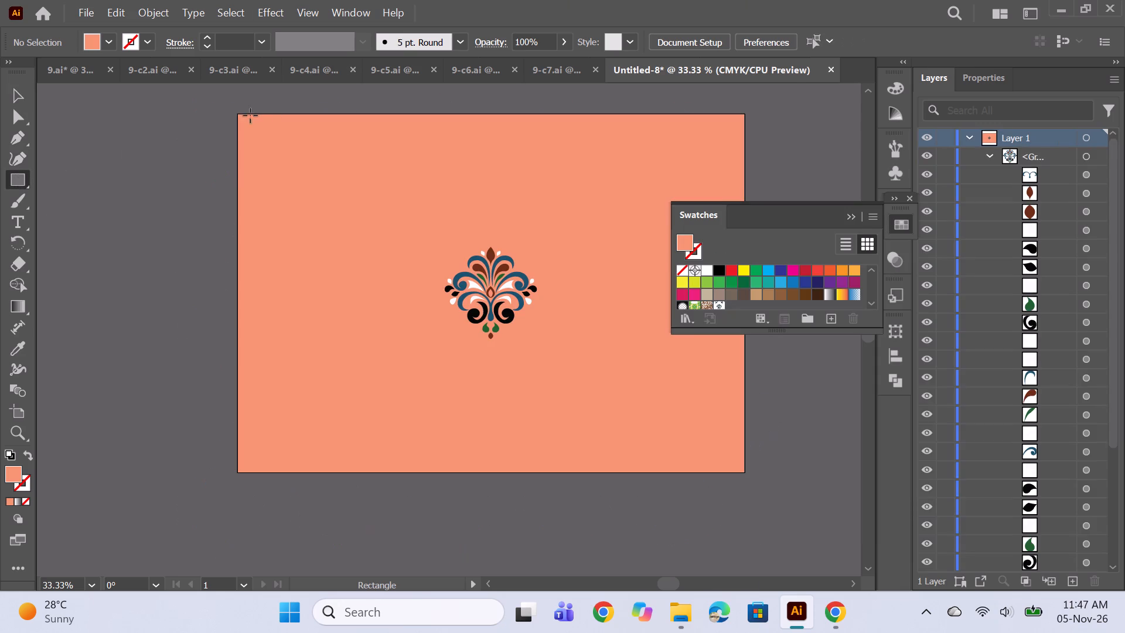
drag(238, 111, 705, 461)
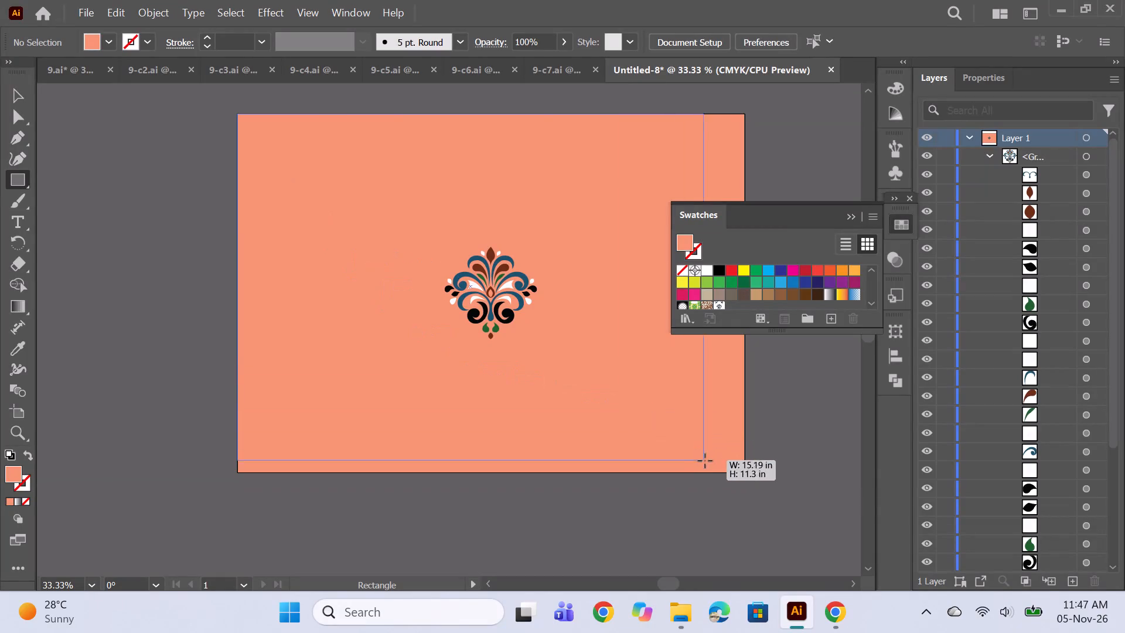
drag(705, 461, 745, 472)
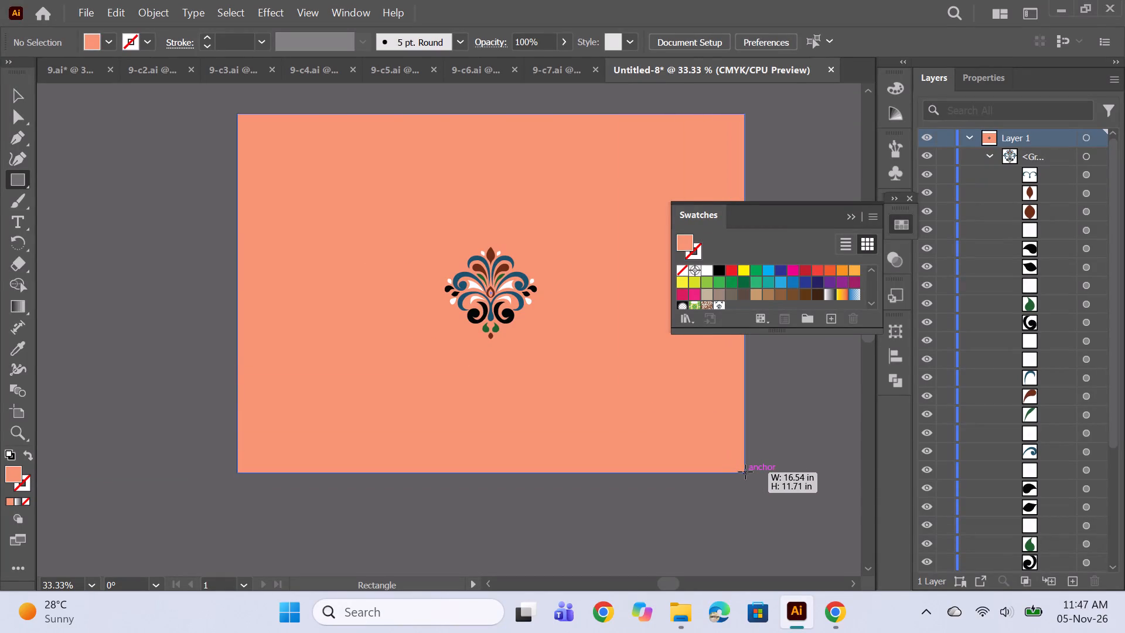
drag(745, 472, 742, 469)
drag(745, 467, 746, 469)
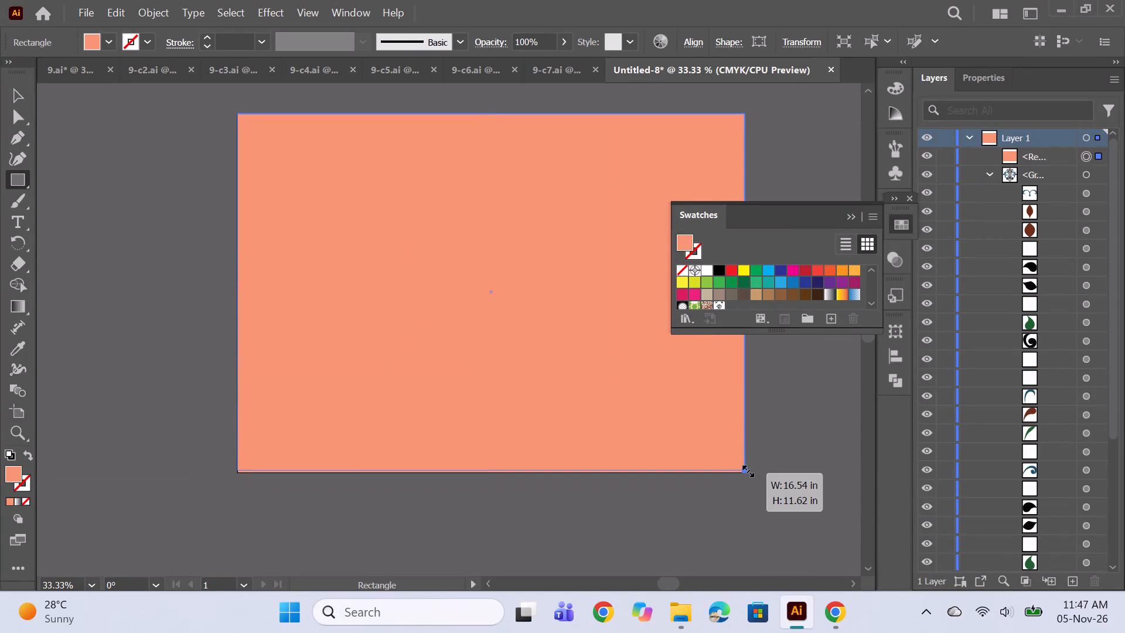
drag(746, 469, 745, 473)
click(719, 305)
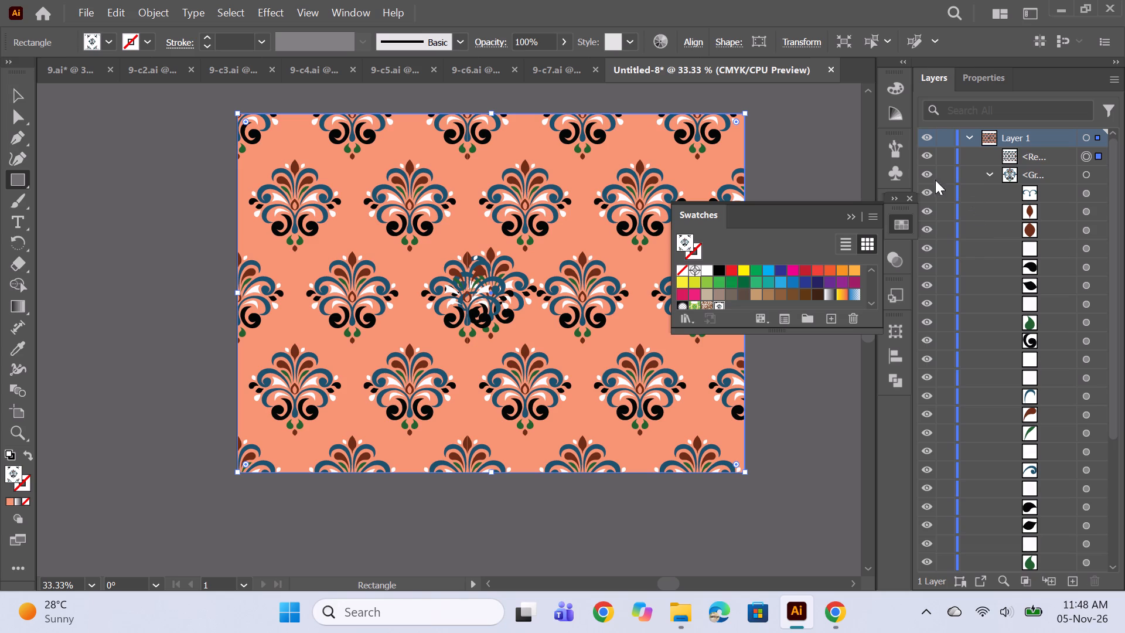
Hide the original single motif group beneath the pattern rectangle and collapse the swatches.
click(928, 176)
click(851, 224)
click(845, 219)
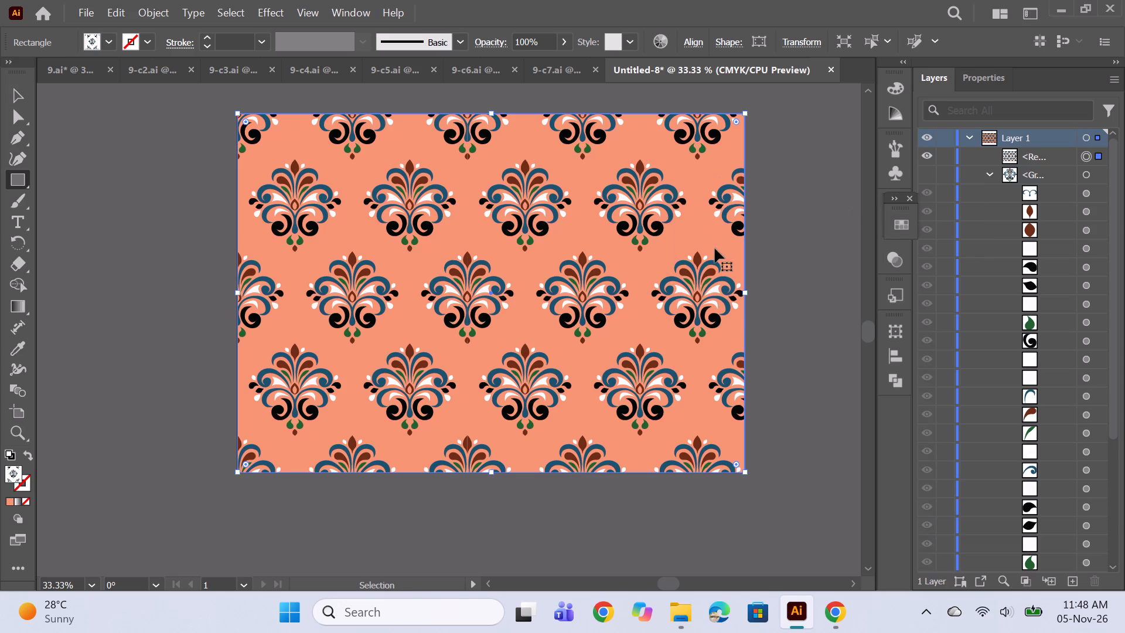
Save the document as 9-c8 in Adobe Illustrator format with the other colourways.
key(ctrl+s)
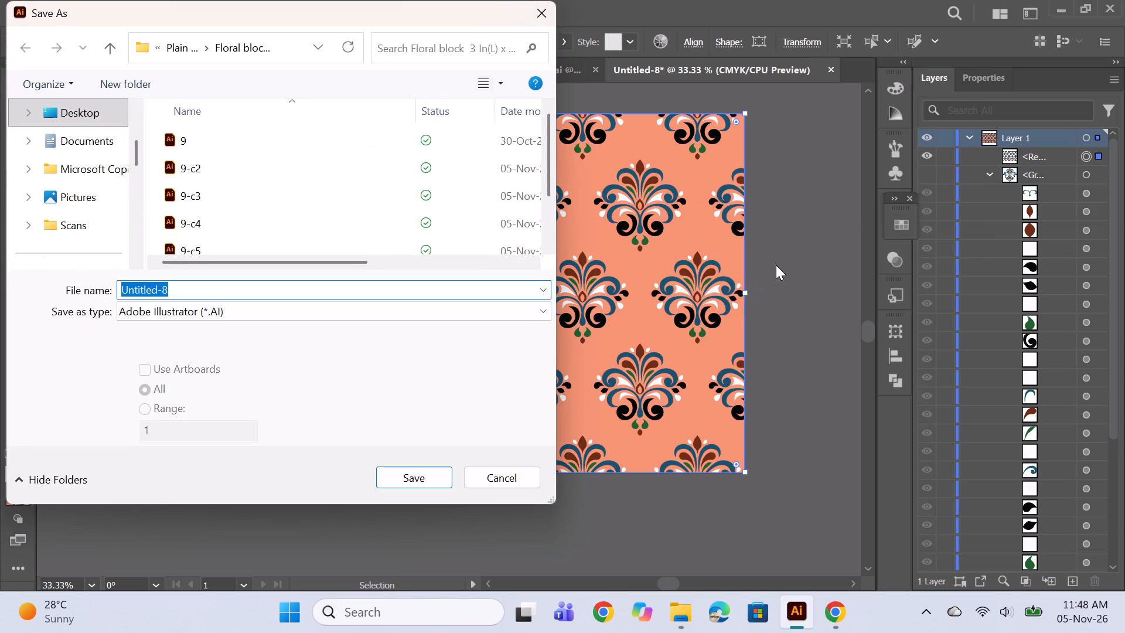
text(9-c)
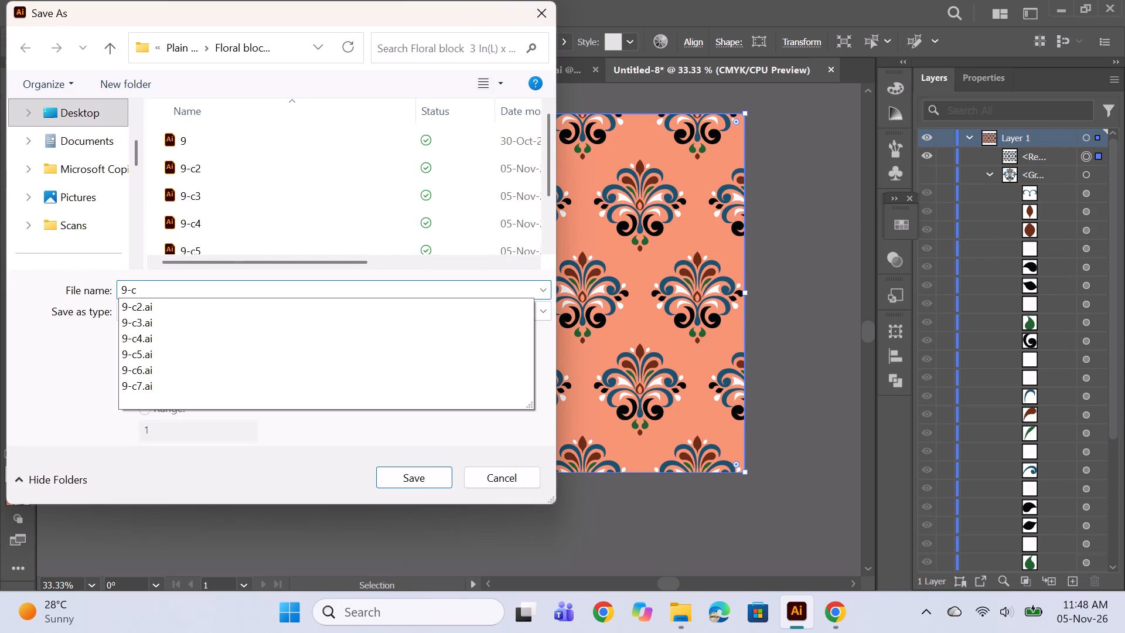
key(8)
key(Return)
click(629, 556)
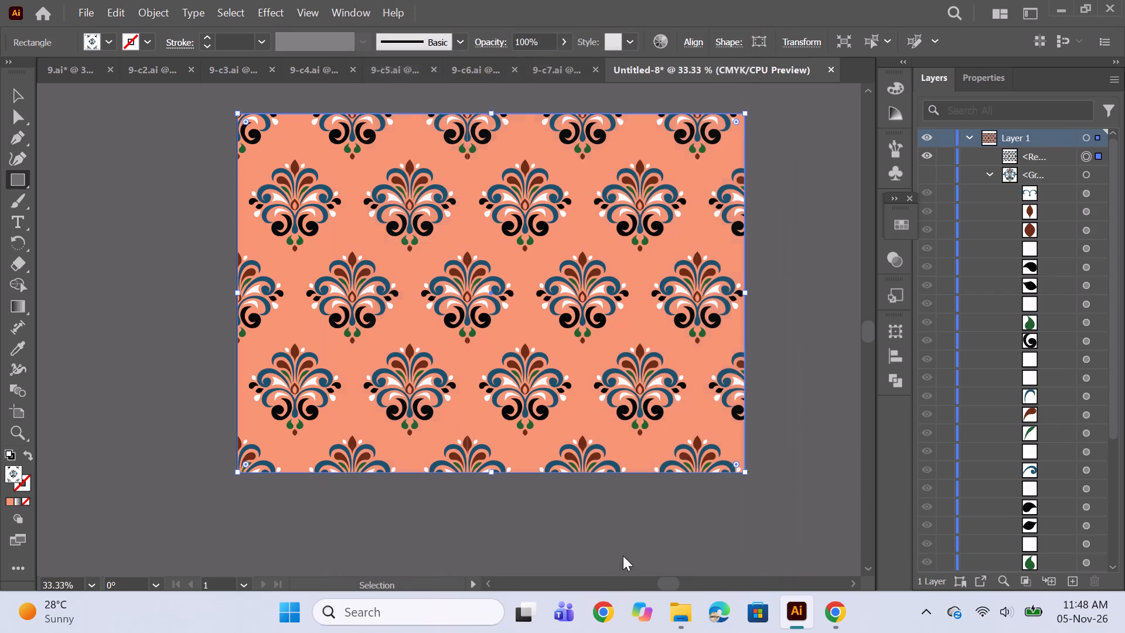
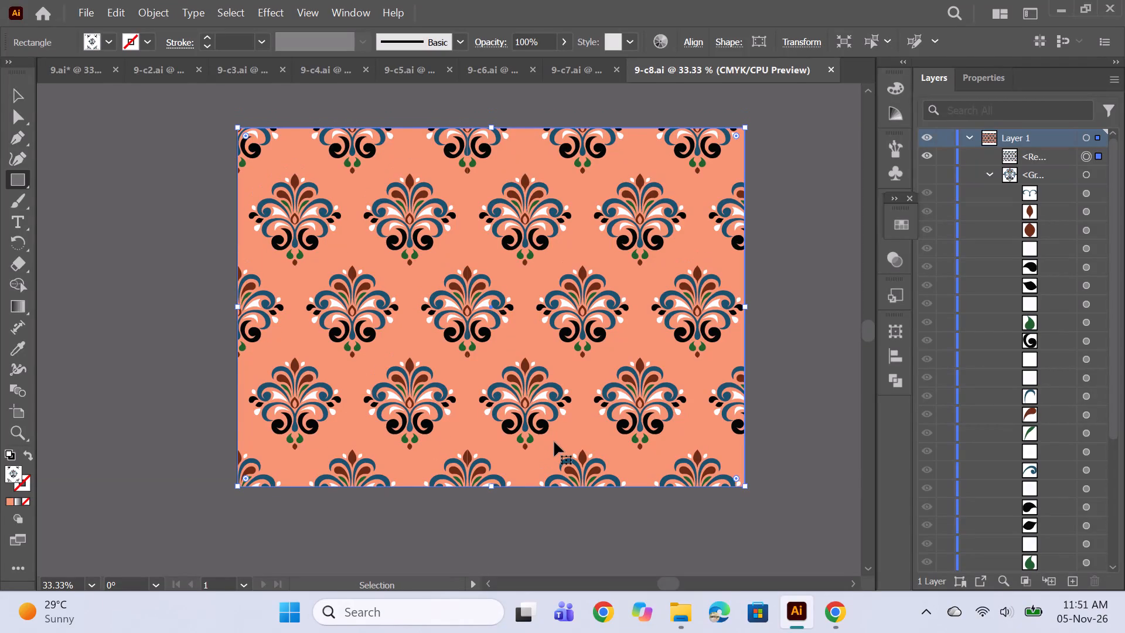
Save the current state of the 9-c8 document.
key(ctrl+s)
Create a new document with the preset settings and draw a rectangle covering the whole artboard.
key(ctrl+n)
key(Return)
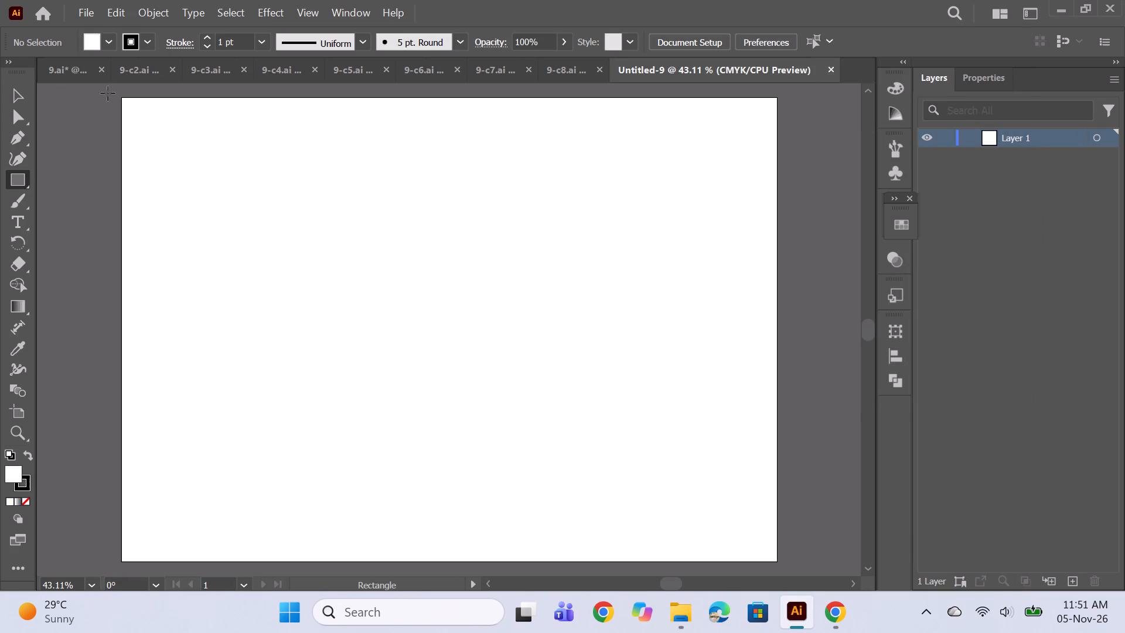
drag(120, 97, 772, 543)
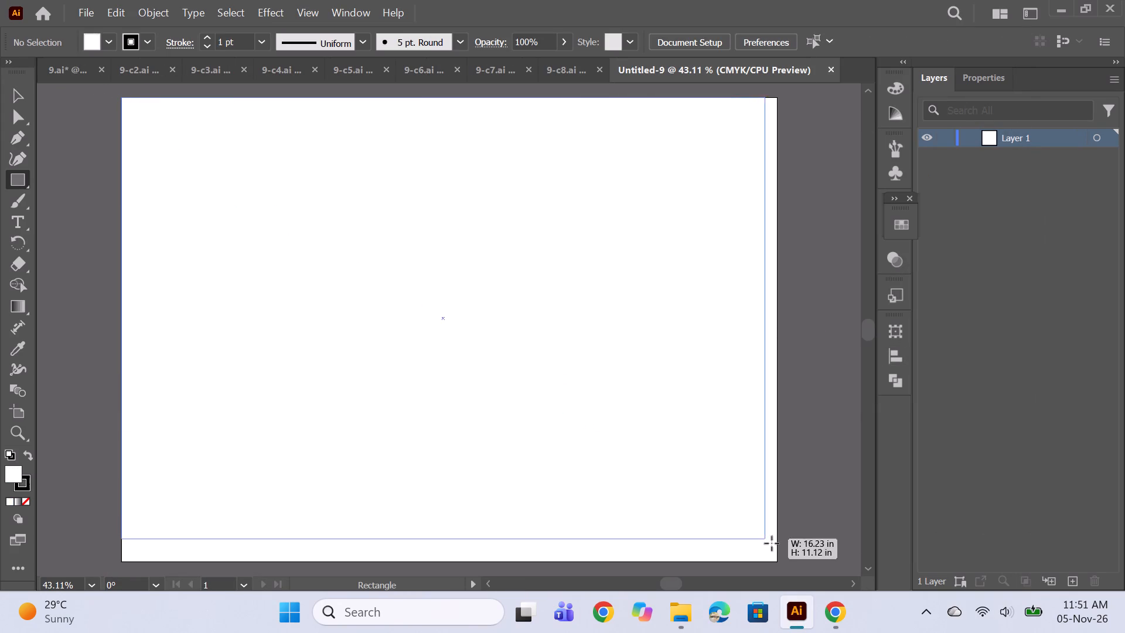
drag(772, 543, 776, 561)
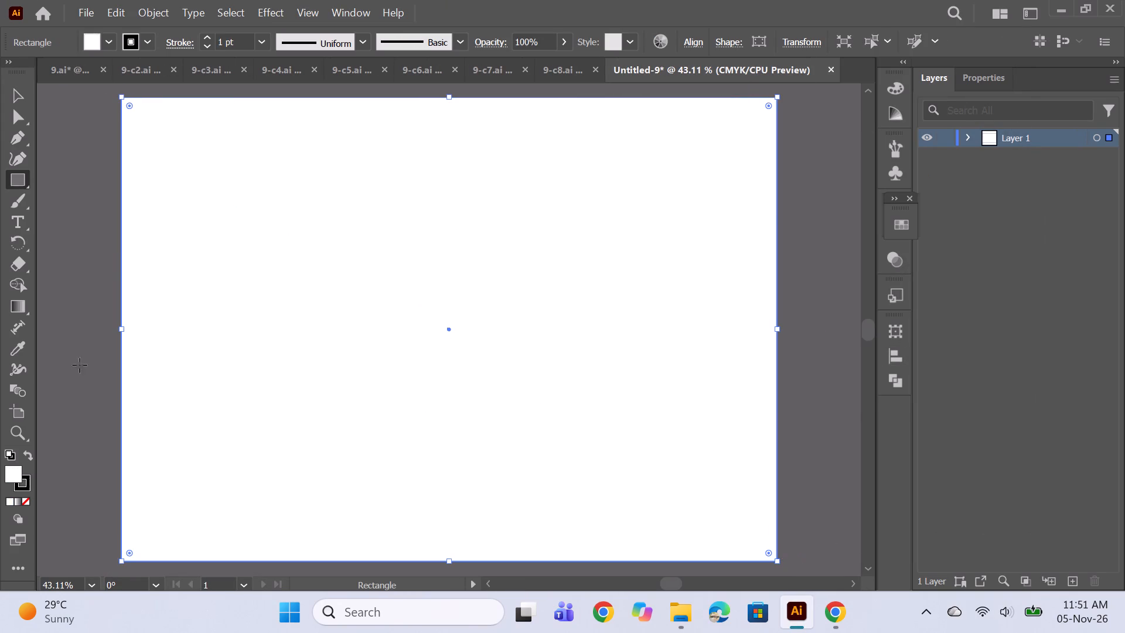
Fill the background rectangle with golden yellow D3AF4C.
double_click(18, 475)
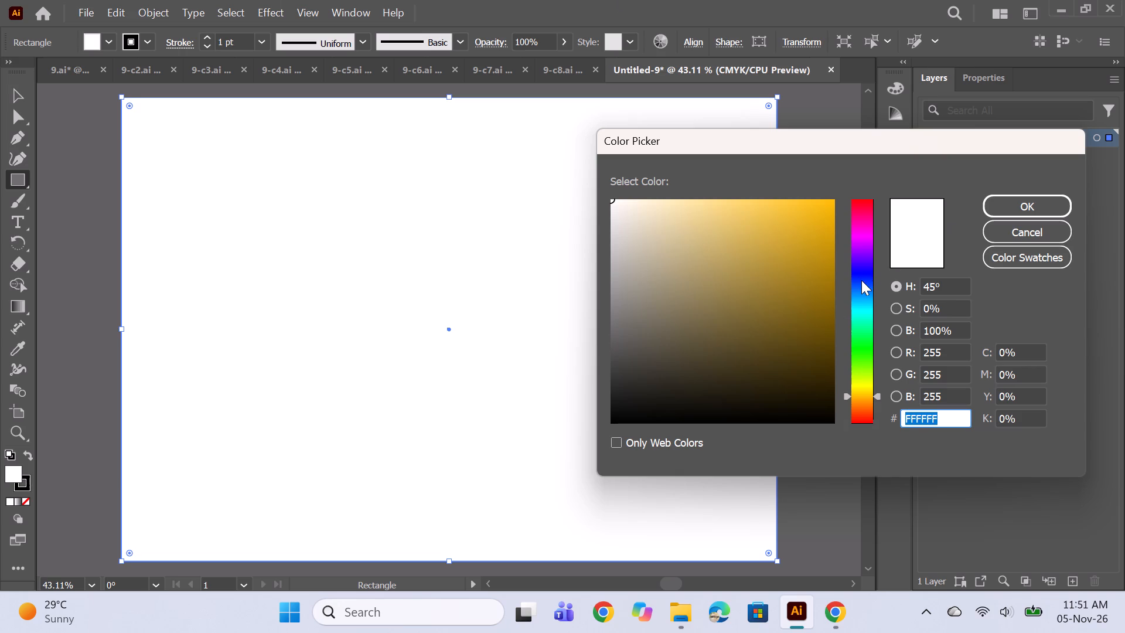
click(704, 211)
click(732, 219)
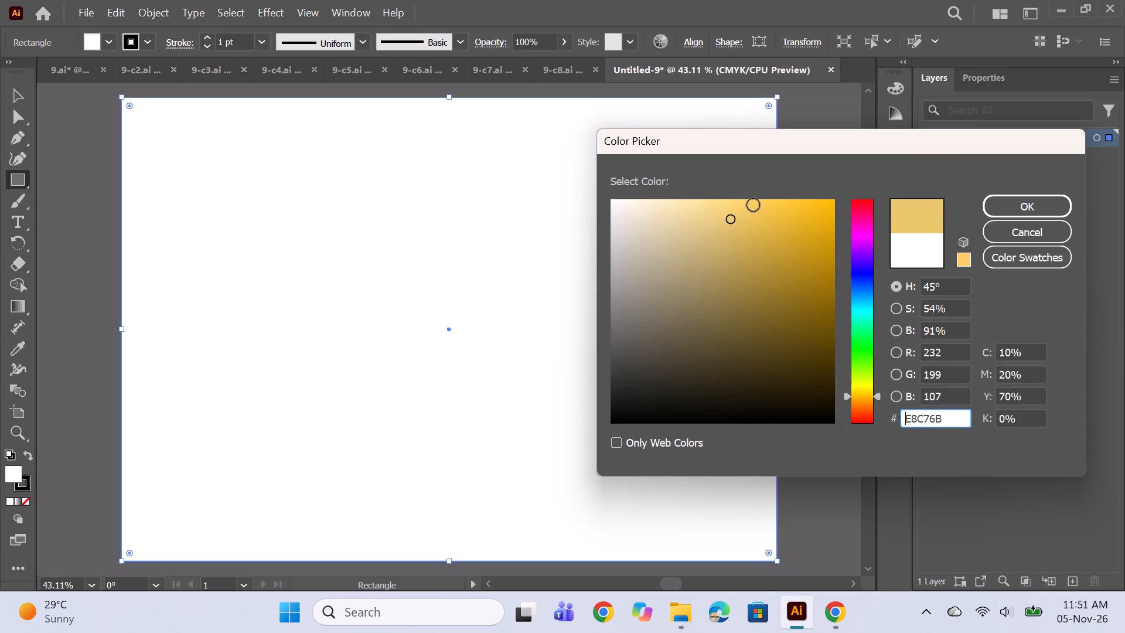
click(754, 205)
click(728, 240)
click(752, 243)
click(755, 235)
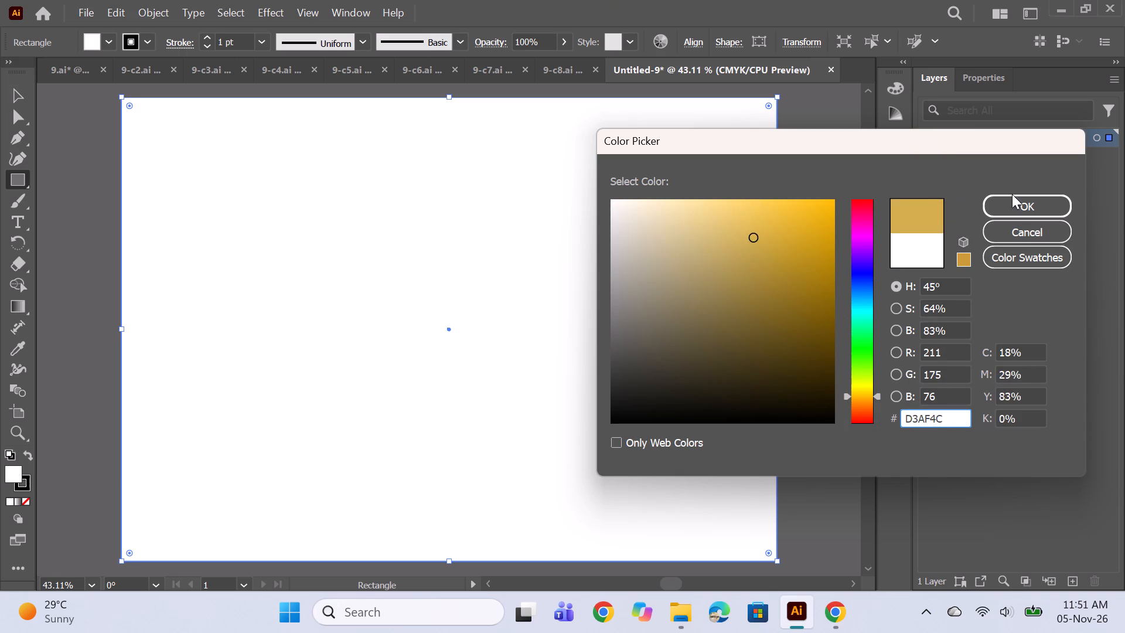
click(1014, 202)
Fill the background rectangle with a pale cream yellow.
double_click(18, 471)
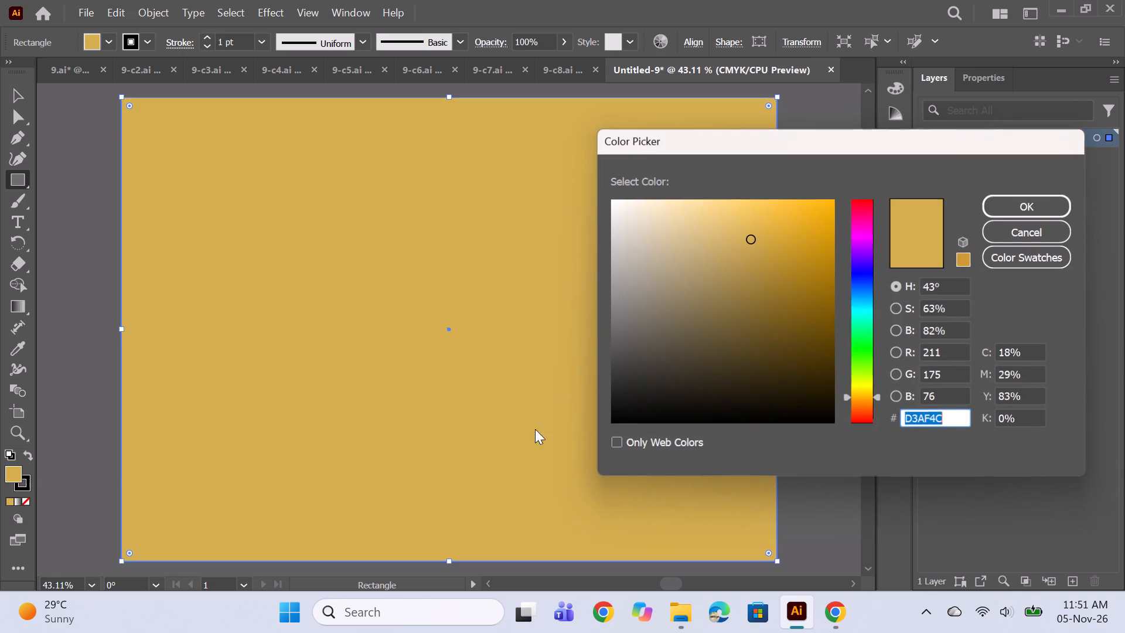
click(690, 203)
click(1011, 215)
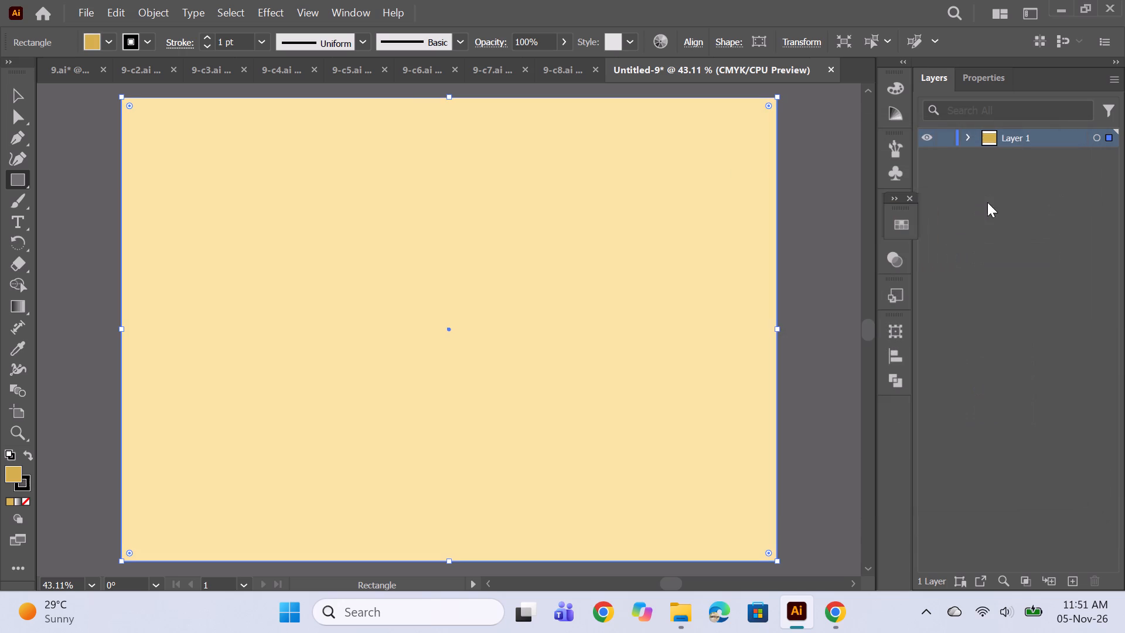
Paste the copied pastel damask motif onto the centre of the cream background in the new document.
click(564, 66)
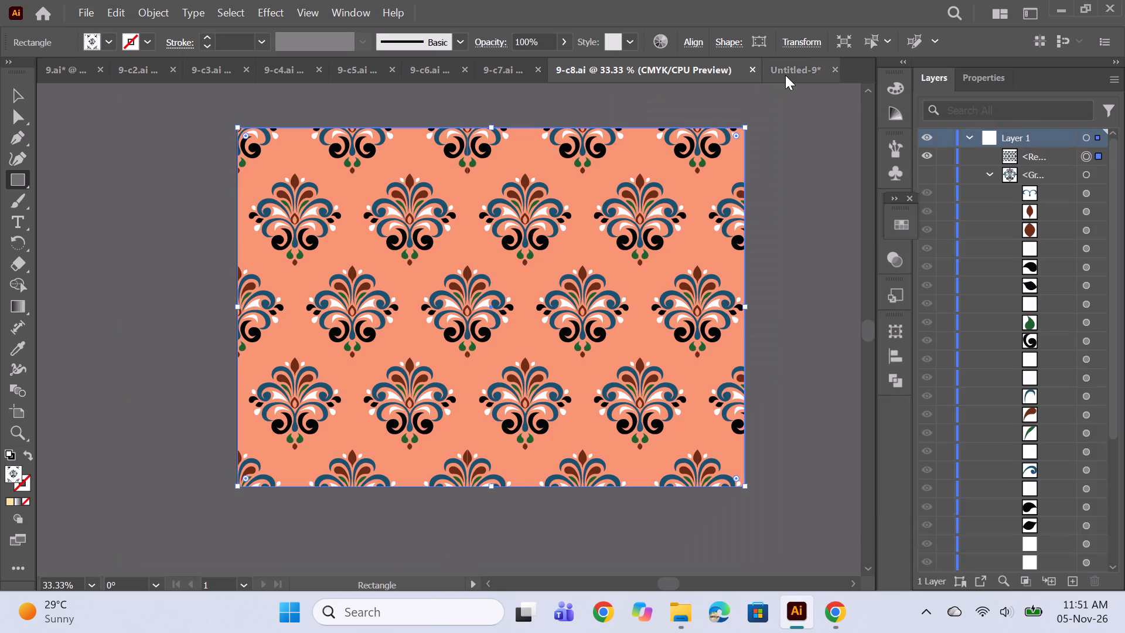
click(785, 75)
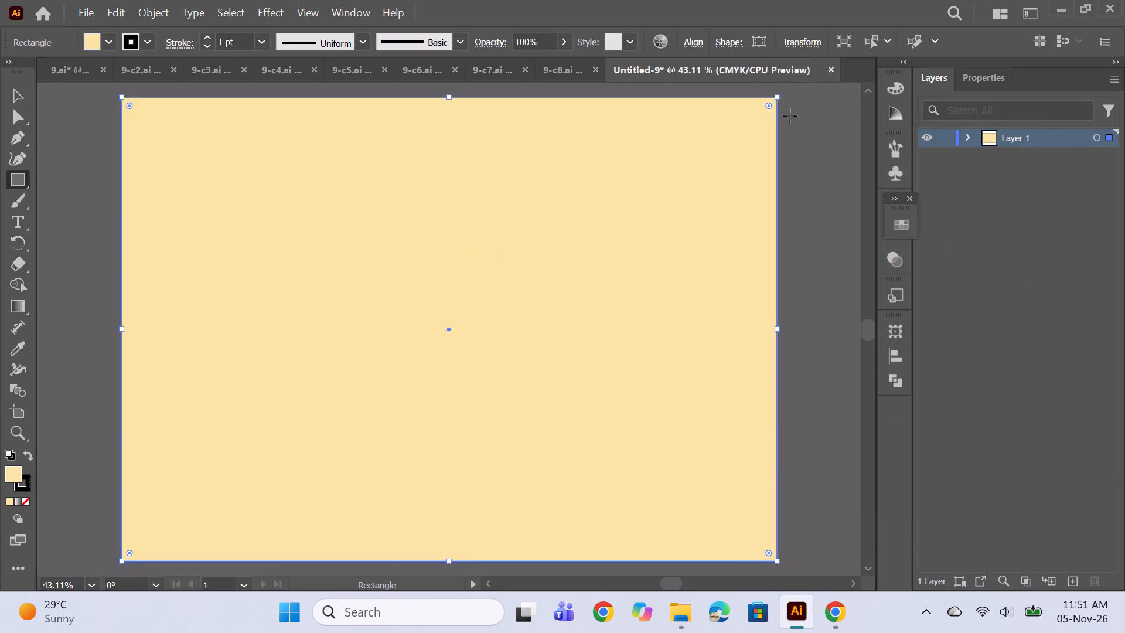
key(ctrl+v)
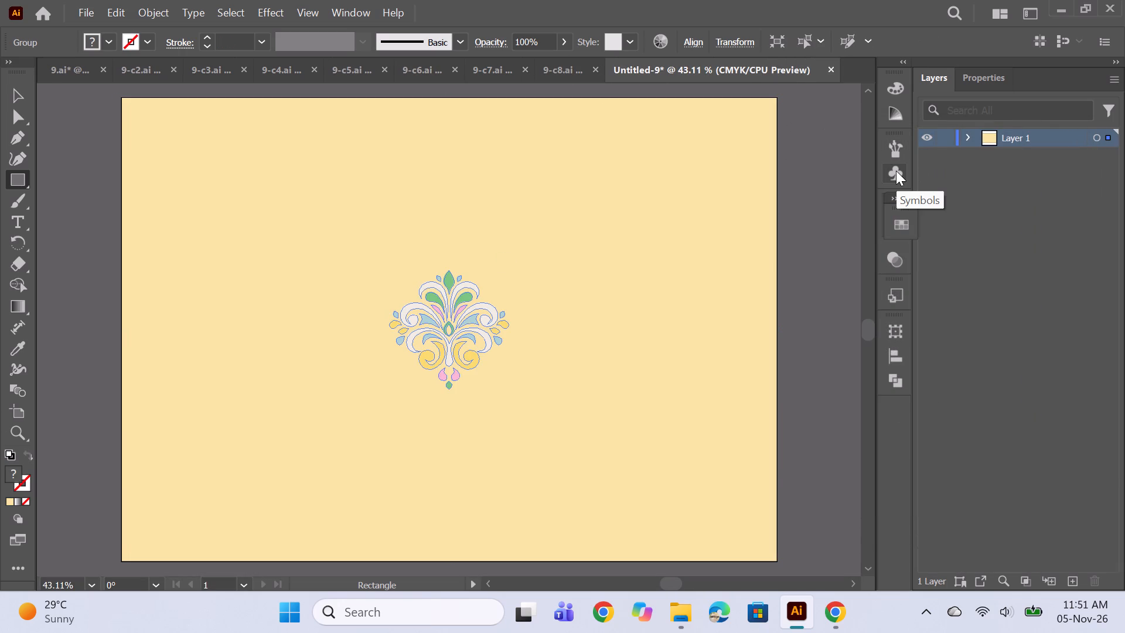
Expand the motif group's layers and fill the central teardrop outline with dark navy blue.
alt+scroll(503, 325, up, 3)
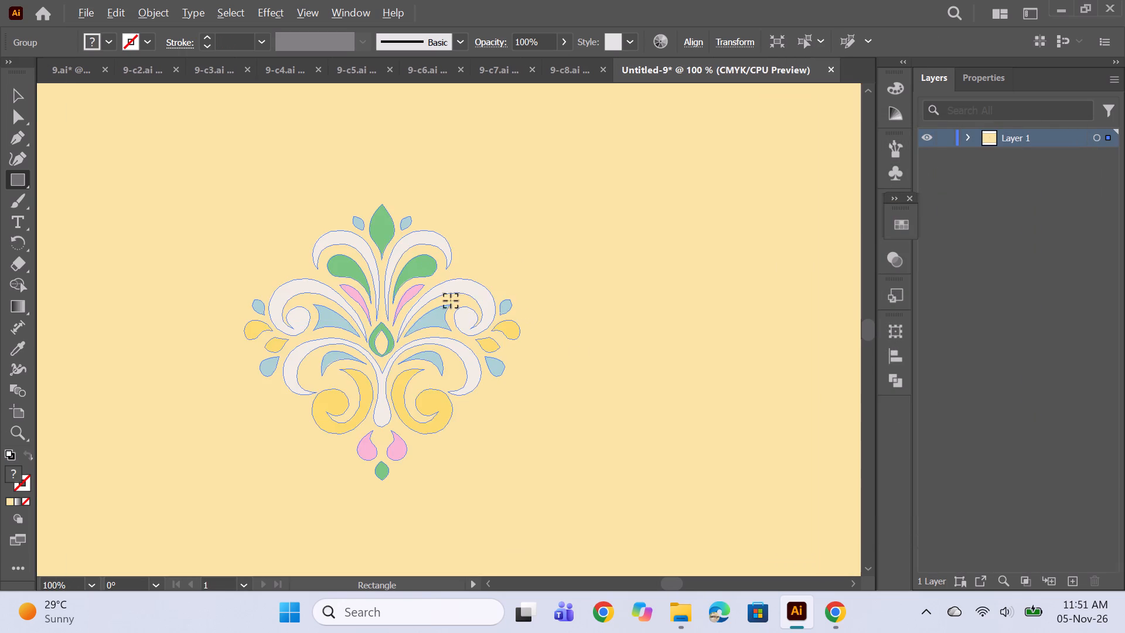
key(space)
key(space)
key(space)
key(space)
drag(581, 263, 658, 259)
click(970, 137)
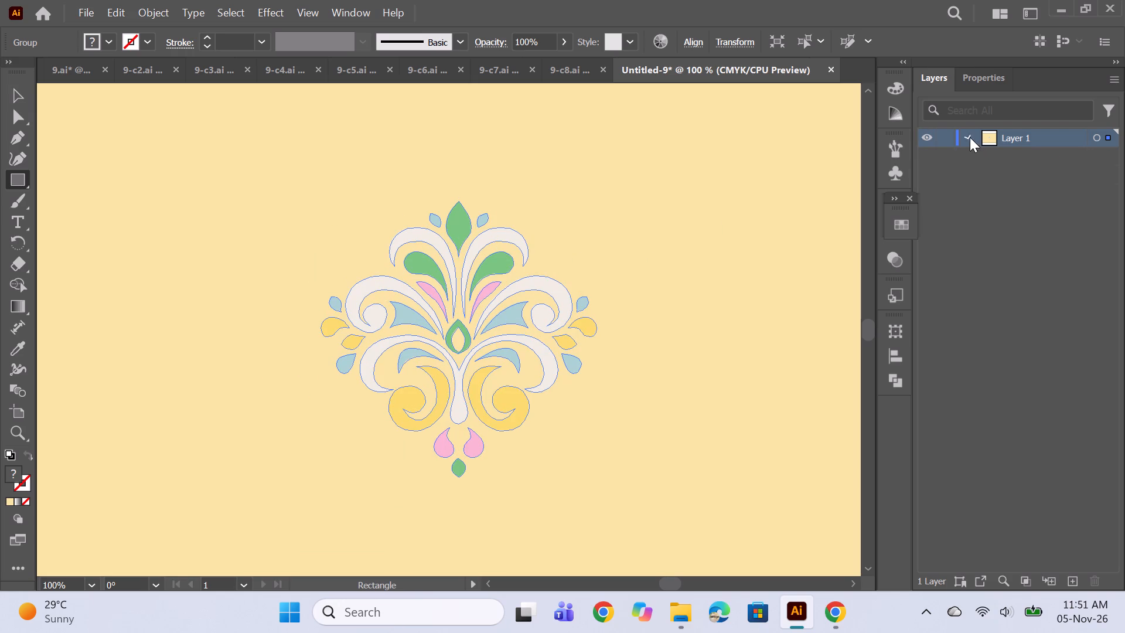
click(990, 151)
scroll(1013, 236, down, 12)
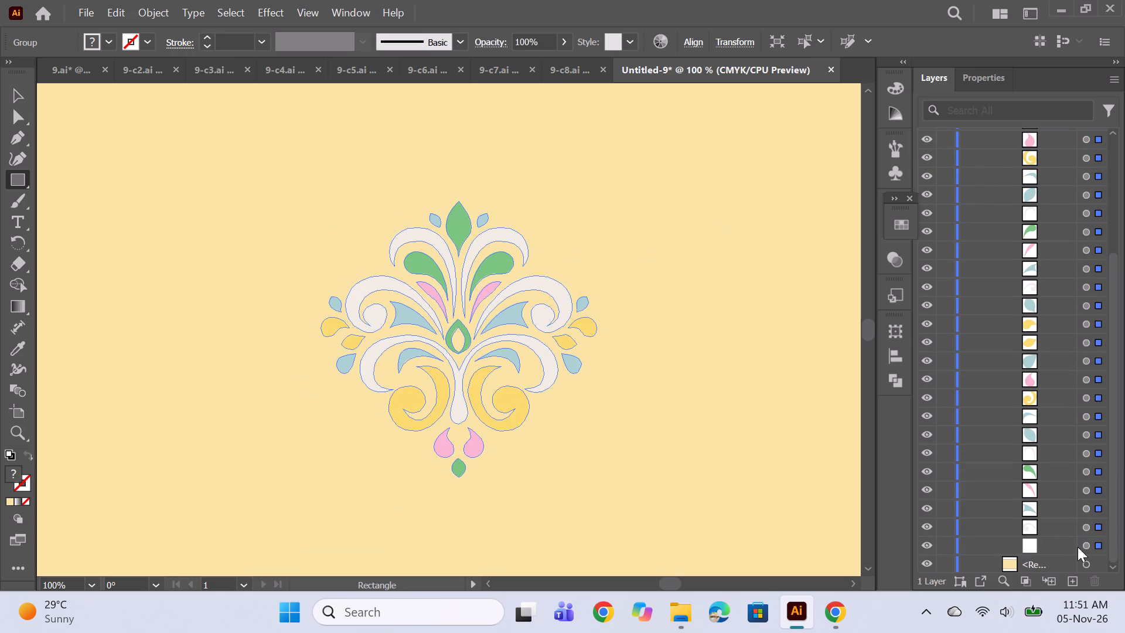
click(1089, 548)
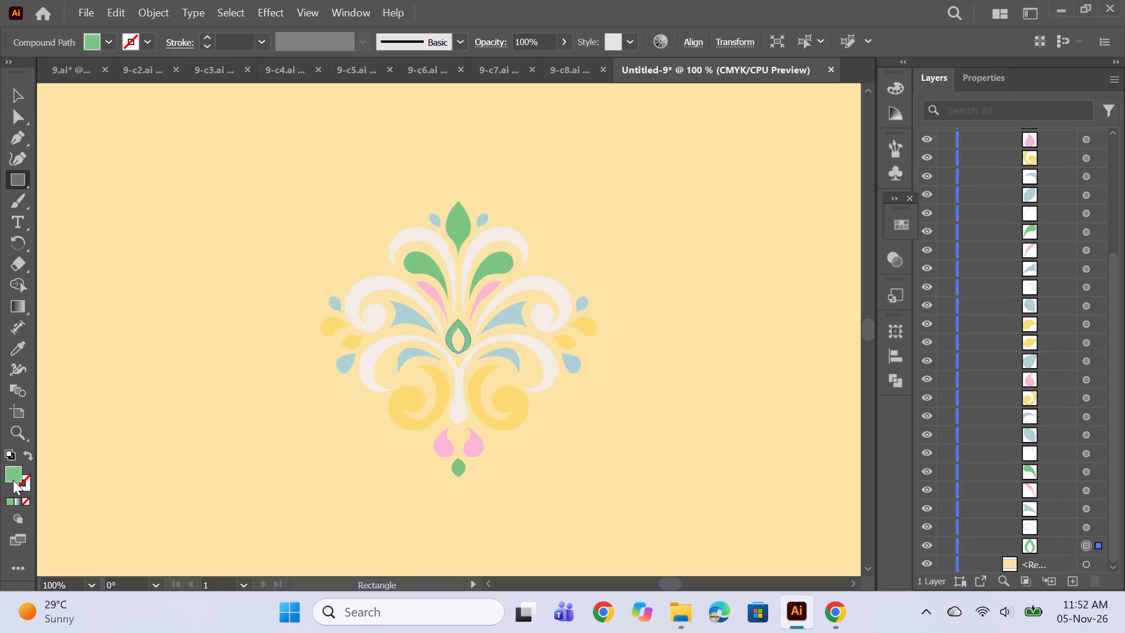
double_click(13, 480)
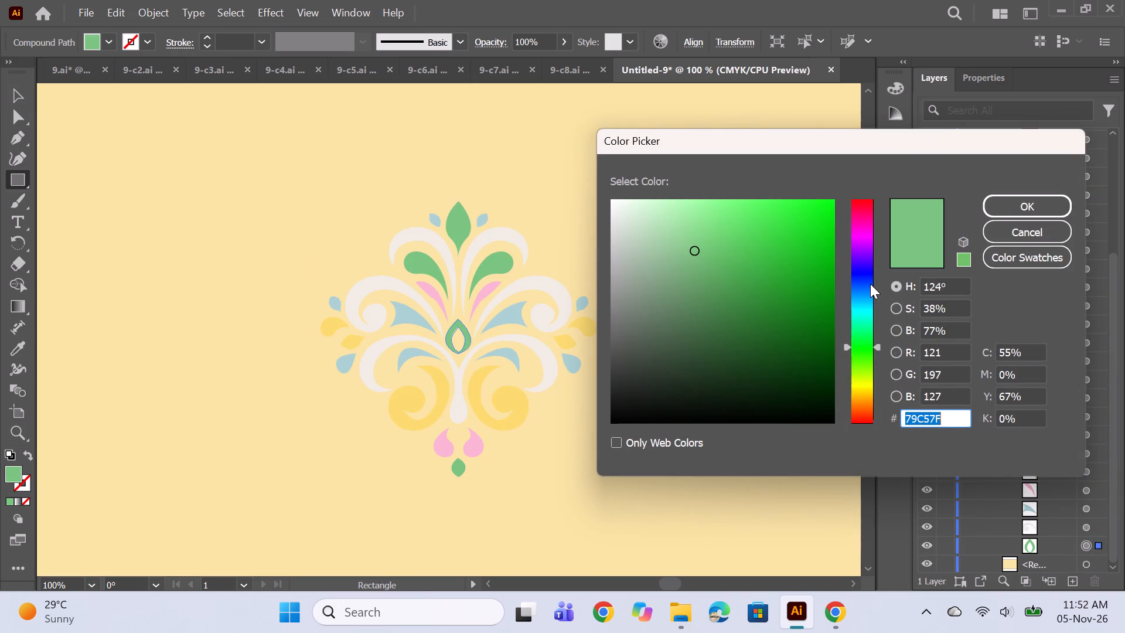
click(864, 270)
click(778, 321)
click(769, 308)
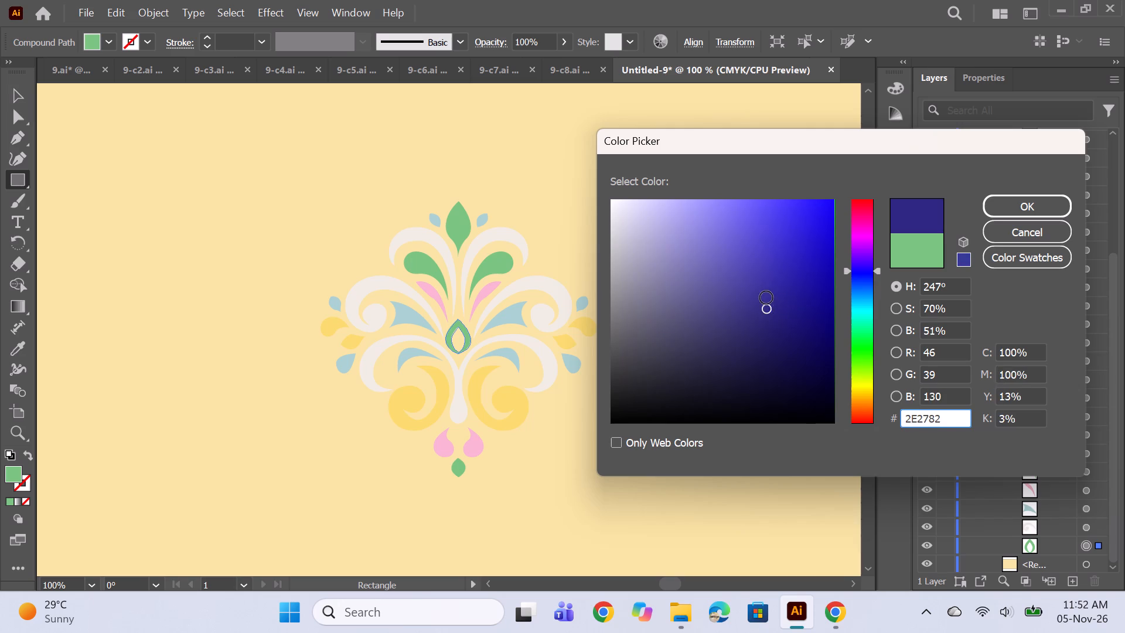
click(766, 298)
click(792, 288)
click(799, 292)
click(1022, 206)
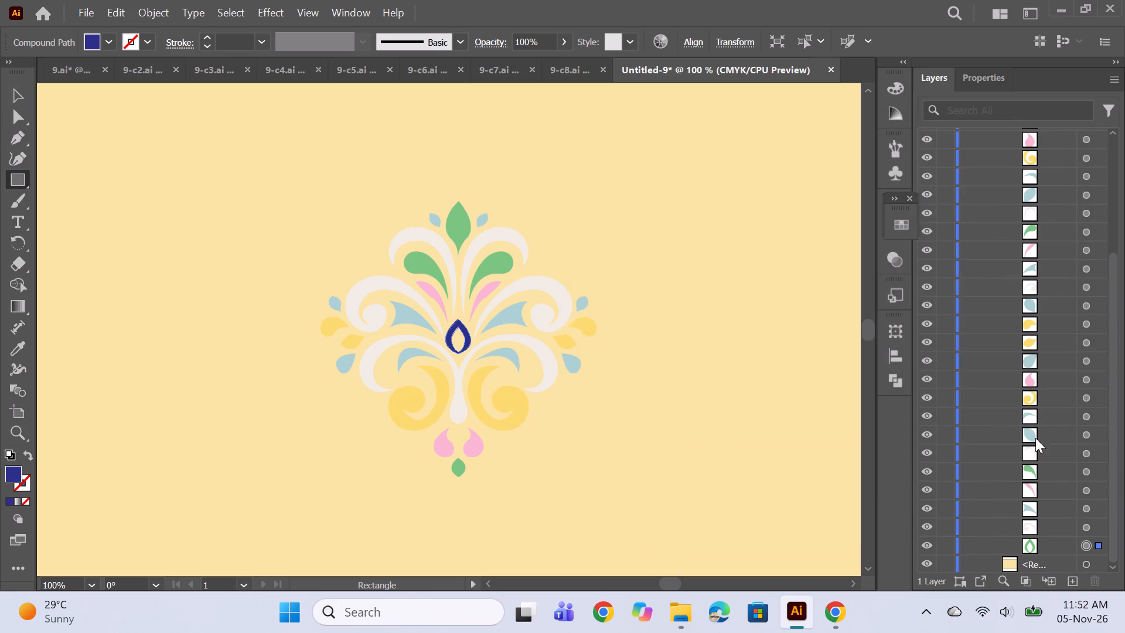
Fill the large off-white scroll on the motif's upper left side with dark green 194910.
click(1083, 530)
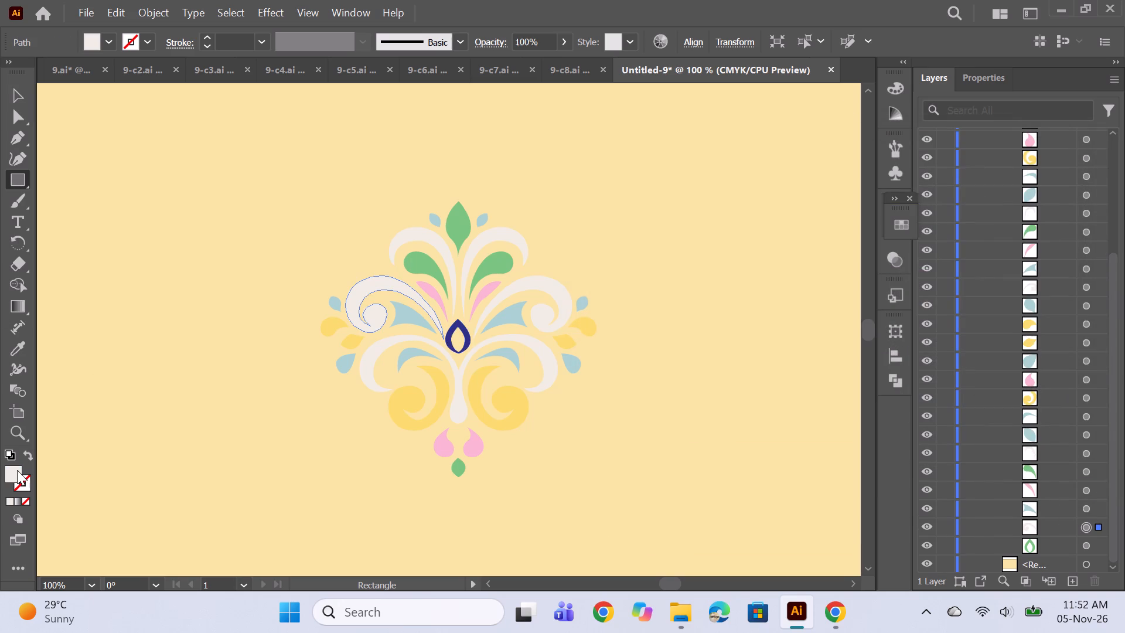
double_click(13, 475)
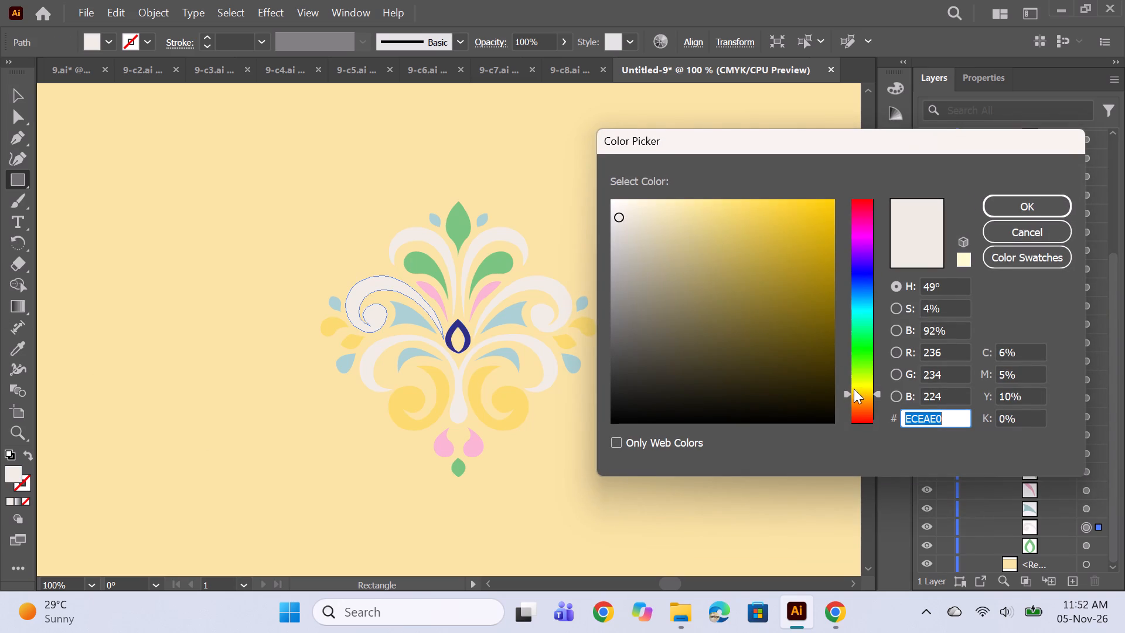
click(860, 339)
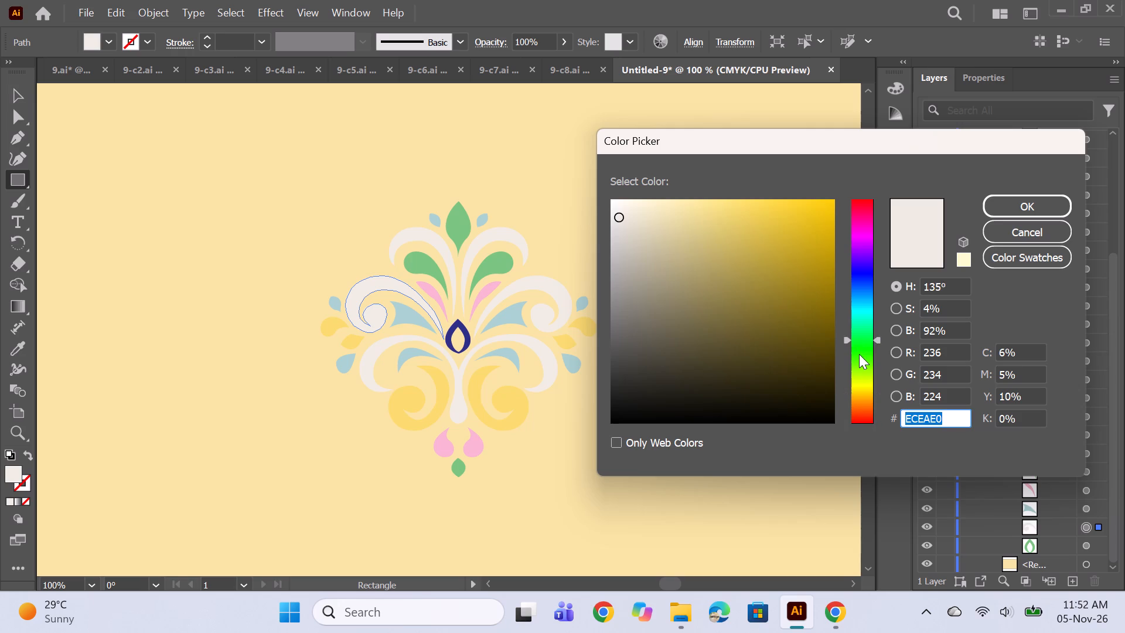
click(859, 354)
click(817, 338)
click(791, 363)
click(790, 349)
click(787, 357)
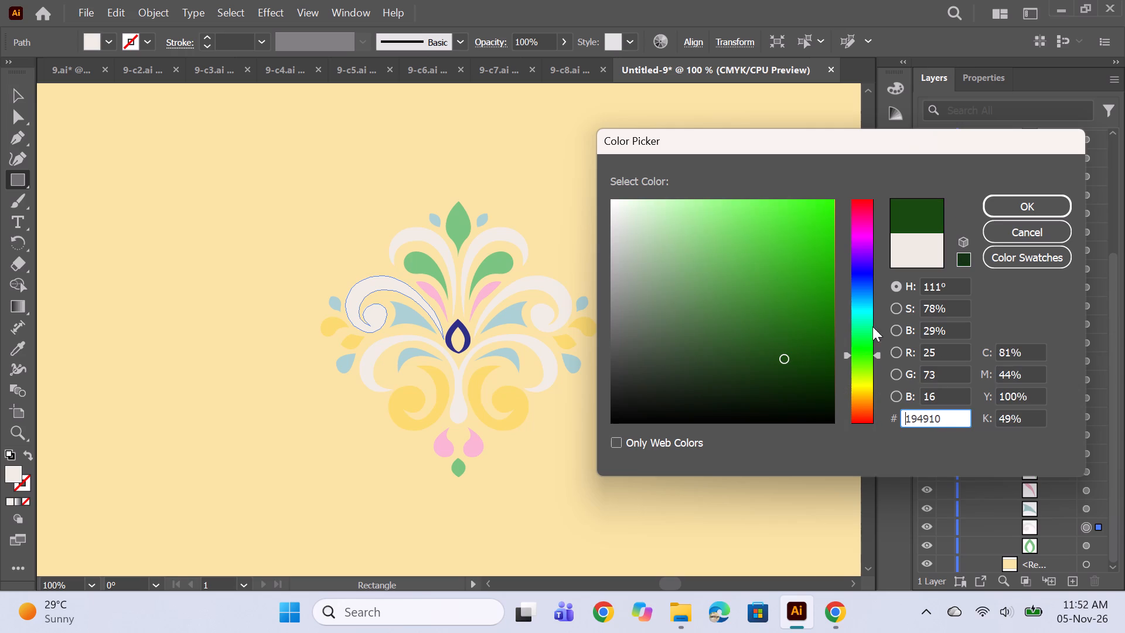
click(1002, 206)
Fill the light blue petal beneath the dark green scroll with deep red 8E1310.
click(1083, 508)
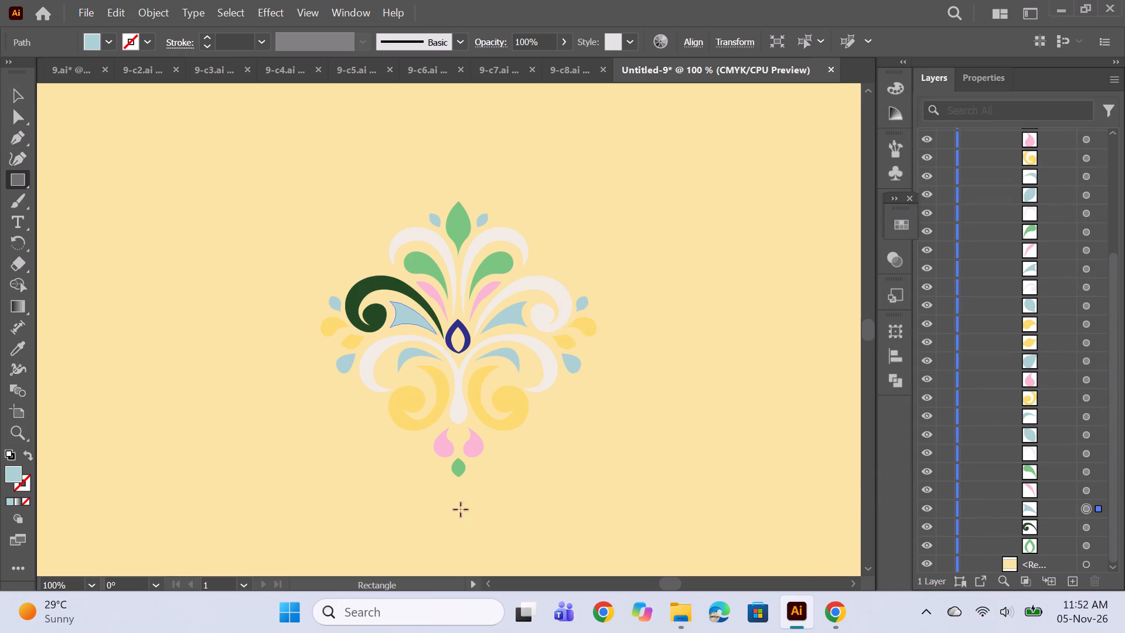
double_click(15, 469)
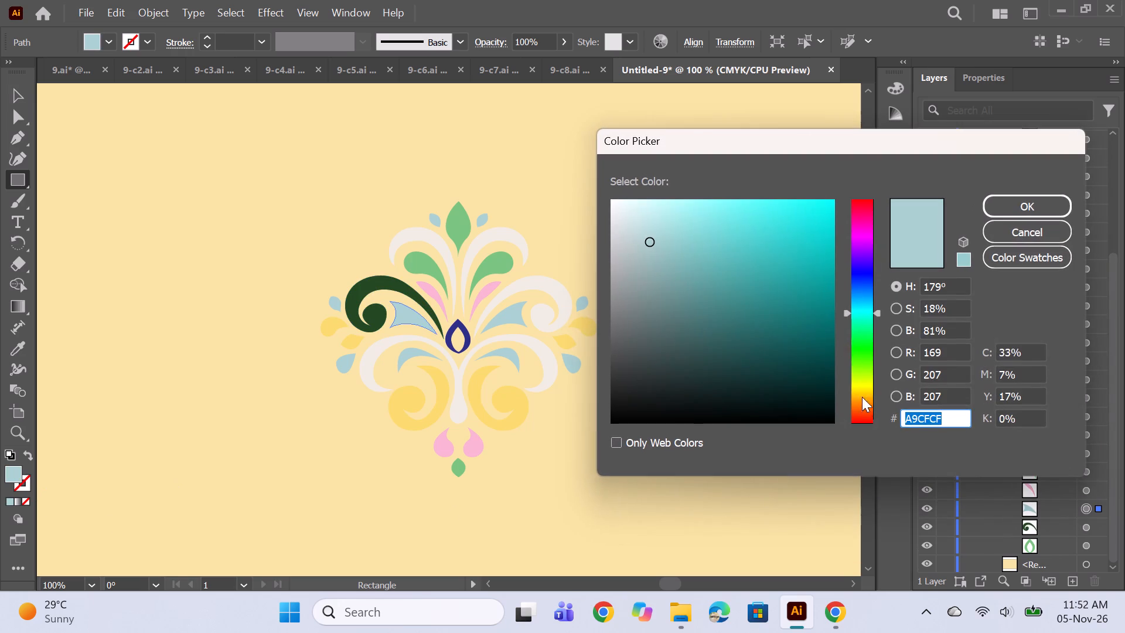
click(862, 417)
click(799, 344)
click(803, 329)
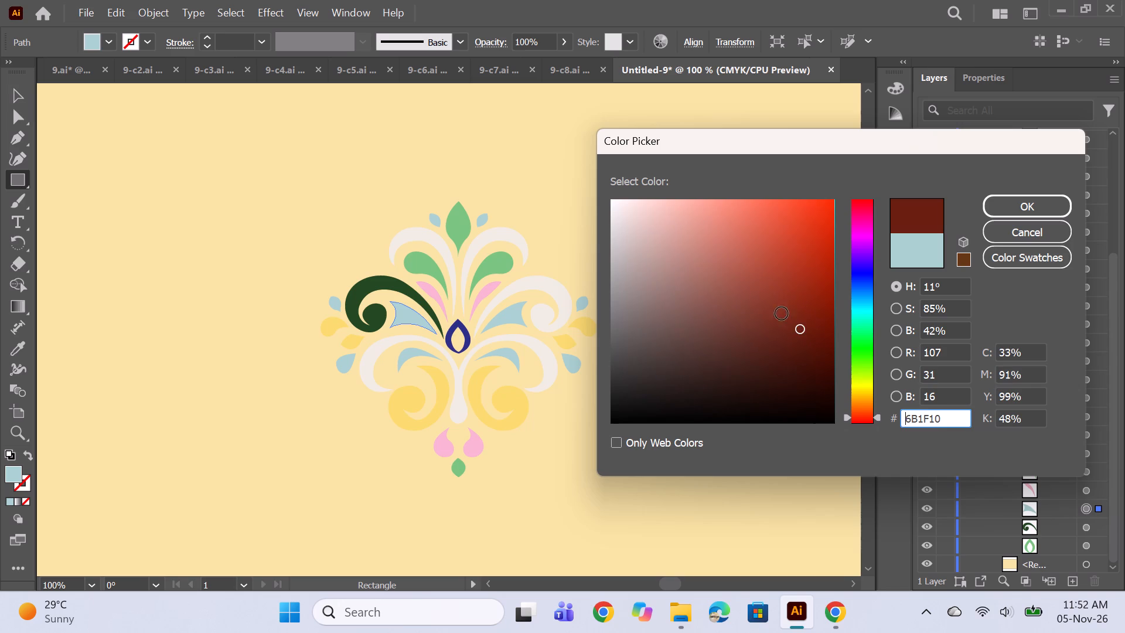
click(853, 422)
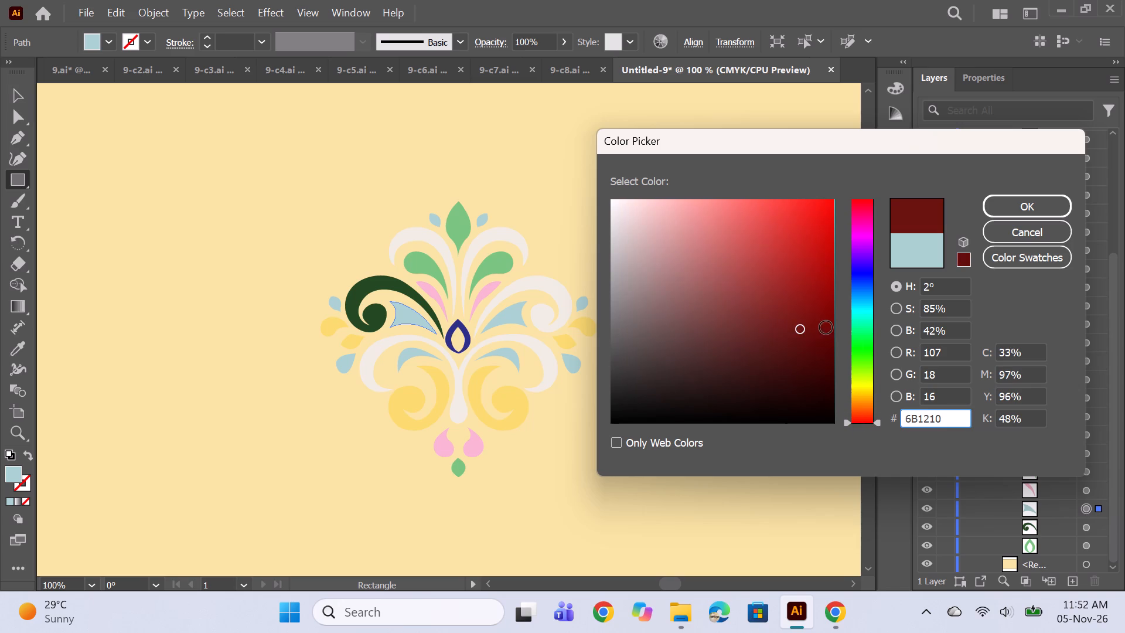
click(796, 320)
click(797, 307)
click(812, 297)
click(995, 201)
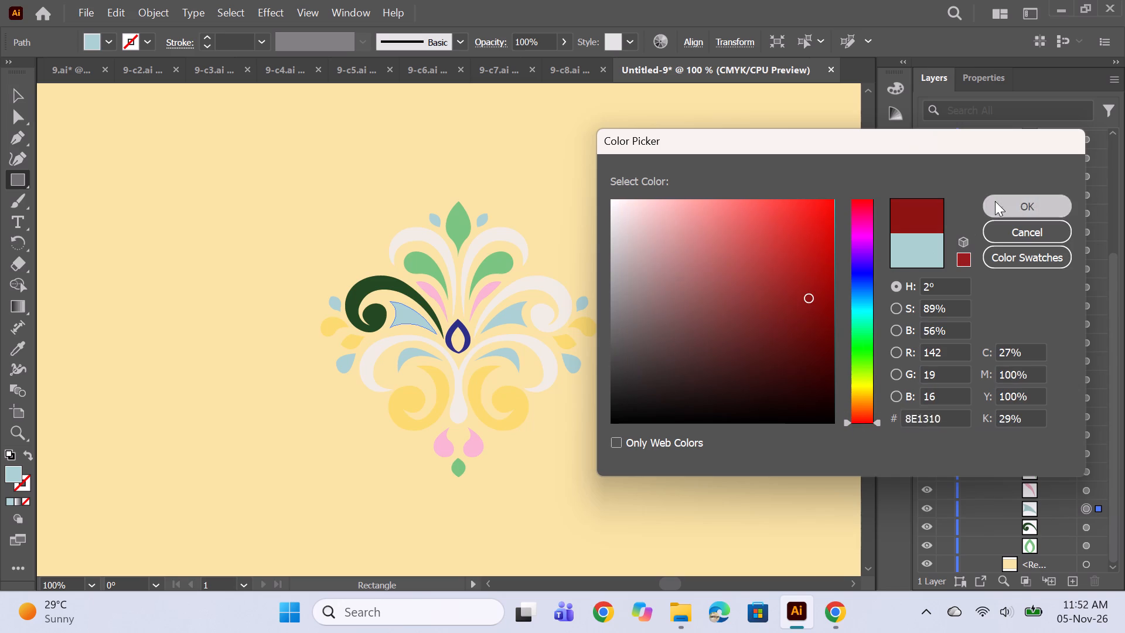
Fill the slim pink petal on the motif's left half with purple 731889.
click(1085, 488)
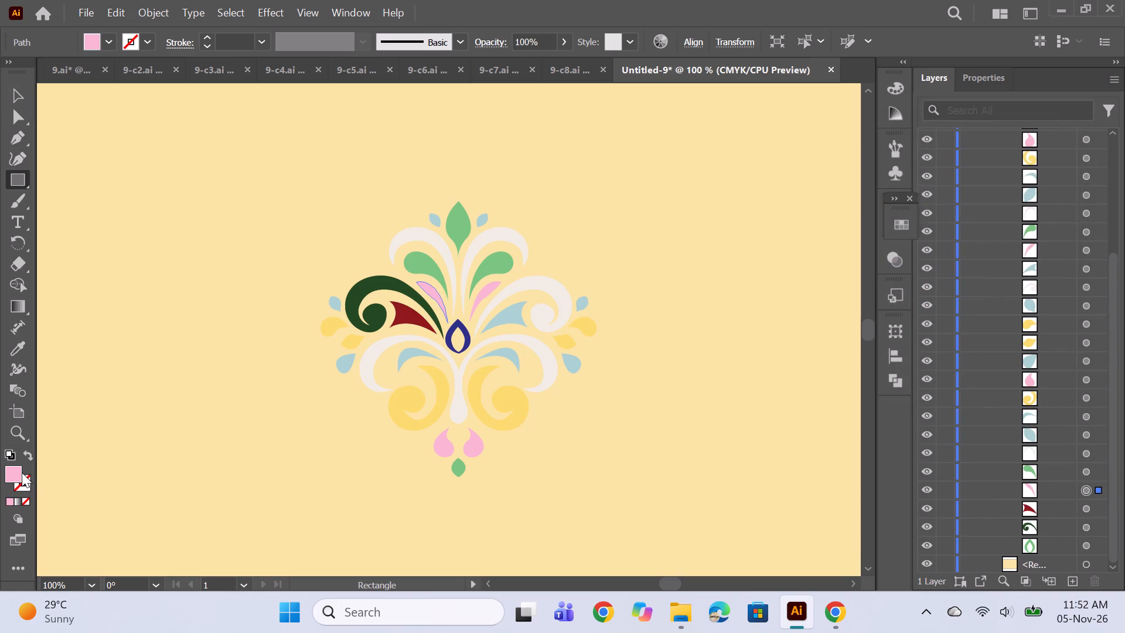
double_click(8, 469)
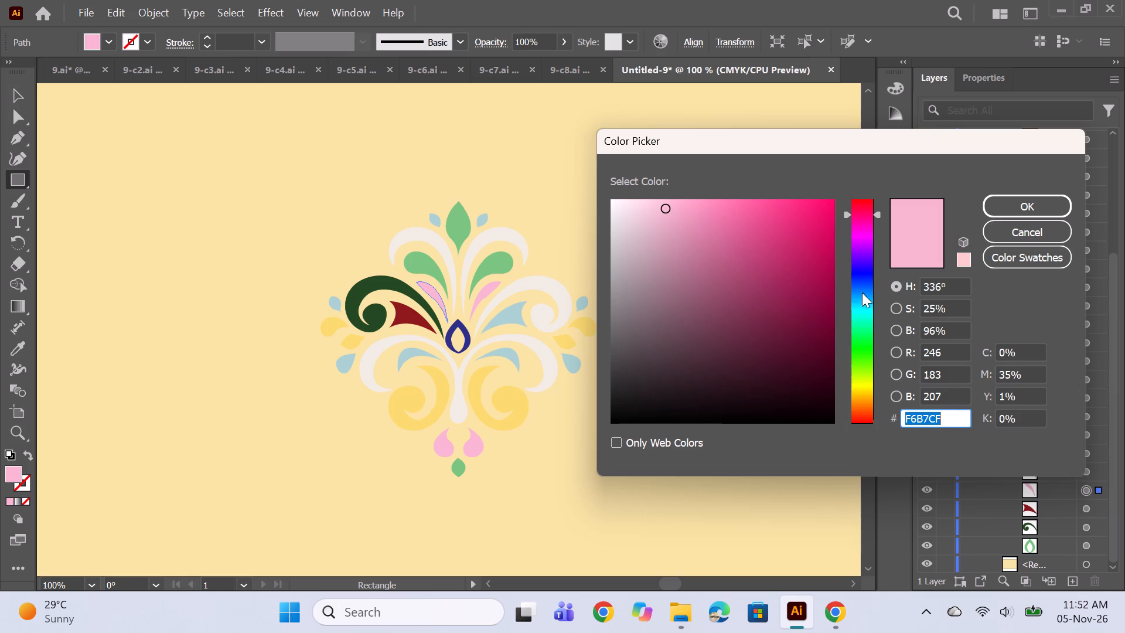
click(857, 267)
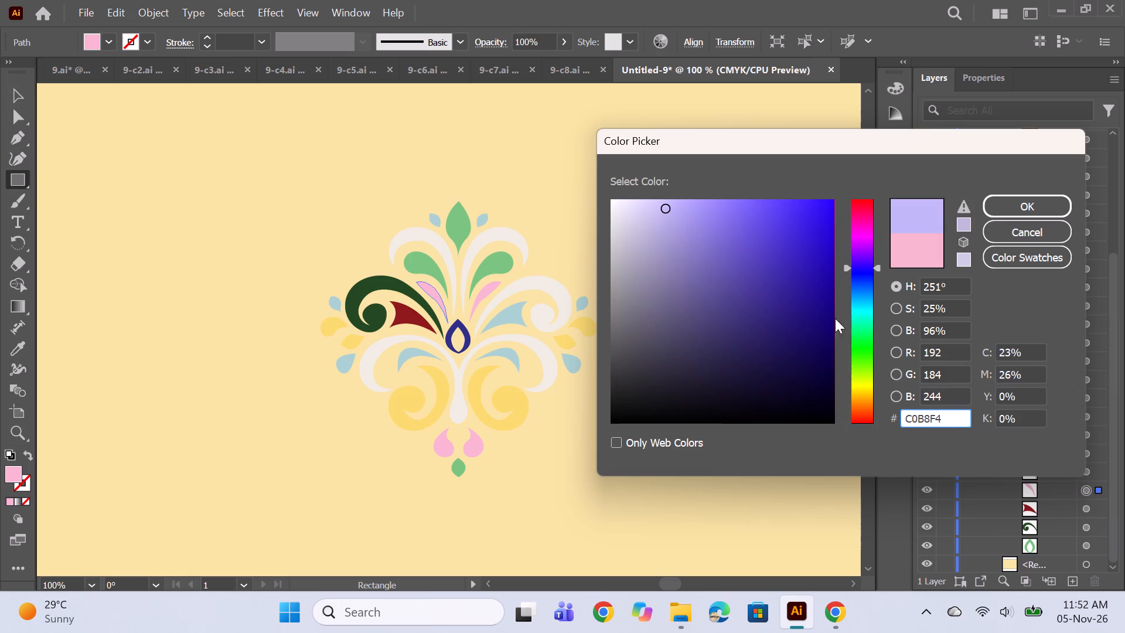
click(857, 250)
click(862, 243)
click(799, 310)
click(803, 304)
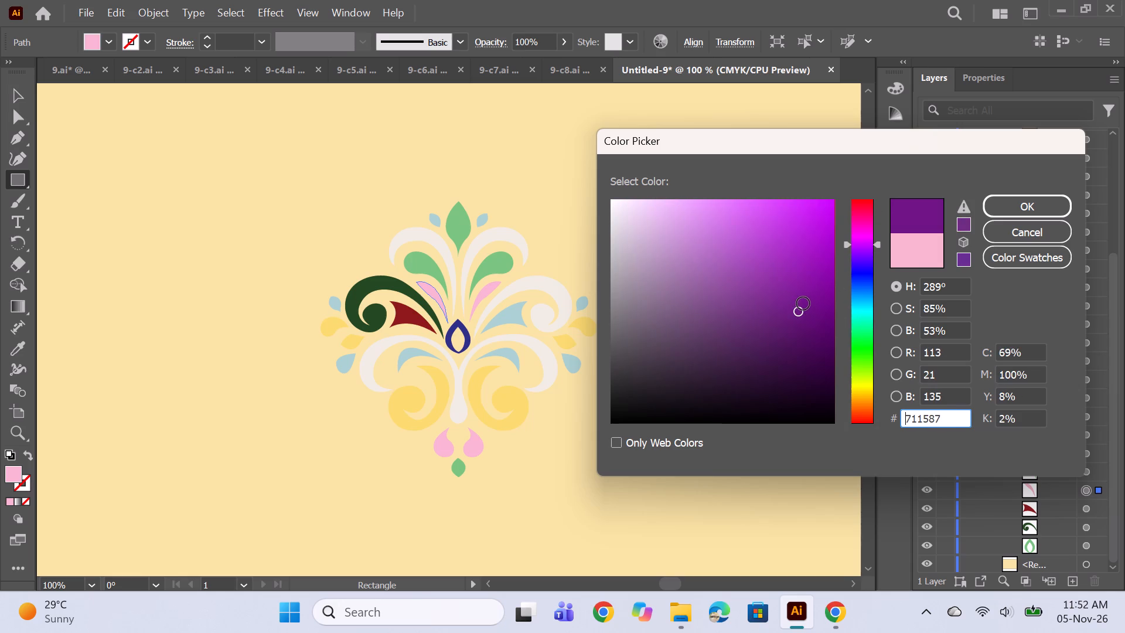
click(800, 314)
click(1021, 209)
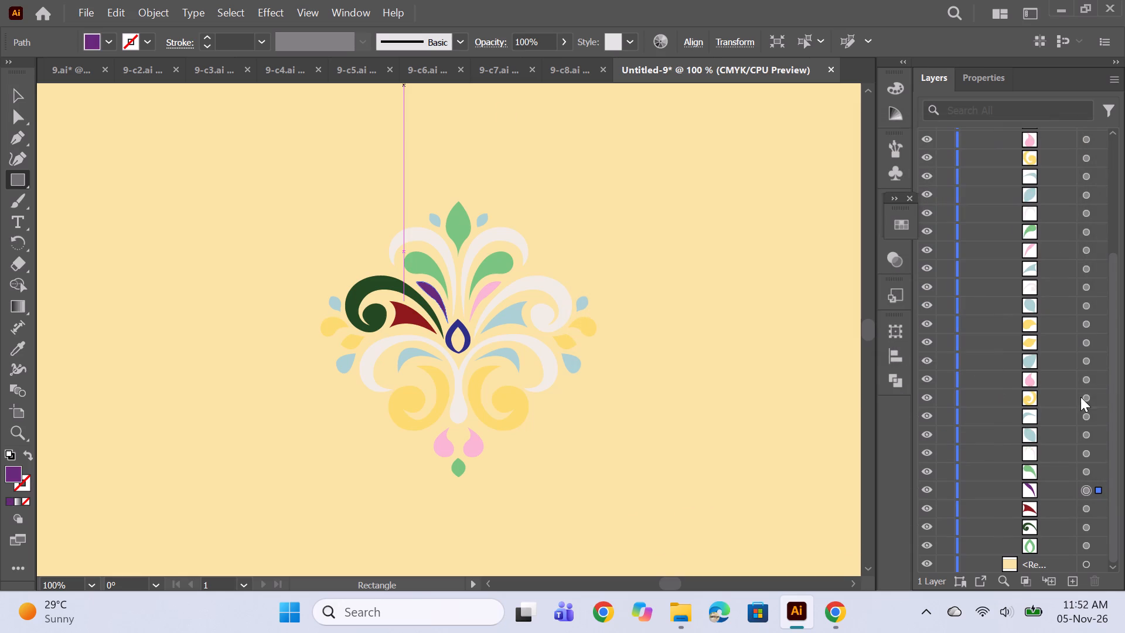
click(13, 475)
double_click(13, 475)
click(798, 304)
click(798, 301)
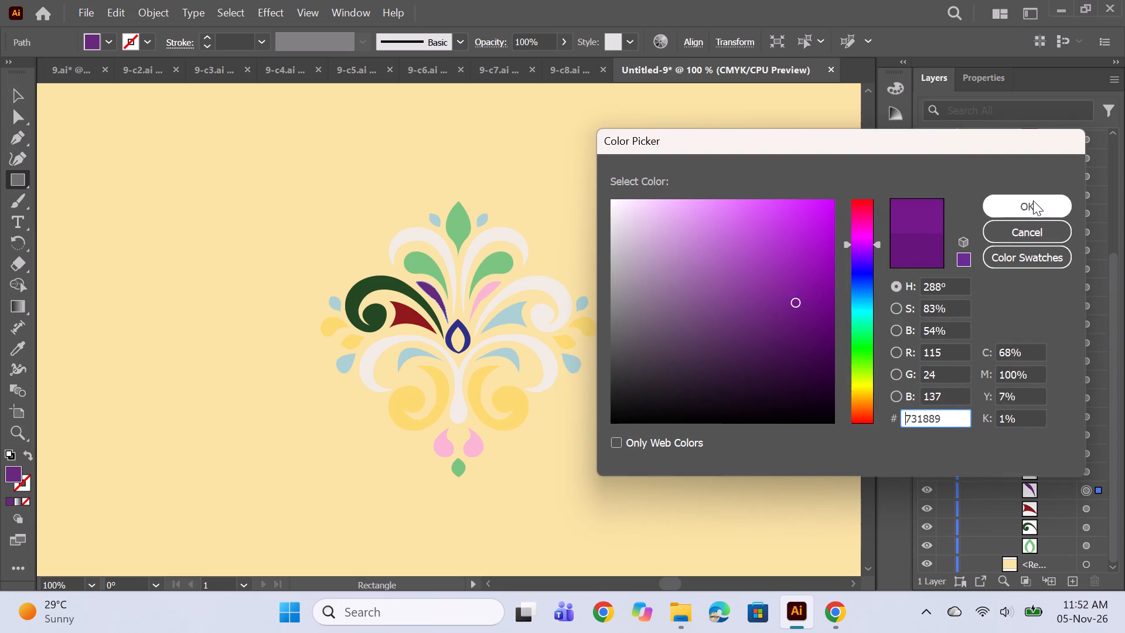
click(1033, 200)
Open the fill colour of the yellow curl on the motif's lower left side.
click(1082, 475)
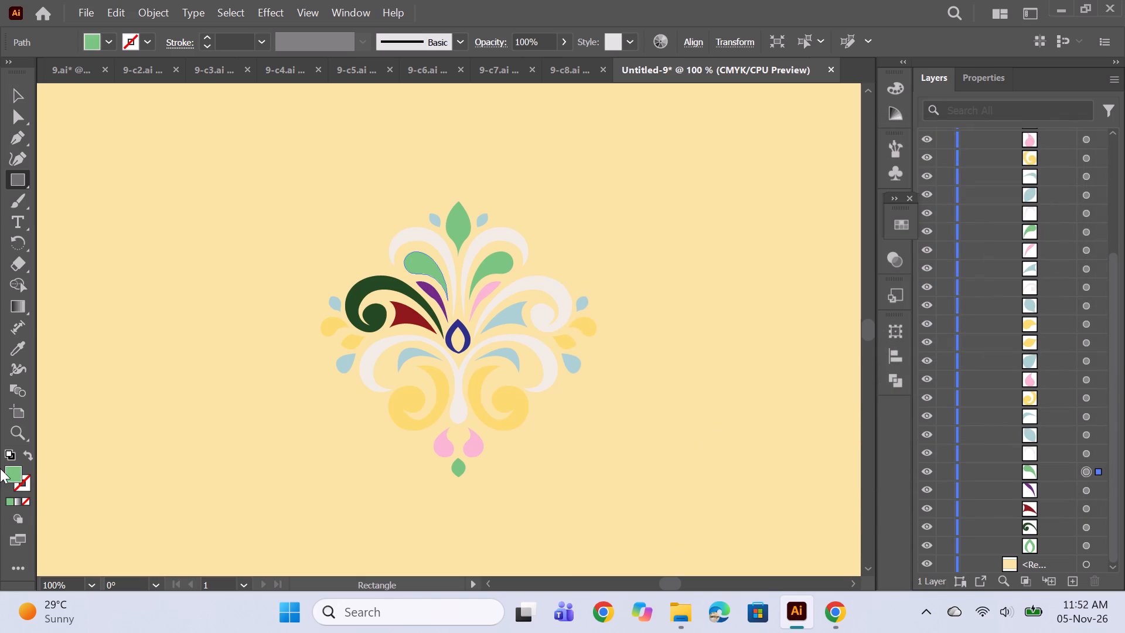
click(1085, 398)
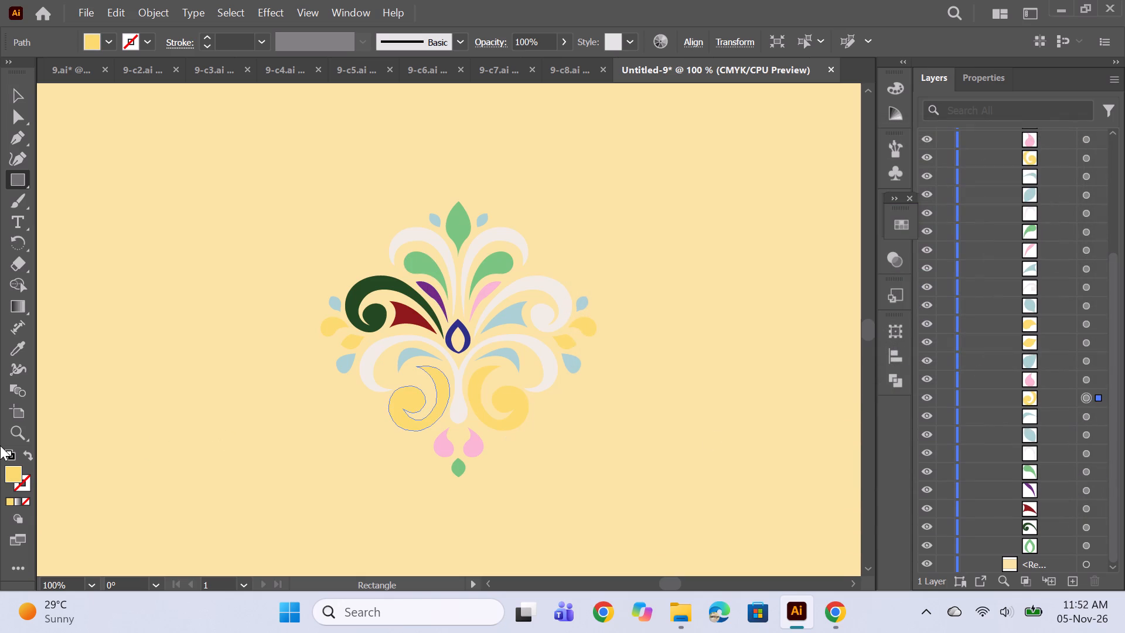
double_click(15, 472)
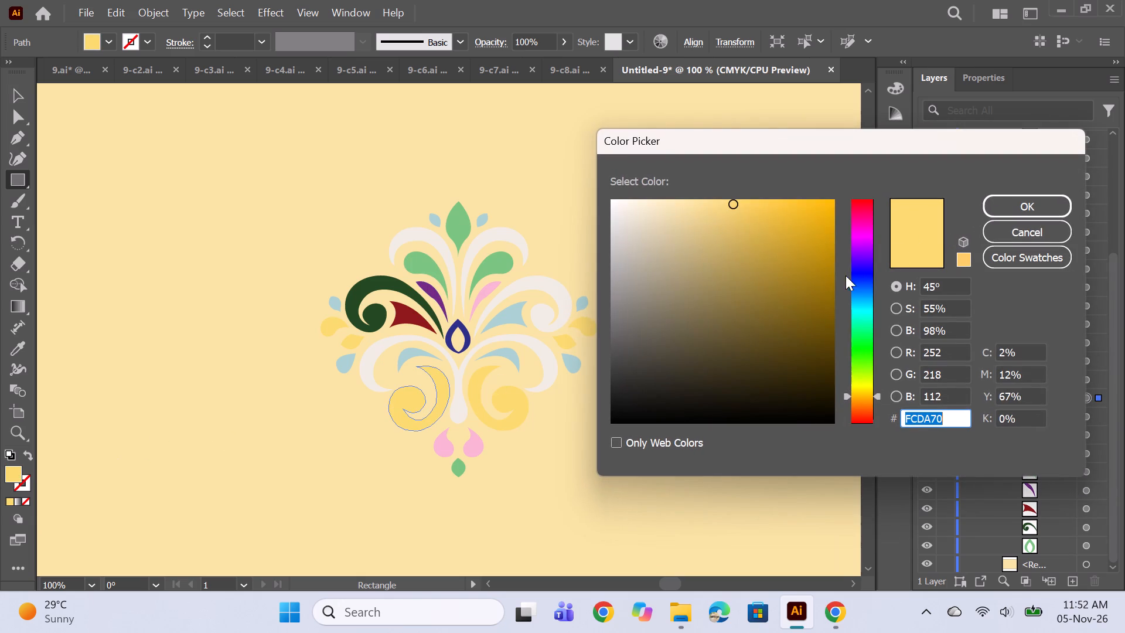
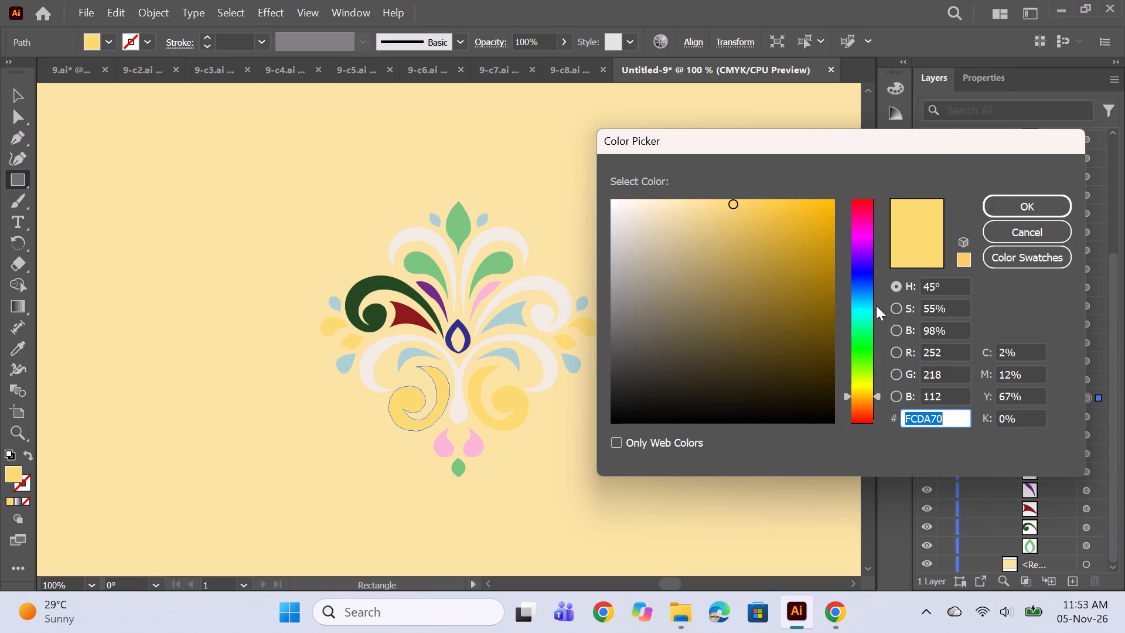
Fill the yellow curl on the motif's lower left side with orange-red CC3805.
click(866, 413)
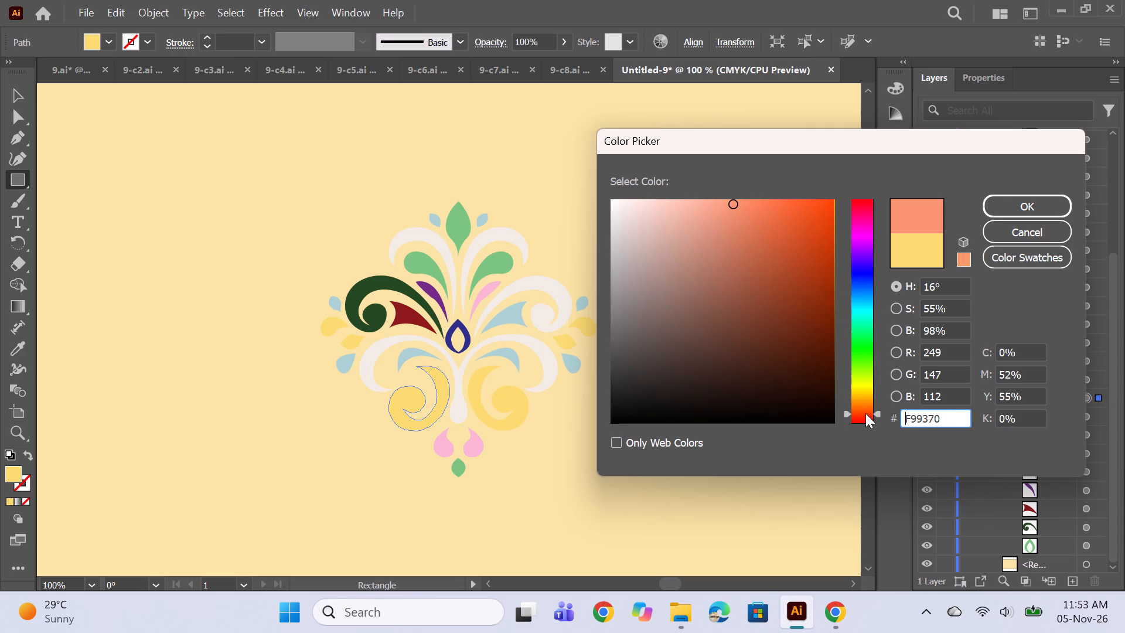
click(865, 413)
click(821, 247)
click(831, 244)
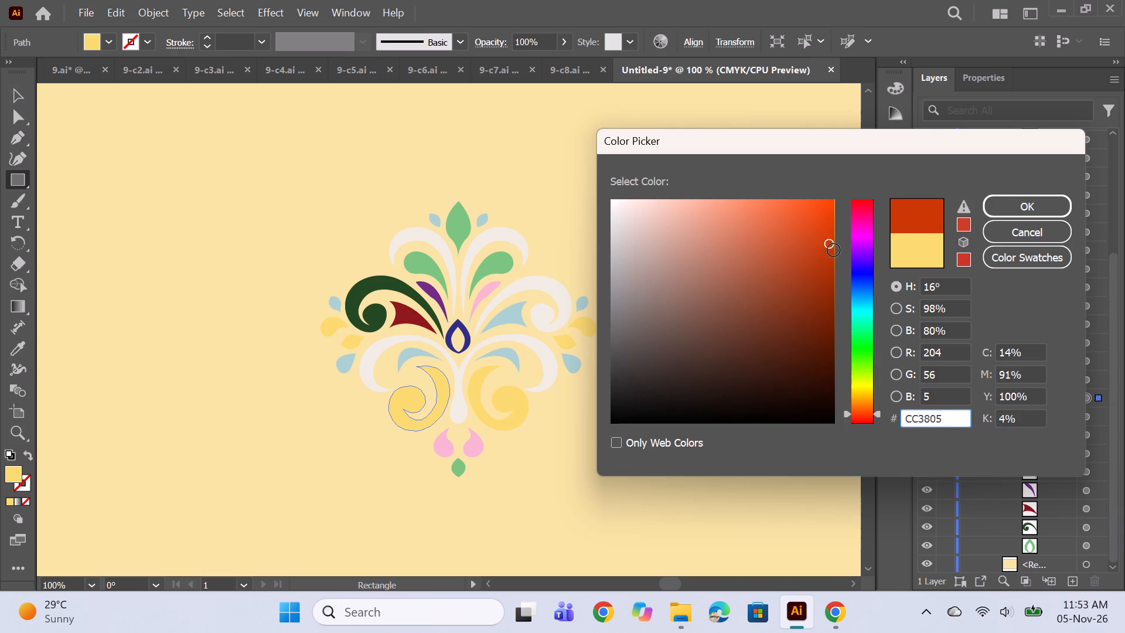
click(995, 211)
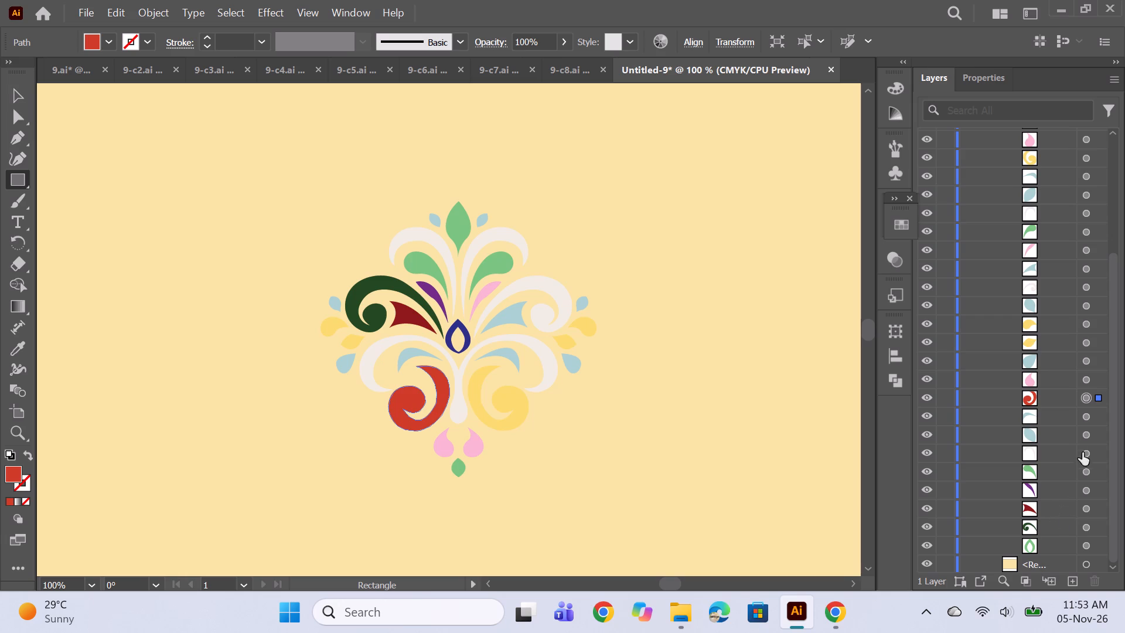
On the motif's left half, copy the centre drop's dark blue onto the green teardrop and dark green onto the off-white scroll above it.
click(1085, 468)
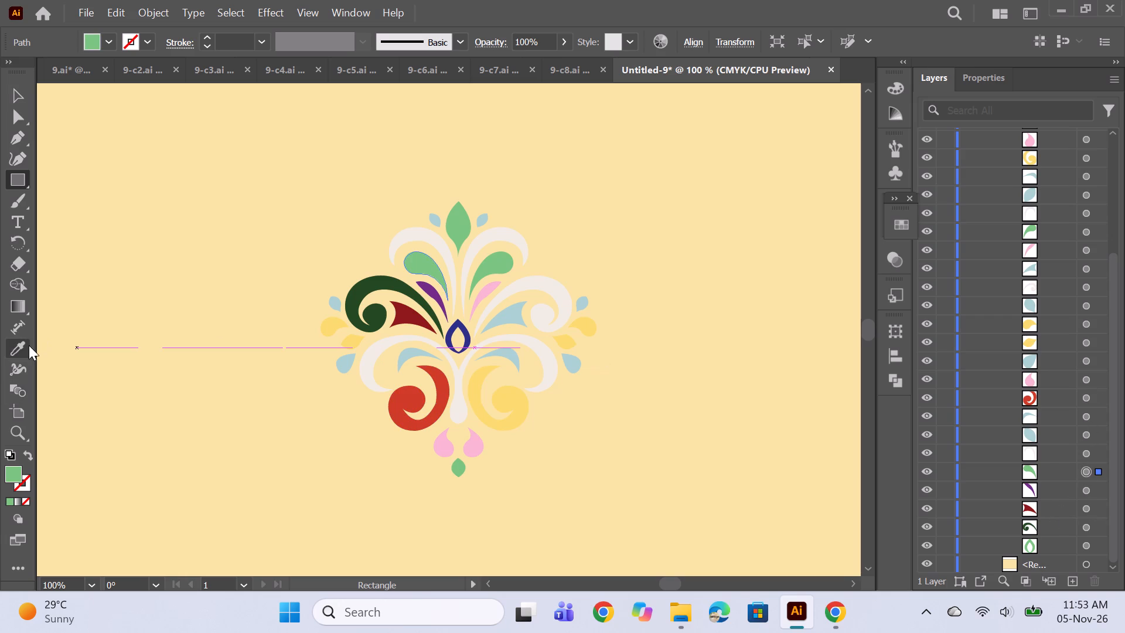
click(16, 349)
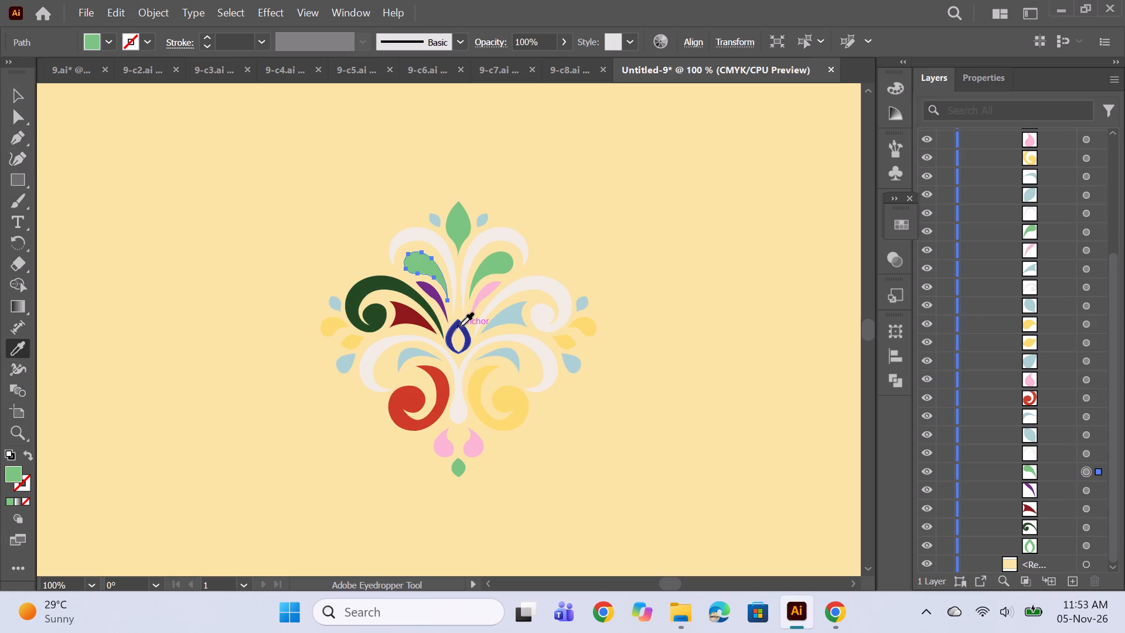
click(460, 326)
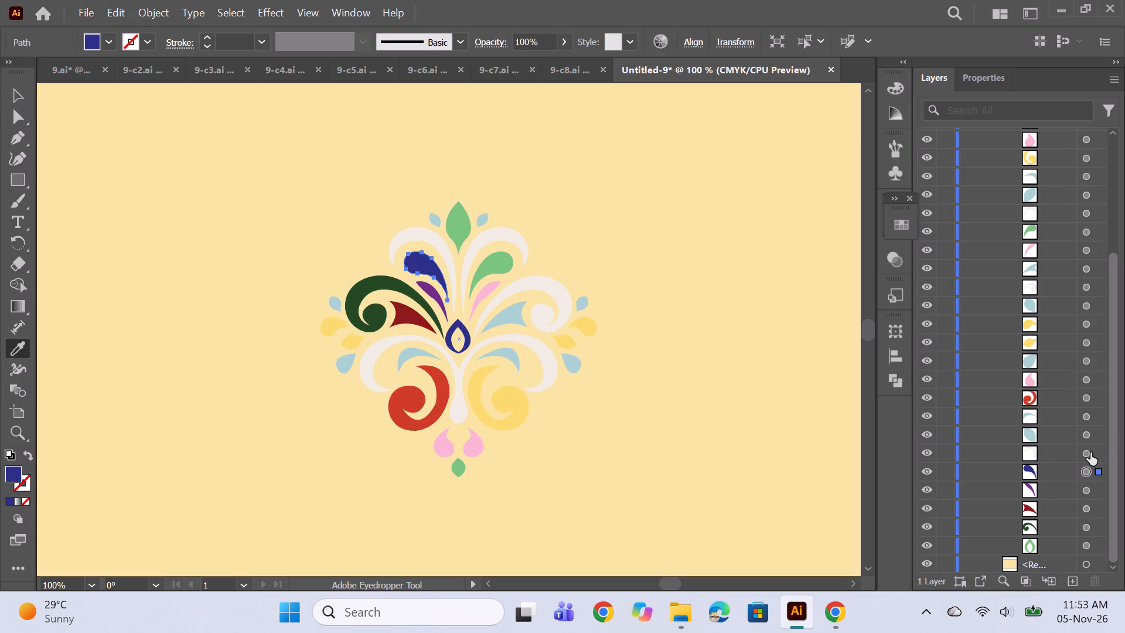
click(1090, 452)
click(405, 289)
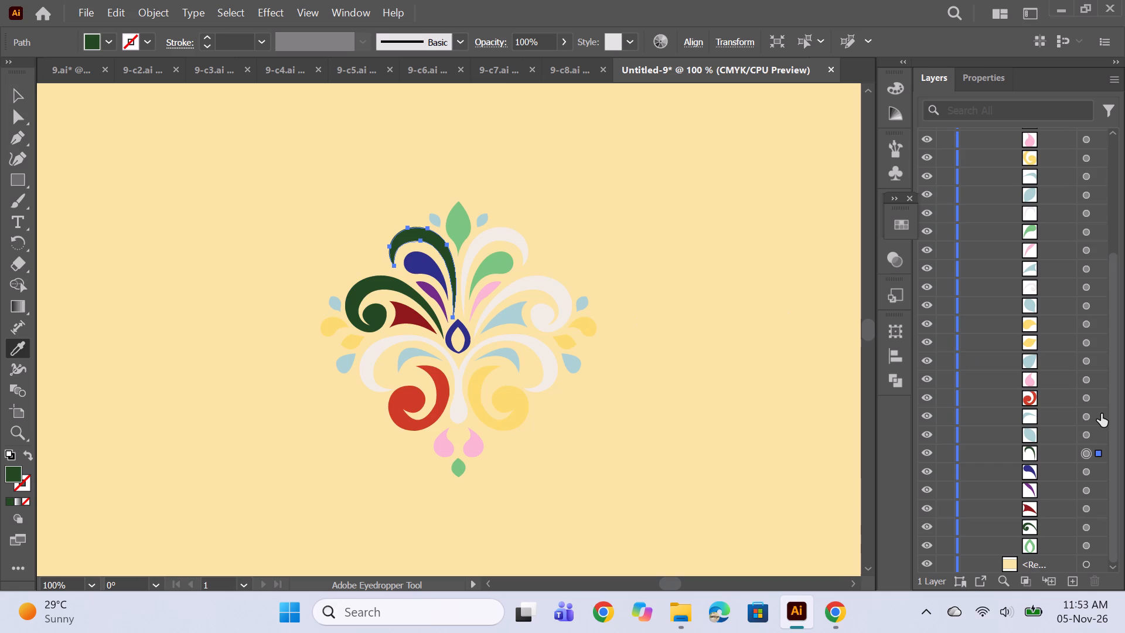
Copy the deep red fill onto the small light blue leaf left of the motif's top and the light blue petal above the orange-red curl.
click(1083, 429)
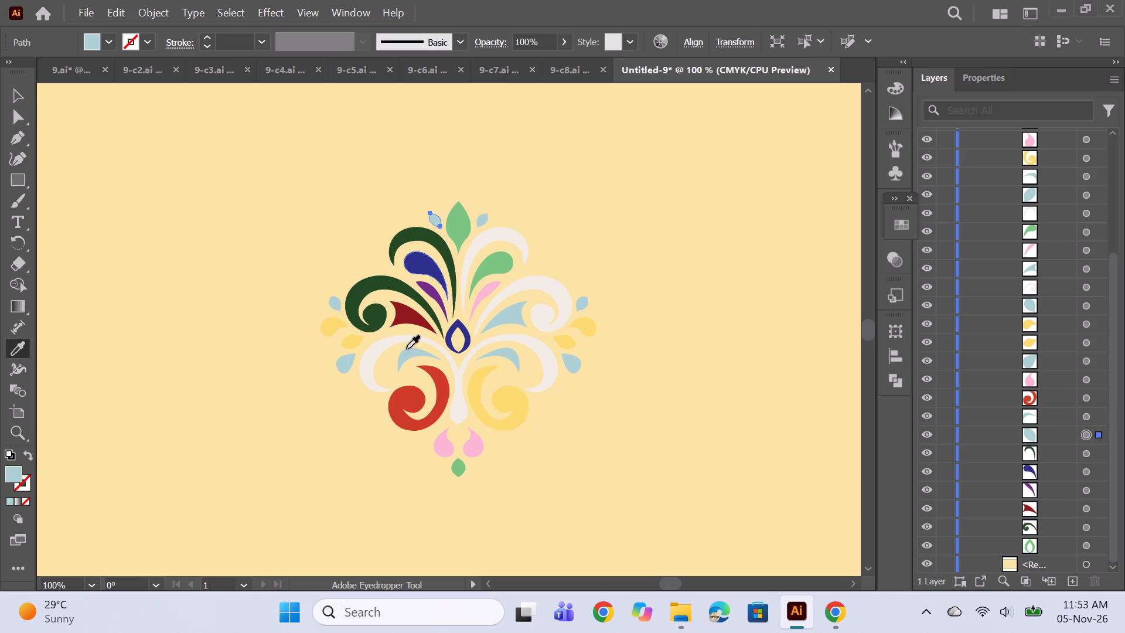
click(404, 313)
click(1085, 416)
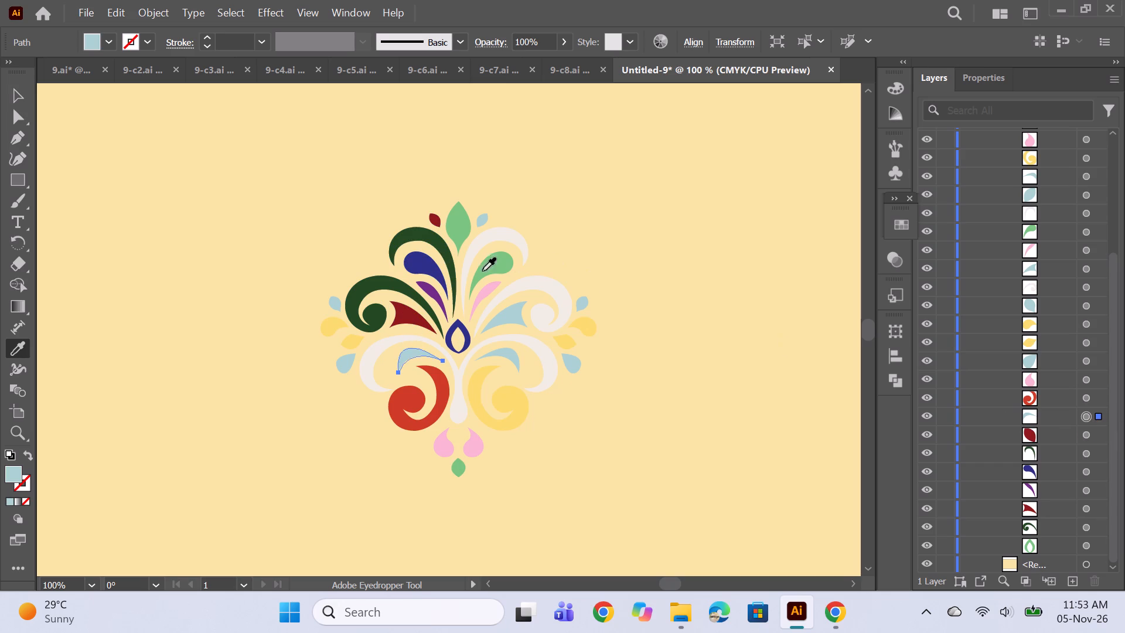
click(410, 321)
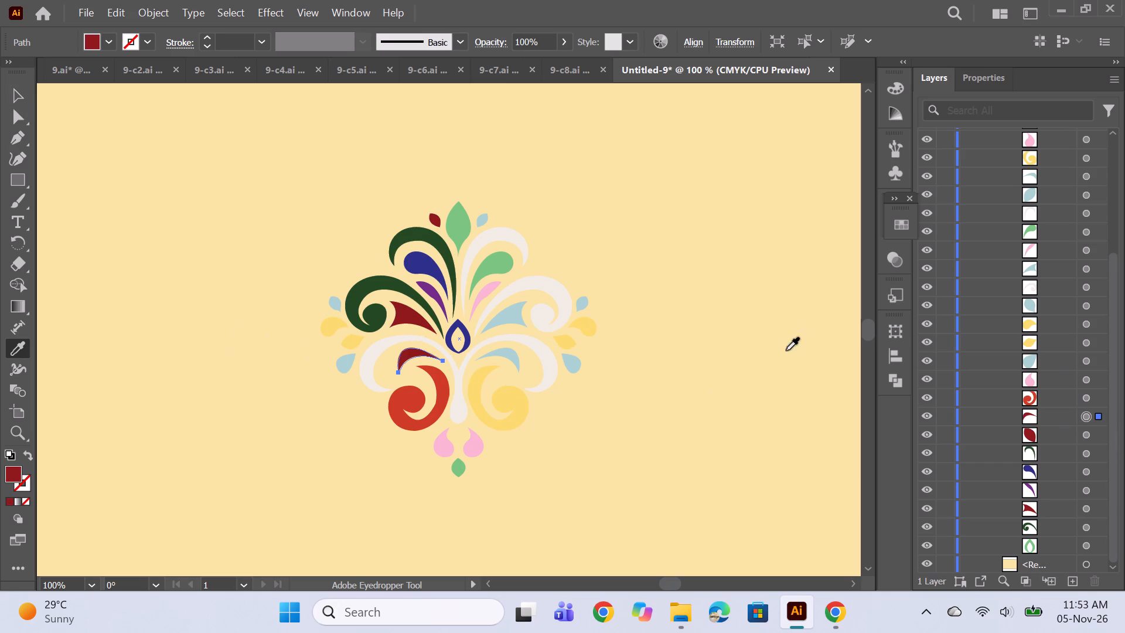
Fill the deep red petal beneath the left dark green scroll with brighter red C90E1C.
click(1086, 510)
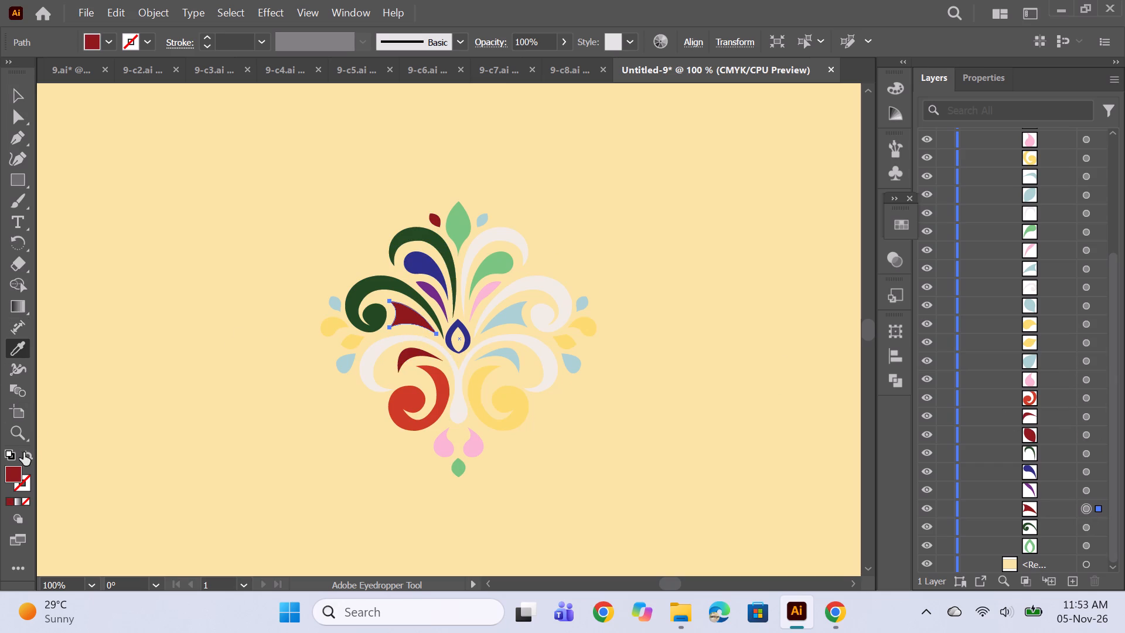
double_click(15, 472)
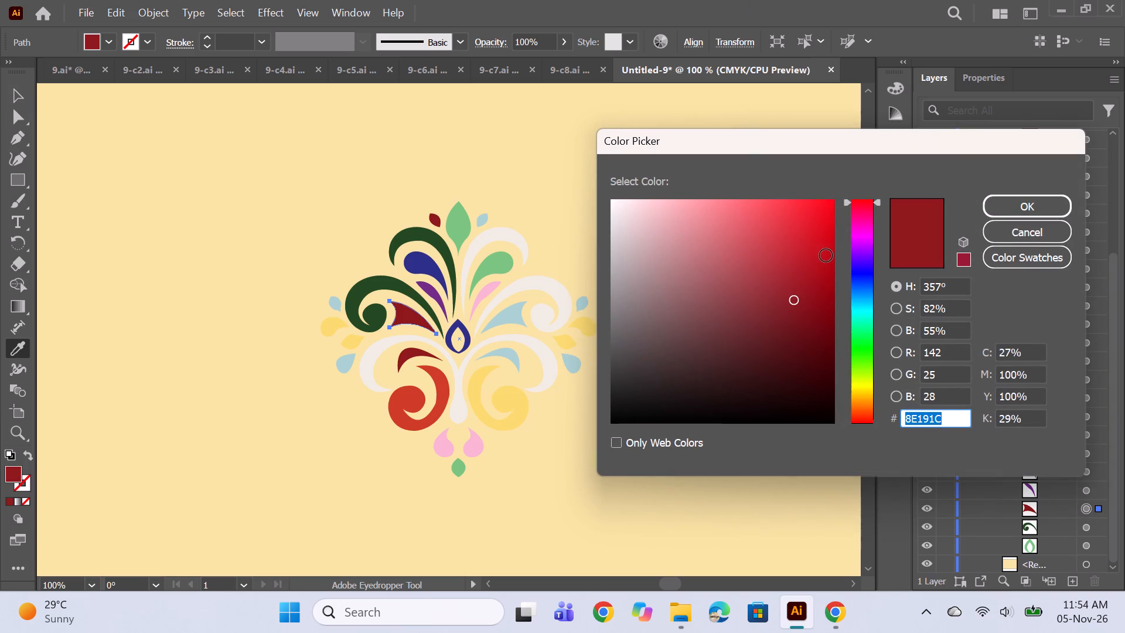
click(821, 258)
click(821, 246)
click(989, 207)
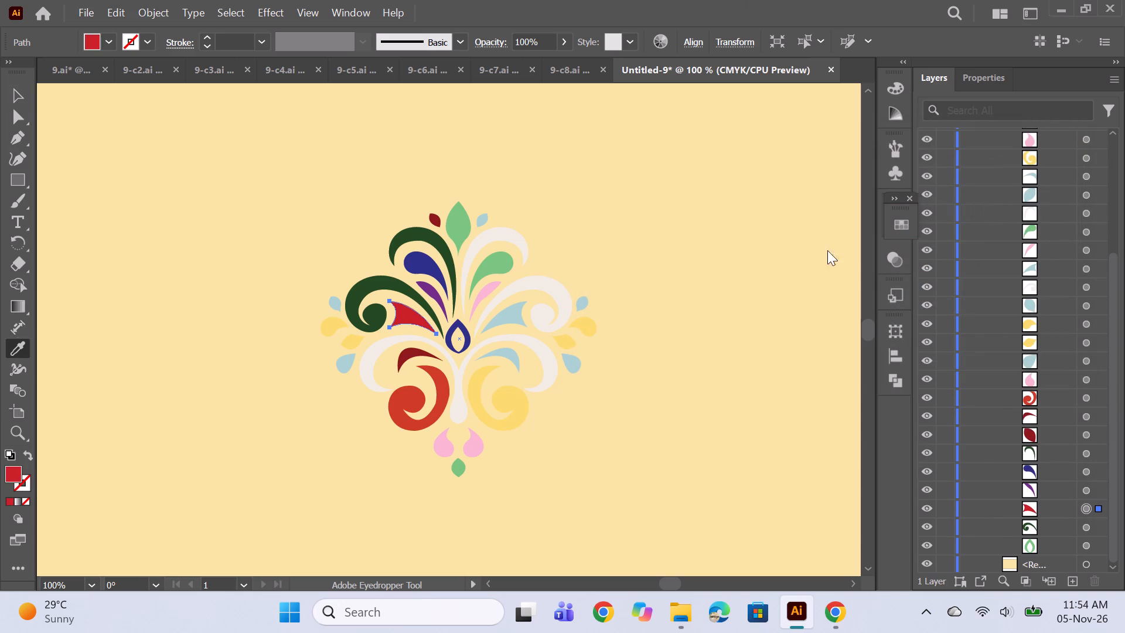
Fill the red petal beneath the left dark green scroll with magenta CC1286.
double_click(13, 480)
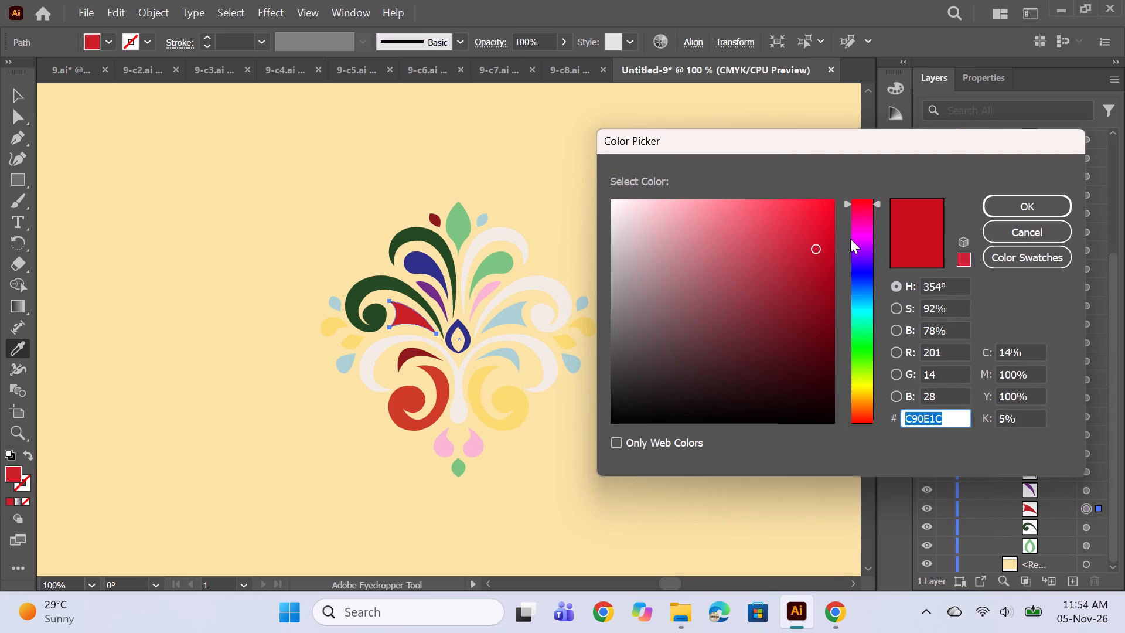
click(865, 234)
click(864, 230)
click(861, 235)
click(861, 223)
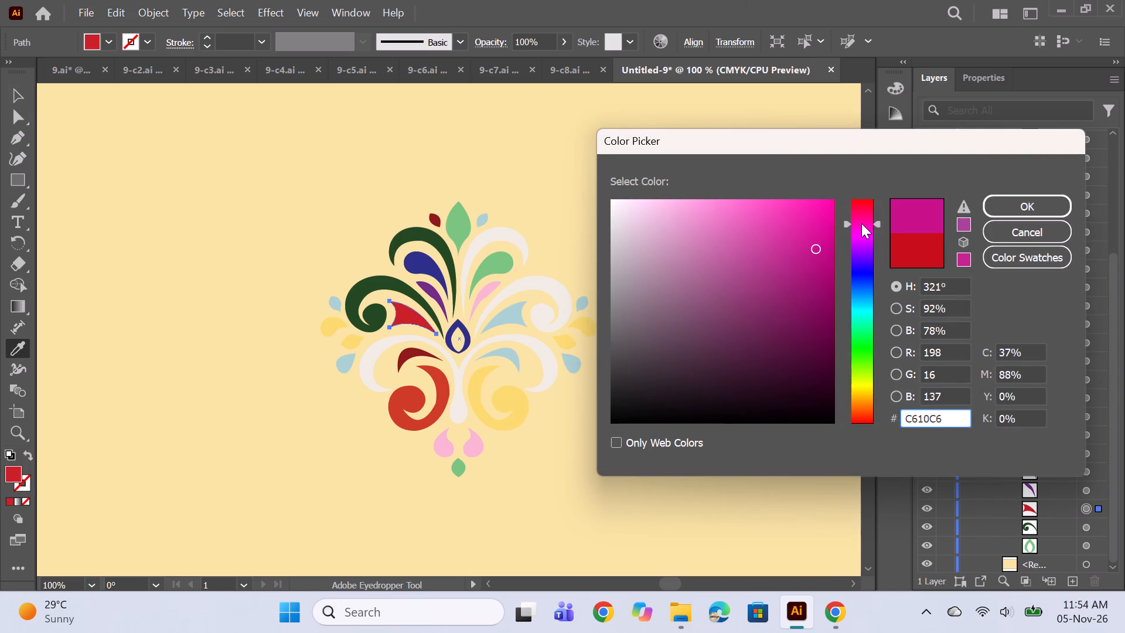
click(864, 221)
click(816, 244)
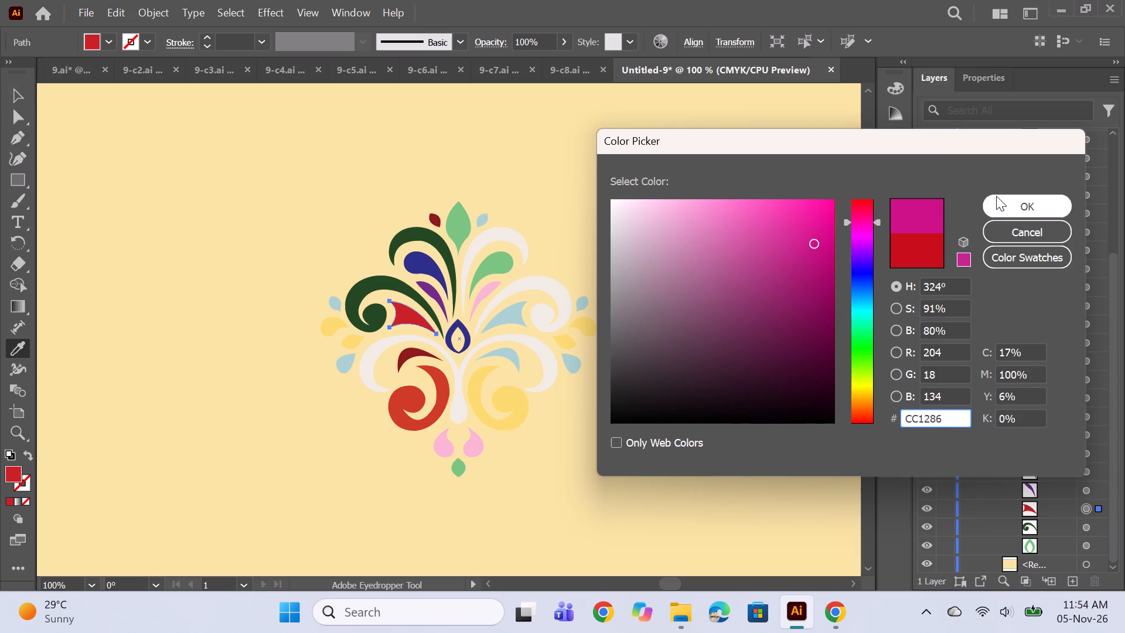
click(1010, 204)
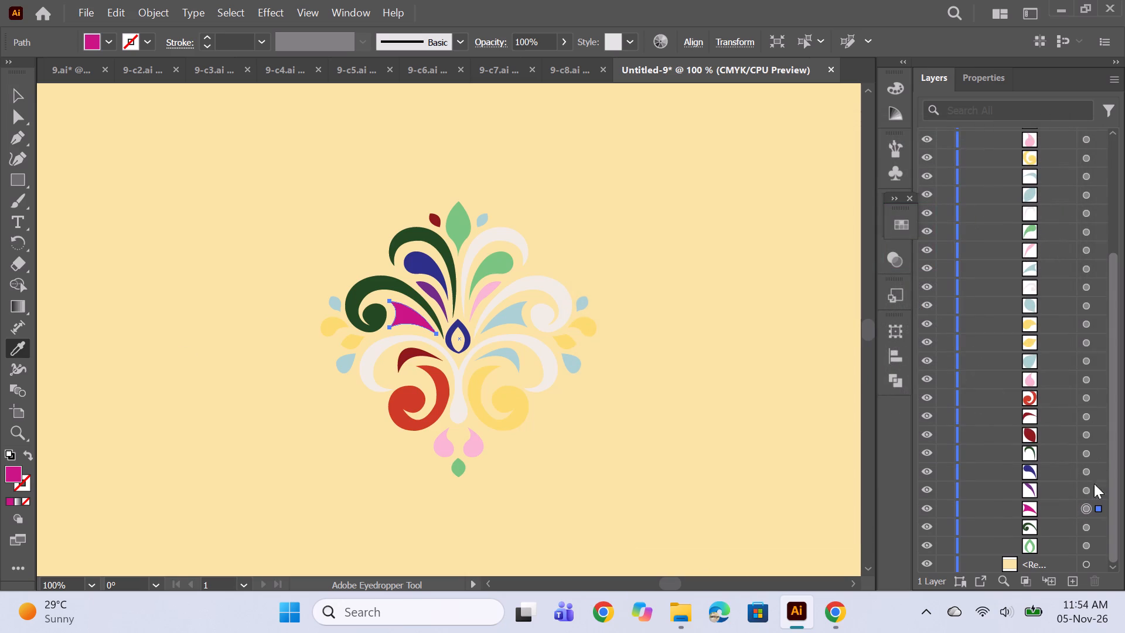
Copy the magenta fill onto the small deep red leaf near the motif's top and the deep red petal above the orange-red curl.
click(1085, 434)
click(404, 318)
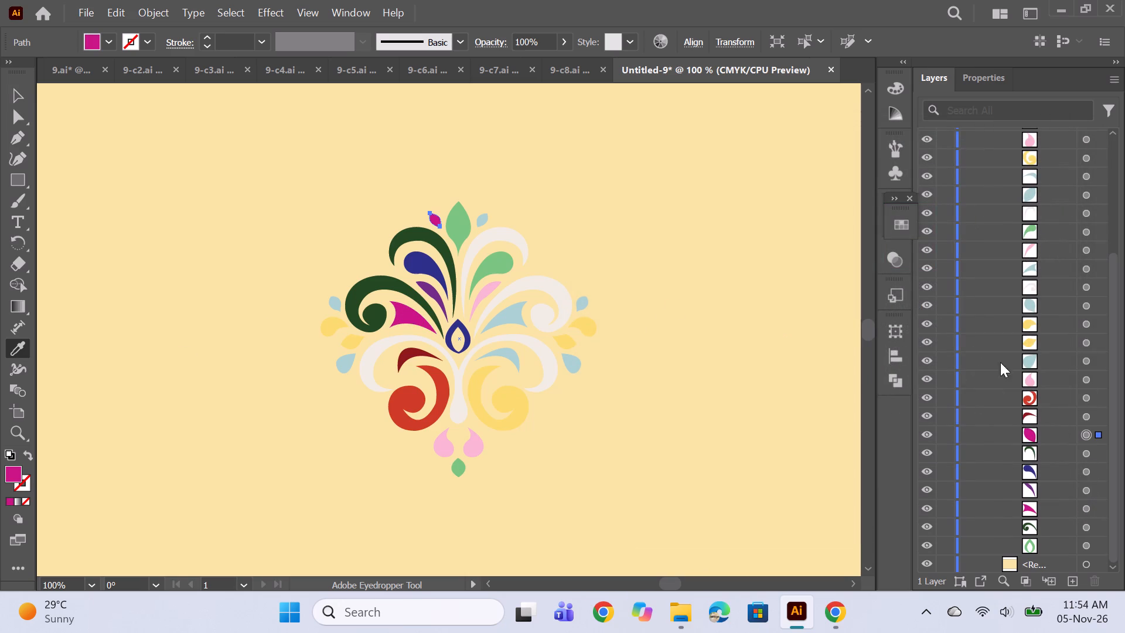
click(1087, 396)
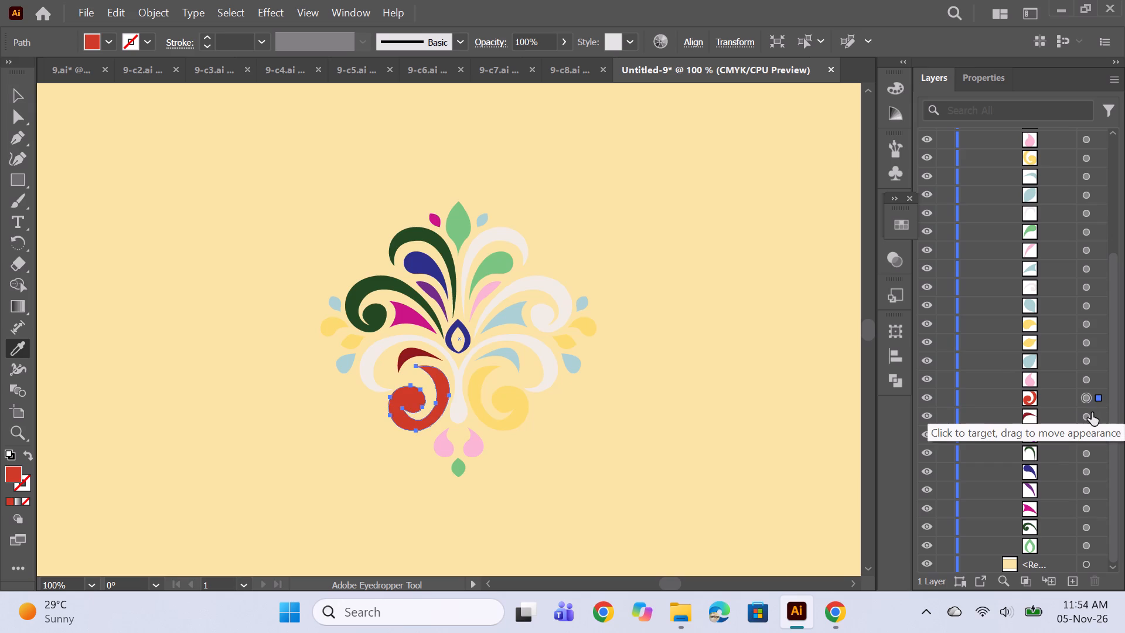
click(1087, 417)
click(407, 322)
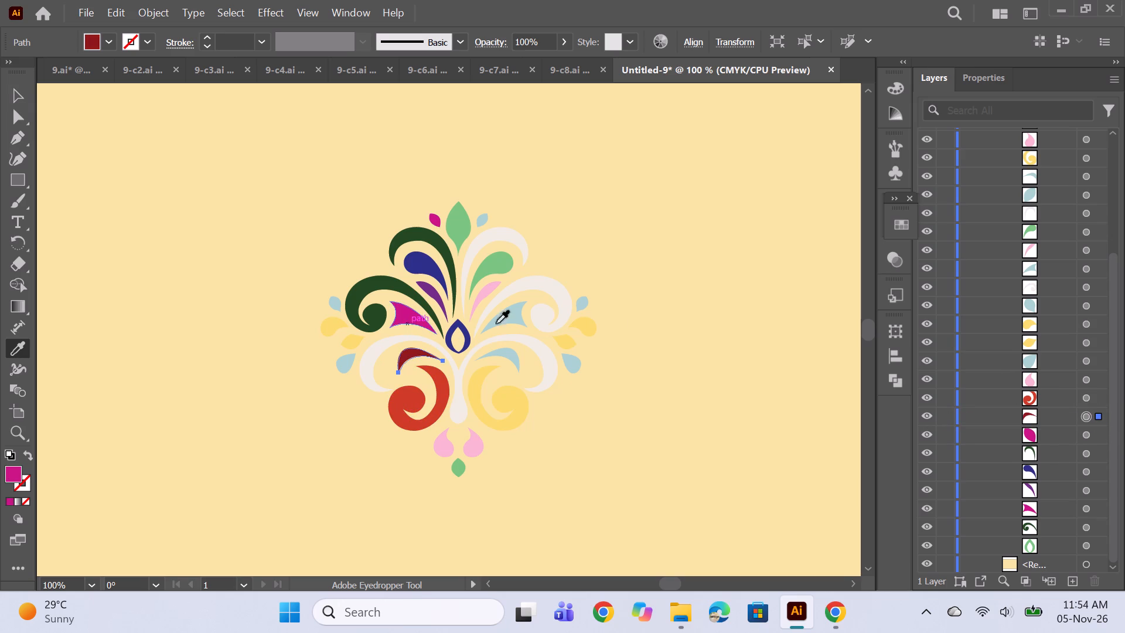
Copy the slim petal's purple fill onto the left pink drop at the motif's bottom.
click(1085, 380)
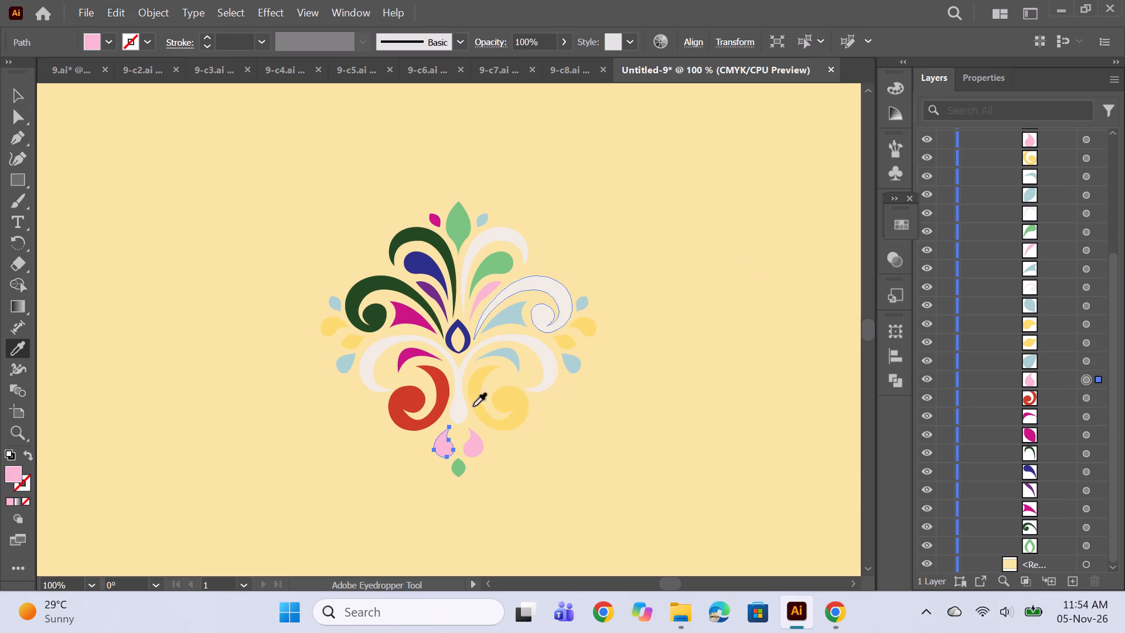
click(430, 296)
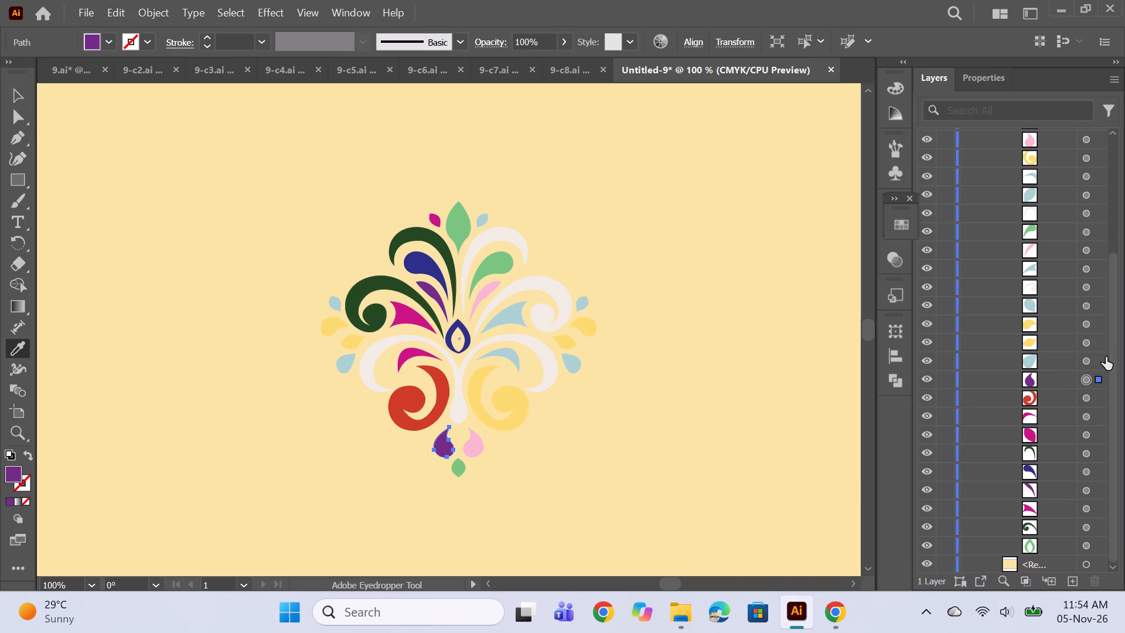
Recolour the four small shapes along the motif's left edge by sampling magenta for the light blue ones and orange-red for the yellow ones.
click(1087, 356)
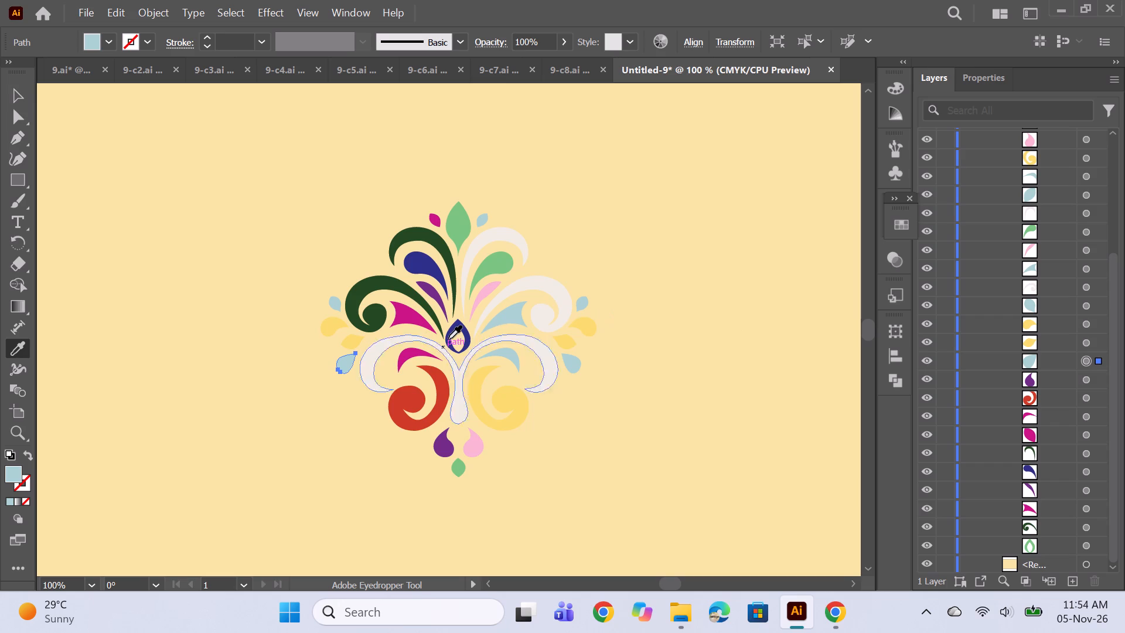
click(416, 353)
click(1087, 341)
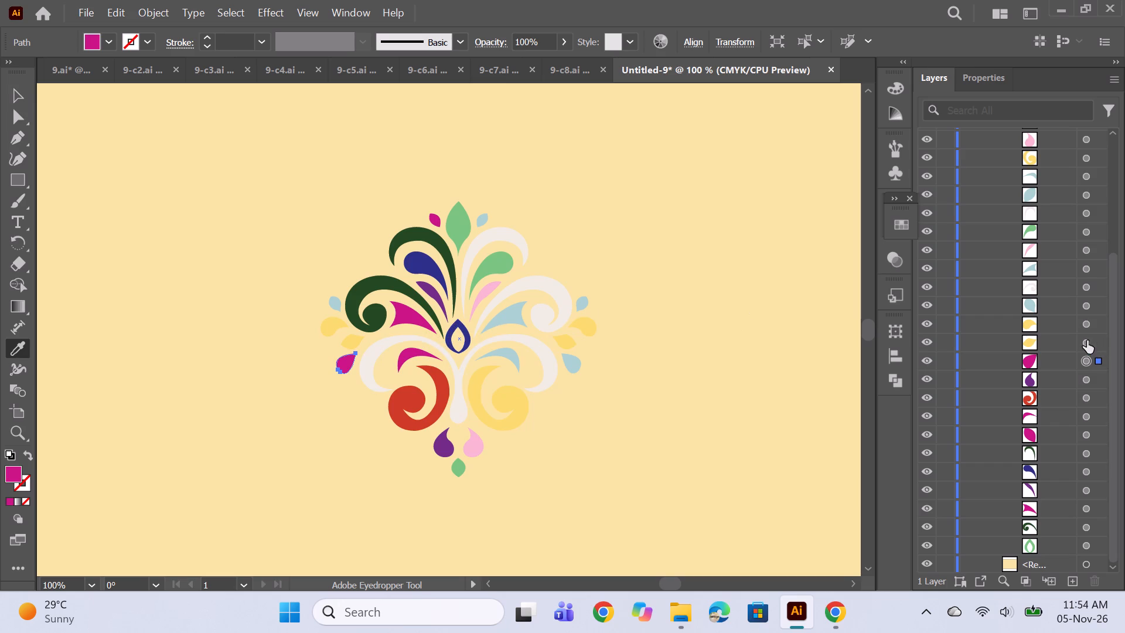
click(439, 388)
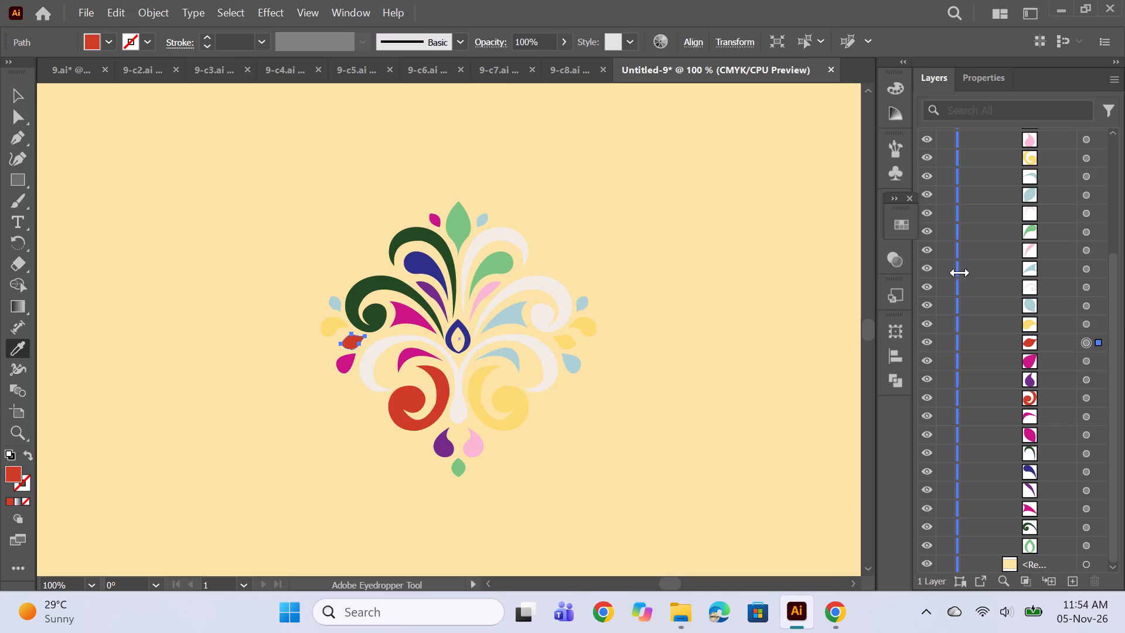
click(1085, 326)
click(406, 395)
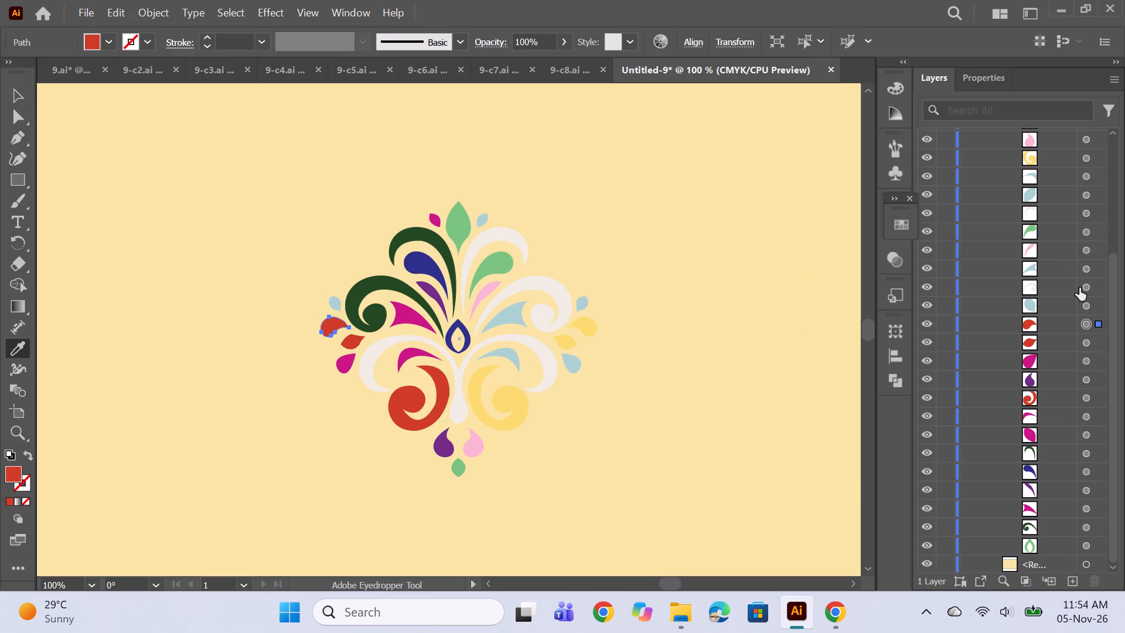
click(1083, 306)
click(347, 362)
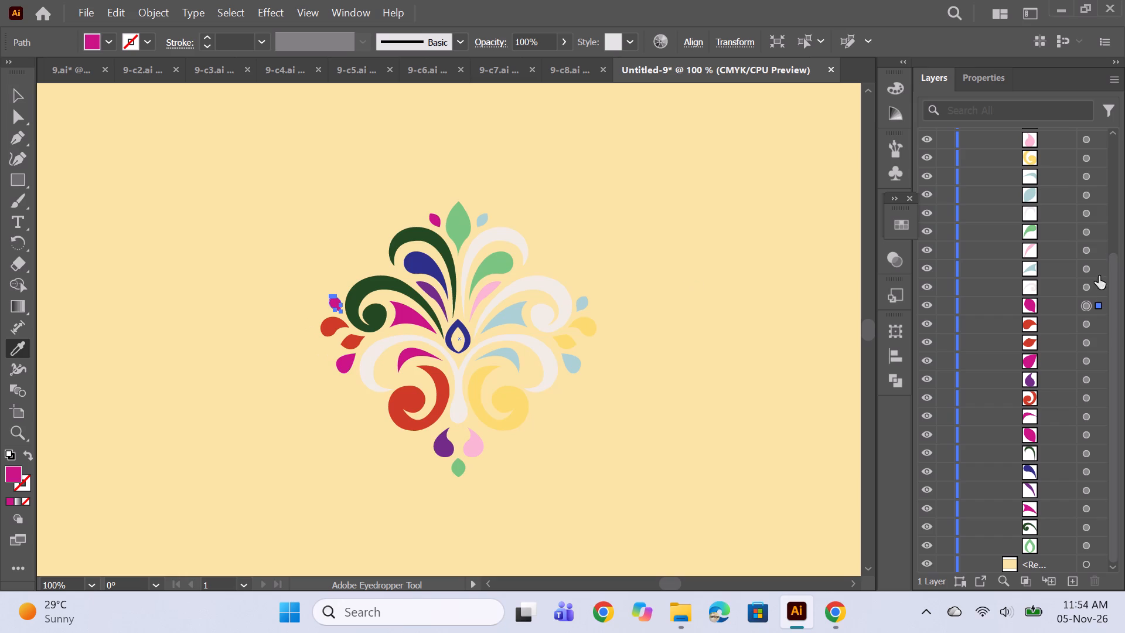
Match the right half's large scroll, the petal beneath it and the slim petal to the left half's dark green, magenta and purple fills.
click(1081, 286)
click(380, 283)
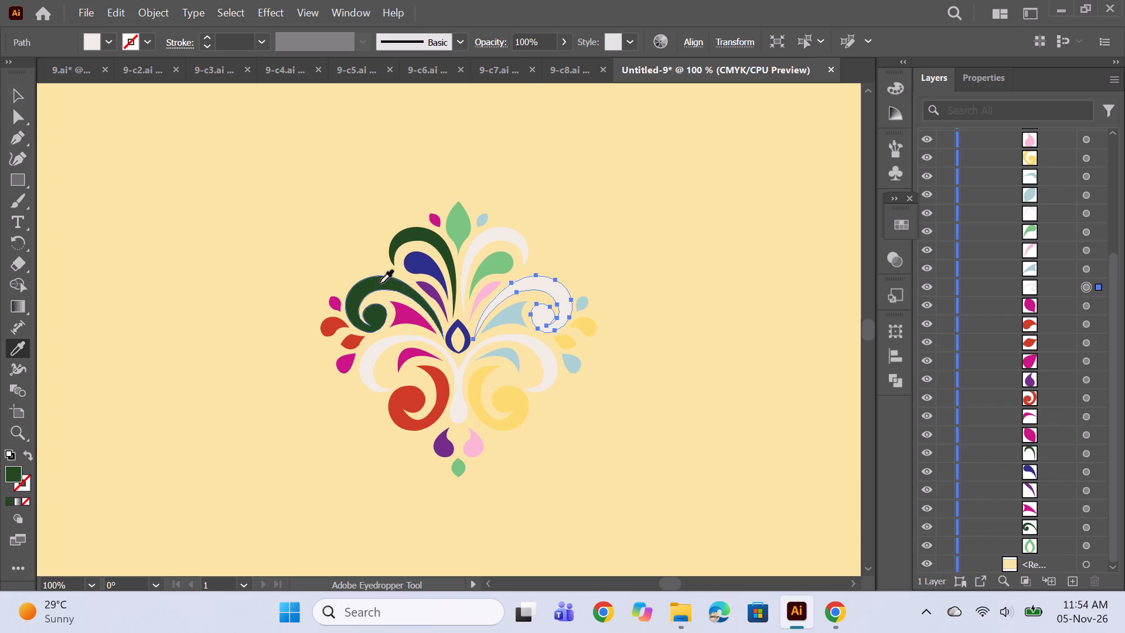
click(1092, 271)
click(412, 322)
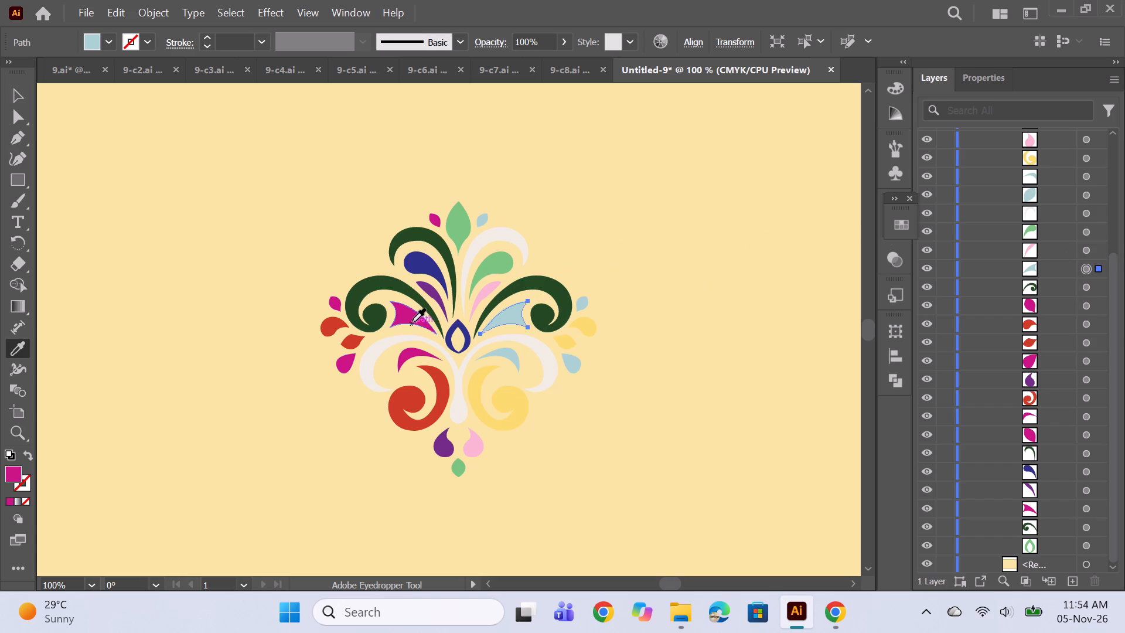
click(1083, 253)
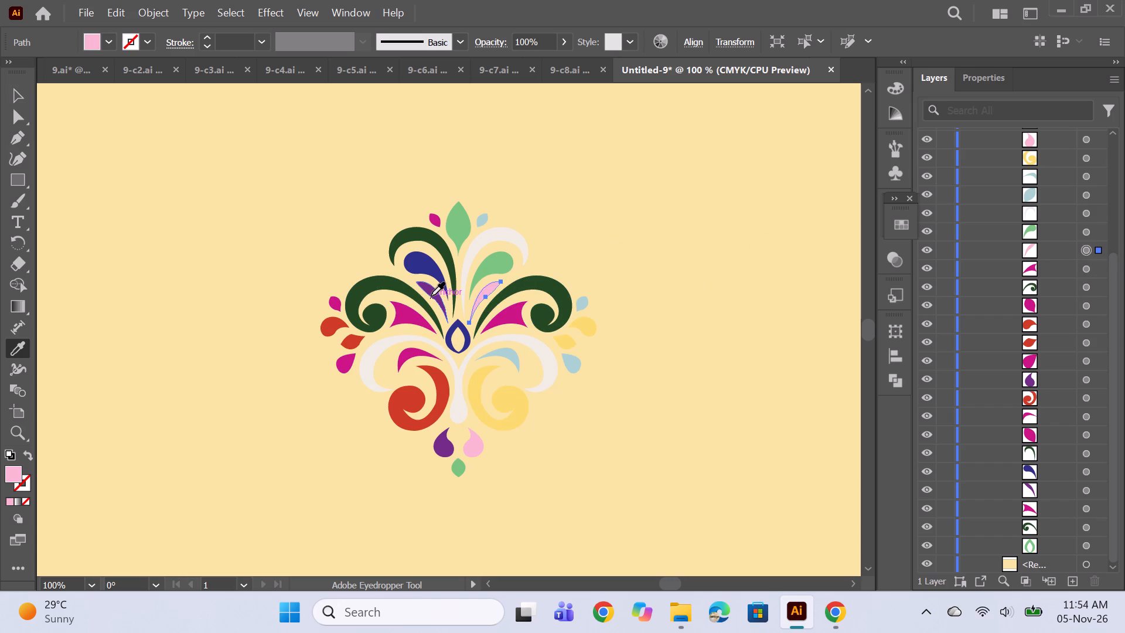
click(431, 295)
Match the right half's teardrop to dark blue, upper scroll to dark green, and small top leaf and petal above the yellow curl to magenta.
click(1090, 229)
click(422, 263)
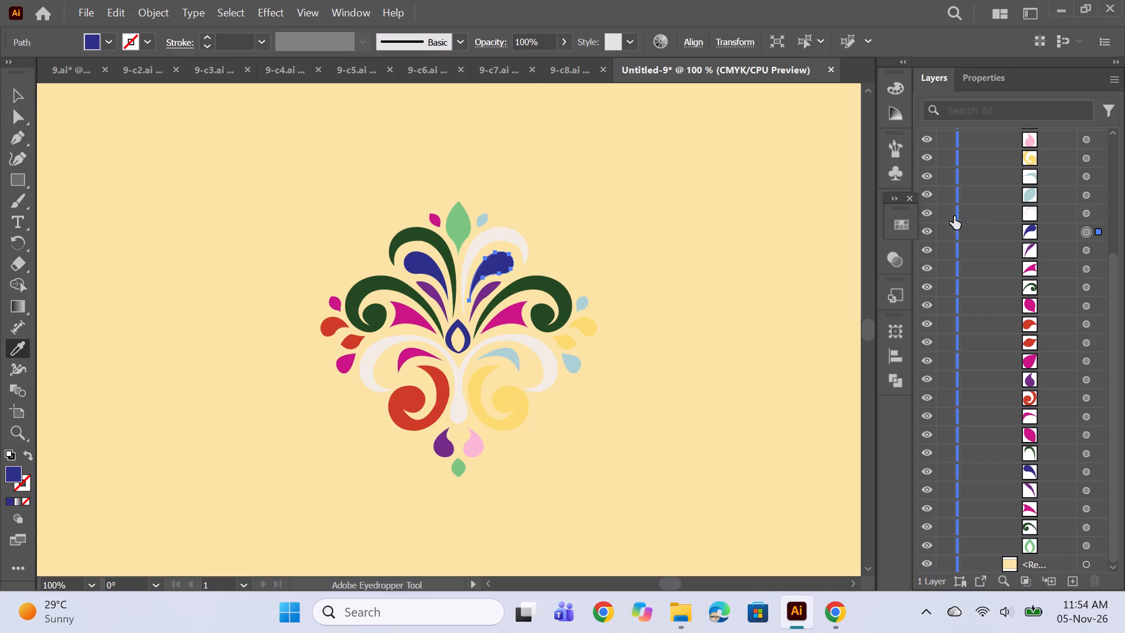
click(1087, 210)
click(434, 241)
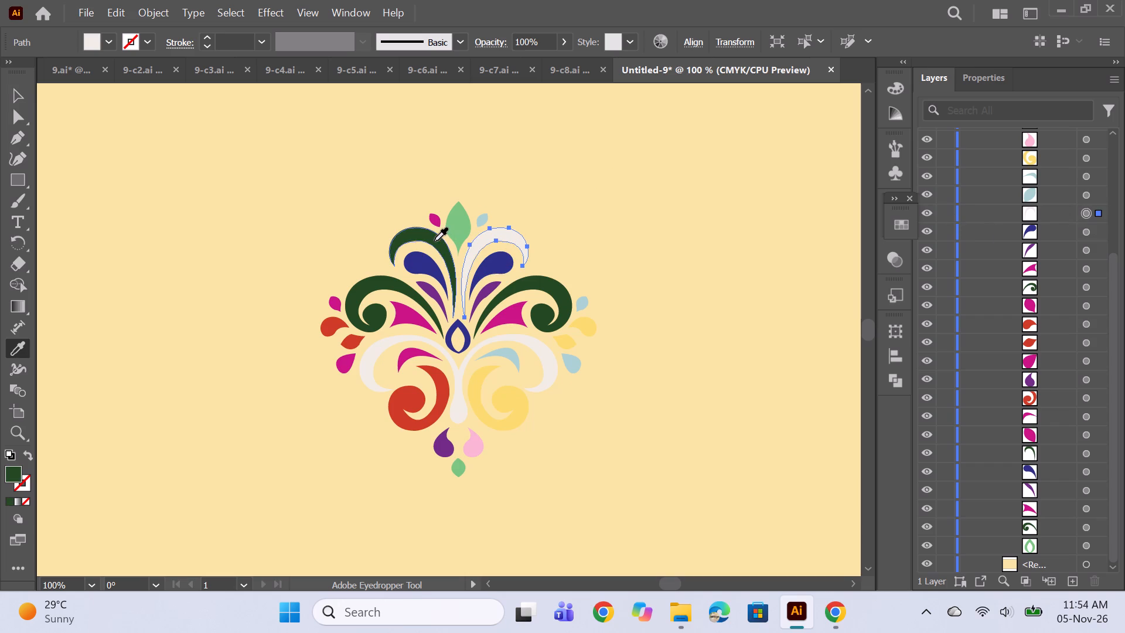
click(1092, 196)
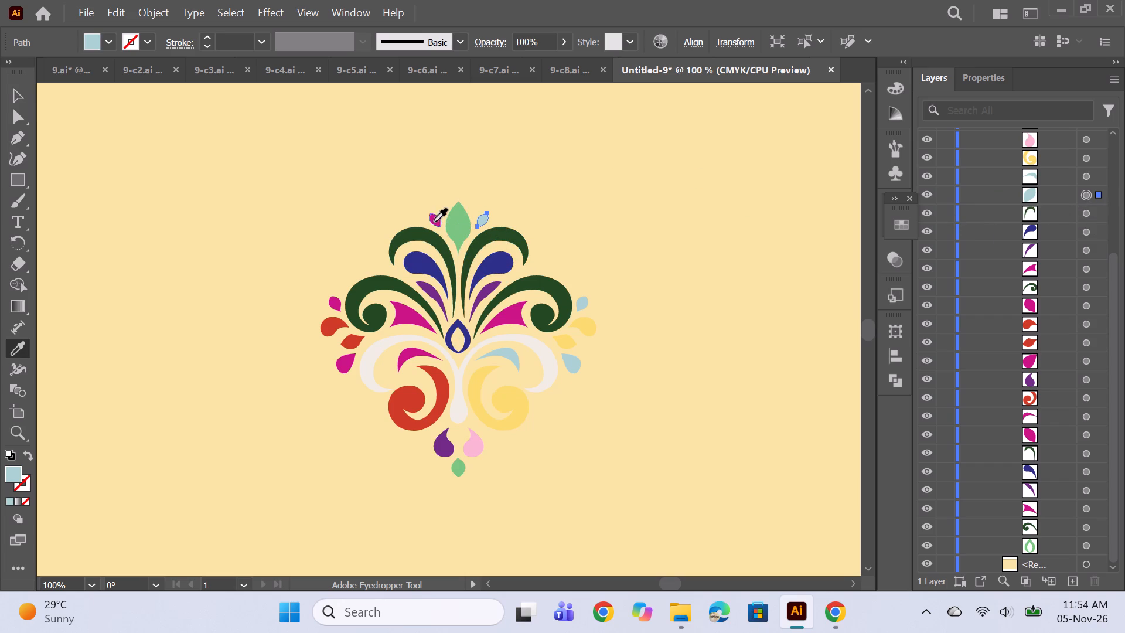
click(434, 222)
click(1088, 174)
click(401, 320)
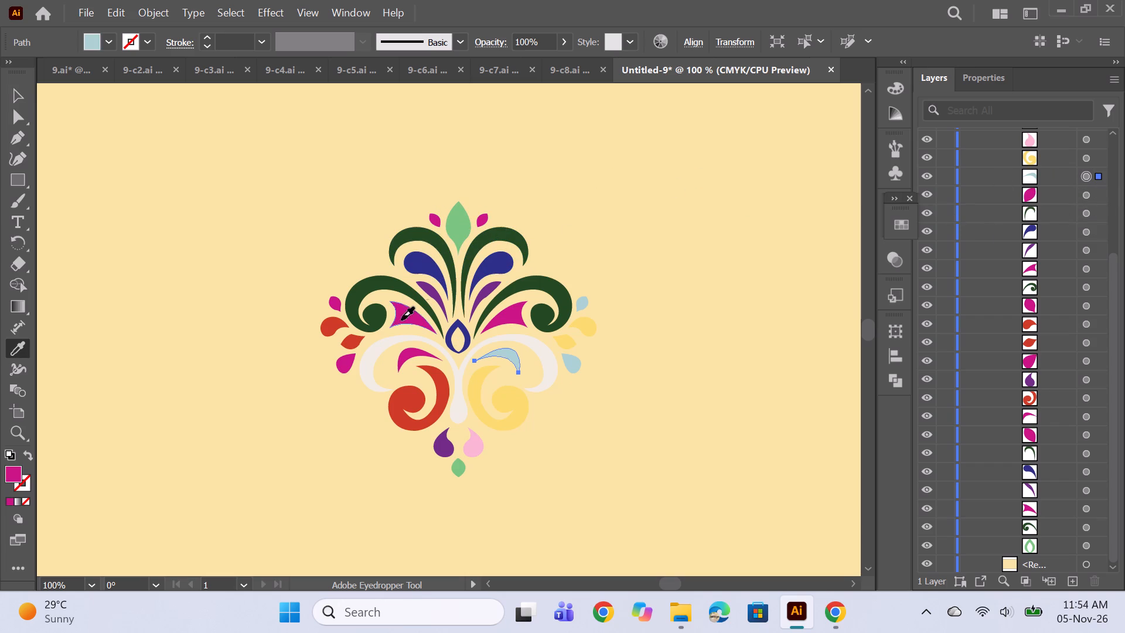
Match the right half's yellow curl to the left half's orange-red and its pink bottom drop to purple.
click(1083, 157)
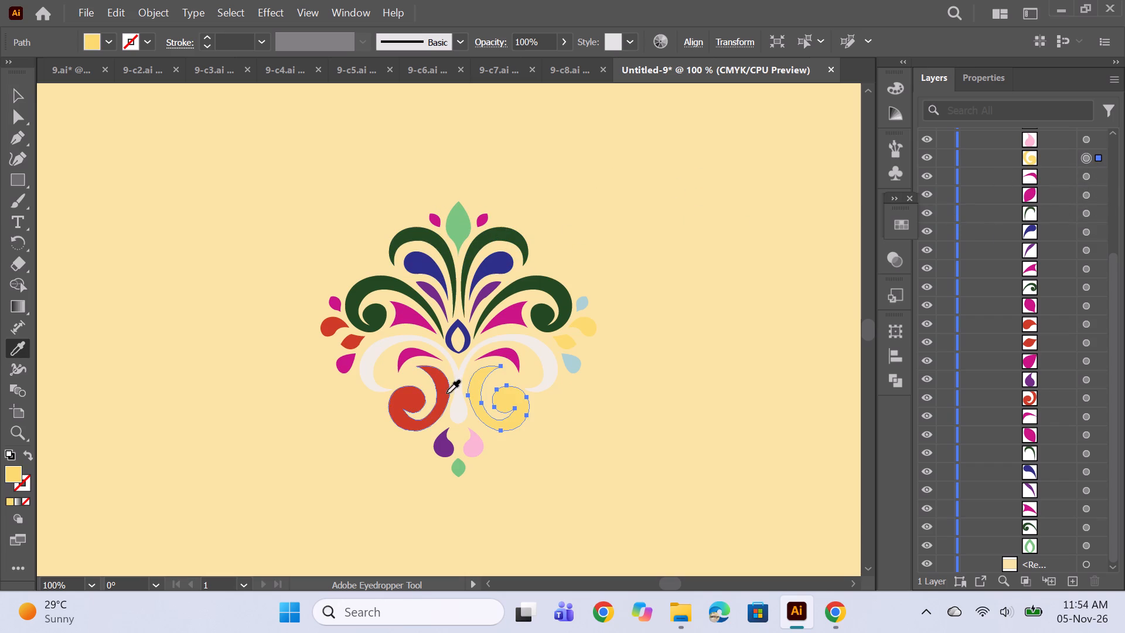
click(446, 394)
scroll(1100, 214, up, 1)
click(1083, 193)
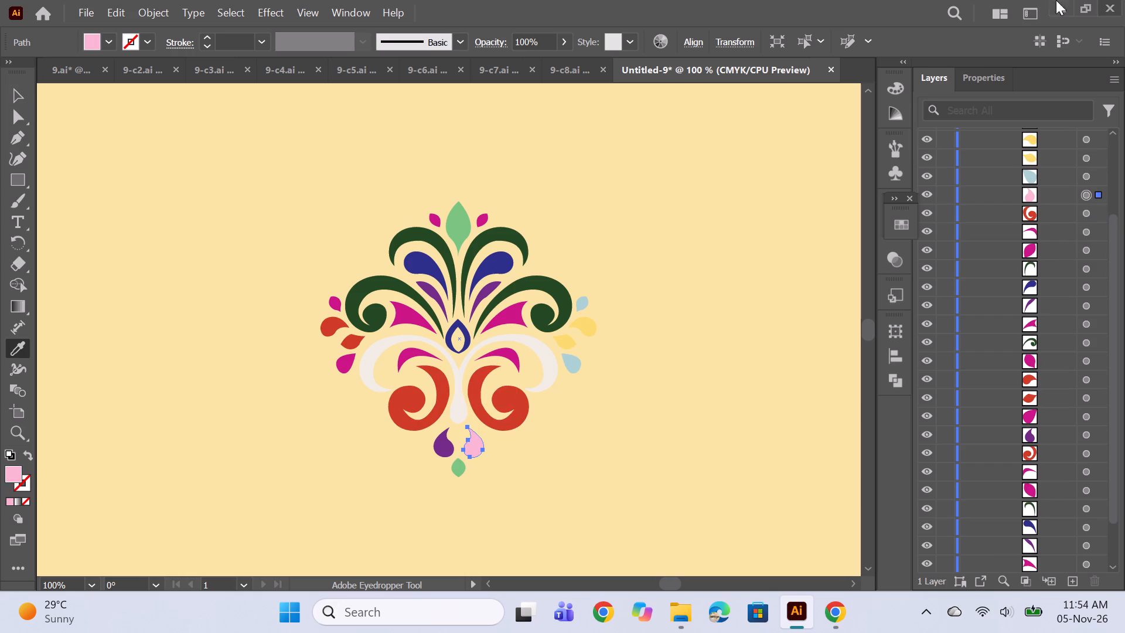
click(439, 448)
Recolour the four small shapes along the motif's right edge, sampling magenta for the light blue ones and orange-red for the yellow ones.
scroll(1014, 333, up, 4)
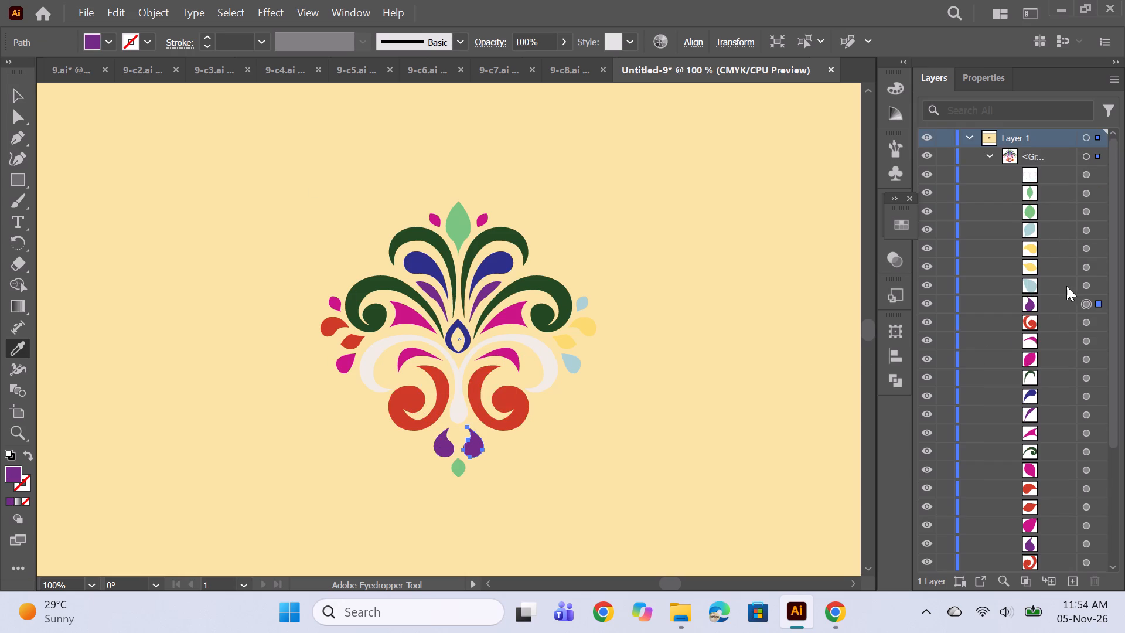
click(1091, 285)
click(411, 353)
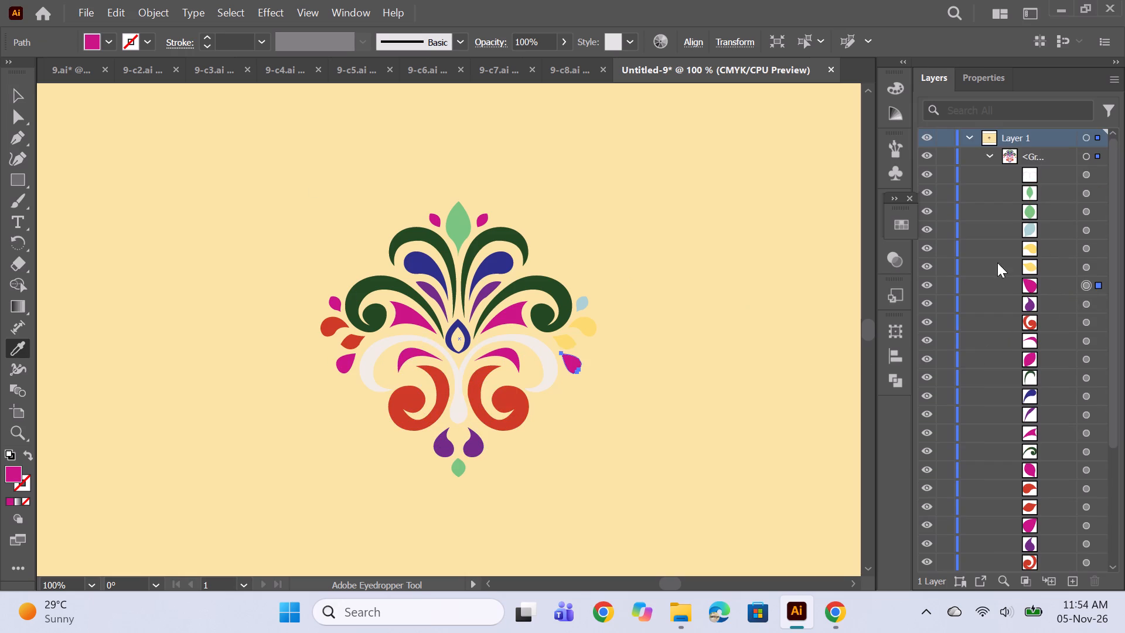
click(1085, 265)
click(325, 326)
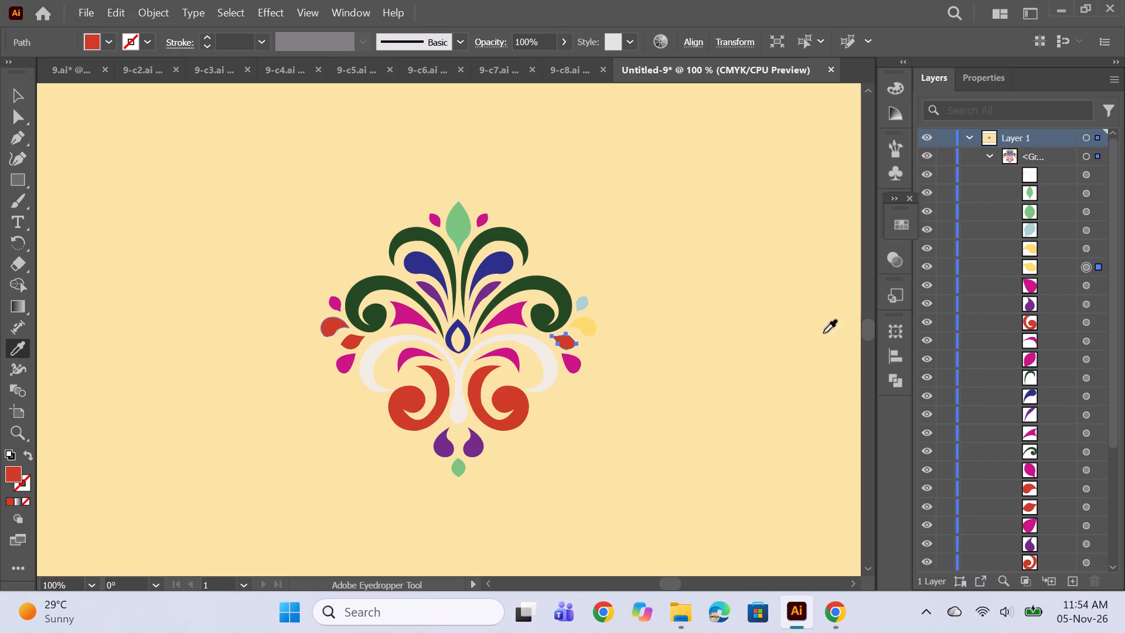
click(1085, 247)
click(326, 328)
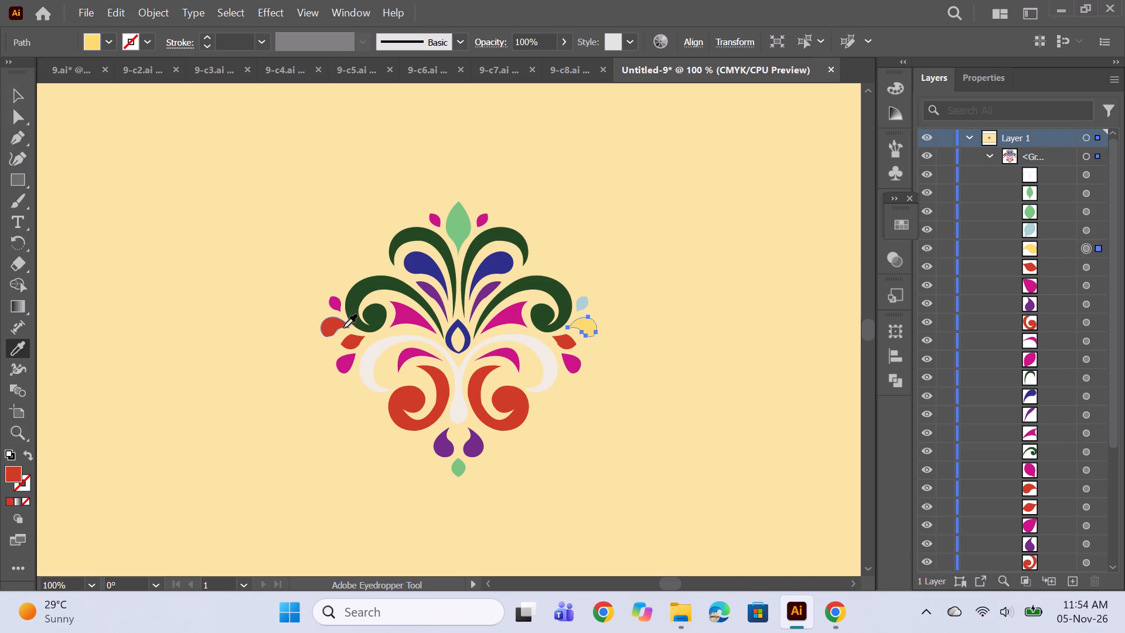
click(1085, 229)
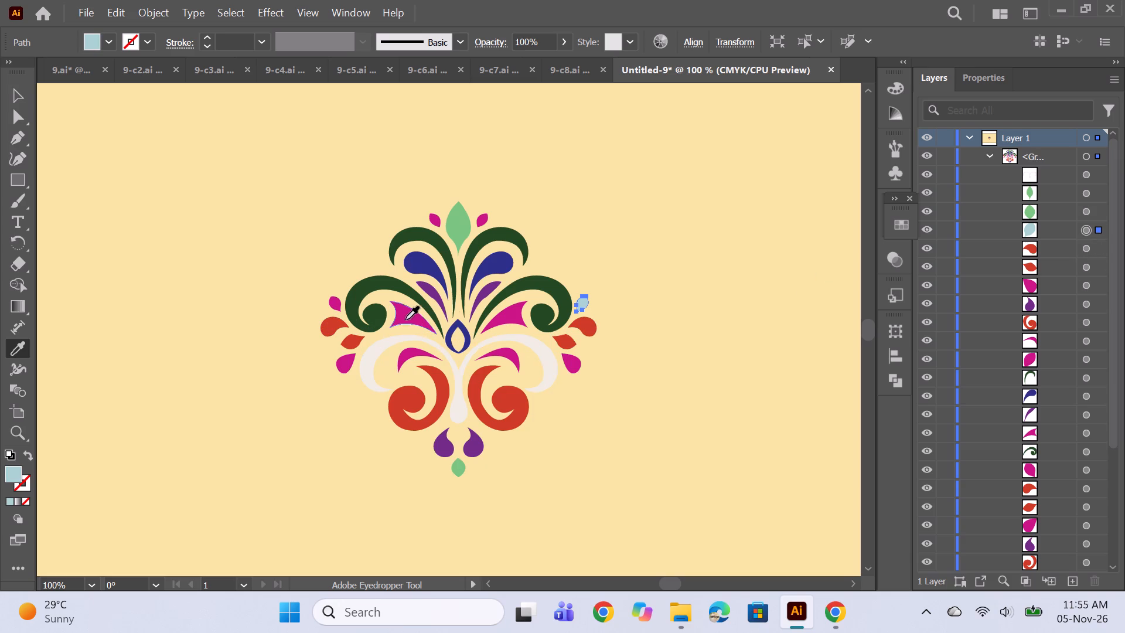
click(405, 319)
Recolour the light green bottom drop and top leaf dark blue, and the off-white central double scroll dark green.
click(1083, 205)
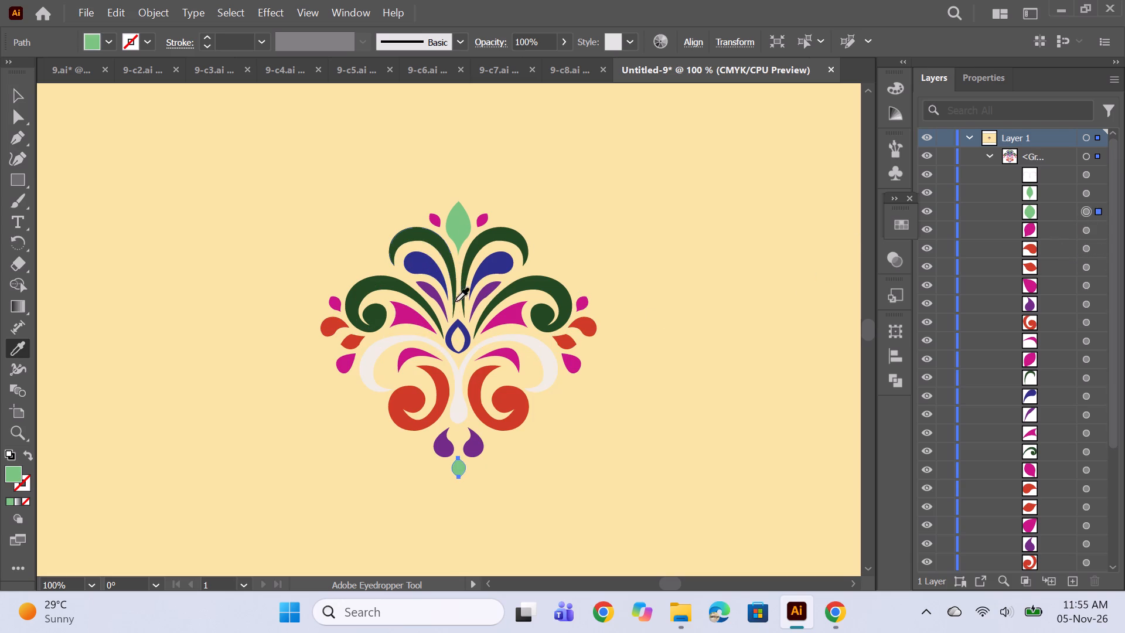
click(452, 329)
click(1080, 192)
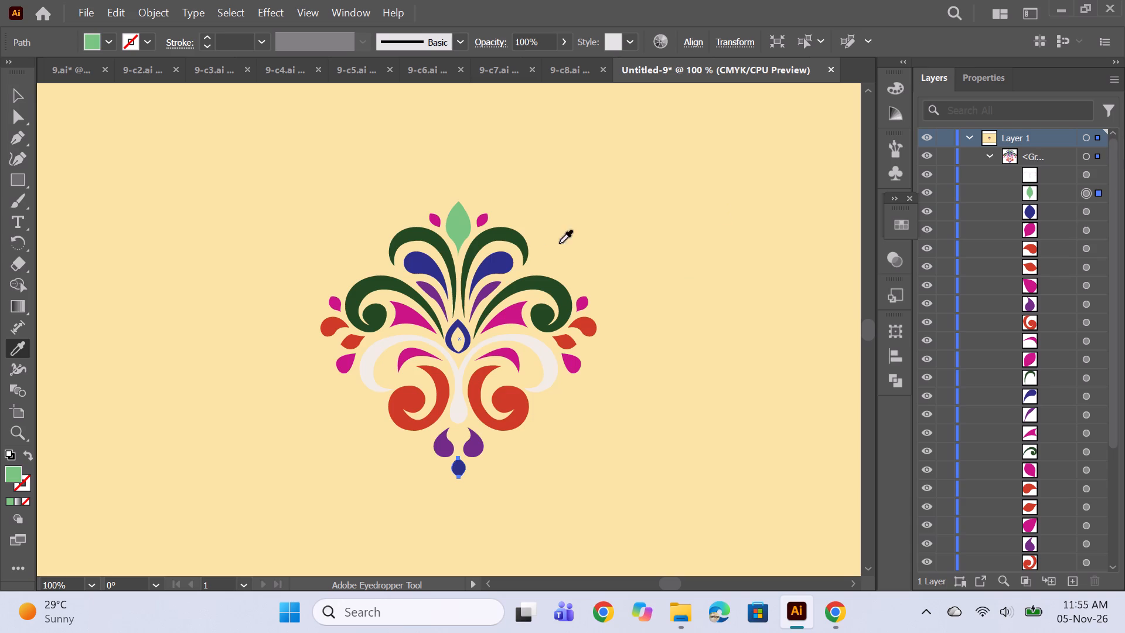
click(424, 260)
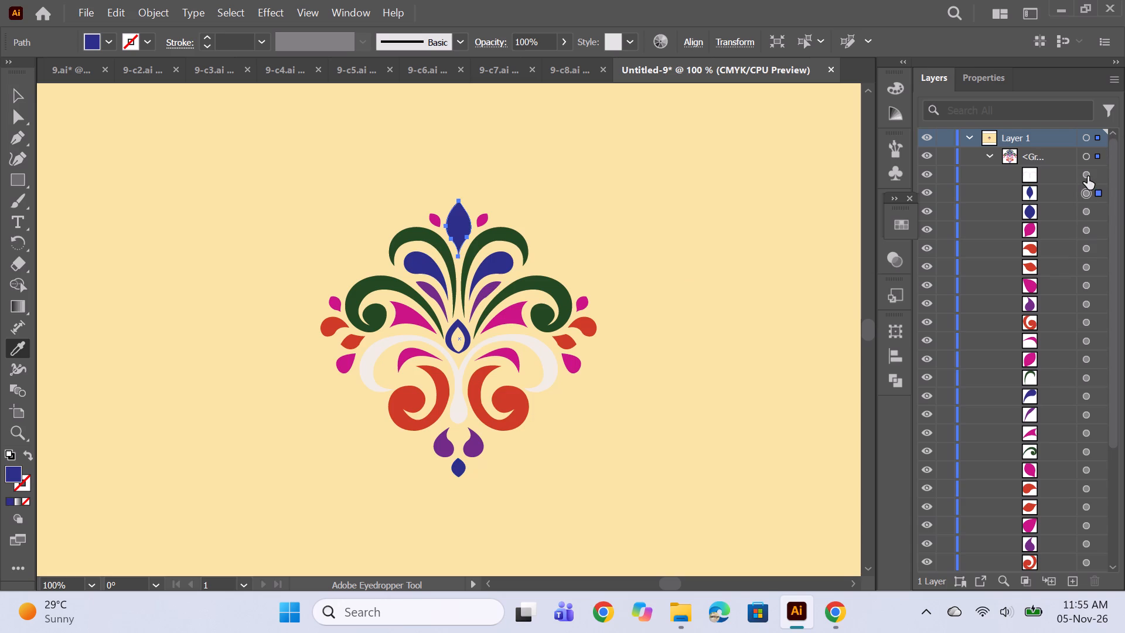
click(1087, 176)
click(360, 288)
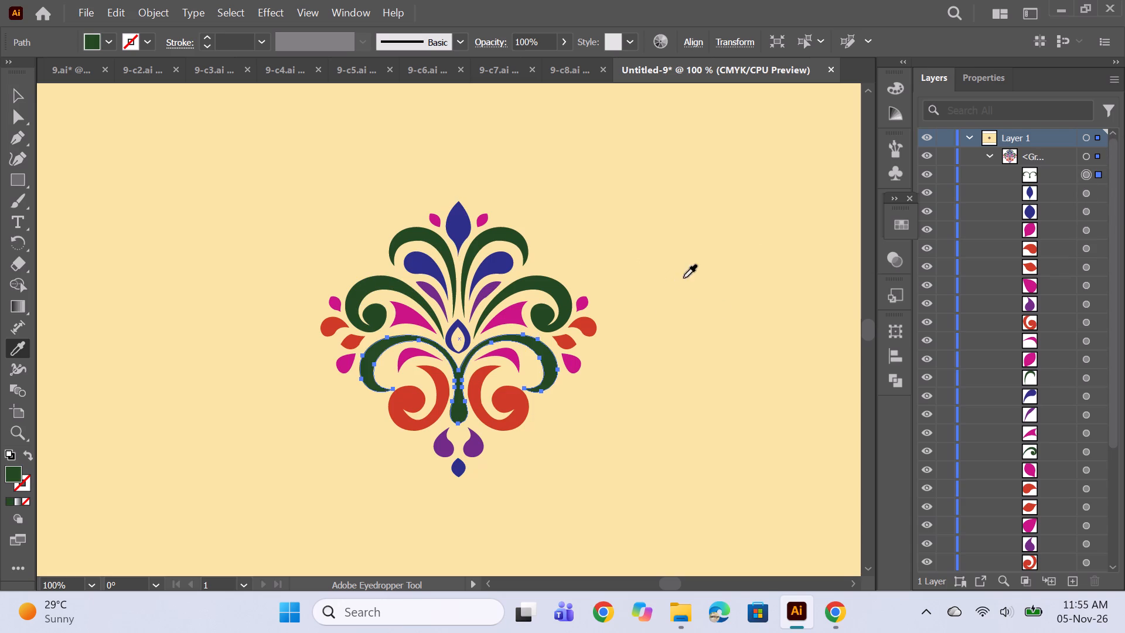
Select the whole recoloured motif and make a new pattern from it.
ctrl+click(683, 278)
alt+scroll(652, 274, down, 3)
key(space)
drag(720, 295, 667, 329)
drag(23, 98, 30, 104)
click(526, 304)
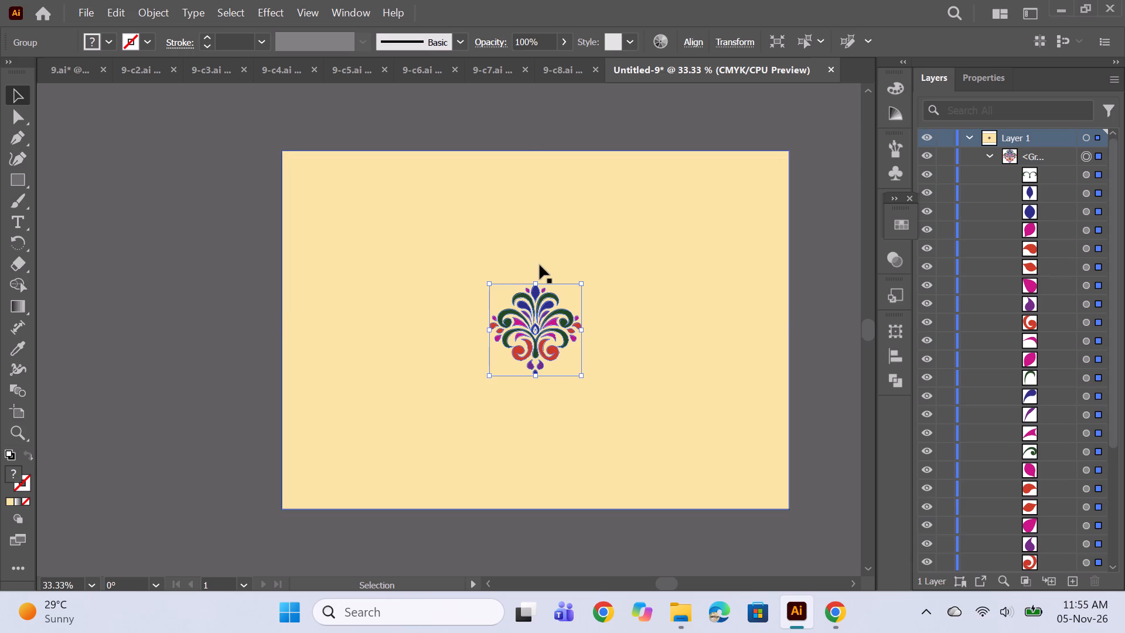
click(536, 336)
click(157, 9)
click(211, 533)
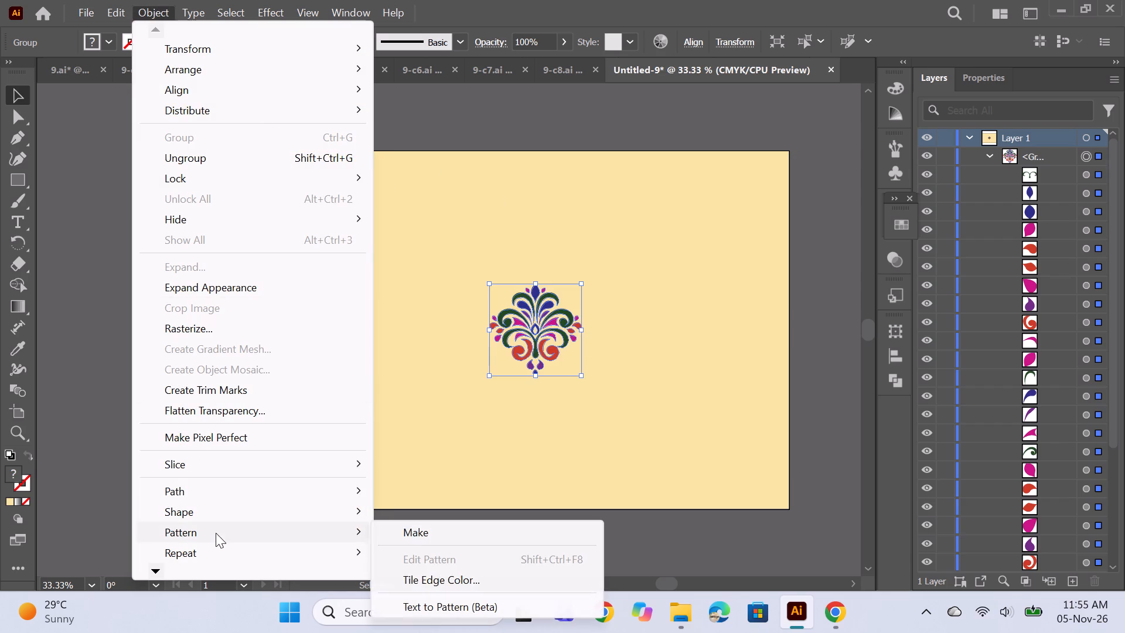
click(418, 537)
click(735, 345)
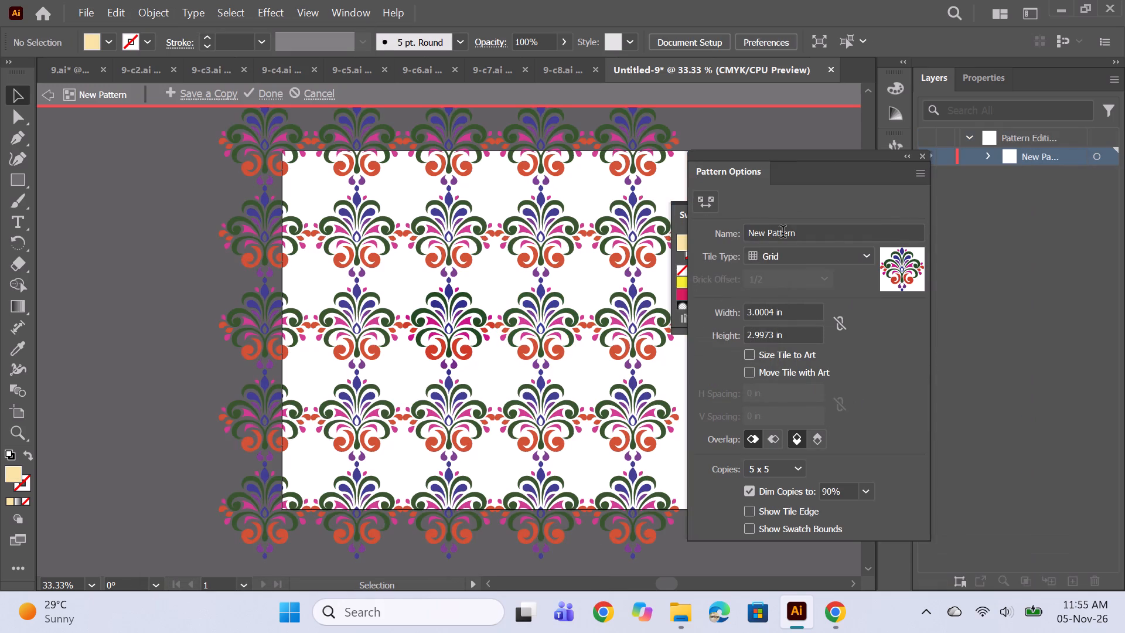
Set the pattern's tile type to Hex by Row, size the tile to the art with 0.75 in horizontal and vertical spacing, and finish pattern editing.
click(793, 260)
click(820, 354)
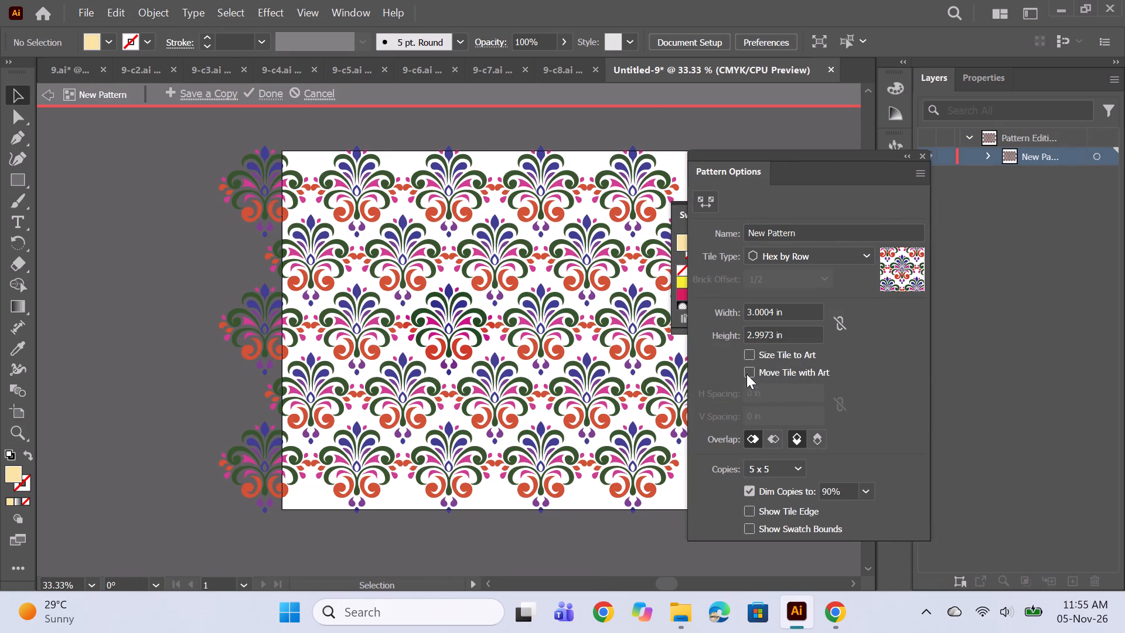
click(748, 359)
click(751, 393)
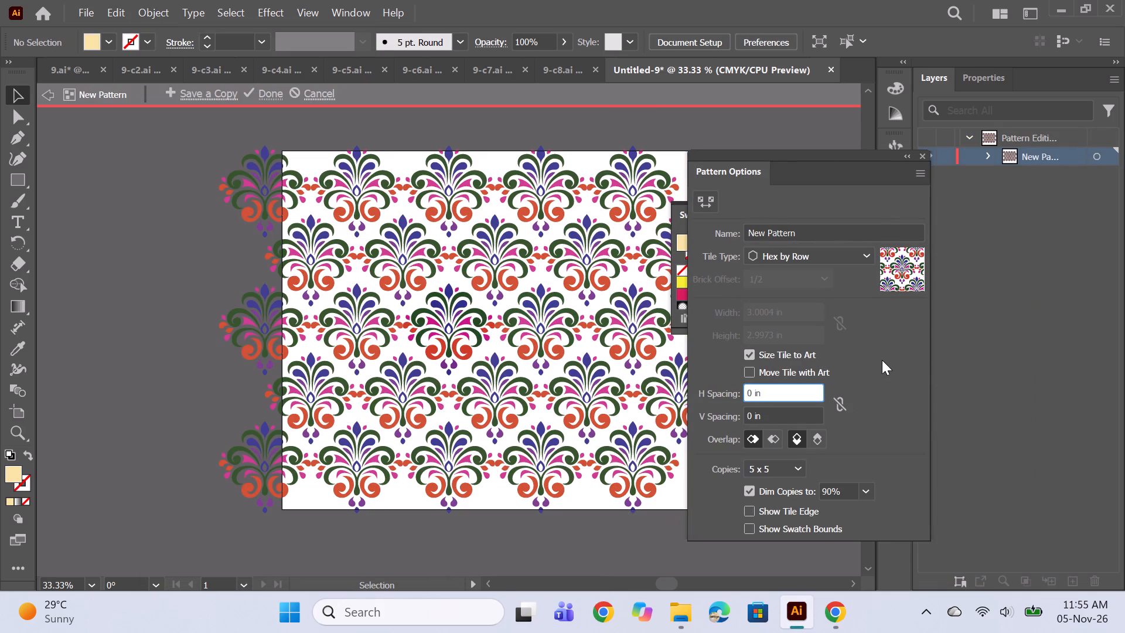
text(.75)
key(Return)
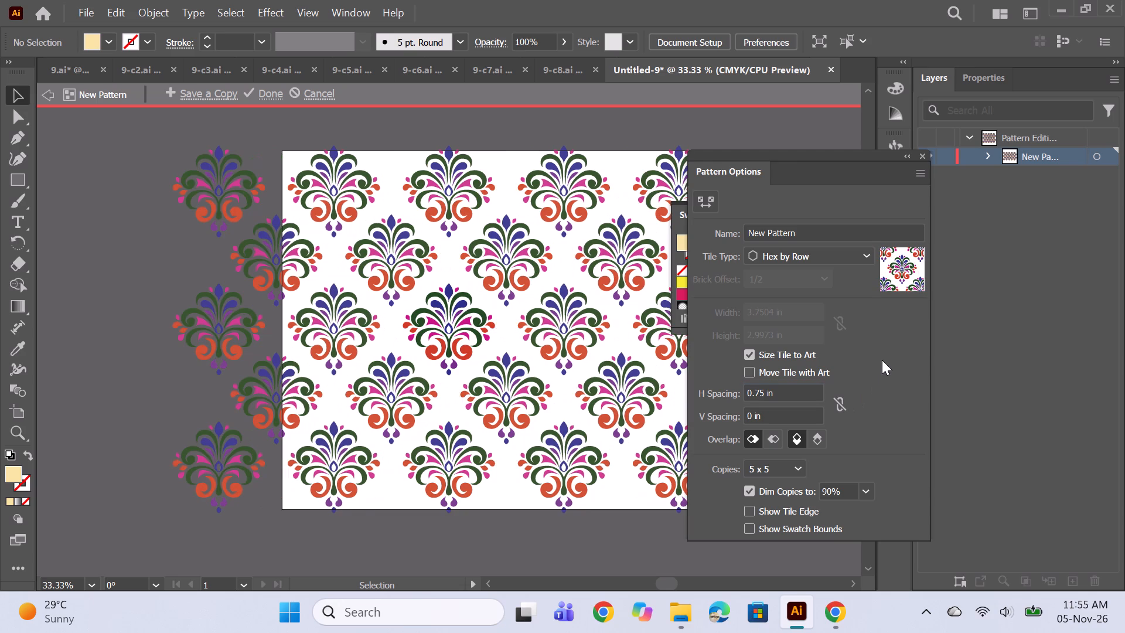
click(753, 418)
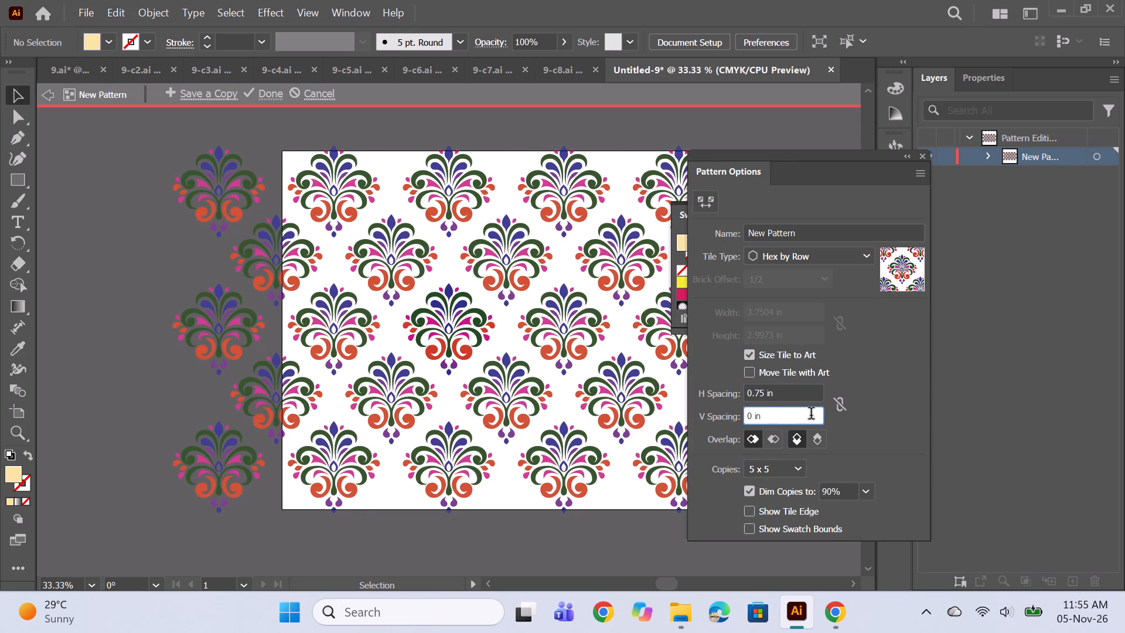
text(.75)
key(Return)
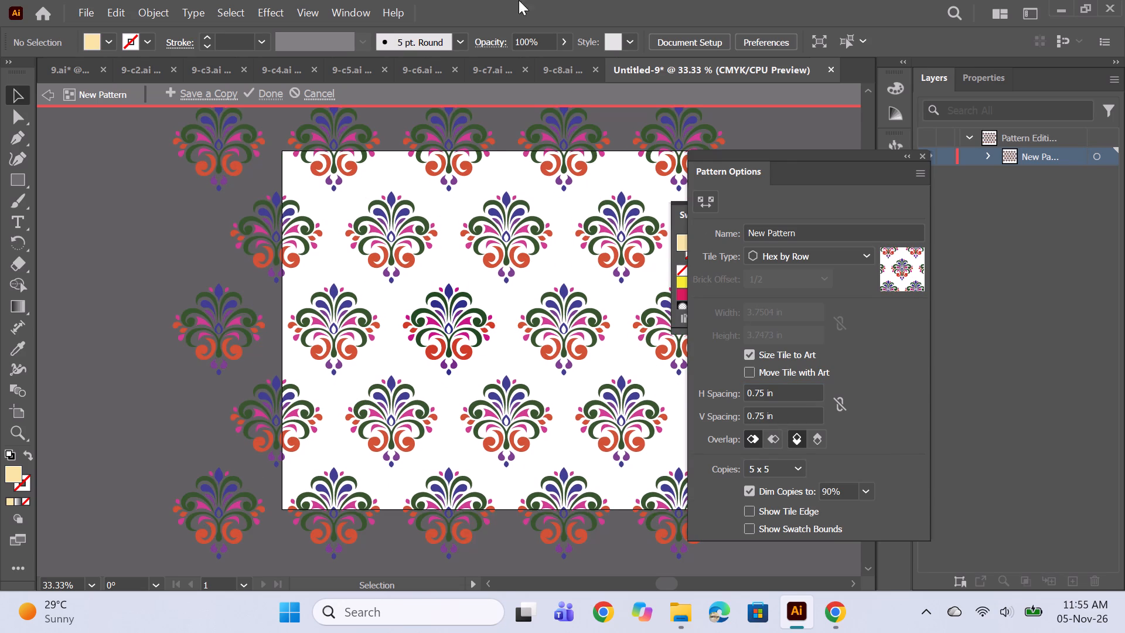
click(246, 85)
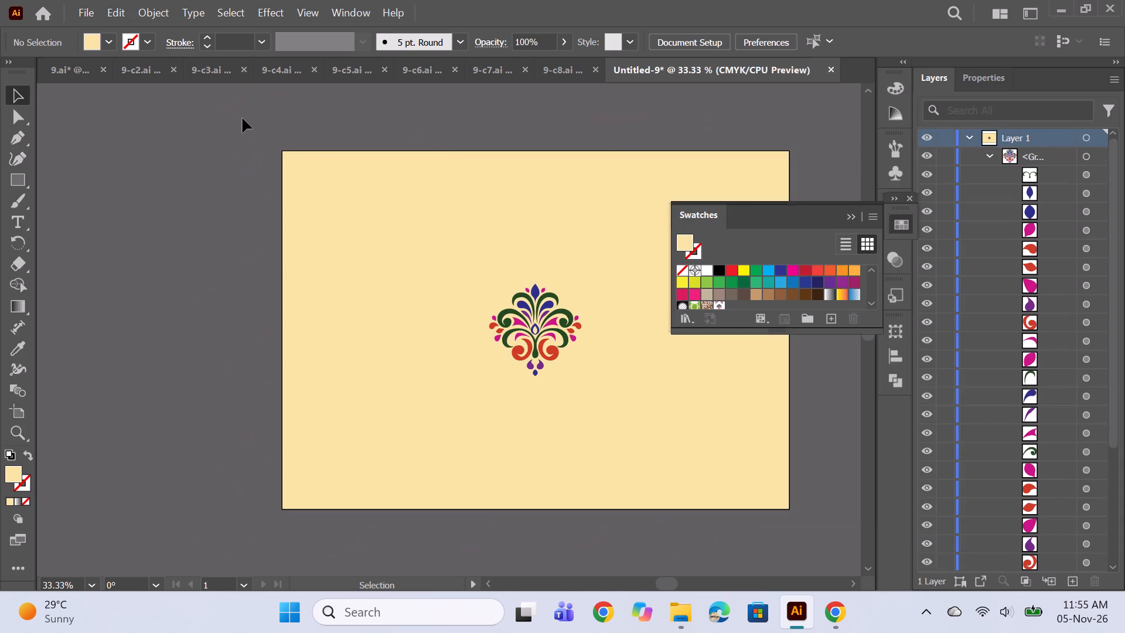
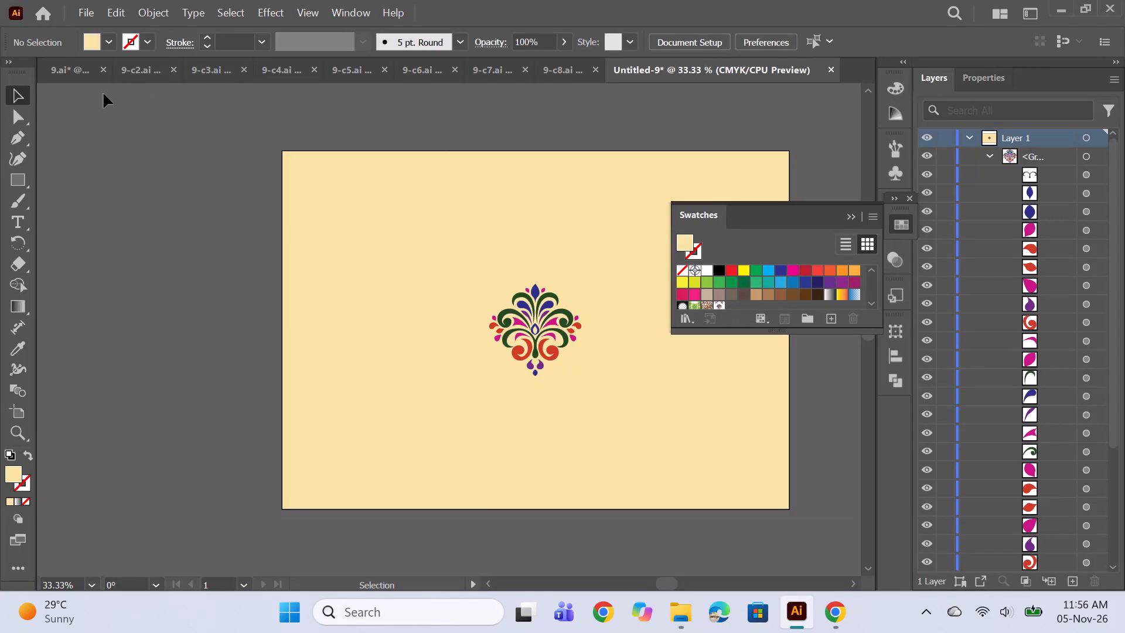
Draw a 16.54 x 11.69 in rectangle over the whole artboard and fill it with the new damask pattern swatch.
click(13, 184)
drag(281, 151, 727, 447)
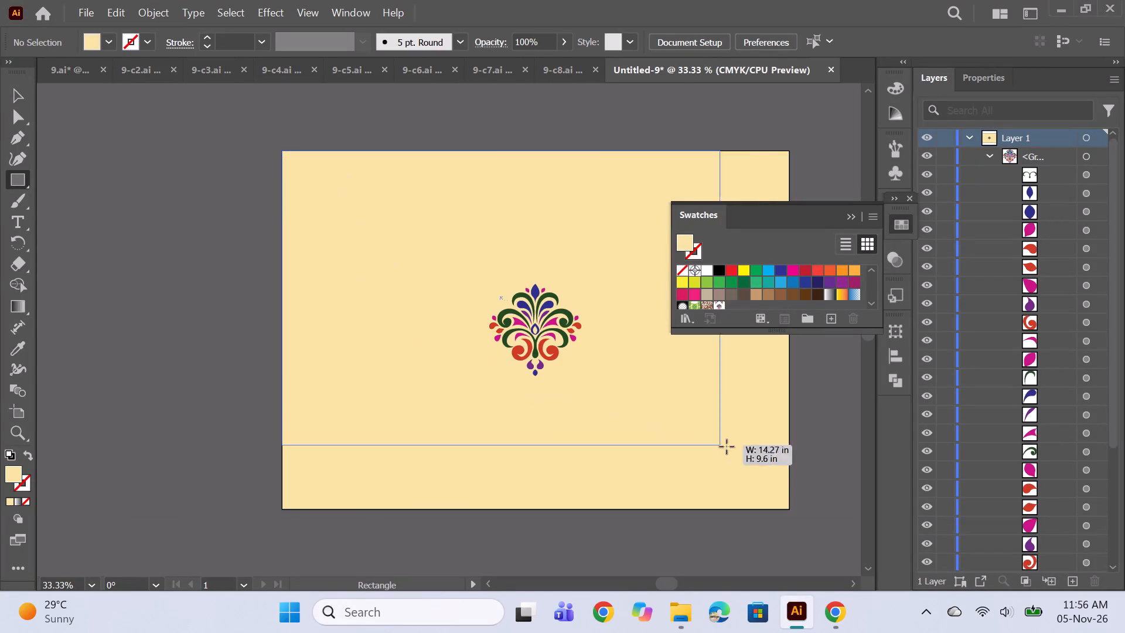
drag(727, 447, 787, 508)
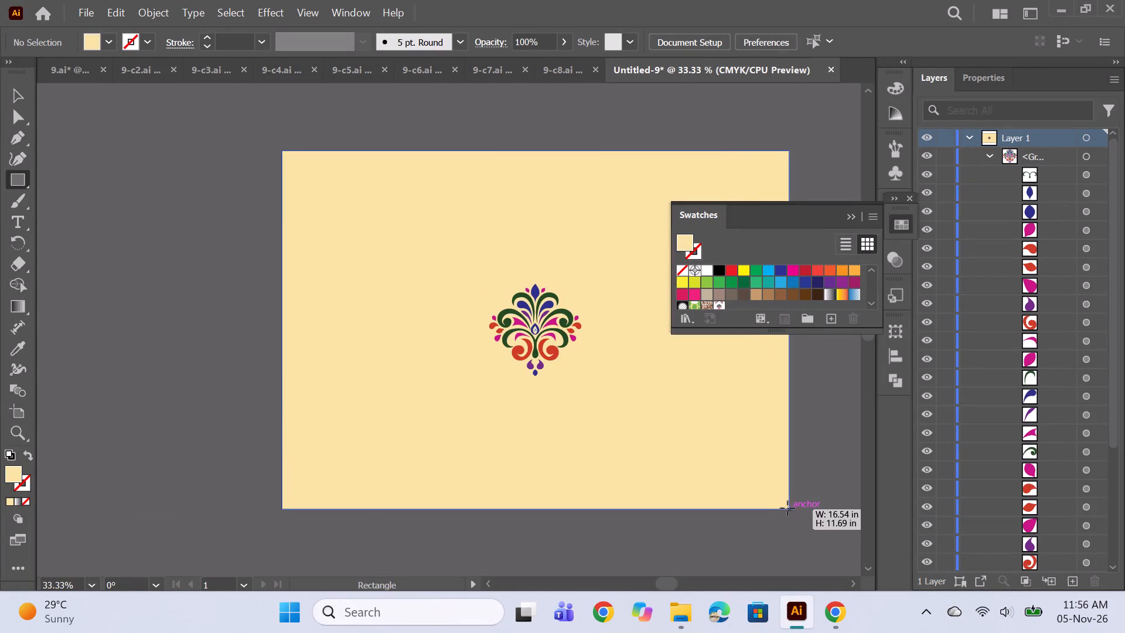
drag(787, 508, 787, 508)
click(714, 306)
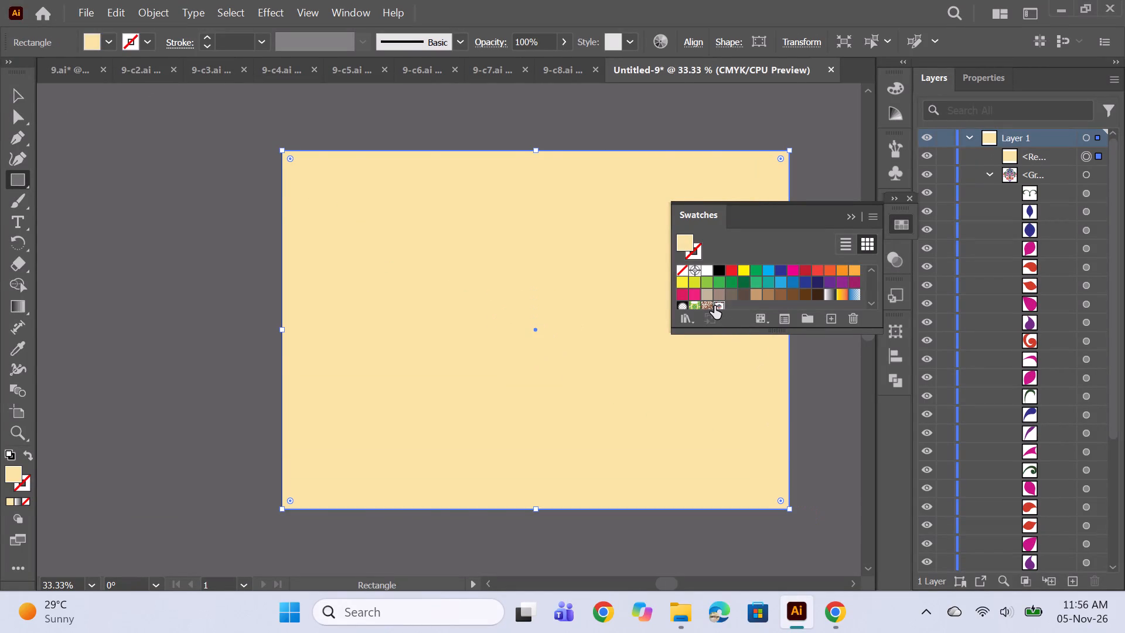
Hide the original motif group so only the pattern-filled rectangle shows over the cream background, and deselect the artwork.
click(928, 178)
click(855, 212)
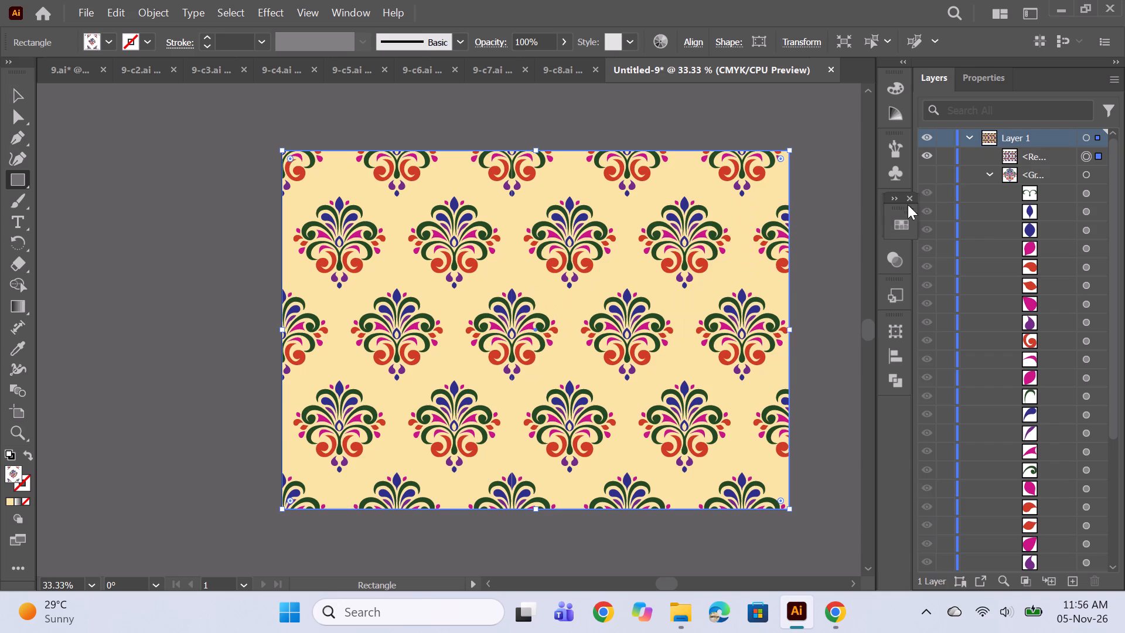
ctrl+click(809, 222)
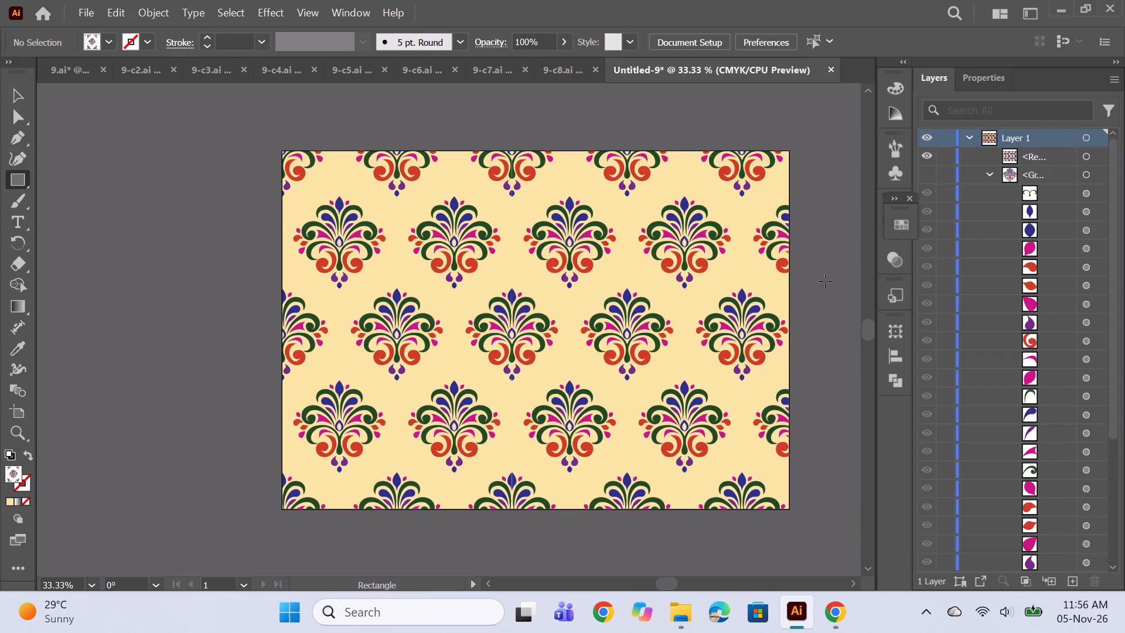
Save the document as an Illustrator file named 9-c9 in the floral block folder.
key(ctrl+s)
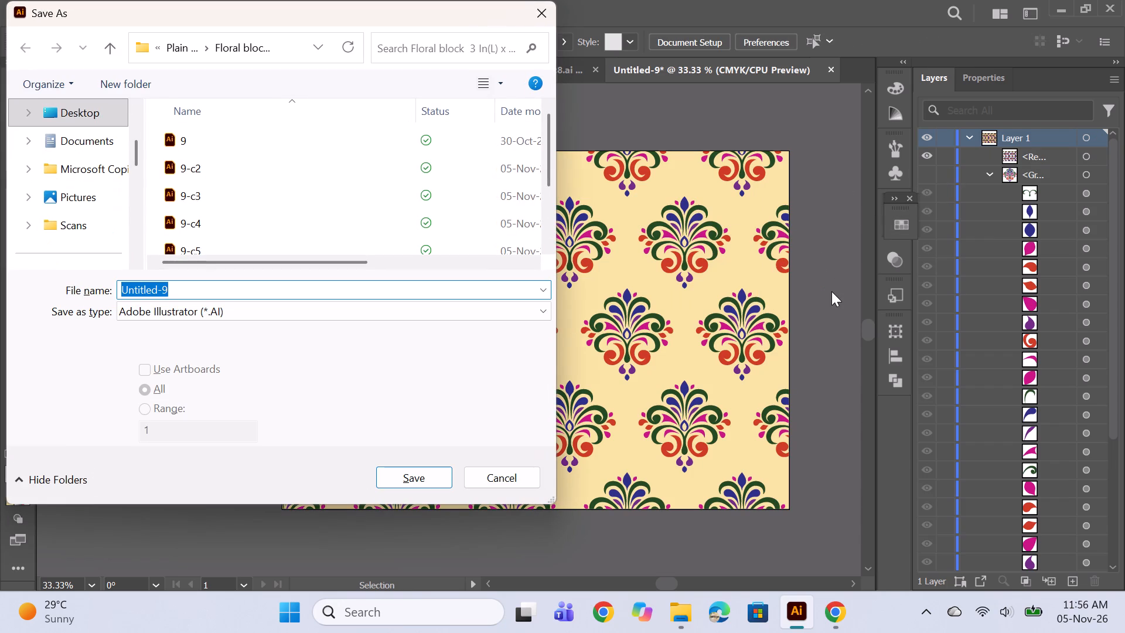
key(9)
text(-c)
key(9)
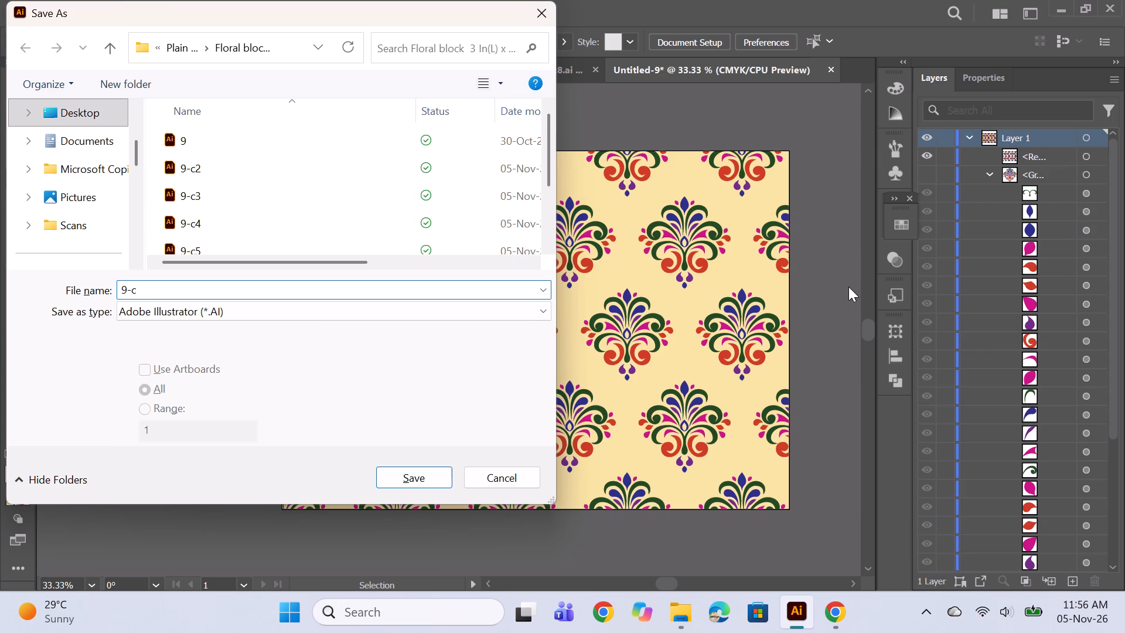
key(Return)
click(614, 554)
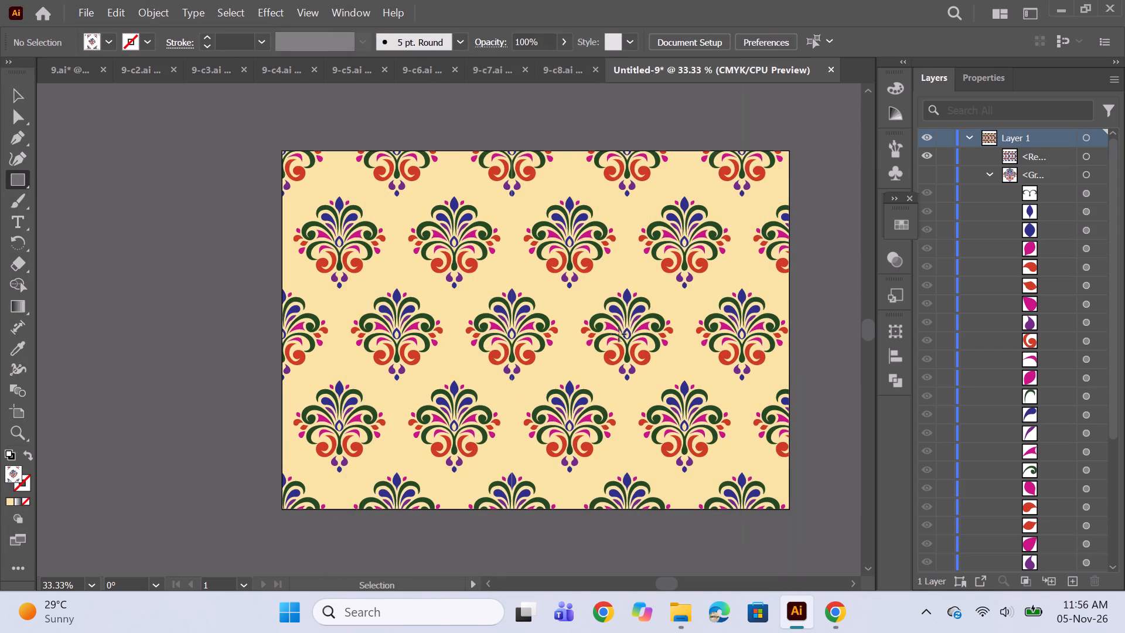
Review the finished colourways across the open documents from 9.ai to 9-c9.ai, comparing their background and motif colours.
scroll(619, 334, down, 1)
scroll(622, 340, up, 1)
key(space)
key(space)
key(space)
key(space)
key(space)
key(space)
key(space)
key(space)
key(space)
key(space)
key(space)
drag(679, 360, 626, 366)
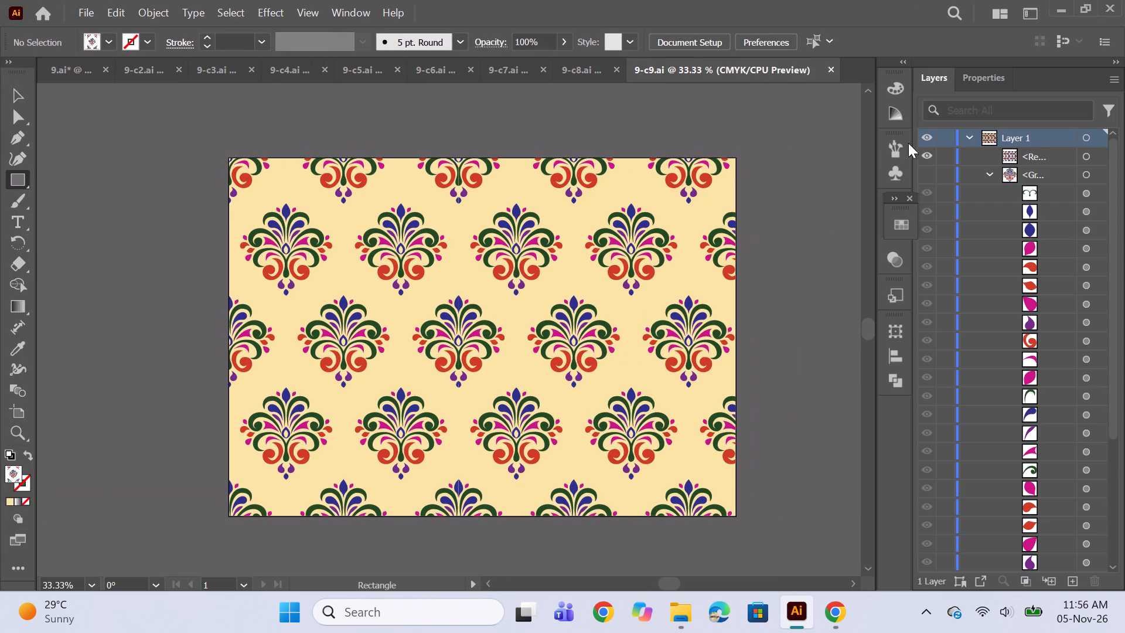
click(83, 70)
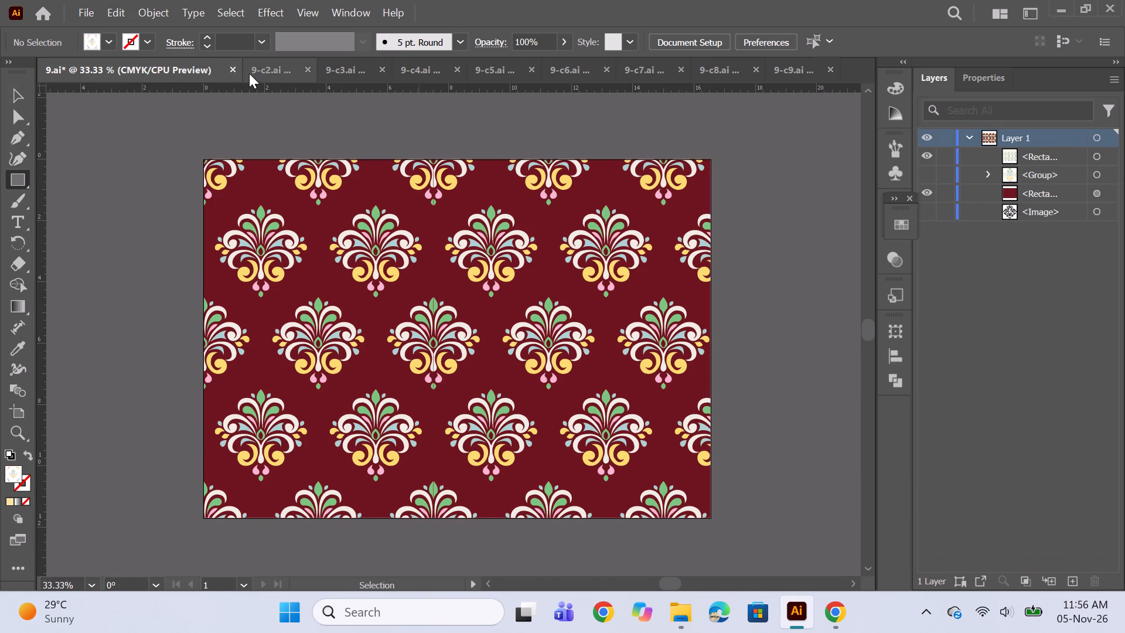
click(254, 72)
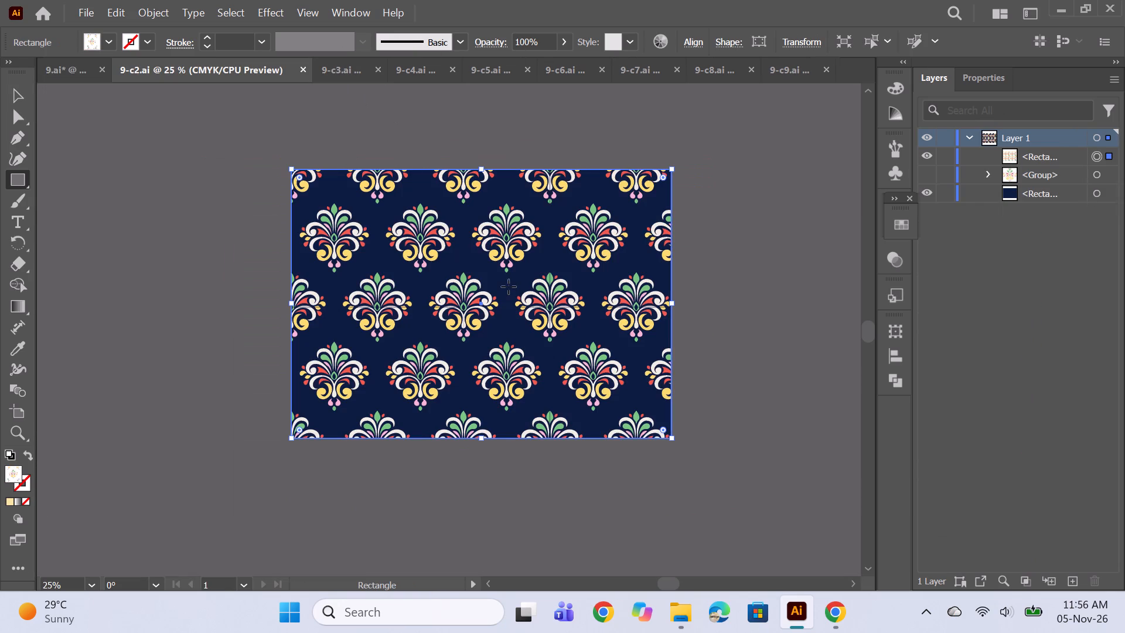
alt+scroll(509, 284, up, 1)
scroll(466, 222, up, 2)
click(341, 67)
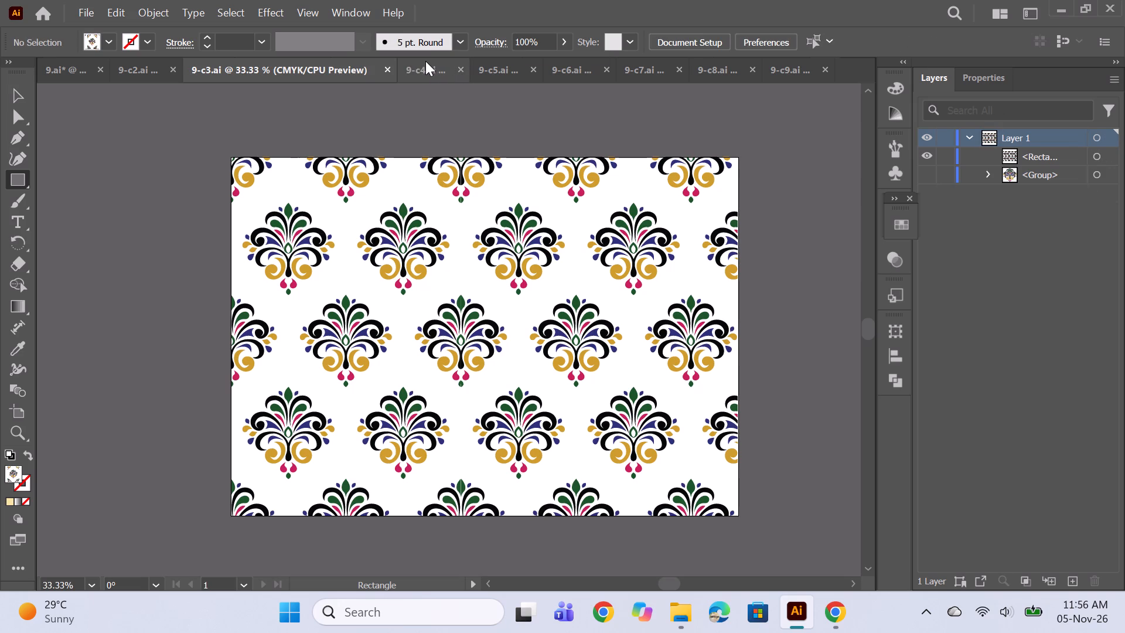
click(425, 61)
click(498, 70)
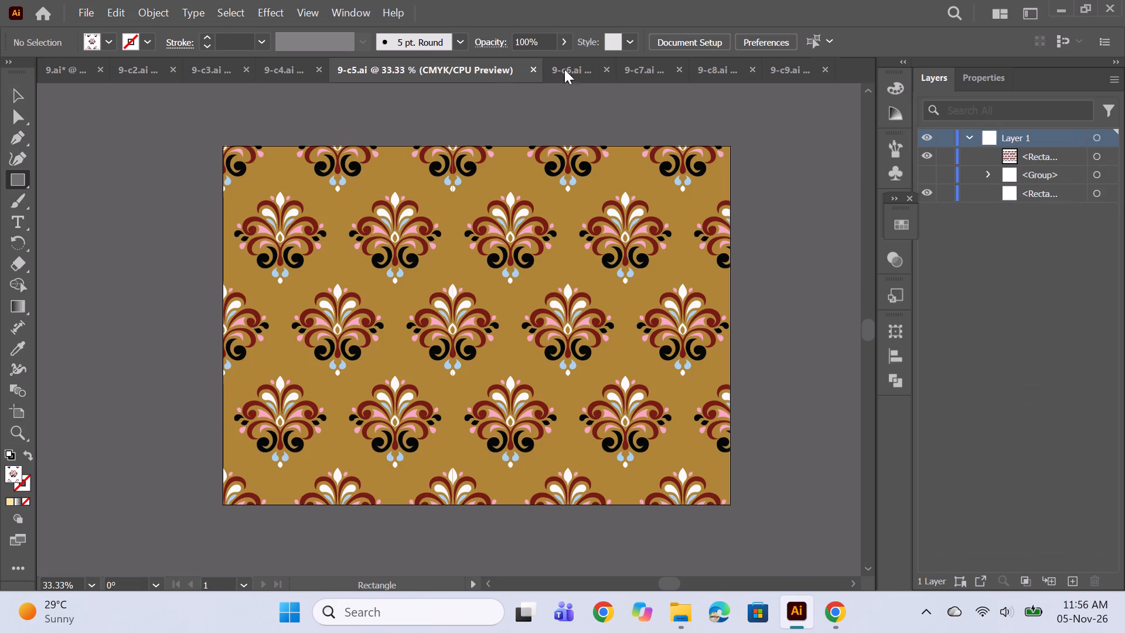
click(569, 69)
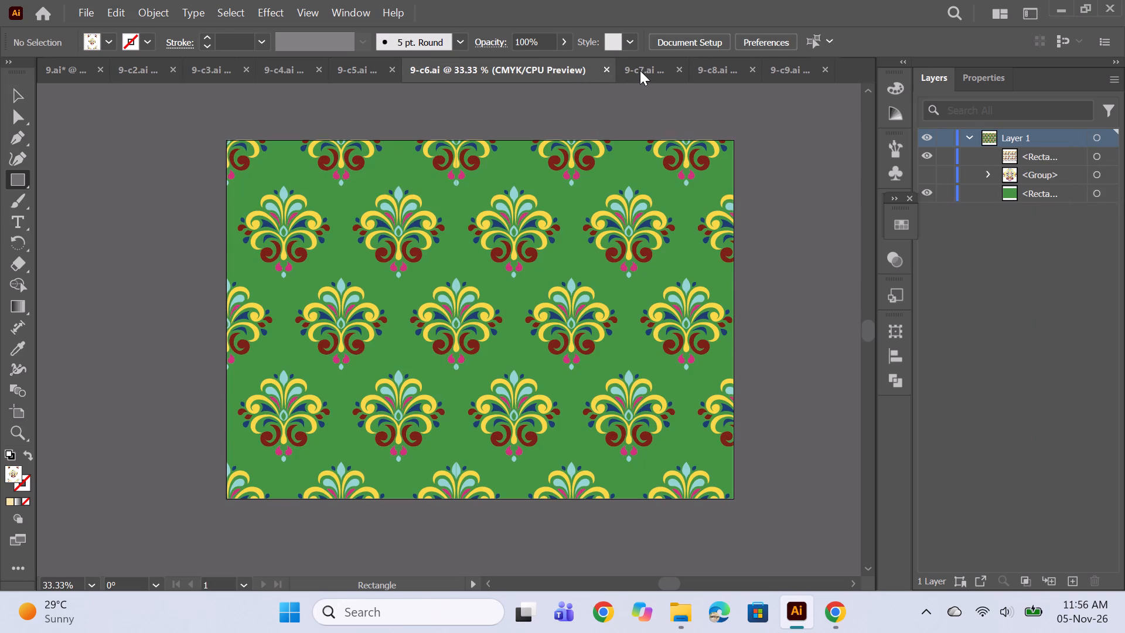
click(640, 70)
click(422, 71)
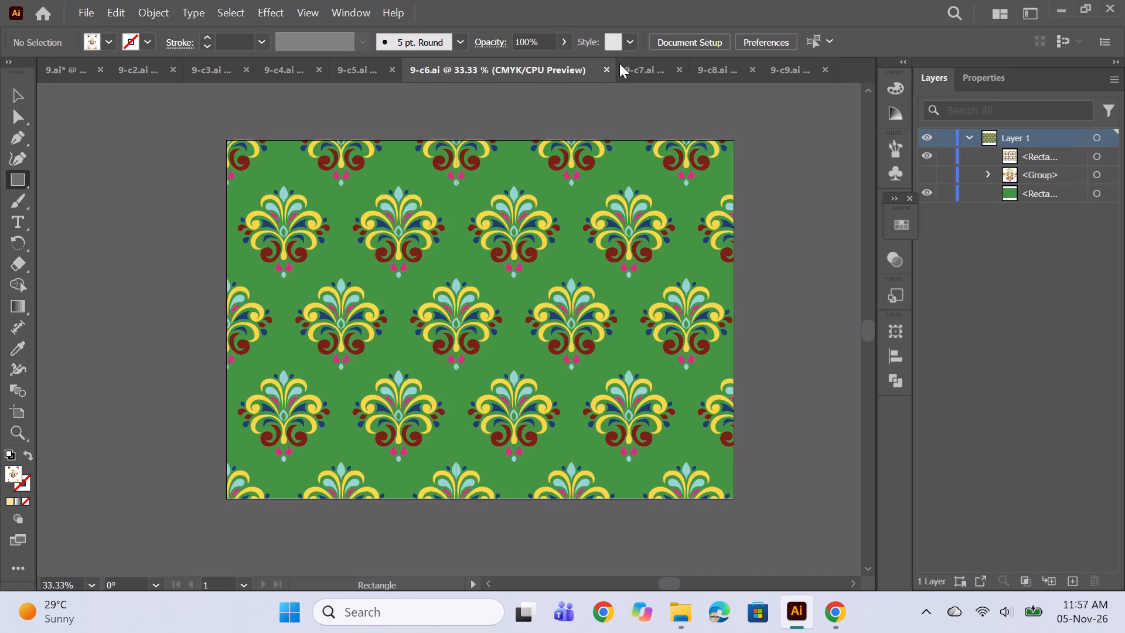
click(632, 63)
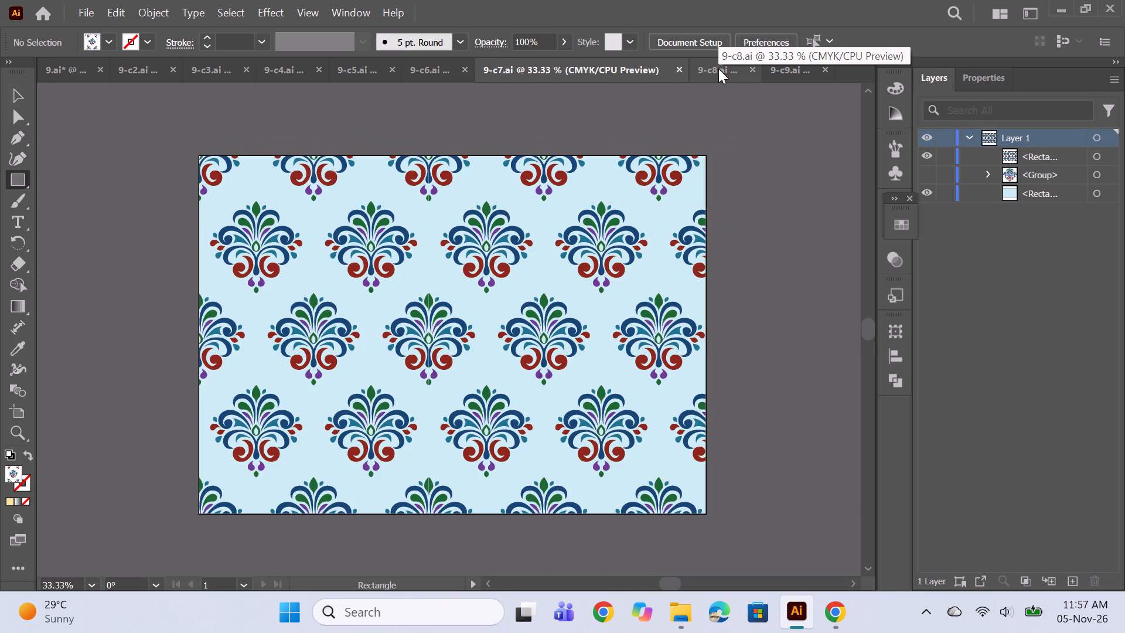
click(718, 69)
click(776, 69)
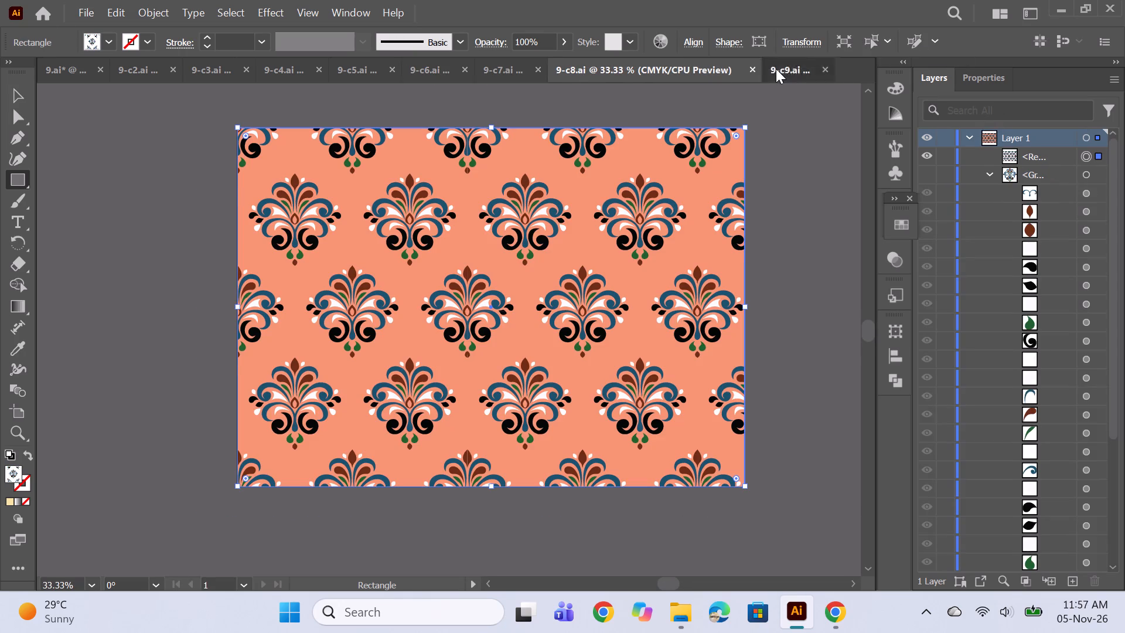
click(348, 67)
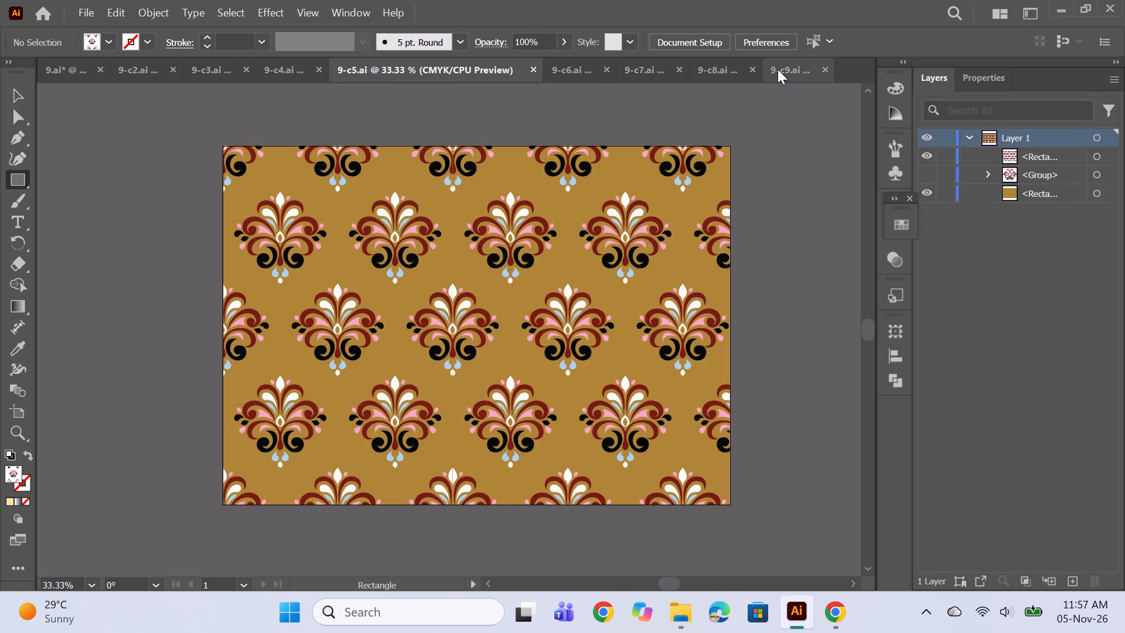
click(778, 69)
scroll(586, 288, down, 2)
scroll(587, 288, up, 3)
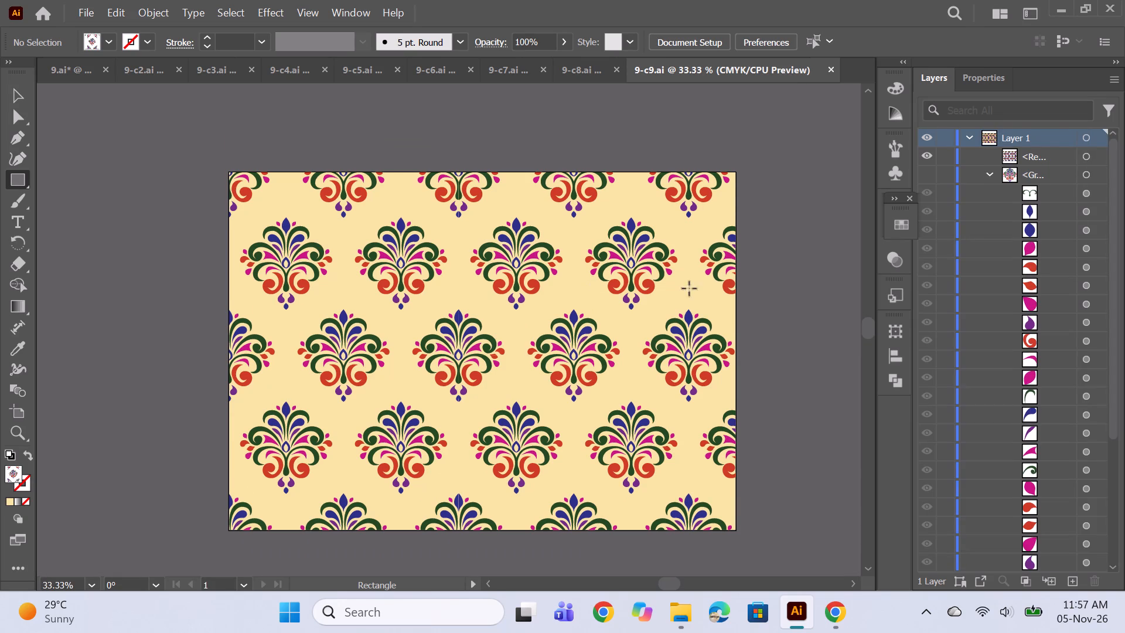
scroll(698, 286, down, 1)
Create a new landscape A3 document of 16.5354 x 11.6929 in, in CMYK colour.
key(n)
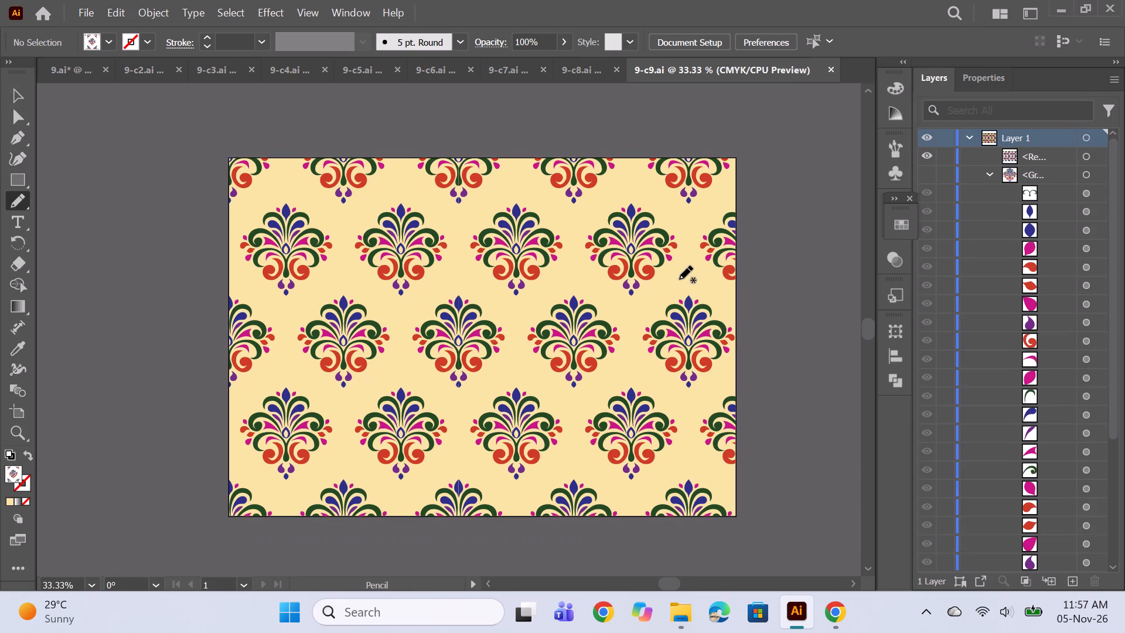
key(ctrl+n)
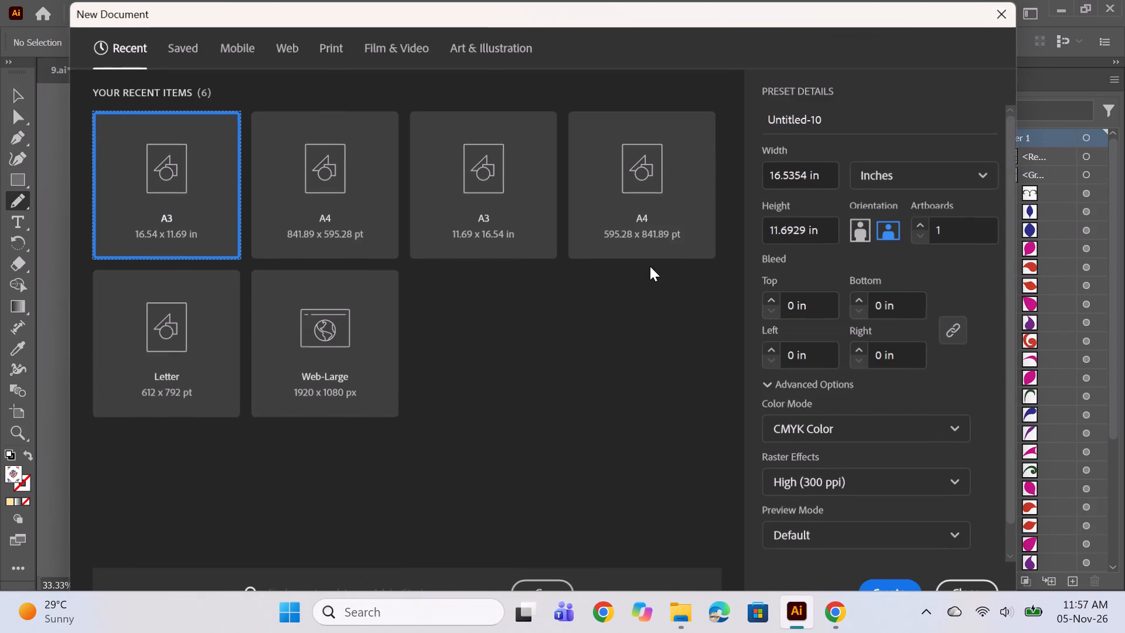
key(Return)
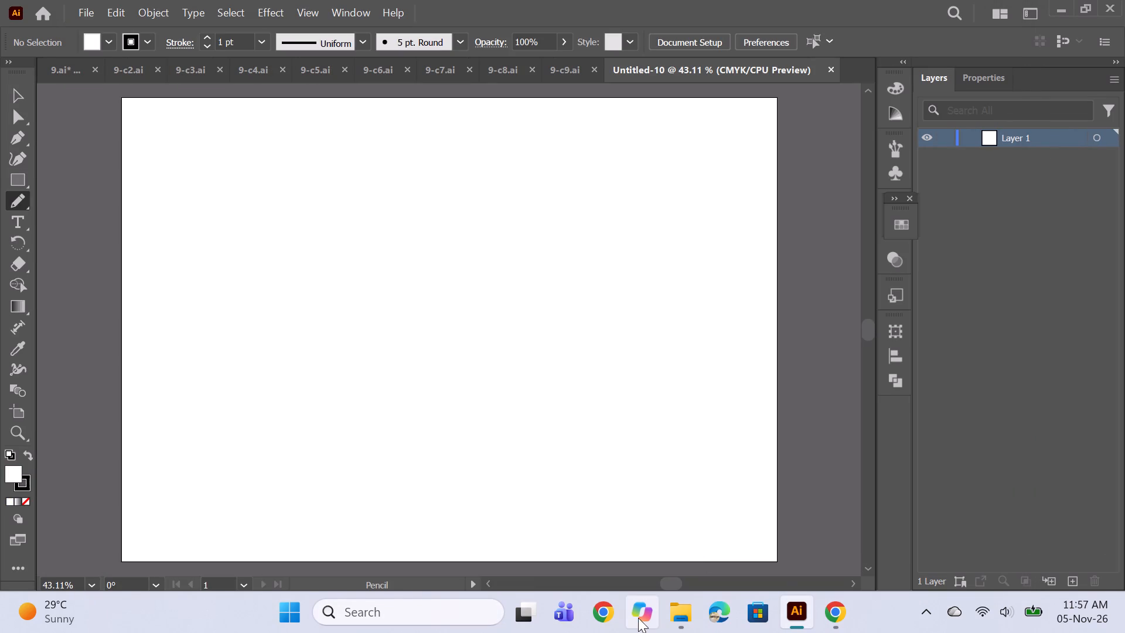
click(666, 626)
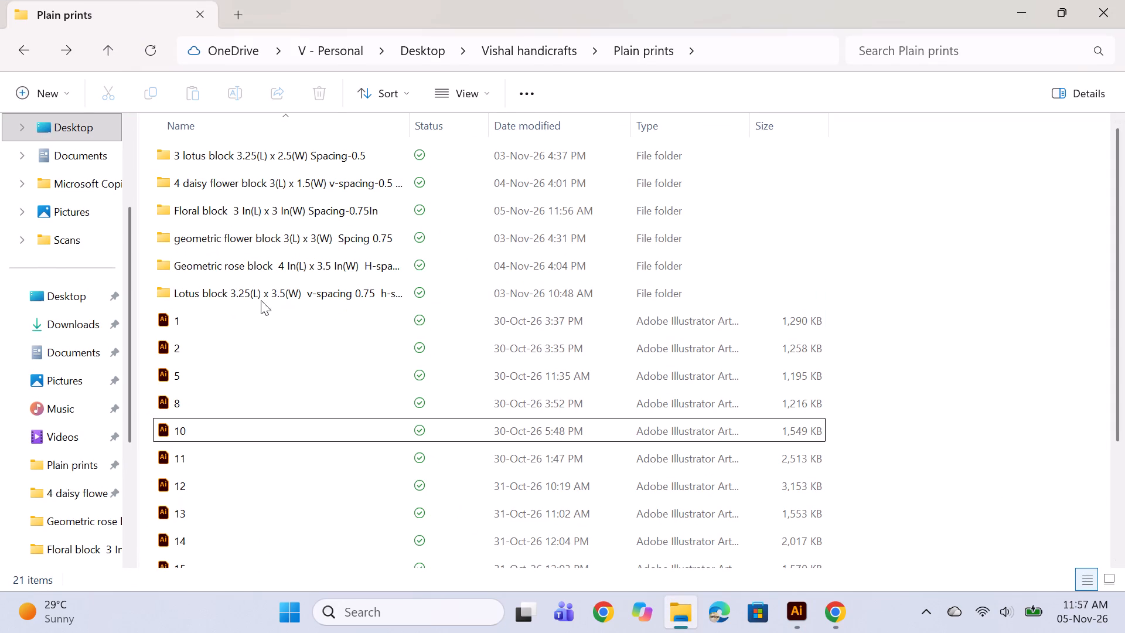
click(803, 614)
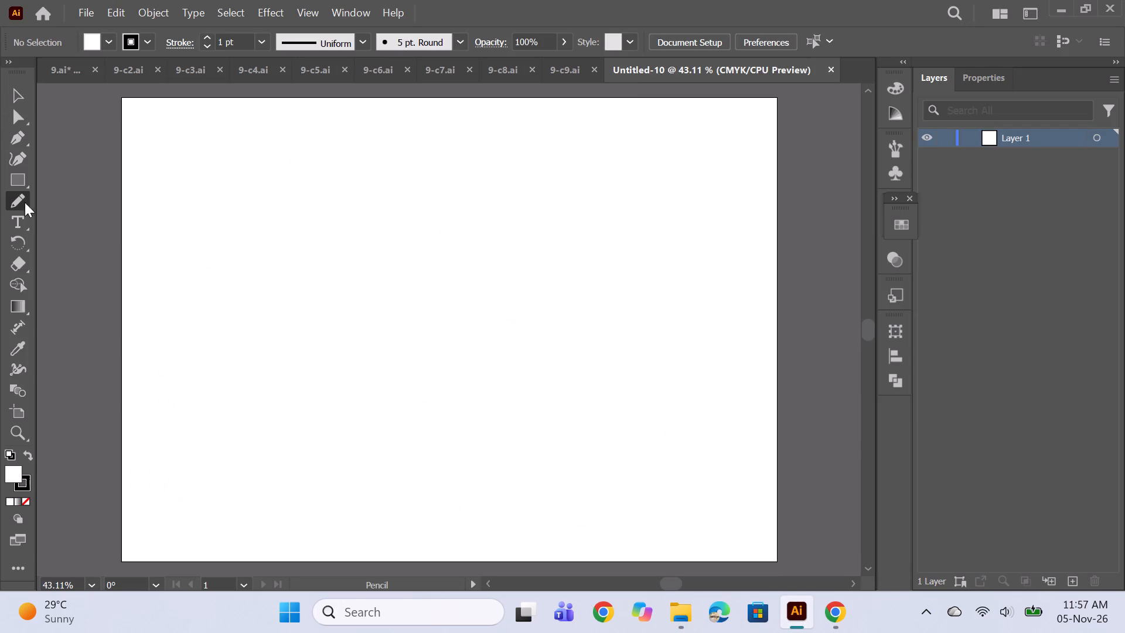
Draw a background rectangle of about 16.5 x 11.7 in covering the whole blank artboard.
click(12, 189)
drag(122, 98, 499, 400)
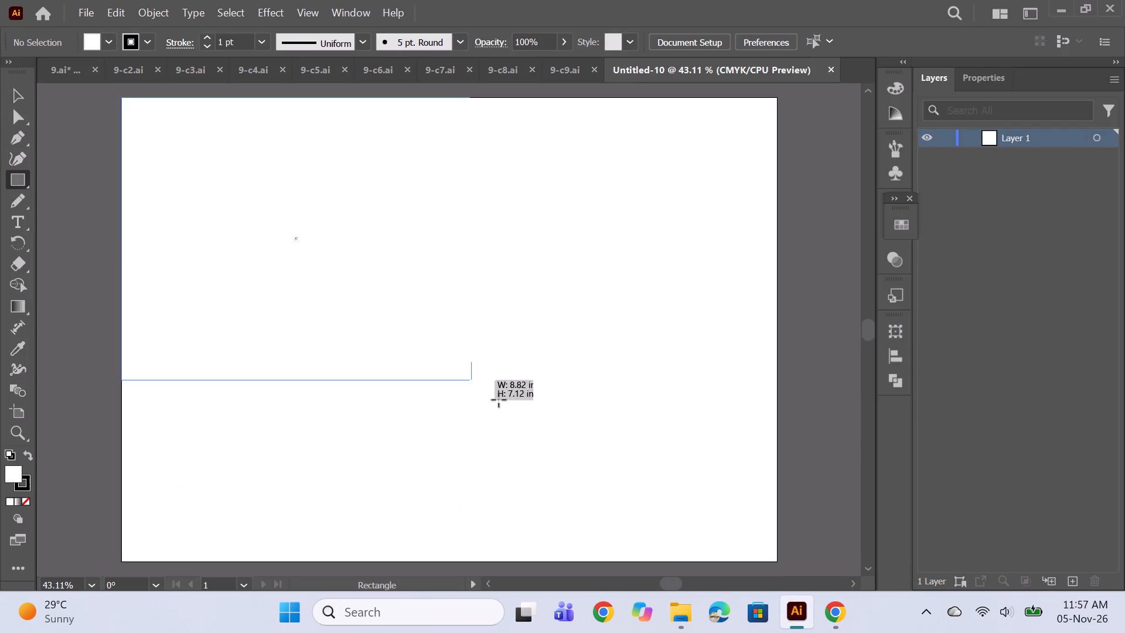
drag(499, 400, 776, 560)
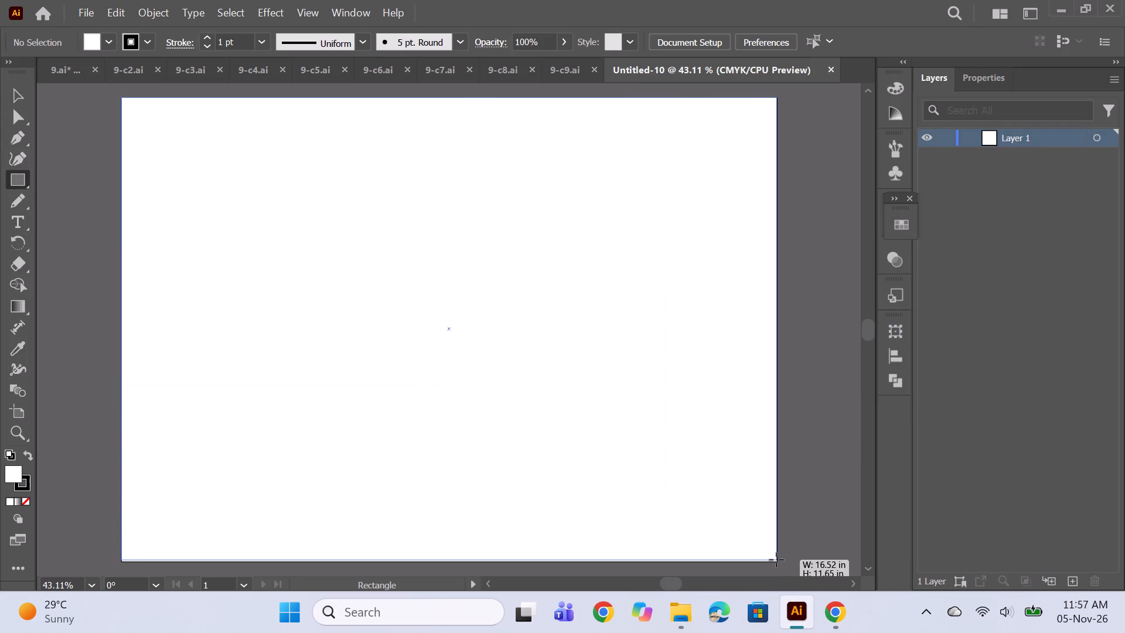
drag(776, 560, 776, 563)
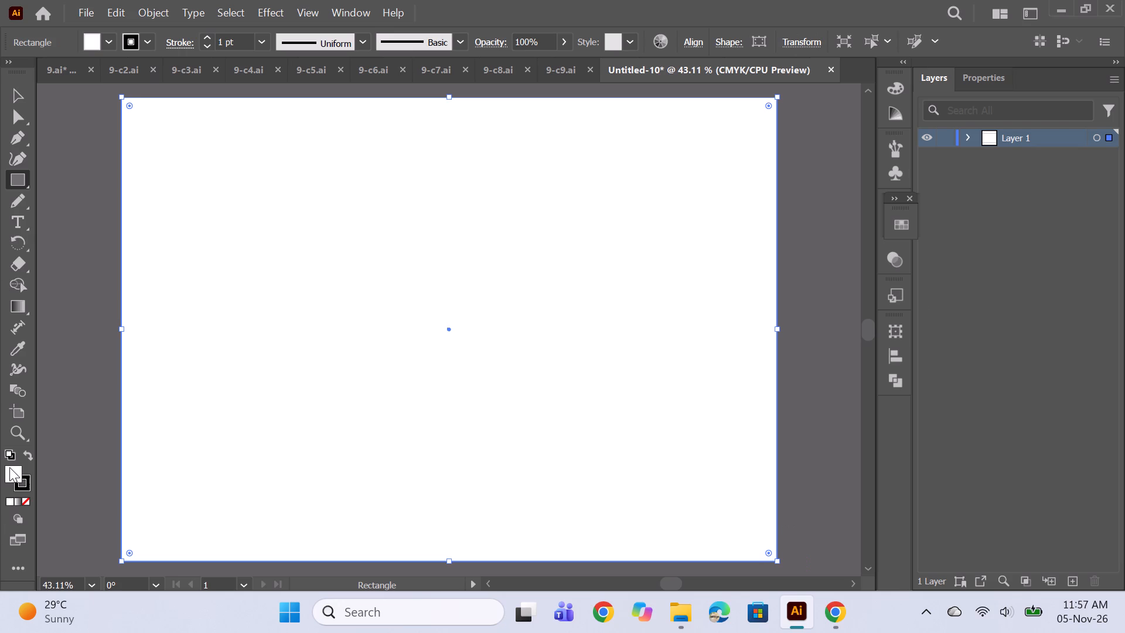
Set the background rectangle's fill to golden yellow #E8C518.
double_click(9, 467)
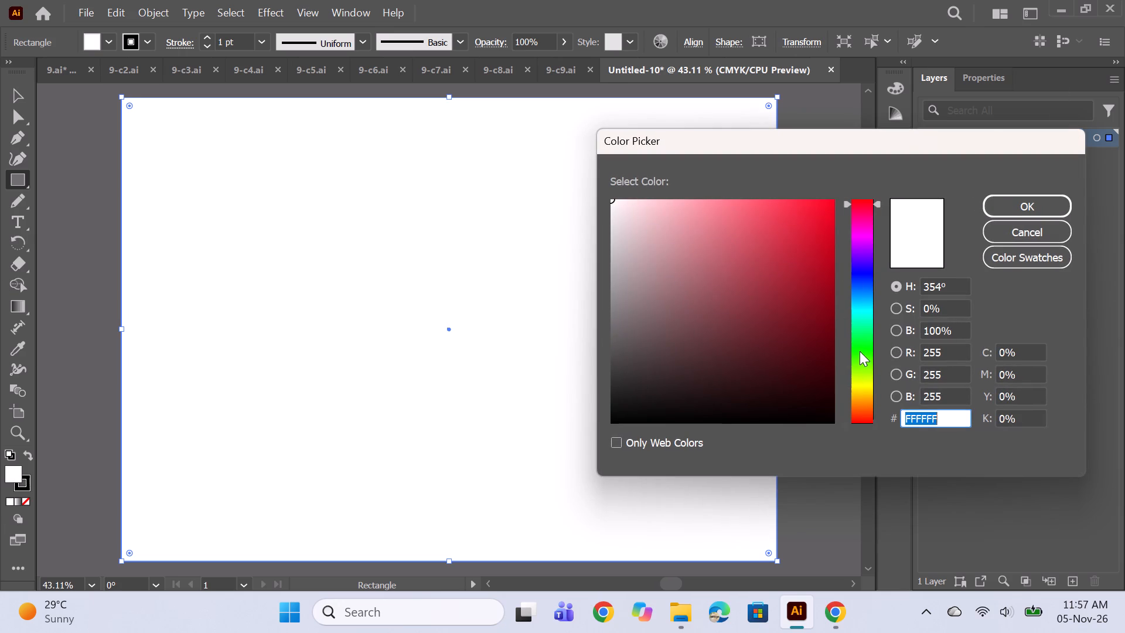
click(864, 384)
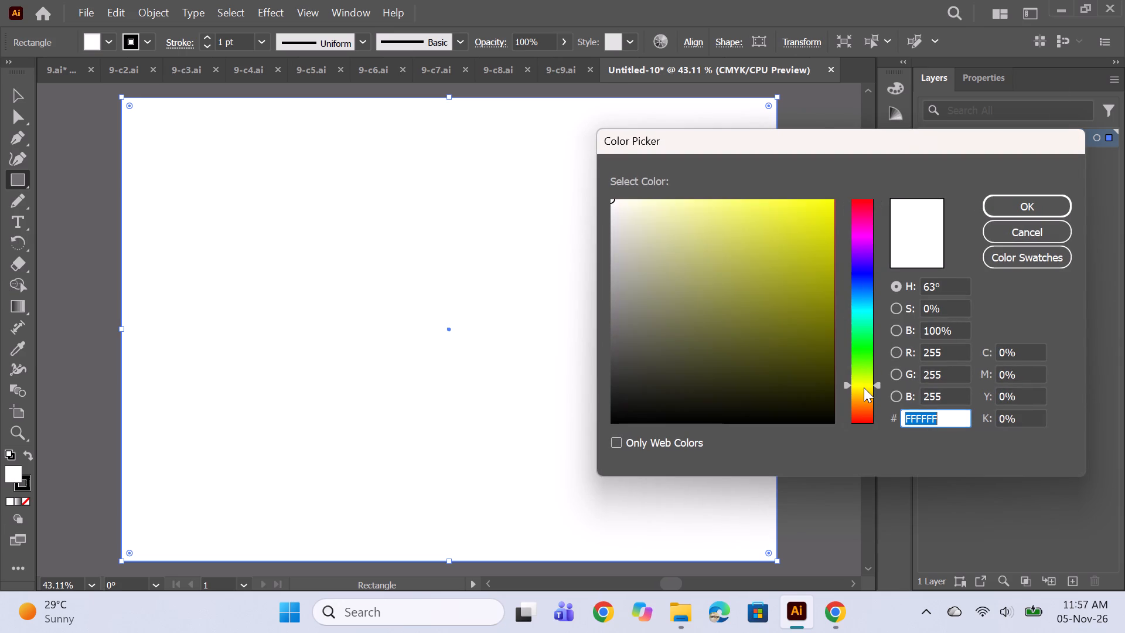
click(864, 388)
click(863, 393)
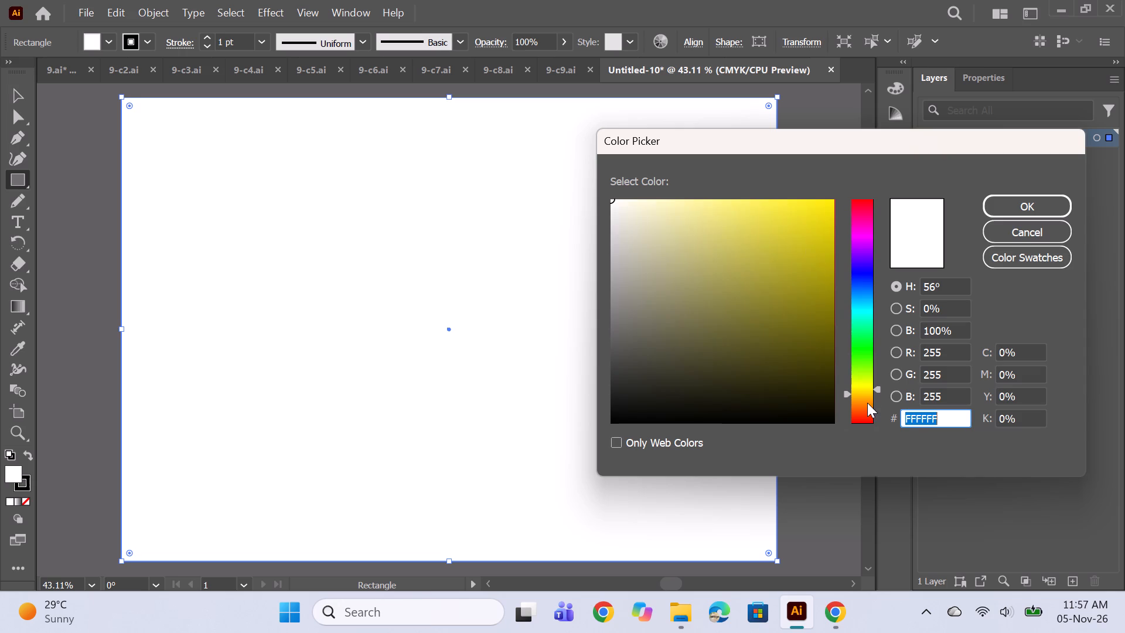
click(863, 397)
click(813, 233)
click(795, 220)
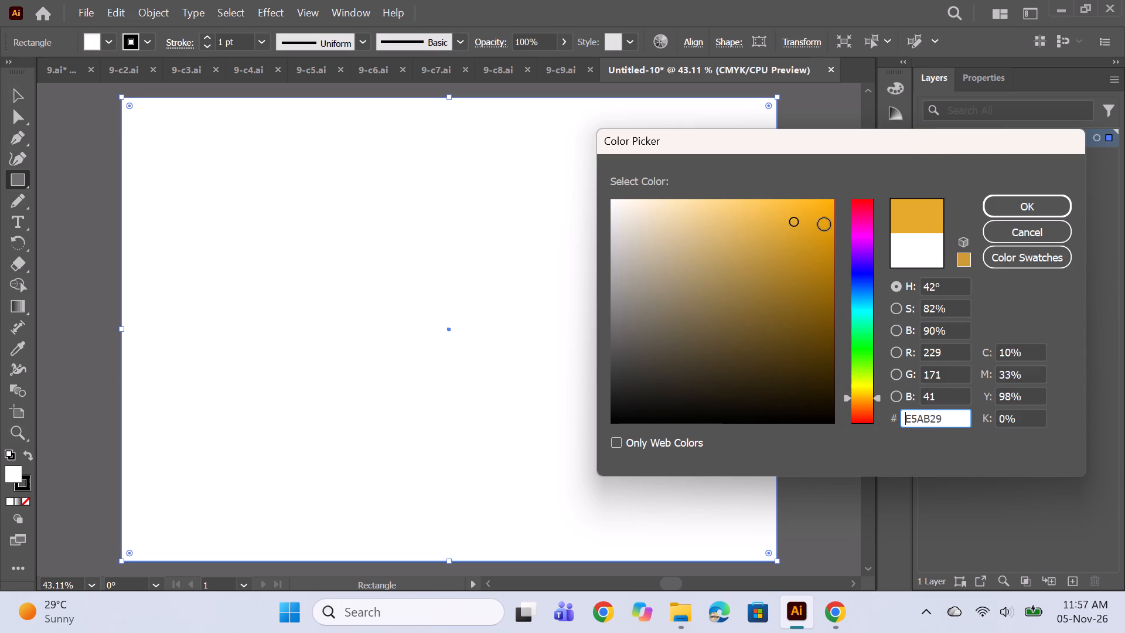
click(827, 198)
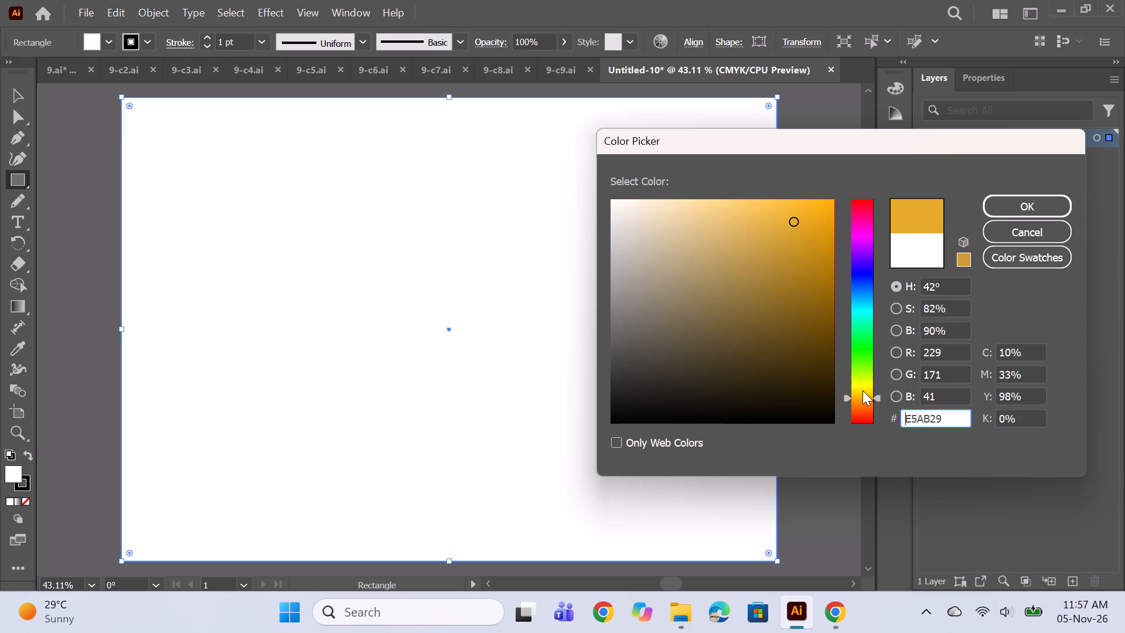
click(862, 392)
click(809, 241)
click(817, 236)
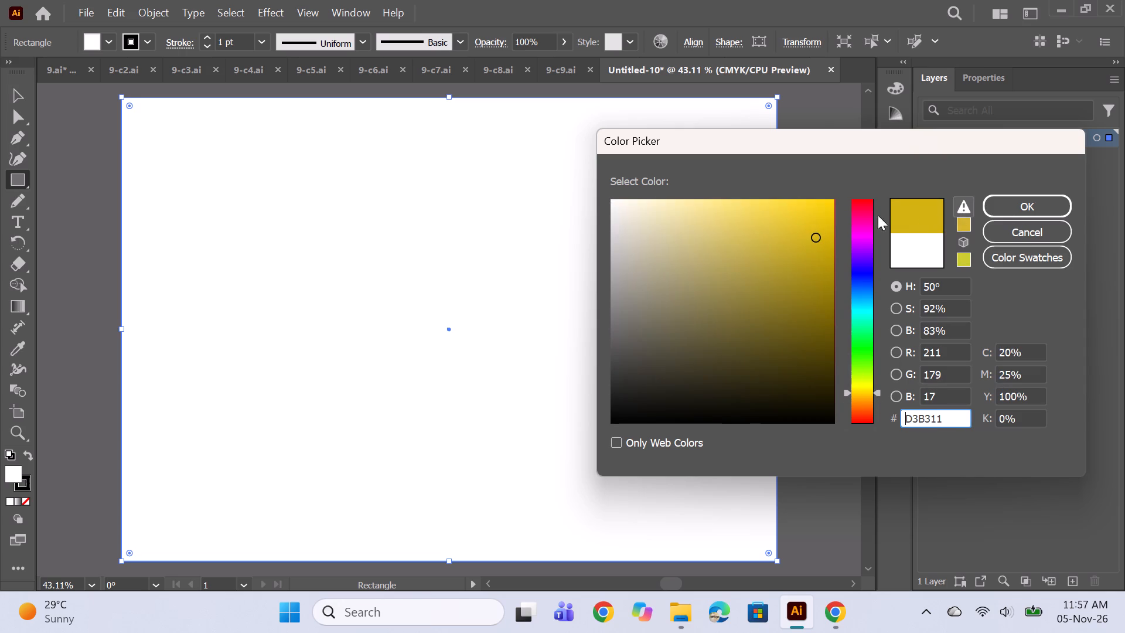
click(814, 219)
click(1019, 209)
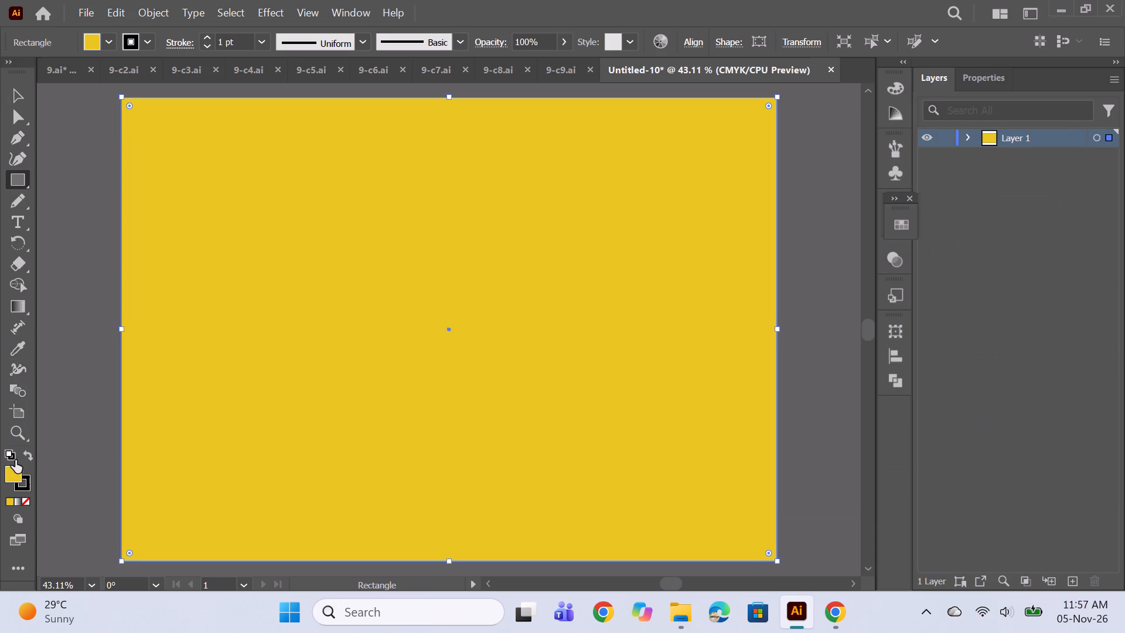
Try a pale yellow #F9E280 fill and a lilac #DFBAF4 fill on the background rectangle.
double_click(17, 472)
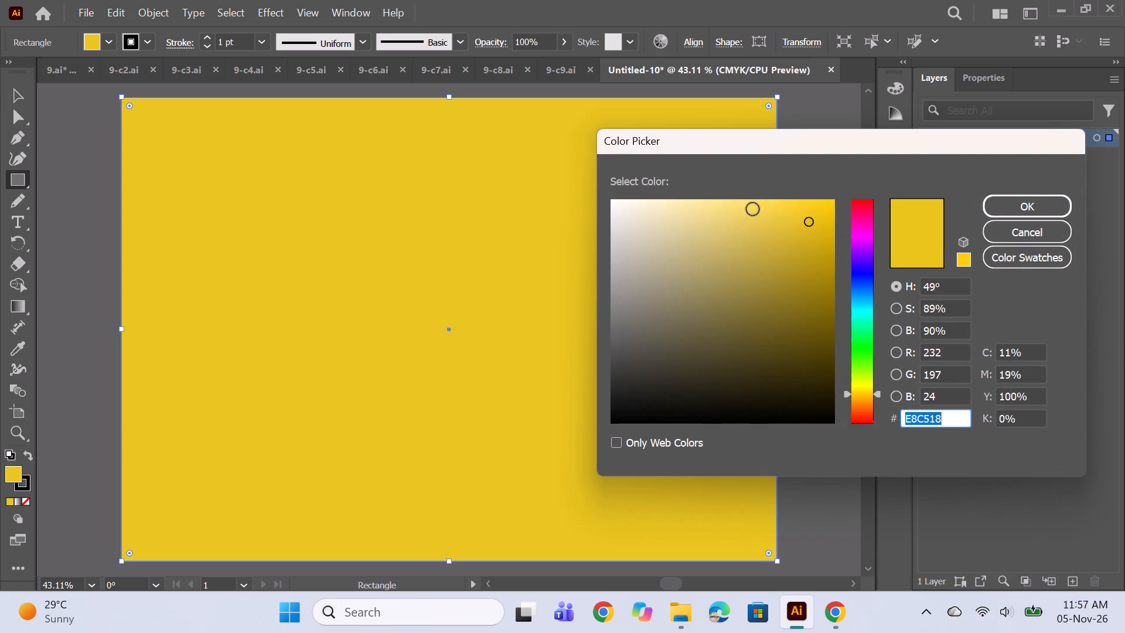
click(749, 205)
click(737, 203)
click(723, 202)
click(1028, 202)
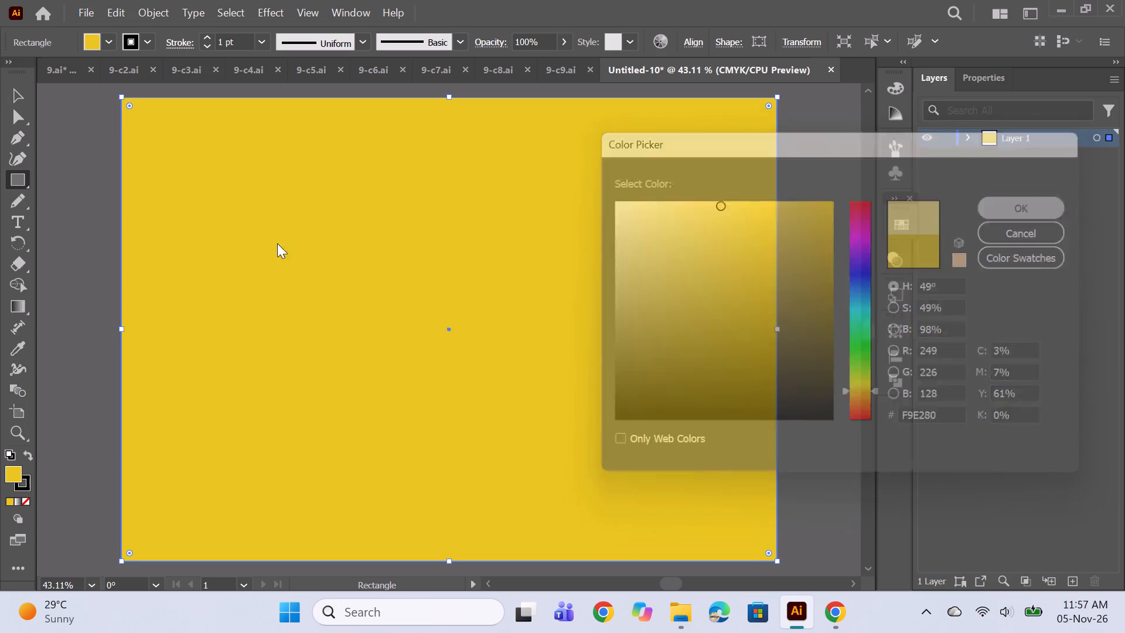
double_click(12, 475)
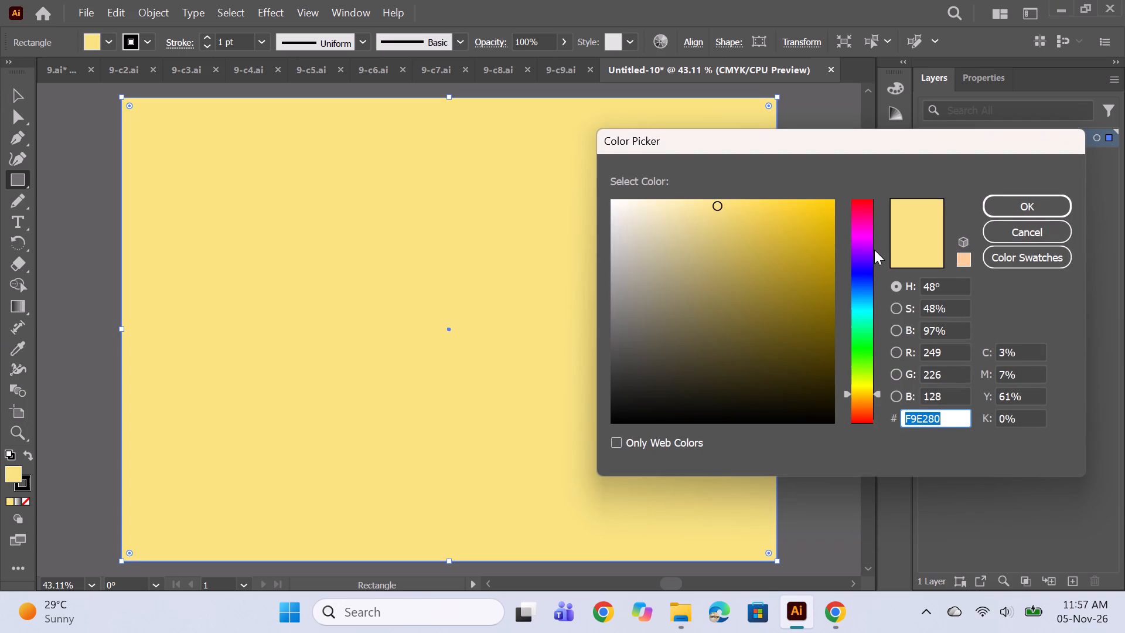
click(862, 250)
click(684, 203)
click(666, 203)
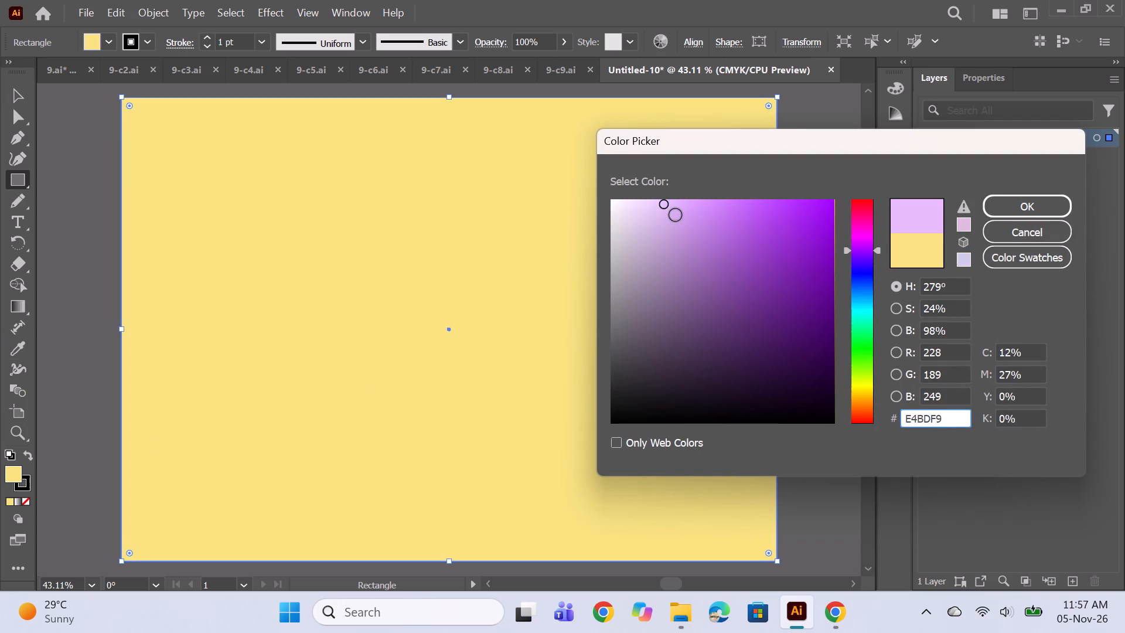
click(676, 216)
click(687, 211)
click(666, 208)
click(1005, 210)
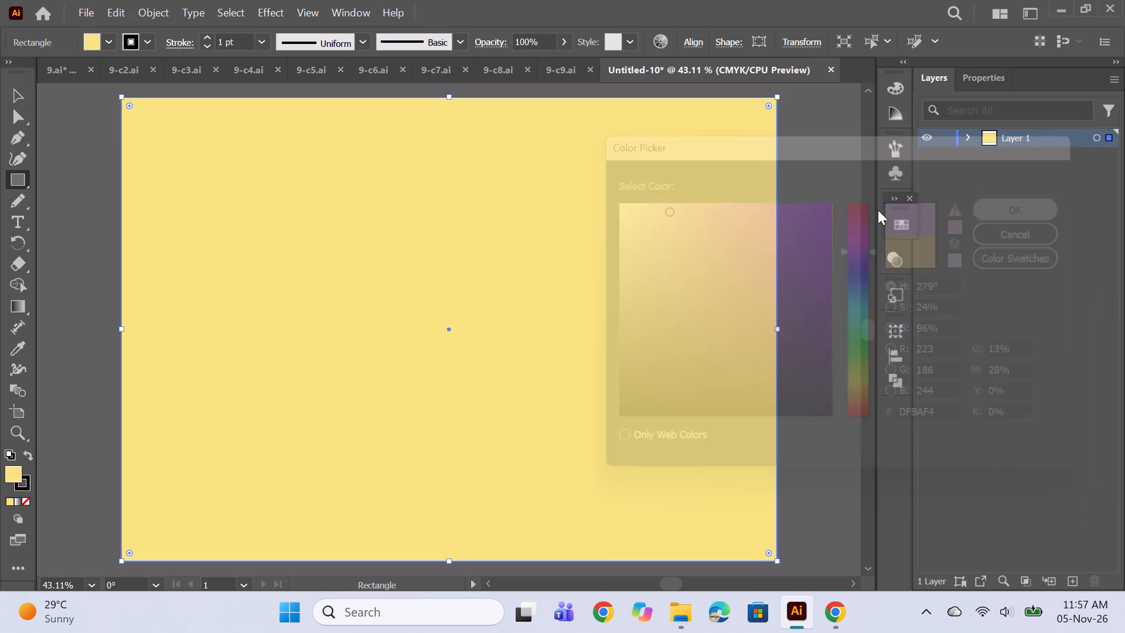
Set the background rectangle's fill to dark purple #491B6D.
double_click(8, 477)
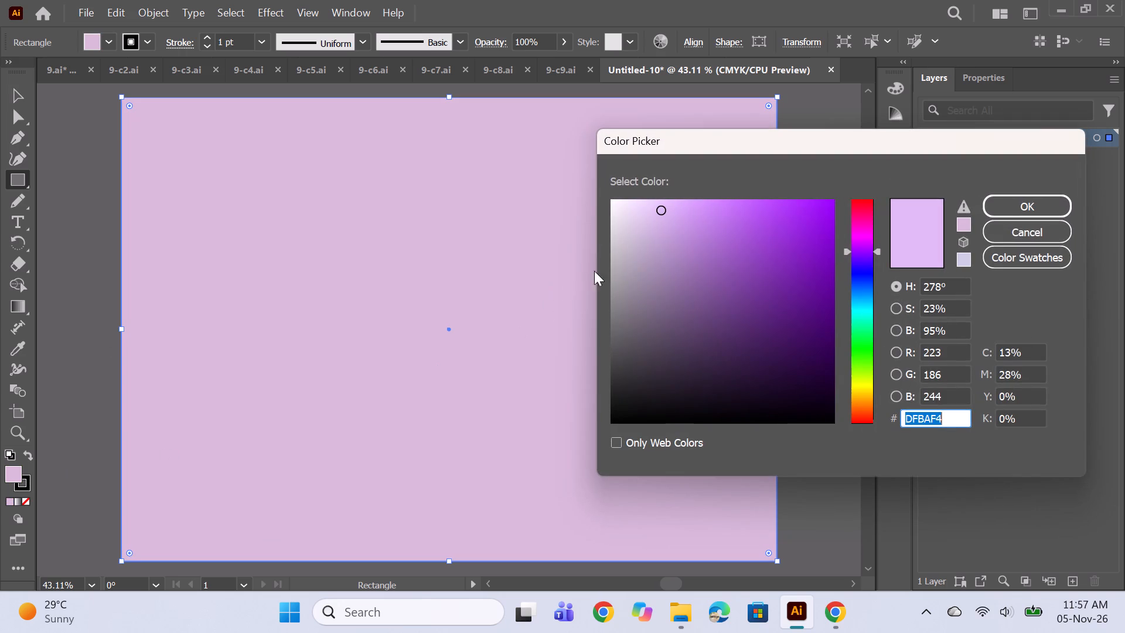
click(773, 319)
click(799, 314)
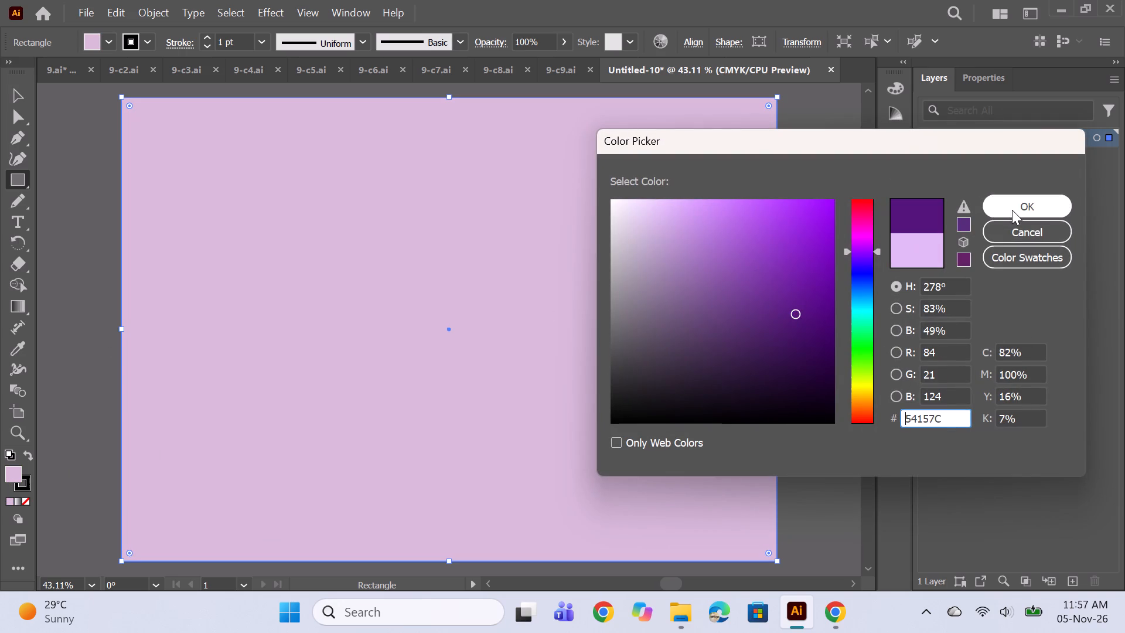
click(1012, 210)
double_click(16, 468)
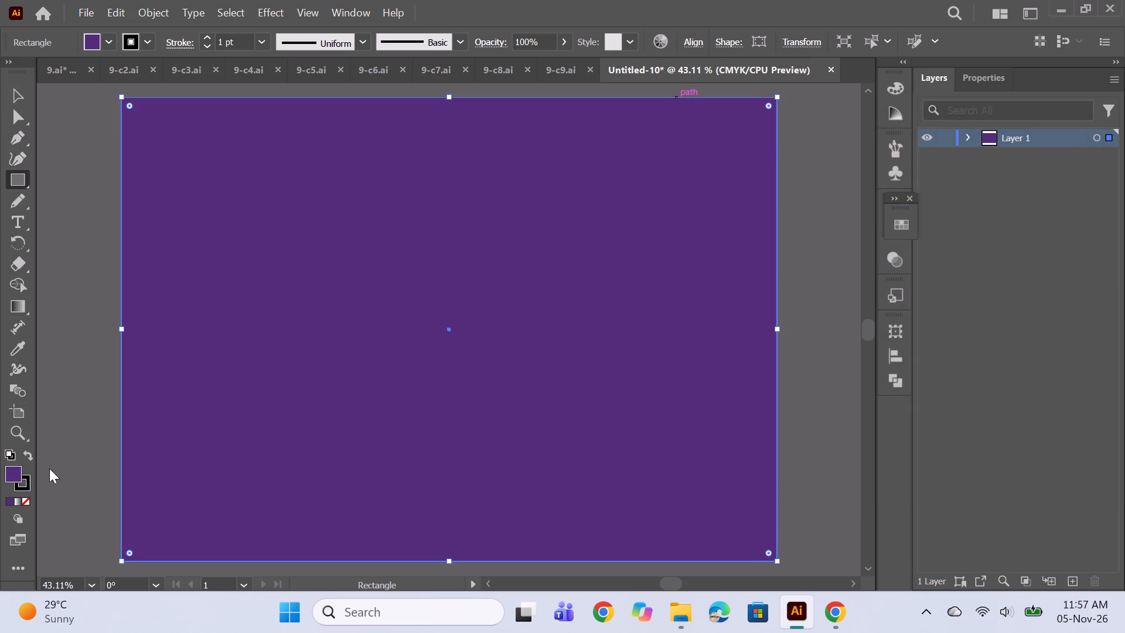
click(783, 326)
click(1002, 205)
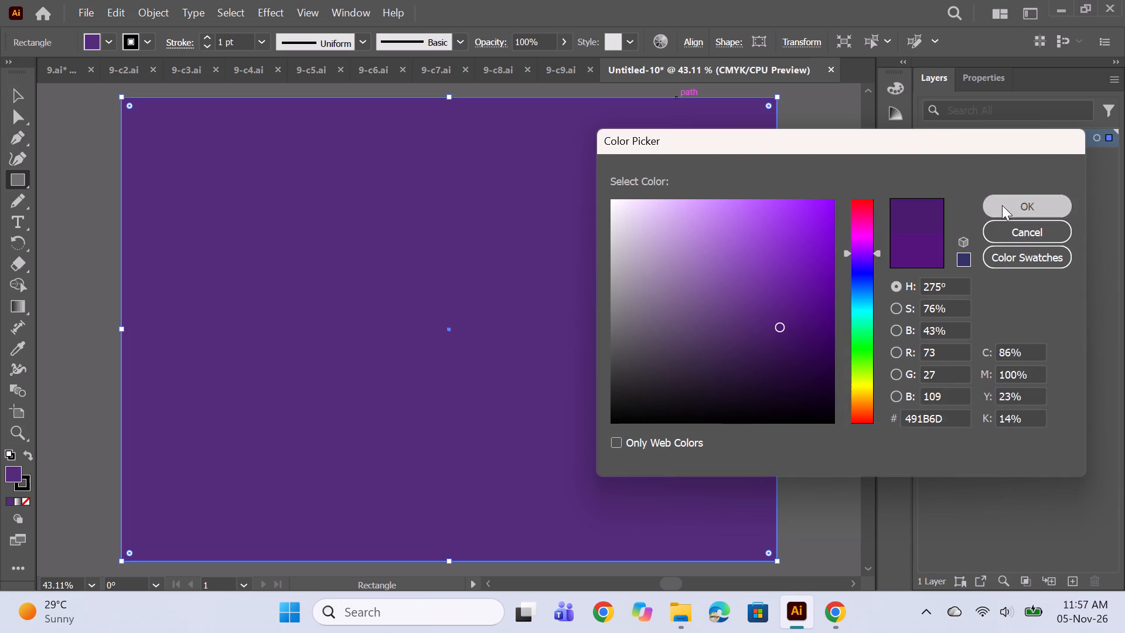
Paste the copied multicoloured damask motif onto the centre of the purple background and deselect it.
key(ctrl+v)
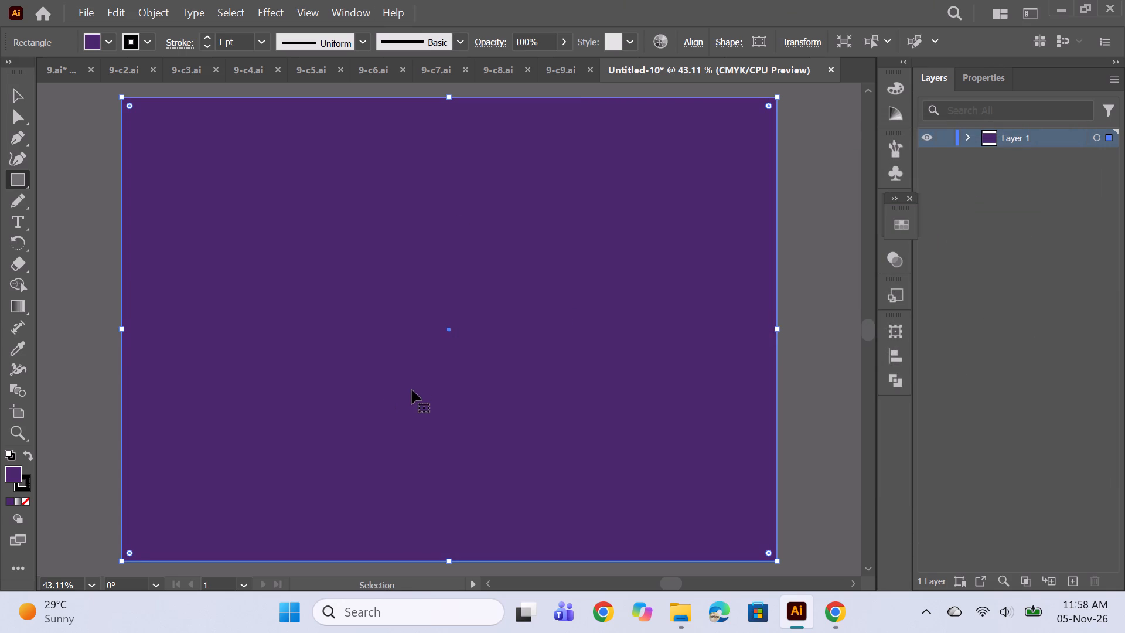
alt+scroll(504, 325, up, 1)
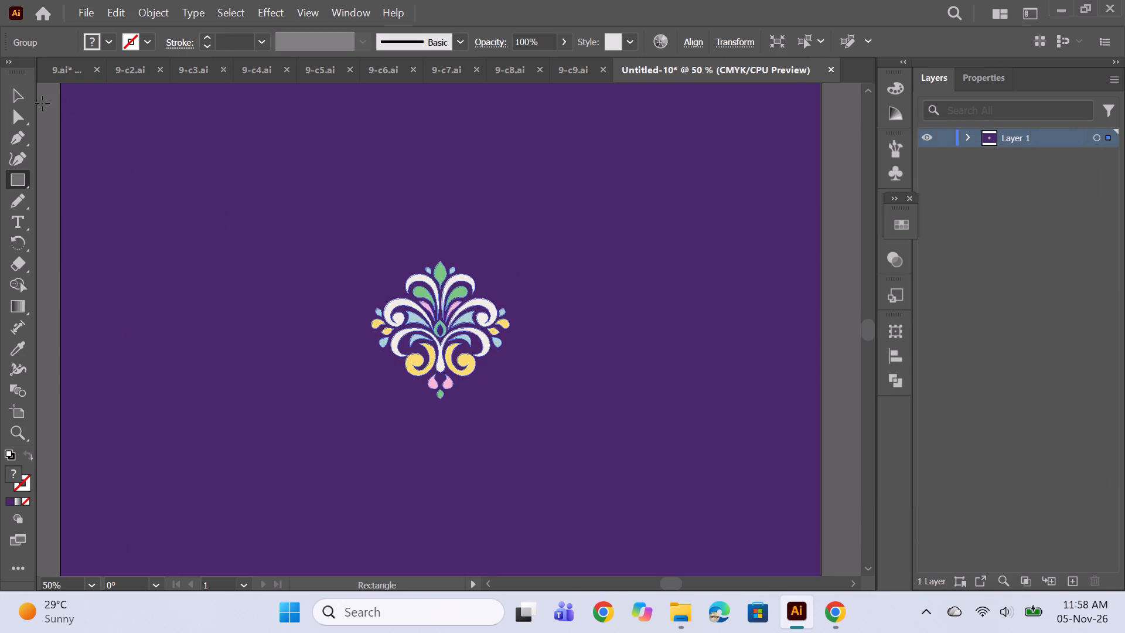
click(35, 100)
click(16, 96)
click(56, 120)
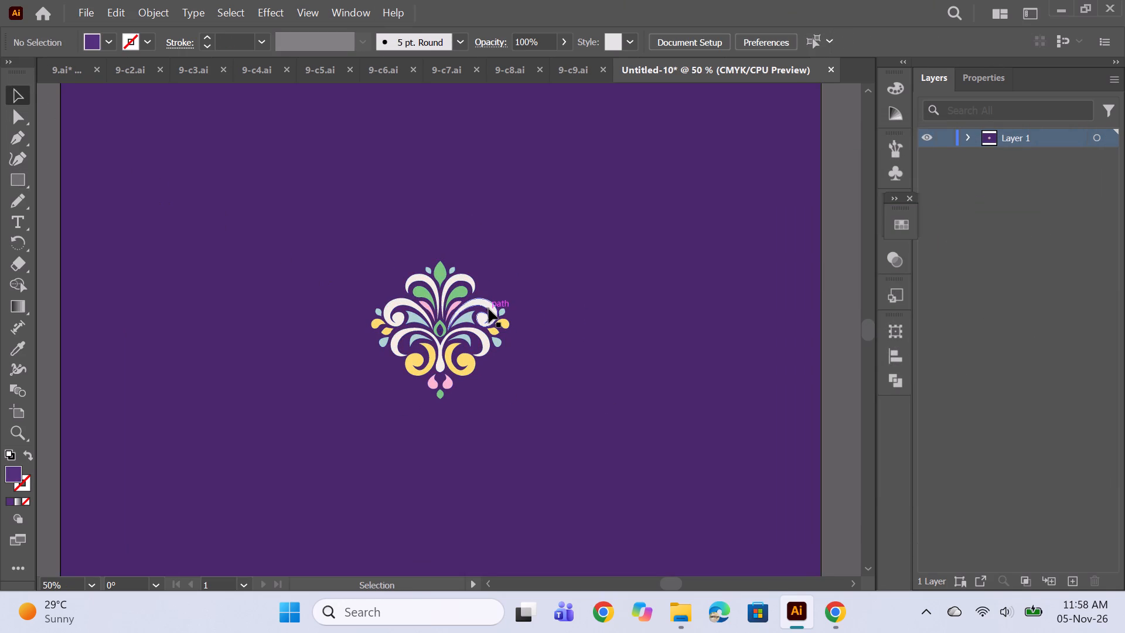
Recolour the large pale blue leaf in the left half of the damask motif to salmon #F99D85.
alt+scroll(489, 309, down, 2)
alt+scroll(468, 300, up, 3)
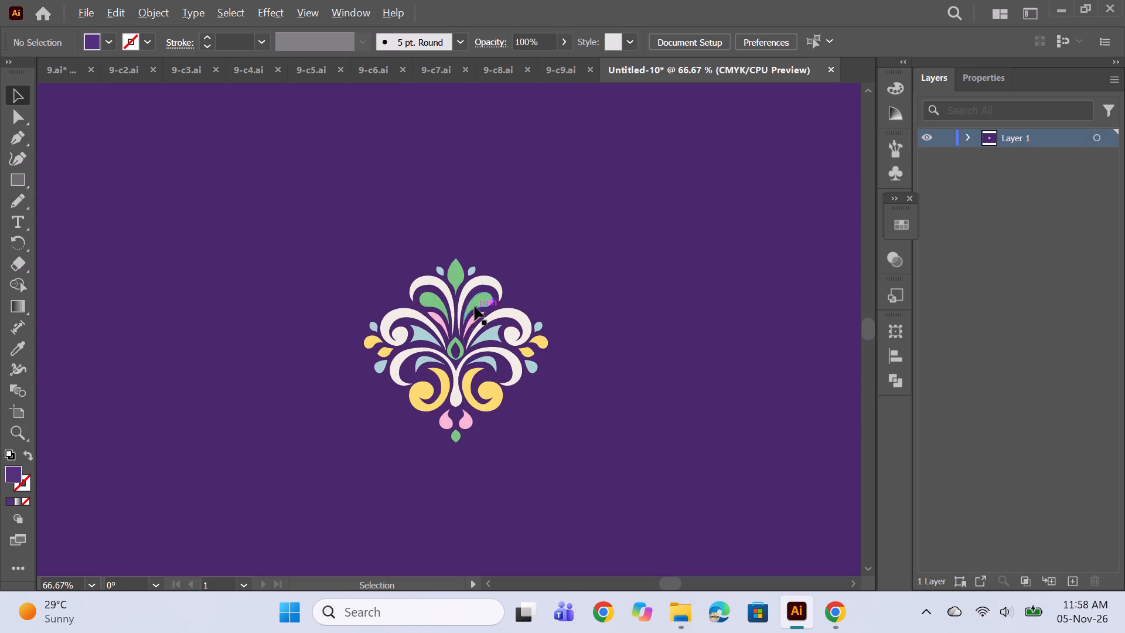
scroll(472, 307, down, 3)
click(963, 137)
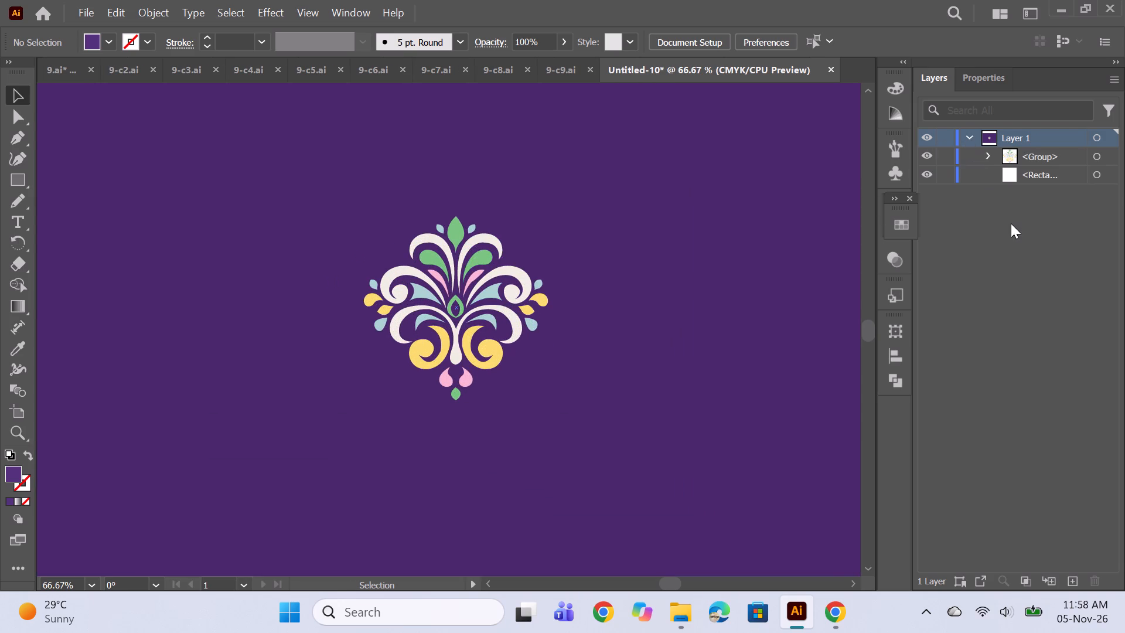
click(986, 155)
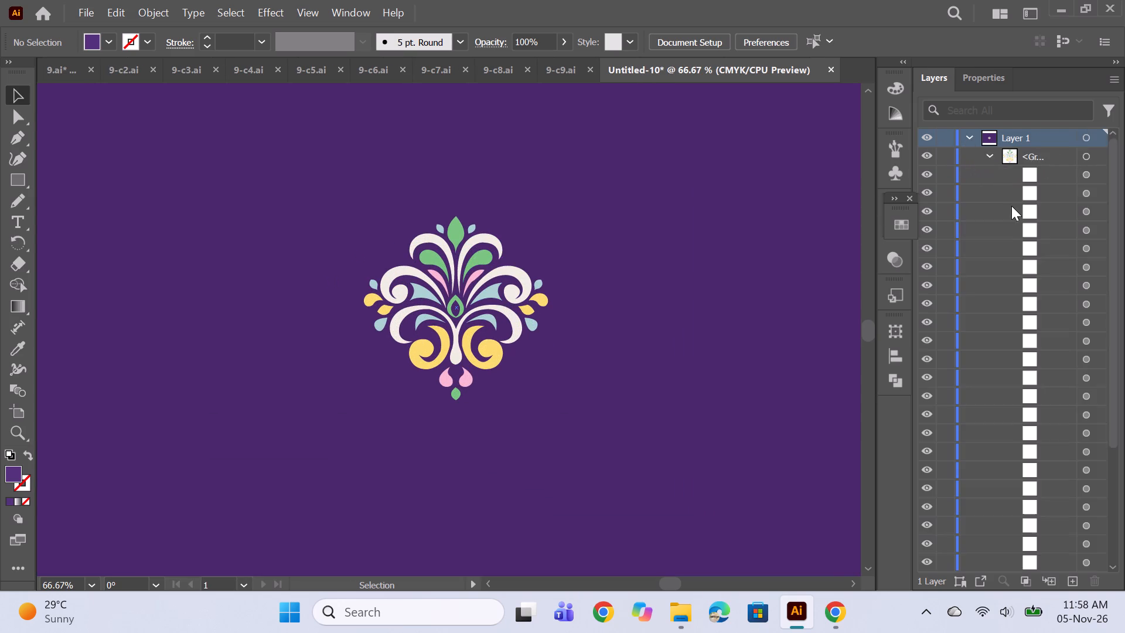
scroll(1012, 219, down, 12)
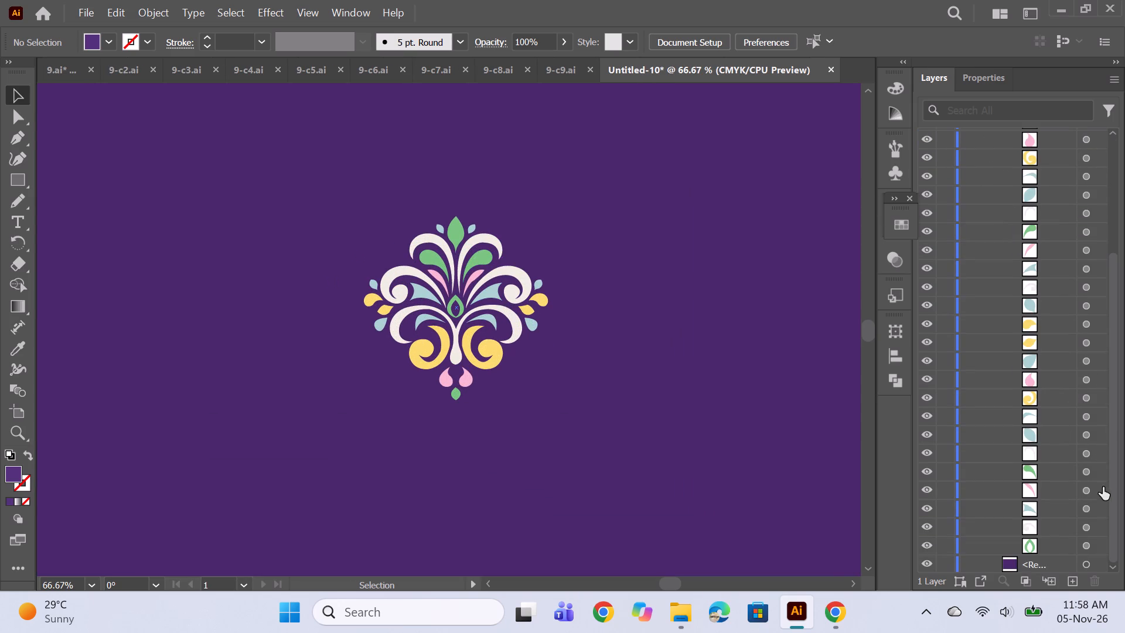
click(1087, 509)
double_click(16, 476)
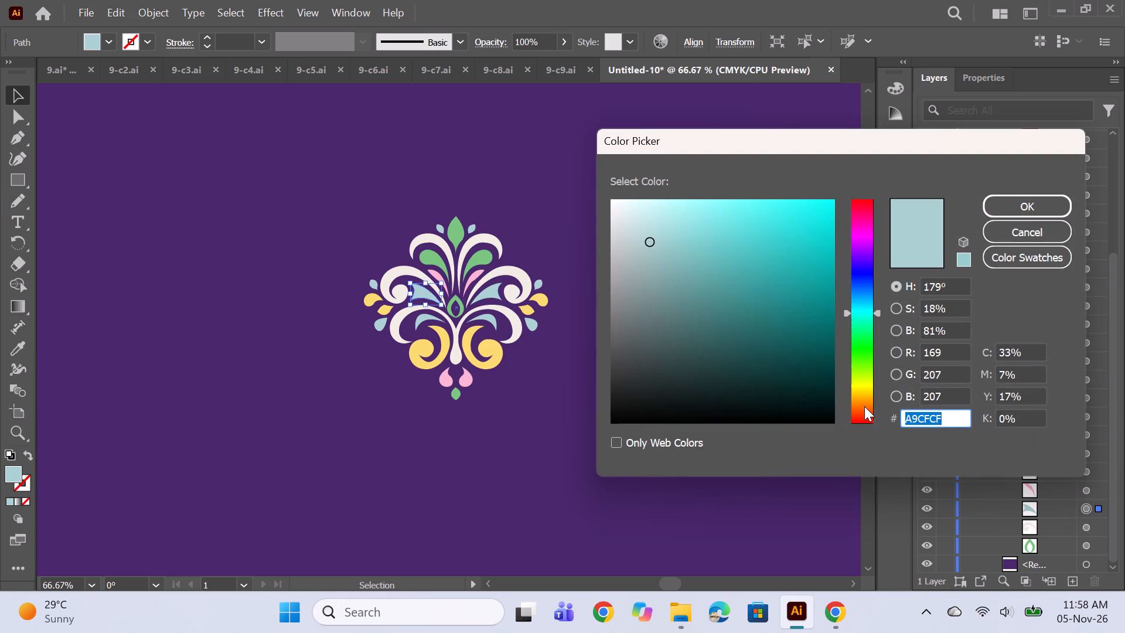
click(864, 406)
click(861, 414)
click(717, 212)
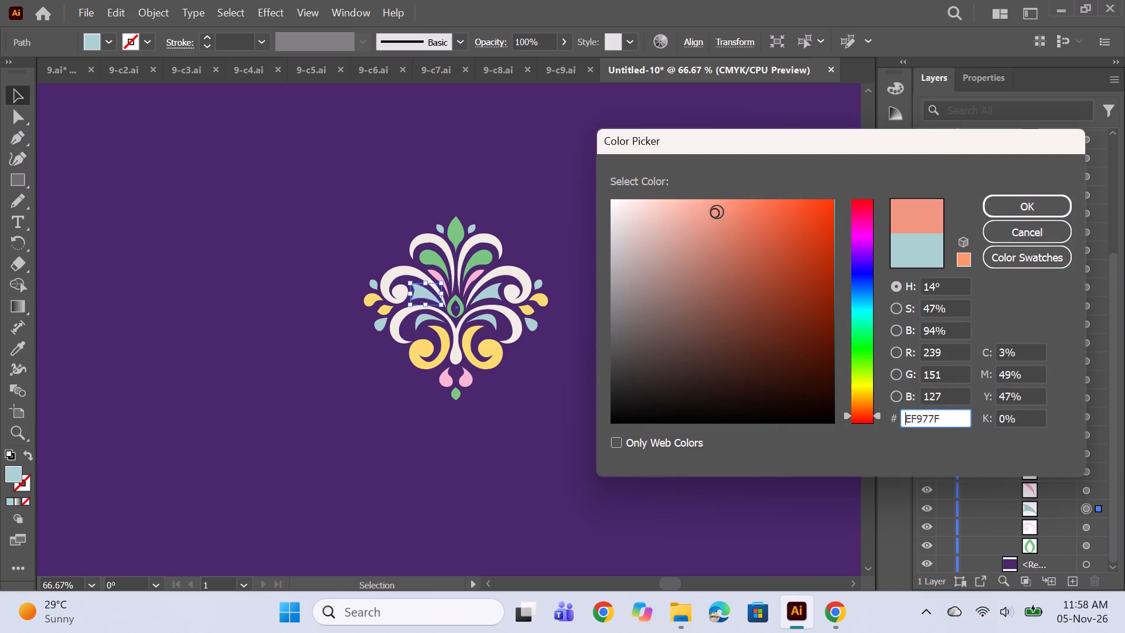
click(722, 205)
click(717, 202)
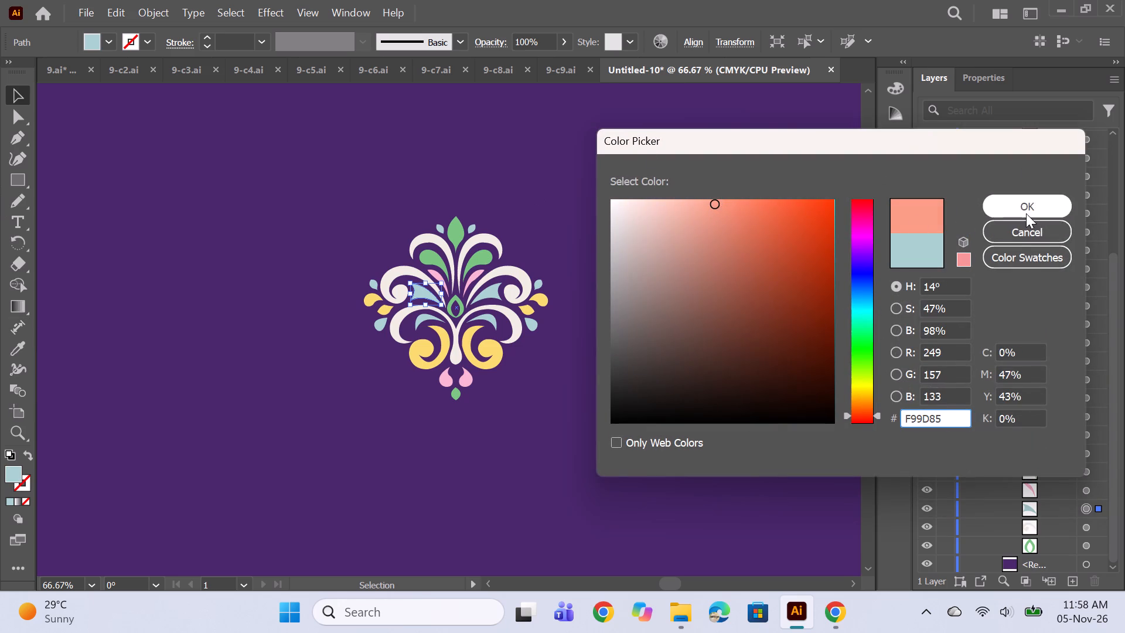
click(1026, 213)
Recolour the motif's remaining pale blue left-half shapes, three drops and the lower curved leaf, with the salmon leaf's colour using the Eyedropper.
click(1087, 494)
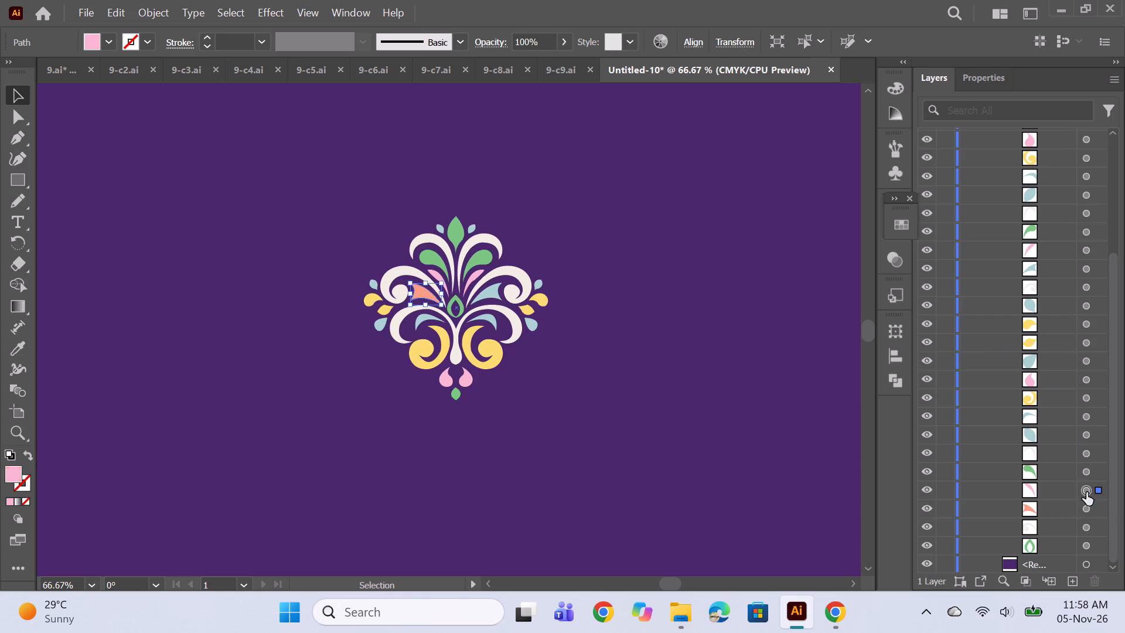
click(1089, 437)
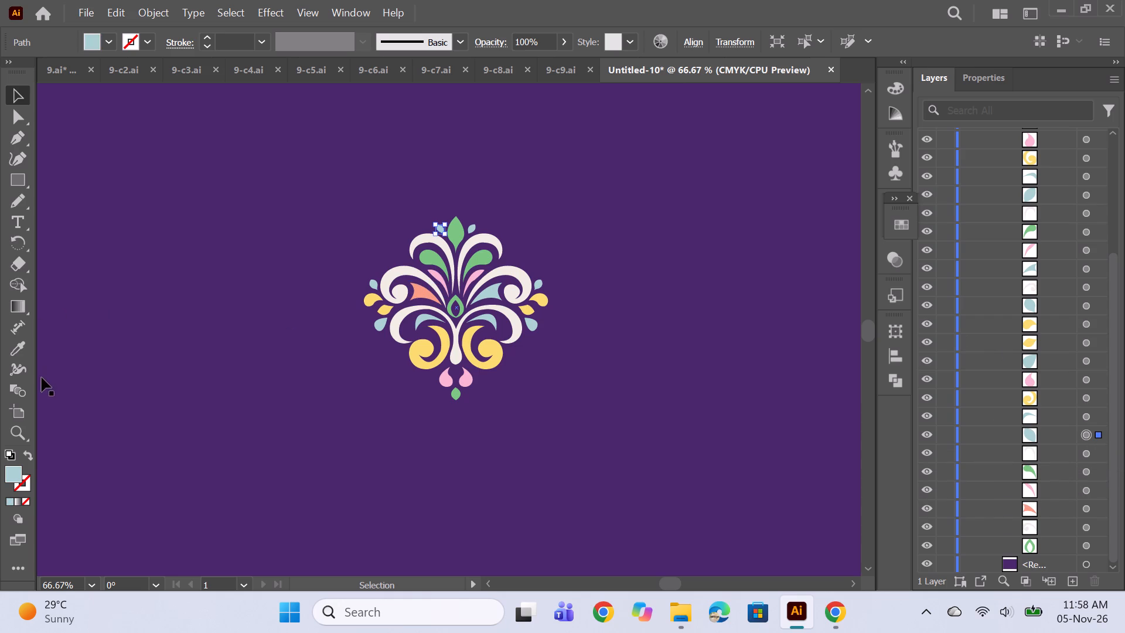
click(13, 343)
click(420, 295)
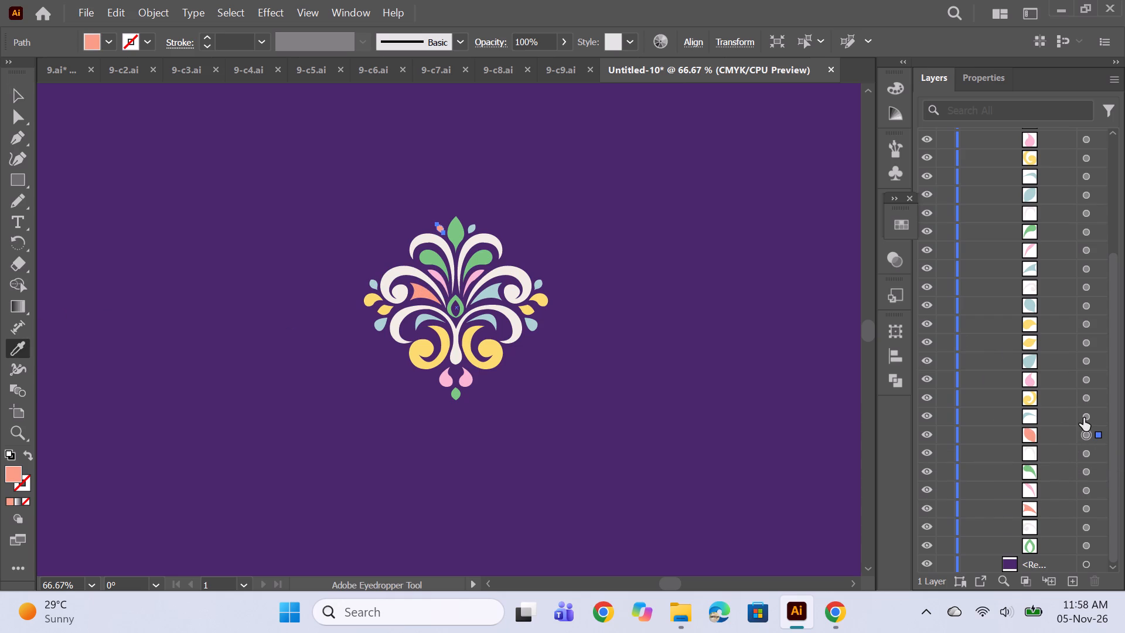
click(1083, 420)
click(424, 295)
click(1089, 363)
click(419, 297)
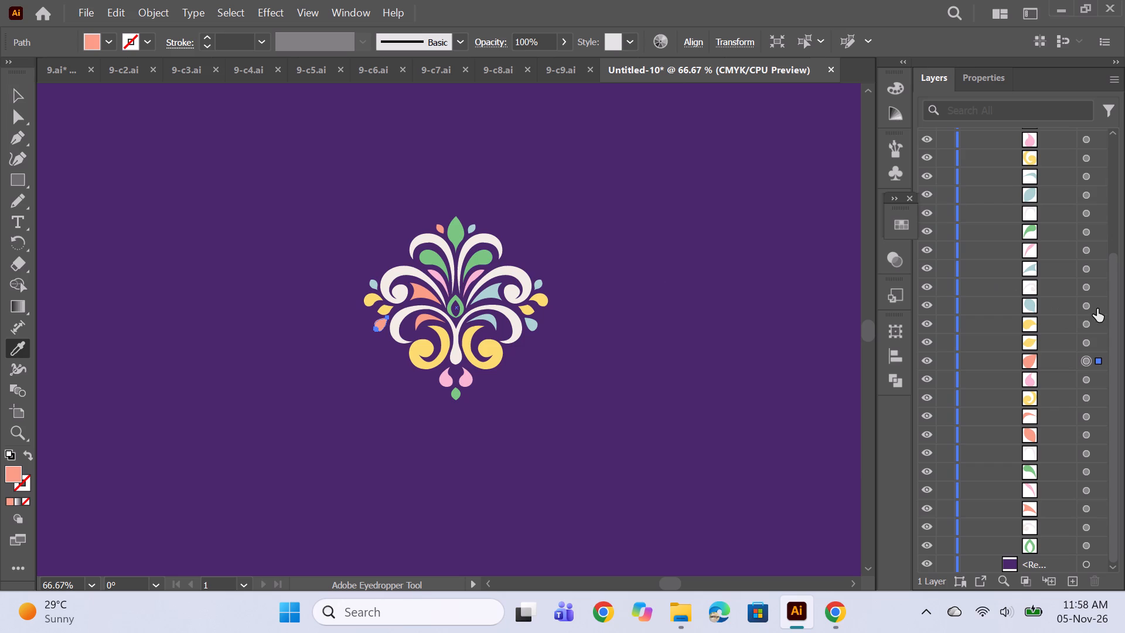
click(1085, 306)
click(414, 292)
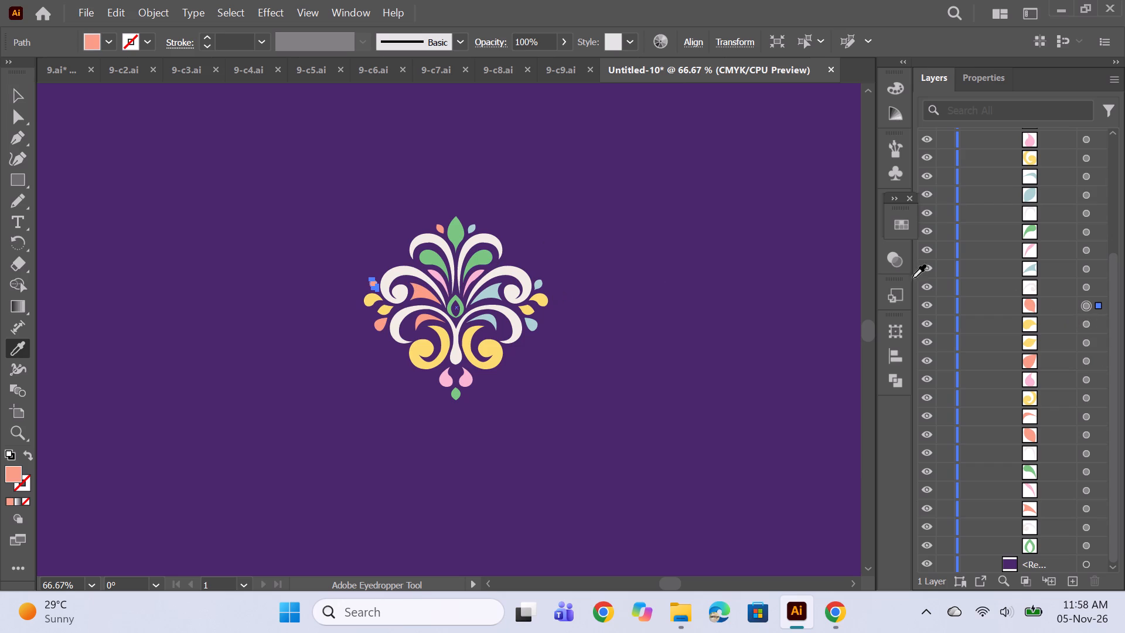
Recolour the motif's pale blue right-half shapes, two leaves and three drops, with the same salmon using the Eyedropper.
click(1089, 271)
click(412, 295)
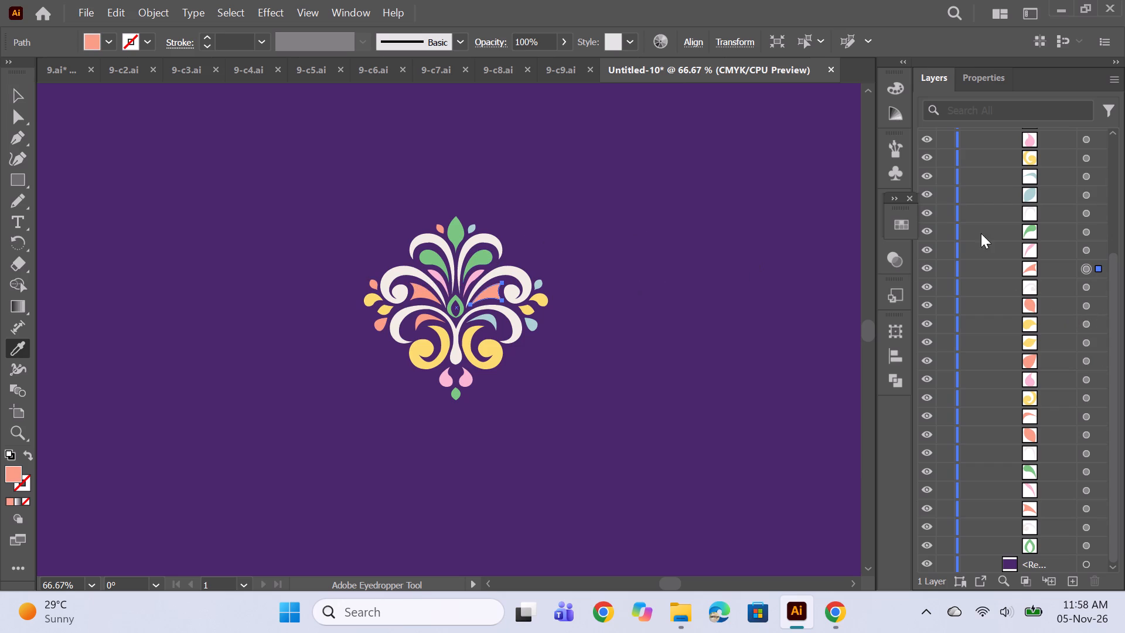
click(1087, 192)
drag(424, 294, 423, 300)
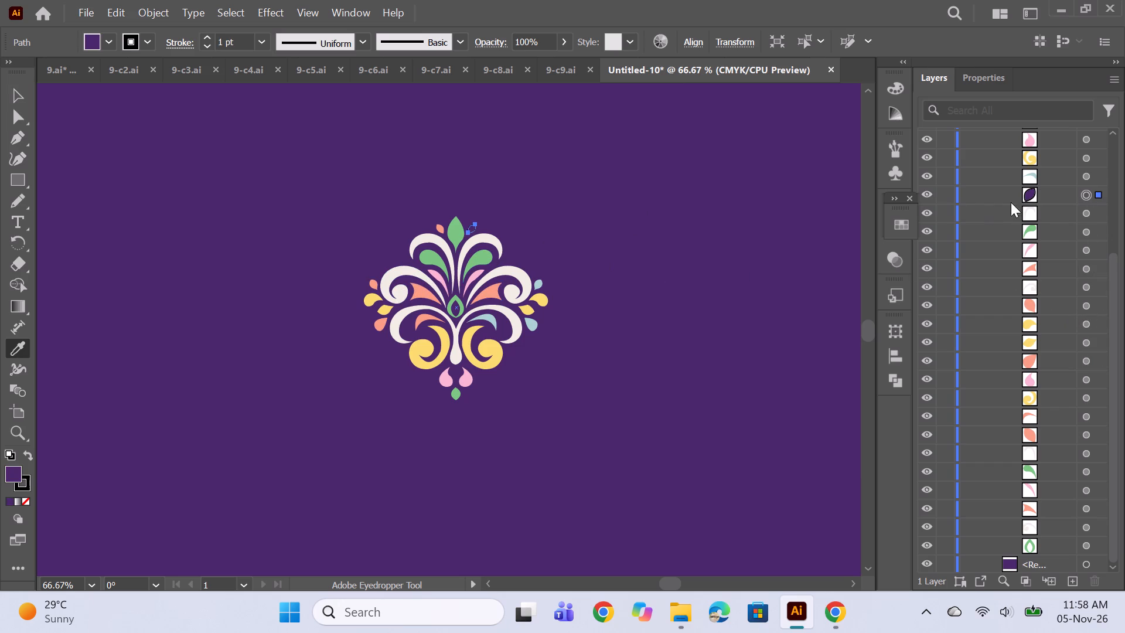
click(1083, 176)
click(427, 297)
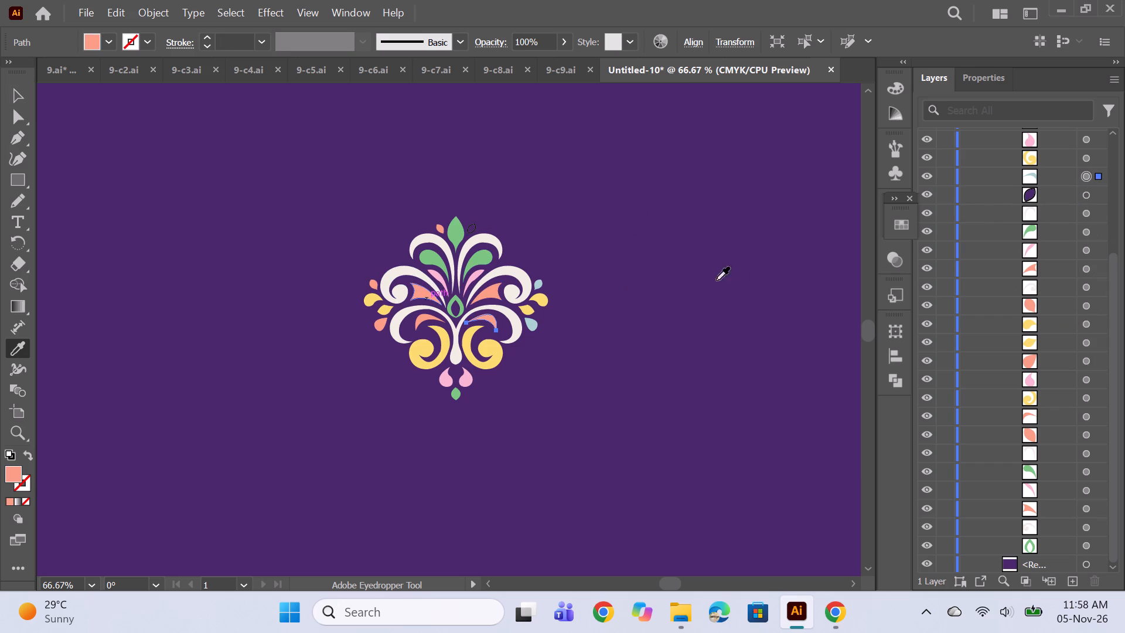
click(1086, 195)
click(421, 294)
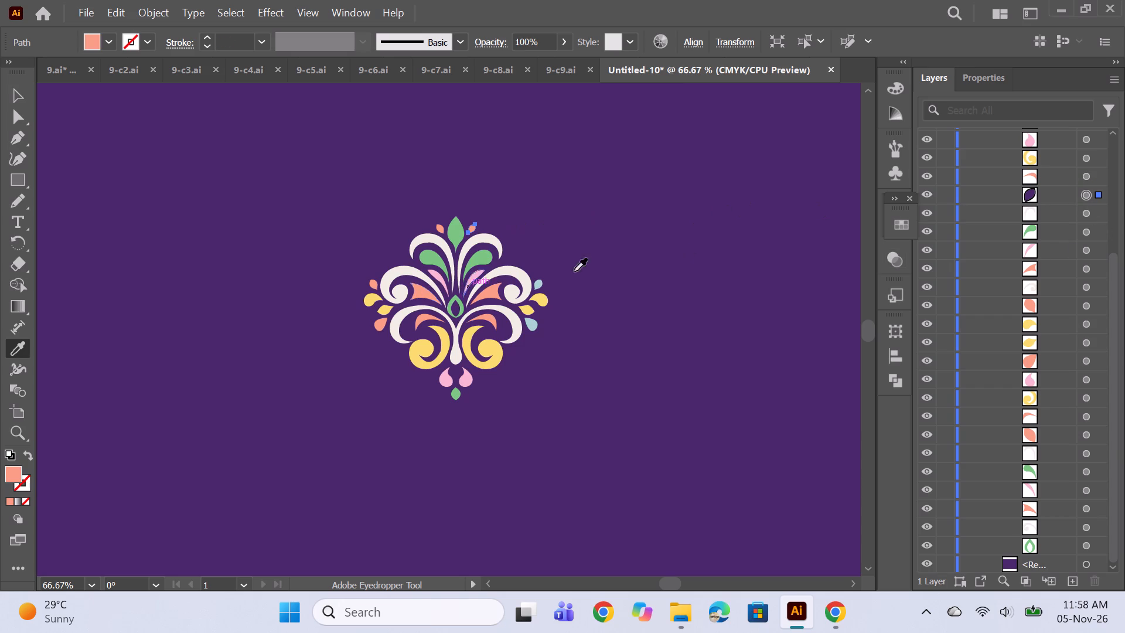
scroll(1024, 211, up, 3)
click(1087, 285)
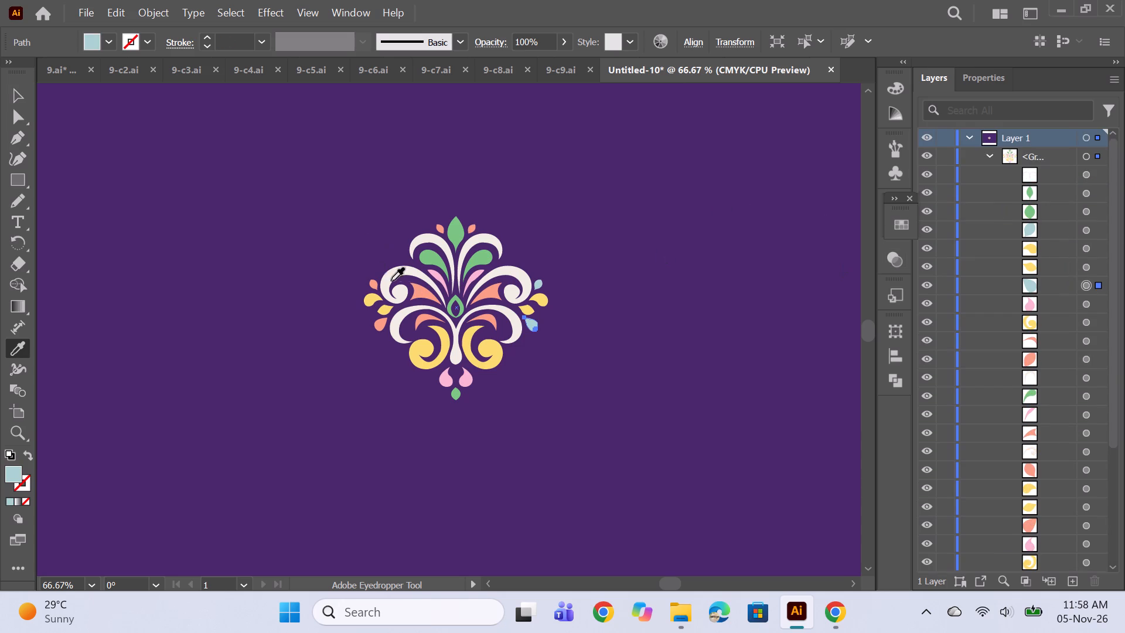
click(418, 292)
click(1085, 229)
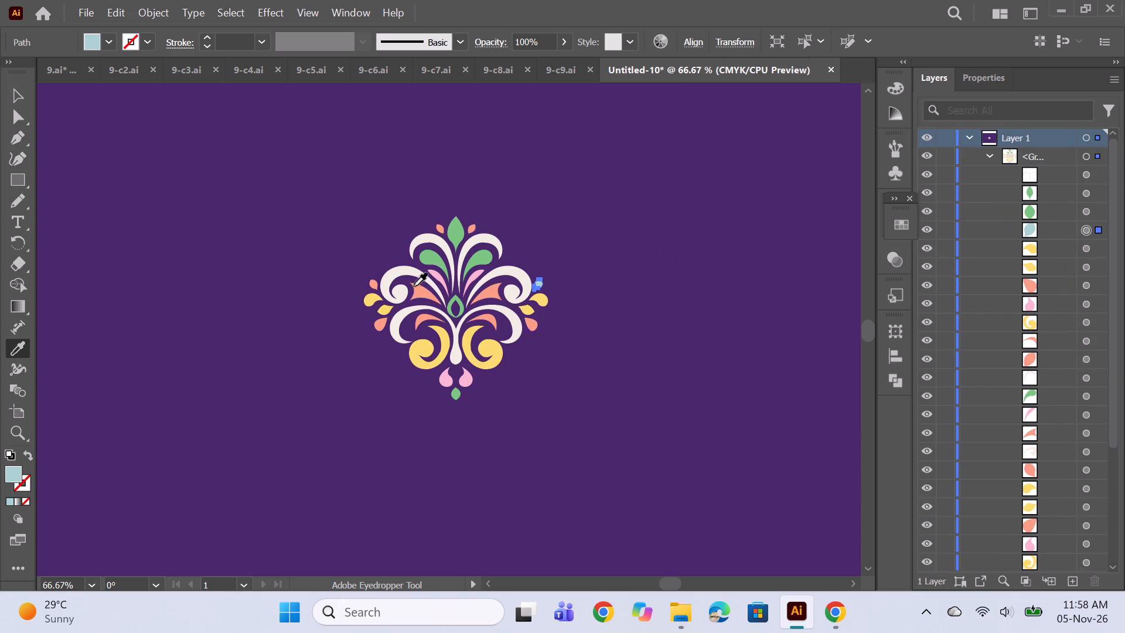
click(415, 298)
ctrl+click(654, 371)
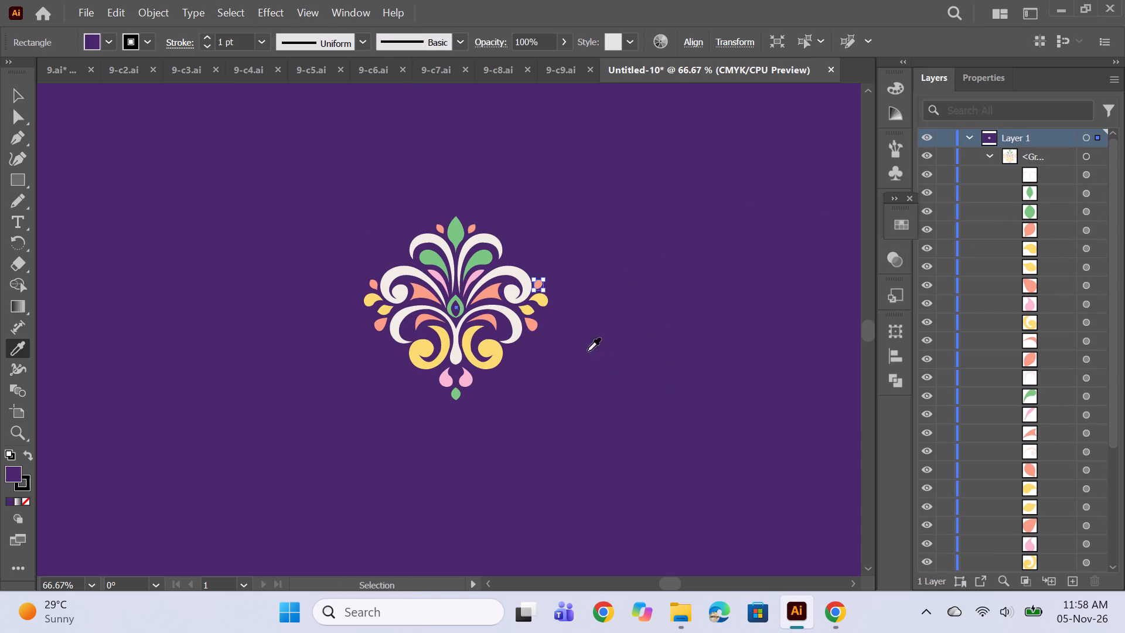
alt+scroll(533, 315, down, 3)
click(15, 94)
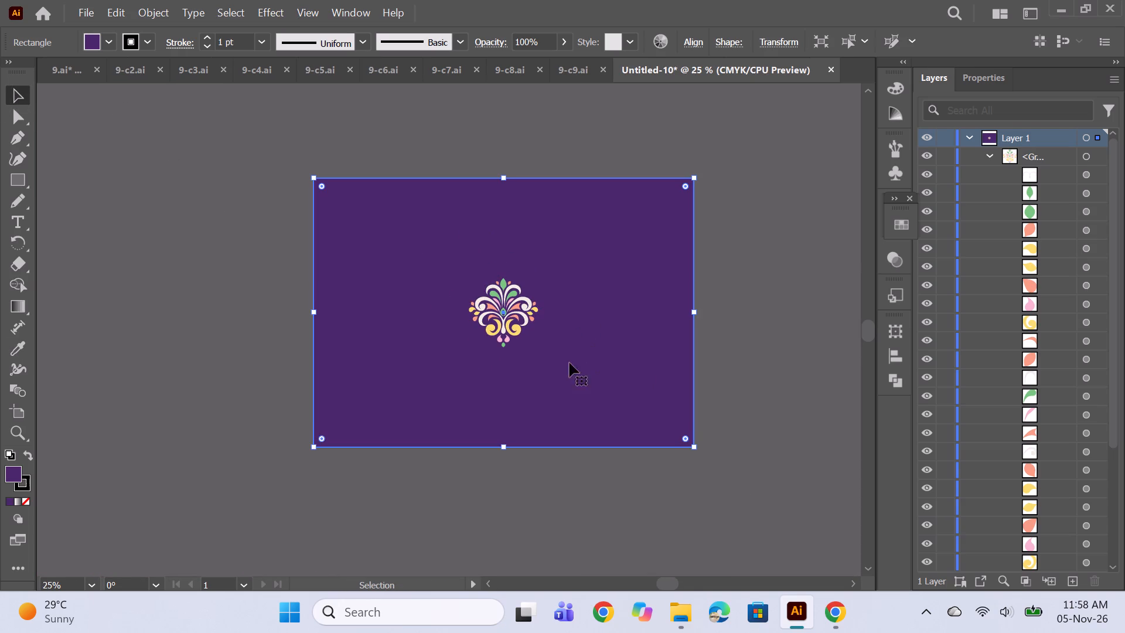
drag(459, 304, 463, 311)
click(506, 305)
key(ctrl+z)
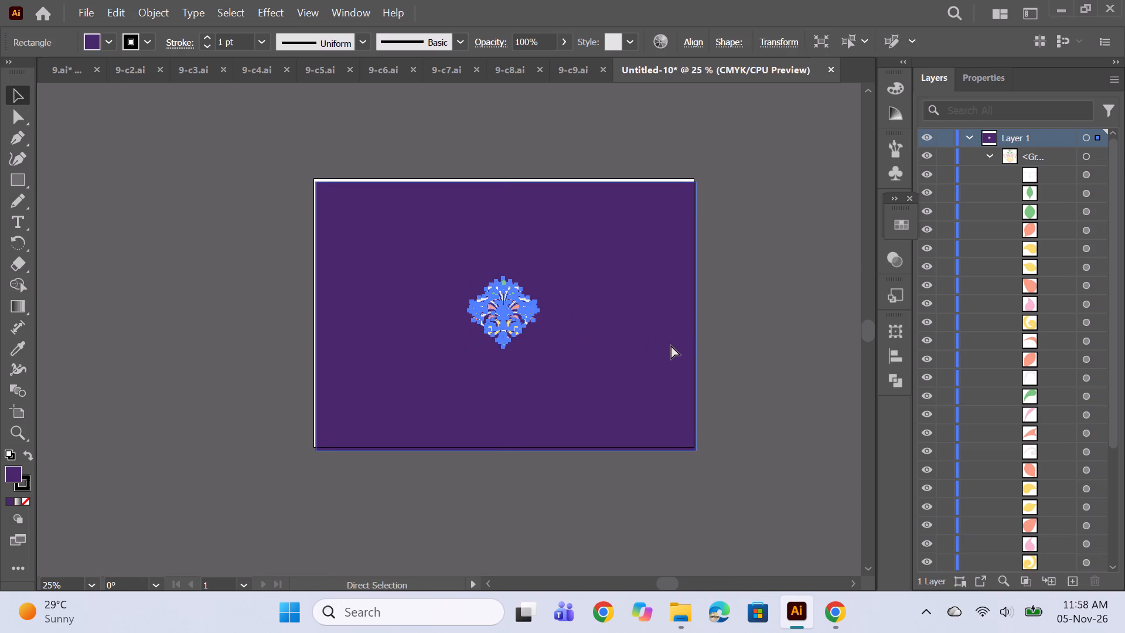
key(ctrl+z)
Redo the undone salmon recolour on the damask motif.
click(519, 316)
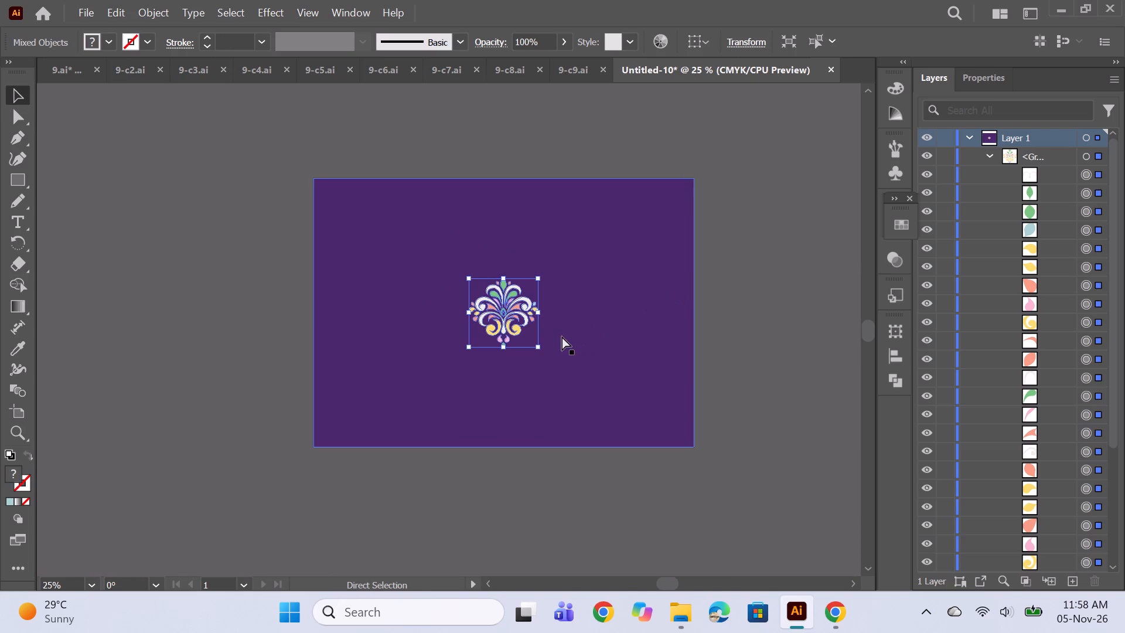
key(ctrl+shift+z)
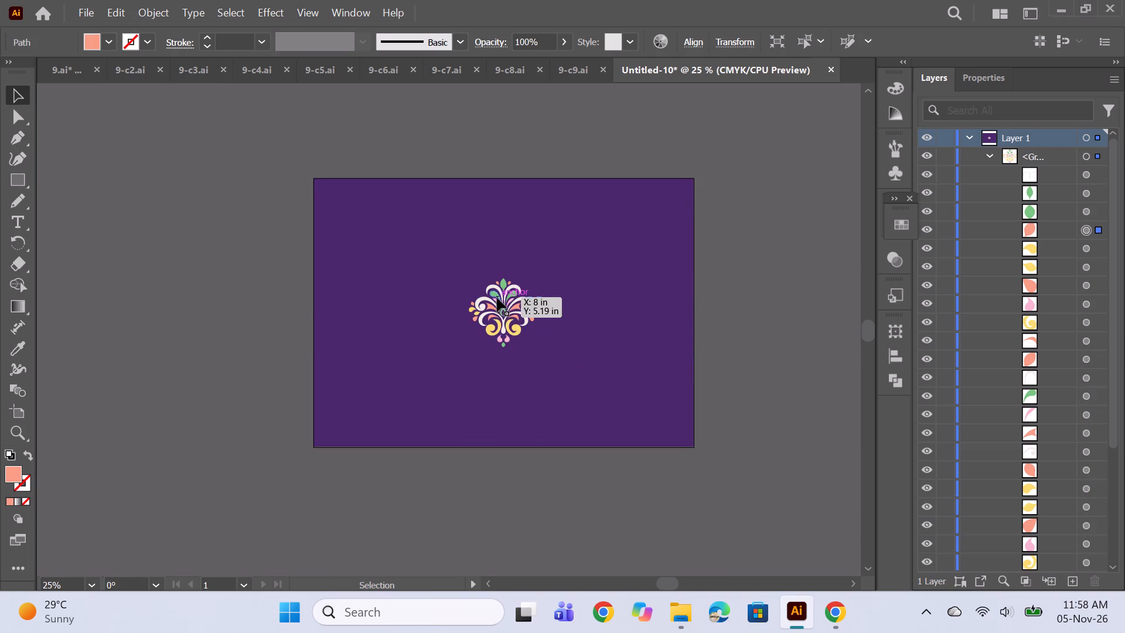
Make a new pattern from the recoloured damask motif and set its tile type to Hex by Row.
click(498, 309)
click(139, 9)
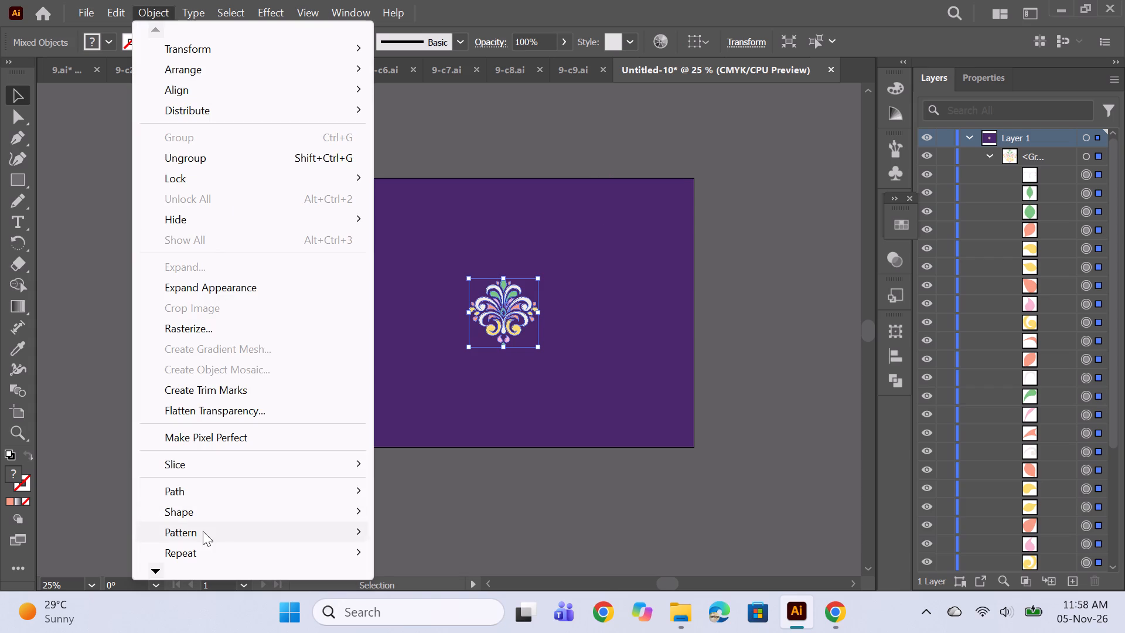
click(203, 531)
click(483, 527)
click(742, 347)
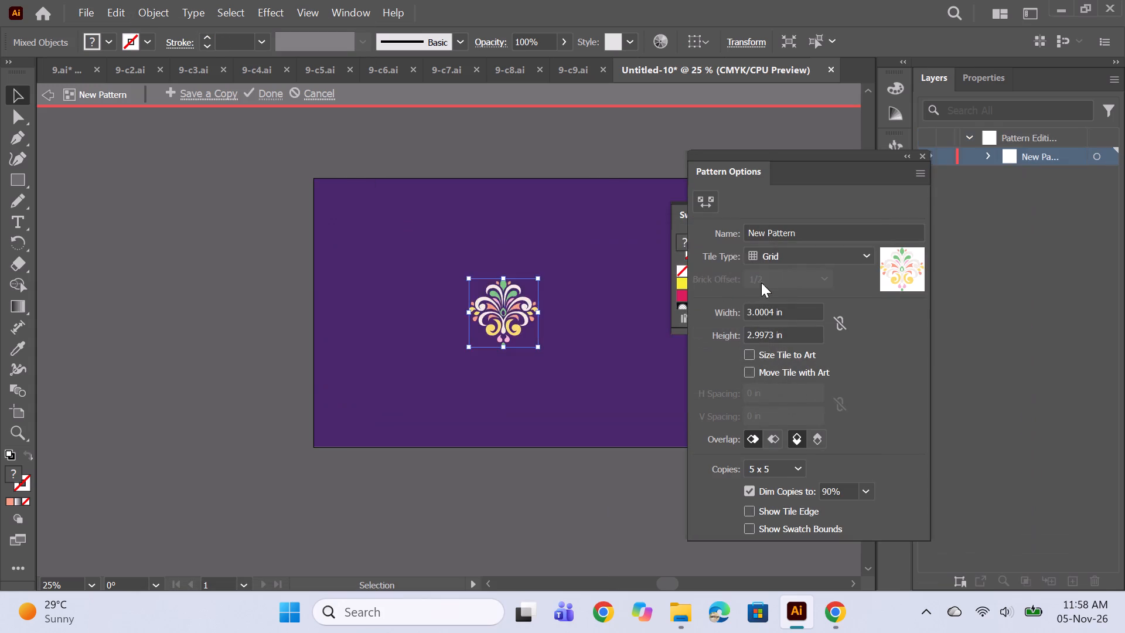
click(796, 251)
click(799, 345)
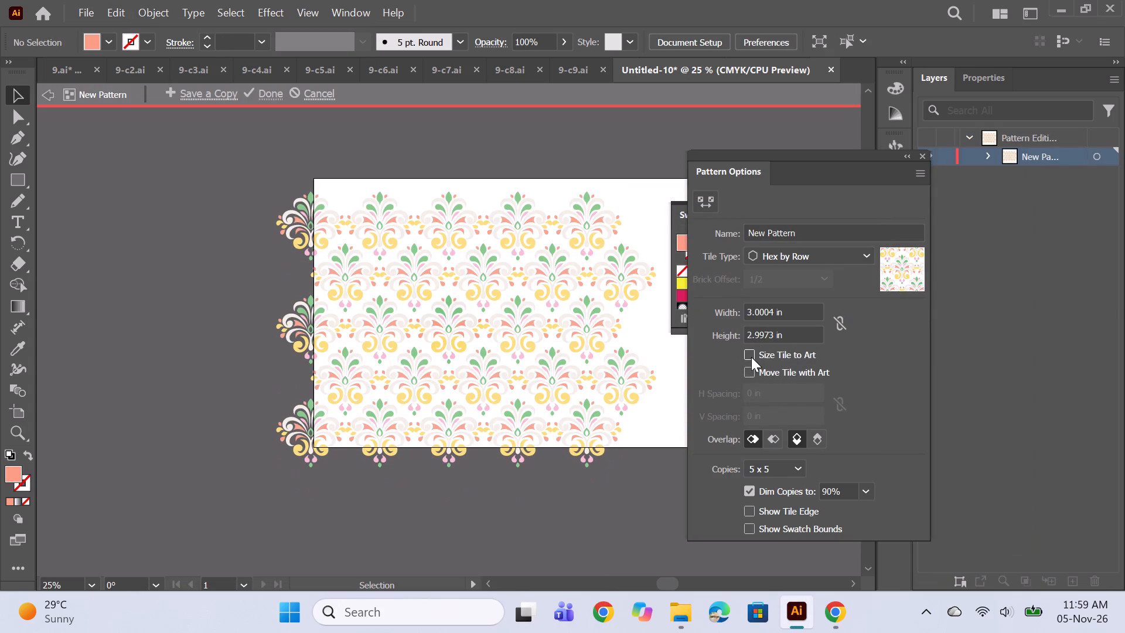
Size the pattern tile to the art with 0.75 in horizontal and vertical spacing, and finish editing the pattern.
click(751, 357)
click(752, 389)
text(.75)
key(Return)
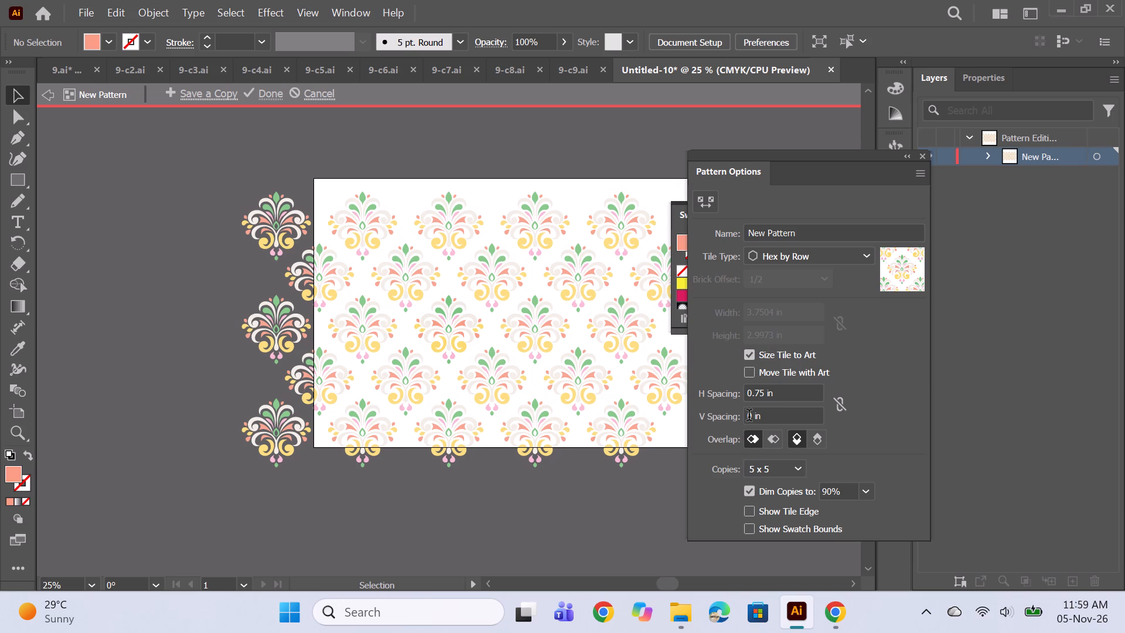
click(751, 417)
text(.75)
key(Return)
click(265, 91)
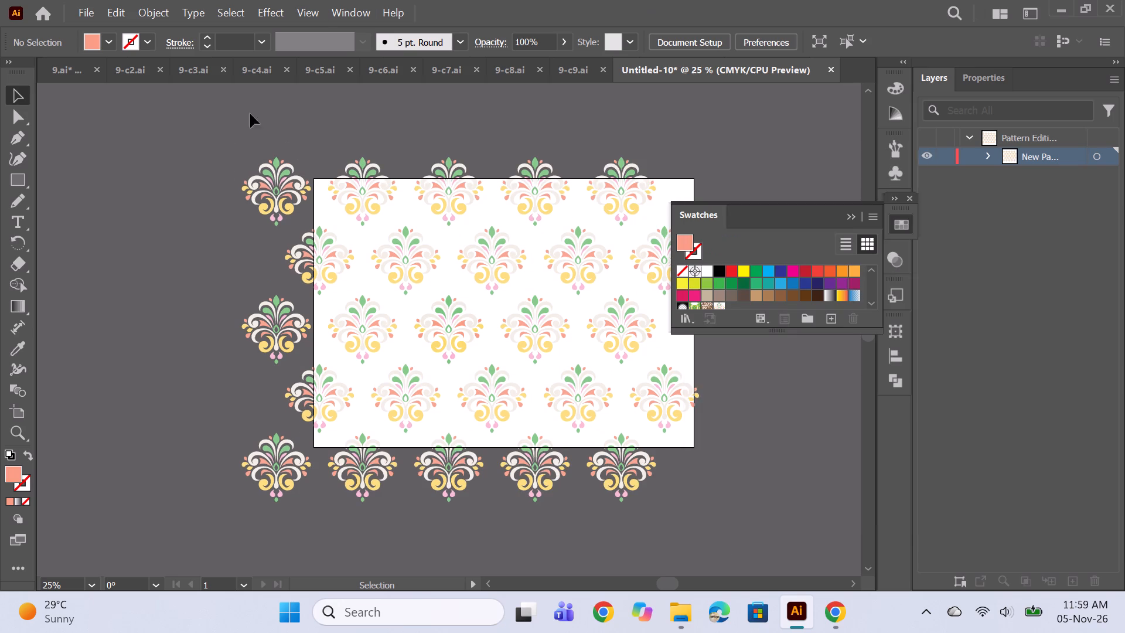
Draw a rectangle over the whole artboard filled with the new damask pattern swatch, hide the original motif group, and deselect.
click(23, 176)
drag(312, 178, 381, 236)
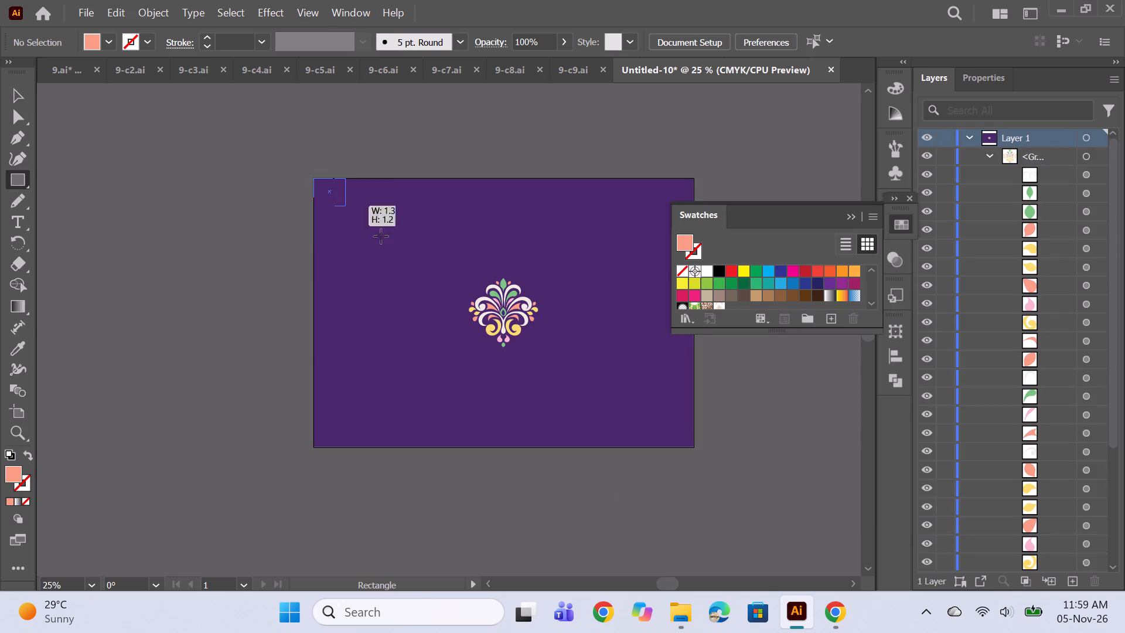
drag(381, 236, 693, 446)
click(720, 305)
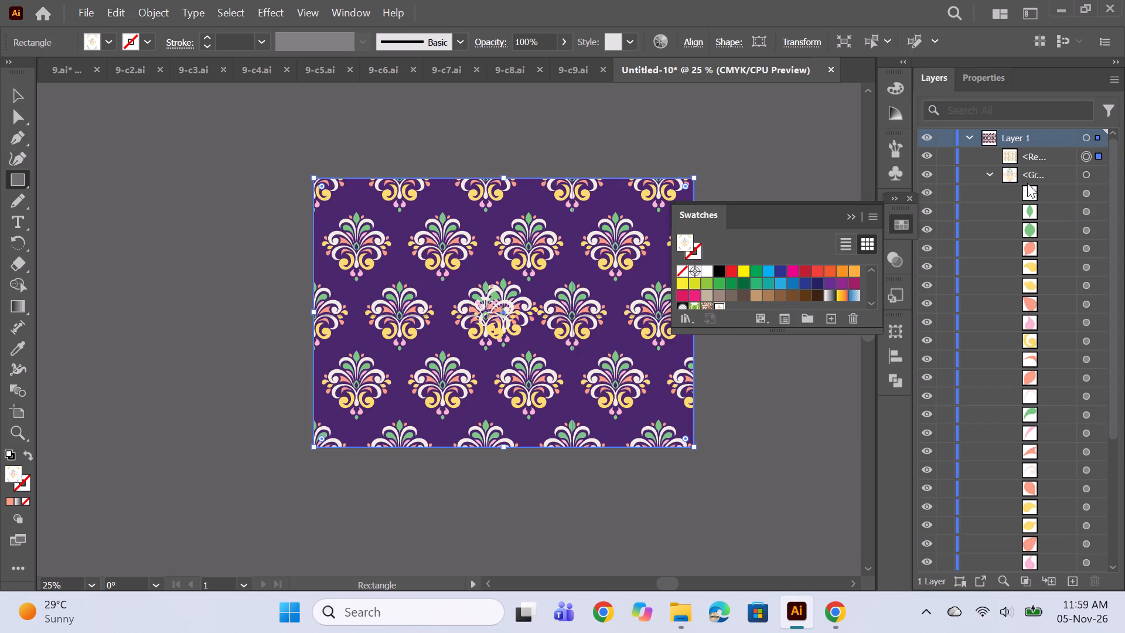
click(930, 177)
click(848, 216)
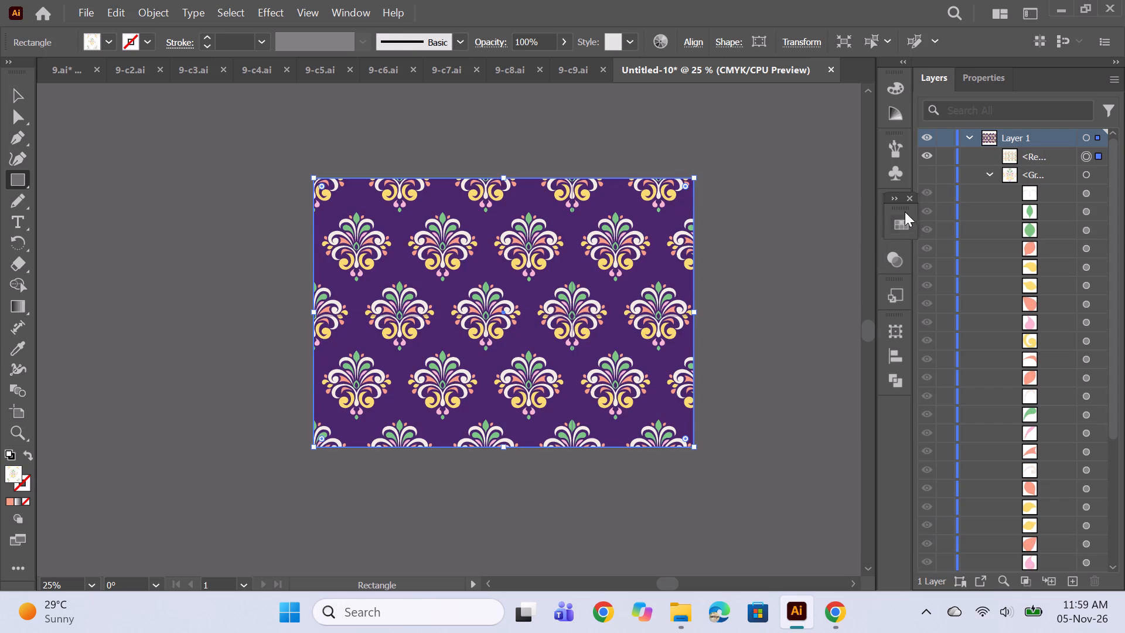
click(900, 199)
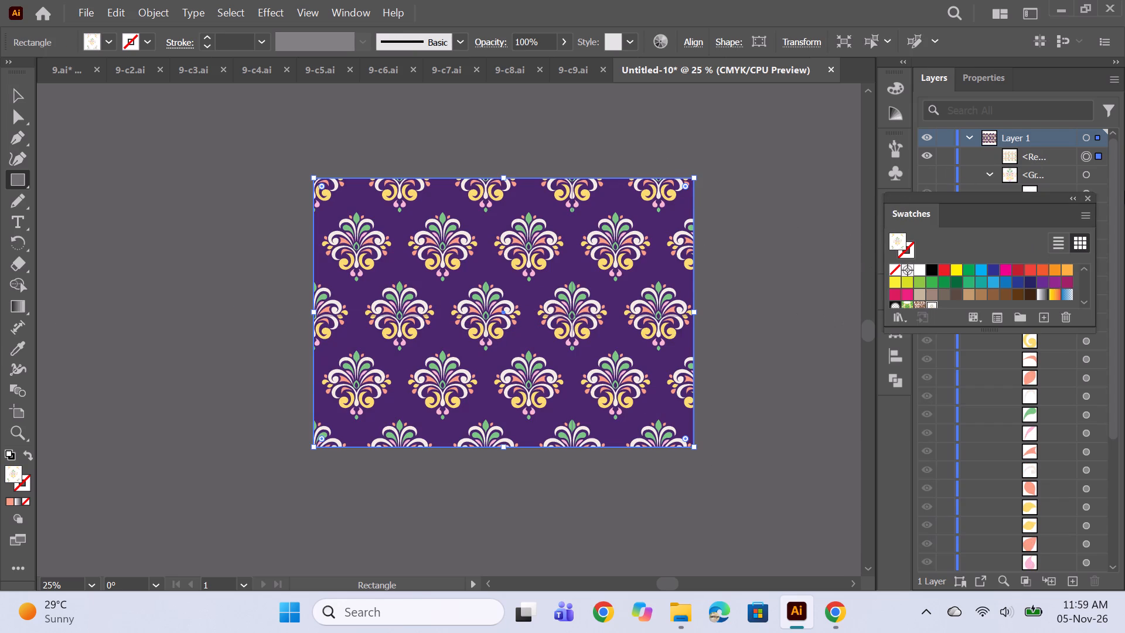
click(1075, 196)
shift+click(823, 202)
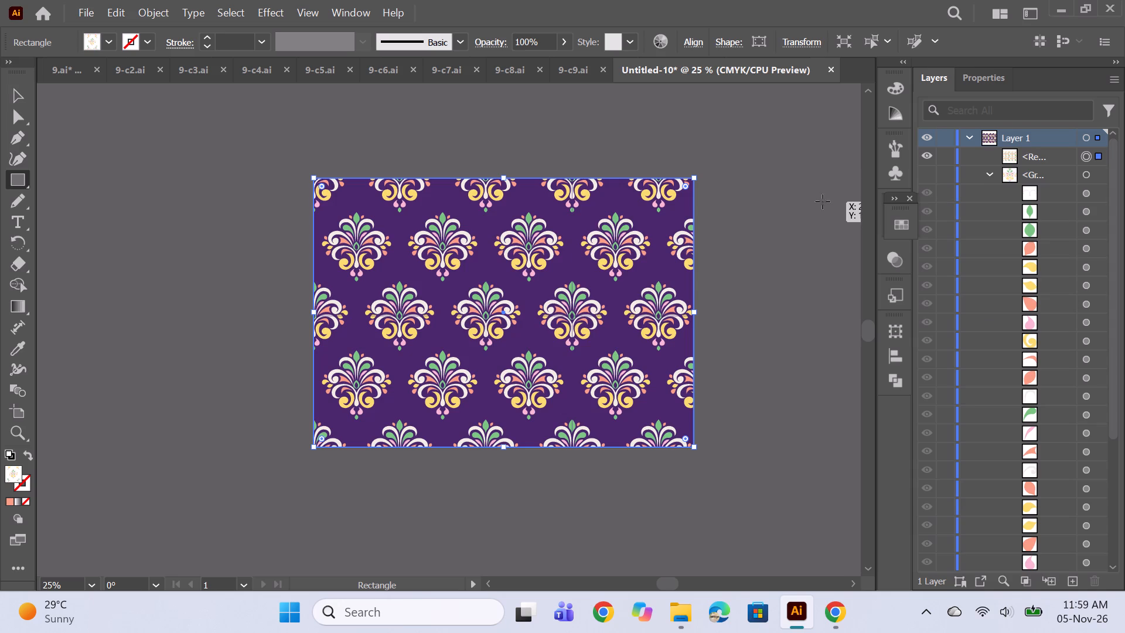
click(611, 328)
ctrl+click(781, 315)
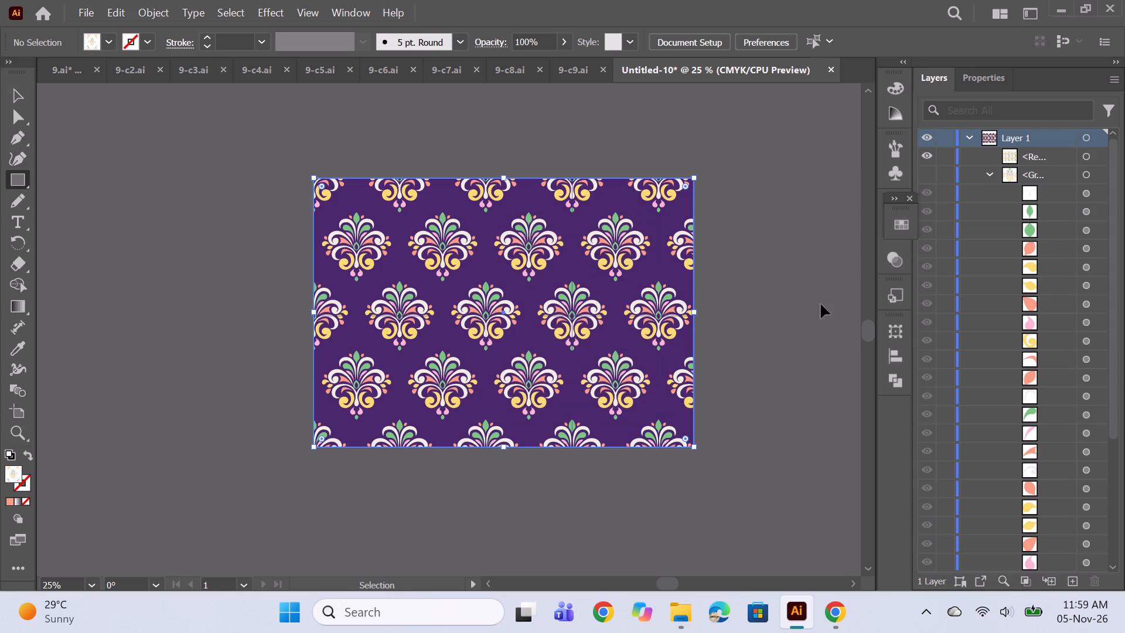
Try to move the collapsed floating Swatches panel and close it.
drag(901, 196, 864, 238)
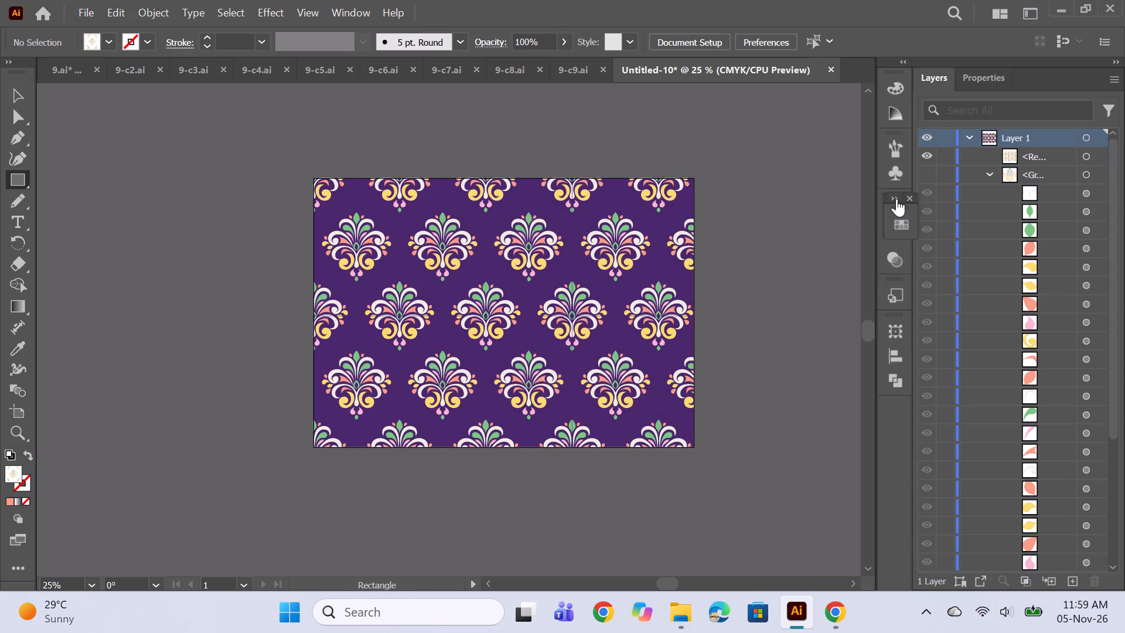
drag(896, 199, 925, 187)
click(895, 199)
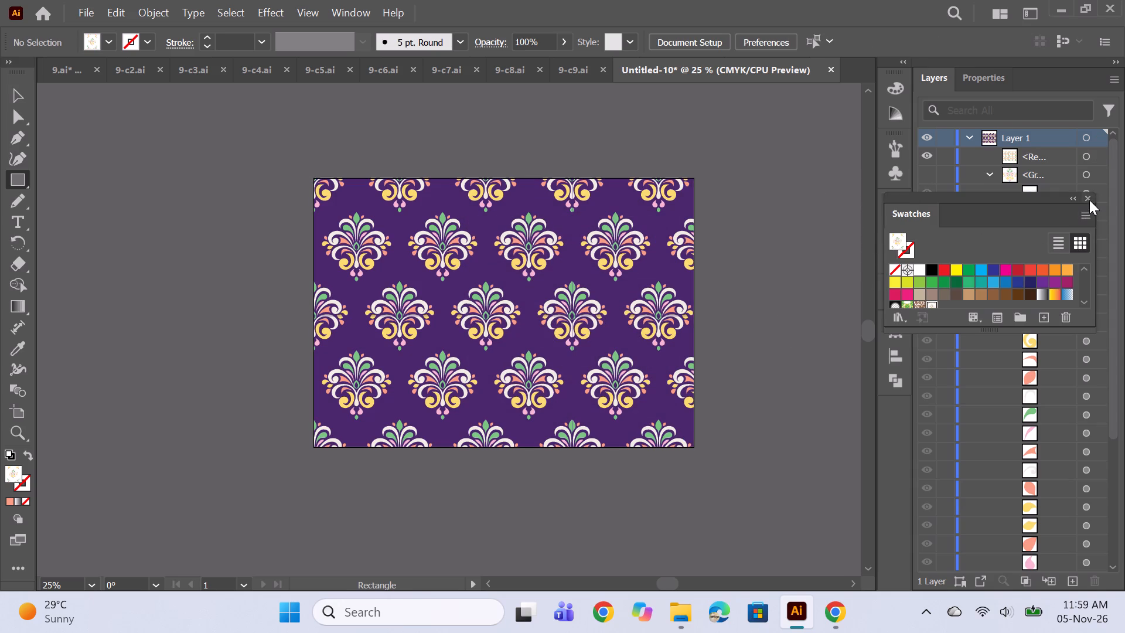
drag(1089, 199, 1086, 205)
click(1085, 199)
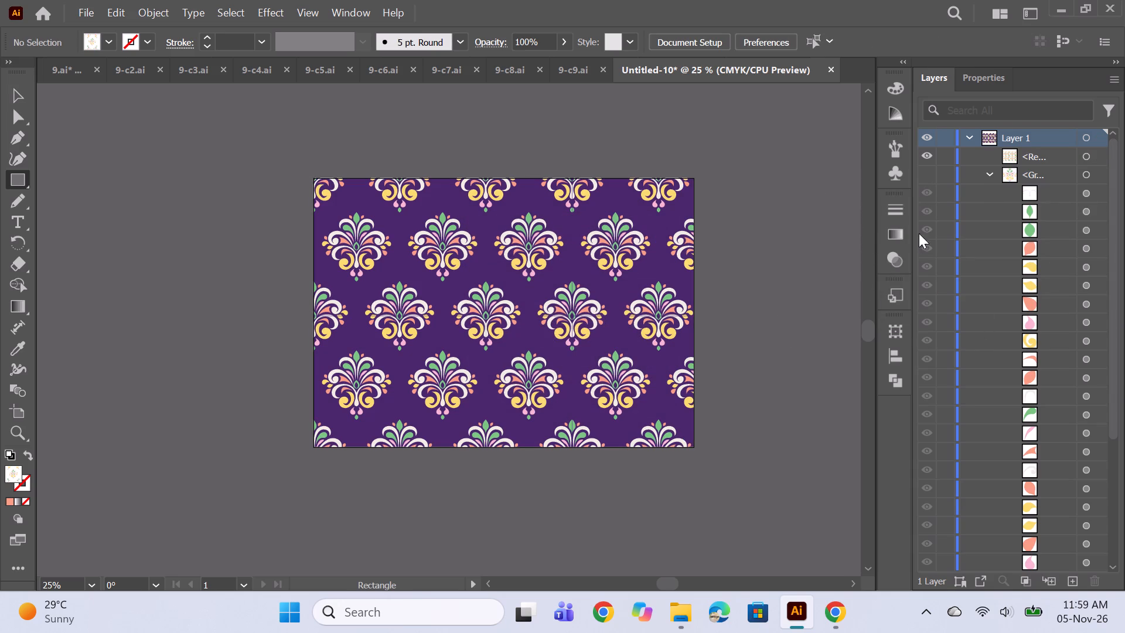
Reopen the Swatches panel and dock it among the collapsed panel icons above Stroke.
click(363, 2)
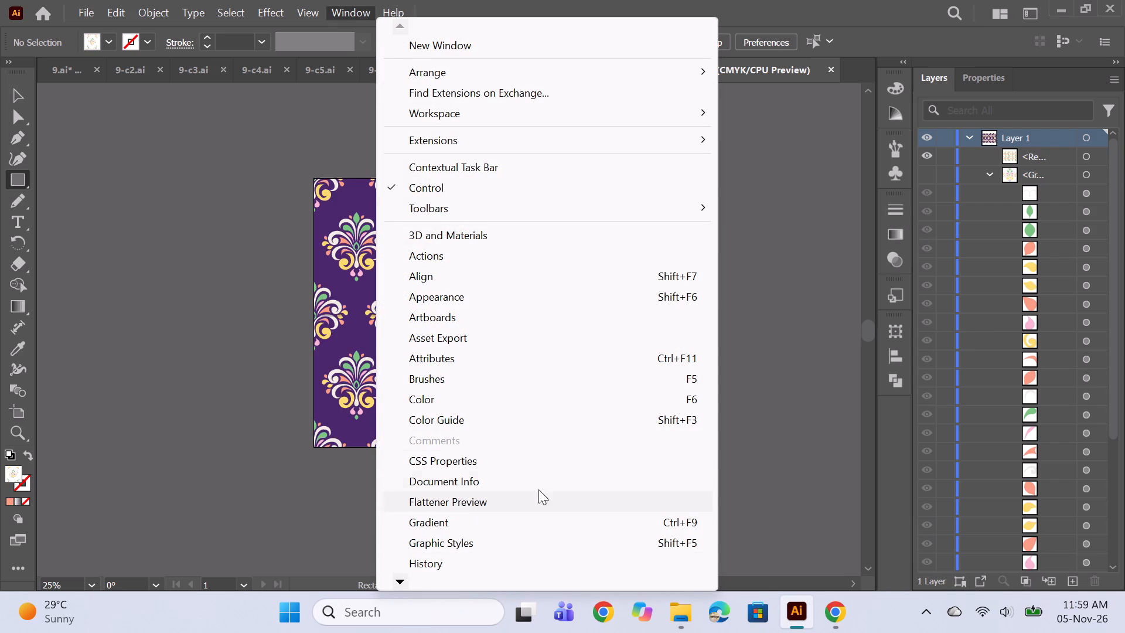
click(335, 5)
triple_click(398, 581)
triple_click(398, 581)
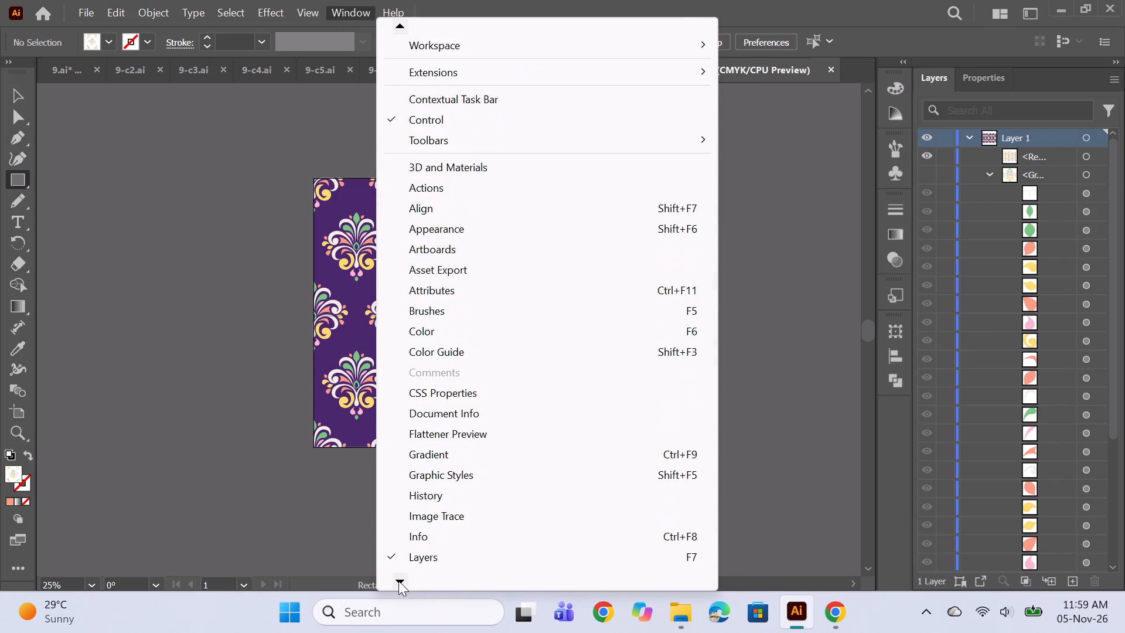
triple_click(398, 581)
triple_click(398, 581)
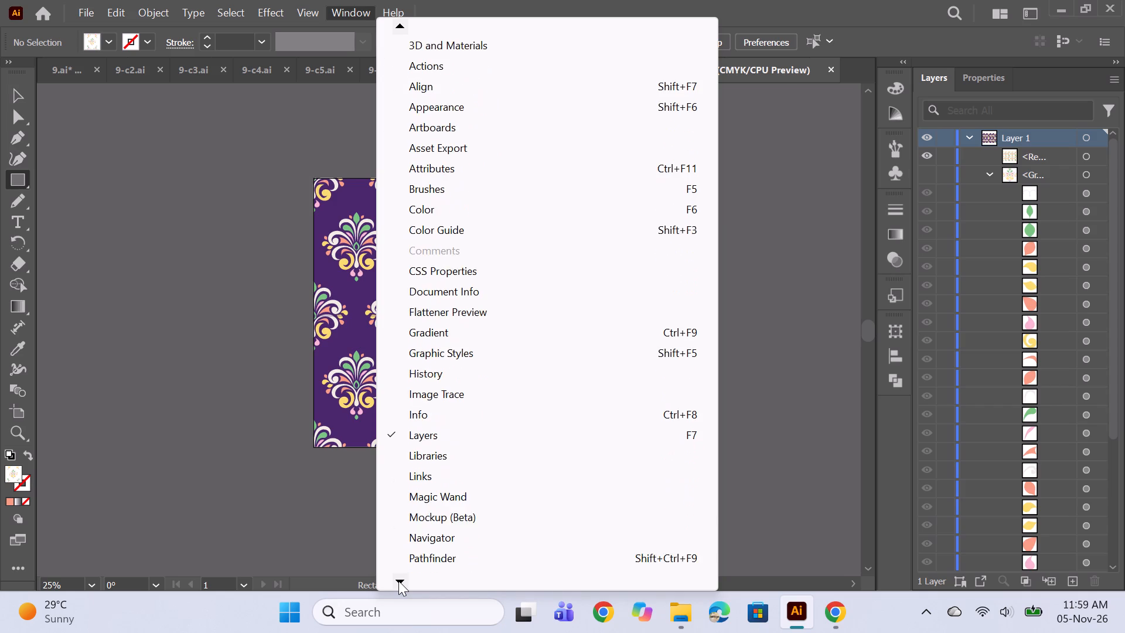
triple_click(398, 581)
triple_click(398, 581)
double_click(398, 581)
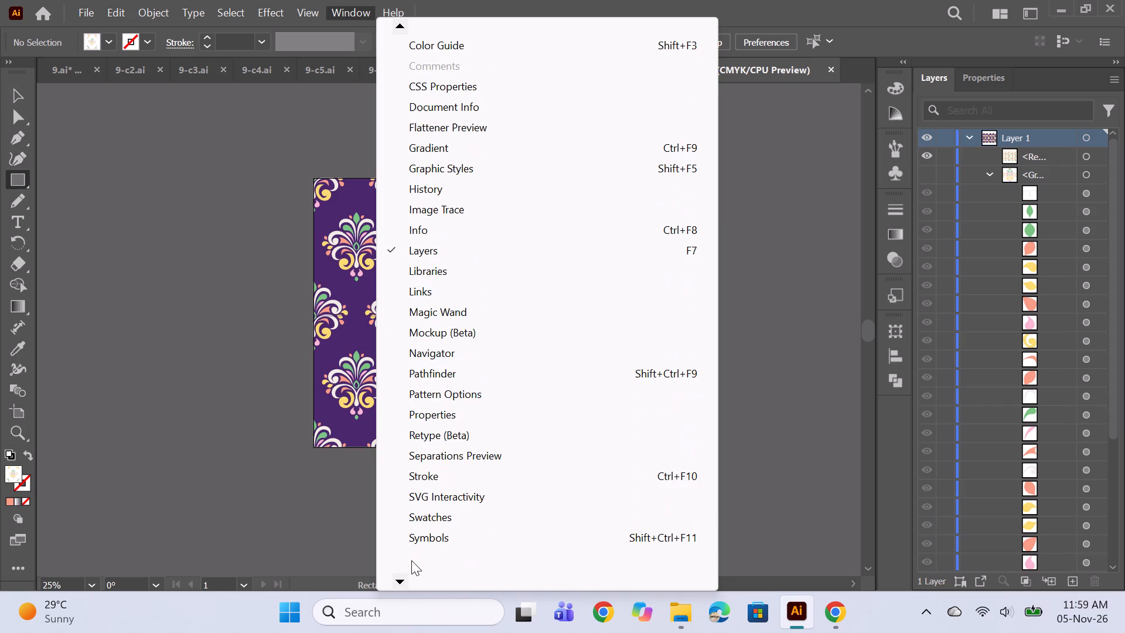
click(446, 520)
drag(1000, 202, 936, 224)
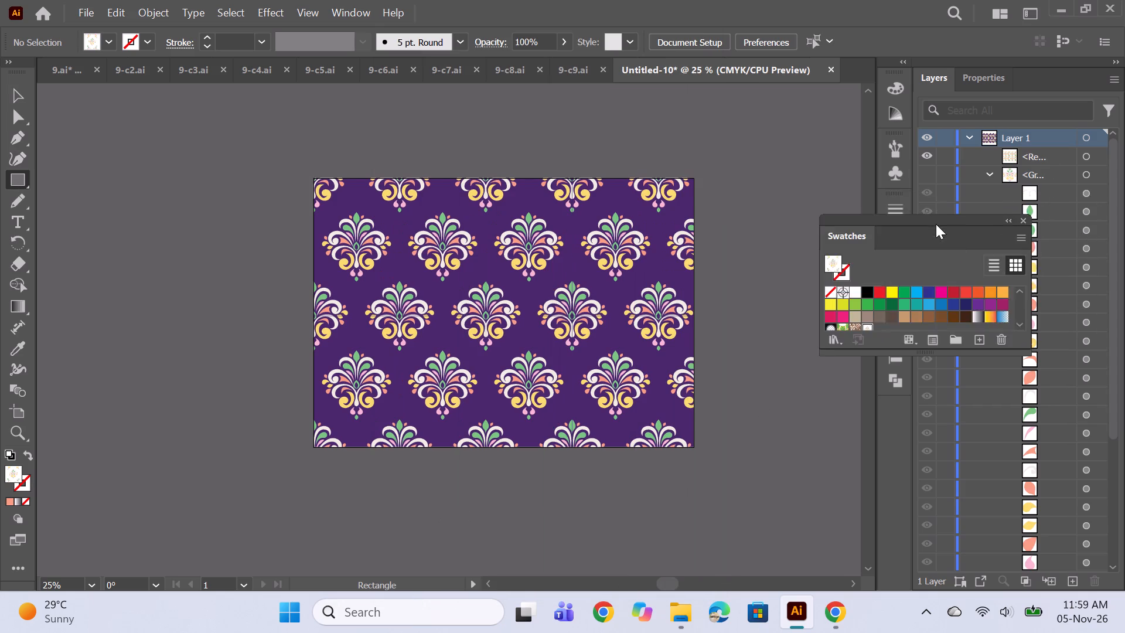
drag(936, 224, 901, 205)
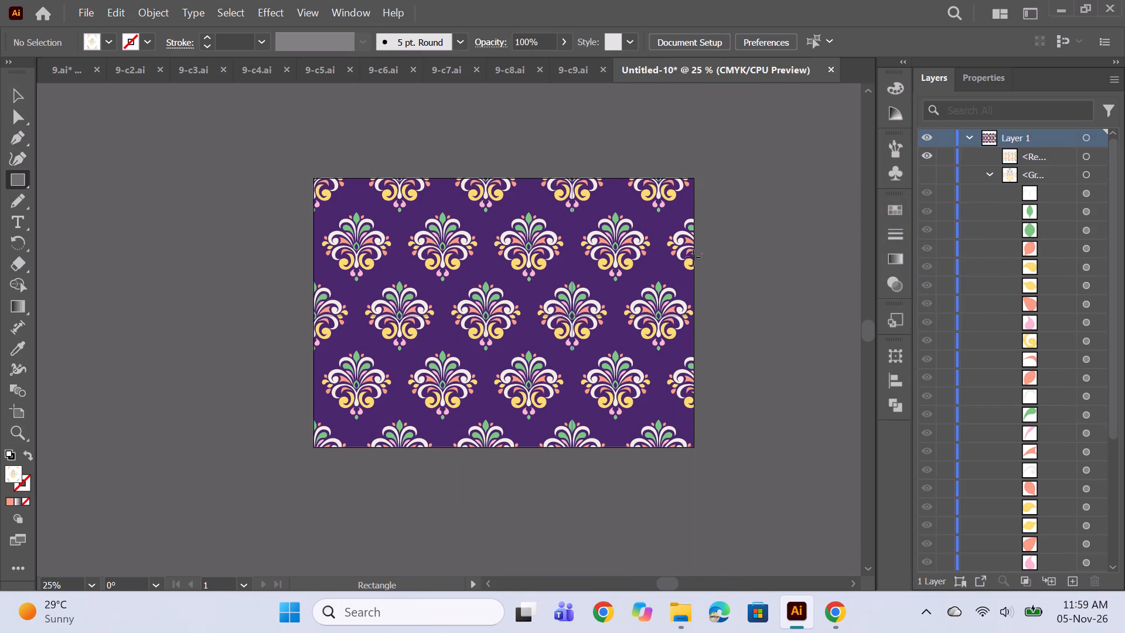
Save the purple colourway as 9-c10 in Adobe Illustrator format, accepting the existing Illustrator options.
key(ctrl+s)
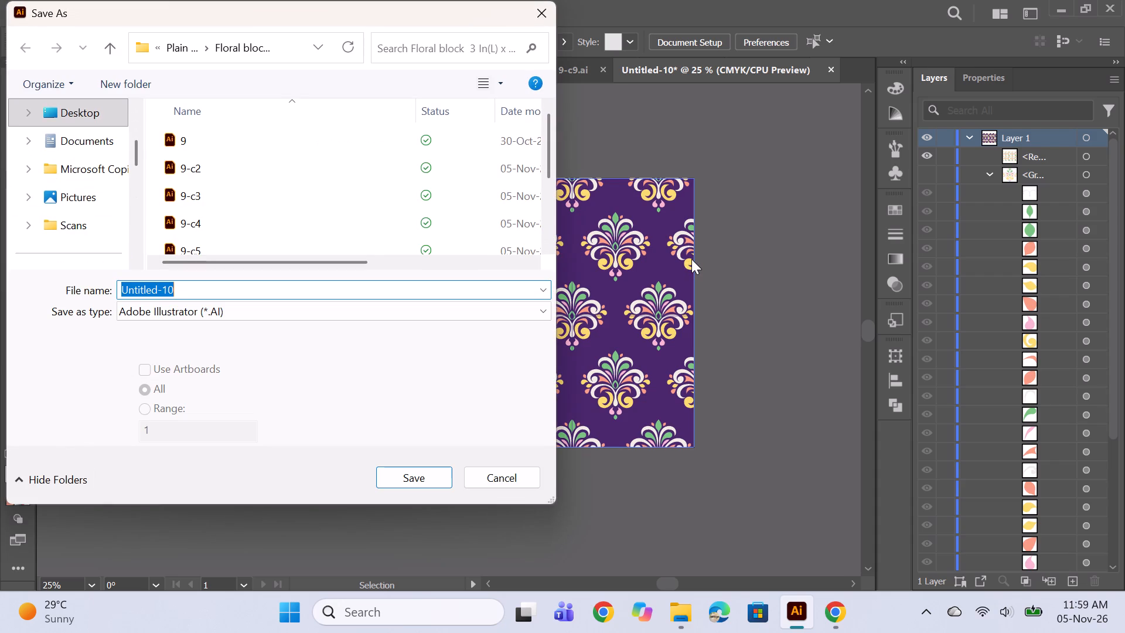
key(9)
text(-c)
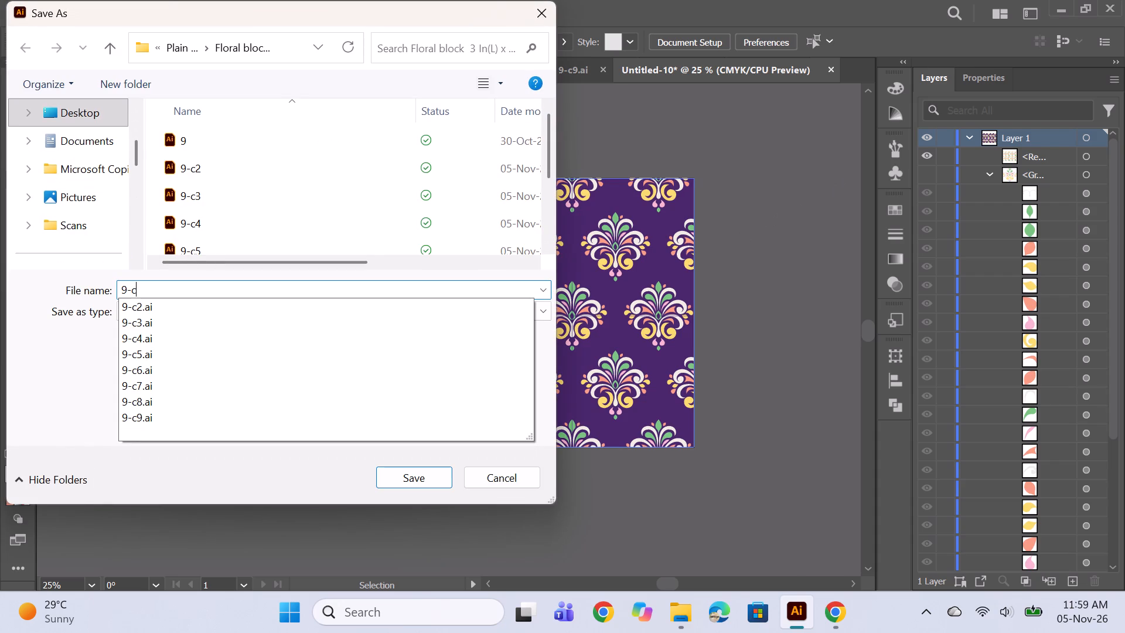
text(10)
key(Return)
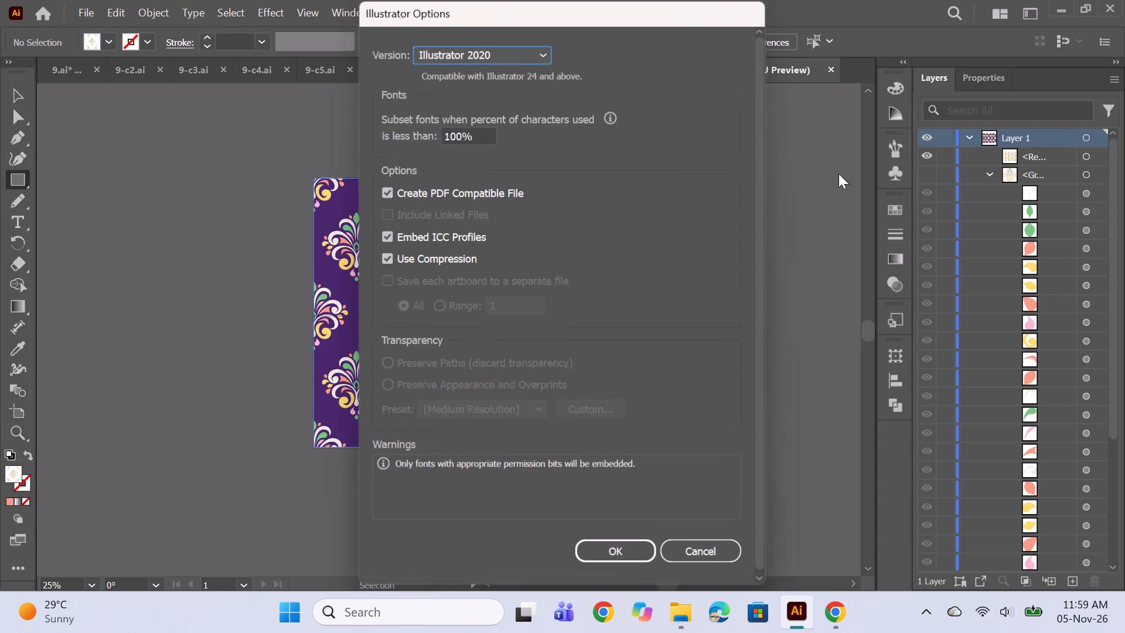
click(613, 539)
click(612, 544)
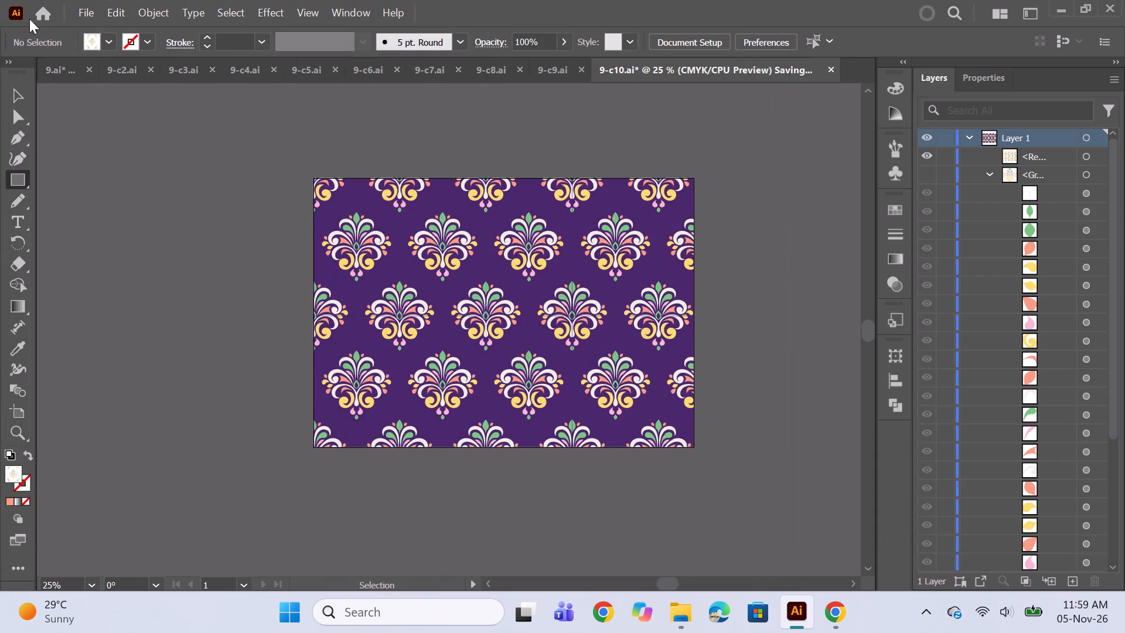
Review the open damask colourways in order from 9 through 9-c10, checking the purple version at a closer zoom.
click(65, 67)
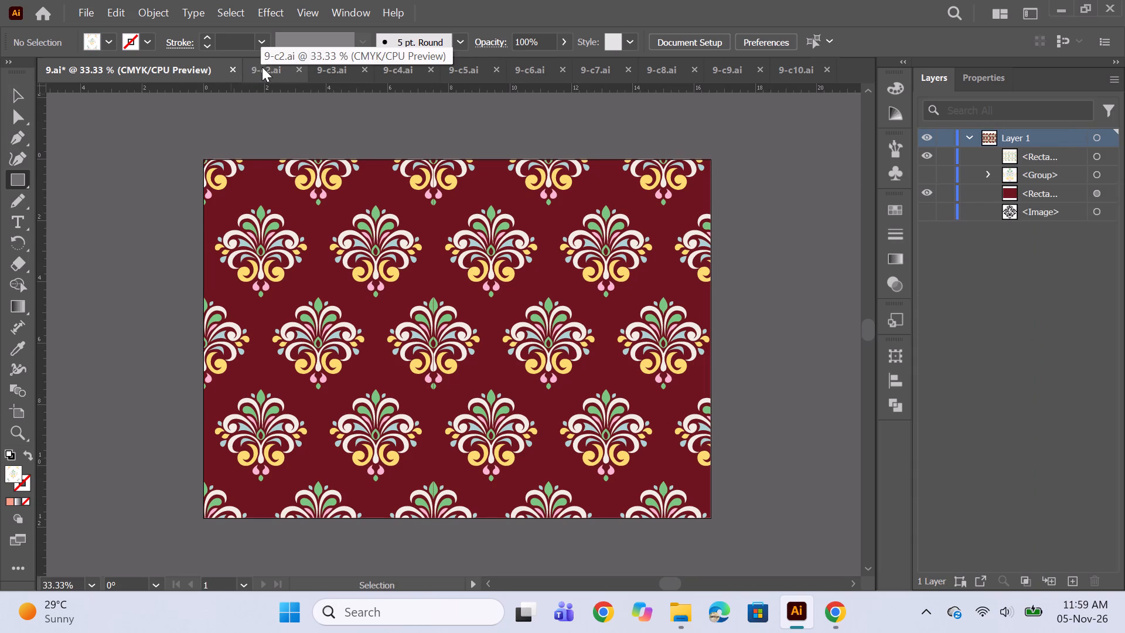
click(262, 67)
click(337, 73)
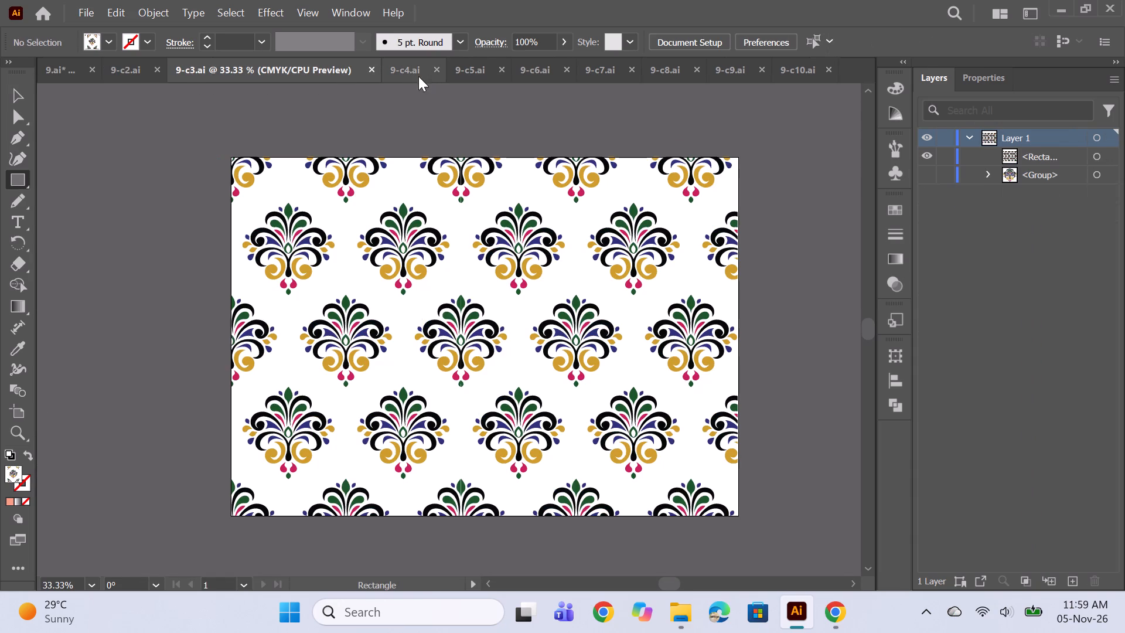
click(403, 70)
click(458, 73)
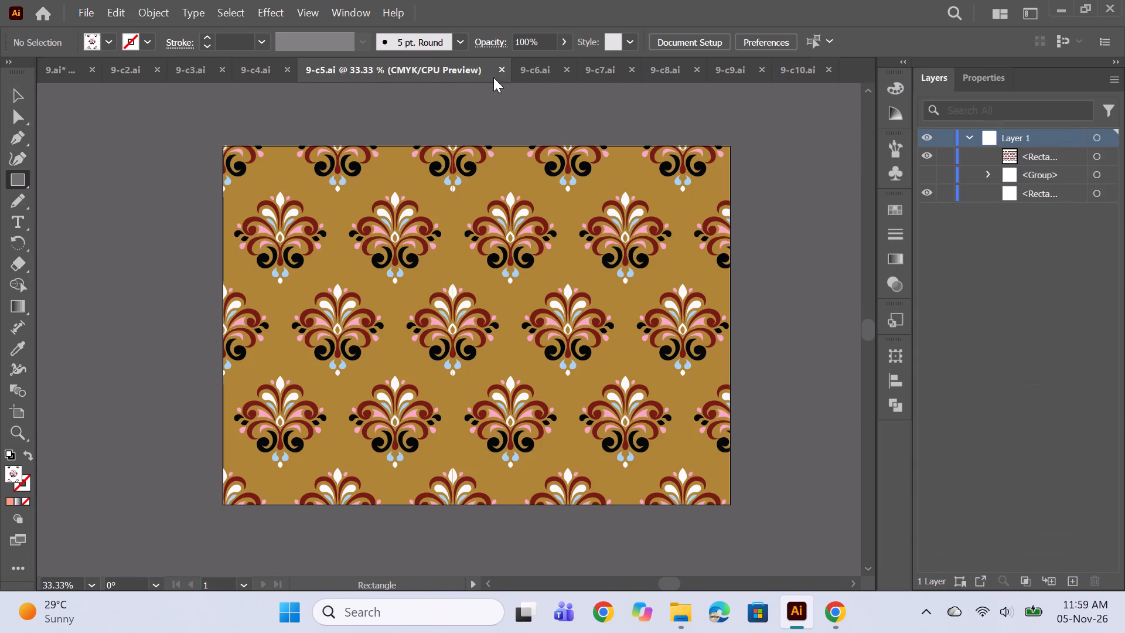
click(522, 74)
click(597, 74)
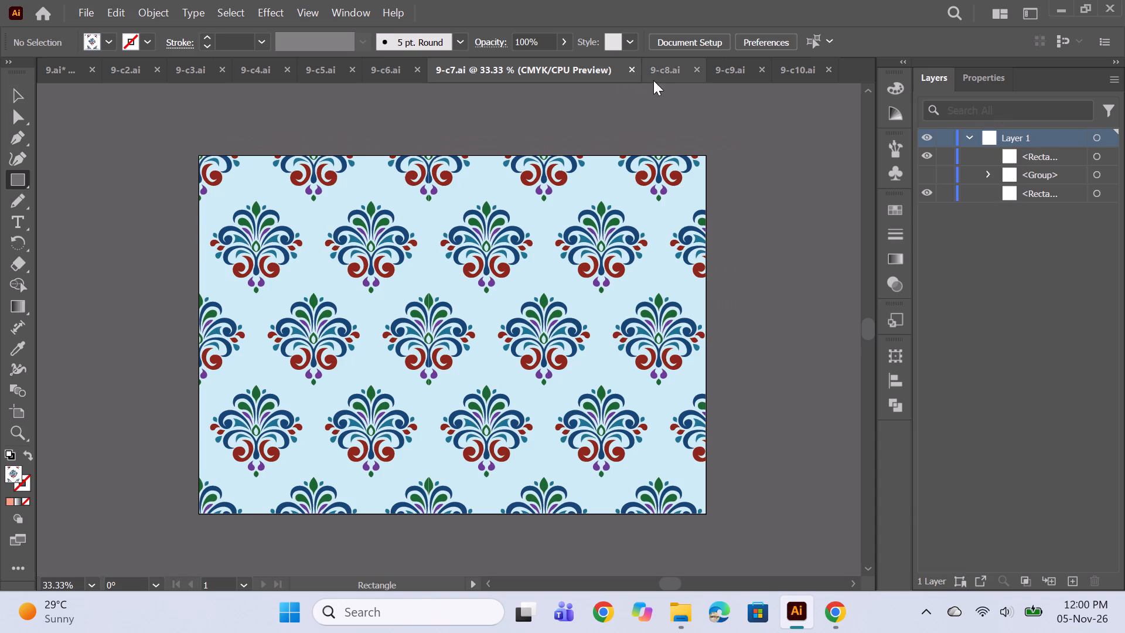
click(661, 71)
click(731, 68)
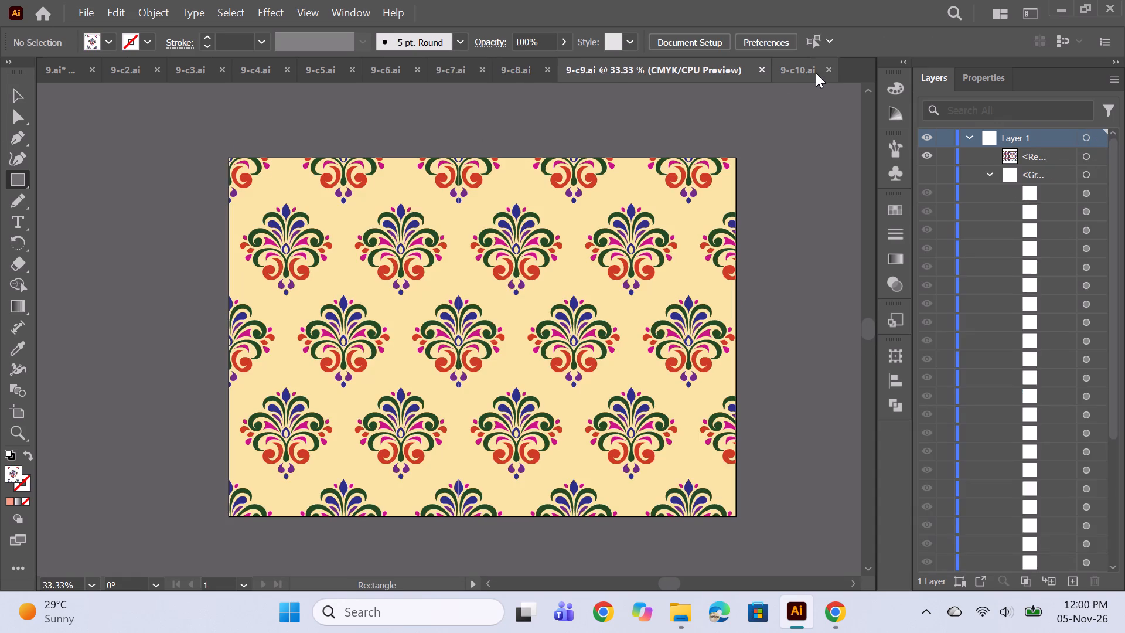
click(803, 72)
alt+scroll(636, 258, up, 1)
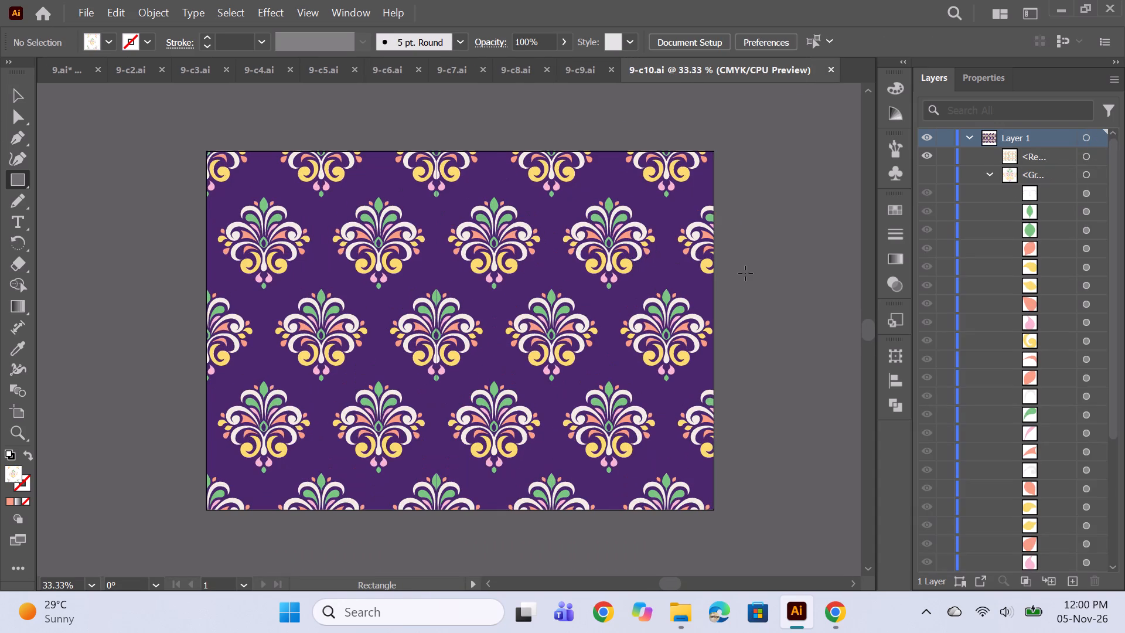
key(space)
drag(745, 273, 718, 263)
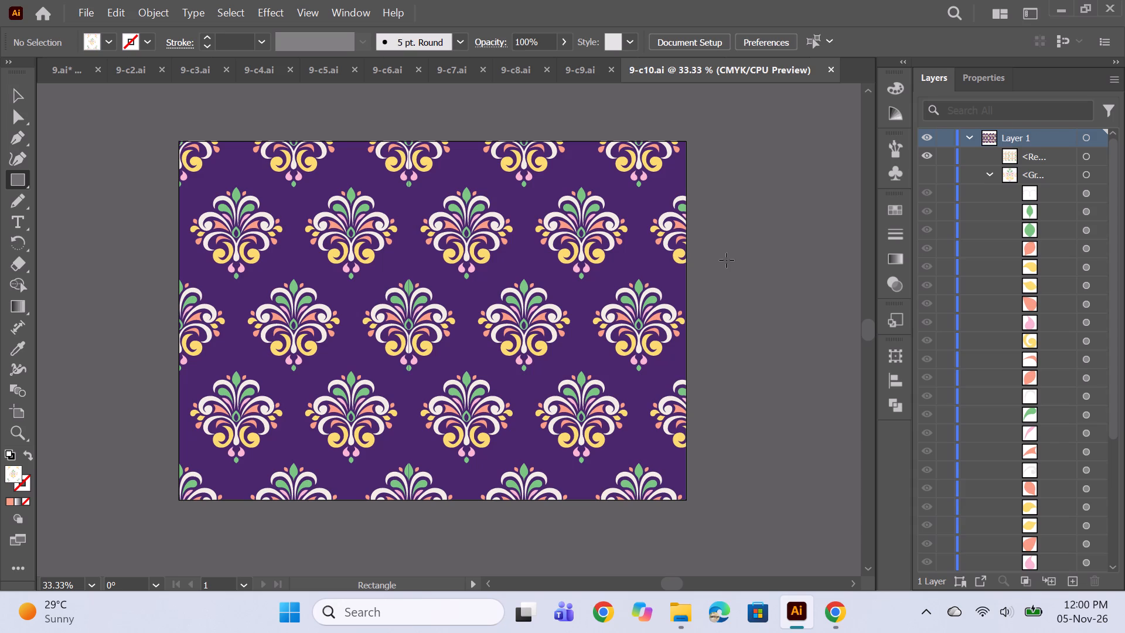
Switch to Chrome and examine the ideas related to The Barn Quilt Trail pin on Pinterest, returning to the strawberry pin.
click(832, 618)
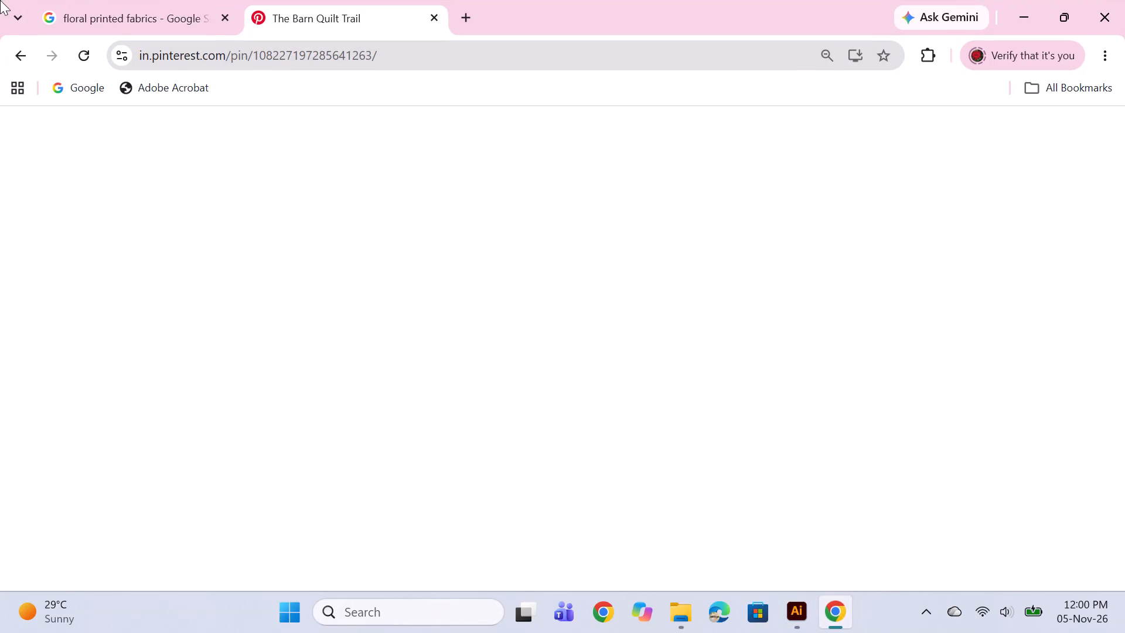
scroll(519, 308, down, 2)
scroll(612, 326, down, 2)
scroll(608, 345, up, 8)
scroll(629, 339, down, 1)
scroll(629, 338, up, 11)
scroll(724, 303, down, 4)
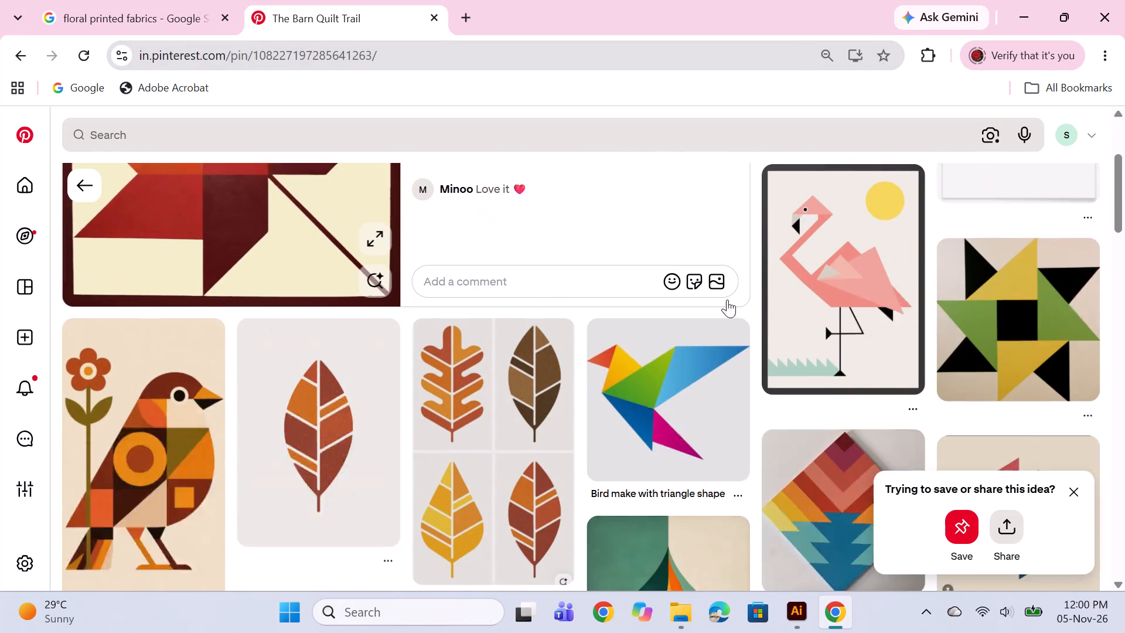
scroll(592, 297, down, 4)
scroll(551, 292, up, 11)
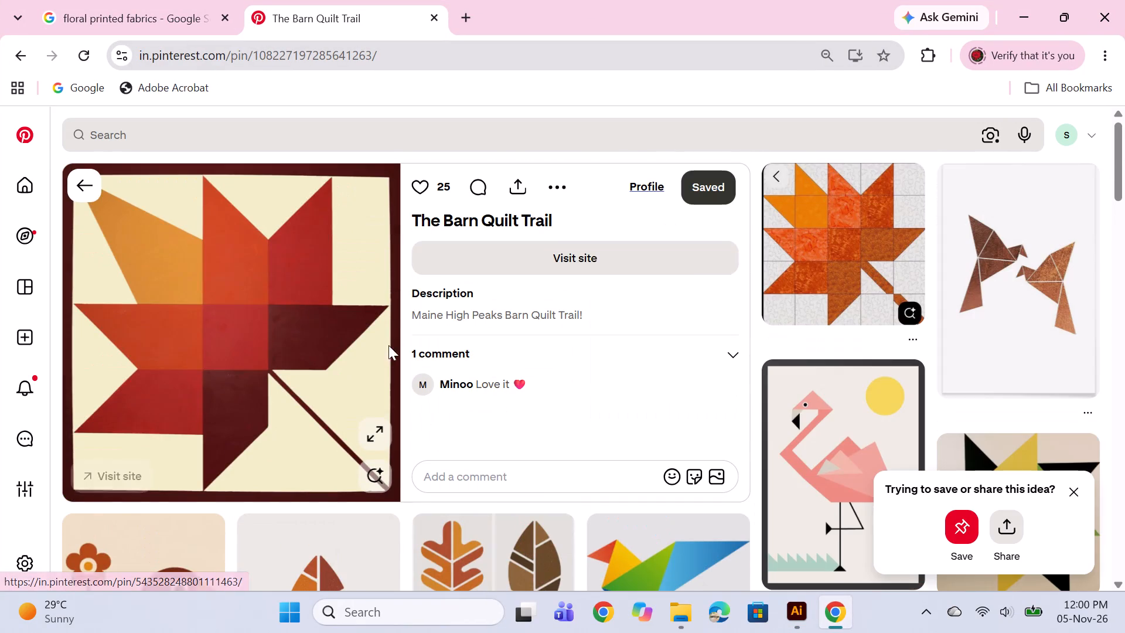
scroll(728, 302, down, 14)
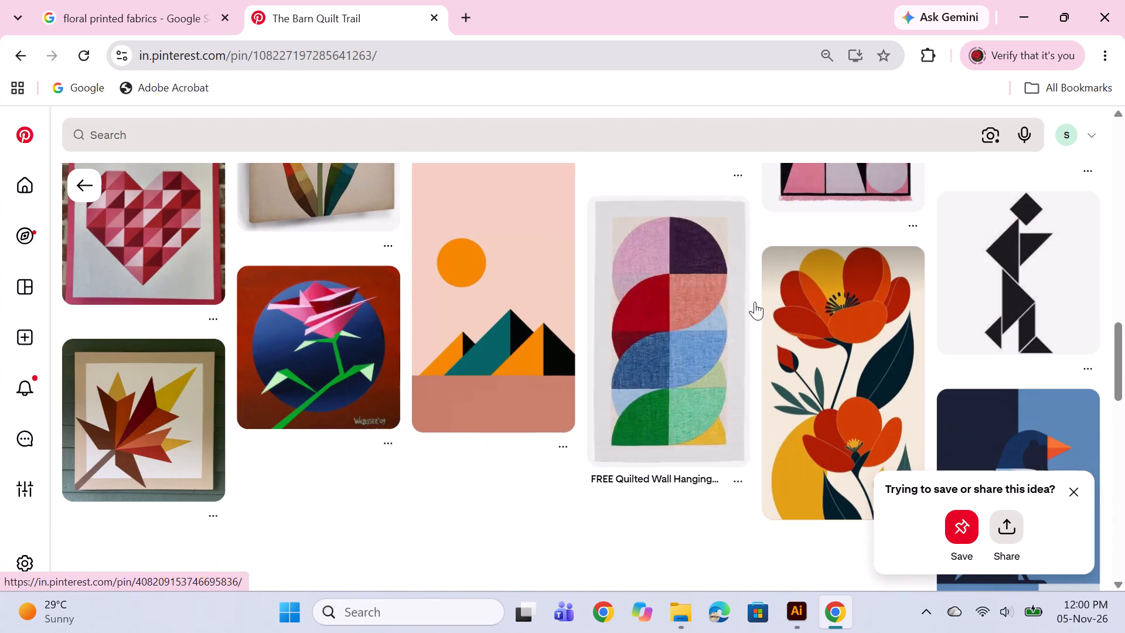
click(81, 193)
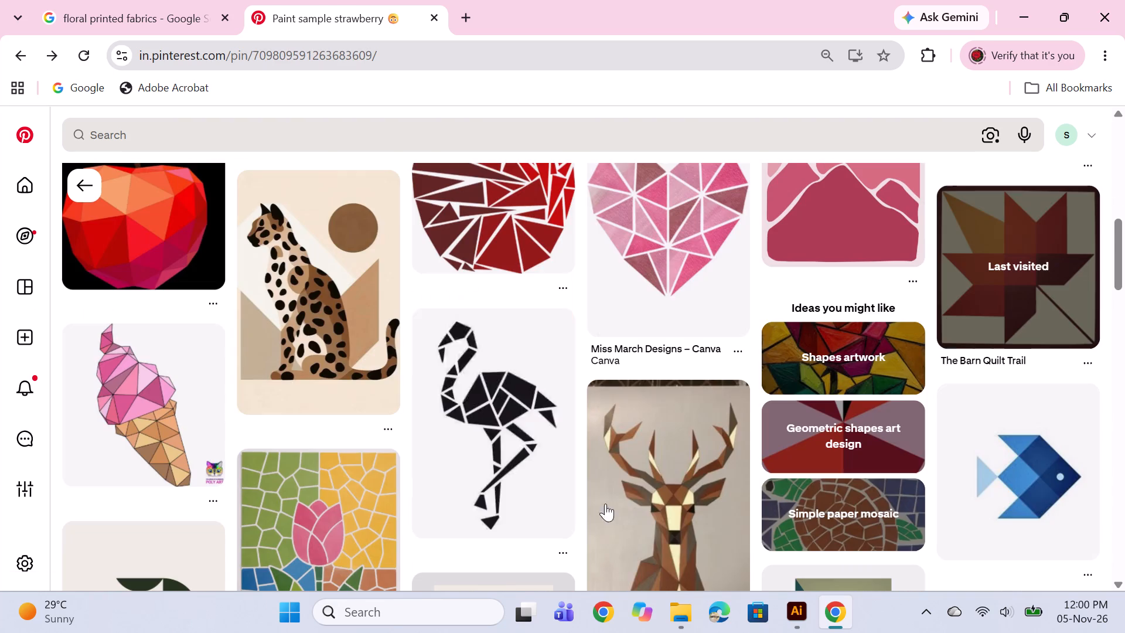
Switch to File Explorer and look through the folders and numbered Illustrator files in Plain prints.
click(681, 611)
scroll(360, 421, down, 9)
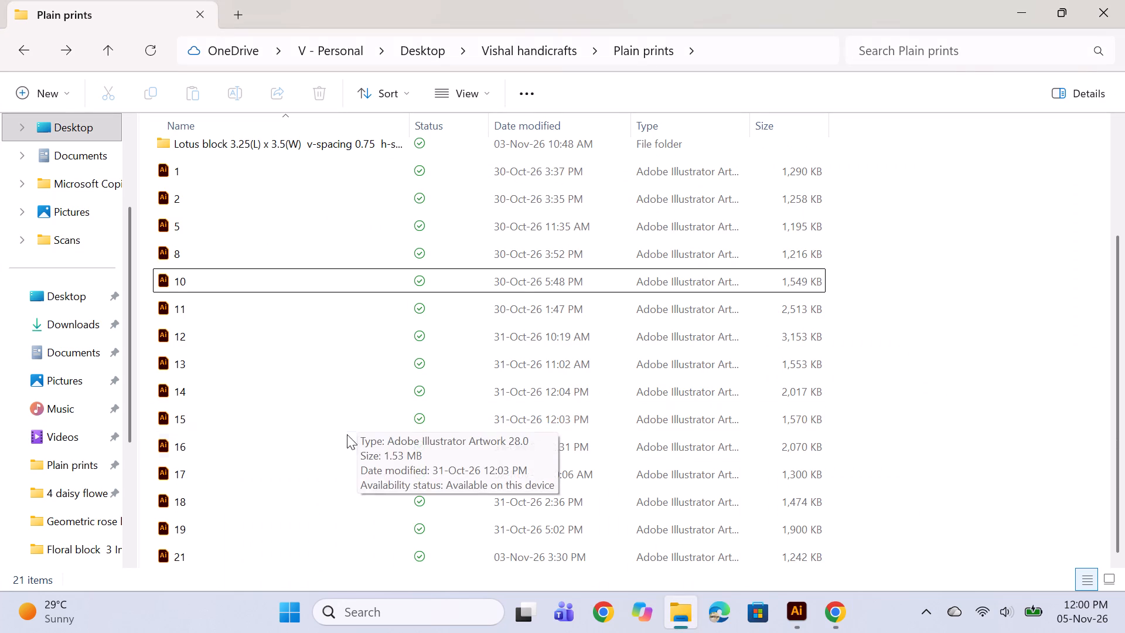
scroll(330, 440, up, 8)
scroll(322, 414, down, 7)
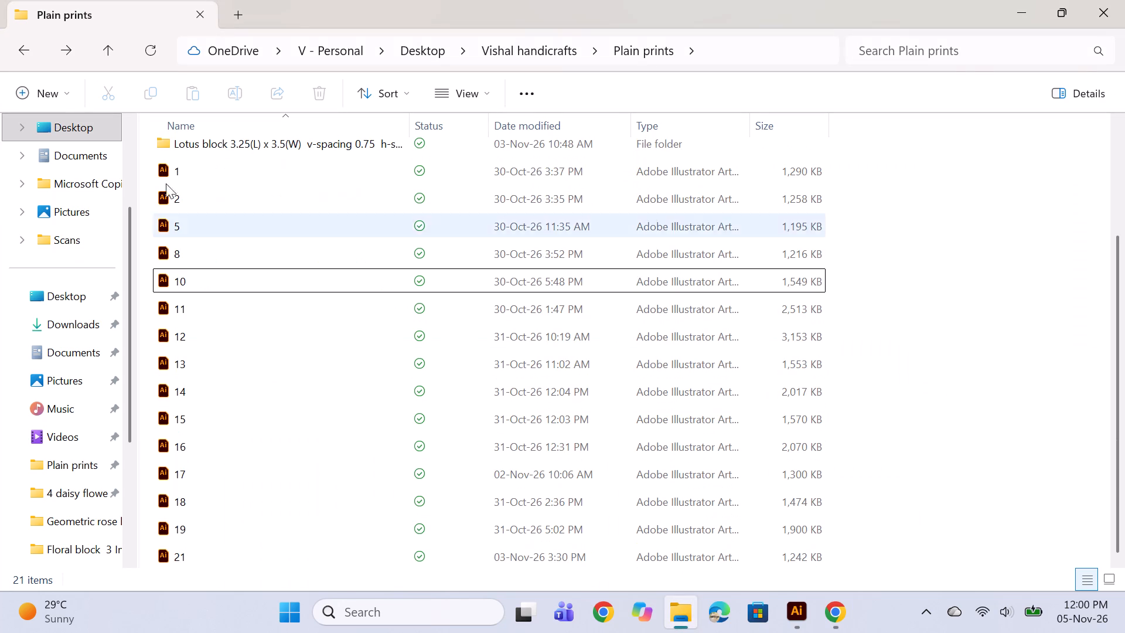
scroll(190, 170, down, 7)
scroll(220, 428, down, 5)
scroll(236, 450, up, 2)
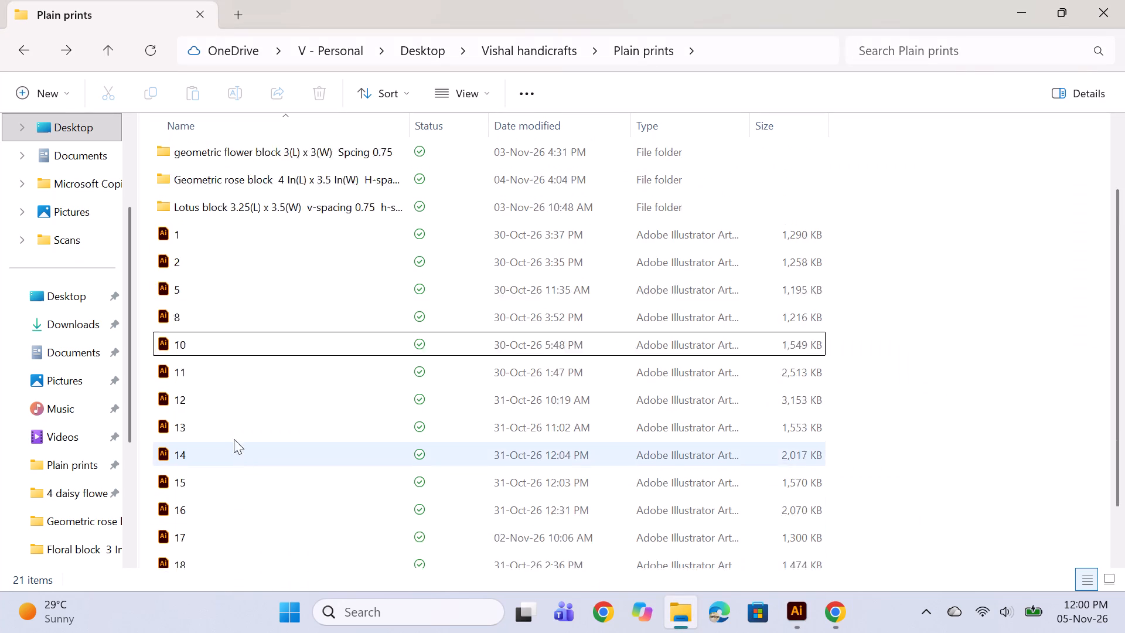
scroll(234, 439, up, 9)
Switch back to Pinterest in Chrome, open the red geometric apple pin and examine its related designs.
click(827, 616)
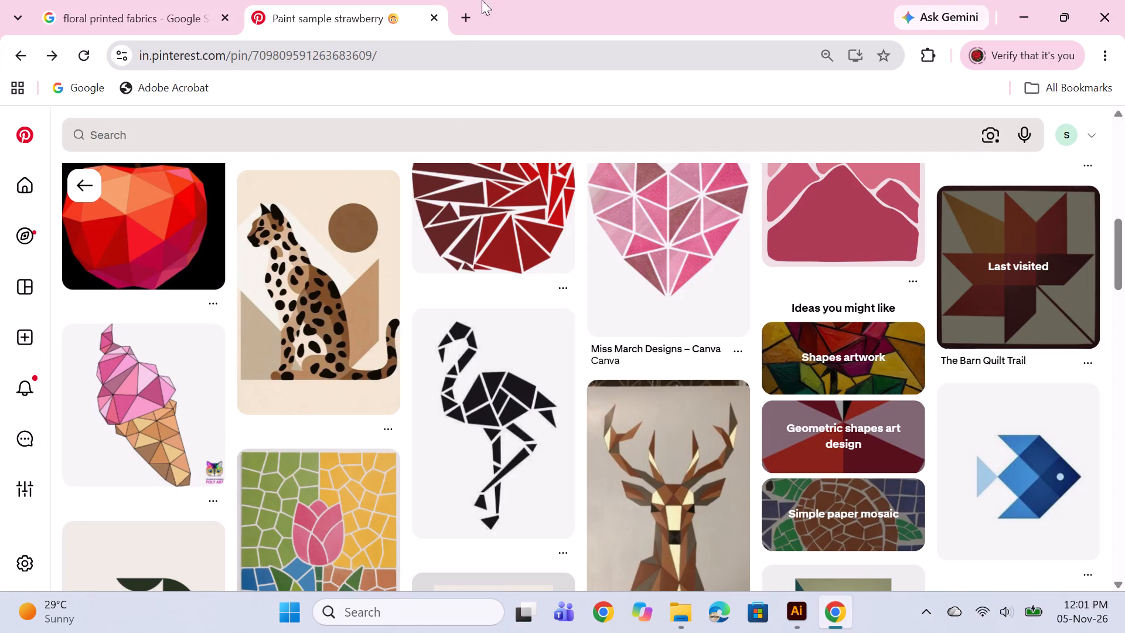
scroll(577, 244, up, 3)
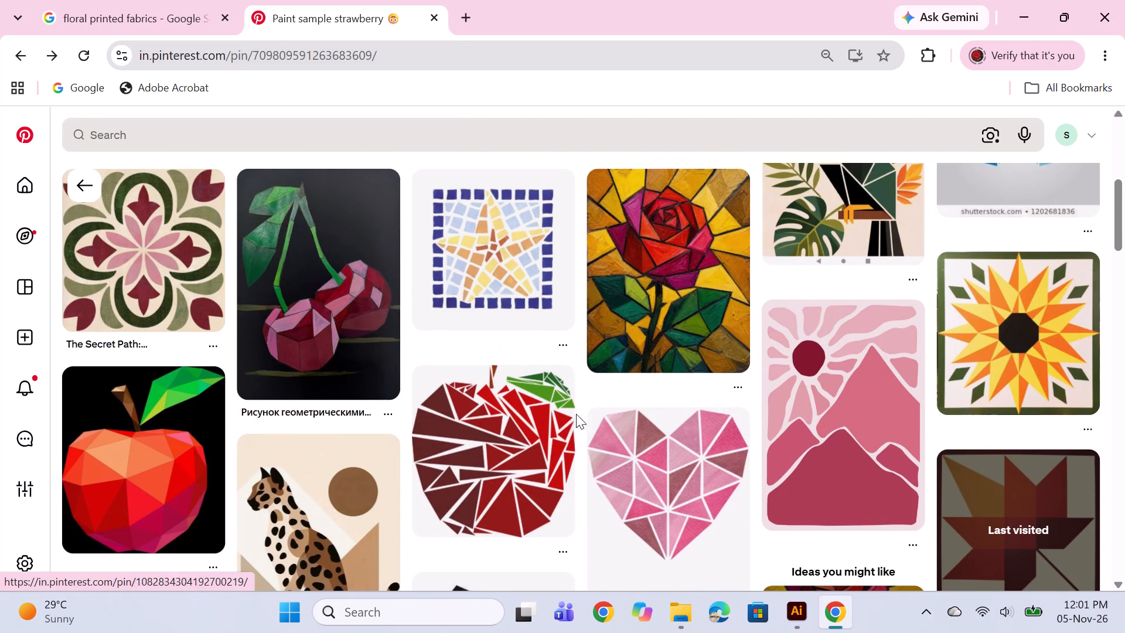
click(484, 475)
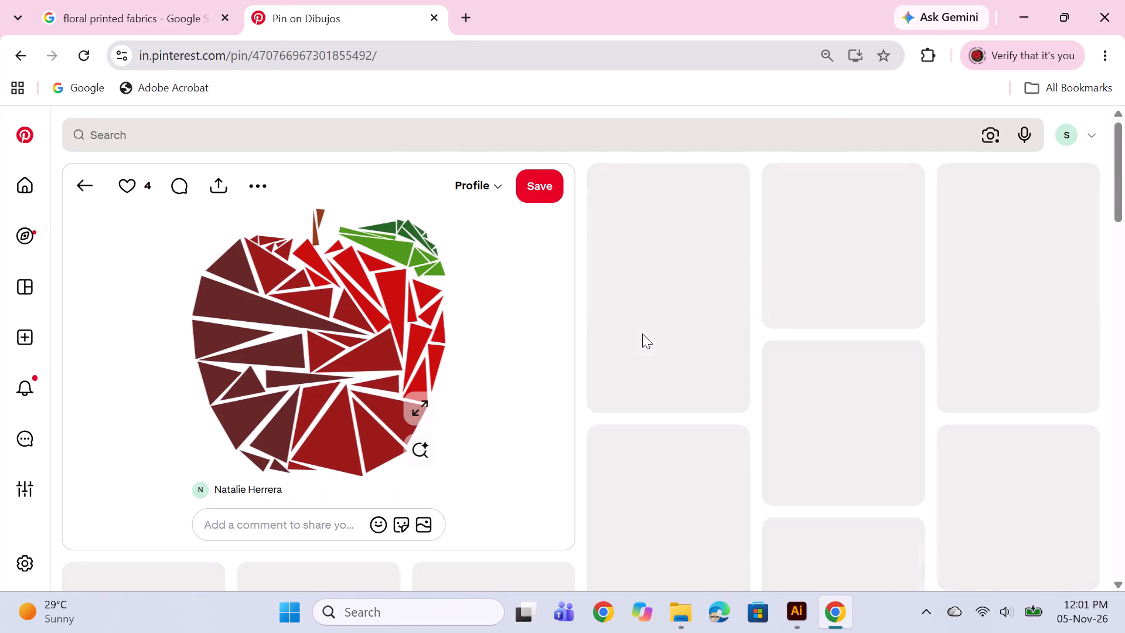
scroll(799, 381, down, 5)
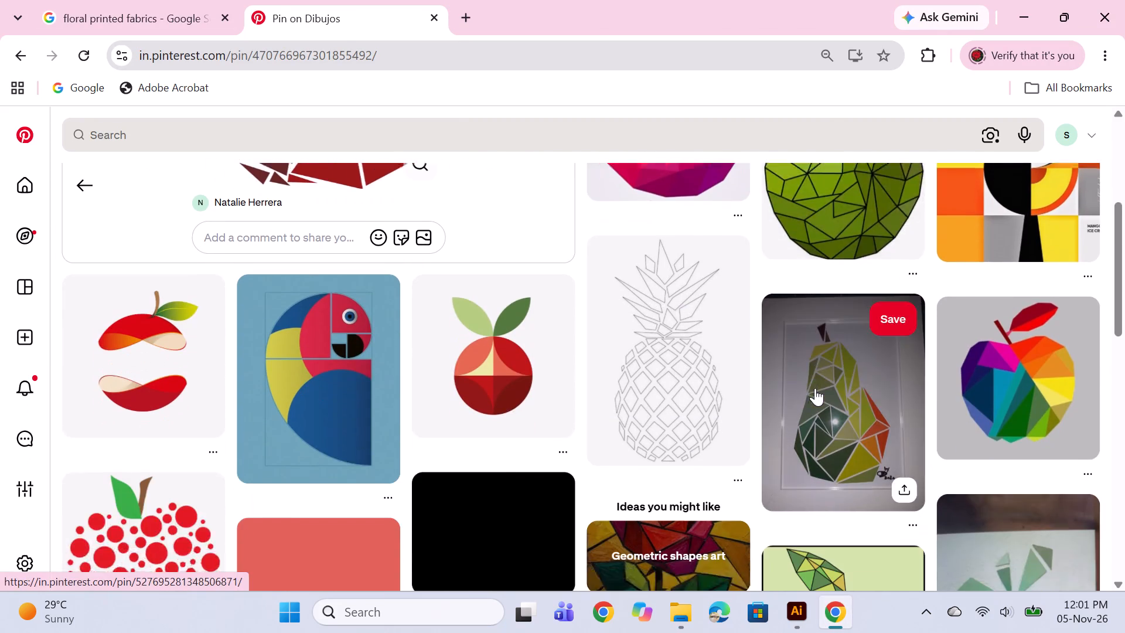
scroll(860, 380, down, 5)
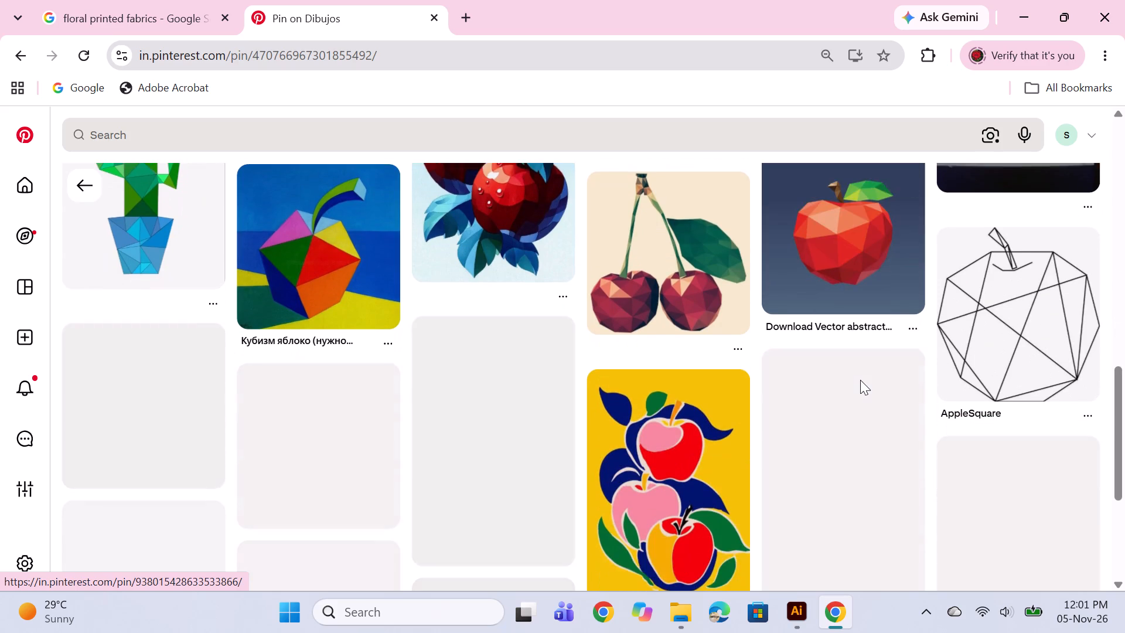
scroll(860, 380, down, 1)
Go back to the Pinterest home feed and search for "geometric flower motifs".
click(92, 188)
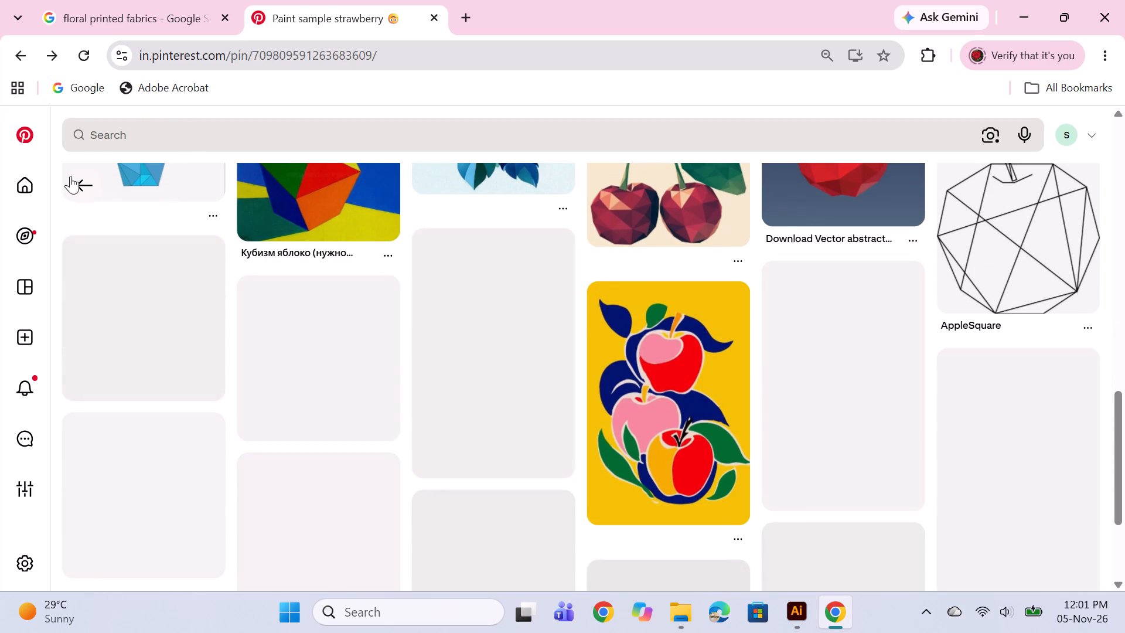
click(83, 189)
click(132, 145)
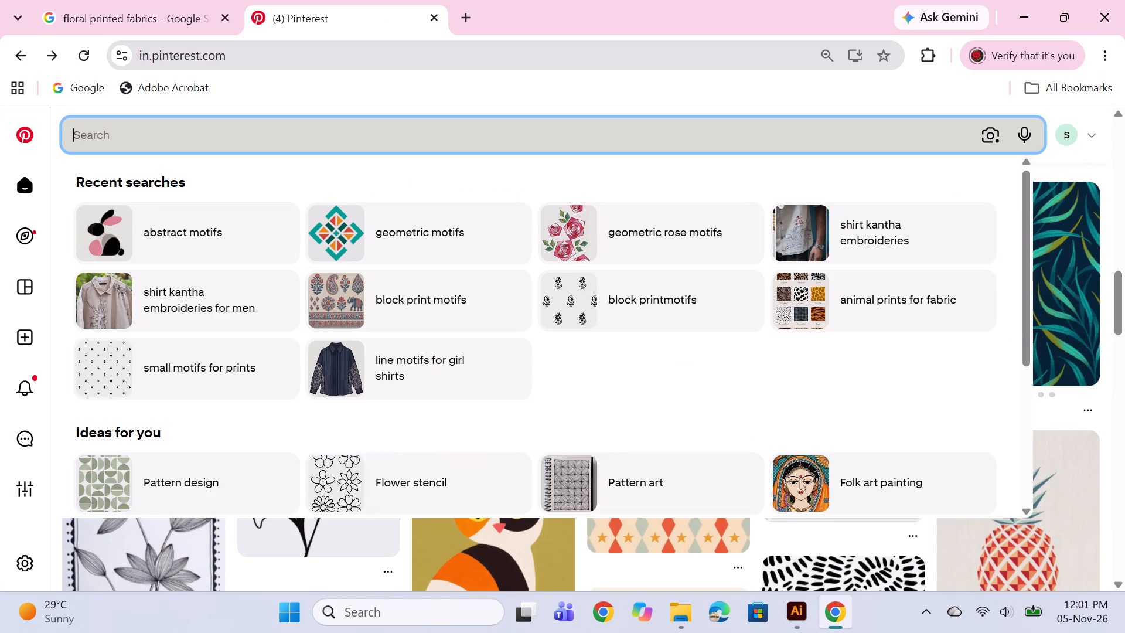
text(geometric flower motifs)
key(Return)
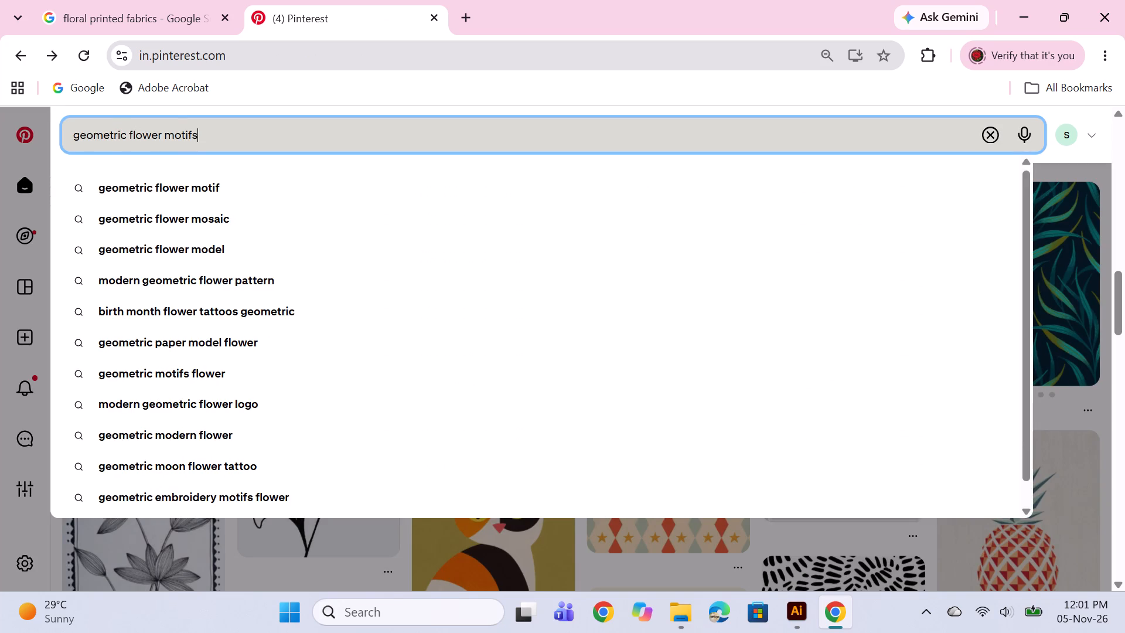
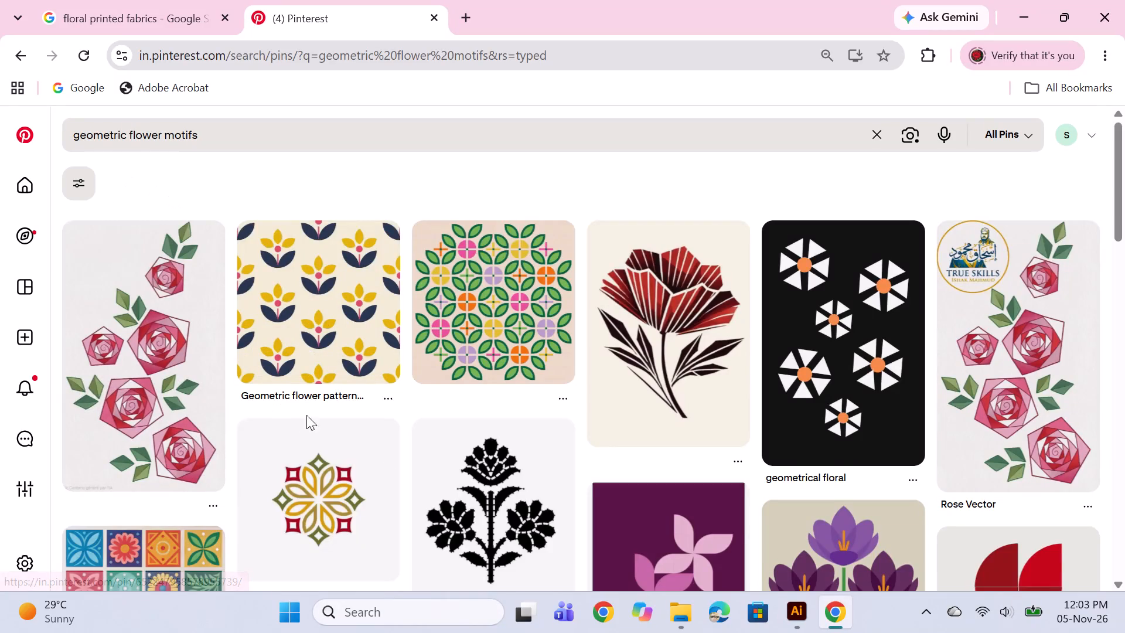
Look over the geometric flower motif results and open the pin of the red segmented flower with dark leaves.
scroll(437, 511, down, 1)
scroll(517, 452, down, 3)
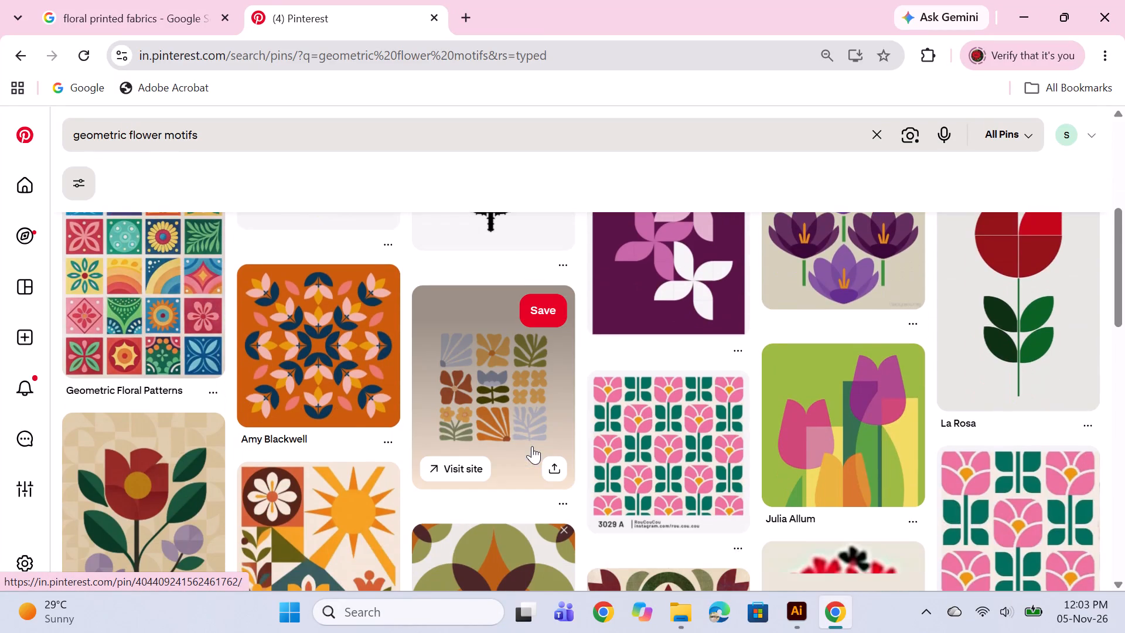
scroll(532, 446, down, 1)
scroll(553, 431, up, 11)
click(634, 341)
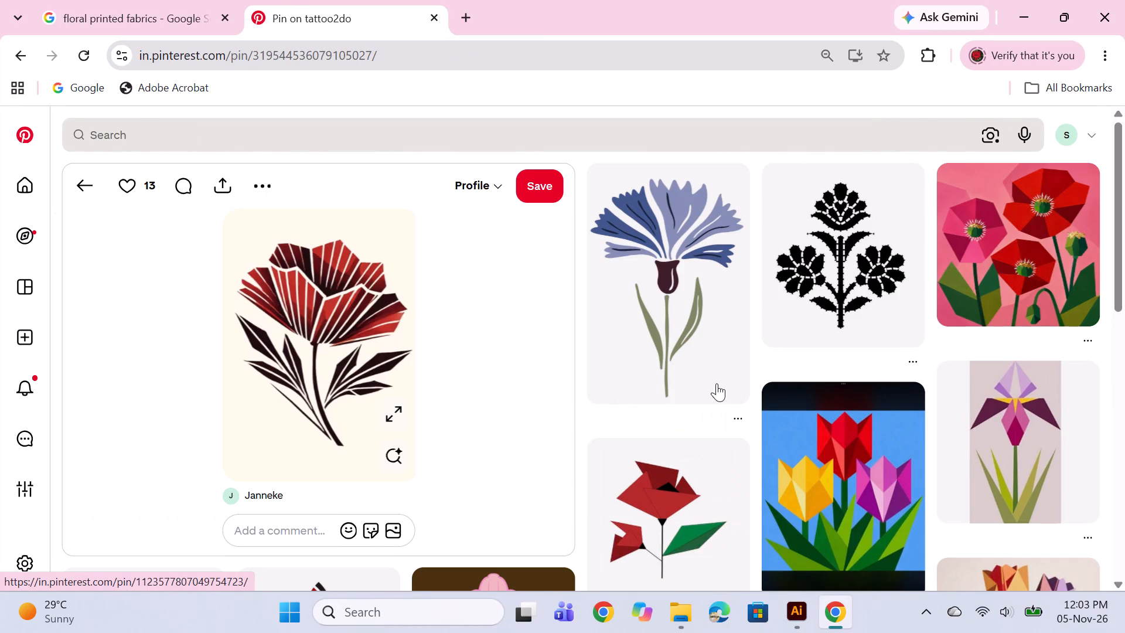
Examine the designs related to the red segmented flower pin for geometric floral references, and return to the search results.
scroll(717, 383, down, 4)
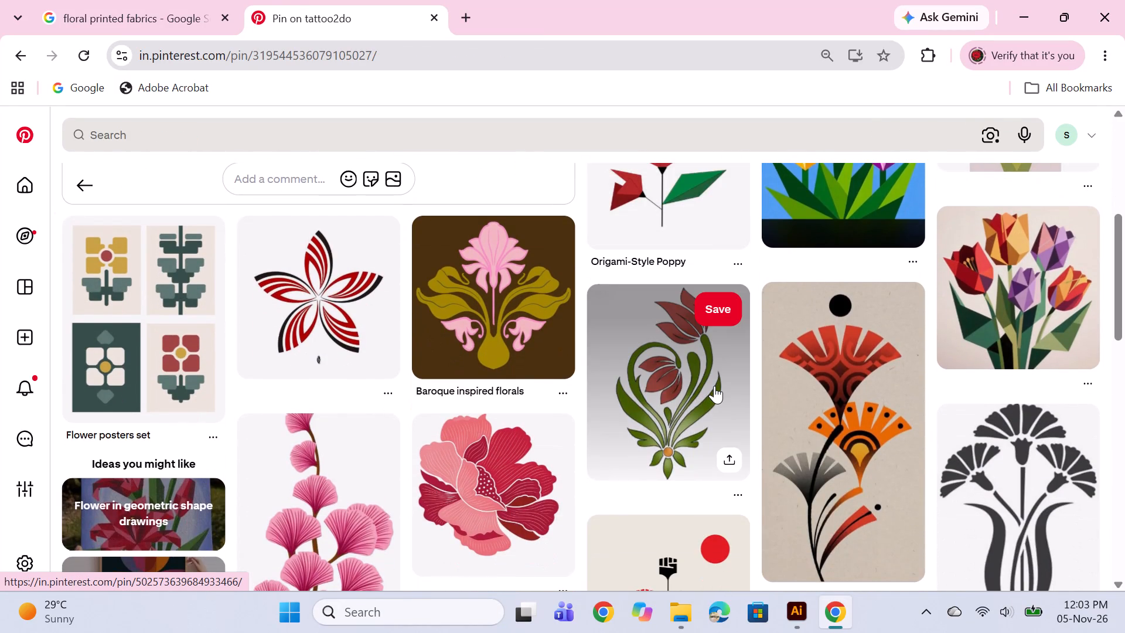
scroll(714, 386, down, 6)
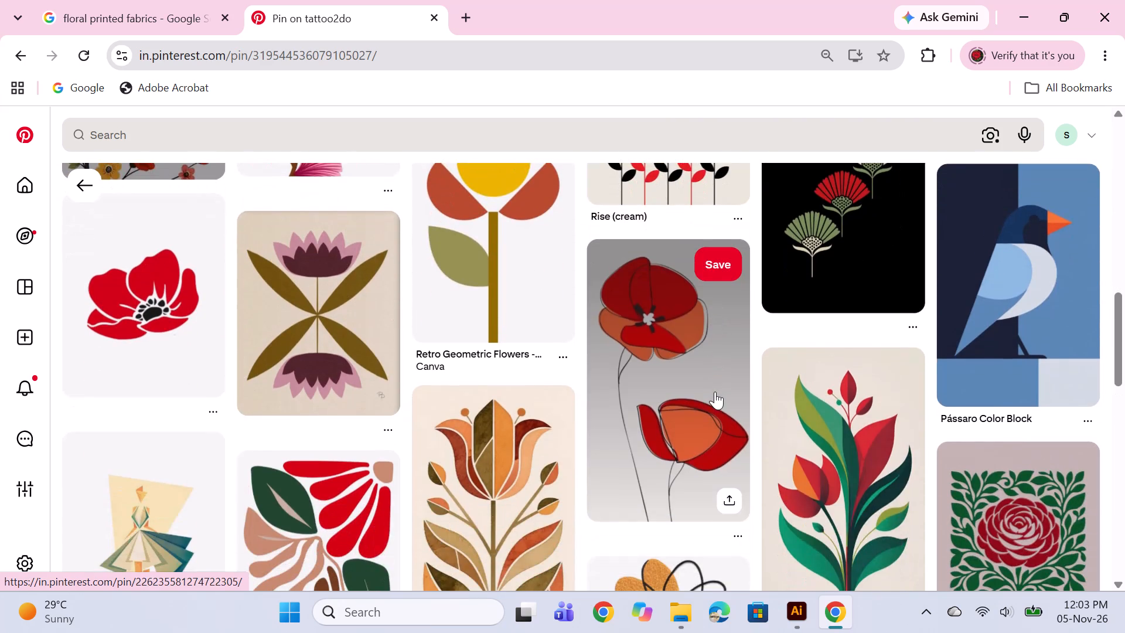
scroll(715, 392, up, 16)
scroll(675, 389, down, 2)
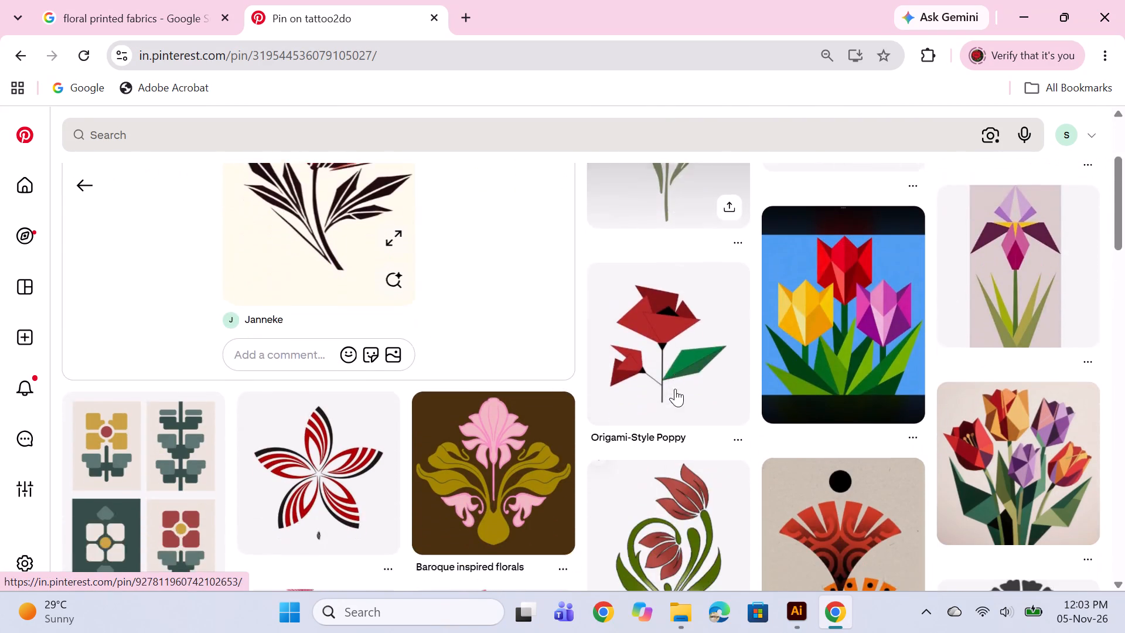
scroll(675, 389, down, 9)
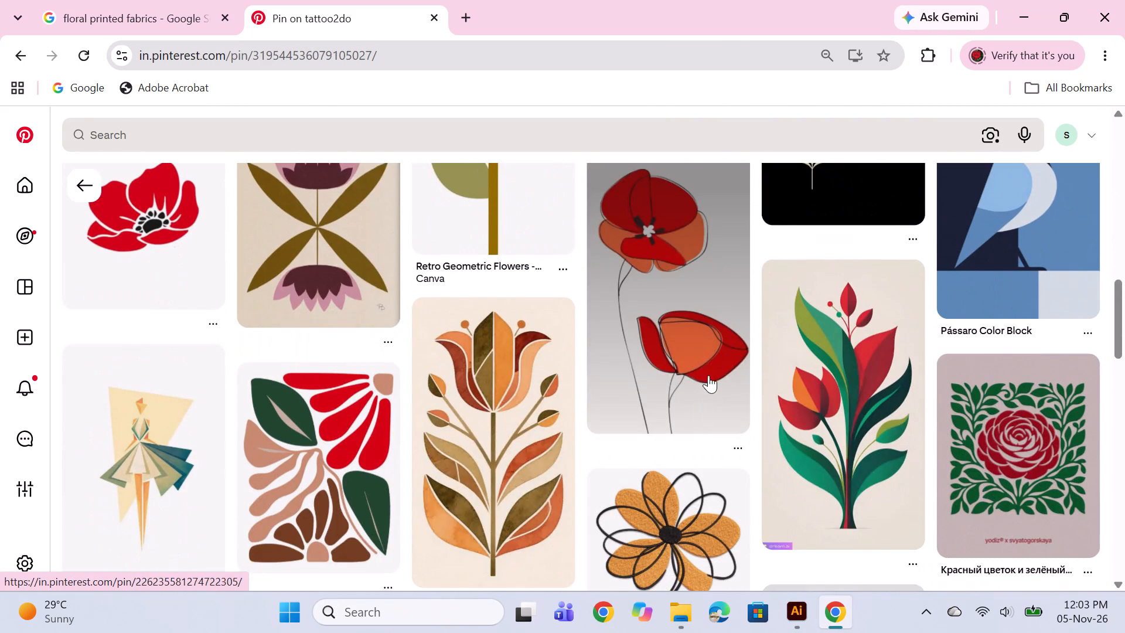
scroll(571, 392, down, 2)
scroll(840, 409, down, 3)
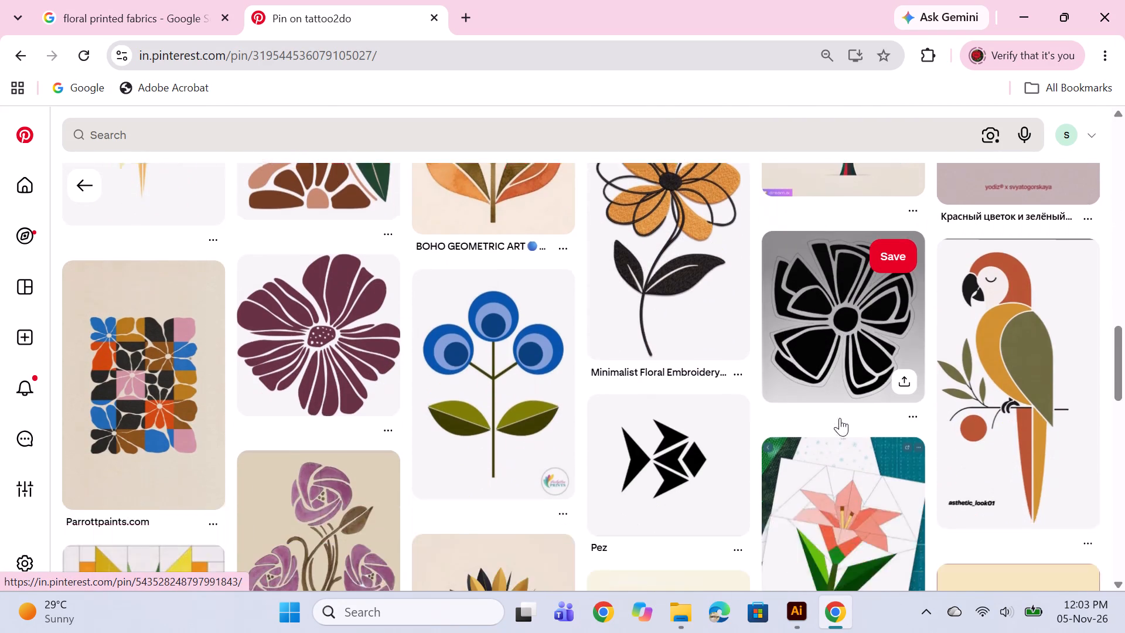
scroll(840, 420, down, 7)
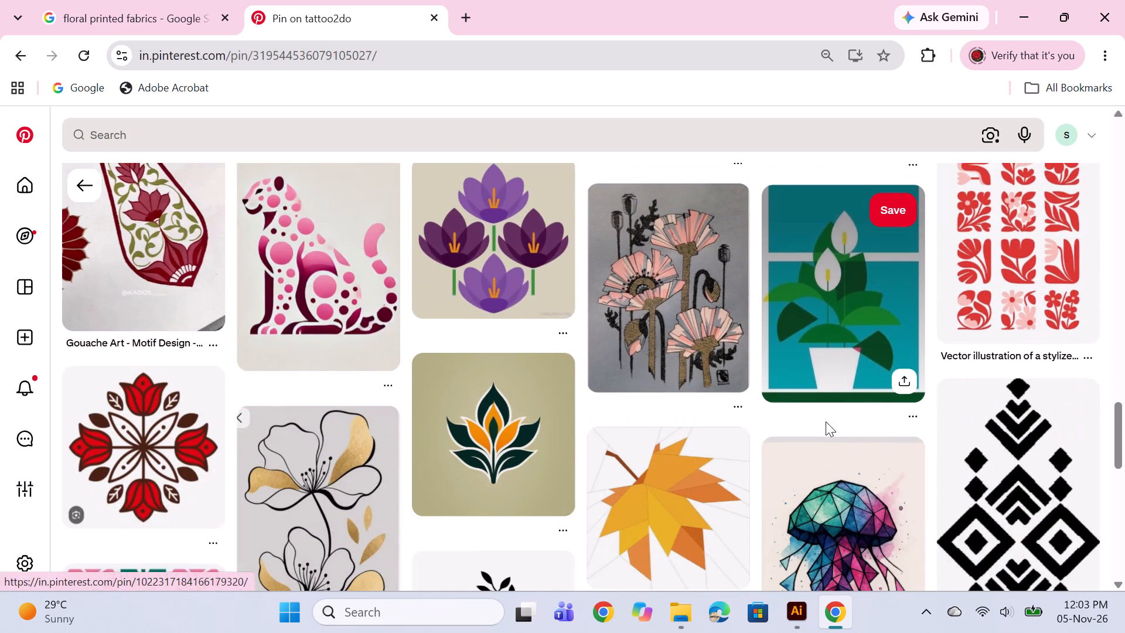
scroll(824, 421, down, 7)
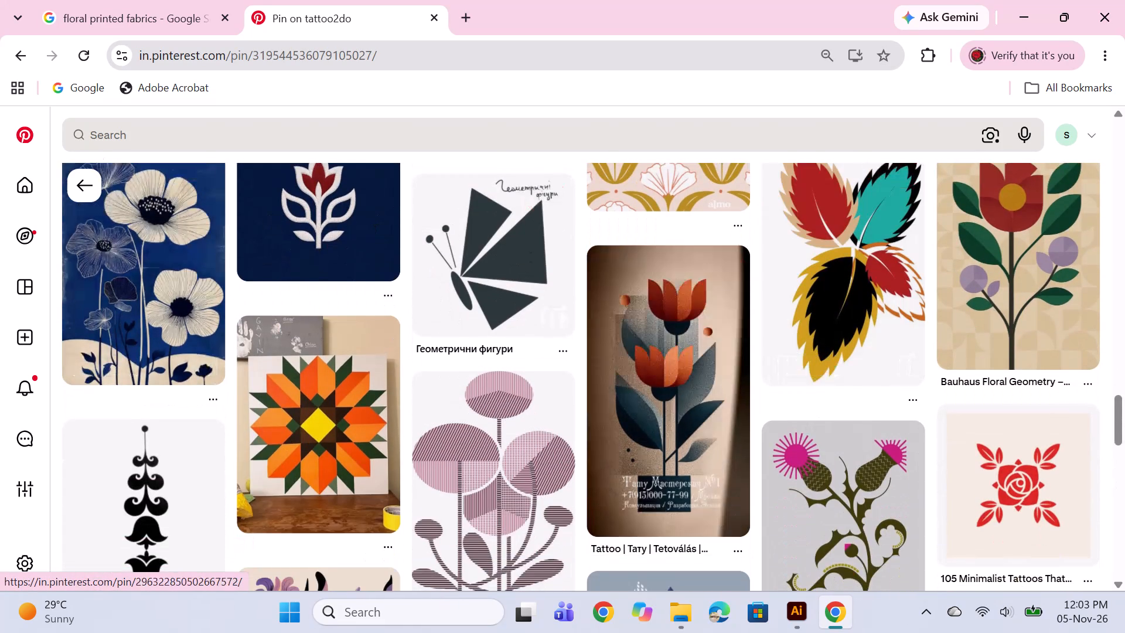
scroll(186, 228, up, 8)
scroll(188, 226, down, 1)
scroll(187, 225, up, 20)
scroll(187, 225, up, 3)
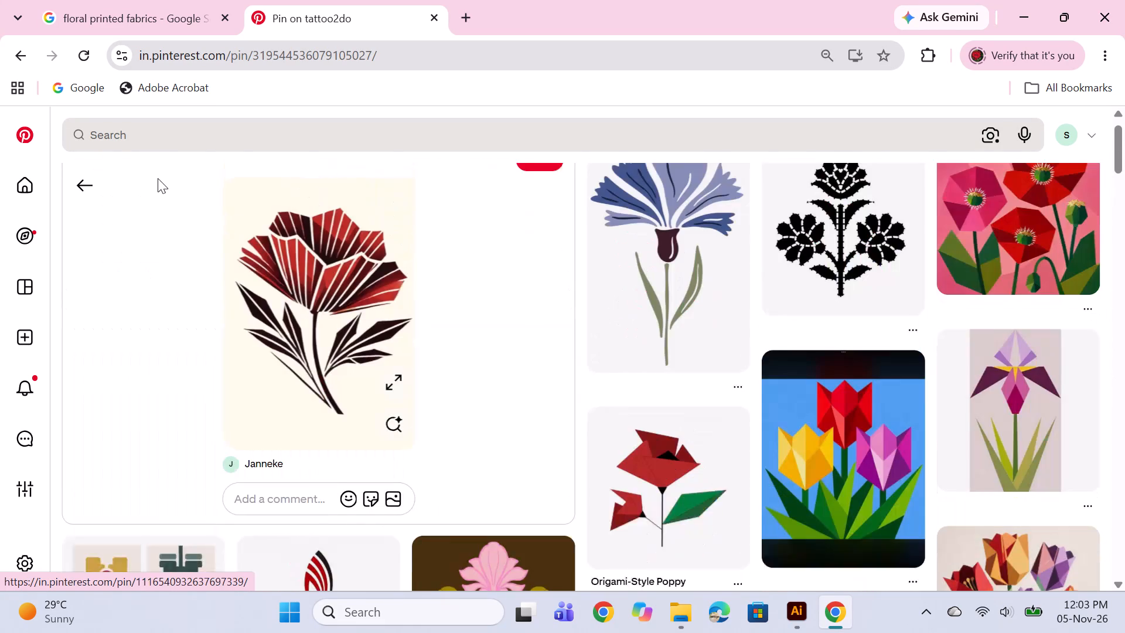
scroll(158, 178, up, 10)
click(80, 181)
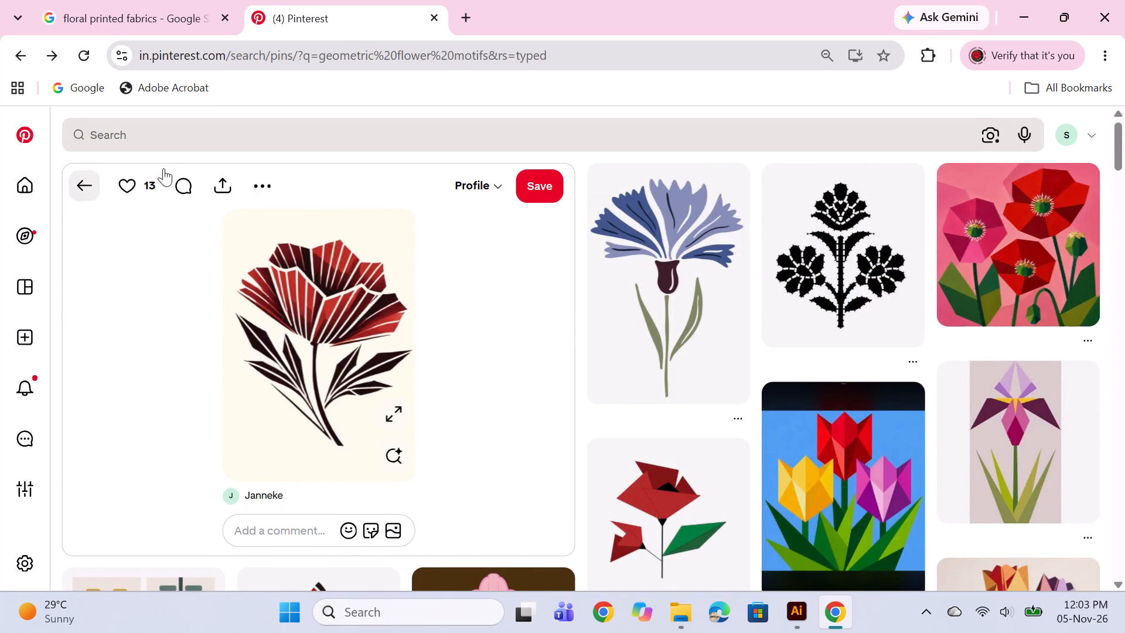
Refine the Pinterest search to "geometric gradation flower motifs".
click(125, 134)
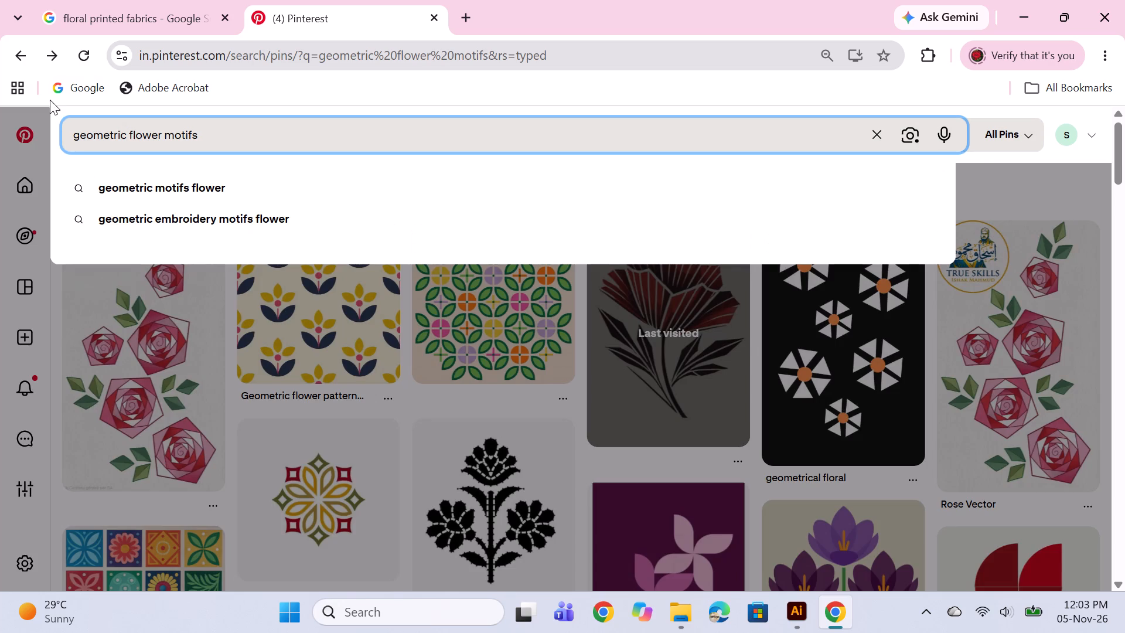
key(space)
text(gradation)
key(Return)
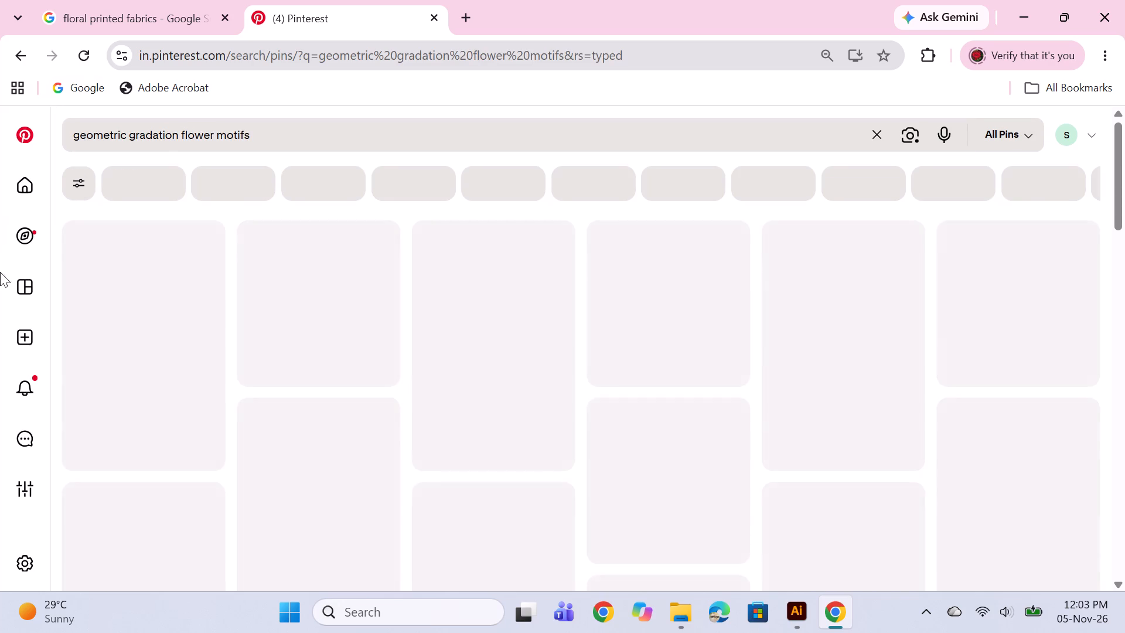
Look over the gradation flower motif results and reopen the red segmented flower pin.
scroll(826, 317, down, 2)
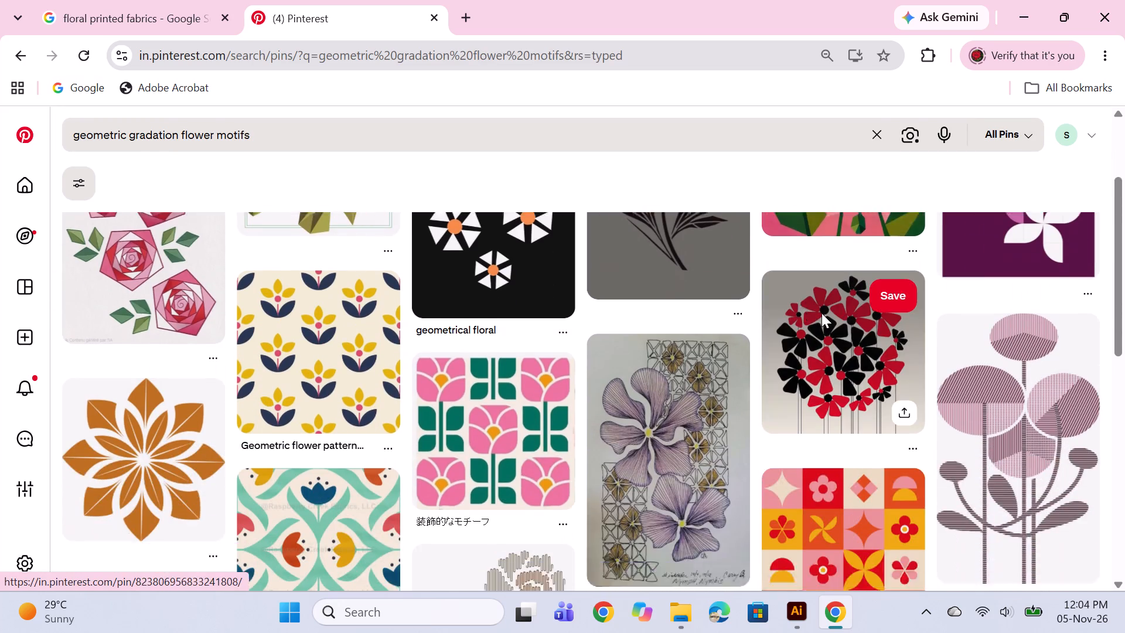
scroll(708, 320, down, 1)
scroll(706, 329, up, 3)
click(640, 324)
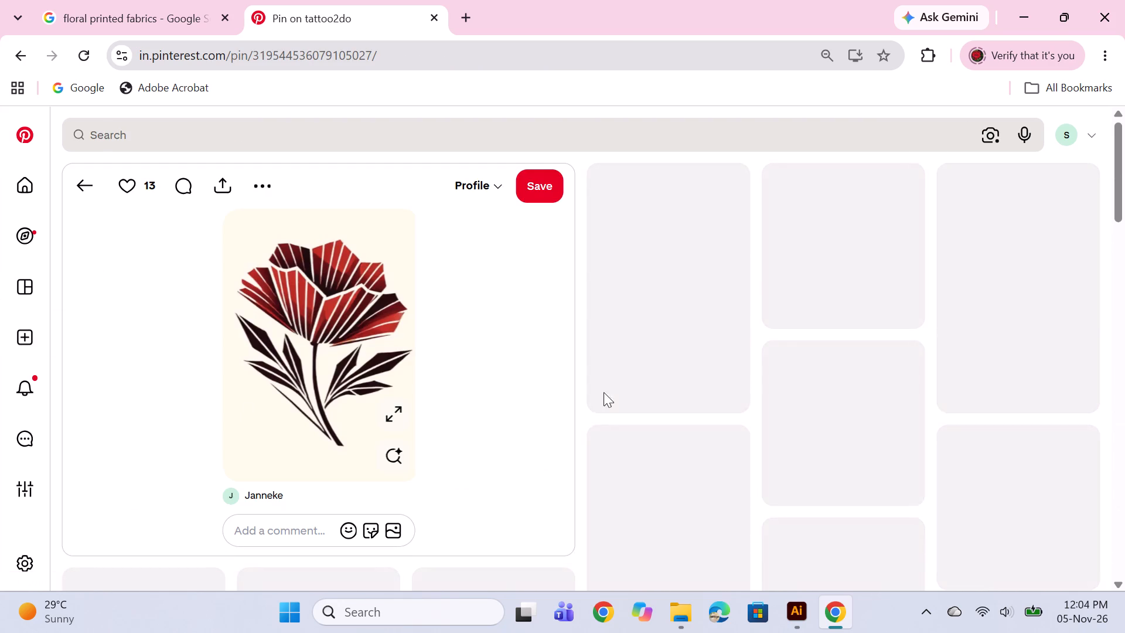
Examine the designs related to the reopened red flower pin for stylised and geometric floral motifs.
scroll(794, 299, down, 2)
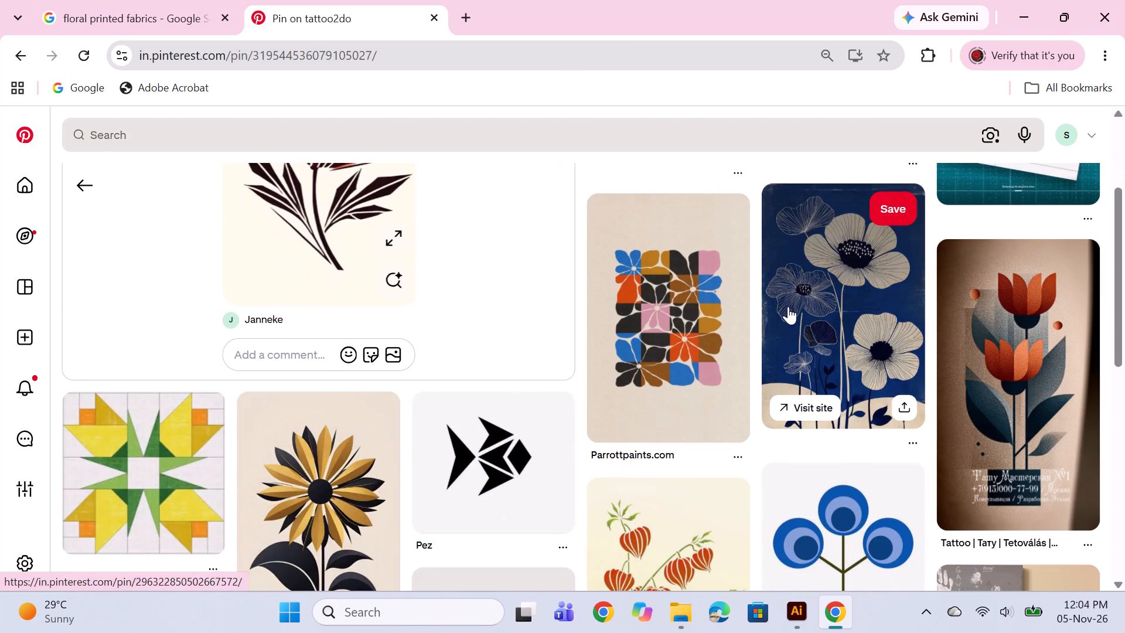
scroll(778, 308, down, 4)
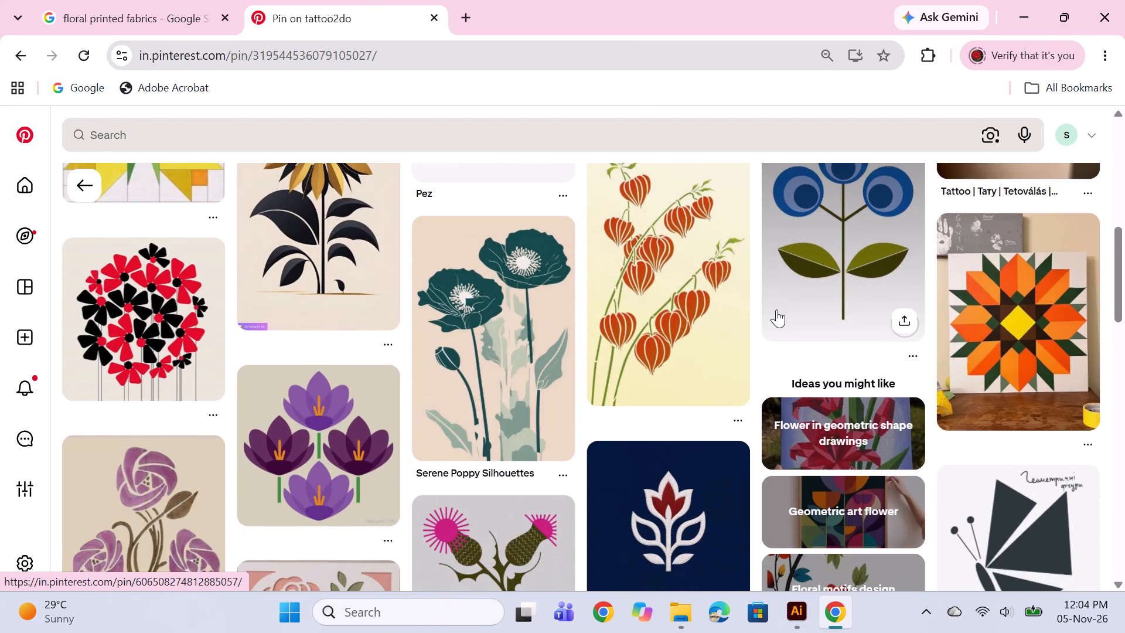
scroll(776, 309, down, 2)
scroll(776, 310, up, 3)
scroll(776, 310, down, 2)
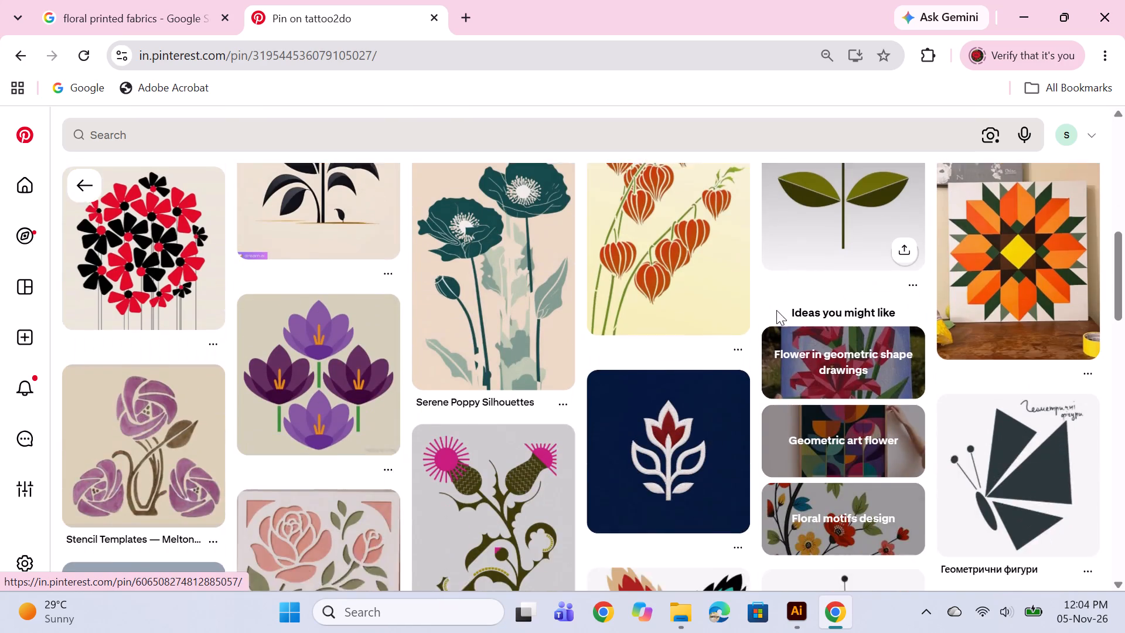
scroll(776, 310, down, 9)
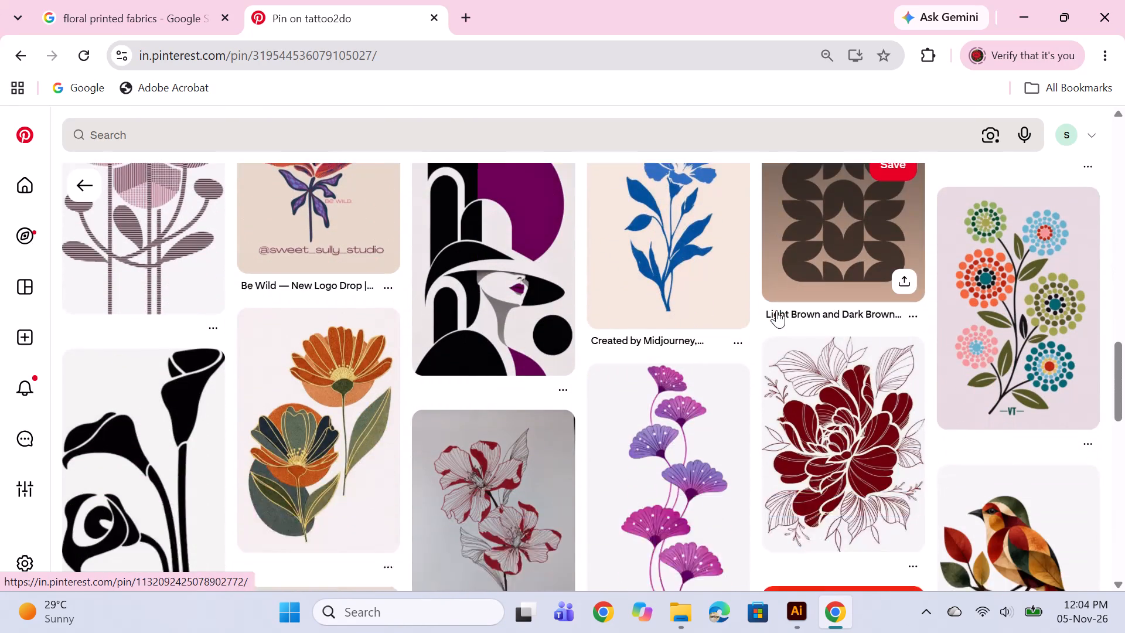
scroll(776, 310, down, 3)
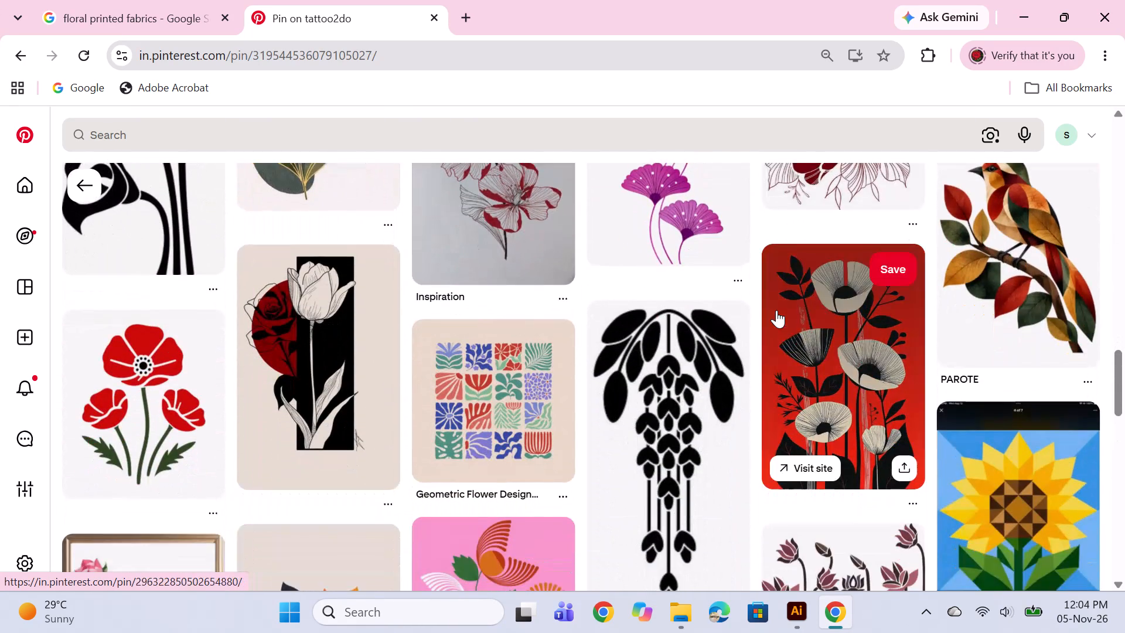
scroll(776, 310, down, 4)
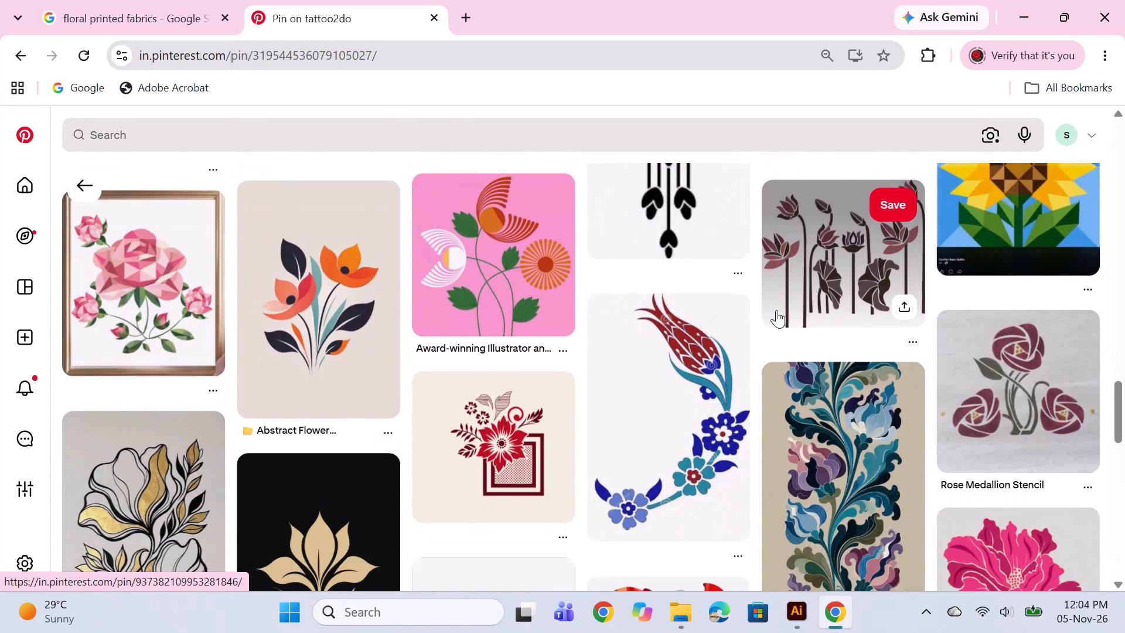
scroll(776, 312, down, 1)
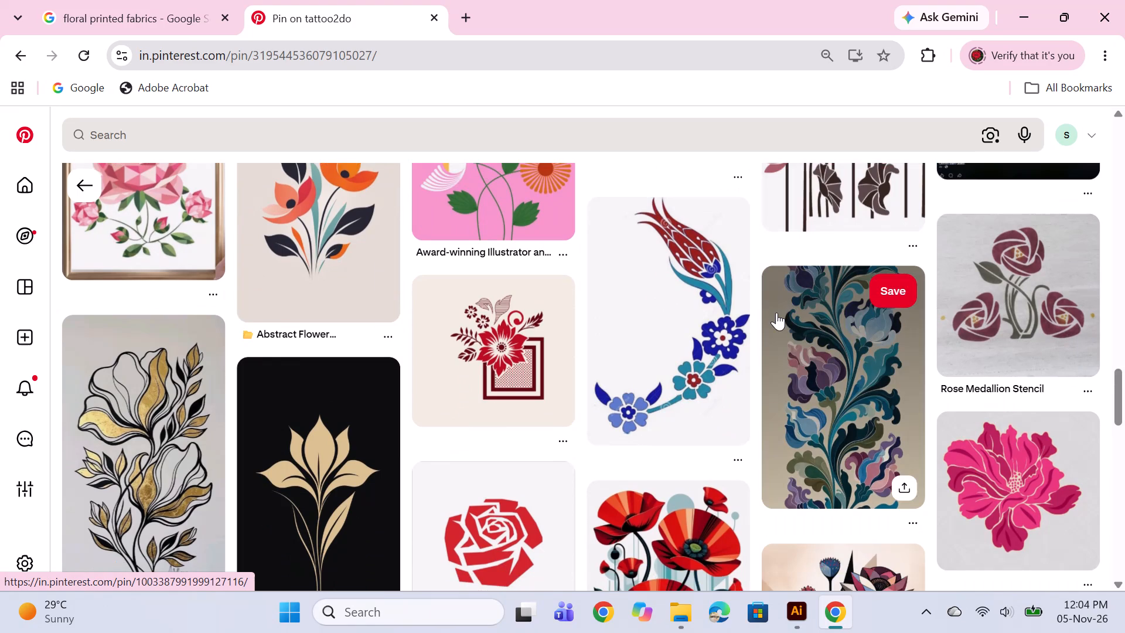
scroll(776, 312, down, 1)
scroll(469, 319, up, 3)
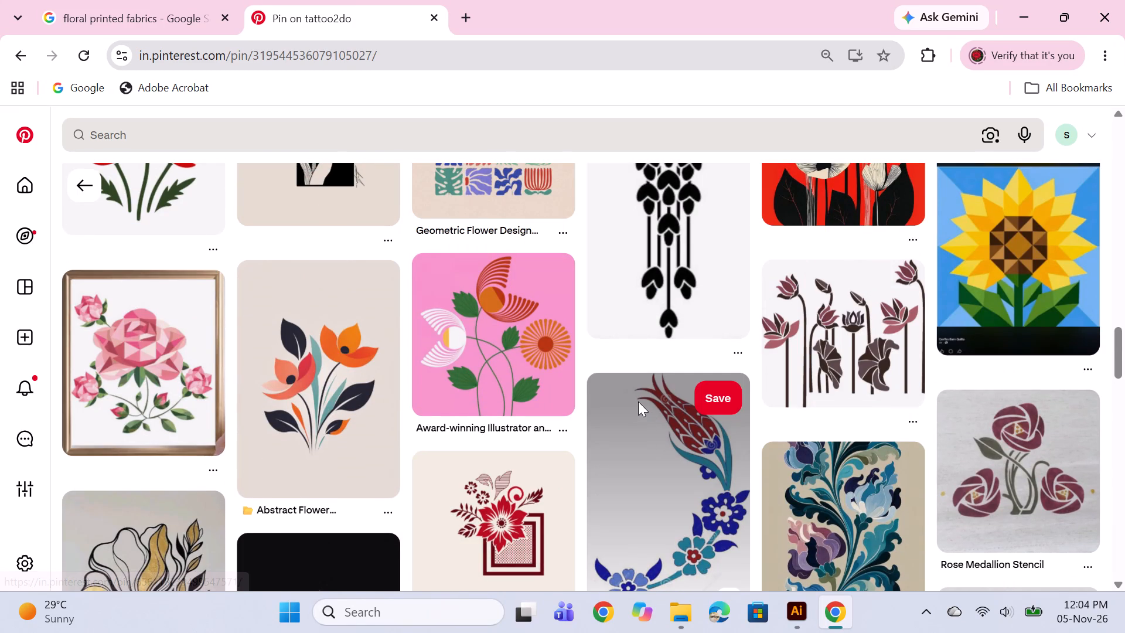
scroll(636, 401, down, 5)
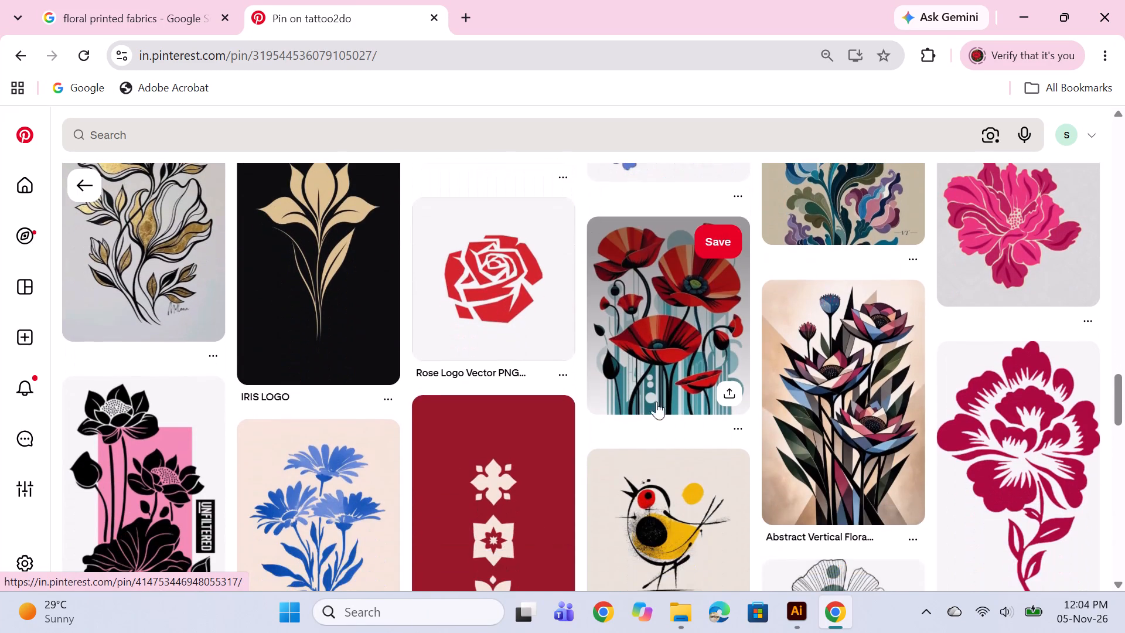
scroll(953, 403, down, 1)
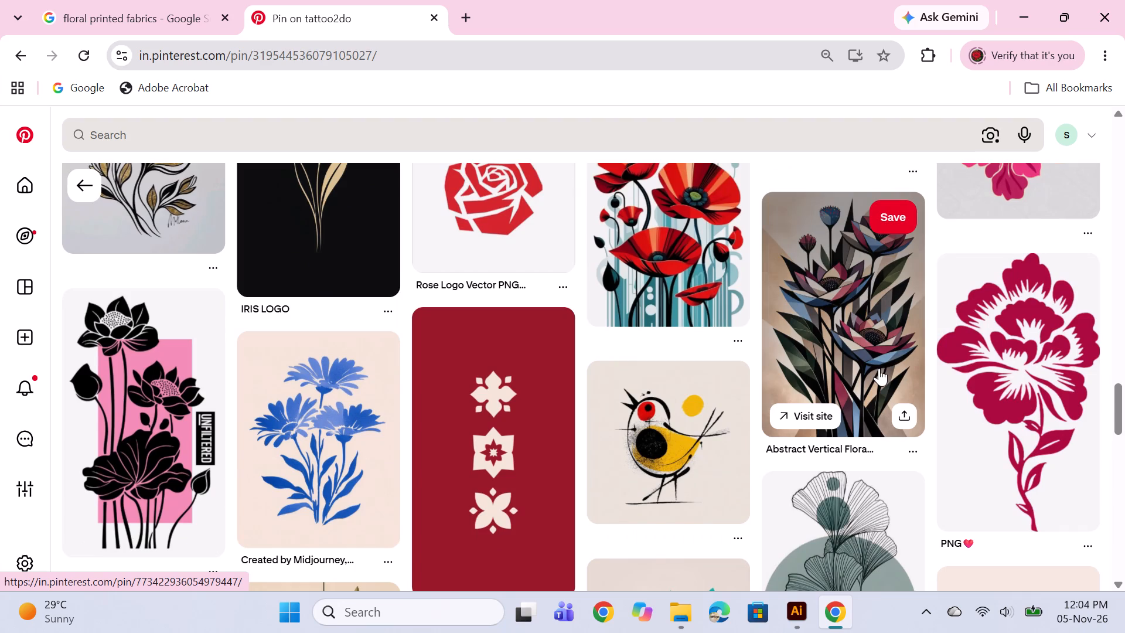
scroll(879, 368, down, 2)
scroll(402, 491, down, 3)
scroll(460, 509, down, 2)
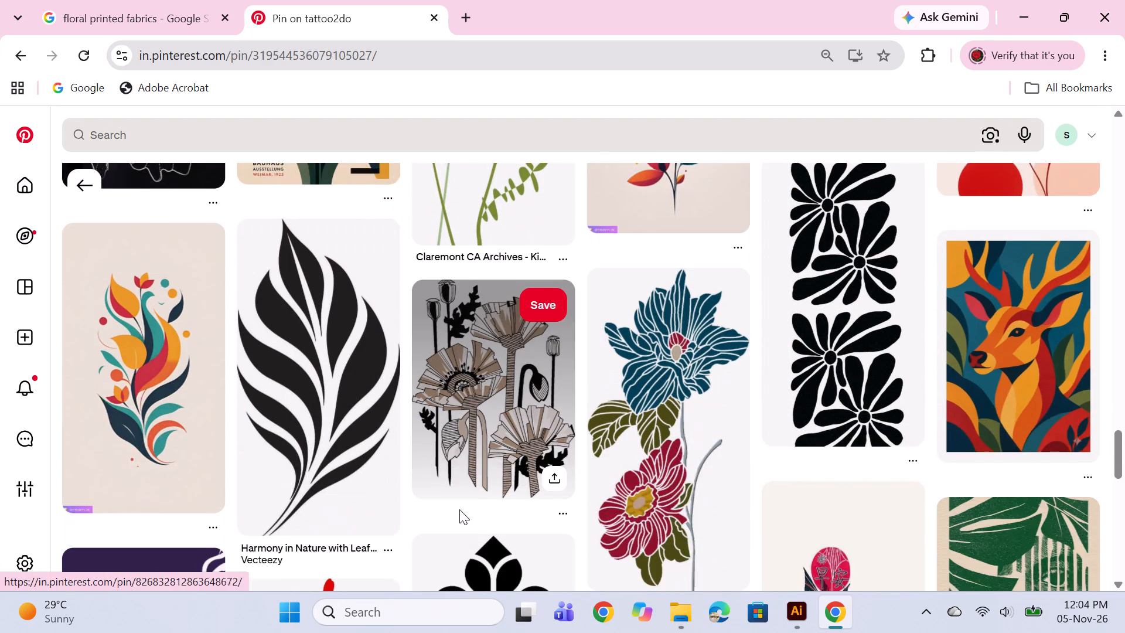
scroll(459, 509, down, 2)
scroll(585, 500, up, 3)
scroll(585, 499, down, 7)
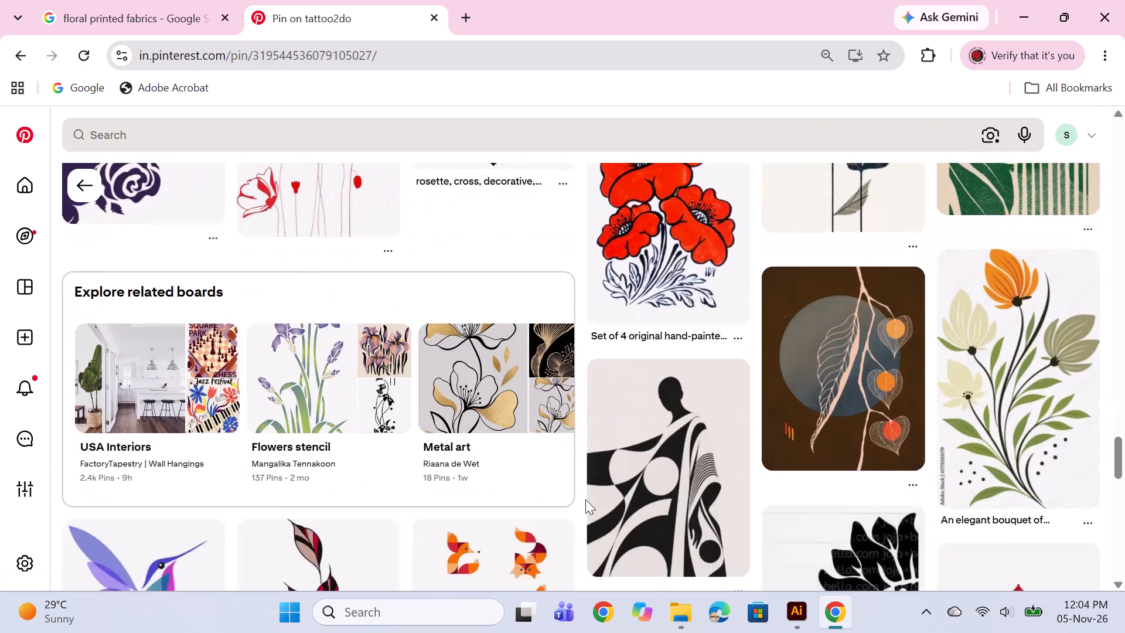
scroll(585, 499, down, 7)
scroll(585, 499, up, 4)
scroll(585, 499, down, 5)
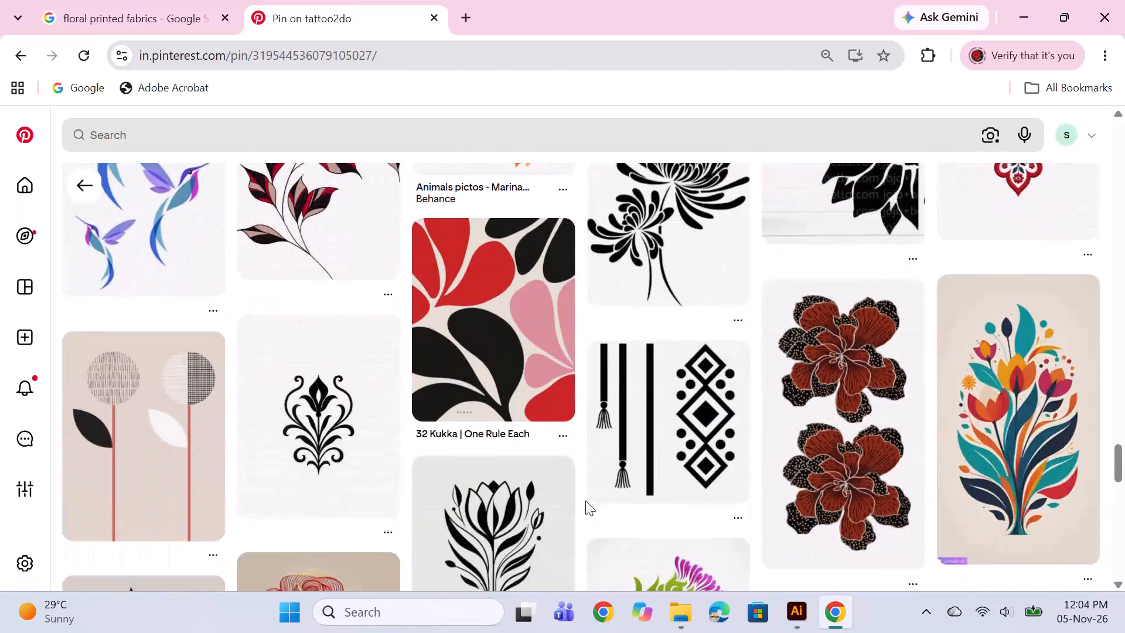
scroll(866, 463, down, 7)
scroll(797, 483, down, 2)
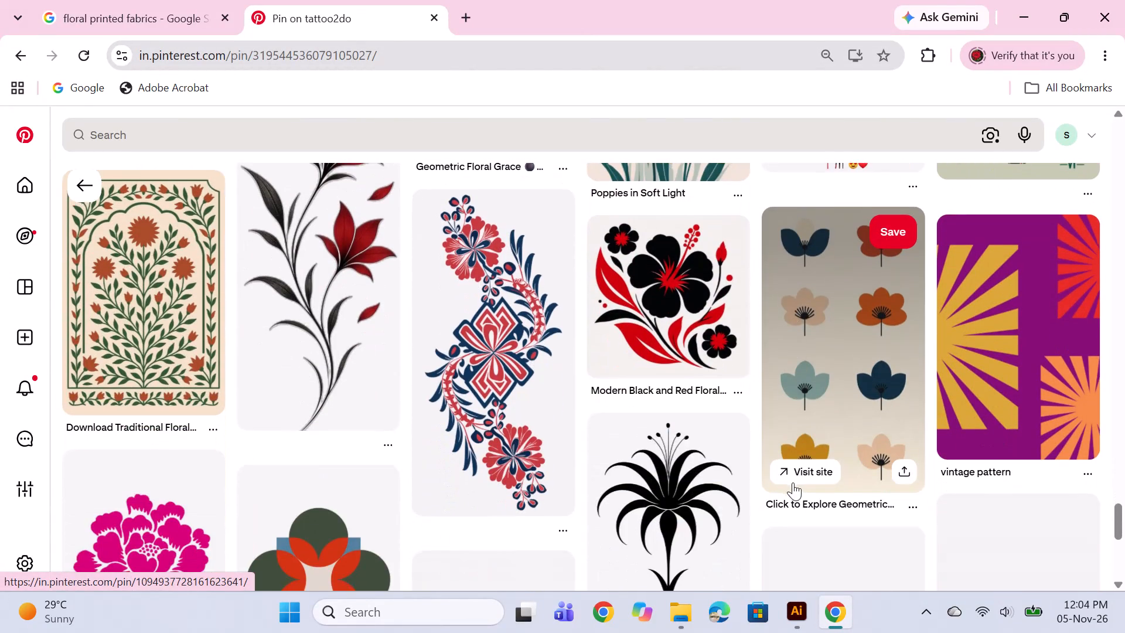
scroll(728, 449, down, 3)
scroll(647, 486, down, 2)
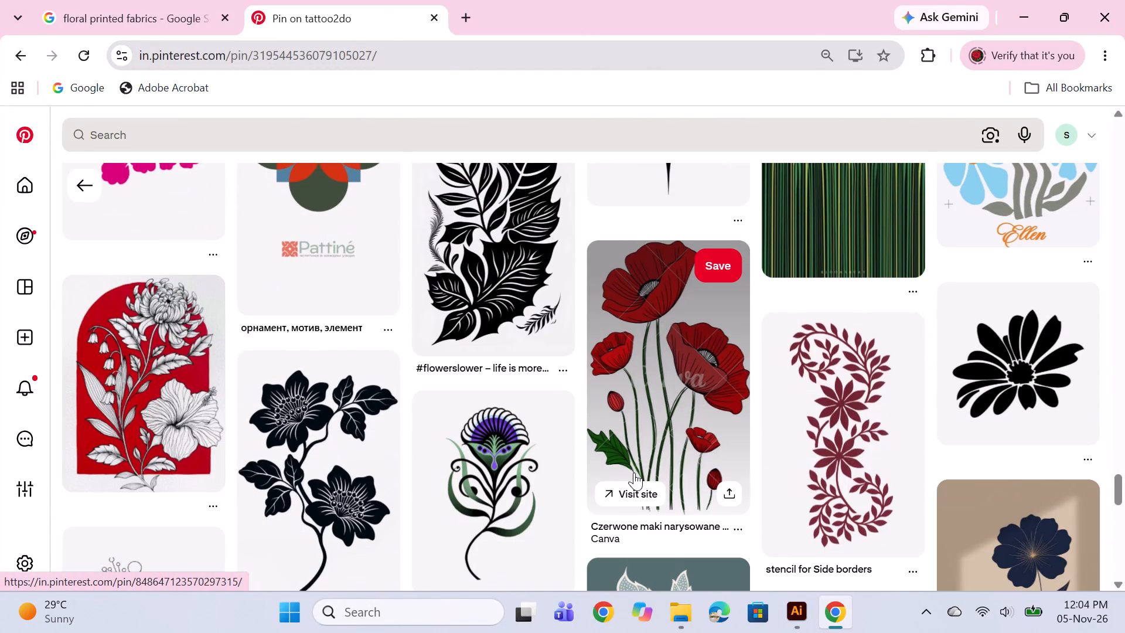
Go back to the "geometric flower motifs" results, glance over them again, and return to the Pinterest home feed.
click(6, 51)
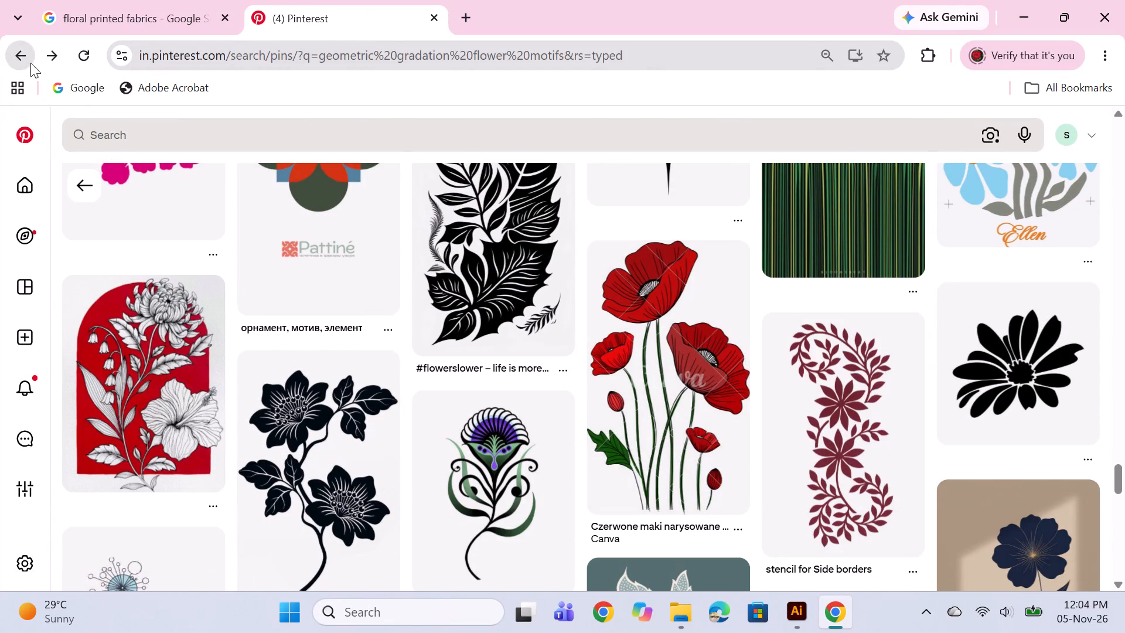
click(28, 56)
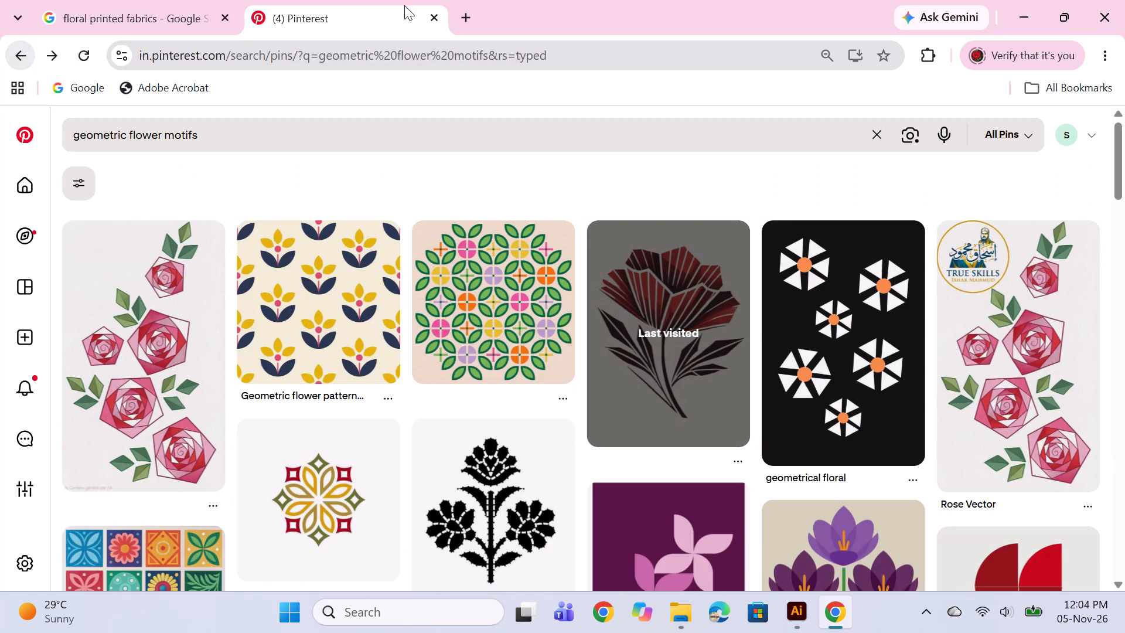
scroll(433, 415, down, 1)
scroll(433, 414, up, 1)
scroll(432, 411, down, 1)
scroll(432, 409, up, 8)
drag(22, 58, 22, 64)
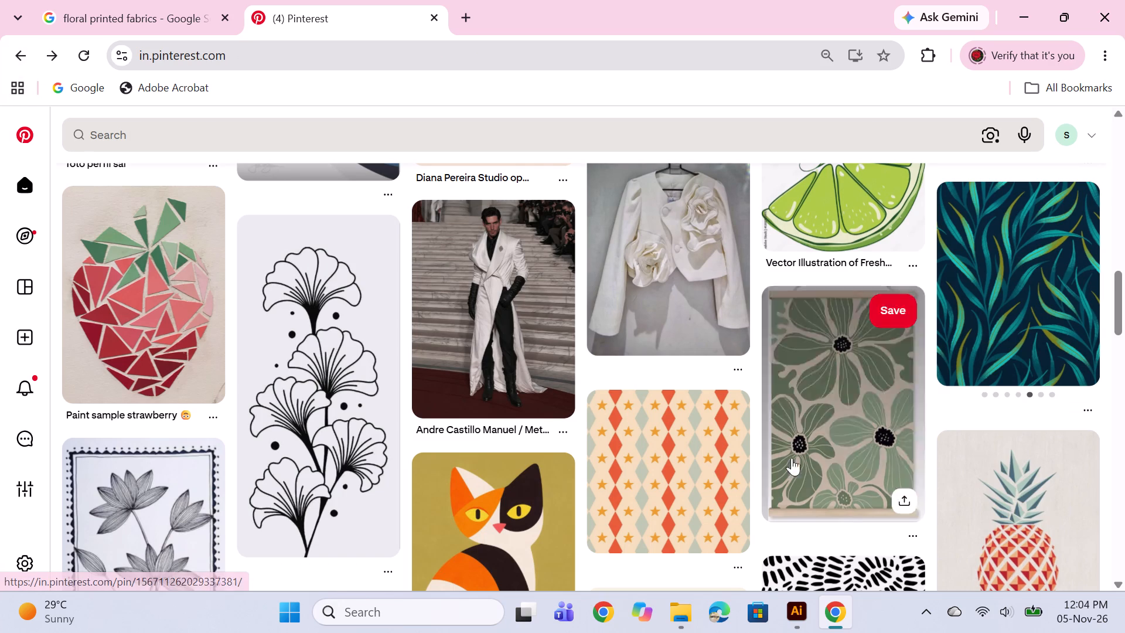
Open the "Paint sample strawberry" pin and examine its related designs for geometric and mosaic-style motifs.
click(202, 319)
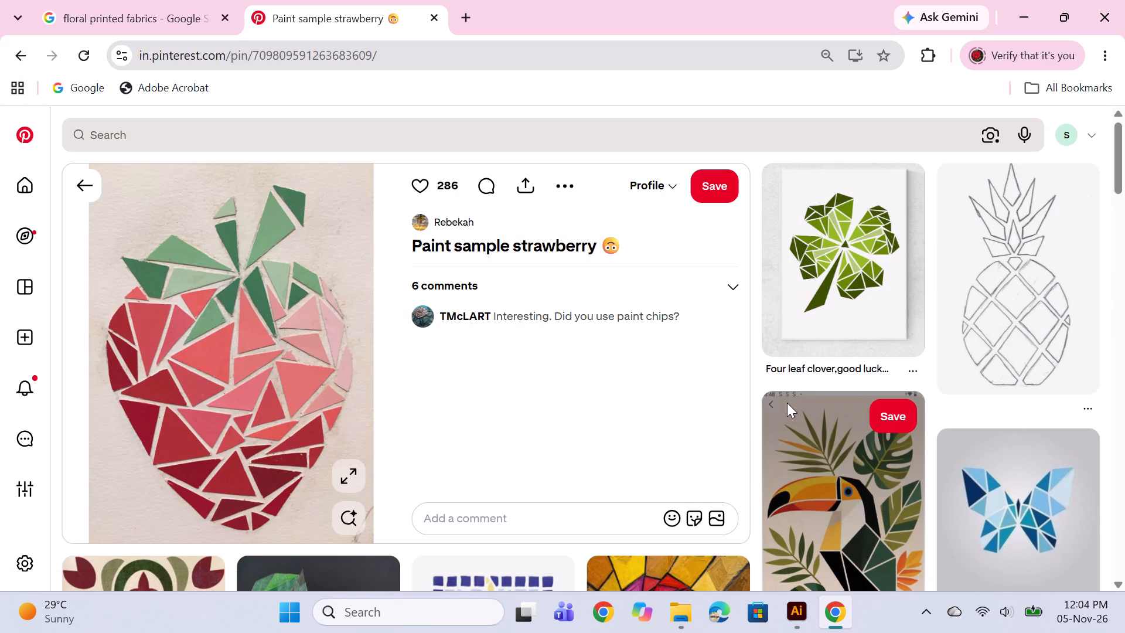
scroll(783, 401, down, 3)
scroll(429, 359, down, 4)
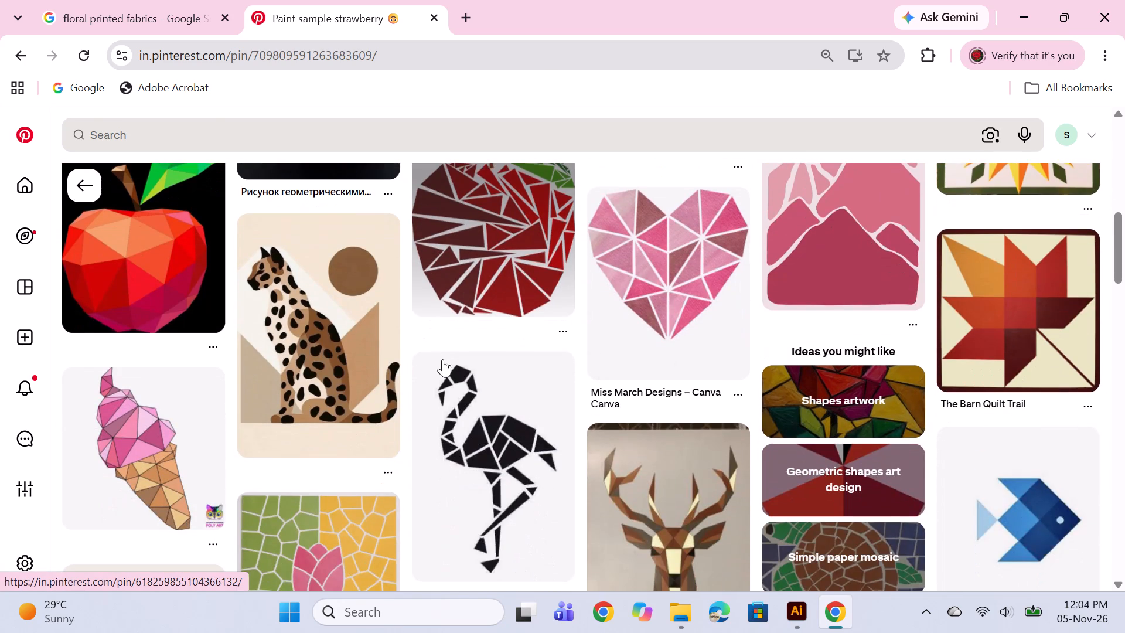
scroll(463, 358, down, 3)
scroll(500, 307, down, 3)
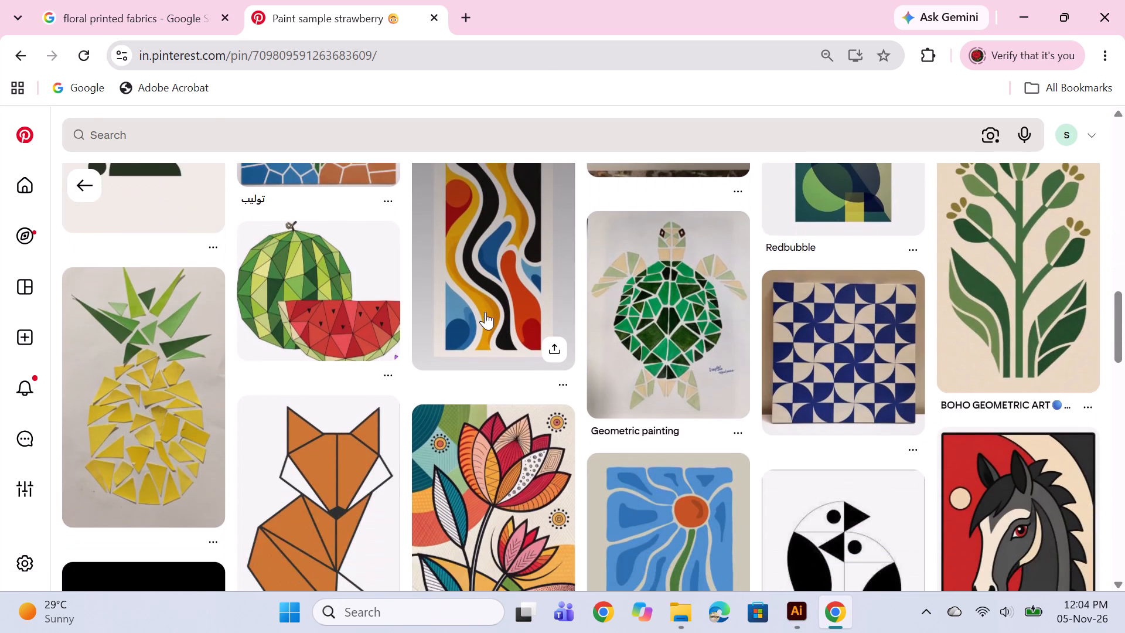
scroll(473, 311, down, 5)
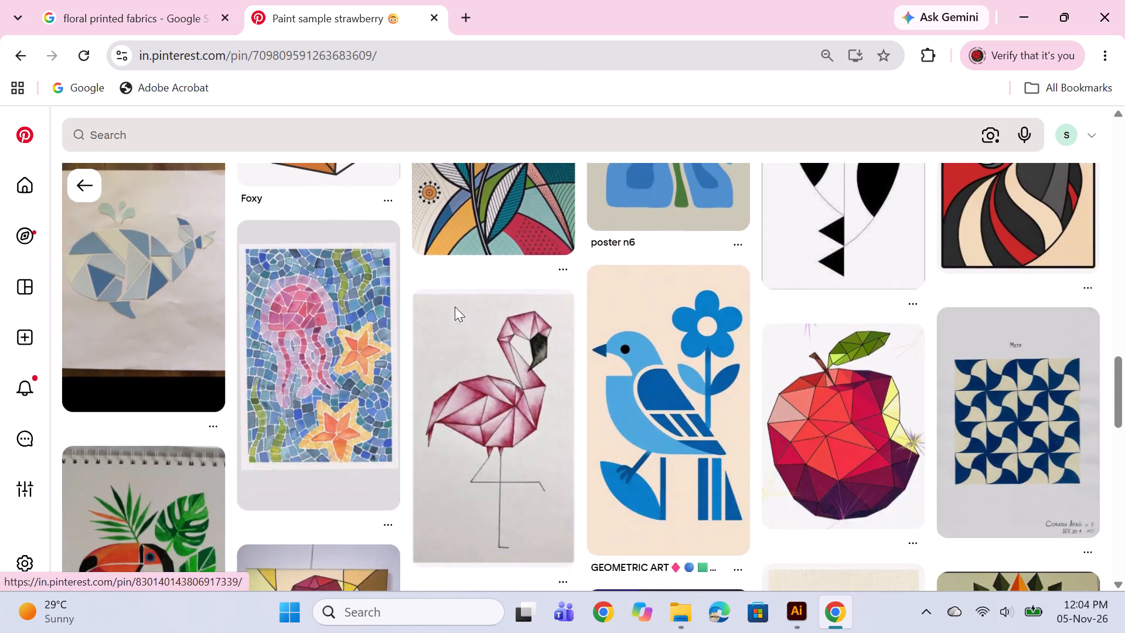
scroll(455, 307, up, 20)
scroll(455, 307, up, 7)
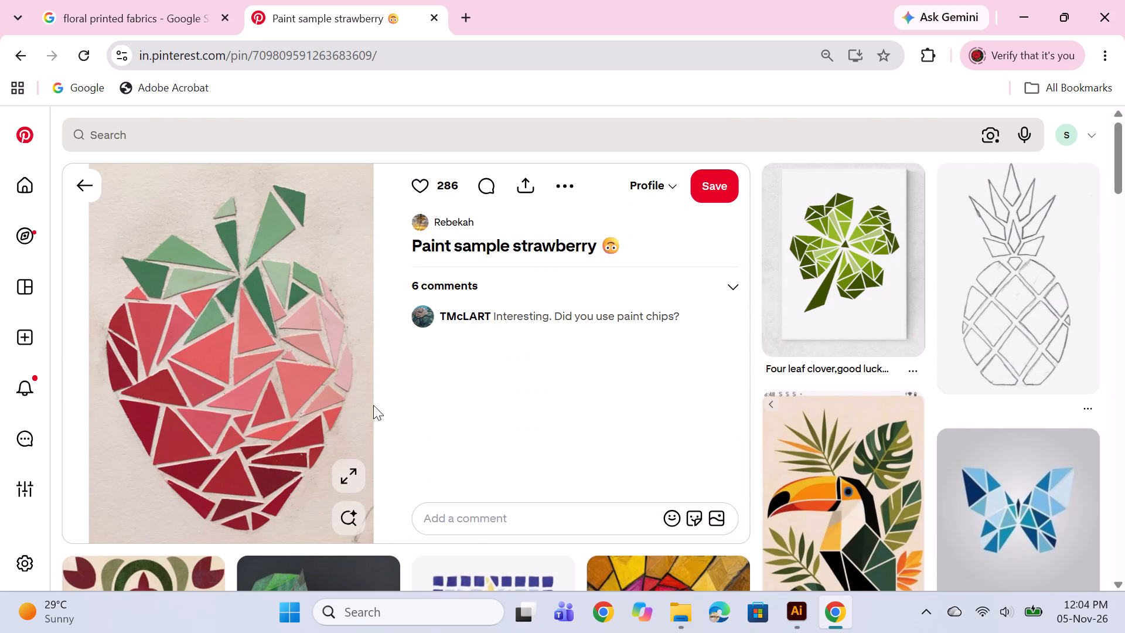
Switch to Illustrator and view the purple 9-c10 damask pattern.
click(802, 603)
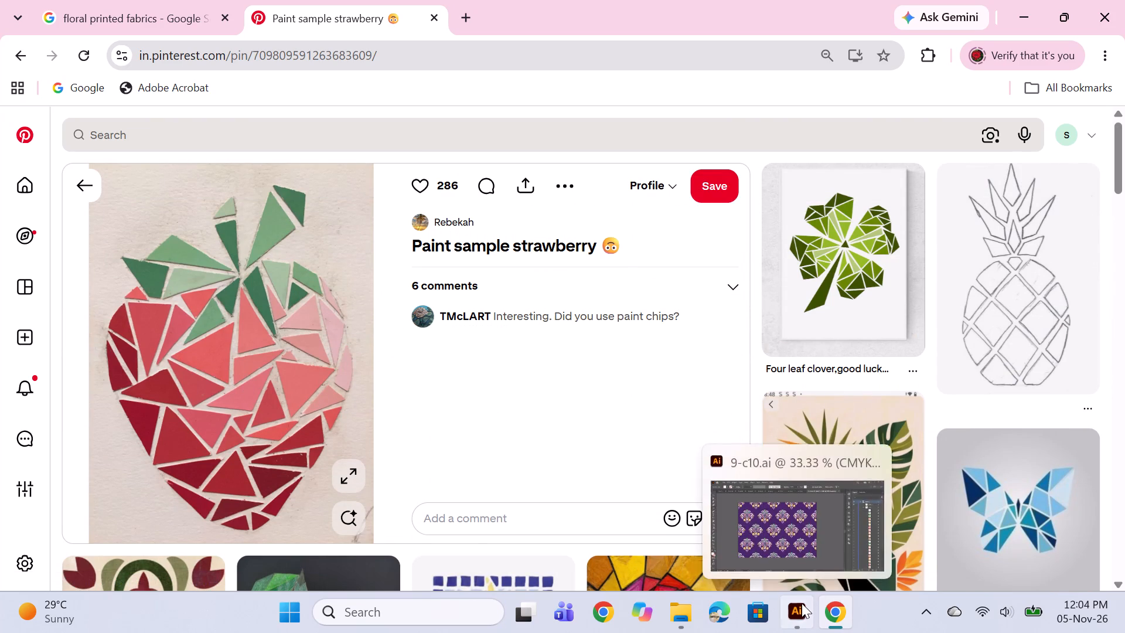
scroll(677, 342, up, 2)
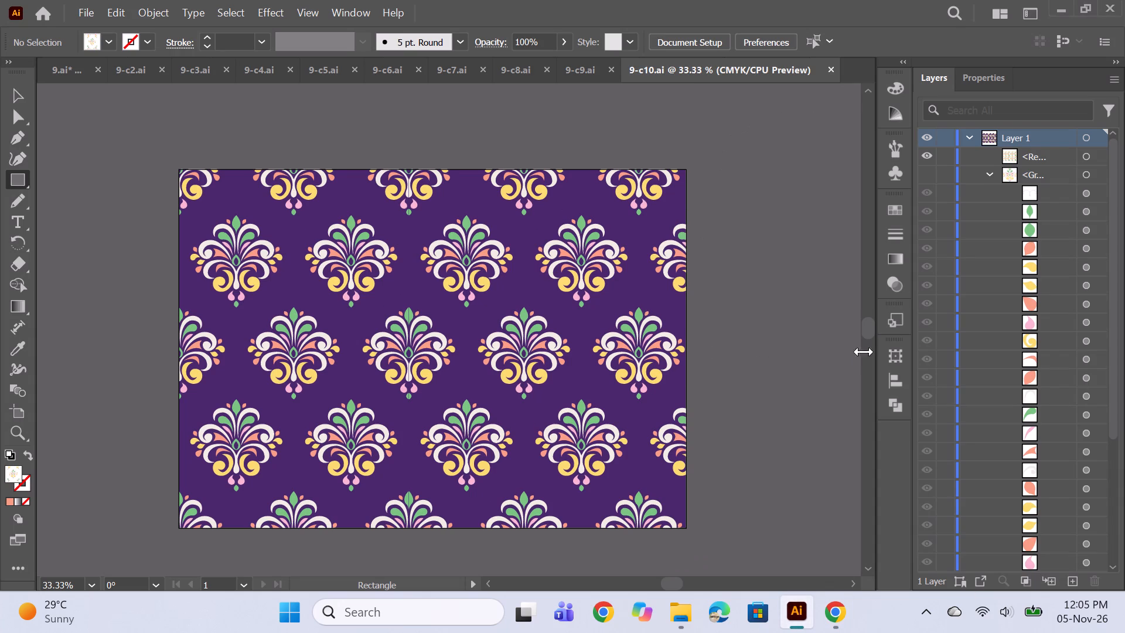
In File Explorer, look through Plain prints, check the colourway files inside "Floral block 3 In(L) x 3 In(W) Spacing-0.75In", and return to Plain prints.
click(694, 617)
scroll(370, 430, down, 5)
scroll(359, 427, up, 3)
scroll(355, 421, down, 1)
scroll(350, 411, up, 1)
scroll(345, 403, down, 1)
scroll(333, 382, up, 1)
double_click(275, 210)
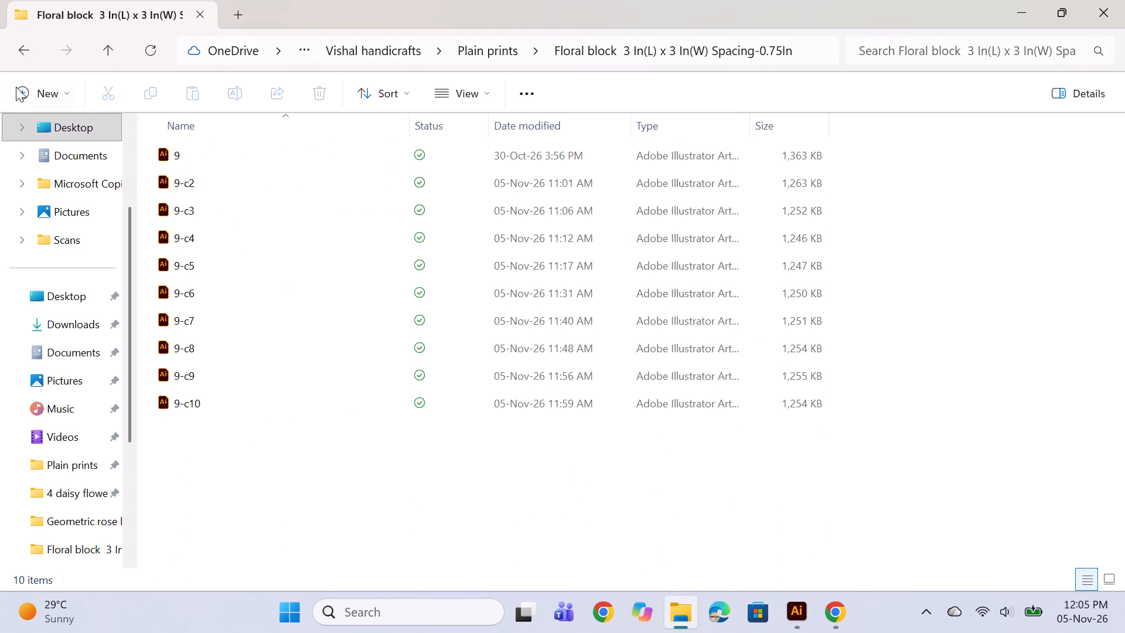
click(25, 64)
click(17, 46)
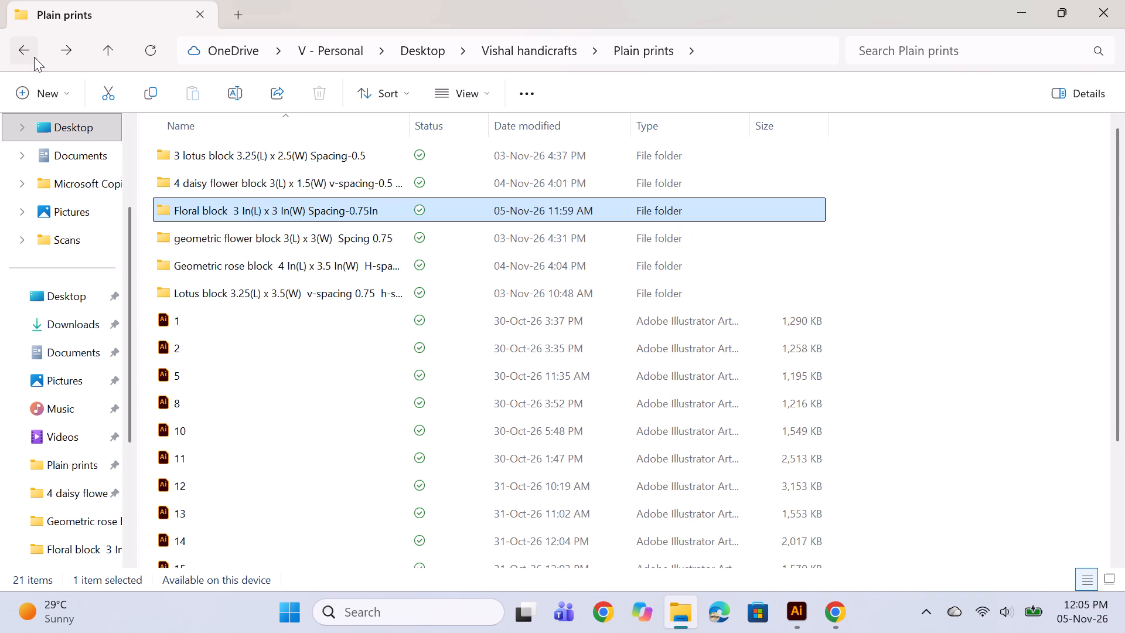
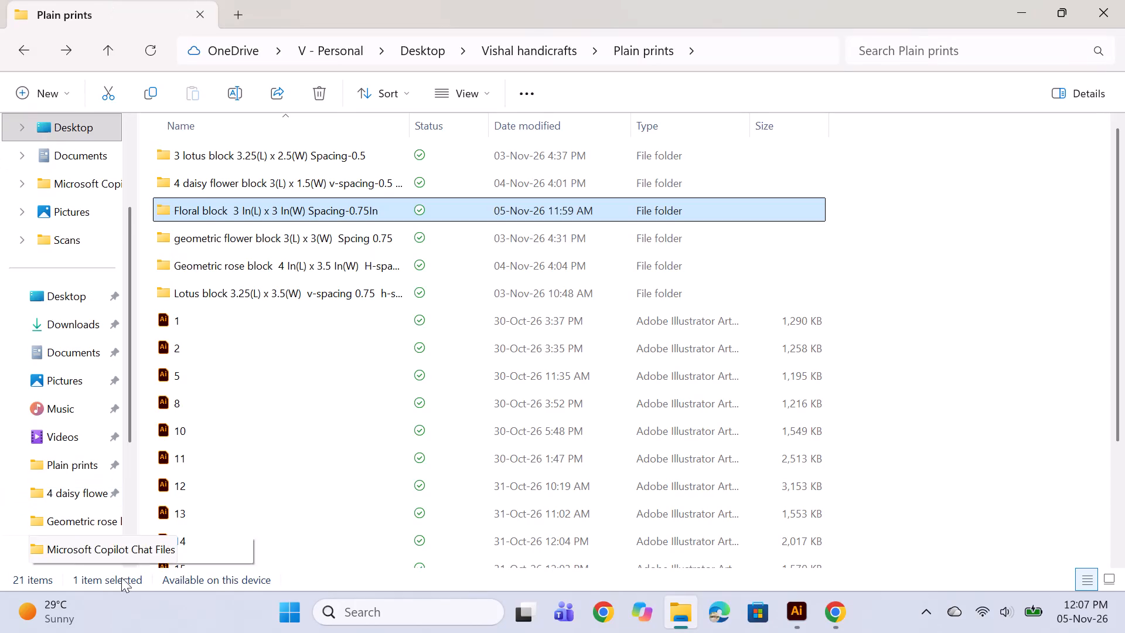
From Plain prints, open print files 2 and 5 in turn in Illustrator to view each design, closing each one again.
scroll(247, 275, down, 3)
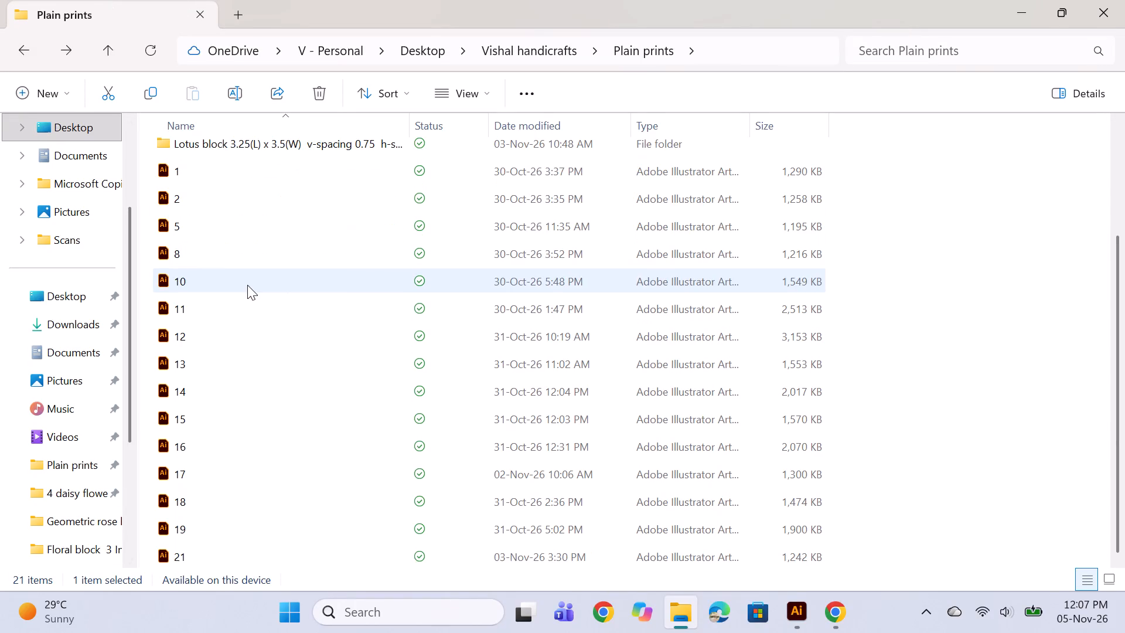
scroll(247, 285, down, 2)
scroll(236, 300, up, 2)
scroll(200, 245, up, 3)
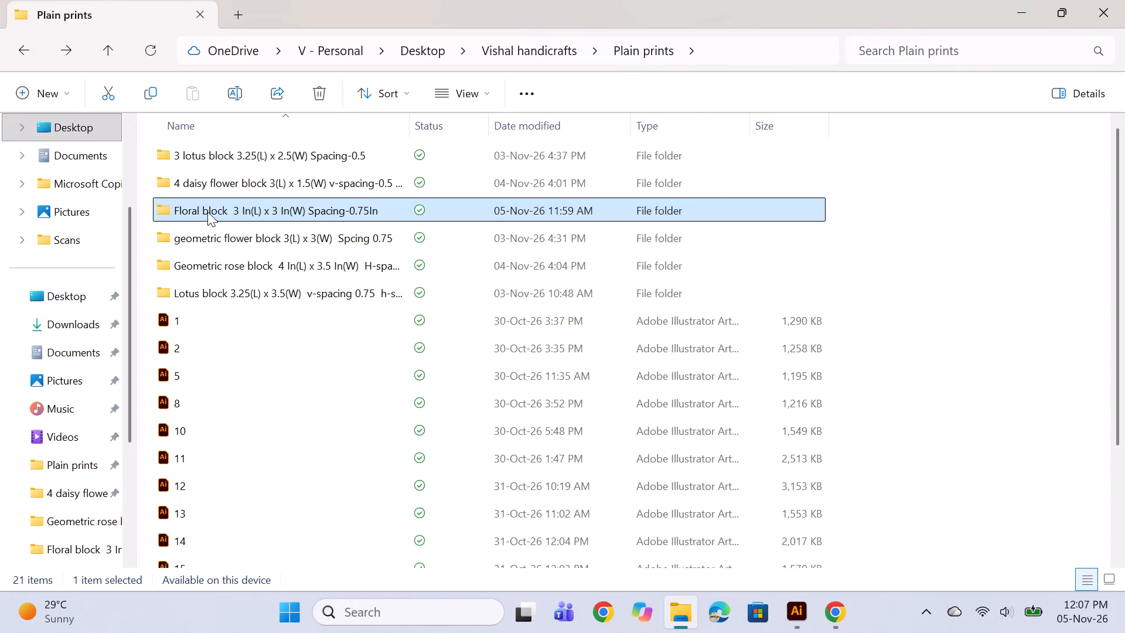
scroll(233, 321, down, 5)
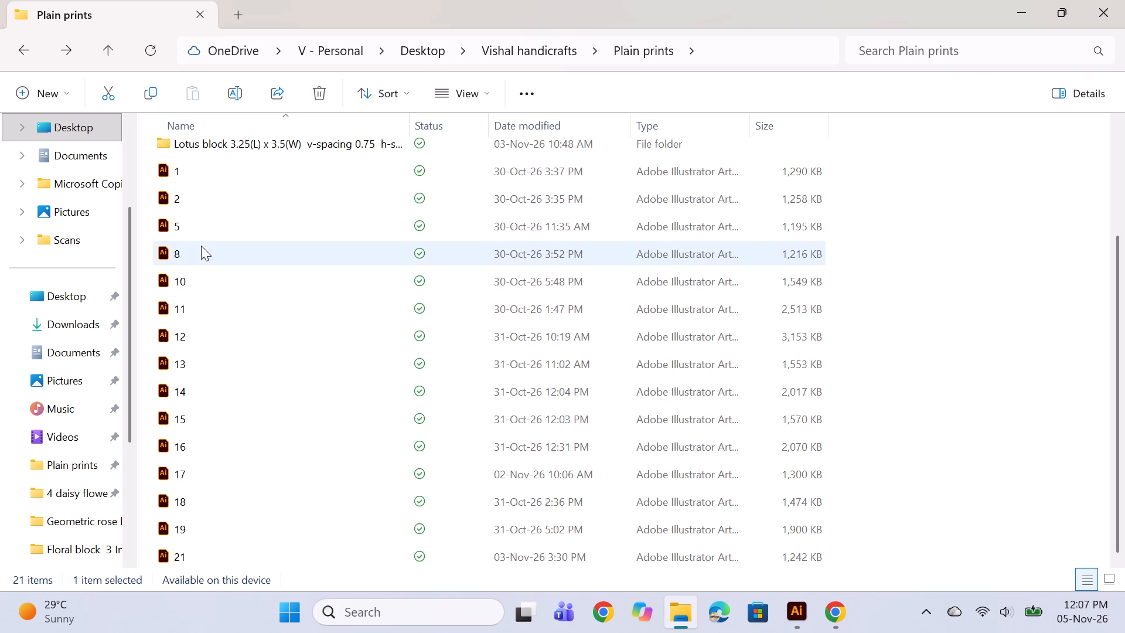
double_click(210, 209)
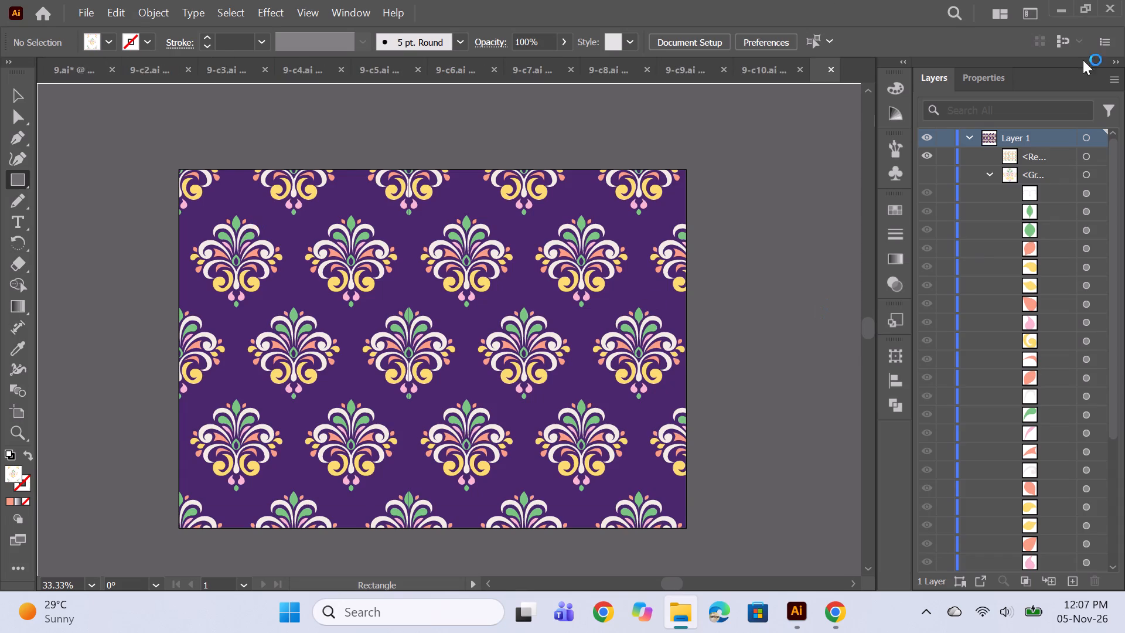
click(833, 67)
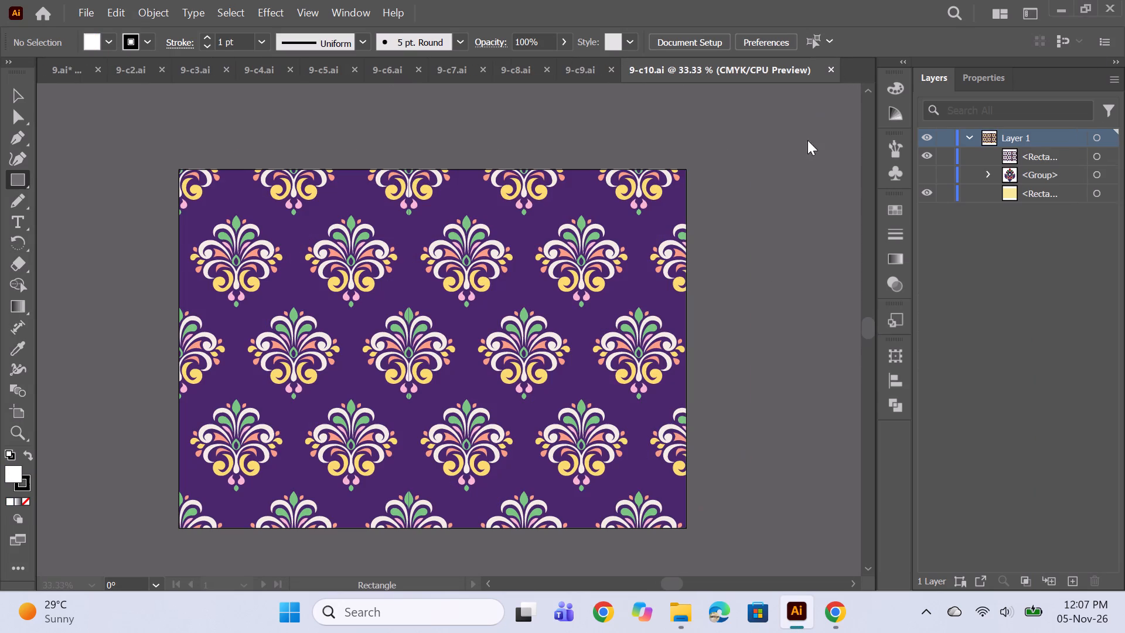
click(679, 629)
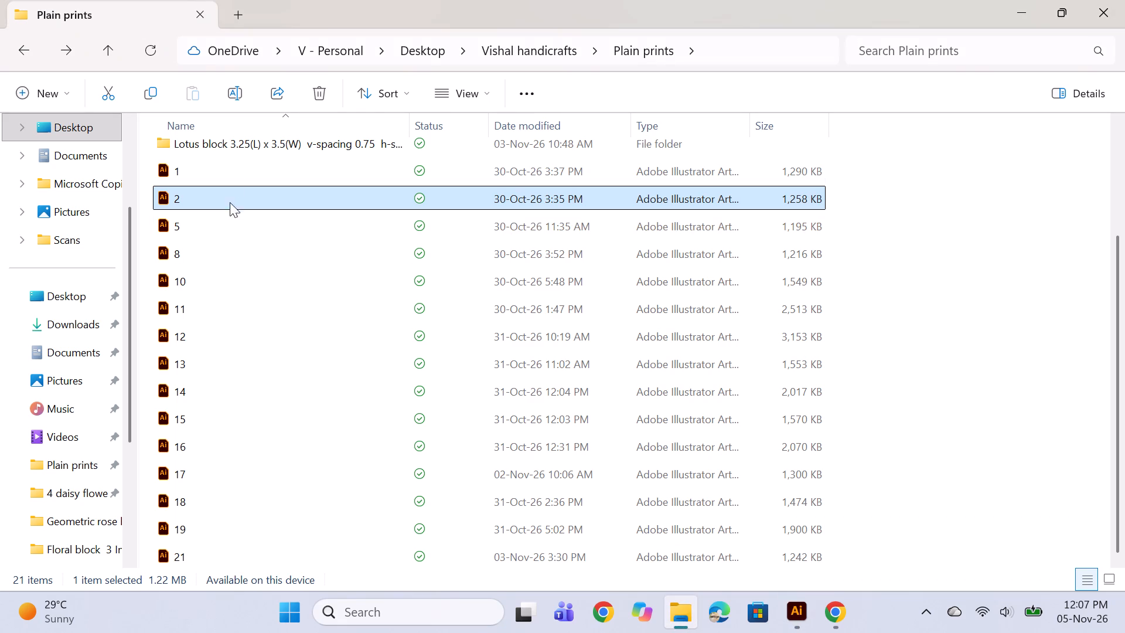
double_click(199, 226)
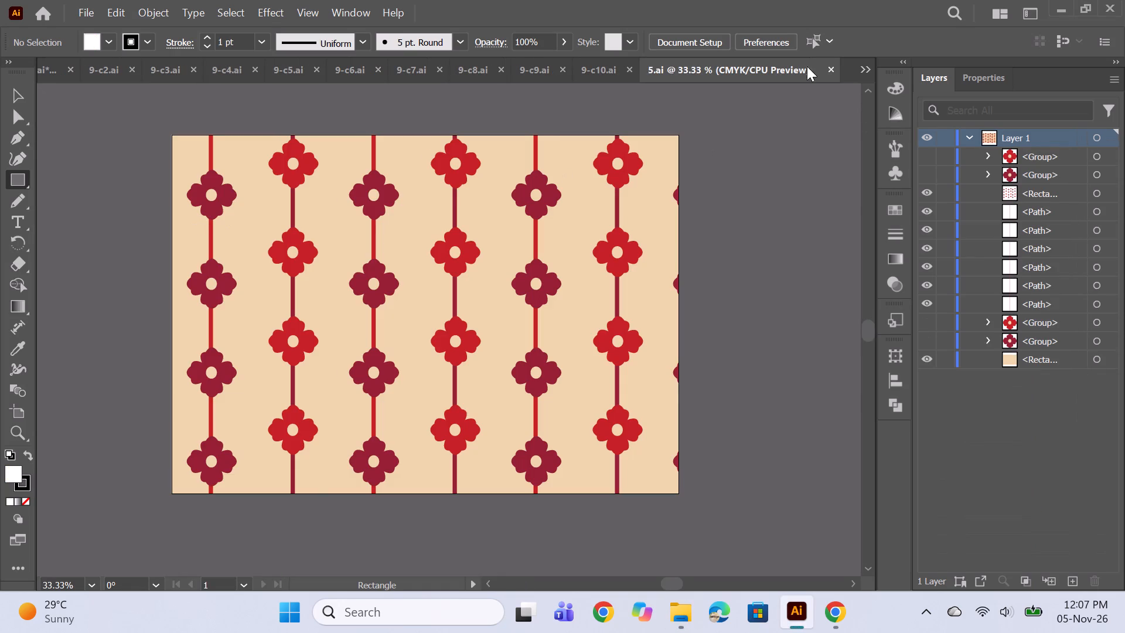
click(833, 69)
Open print file 8 from Plain prints in Illustrator and look over its pattern.
click(681, 615)
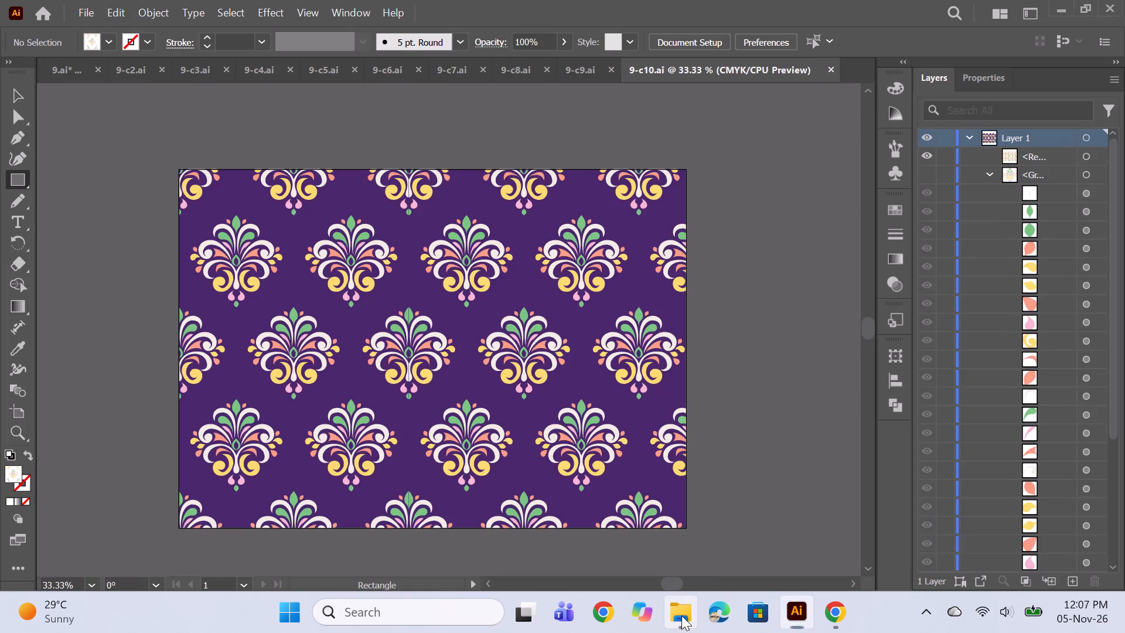
double_click(180, 247)
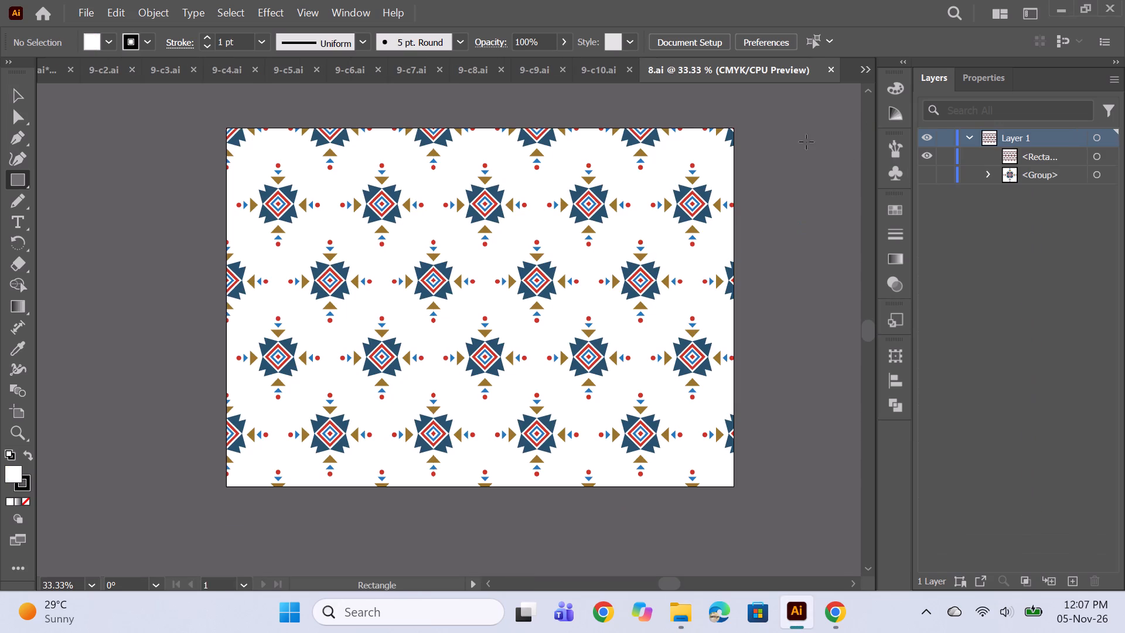
scroll(652, 375, up, 2)
scroll(652, 375, down, 2)
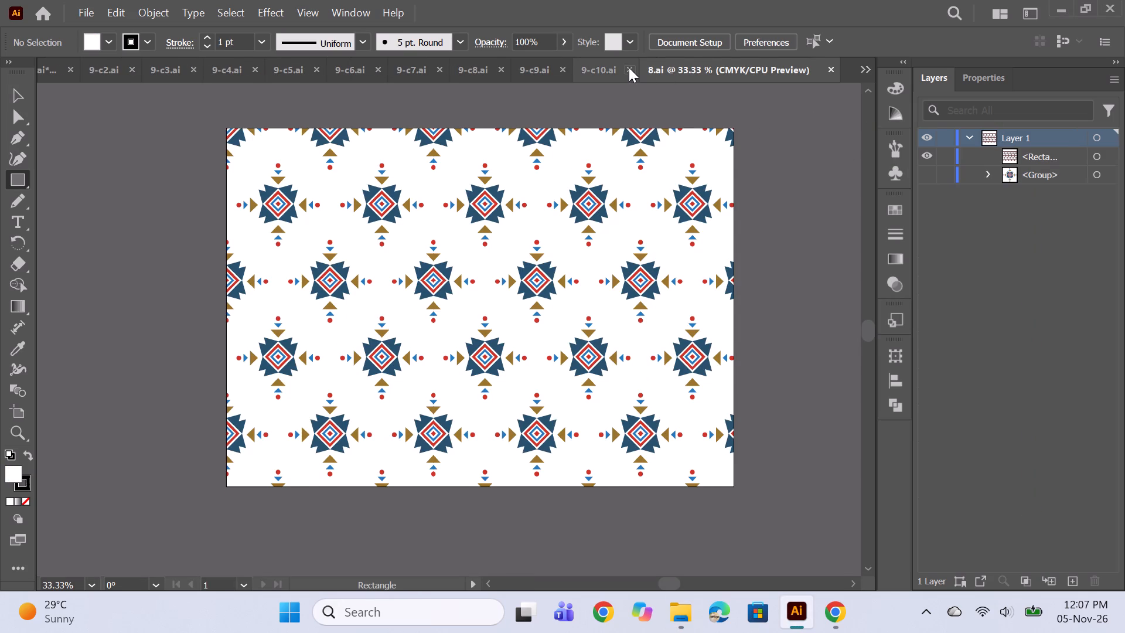
Close the damask colourway documents from 9-c10 back to 9-c2, keeping 9.ai and 8.ai open.
click(629, 67)
click(561, 70)
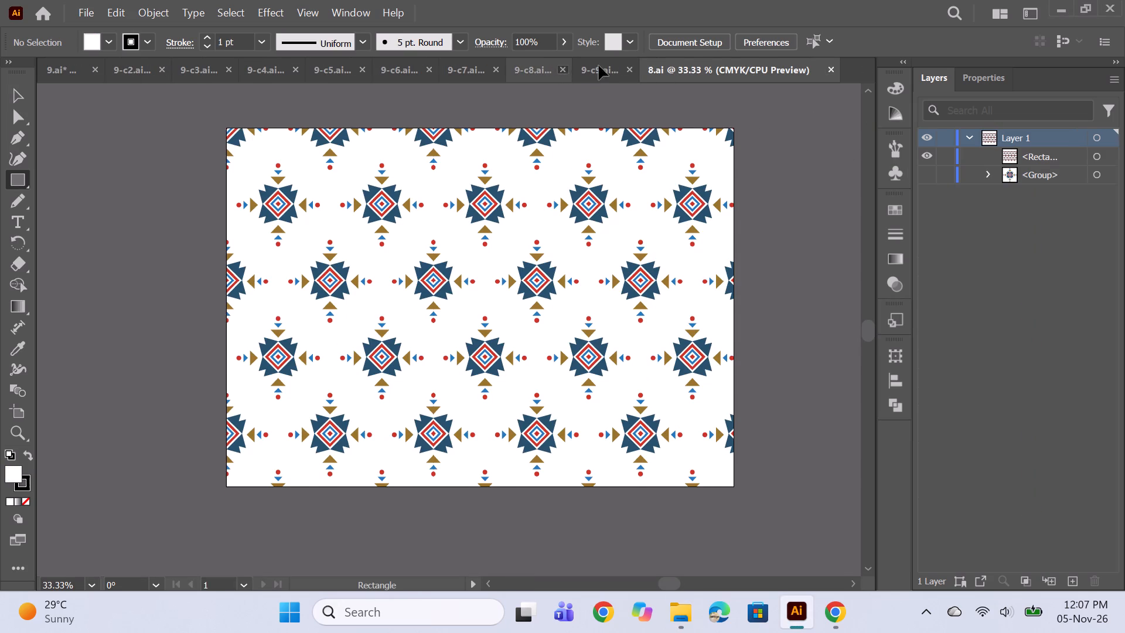
click(630, 69)
click(630, 69)
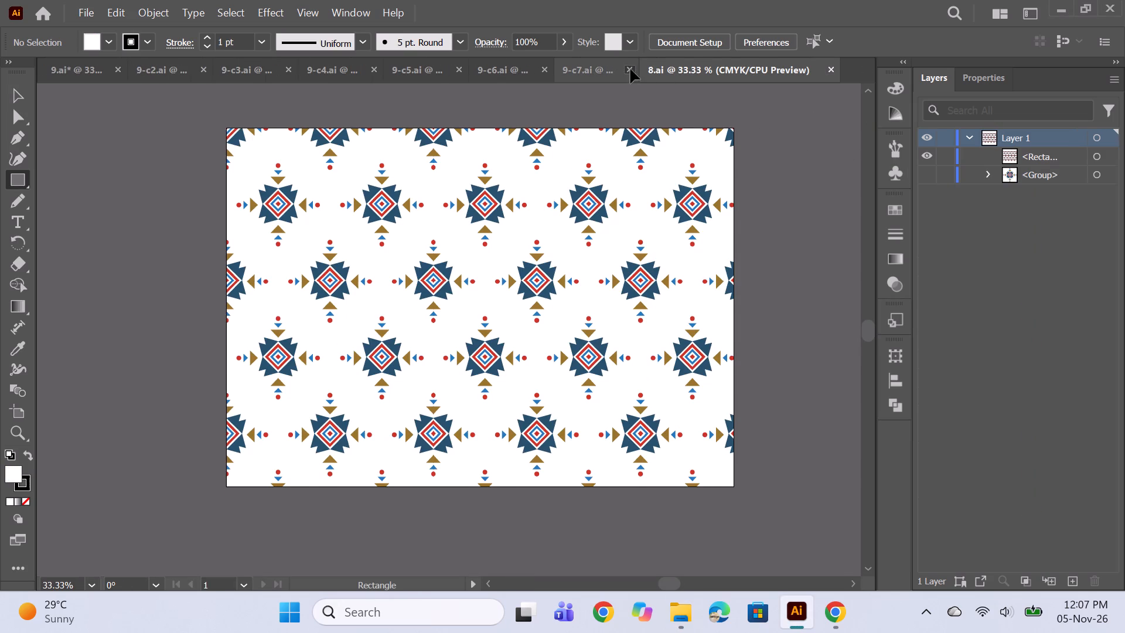
click(630, 69)
click(630, 69)
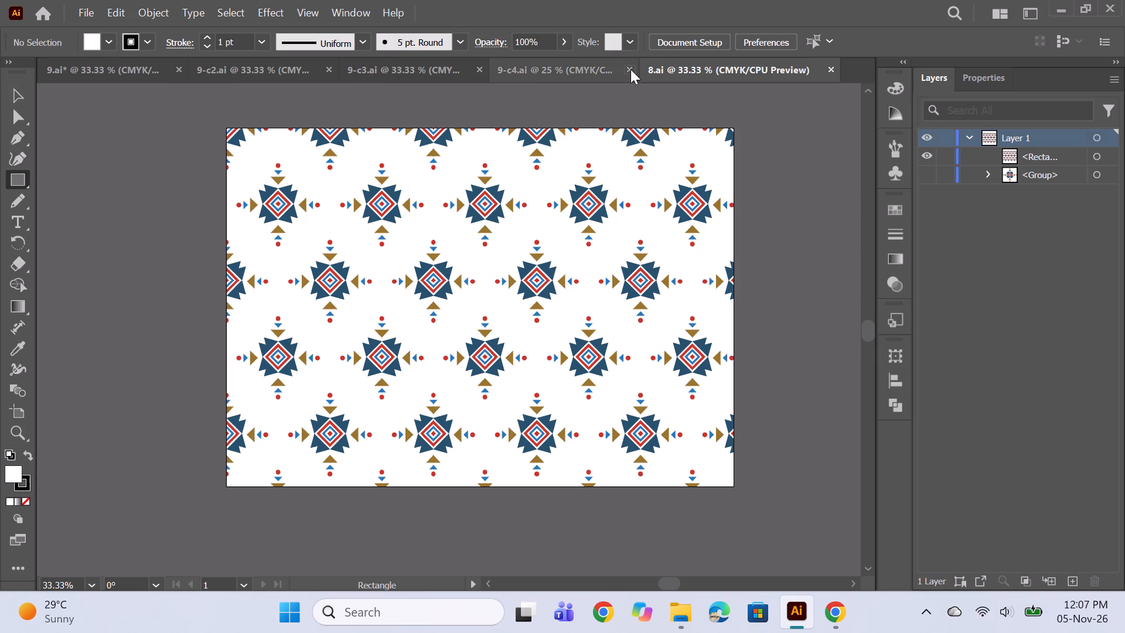
click(630, 69)
click(630, 69)
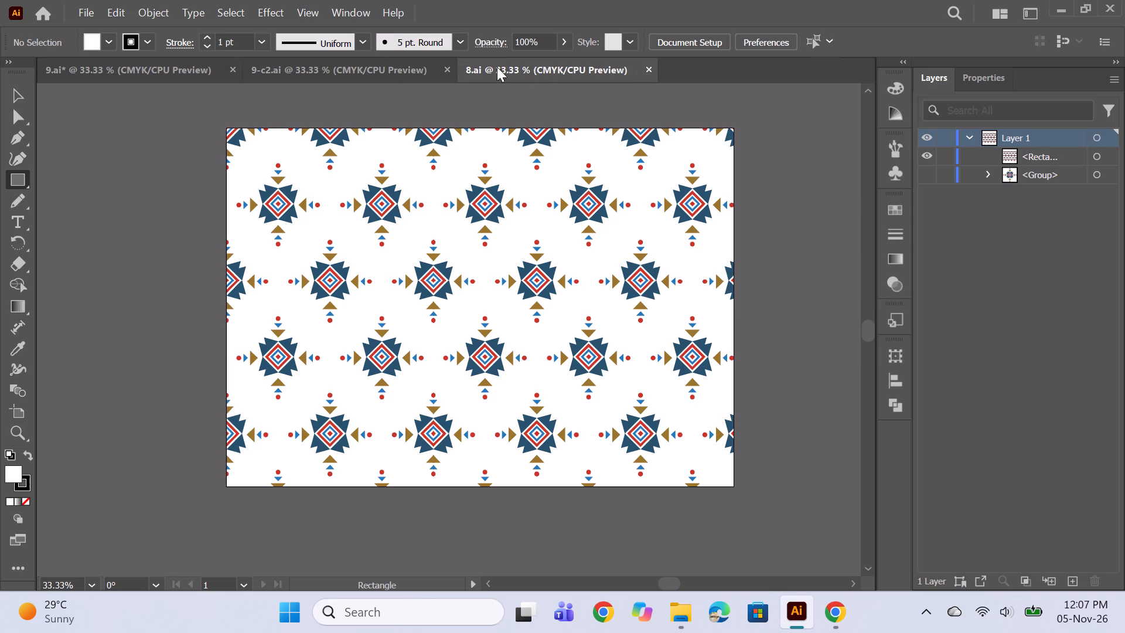
click(449, 66)
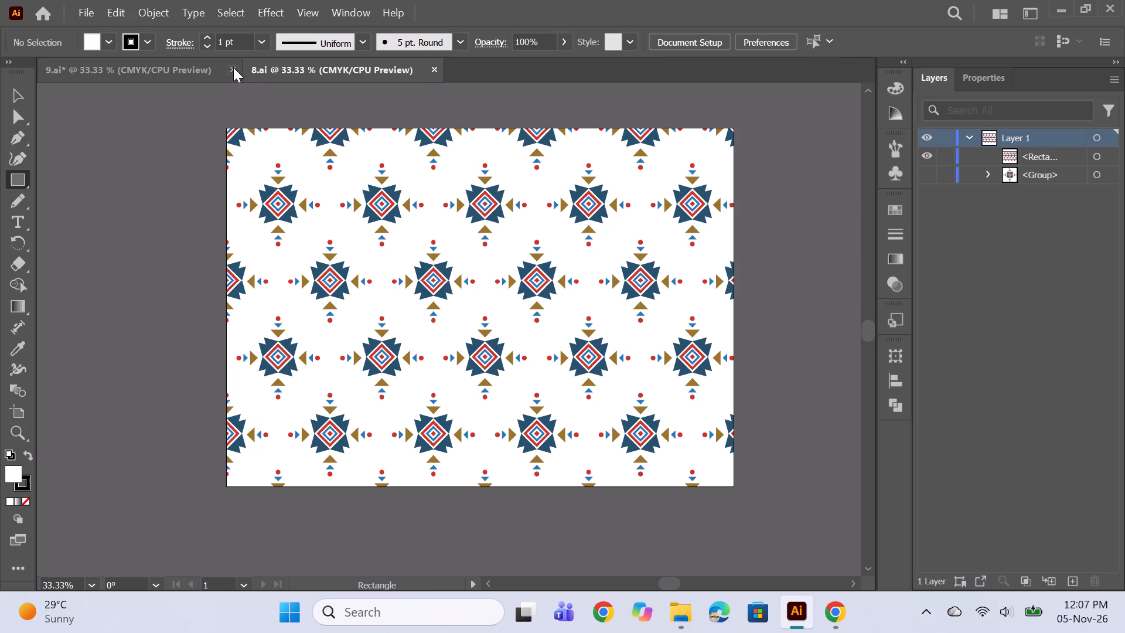
Close 9.ai, saving it in the "Floral block 3 In(L) x 3 In(W) Spacing-0.75In" folder over the existing 9, in Illustrator 2020 format.
click(233, 67)
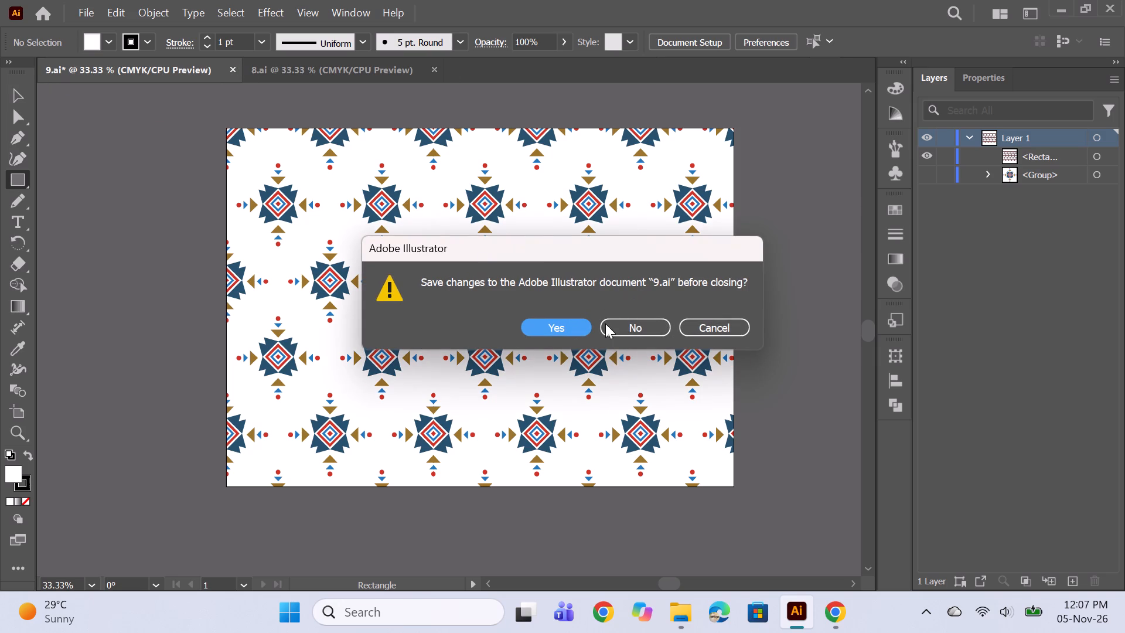
click(571, 330)
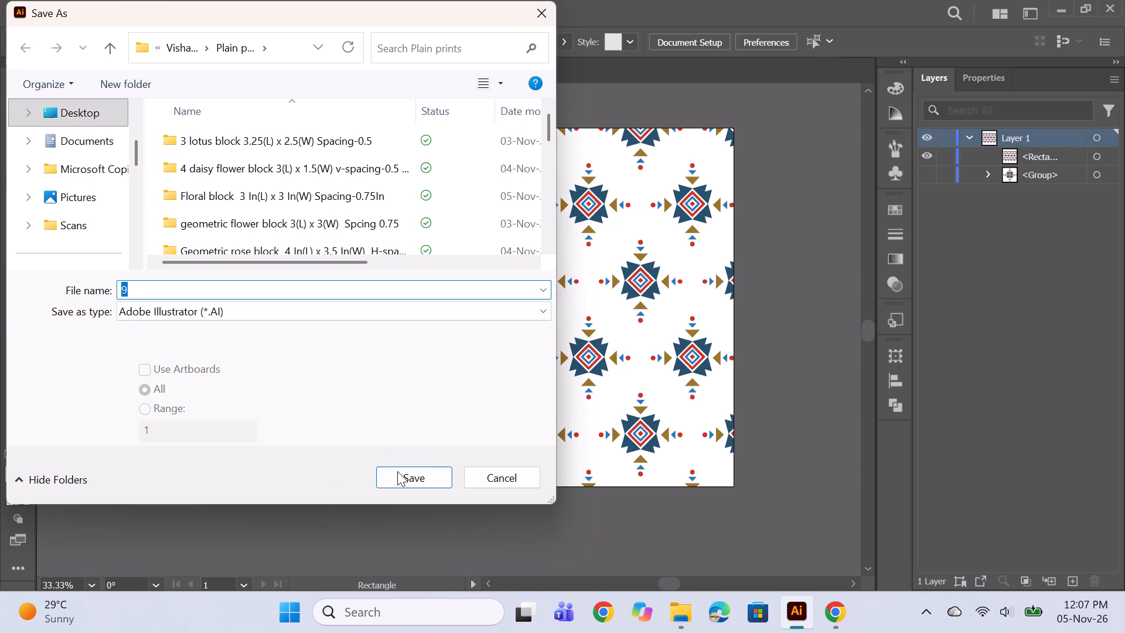
click(318, 191)
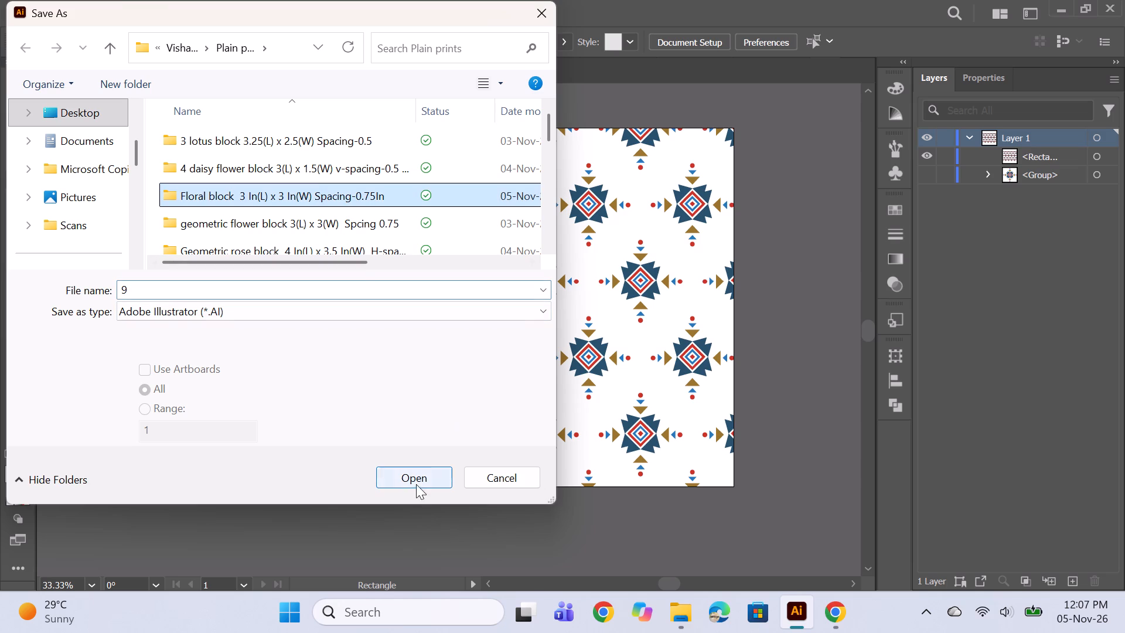
click(417, 477)
click(417, 477)
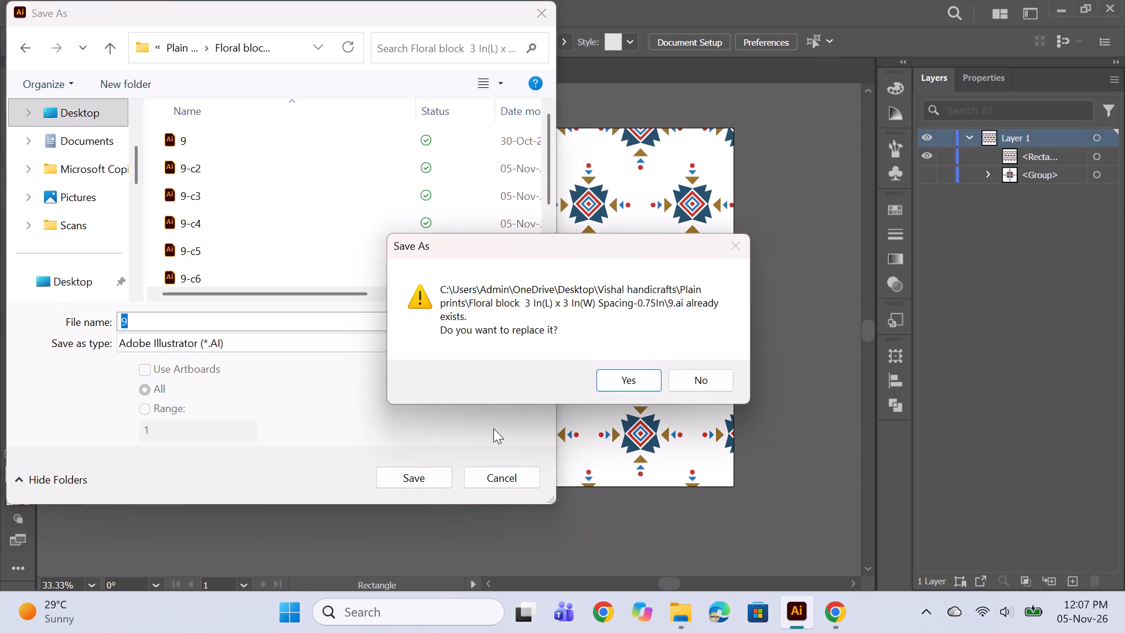
click(637, 376)
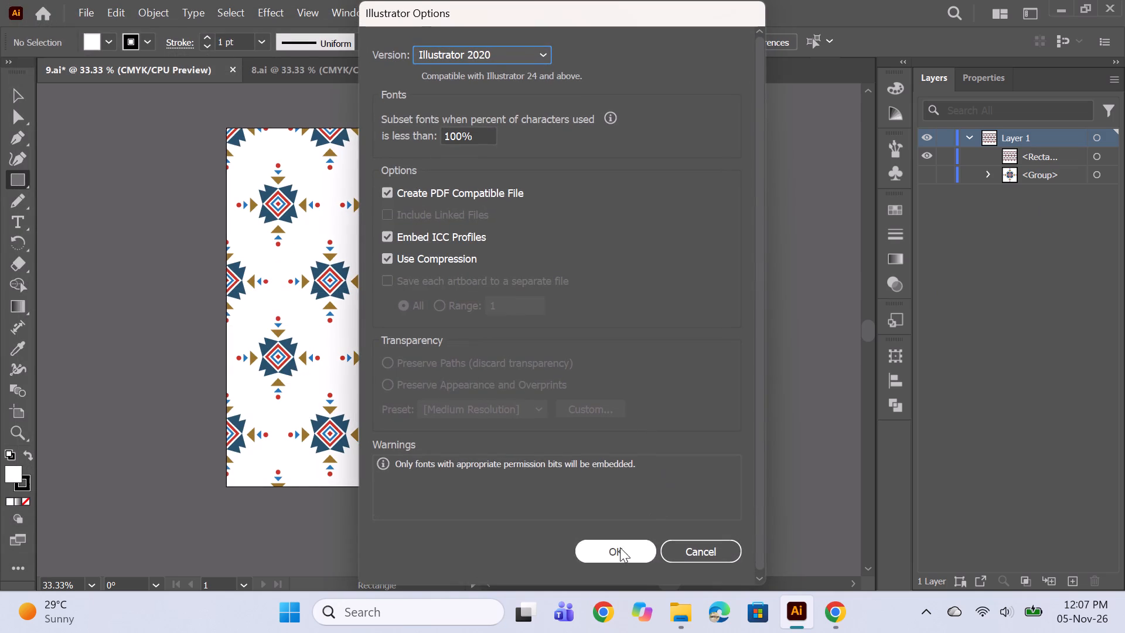
click(616, 552)
Minimise the Illustrator, File Explorer and Chrome windows to reach the desktop.
click(1059, 1)
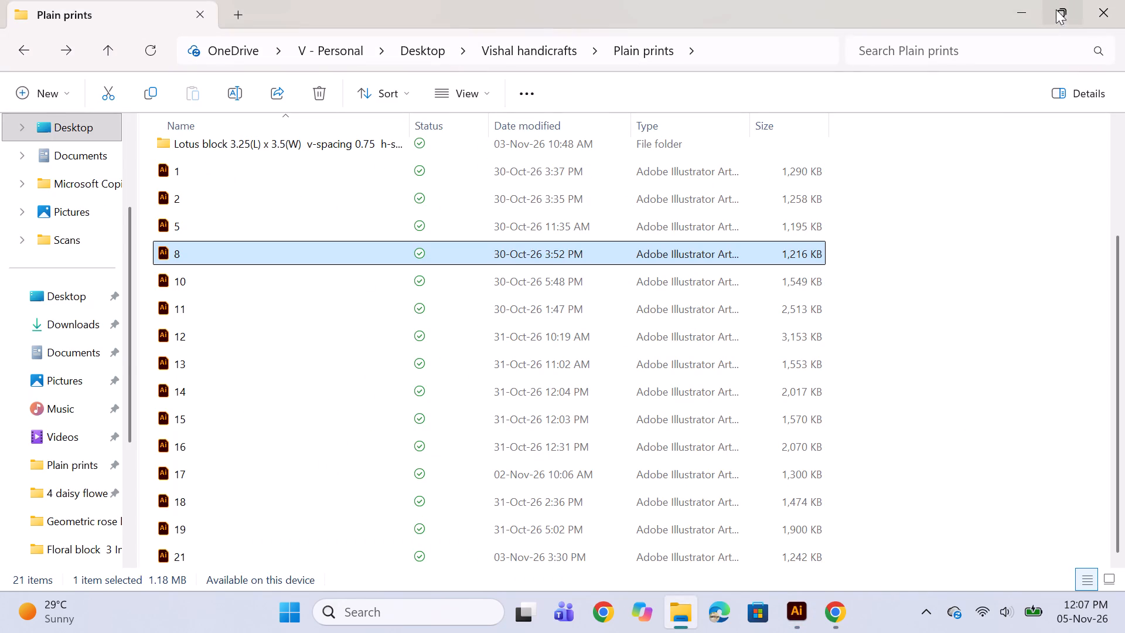
click(1011, 9)
click(1017, 24)
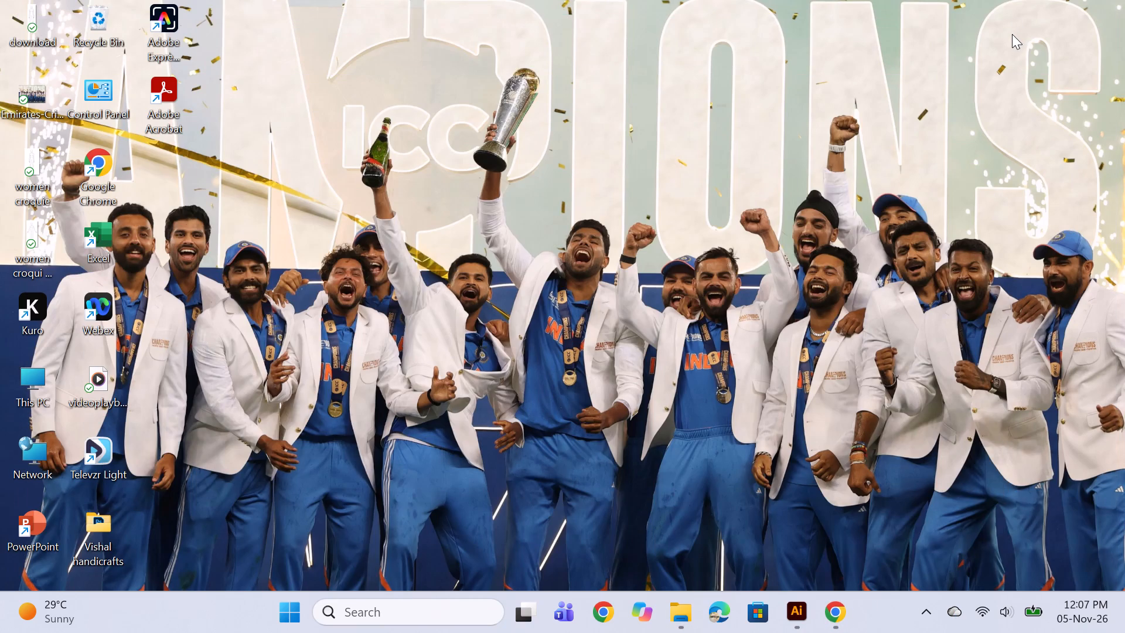
Open the %temp% folder, delete all its contents, retry once for the in-use Adobe folder, cancel the remainder, and close the folder.
key(super+r)
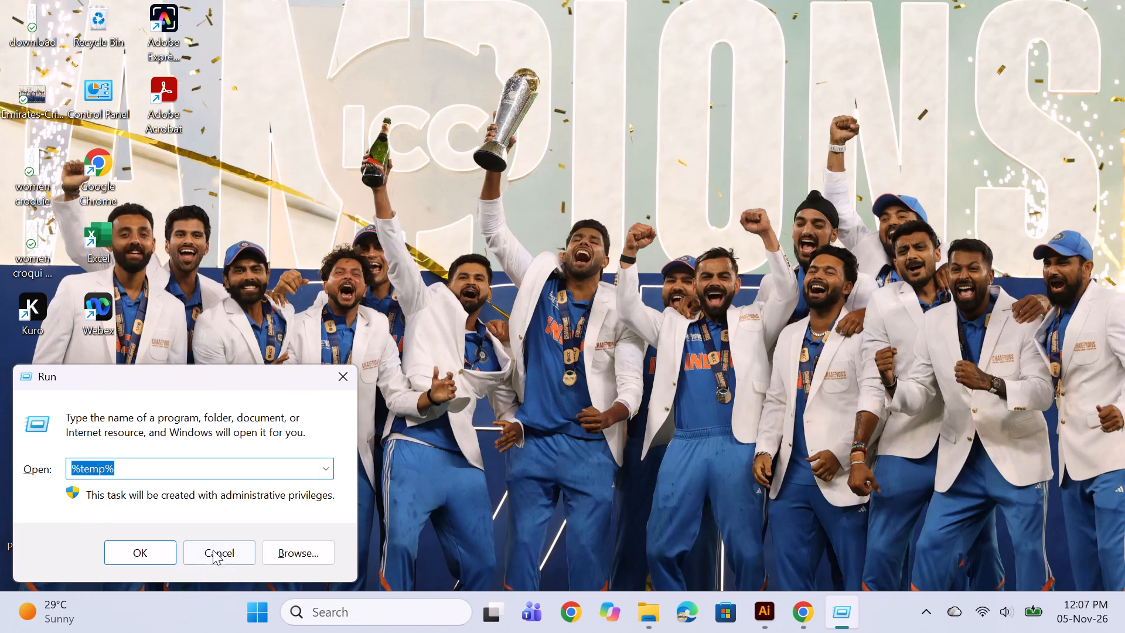
key(Return)
click(222, 161)
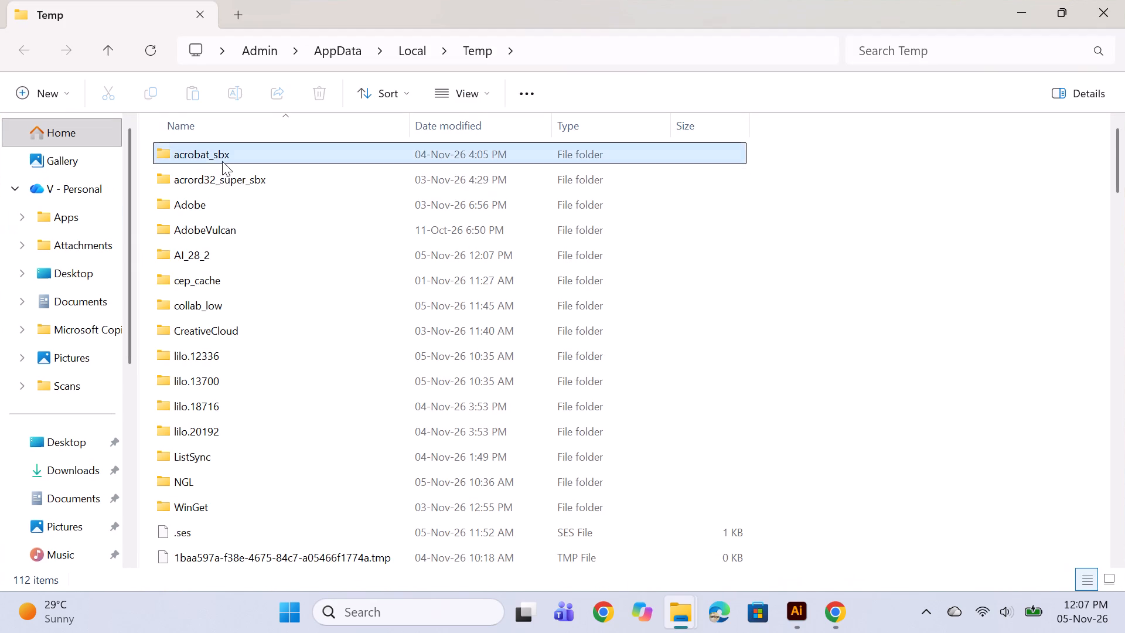
scroll(234, 248, down, 20)
scroll(234, 248, down, 4)
scroll(238, 486, down, 7)
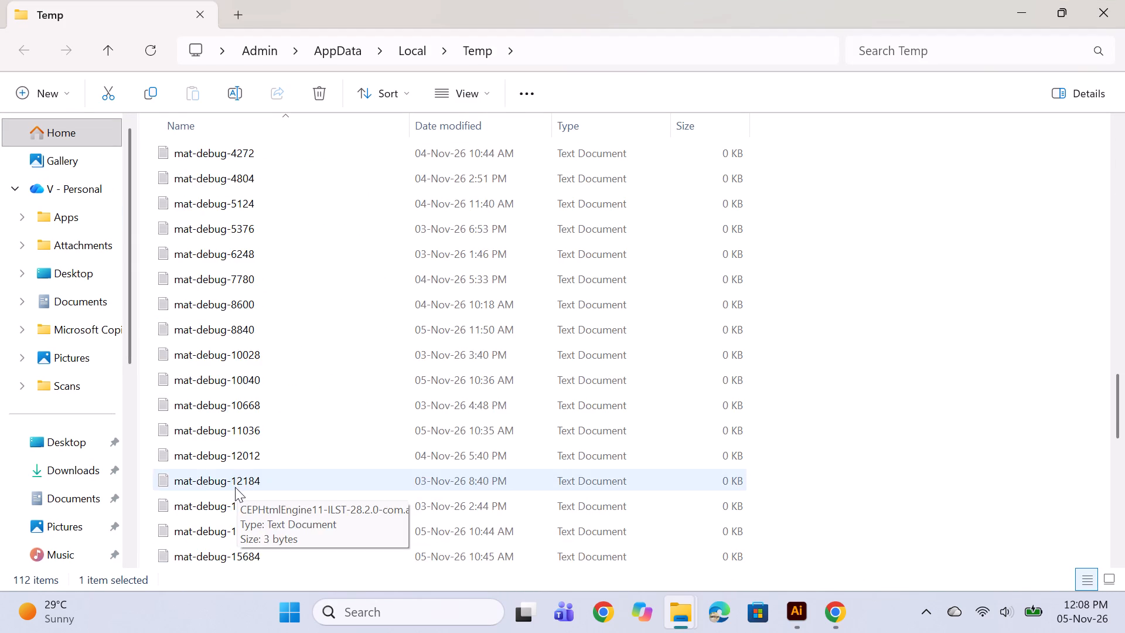
scroll(235, 487, down, 20)
shift+click(219, 564)
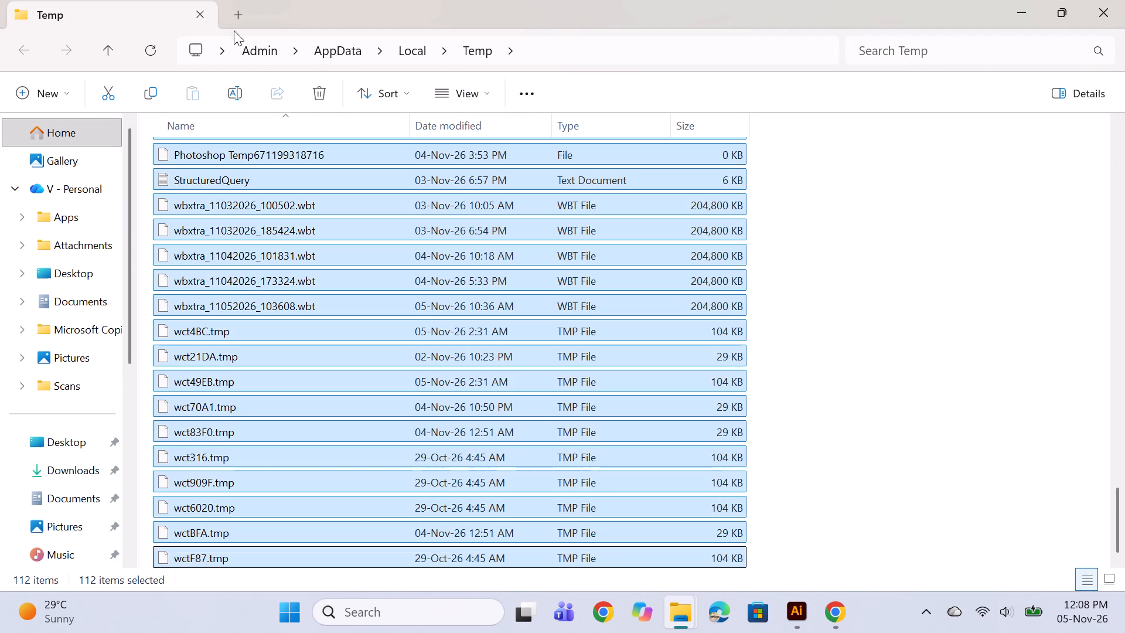
click(323, 86)
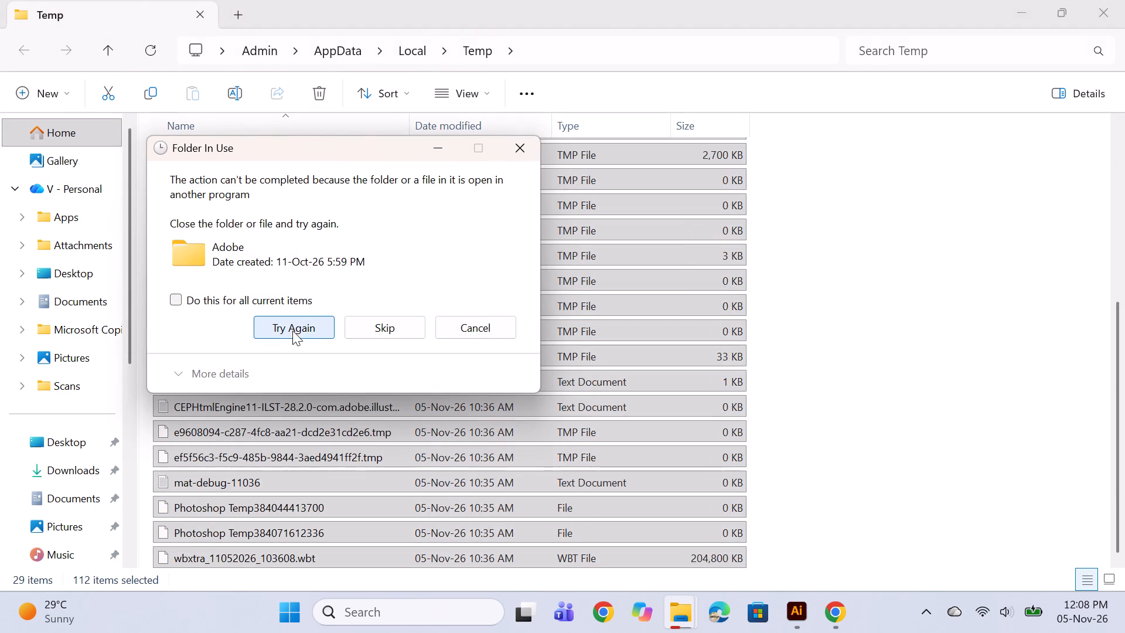
click(302, 328)
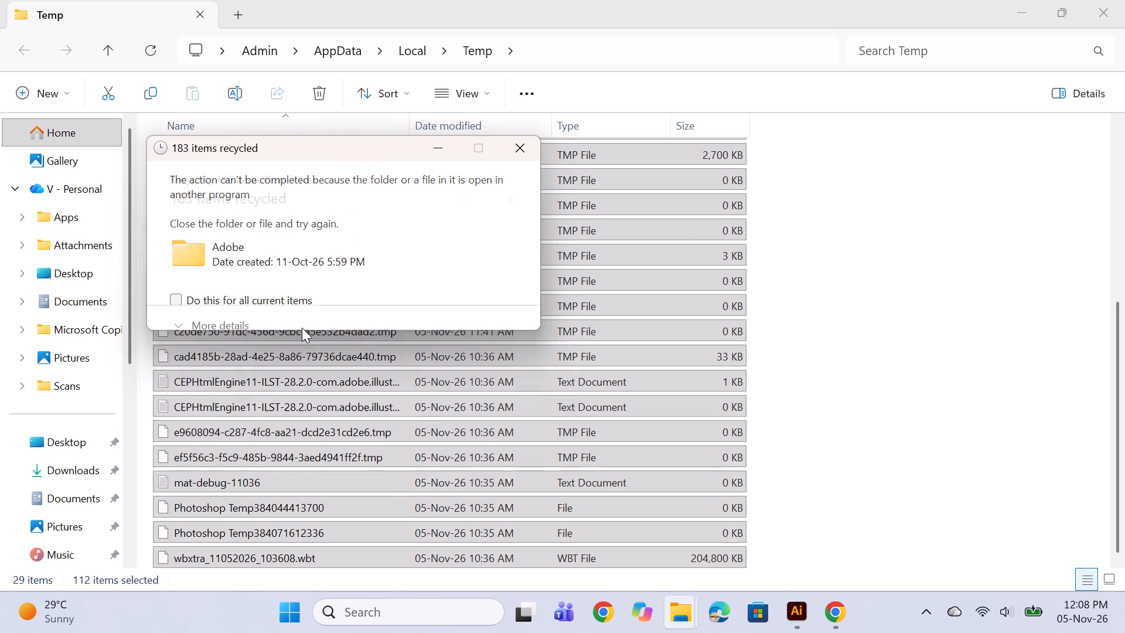
click(510, 147)
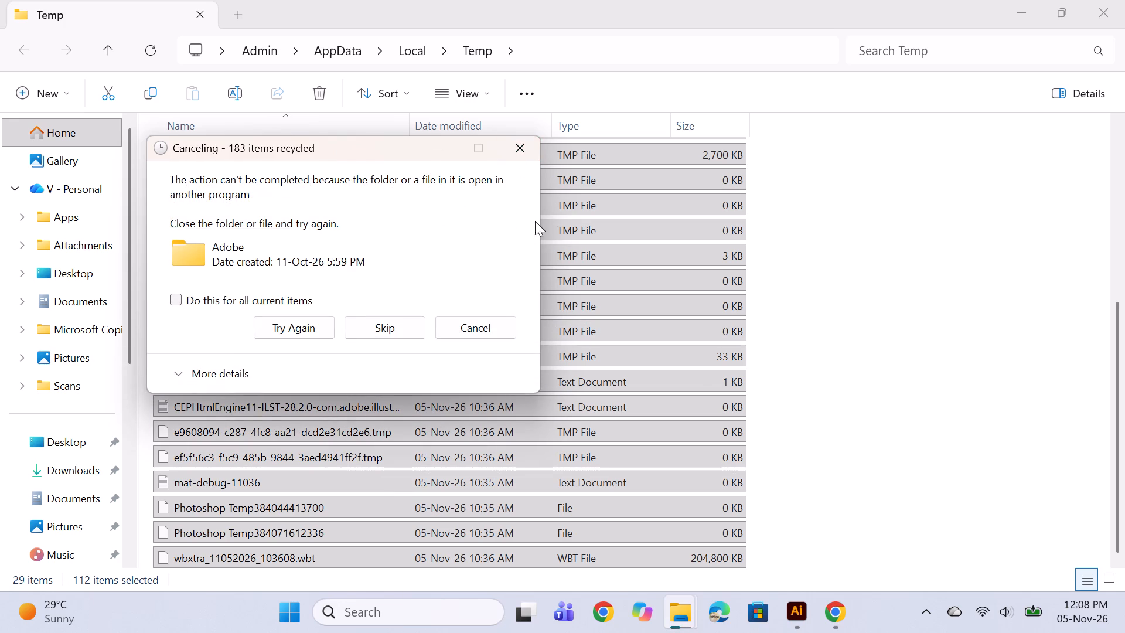
click(519, 154)
scroll(553, 295, up, 9)
scroll(547, 294, down, 1)
scroll(547, 293, up, 2)
scroll(541, 273, down, 11)
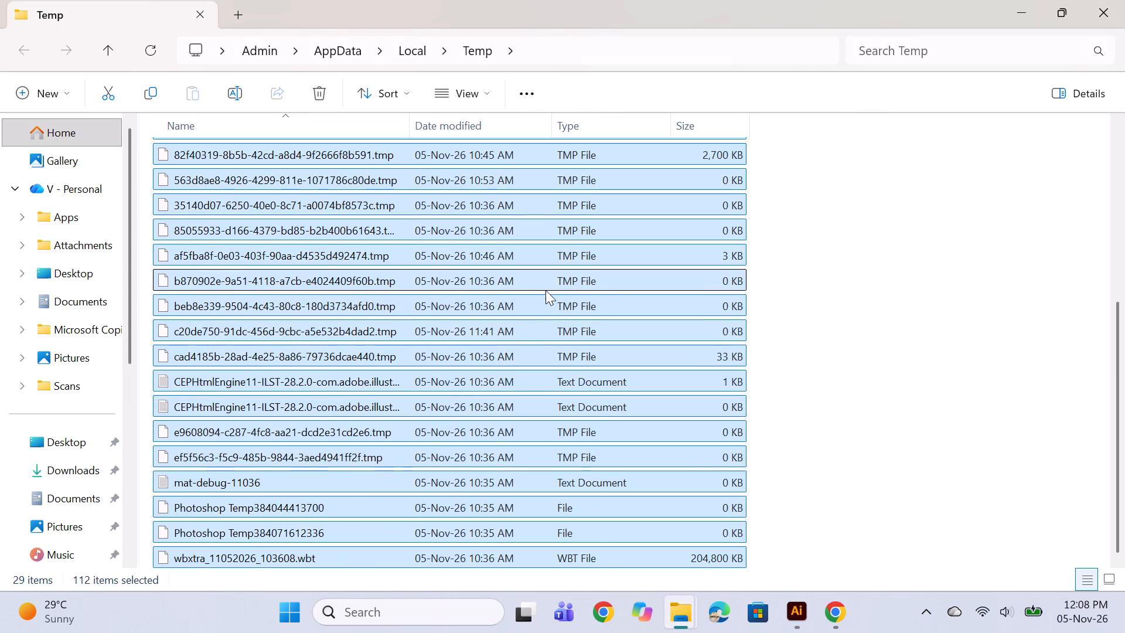
scroll(546, 290, down, 4)
click(822, 291)
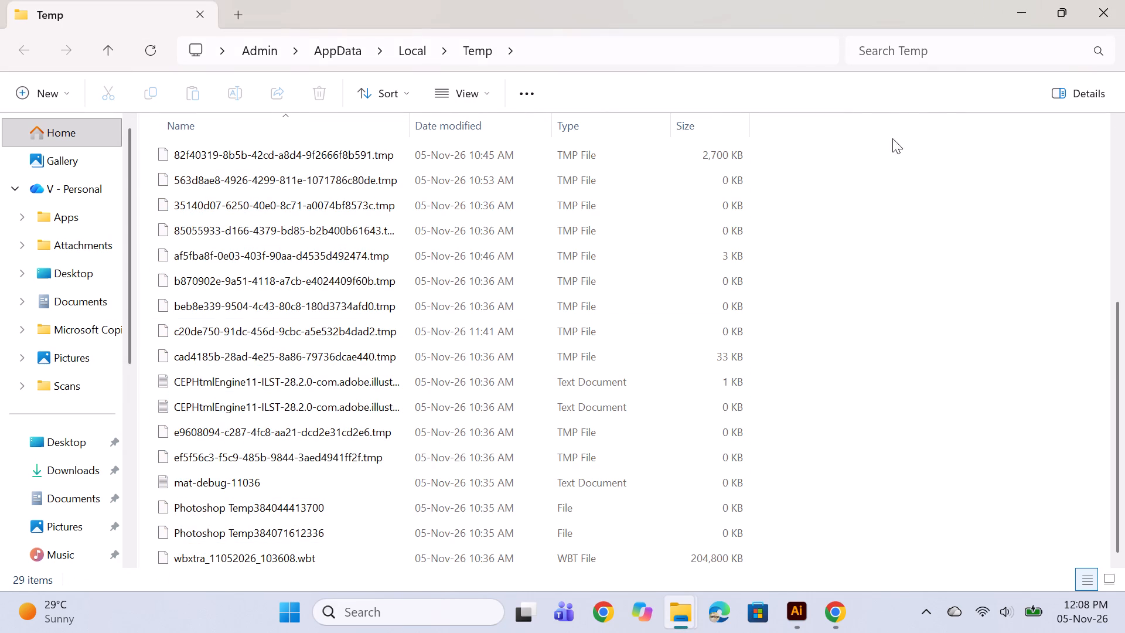
click(1121, 14)
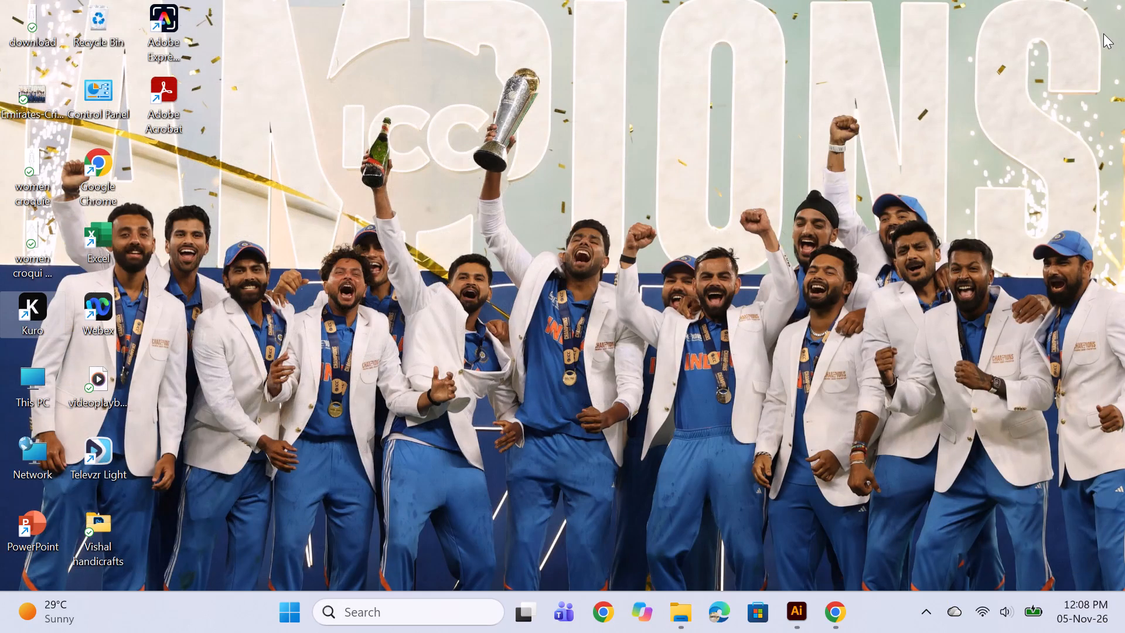
Open the Windows temp folder, delete all its files, dismiss the remaining deletion progress, and close the folder.
key(super+r)
click(321, 466)
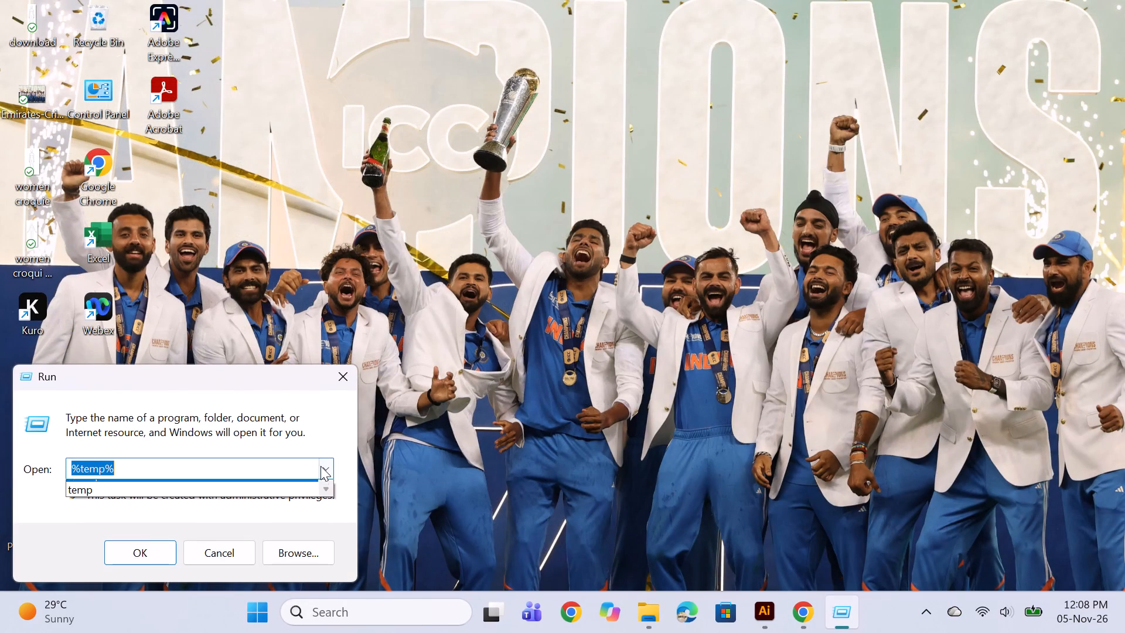
click(212, 508)
key(Return)
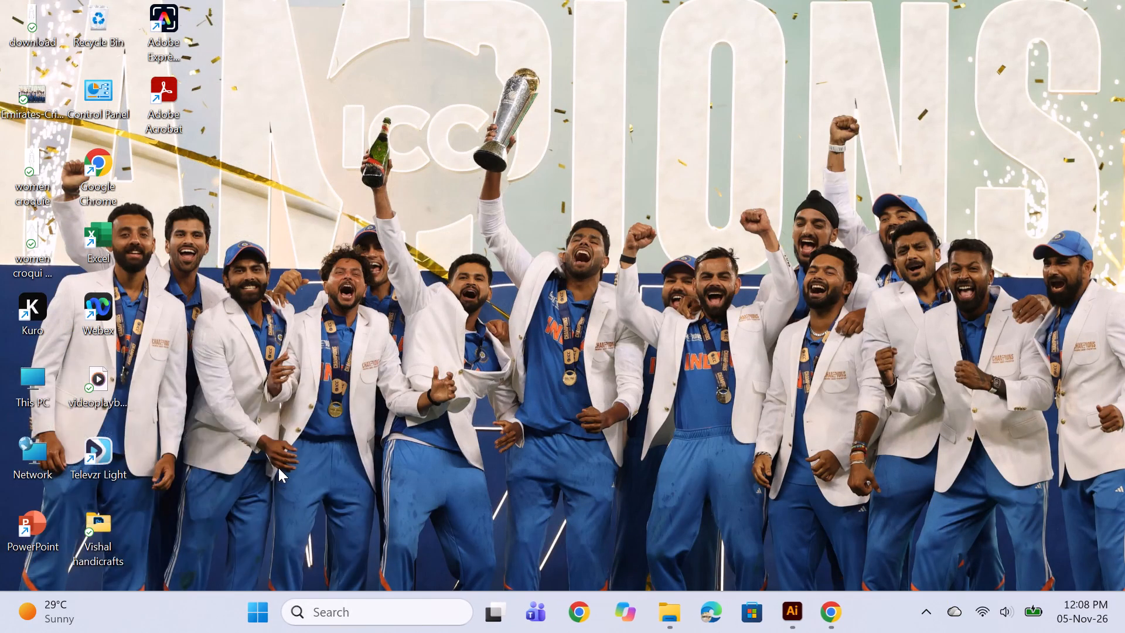
click(229, 159)
scroll(280, 341, down, 15)
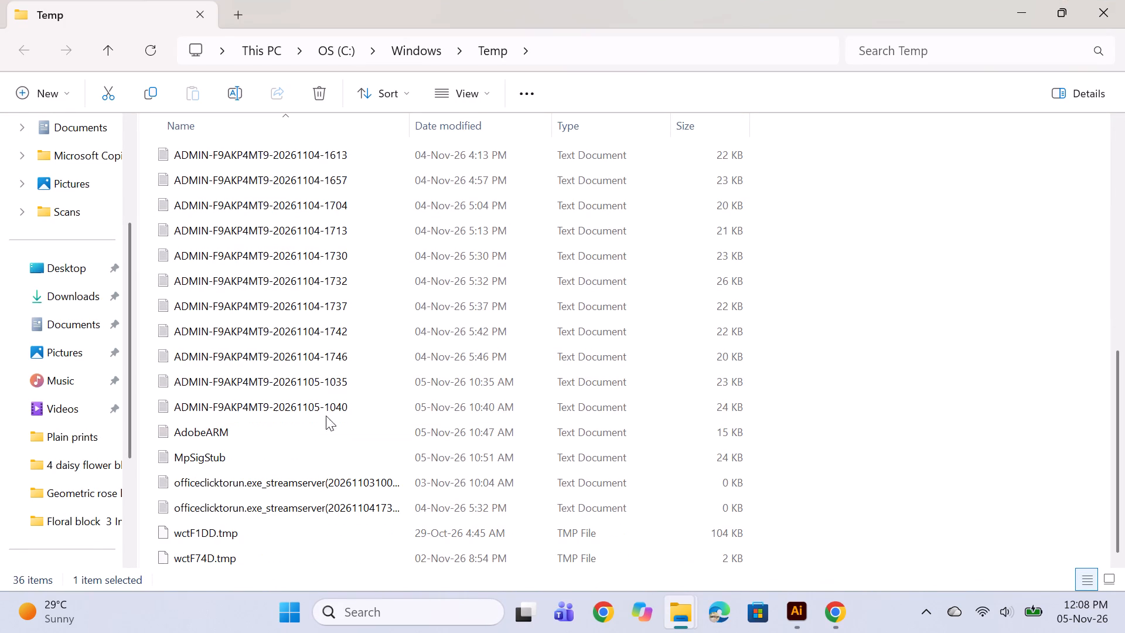
scroll(326, 416, down, 7)
shift+click(282, 559)
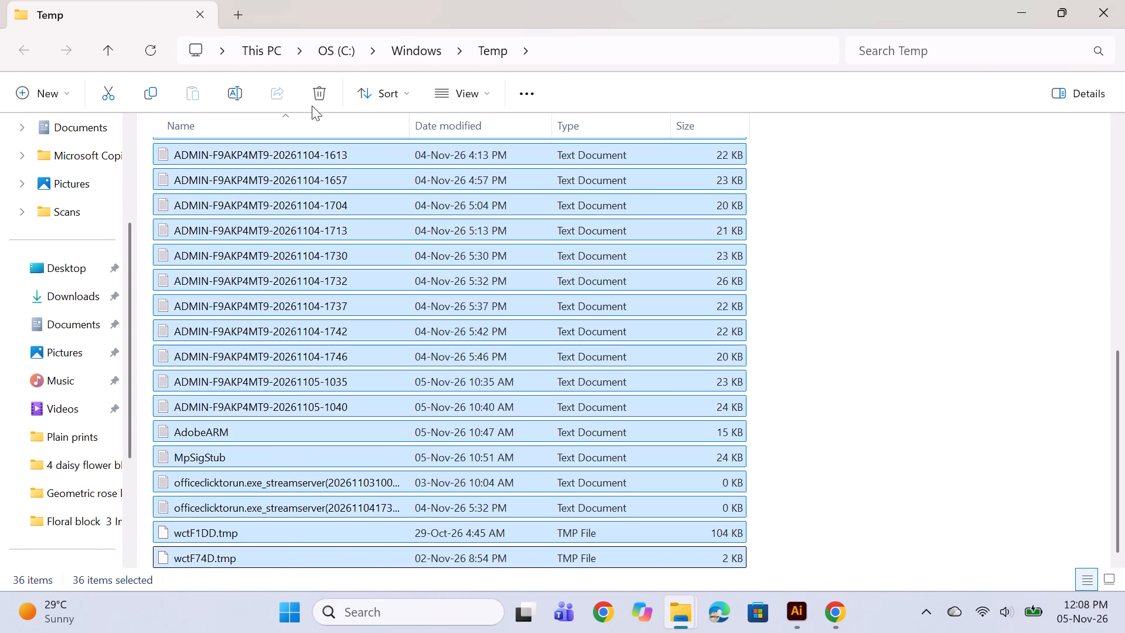
click(321, 82)
click(506, 352)
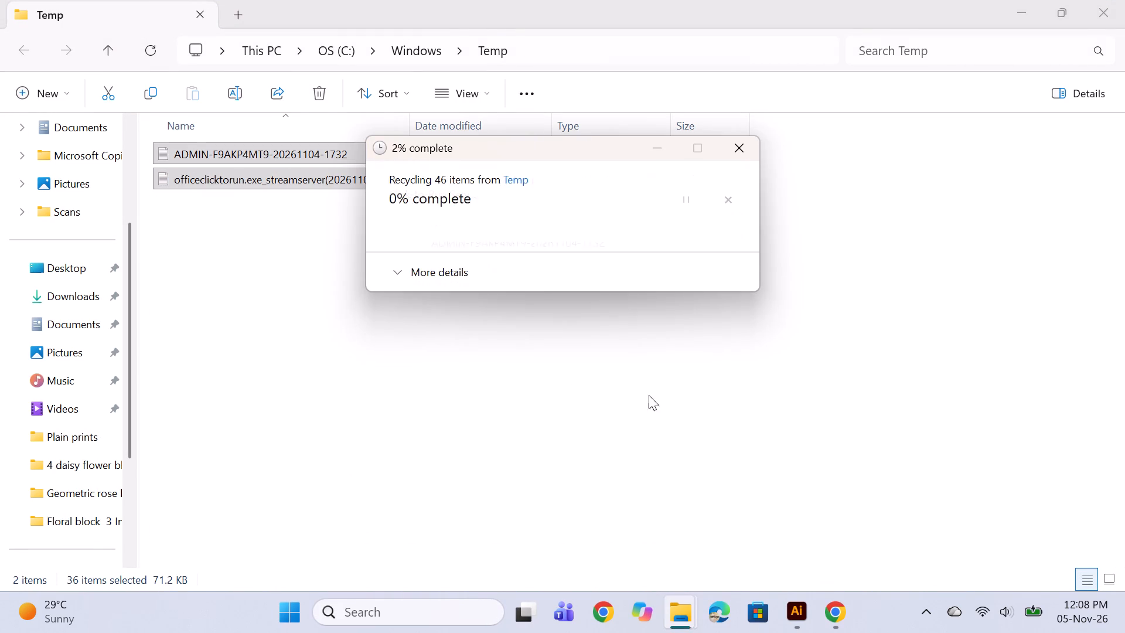
click(724, 147)
click(1124, 0)
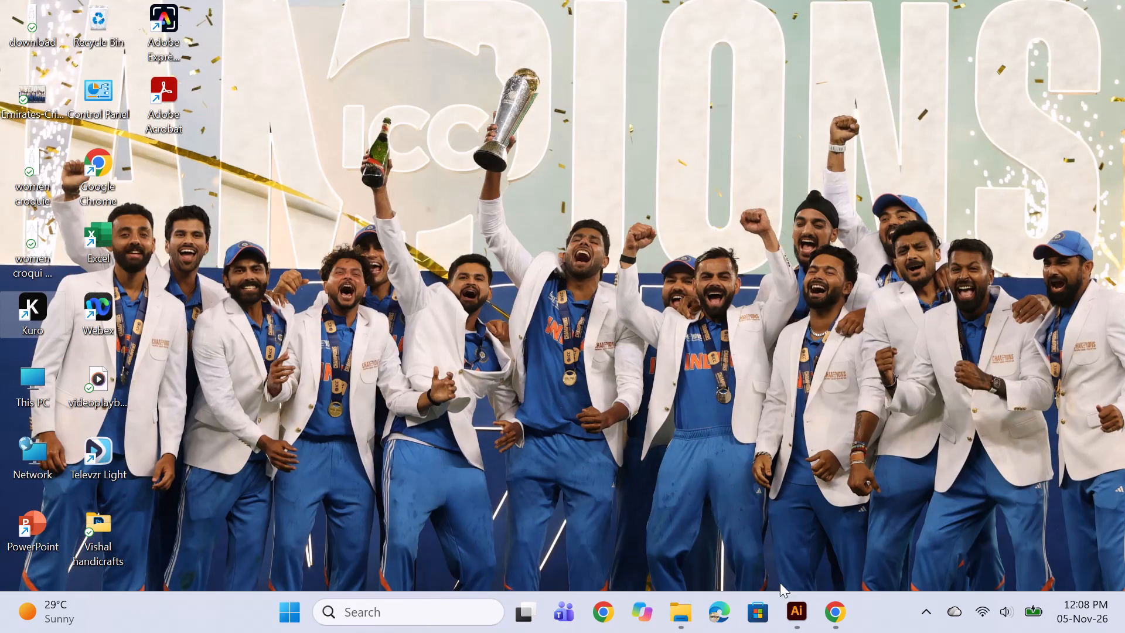
Switch to 8.ai in Illustrator, unhide the motif group, and delete the pattern-filled rectangle.
click(796, 631)
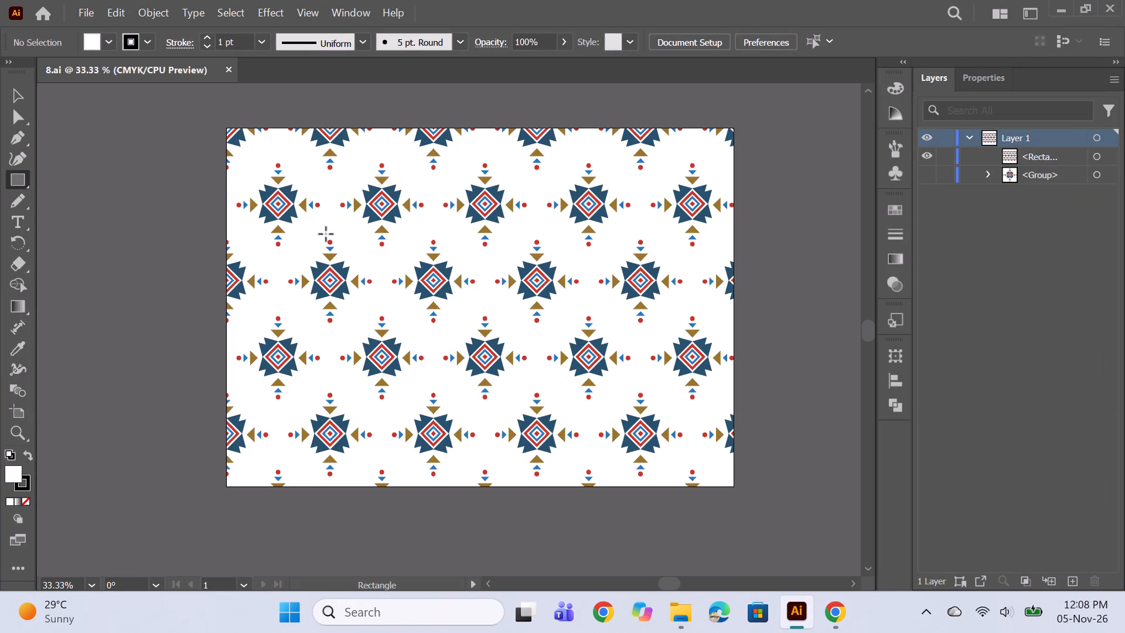
click(929, 159)
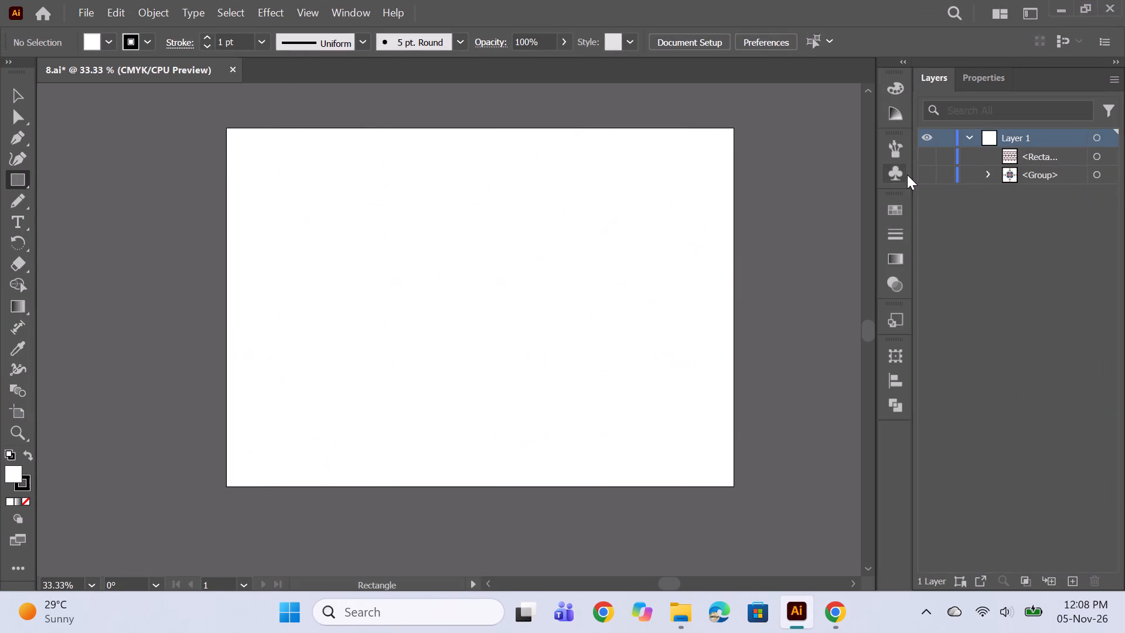
click(923, 175)
click(1094, 161)
click(1096, 160)
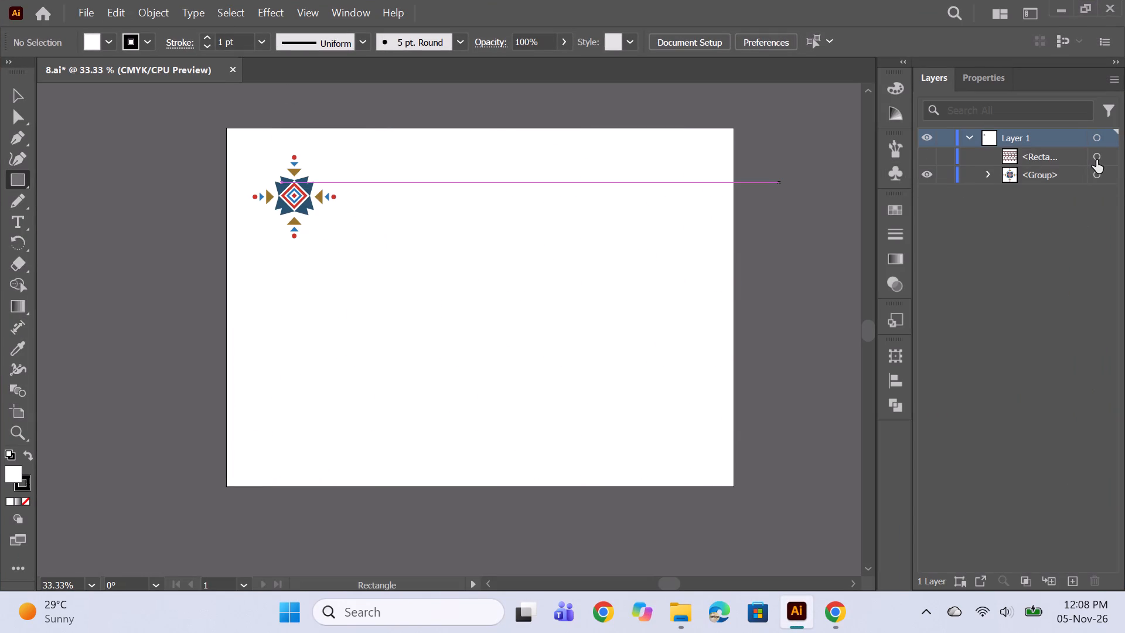
click(924, 159)
click(1092, 158)
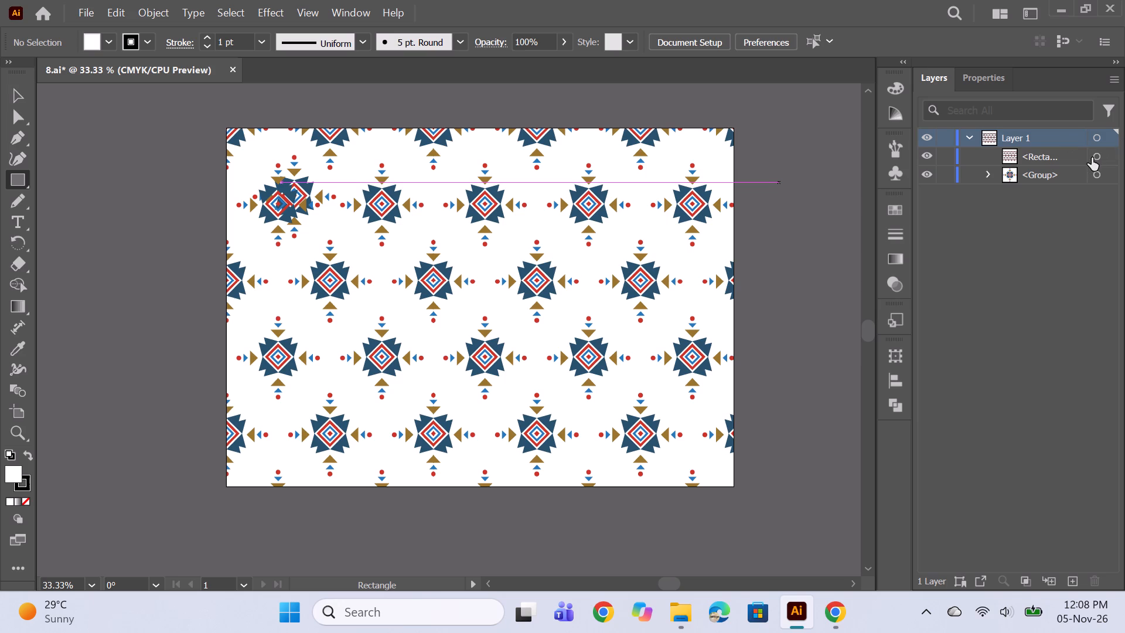
key(BackSpace)
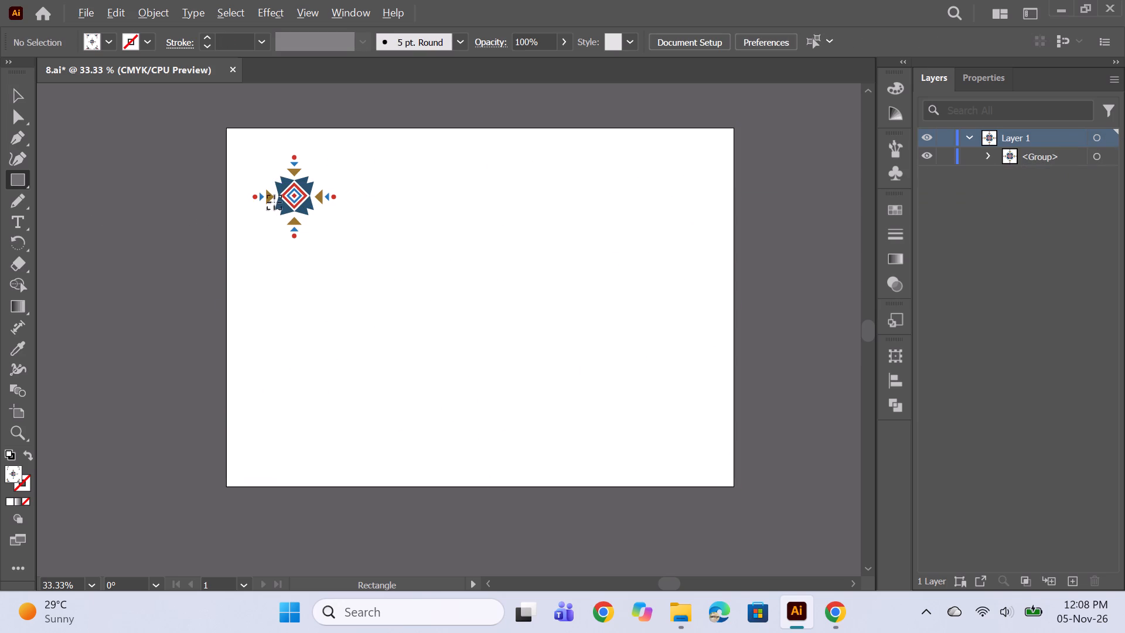
Show the rulers and move the motif group about 0.86 in left and 0.85 in up into the artboard's upper-left corner.
alt+scroll(274, 202, up, 2)
click(18, 94)
scroll(381, 161, up, 6)
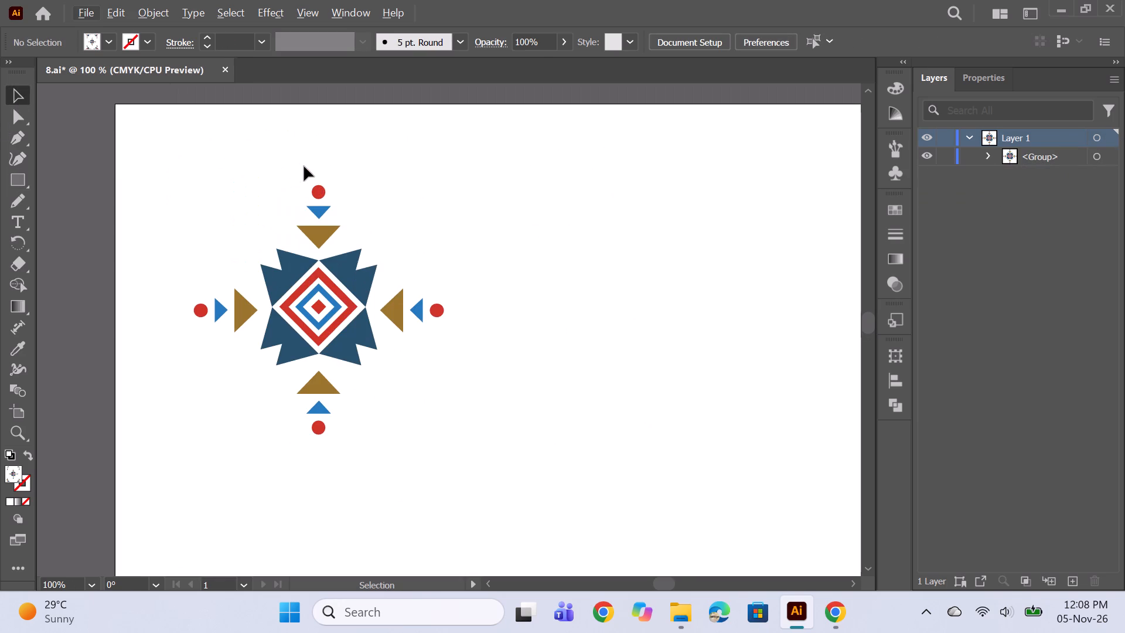
key(ctrl+r)
drag(40, 233, 34, 249)
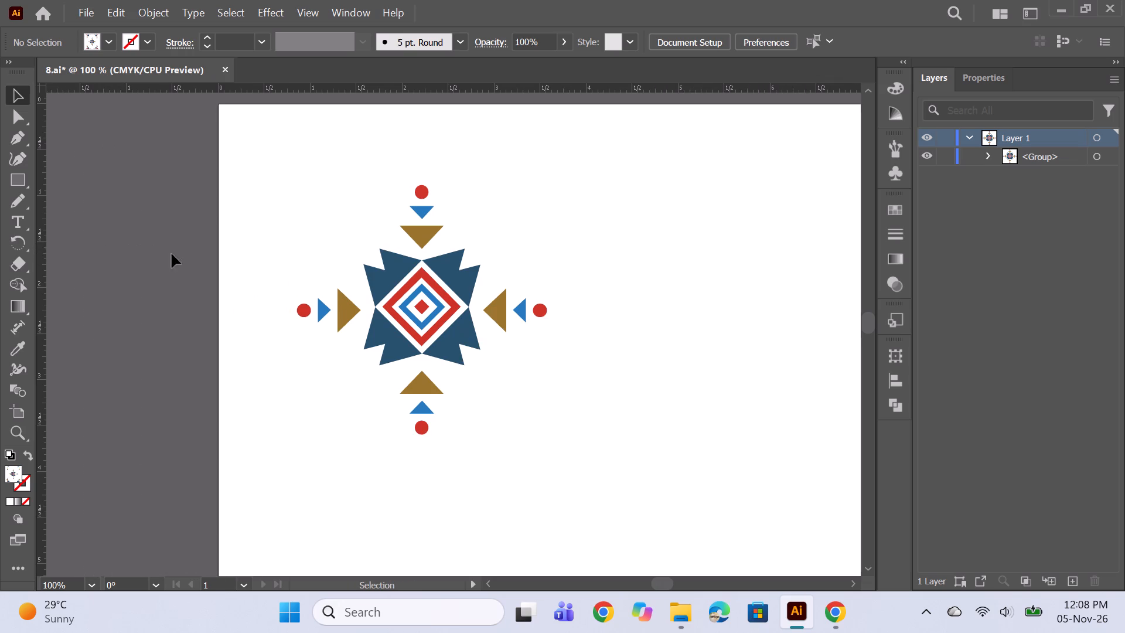
key(space)
key(space)
key(space)
key(space)
drag(571, 241, 511, 267)
drag(348, 348, 279, 289)
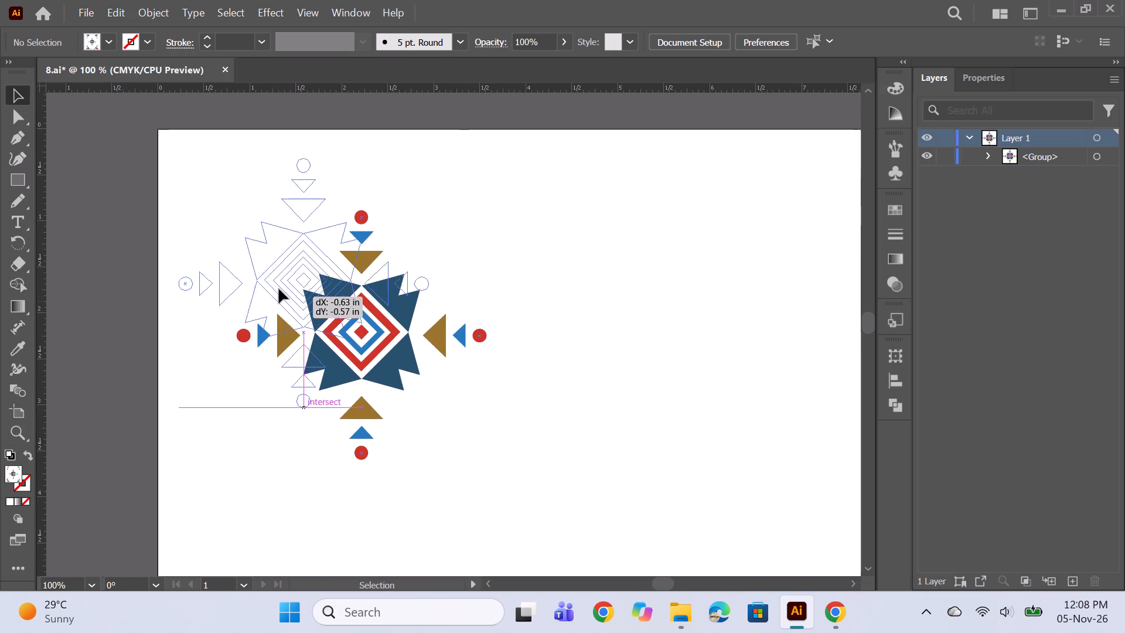
drag(279, 289, 271, 270)
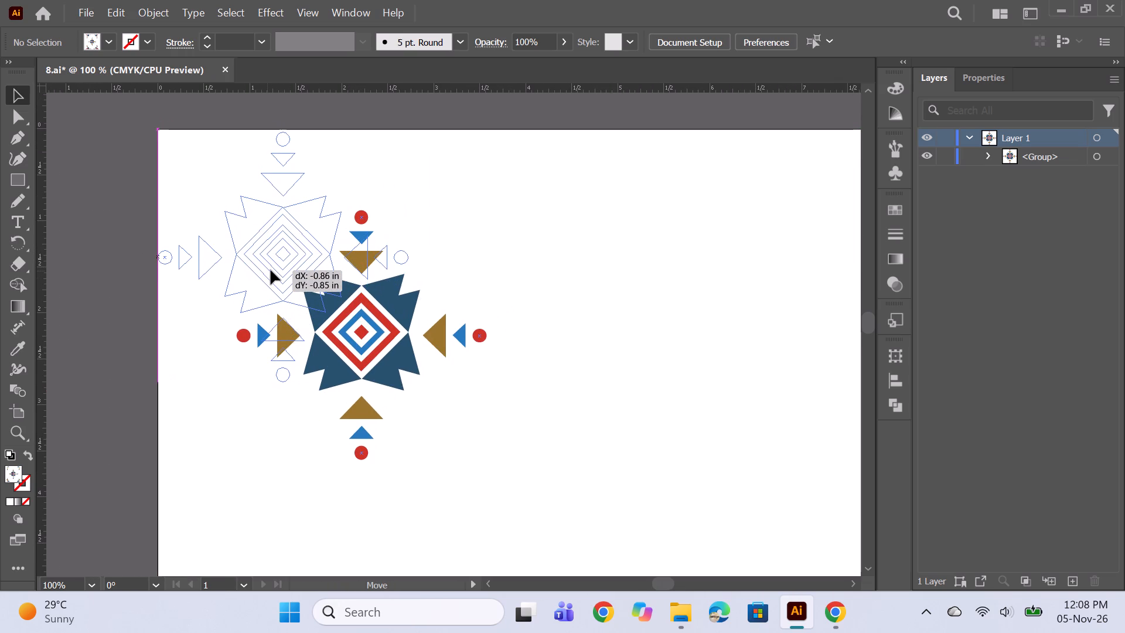
drag(271, 270, 267, 270)
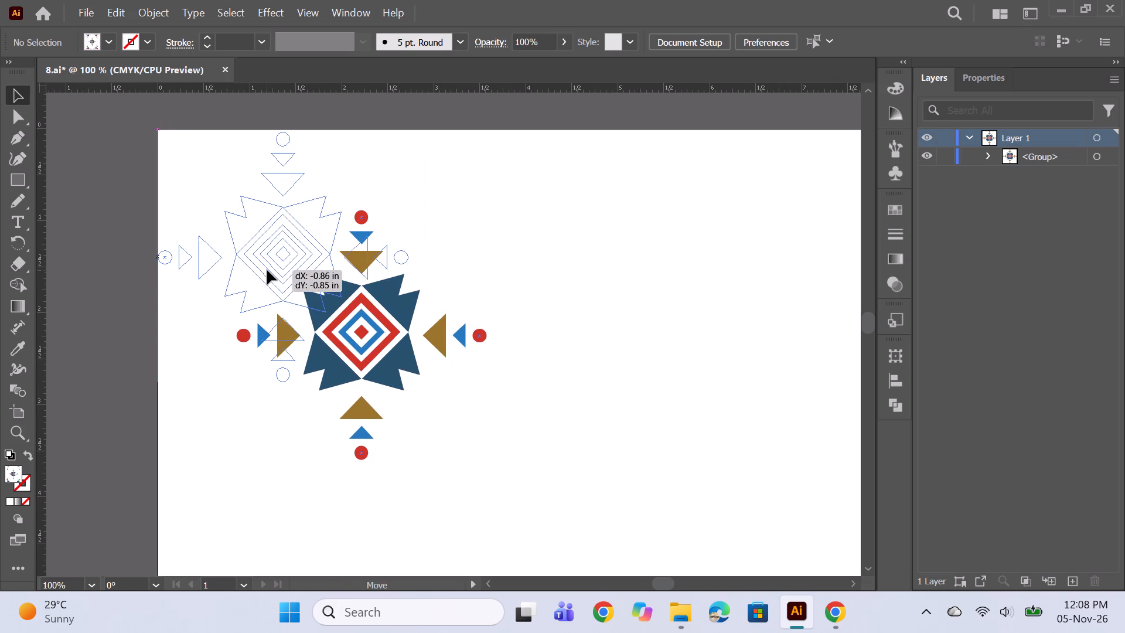
drag(267, 270, 271, 267)
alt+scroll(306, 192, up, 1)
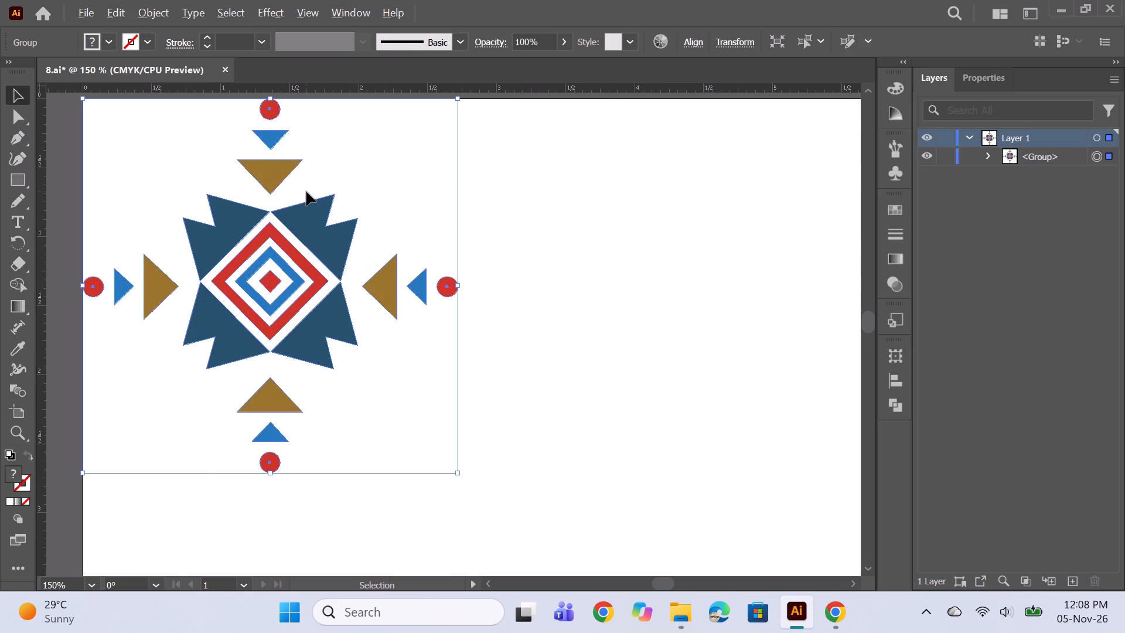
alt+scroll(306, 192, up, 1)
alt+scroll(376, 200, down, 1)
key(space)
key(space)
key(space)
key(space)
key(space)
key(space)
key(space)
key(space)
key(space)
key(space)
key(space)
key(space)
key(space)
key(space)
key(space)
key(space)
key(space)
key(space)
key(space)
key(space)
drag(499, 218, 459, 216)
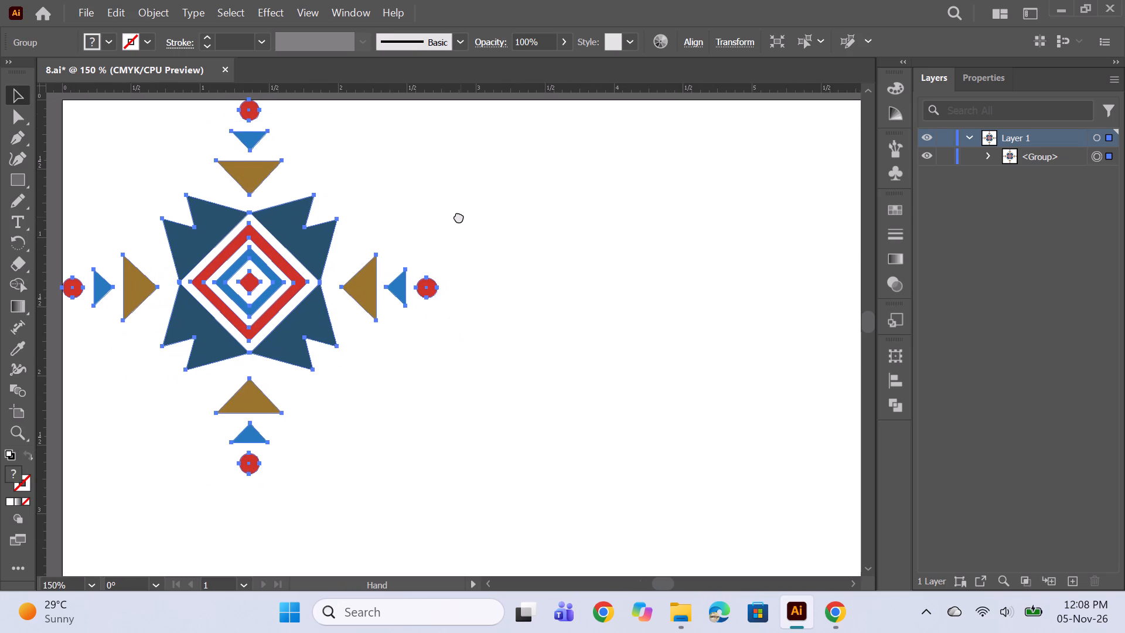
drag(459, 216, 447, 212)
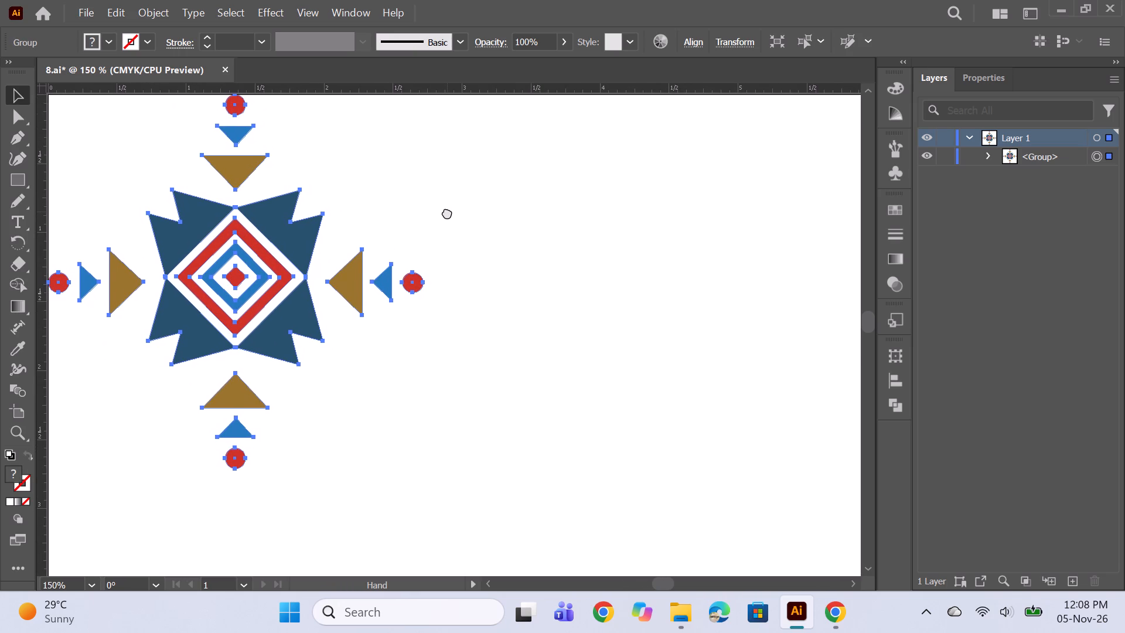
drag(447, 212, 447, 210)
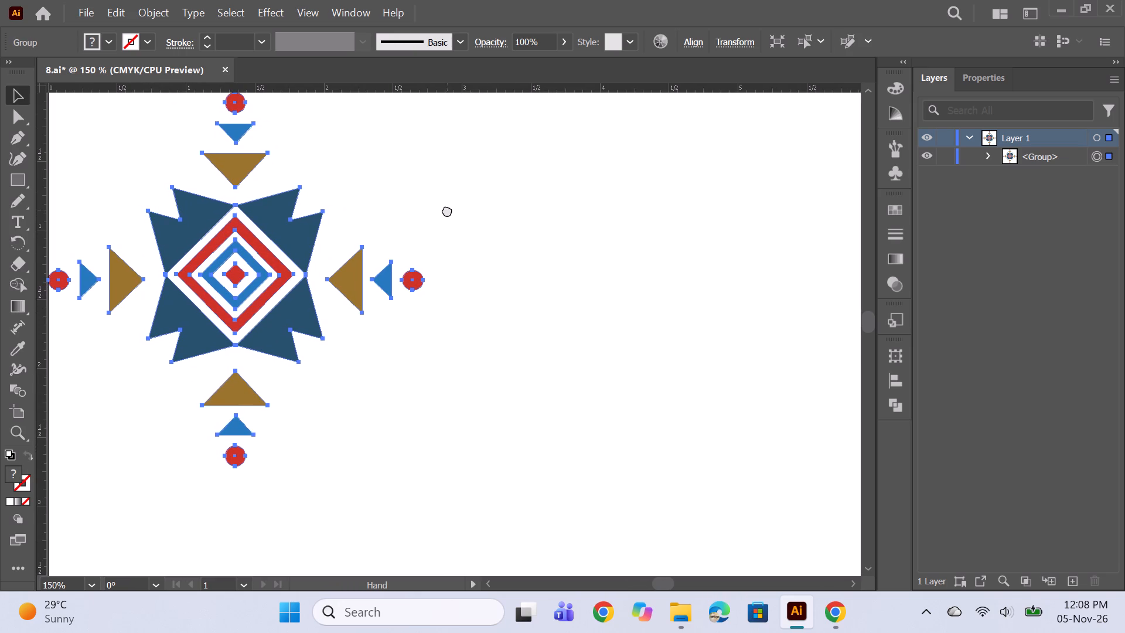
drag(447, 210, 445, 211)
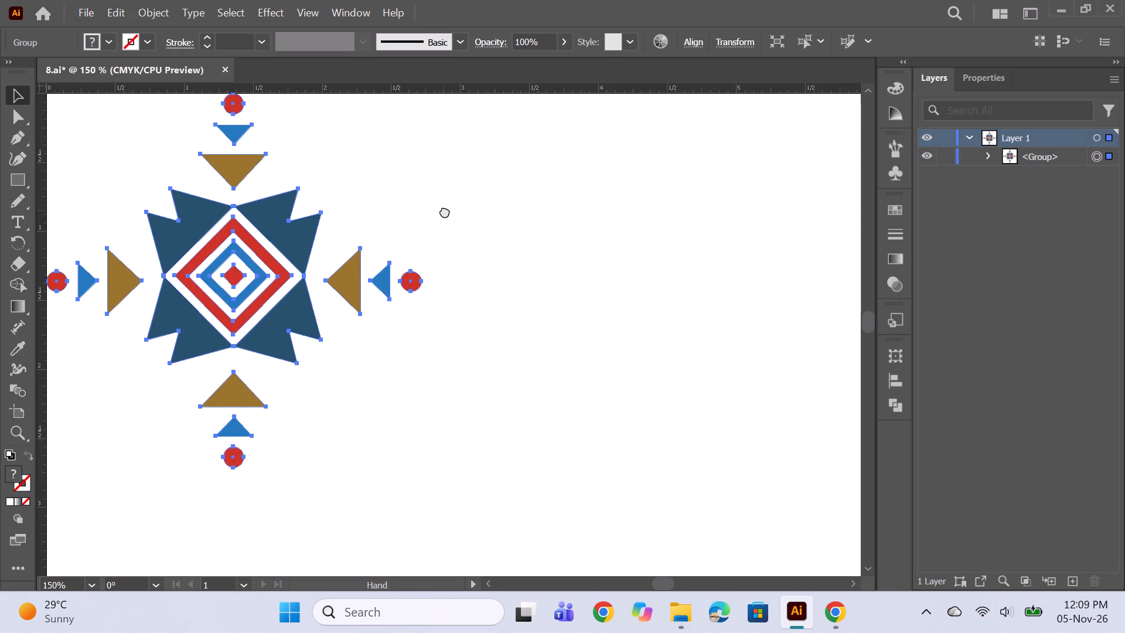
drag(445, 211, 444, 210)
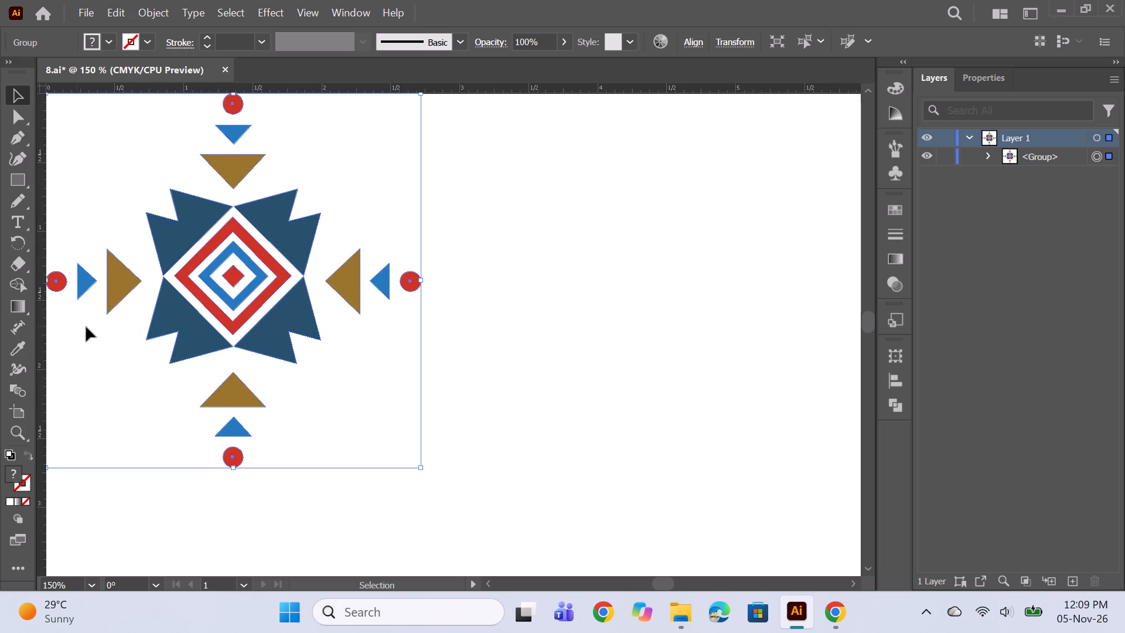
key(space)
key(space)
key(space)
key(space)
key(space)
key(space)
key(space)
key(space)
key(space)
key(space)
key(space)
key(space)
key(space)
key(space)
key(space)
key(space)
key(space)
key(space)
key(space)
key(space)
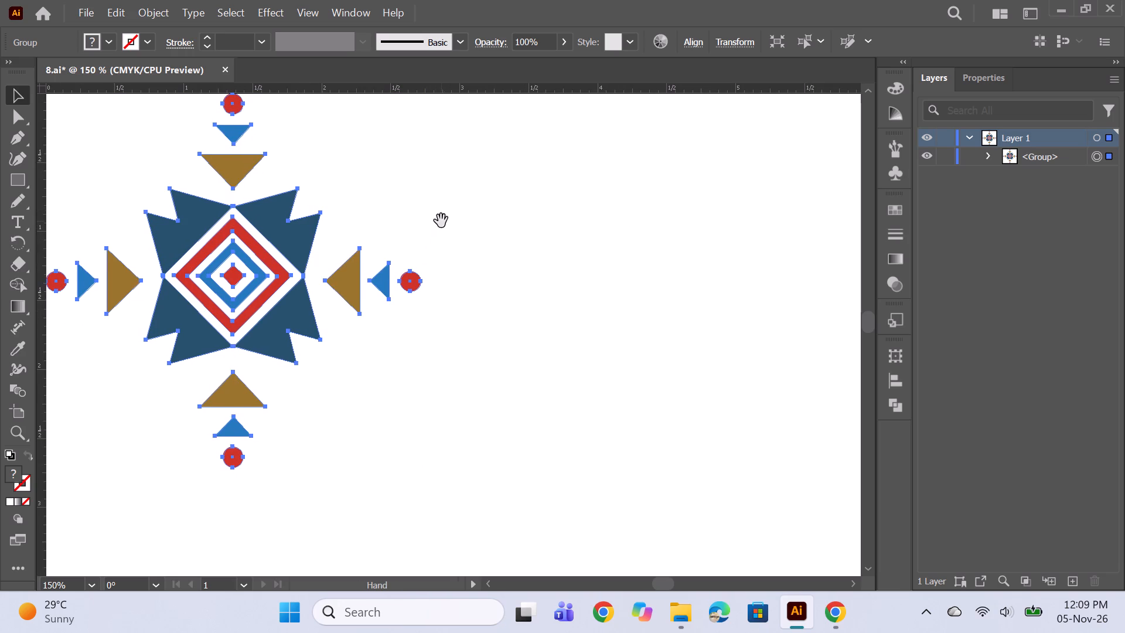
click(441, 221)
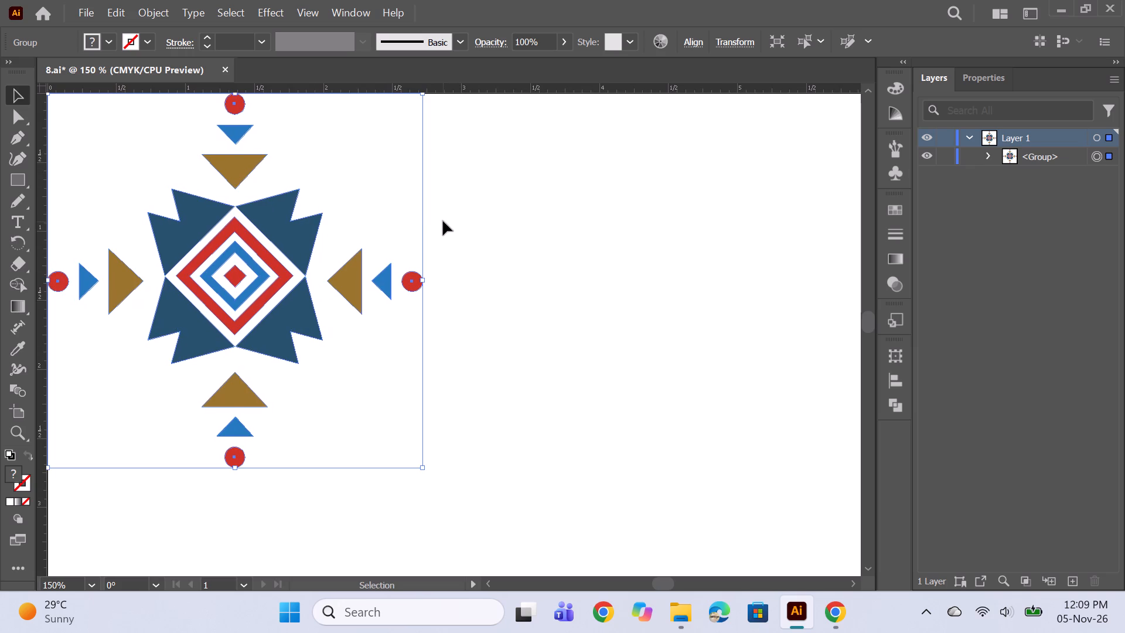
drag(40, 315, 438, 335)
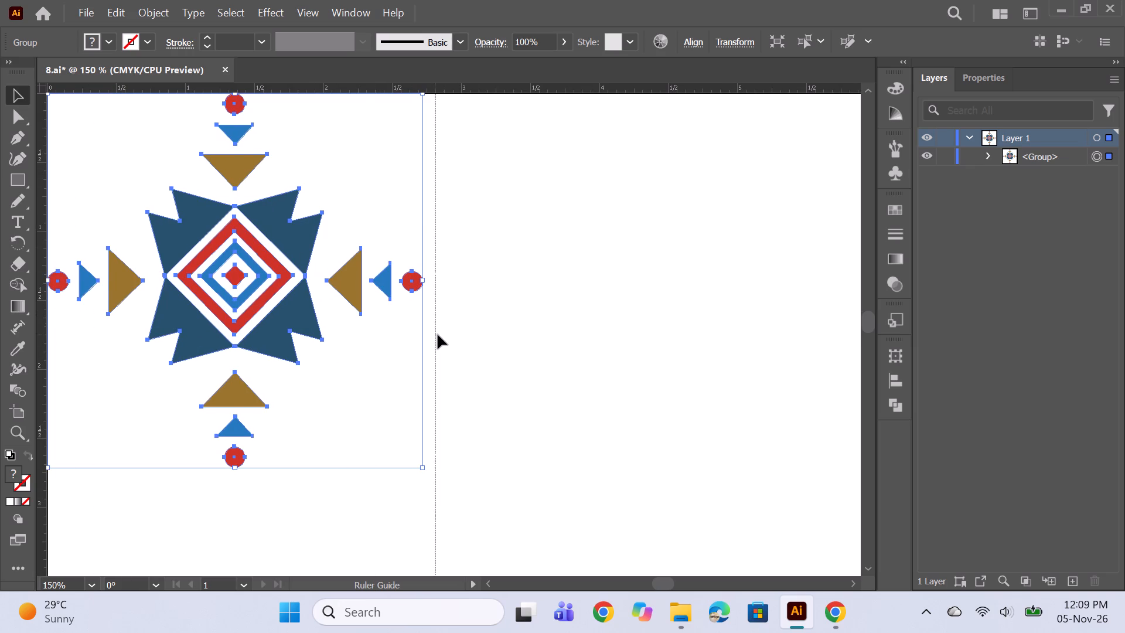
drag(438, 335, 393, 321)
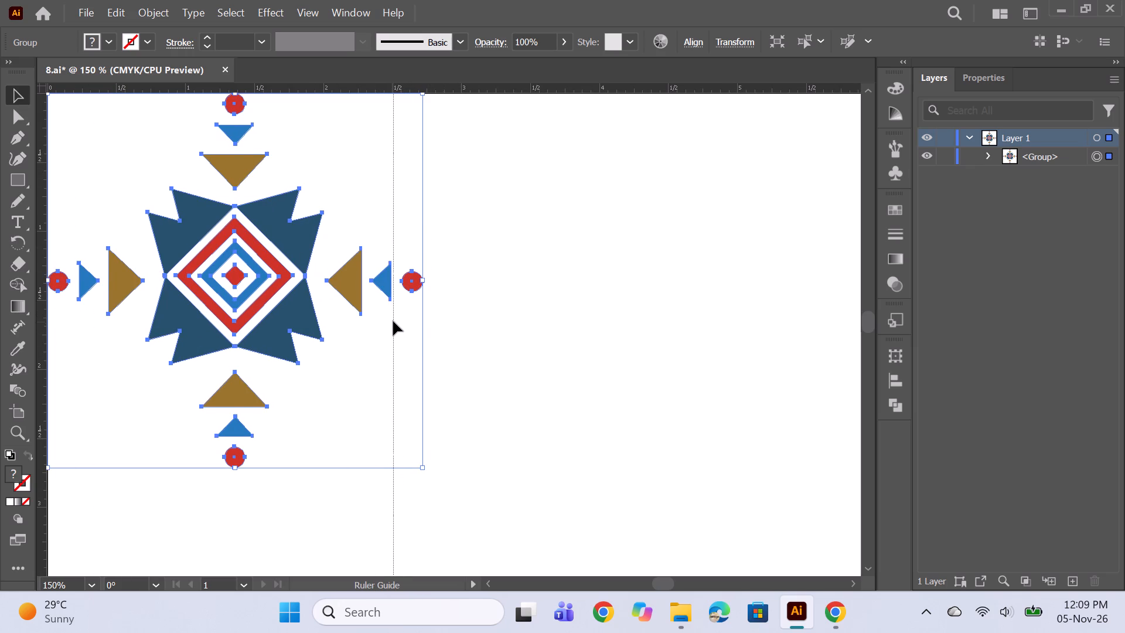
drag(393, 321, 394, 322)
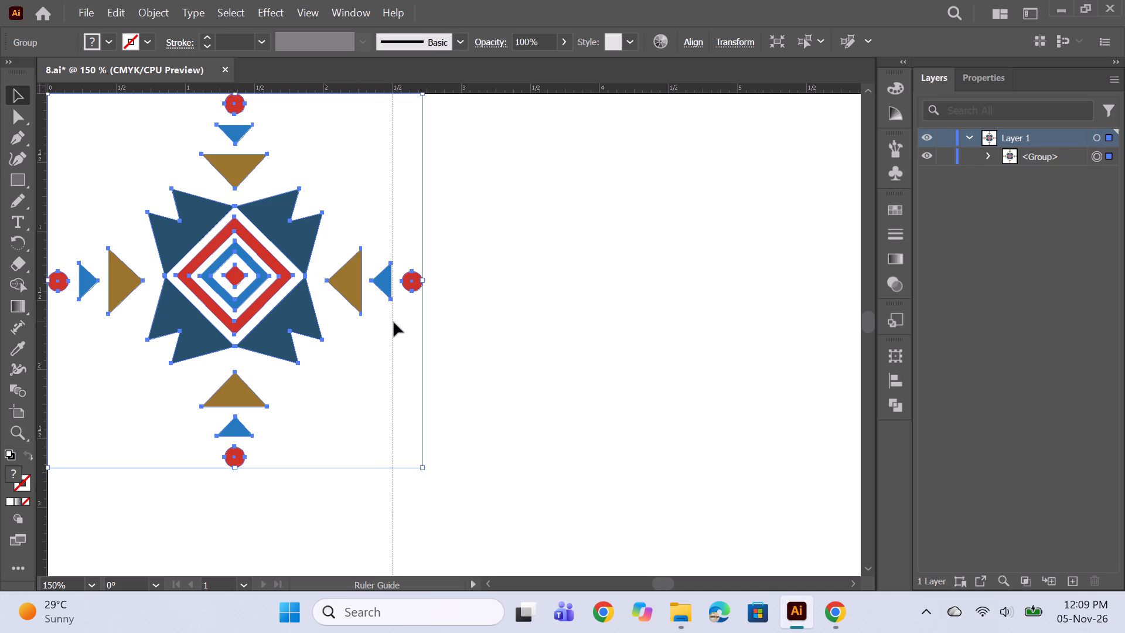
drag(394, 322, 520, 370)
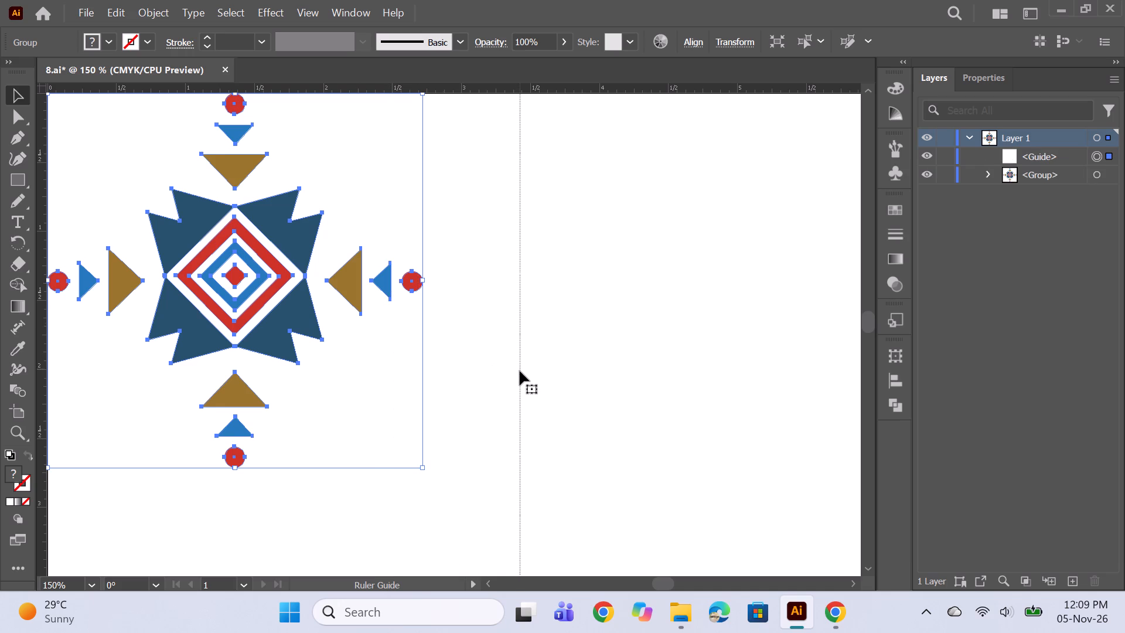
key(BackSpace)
Scale the motif group to about 2 in wide by 2 in high, keeping its upper-left corner on the artboard corner.
click(177, 271)
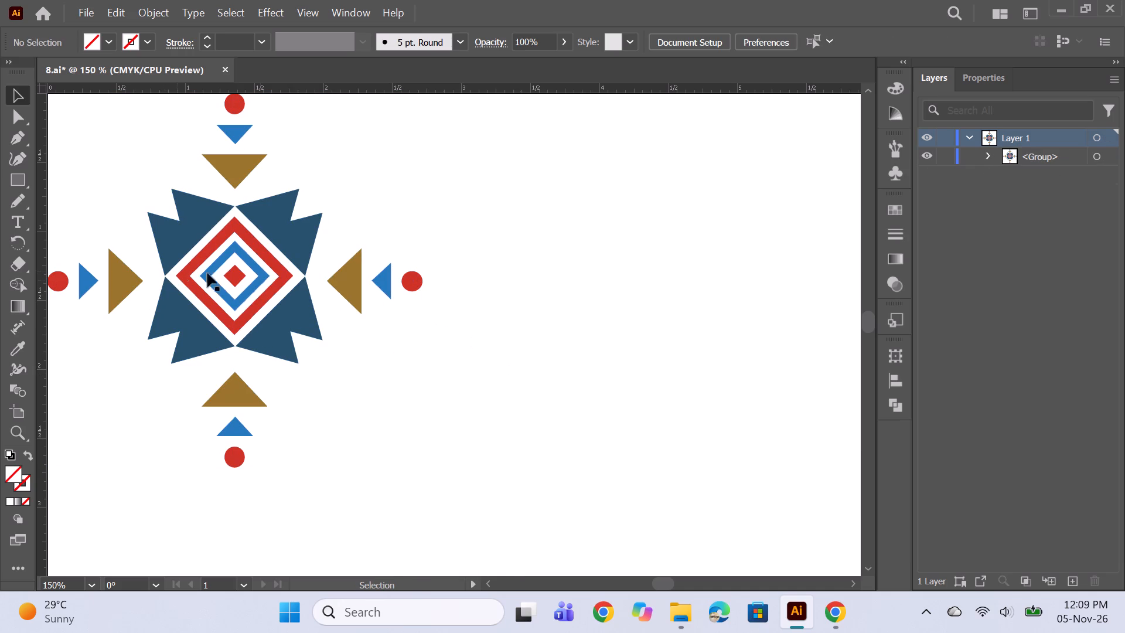
click(254, 273)
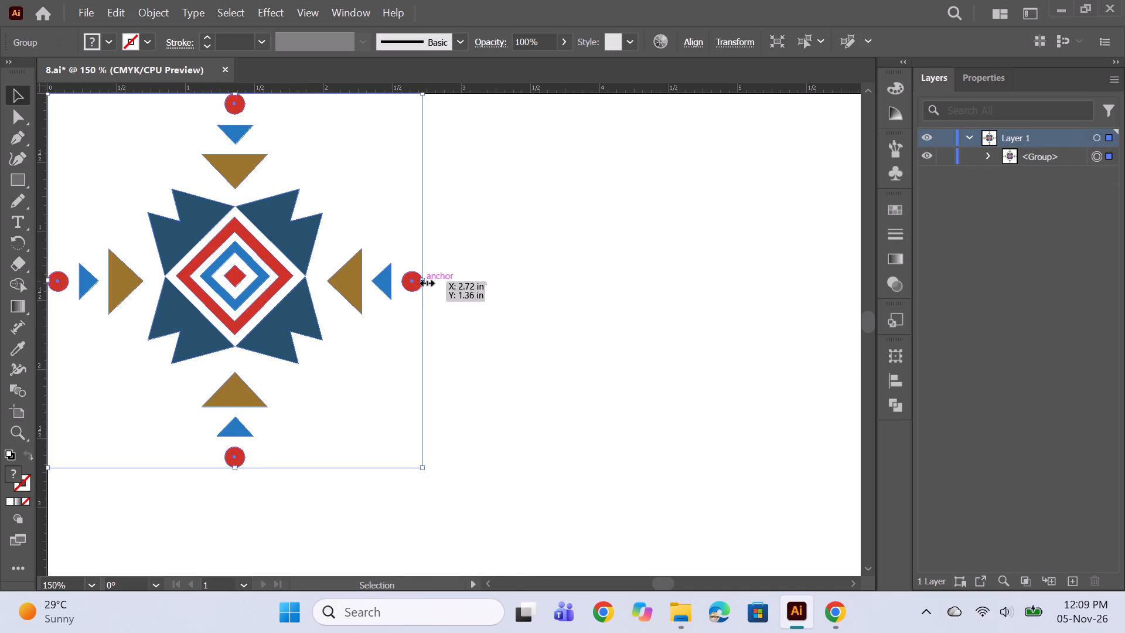
drag(425, 281, 326, 294)
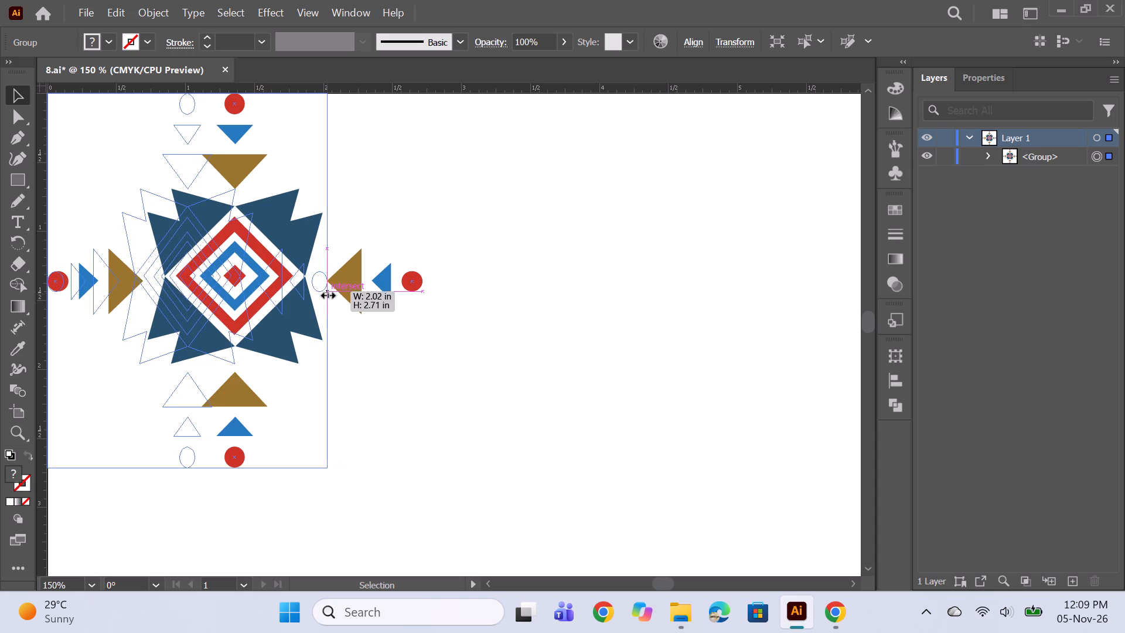
drag(326, 294, 322, 291)
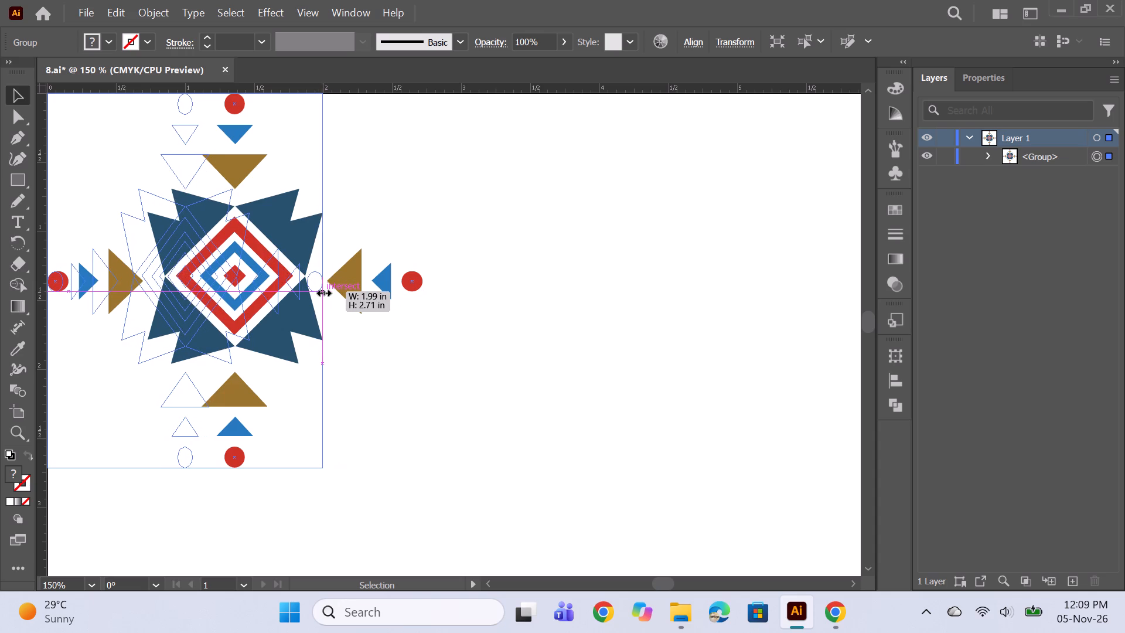
drag(322, 291, 323, 290)
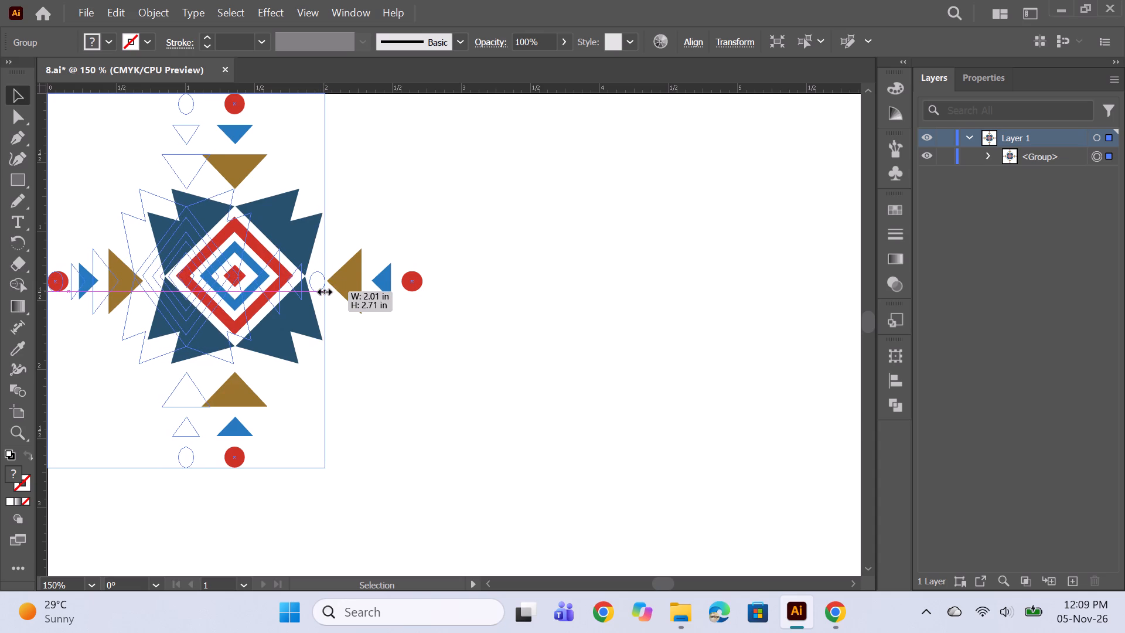
drag(323, 290, 324, 290)
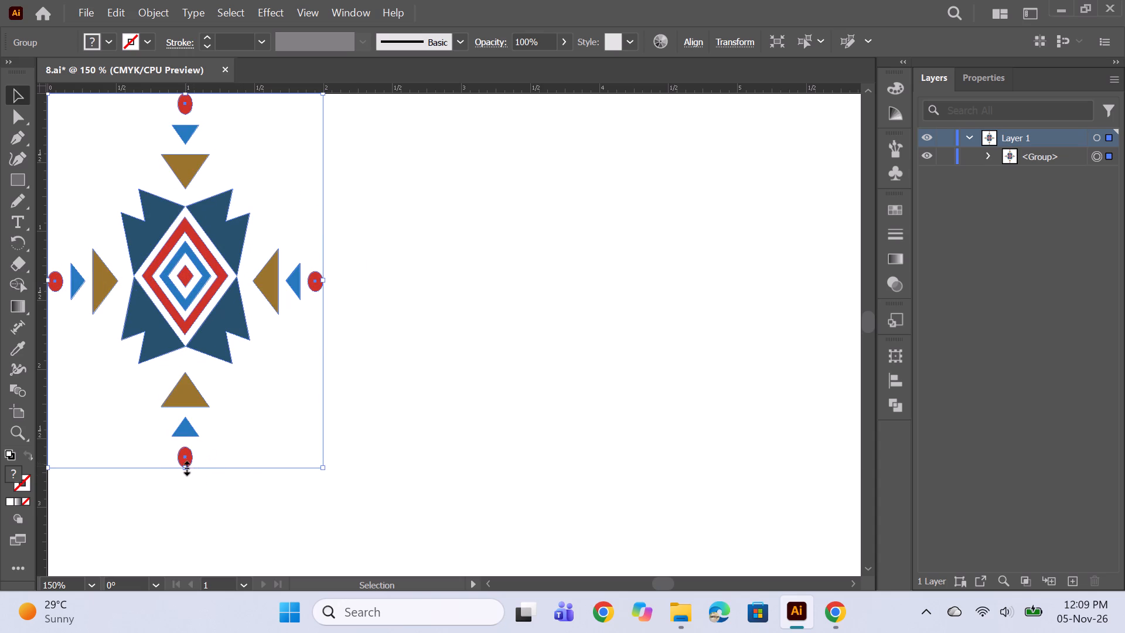
drag(185, 468, 200, 373)
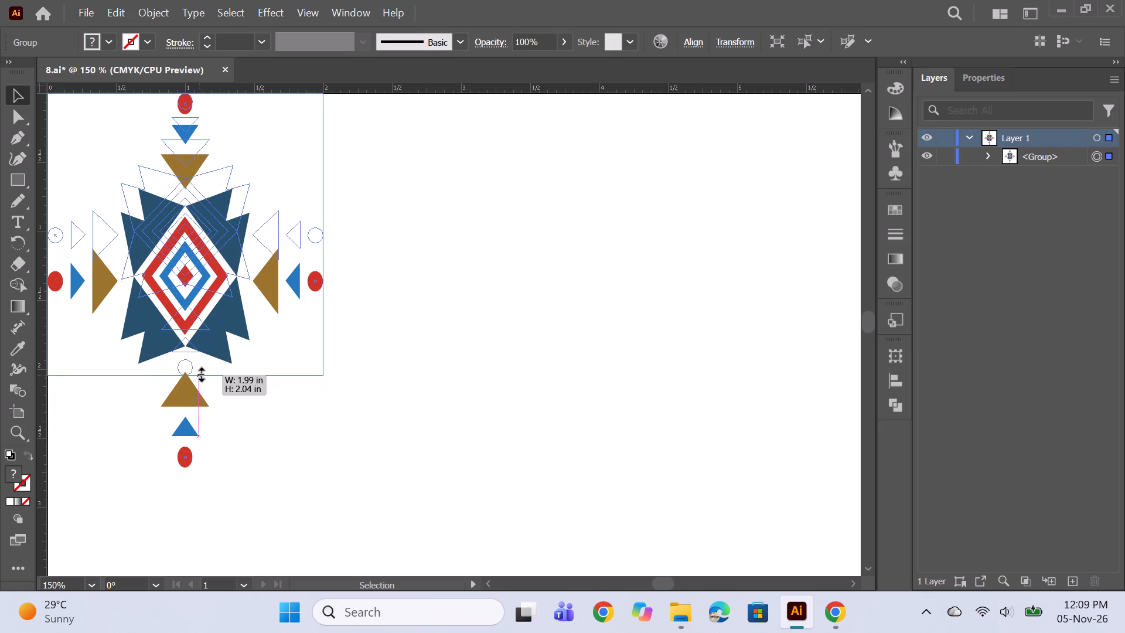
drag(200, 373, 201, 369)
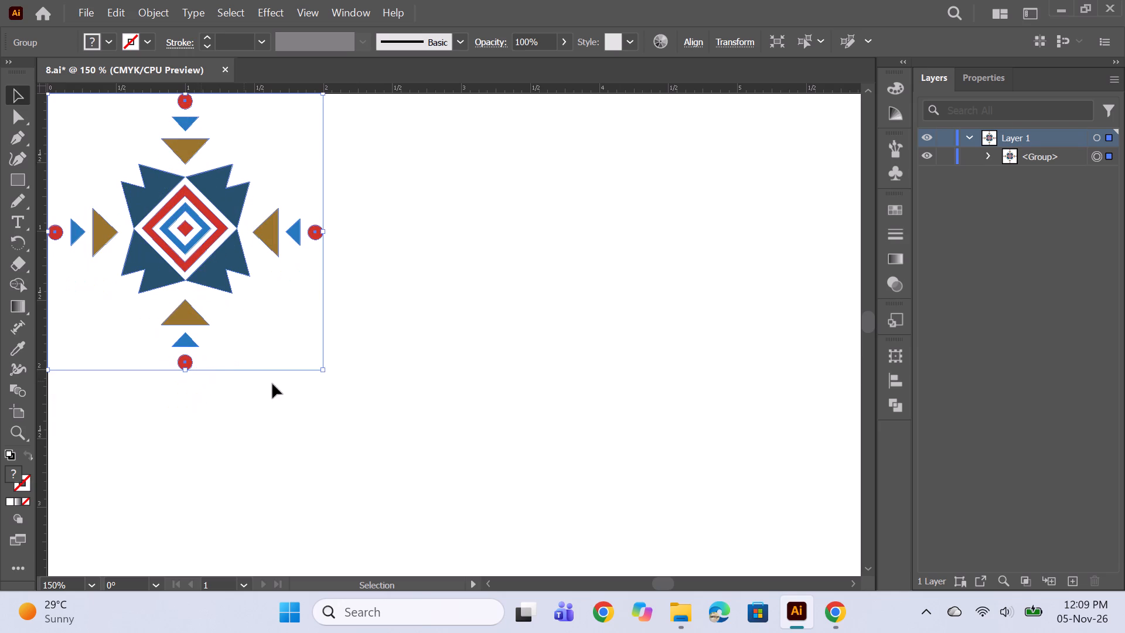
Move the motif group about 0.5 in right and 0.5 in down, inside the artboard's upper-left corner.
alt+scroll(470, 370, down, 5)
click(302, 333)
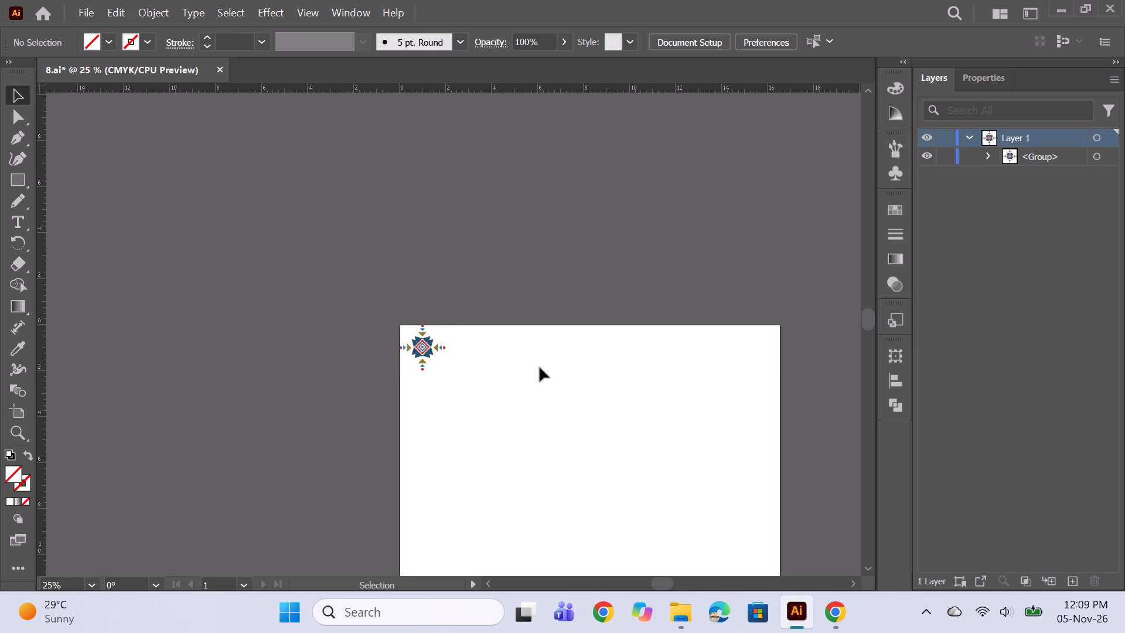
alt+scroll(540, 367, down, 1)
key(space)
drag(592, 404, 520, 329)
alt+scroll(503, 297, up, 2)
scroll(509, 315, down, 3)
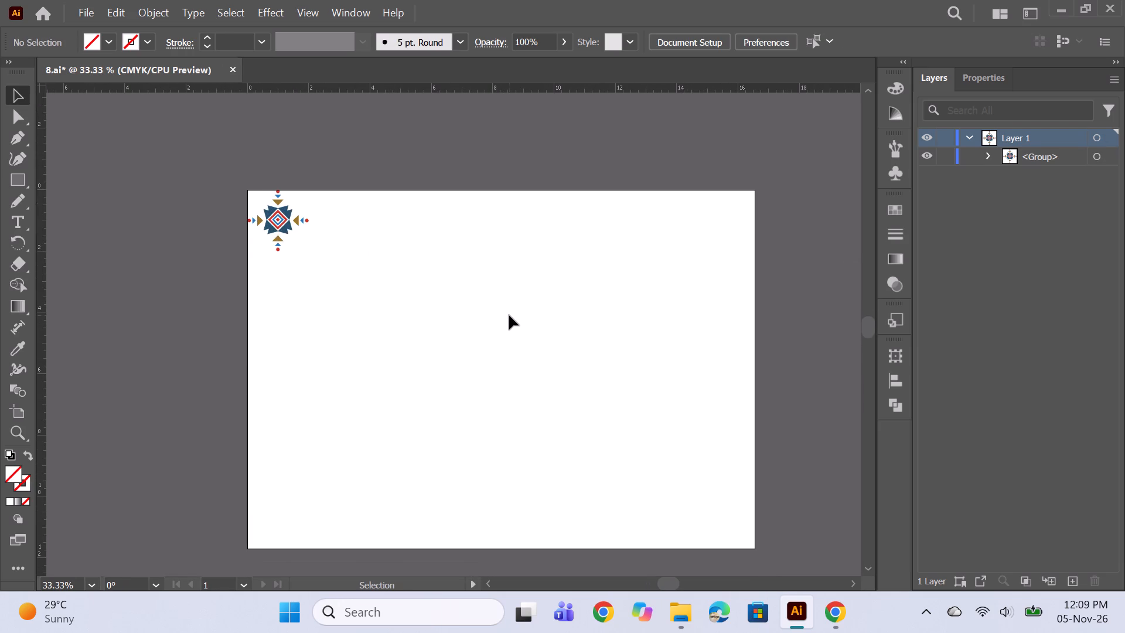
key(space)
key(space)
key(space)
key(space)
drag(575, 329, 529, 321)
drag(229, 207, 246, 225)
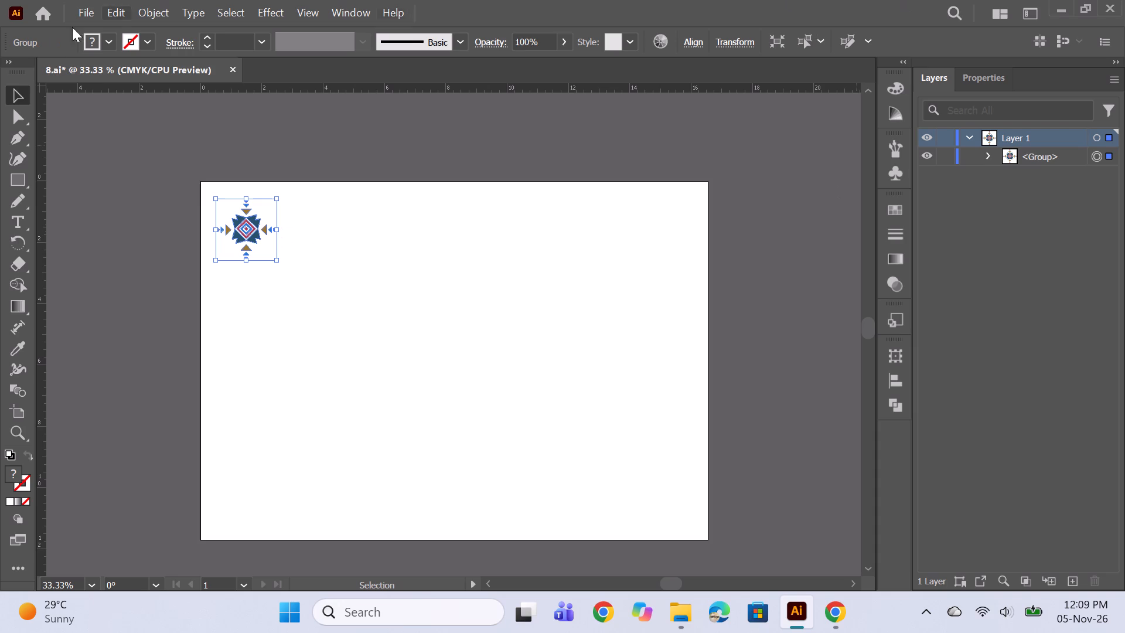
Make a new pattern from the motif group and dismiss the notice.
click(150, 16)
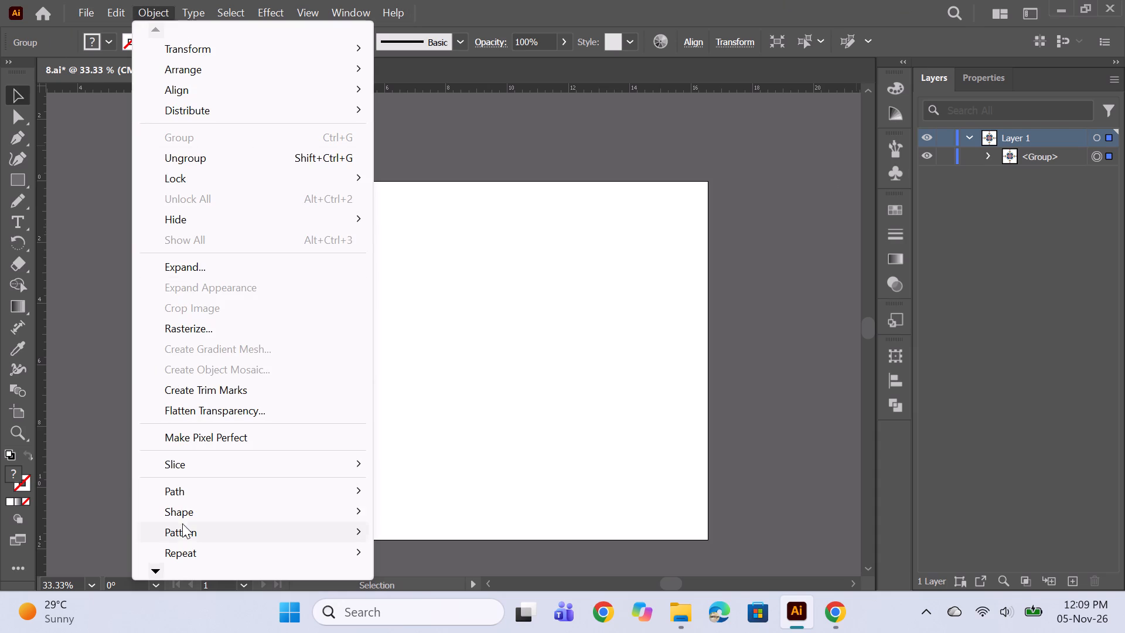
click(182, 530)
click(488, 530)
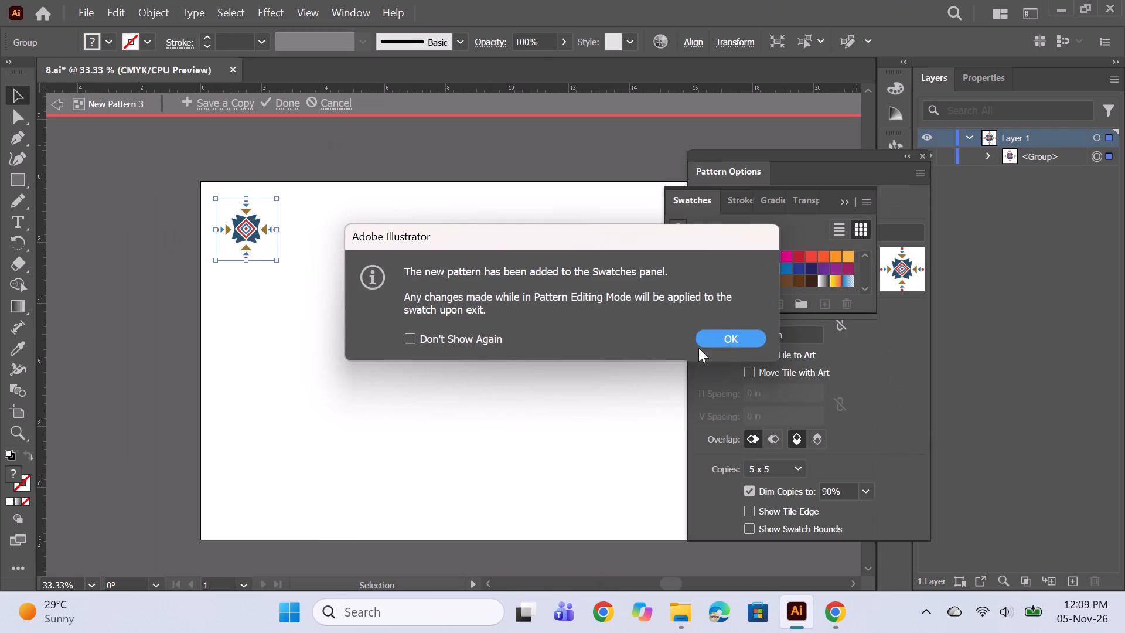
click(737, 339)
Compare the Brick by Column and Brick by Row tile types, and set the pattern to Brick by Row.
click(791, 254)
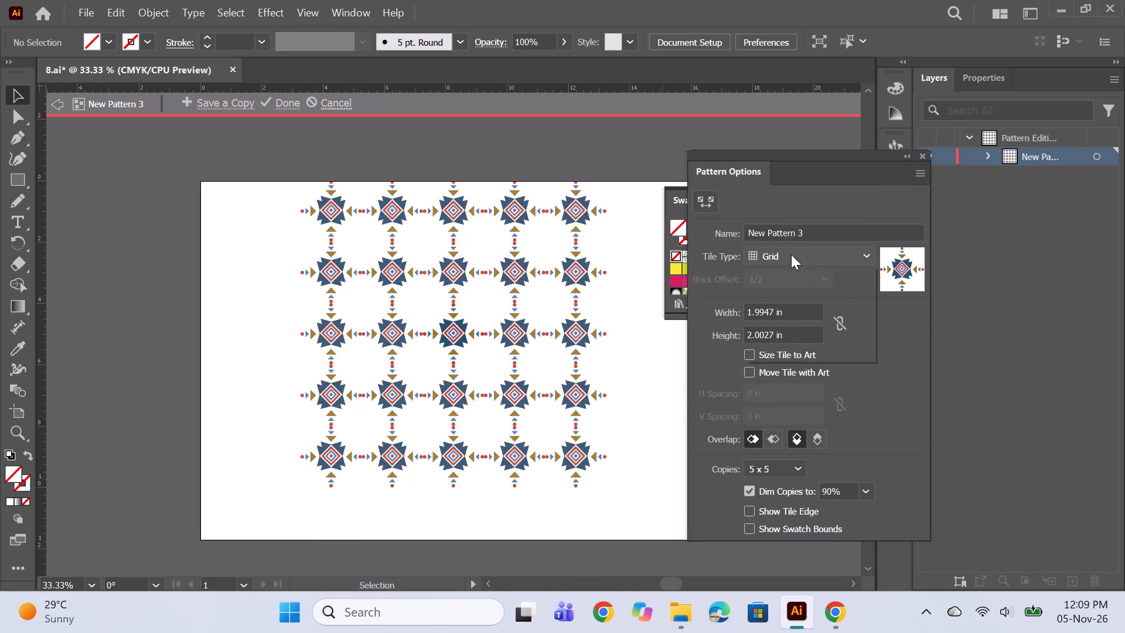
click(857, 315)
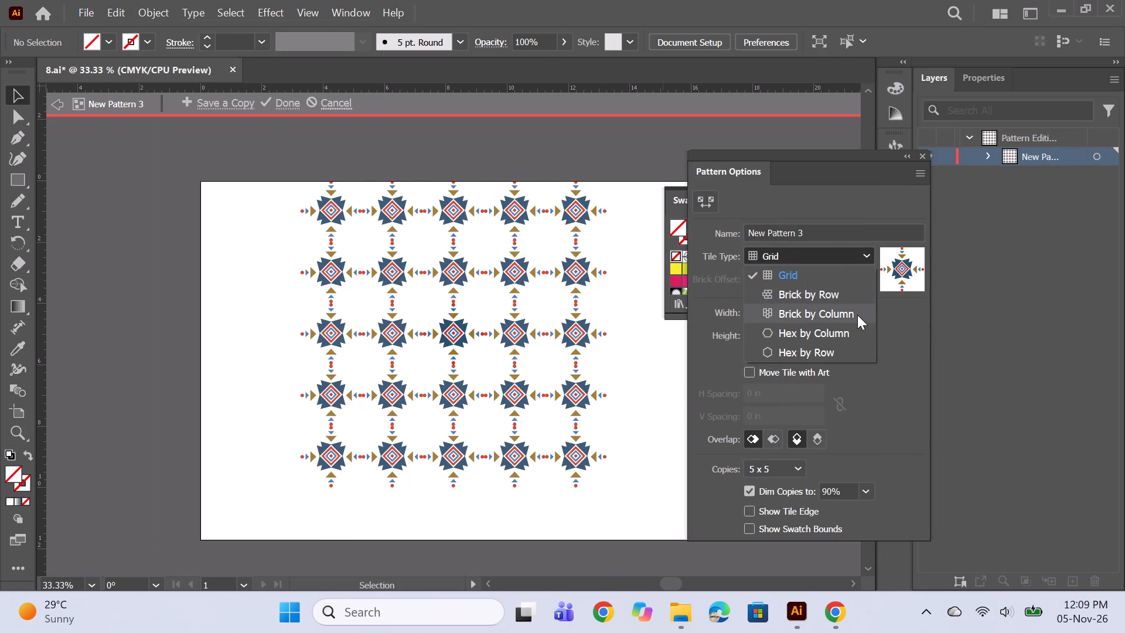
click(810, 276)
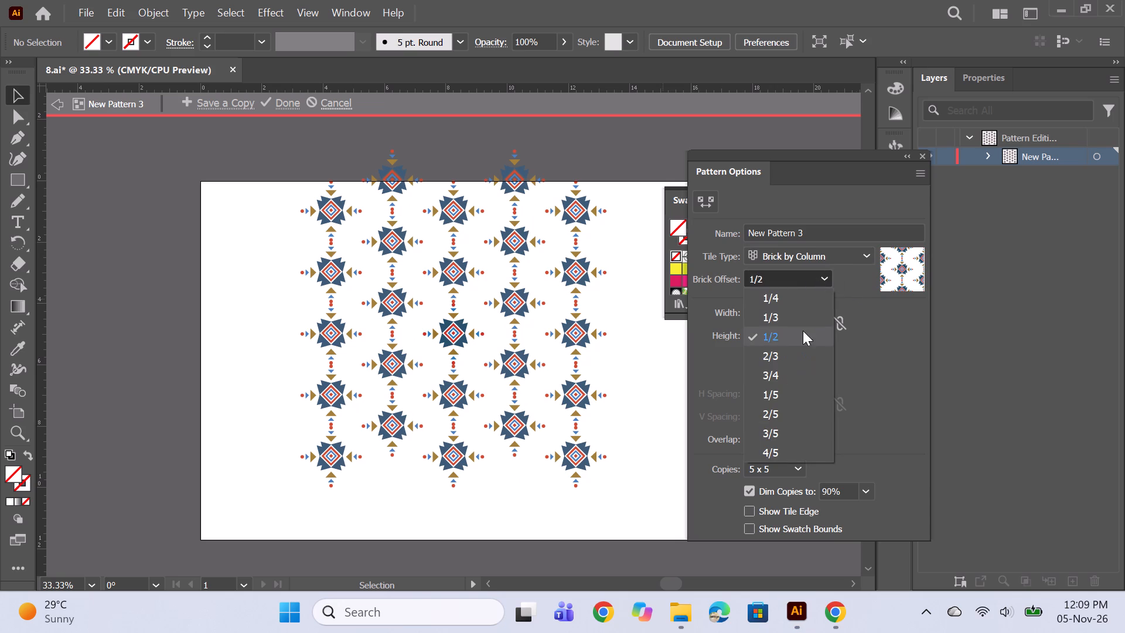
click(838, 256)
click(830, 259)
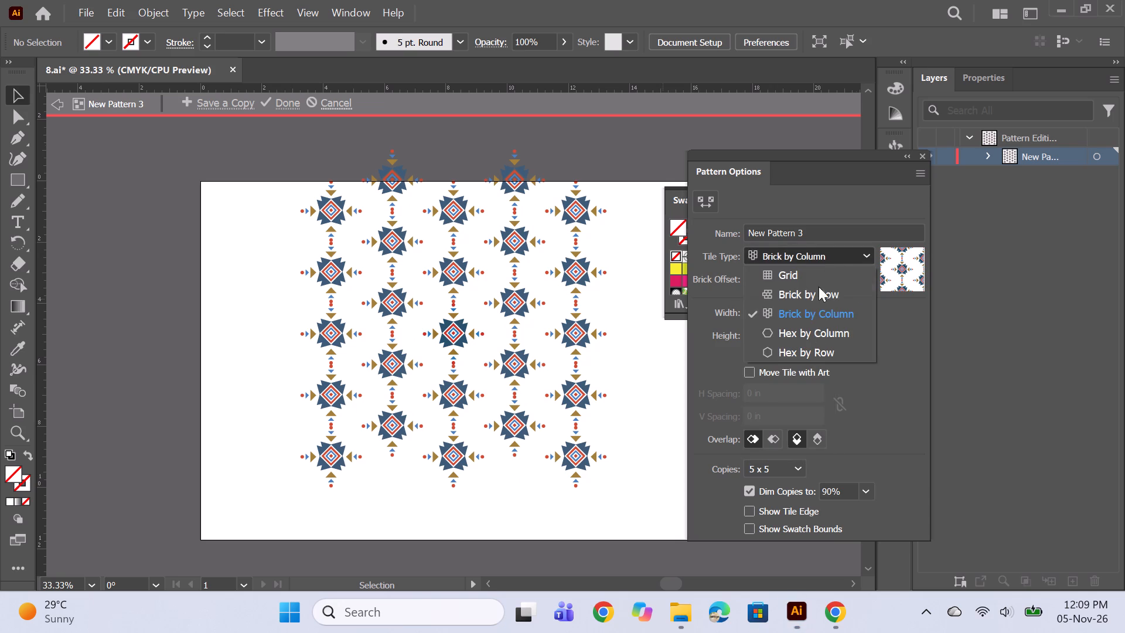
click(814, 295)
click(828, 255)
click(812, 280)
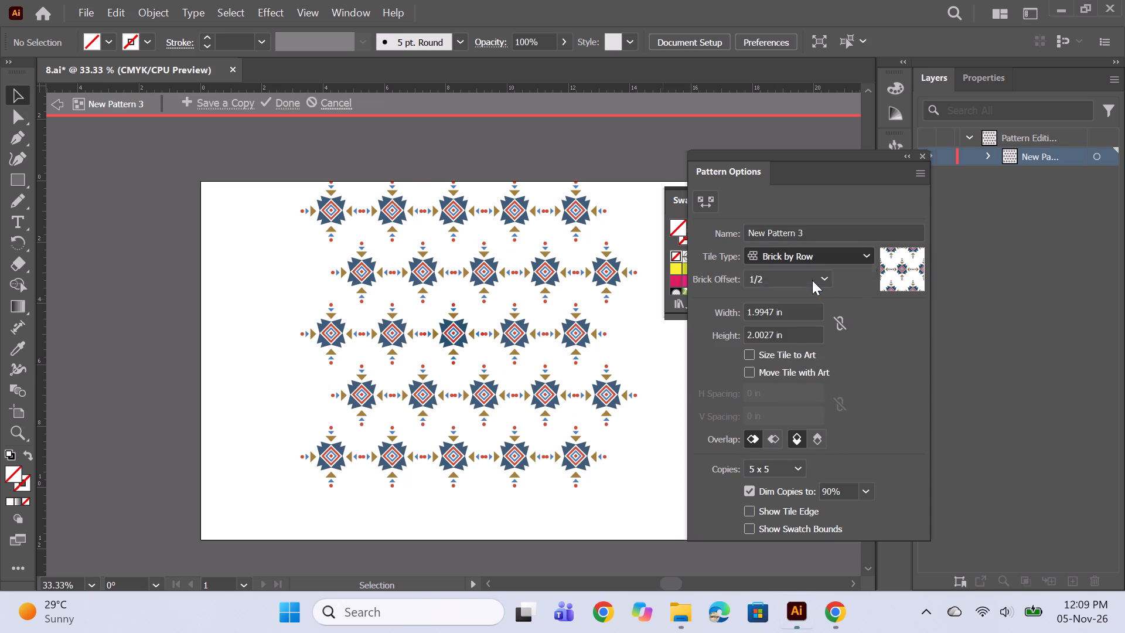
click(821, 255)
click(804, 293)
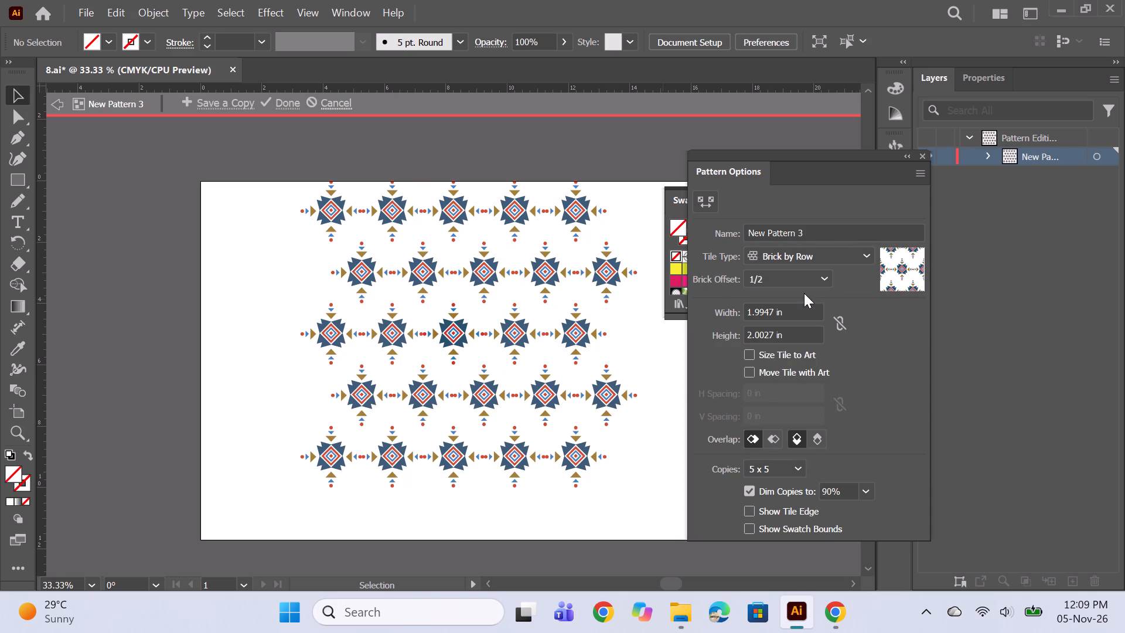
click(832, 249)
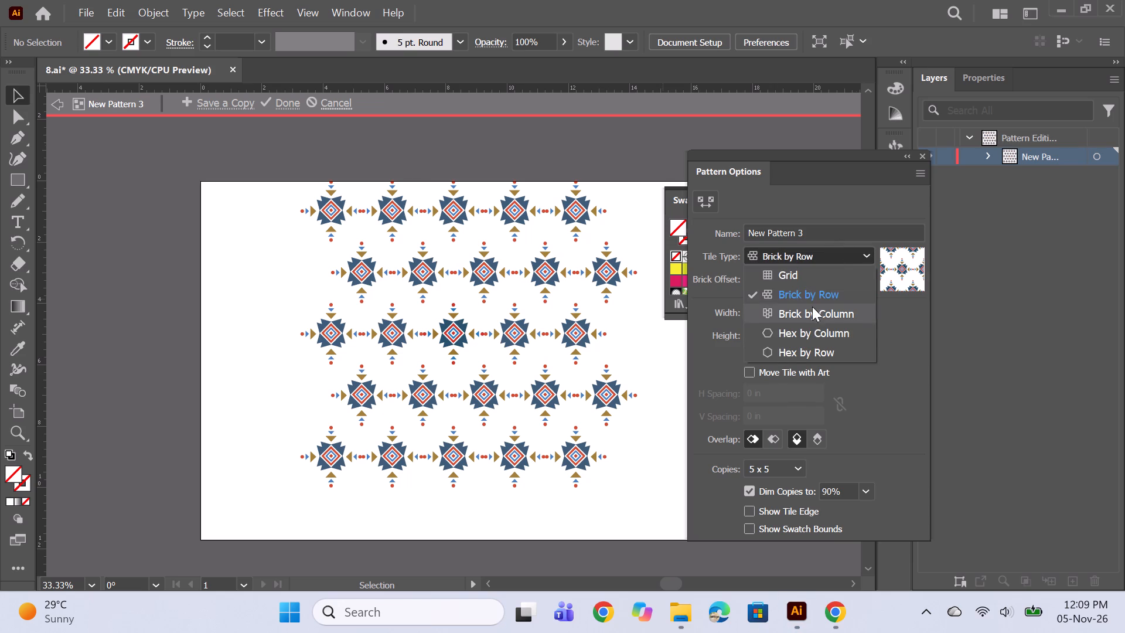
click(812, 307)
click(821, 257)
click(818, 295)
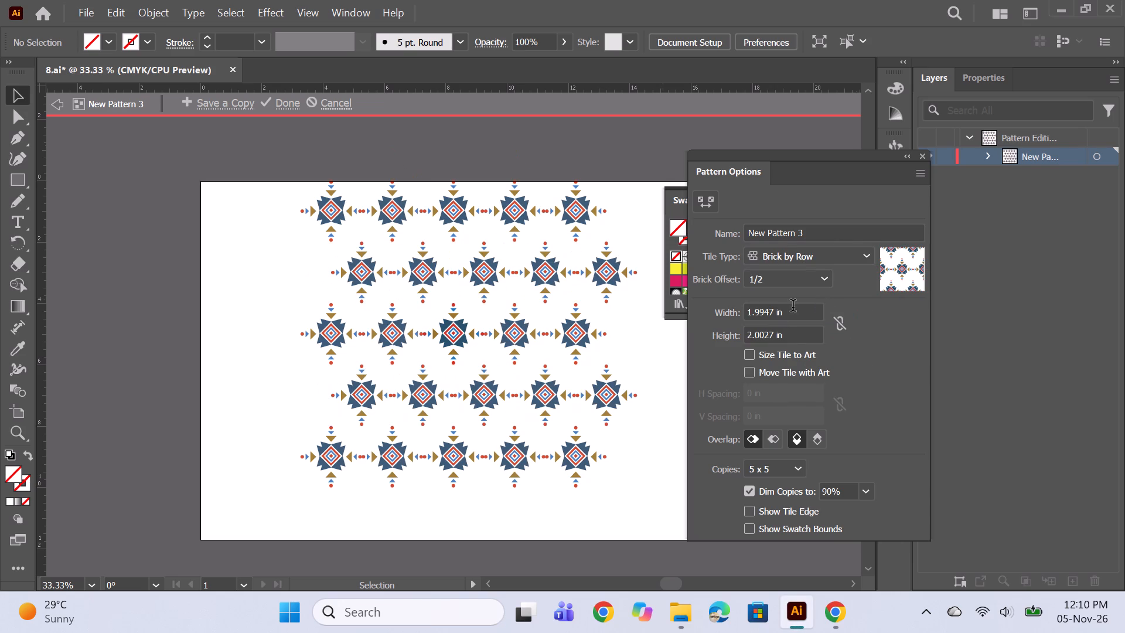
Size the pattern tile to the art, with horizontal and vertical spacing of 0.5 in each.
click(754, 353)
click(752, 394)
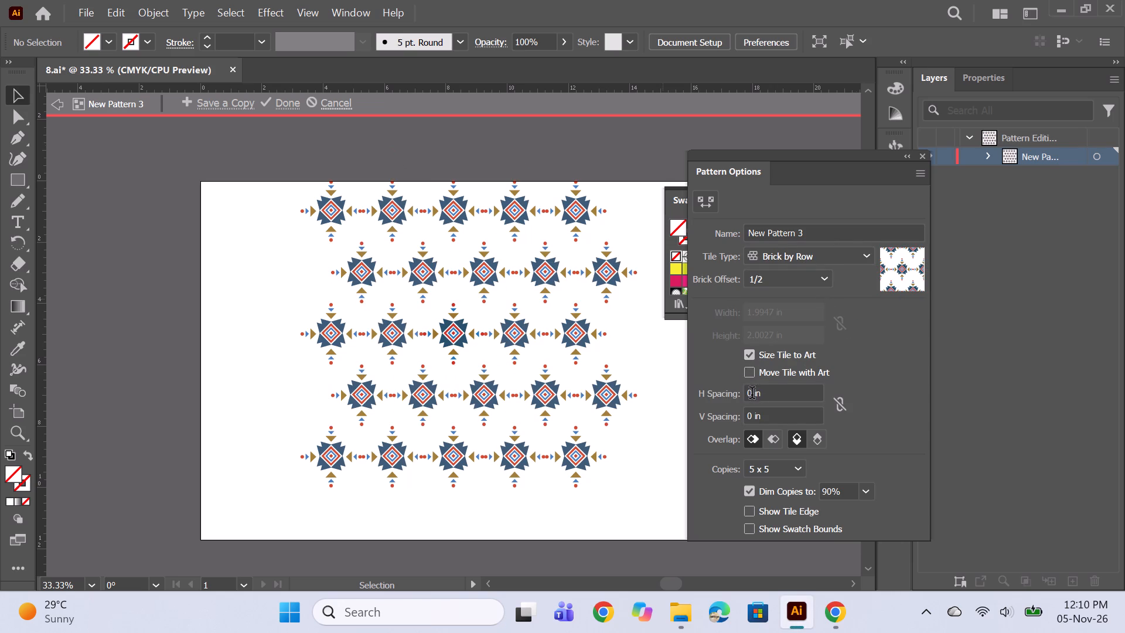
text(.5)
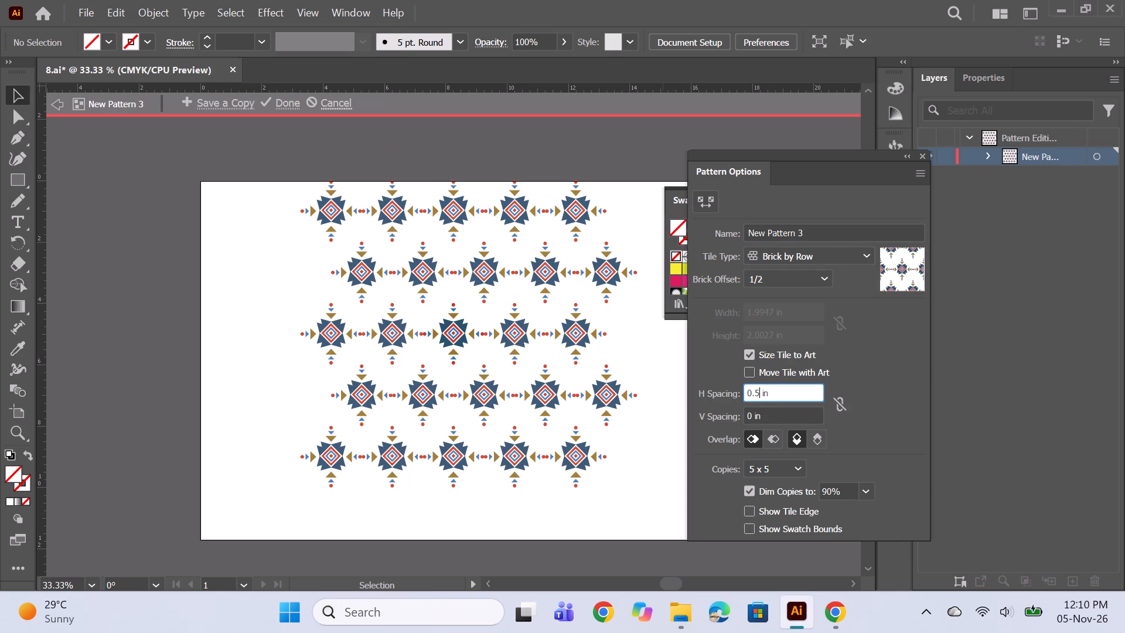
key(Return)
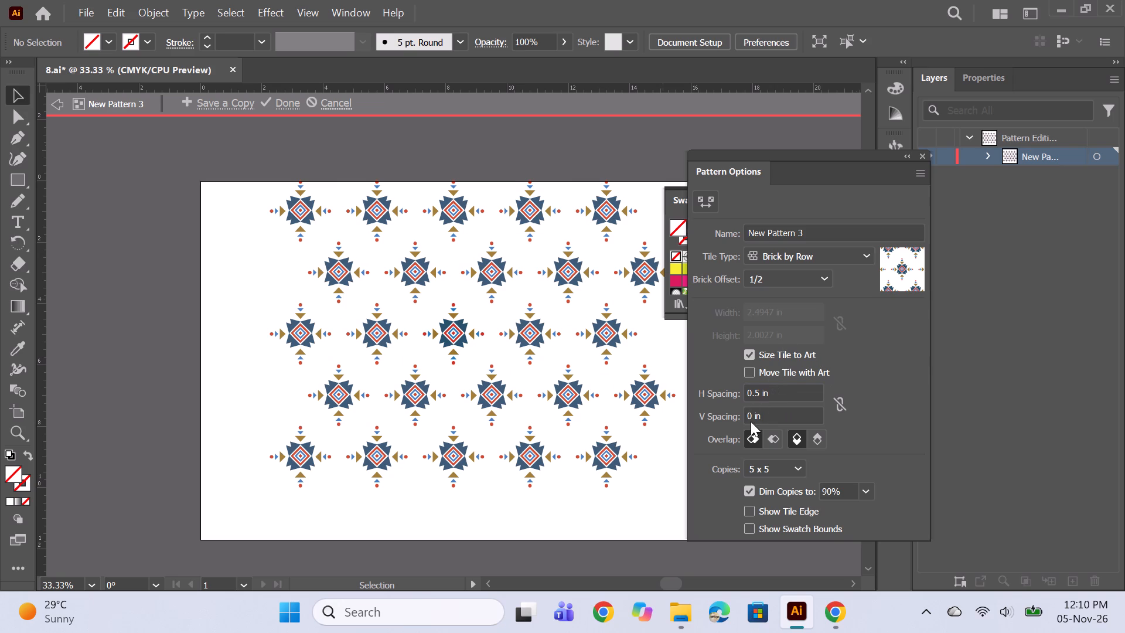
click(752, 419)
text(.5)
key(Return)
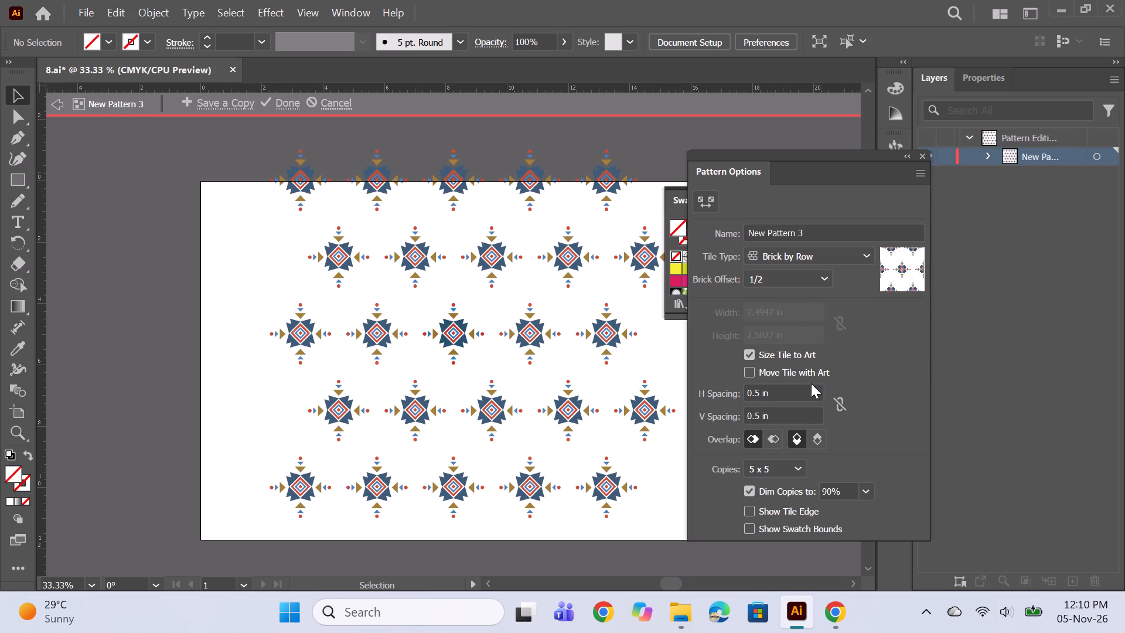
Set the pattern's horizontal spacing to 0.75 in and finish editing the pattern.
click(758, 417)
click(759, 390)
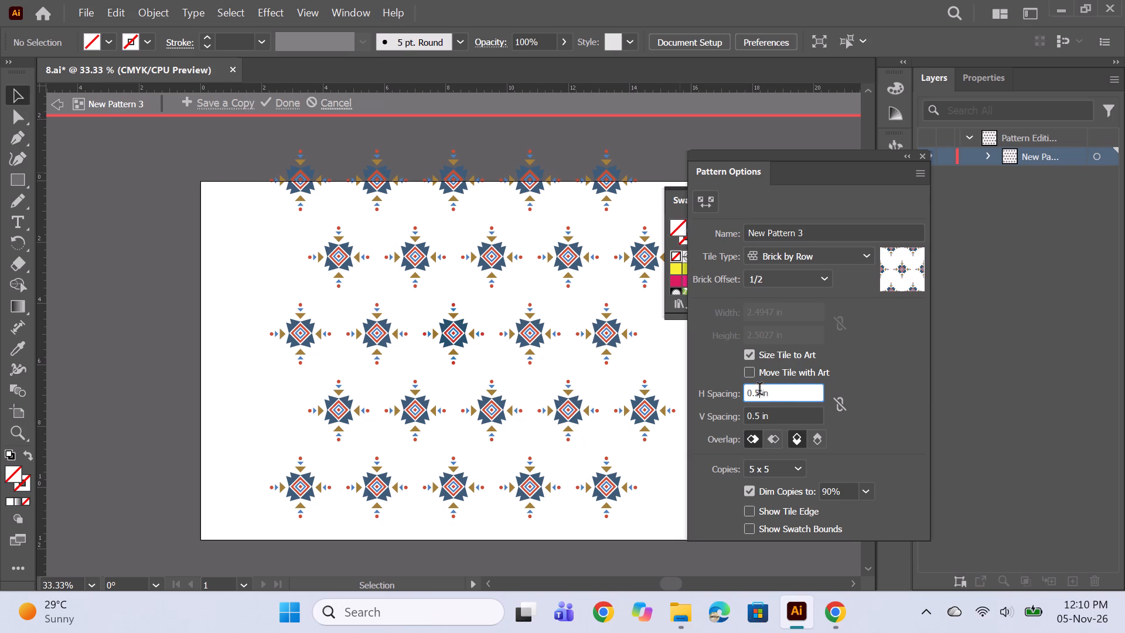
key(BackSpace)
text(75)
key(Return)
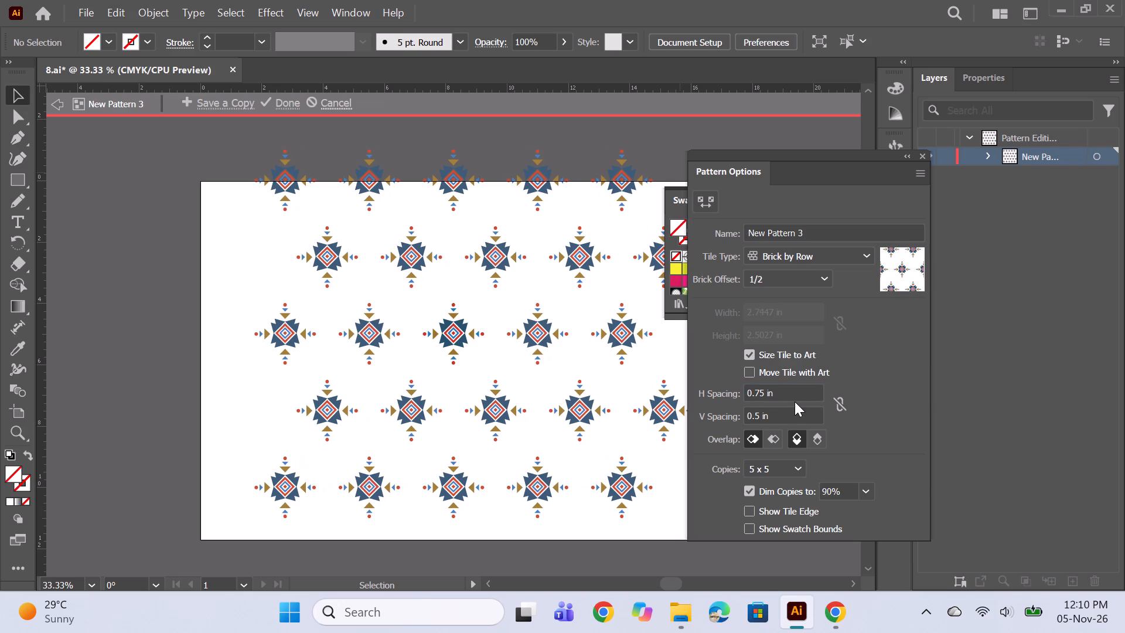
click(282, 96)
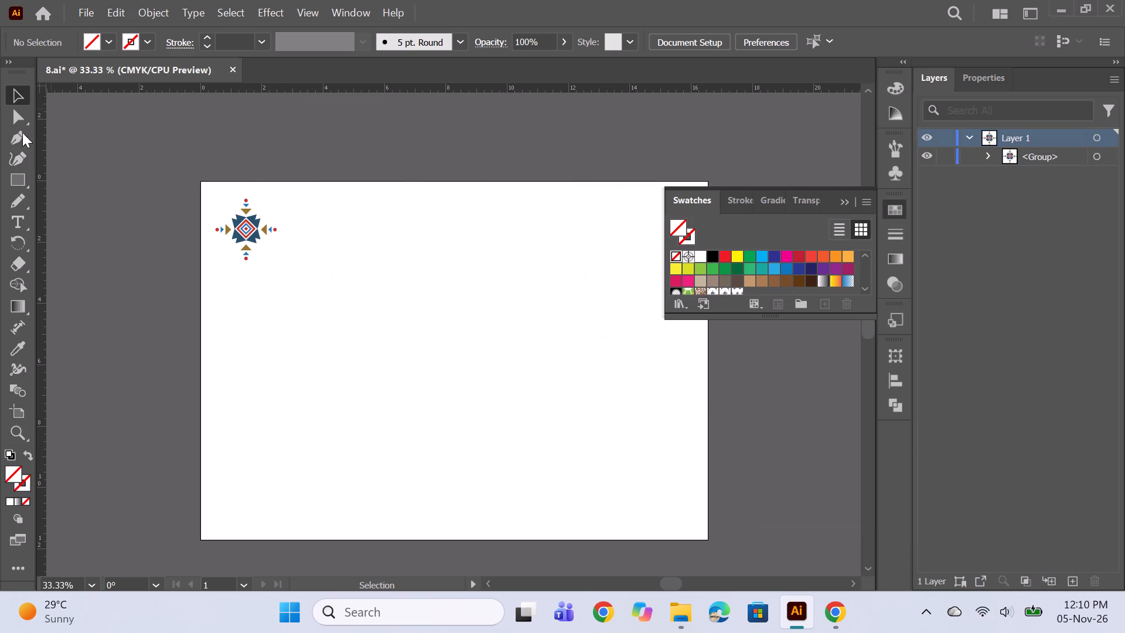
Draw a rectangle covering the whole artboard, about 16.56 by 11.66 in, and fill it with the new pattern swatch.
click(9, 184)
drag(200, 182, 358, 339)
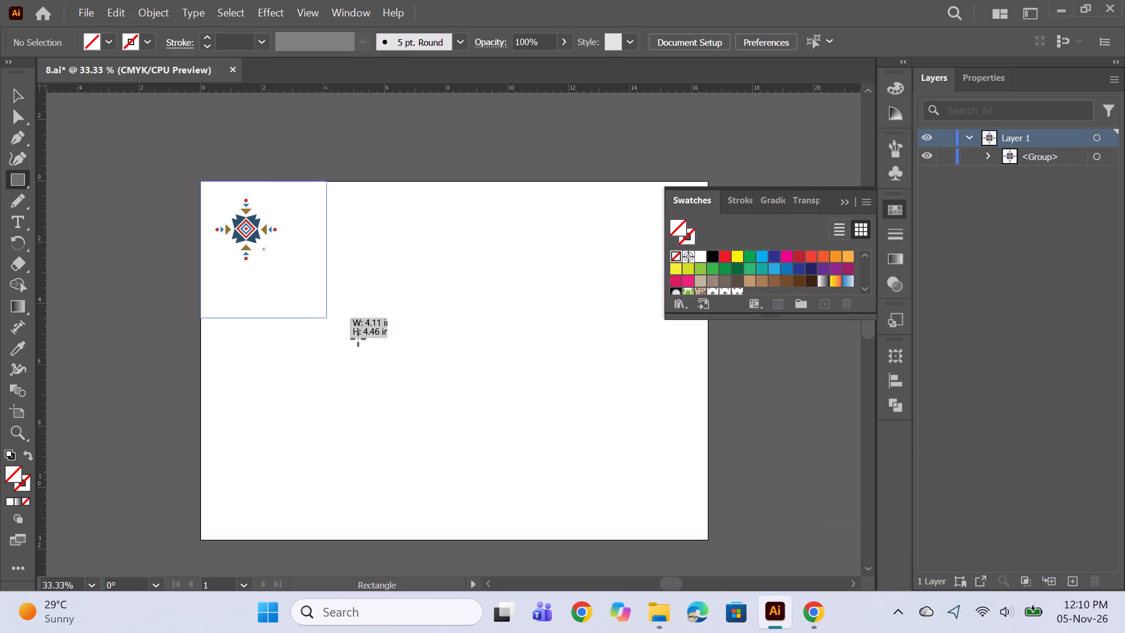
drag(358, 339, 708, 538)
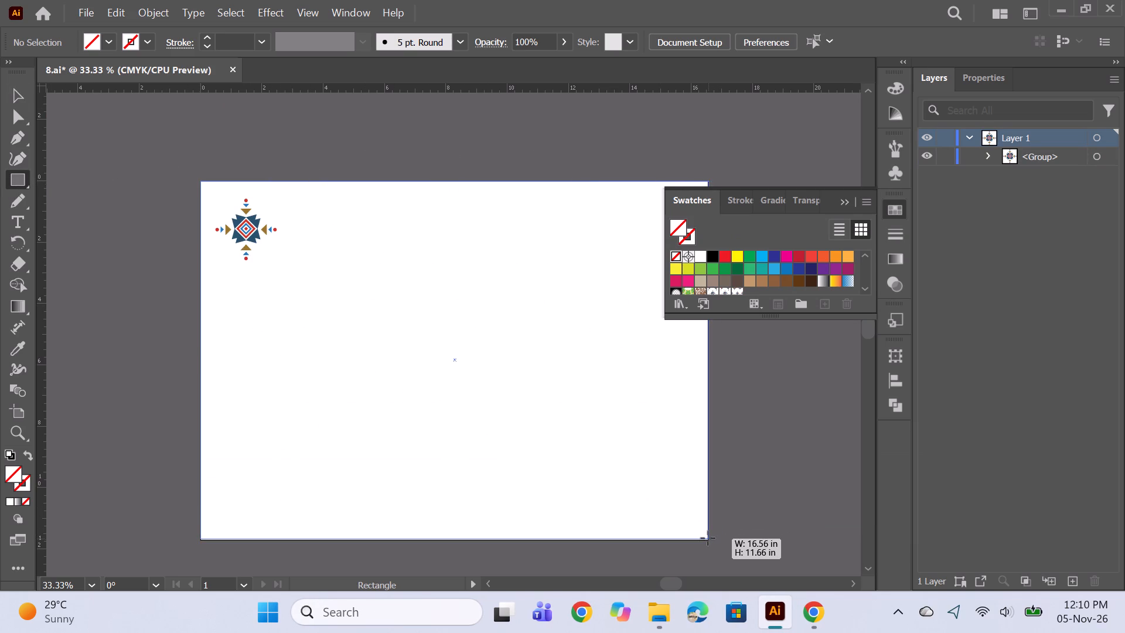
drag(708, 538, 708, 537)
click(738, 287)
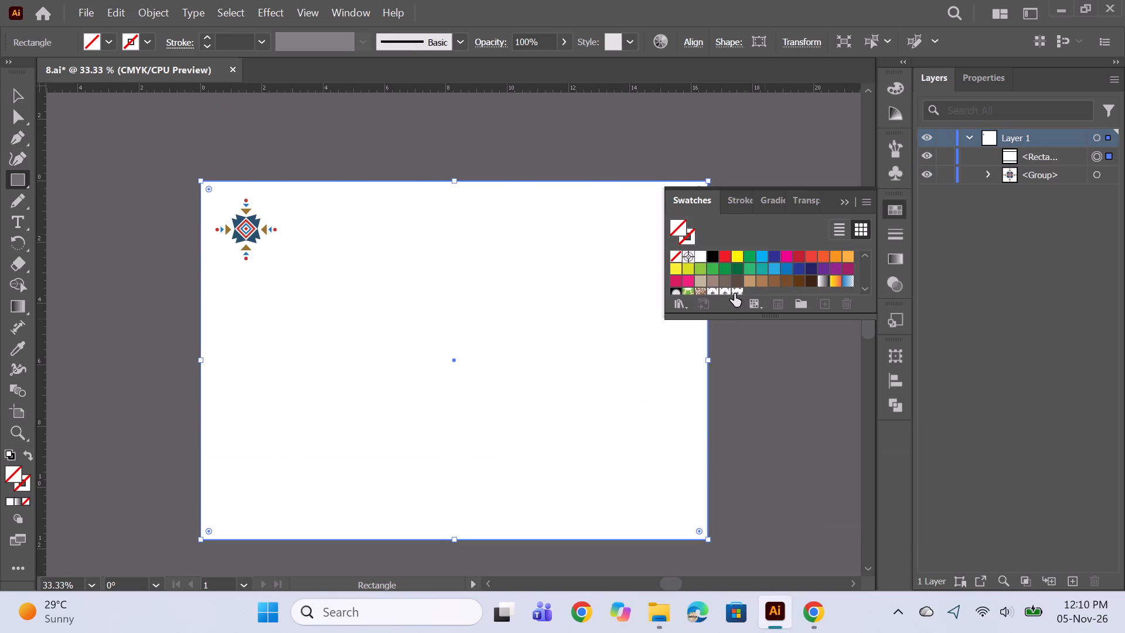
click(733, 291)
Hide the original motif group, collapse the swatches, and deselect the pattern-filled rectangle.
click(926, 176)
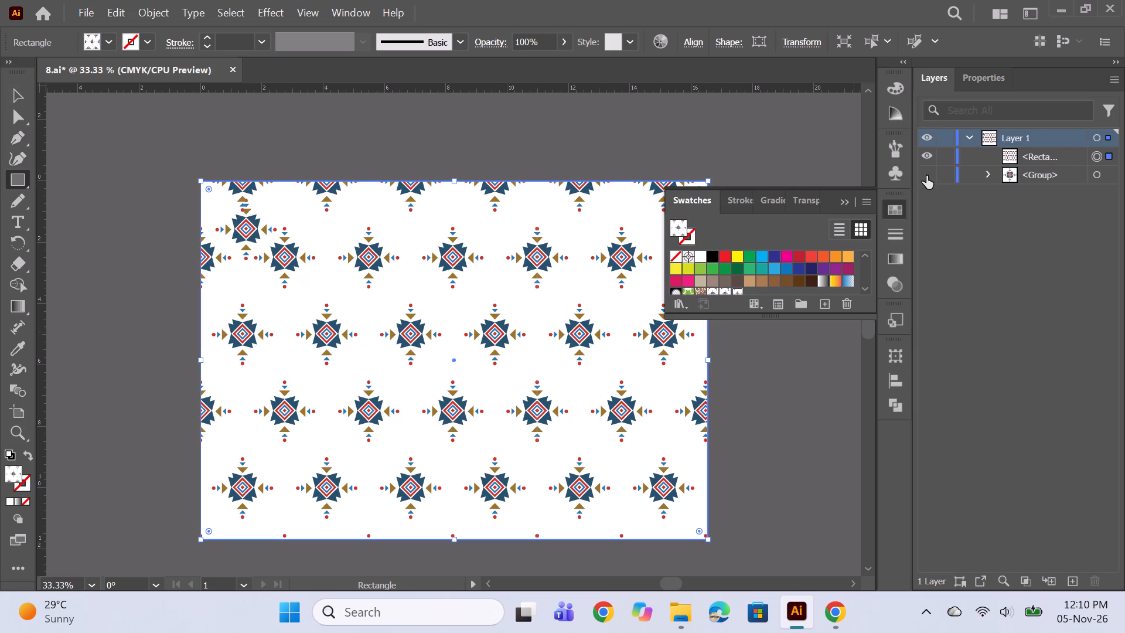
click(843, 203)
ctrl+click(765, 294)
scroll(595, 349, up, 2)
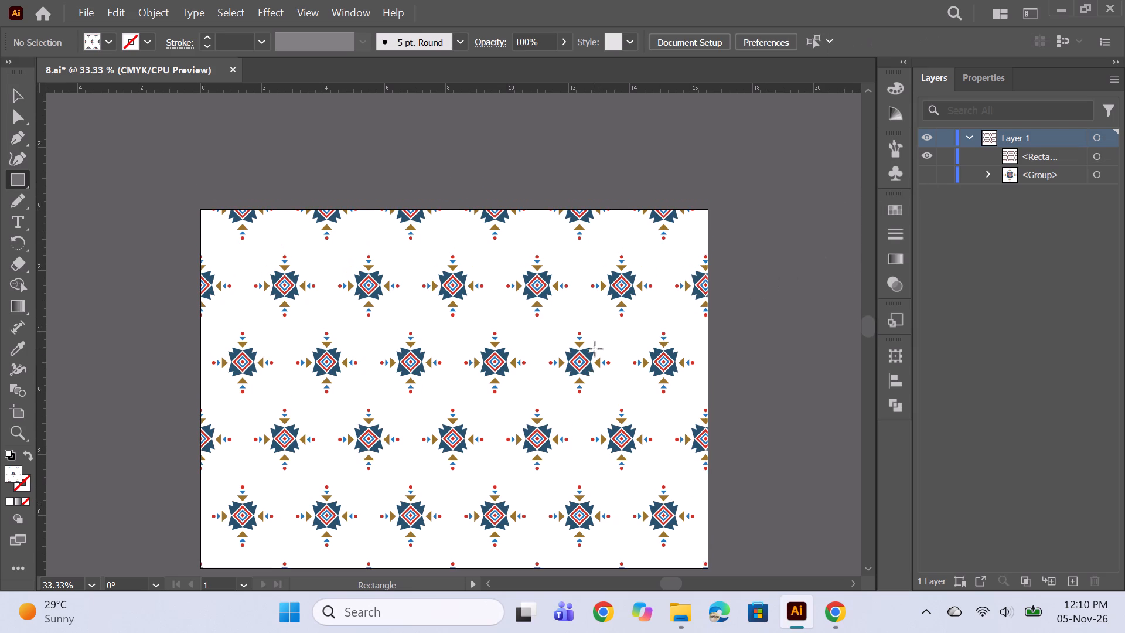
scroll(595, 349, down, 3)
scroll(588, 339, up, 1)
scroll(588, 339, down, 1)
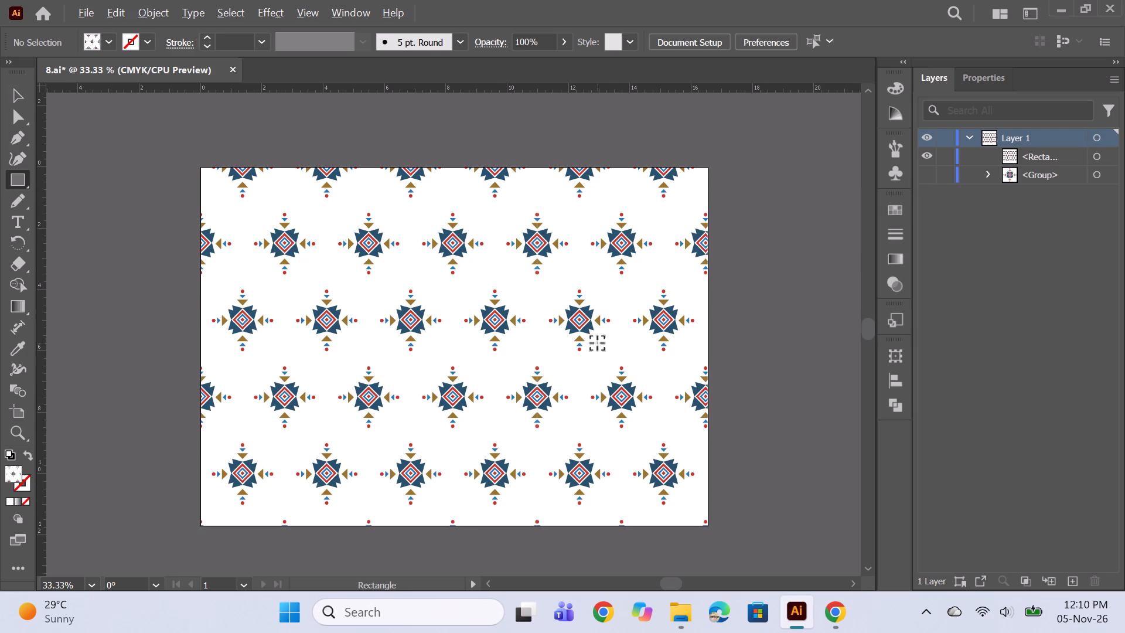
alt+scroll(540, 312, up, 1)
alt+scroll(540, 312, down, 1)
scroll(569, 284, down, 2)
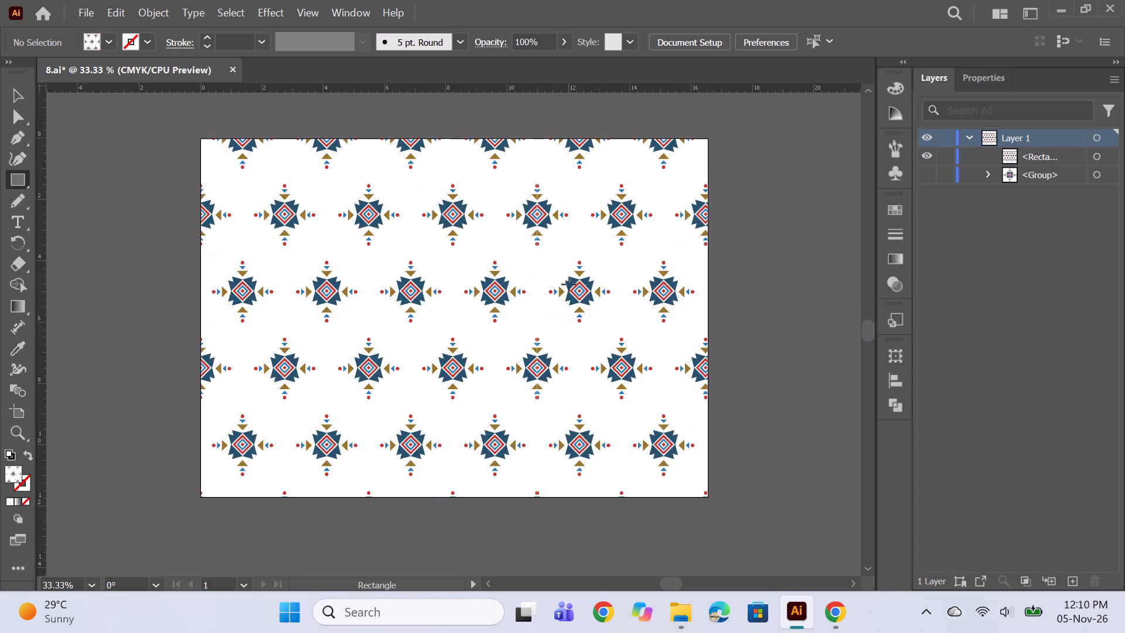
Undo the pattern-filled rectangle and the pattern creation, back to the single motif group at the artboard's top-left corner.
scroll(569, 284, up, 3)
scroll(509, 280, down, 1)
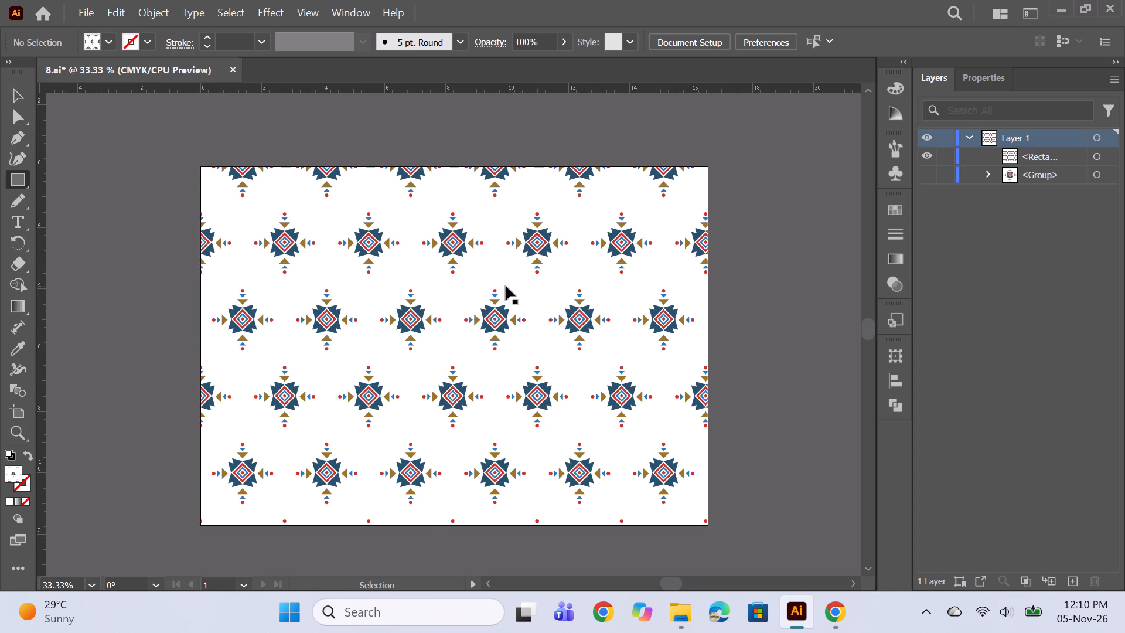
key(ctrl+z)
key(ctrl+z)
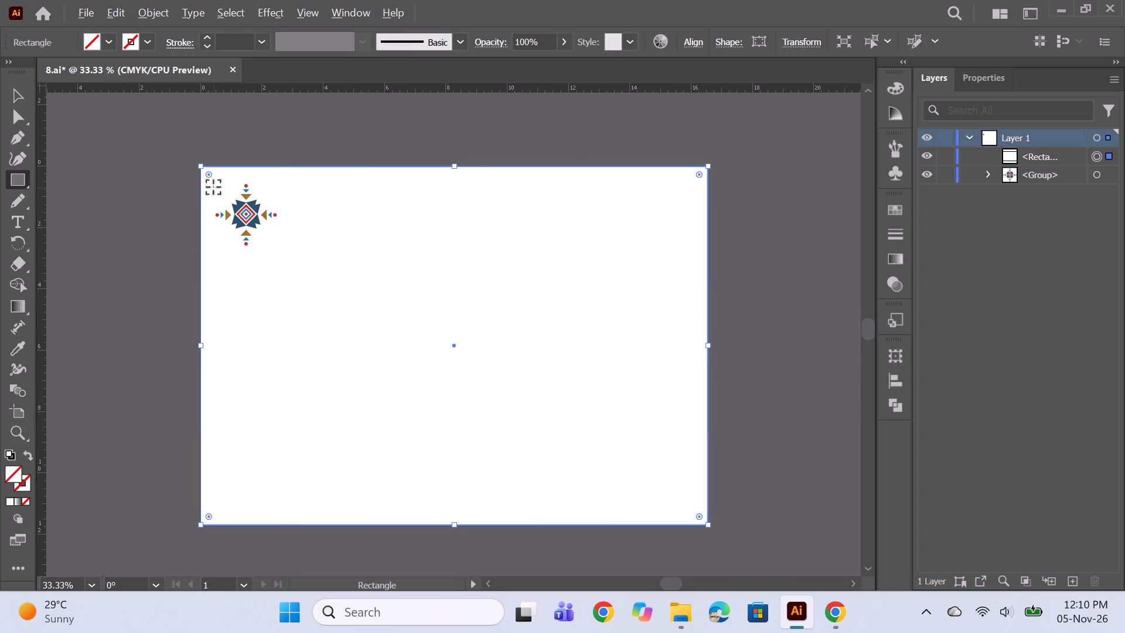
alt+scroll(213, 187, up, 1)
key(ctrl+z)
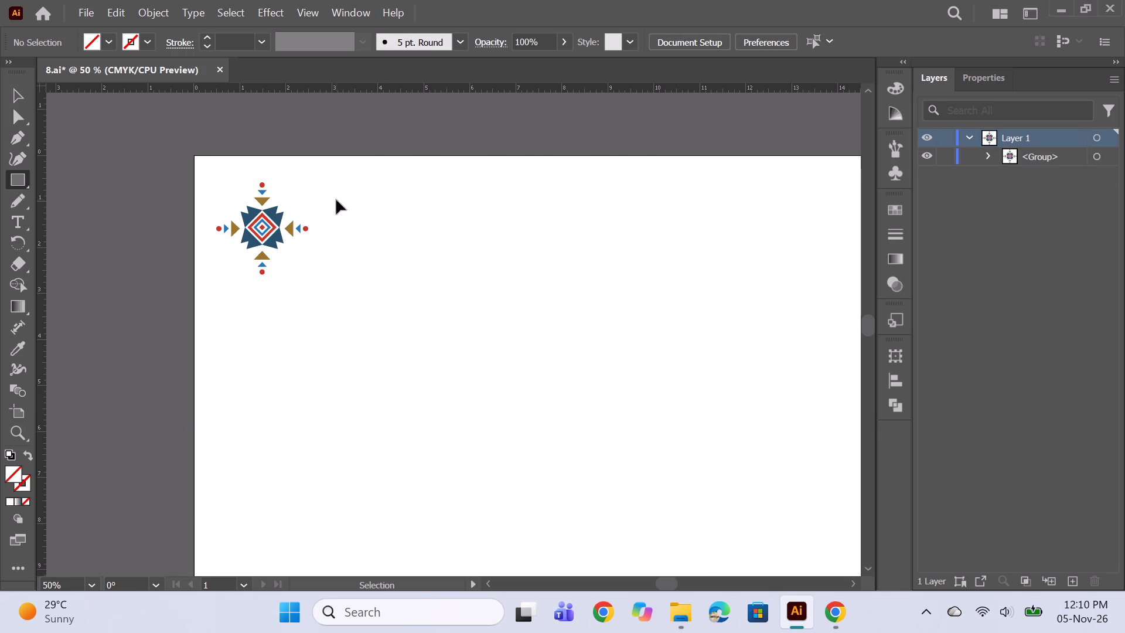
key(ctrl+z)
key(ctrl+z)
key(ctrl+z)
key(ctrl+z)
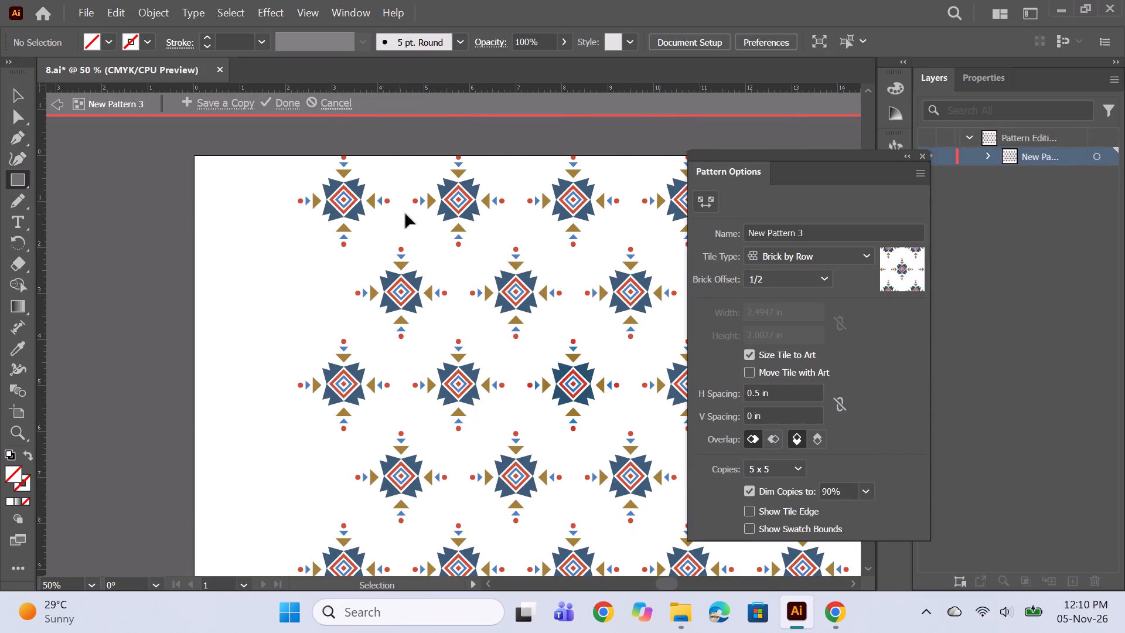
key(ctrl+z)
key(ctrl+z)
key(ctrl+z)
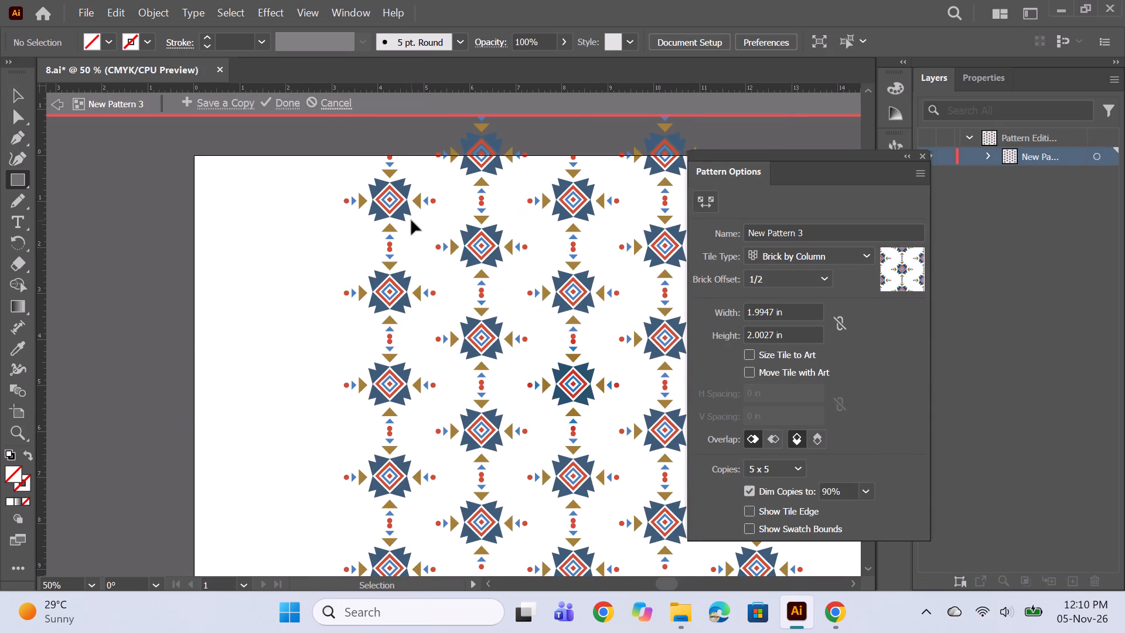
key(ctrl+z)
key(ctrl+z)
key(ctrl+z)
key(ctrl+z)
key(ctrl+z)
key(ctrl+z)
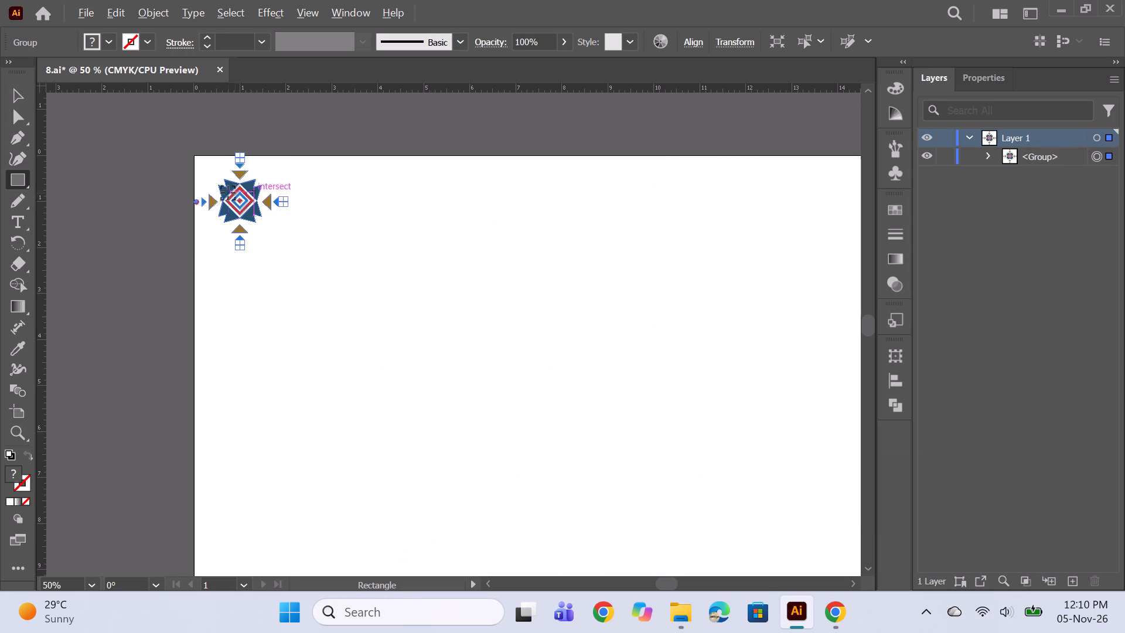
Enlarge the motif group to about 2.5 in wide and 2.5 in high, keeping its top-left corner in place.
alt+scroll(281, 190, up, 2)
key(space)
key(space)
key(space)
key(space)
key(space)
key(space)
key(space)
key(space)
key(space)
key(space)
key(space)
key(space)
key(space)
key(space)
key(space)
key(space)
key(space)
key(space)
key(space)
key(space)
drag(362, 290, 317, 278)
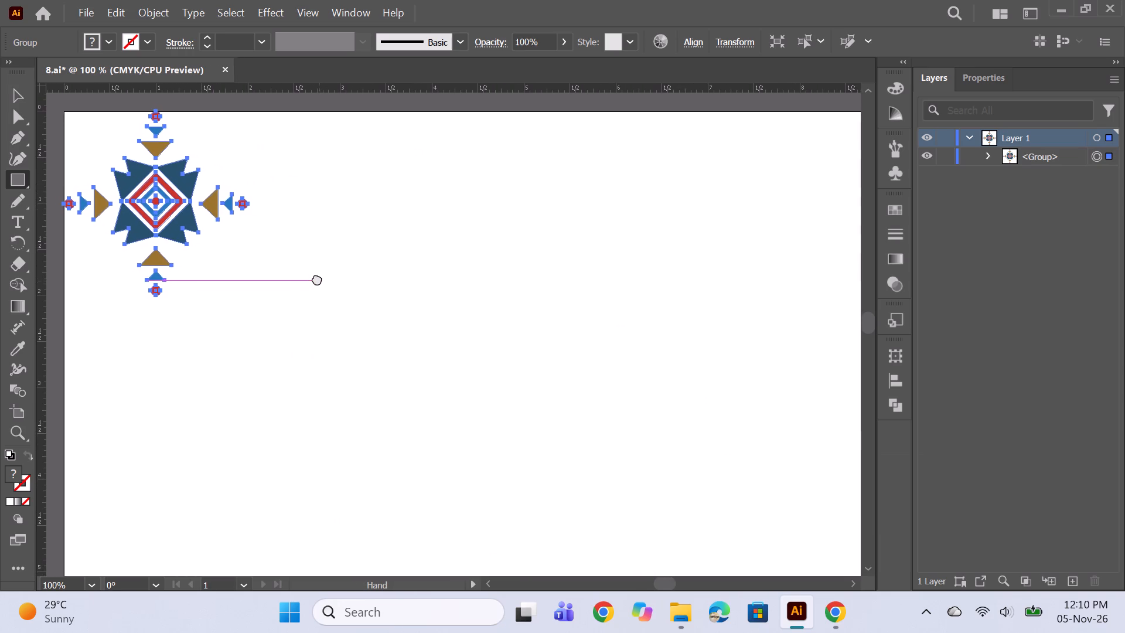
drag(317, 278, 305, 262)
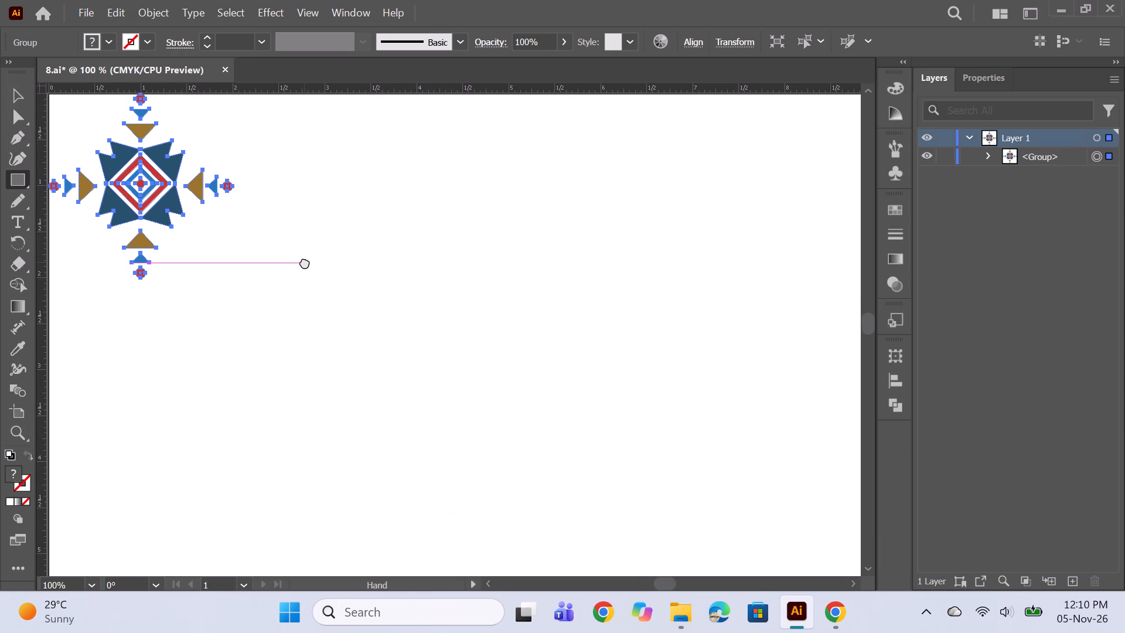
drag(305, 262, 302, 261)
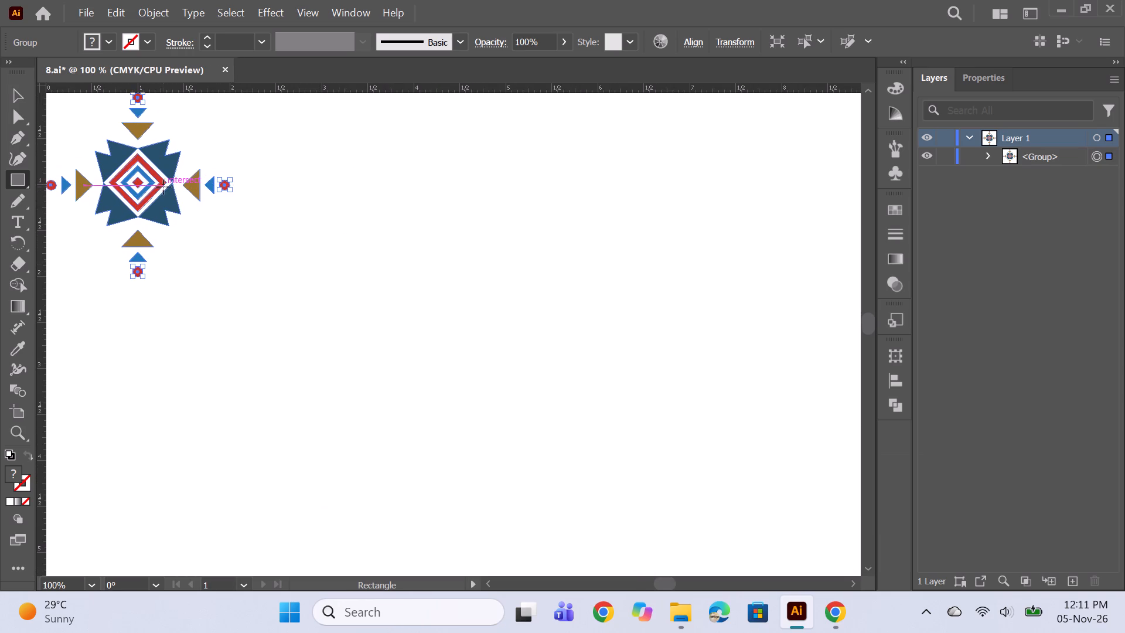
click(13, 102)
click(110, 211)
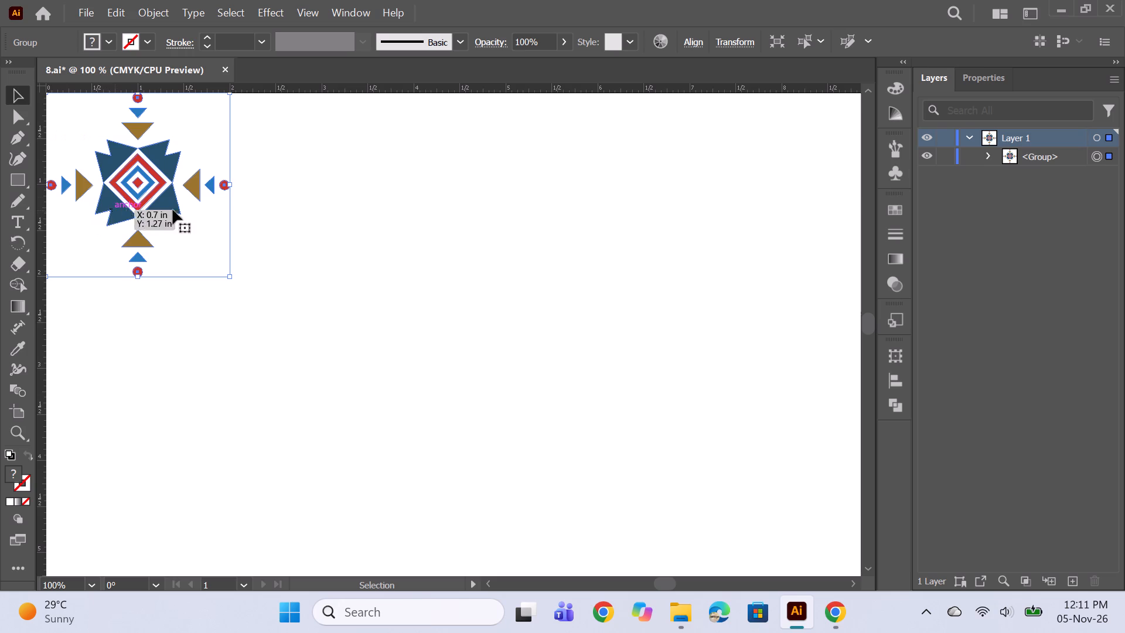
drag(228, 185, 276, 190)
drag(159, 277, 162, 324)
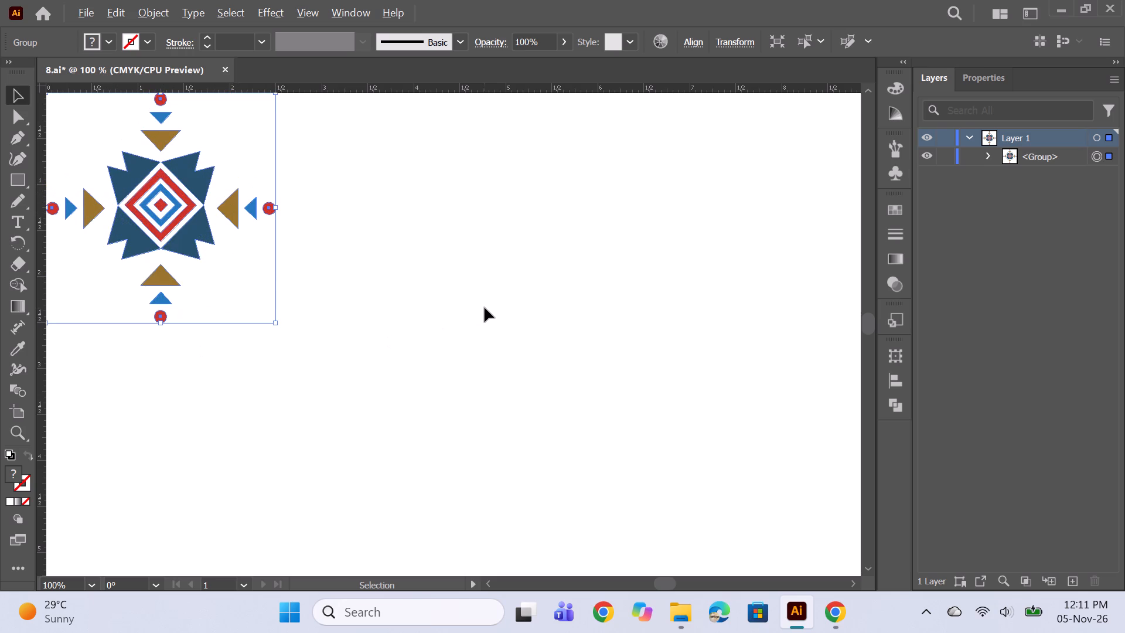
Make a new pattern from the enlarged motif group with the Brick by Row tile type.
alt+scroll(485, 308, down, 3)
ctrl+click(523, 338)
key(space)
drag(643, 396, 529, 326)
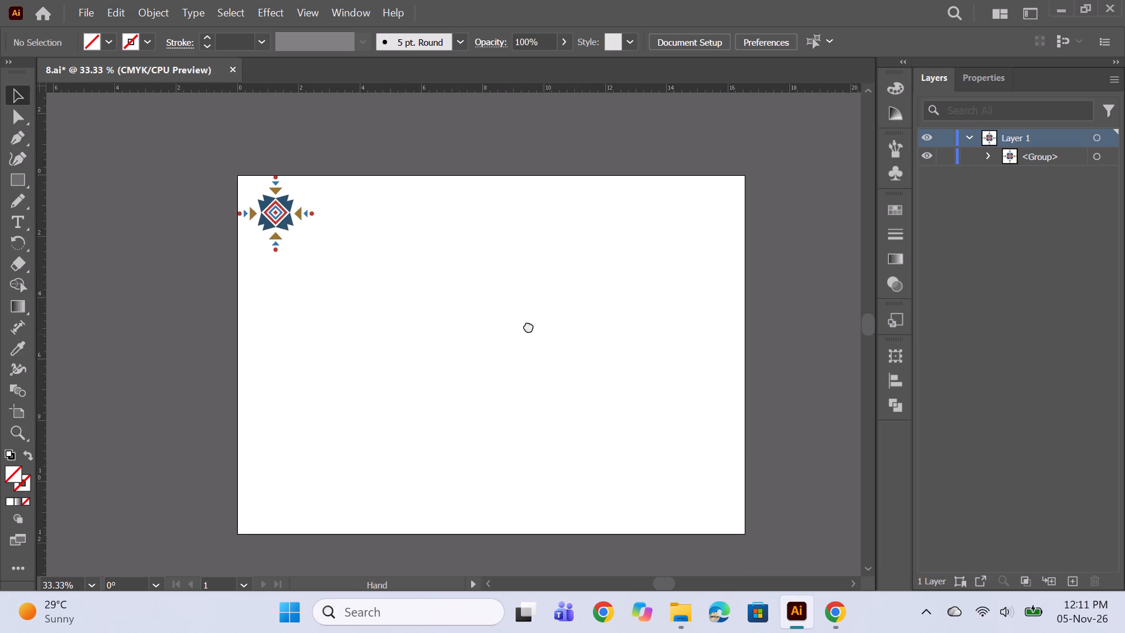
drag(529, 326, 491, 307)
click(223, 196)
click(156, 14)
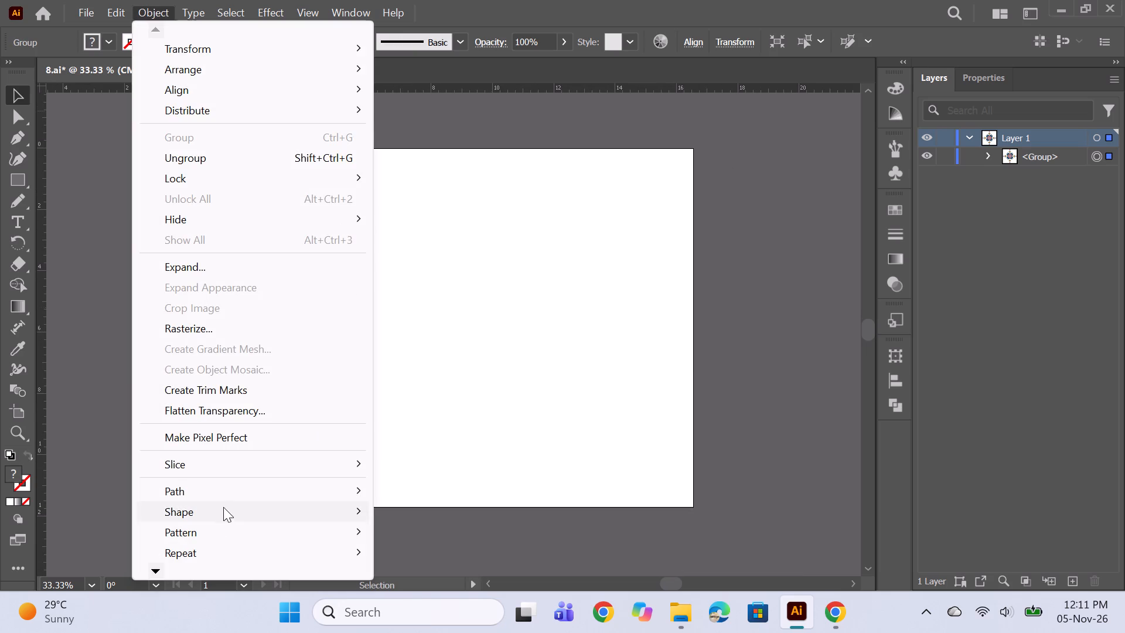
click(207, 525)
click(407, 535)
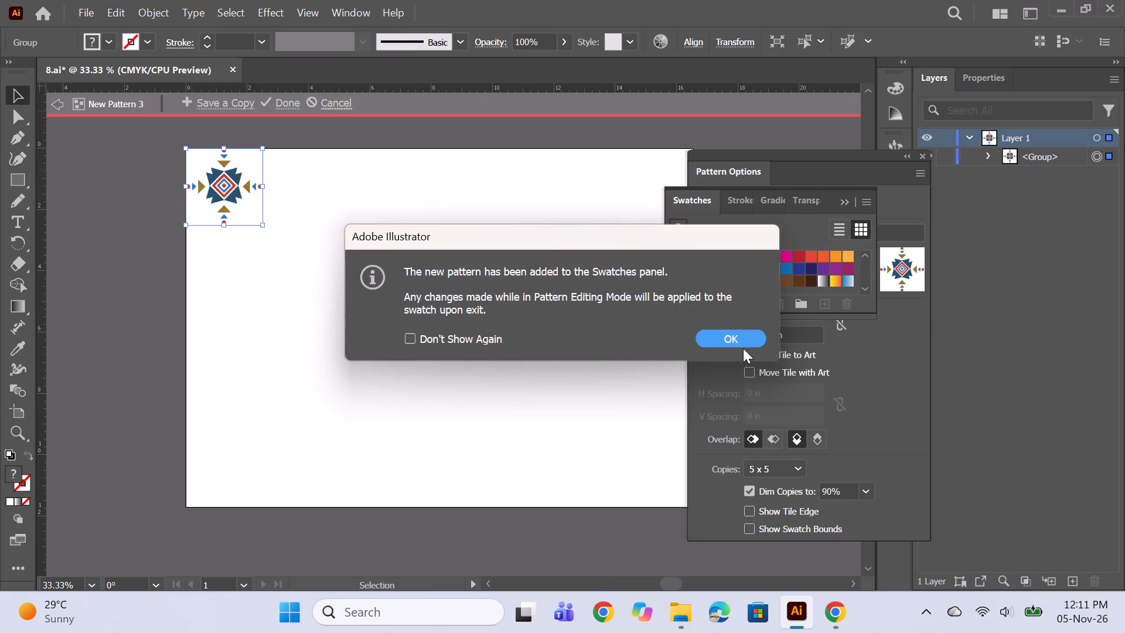
click(743, 348)
click(744, 343)
click(811, 252)
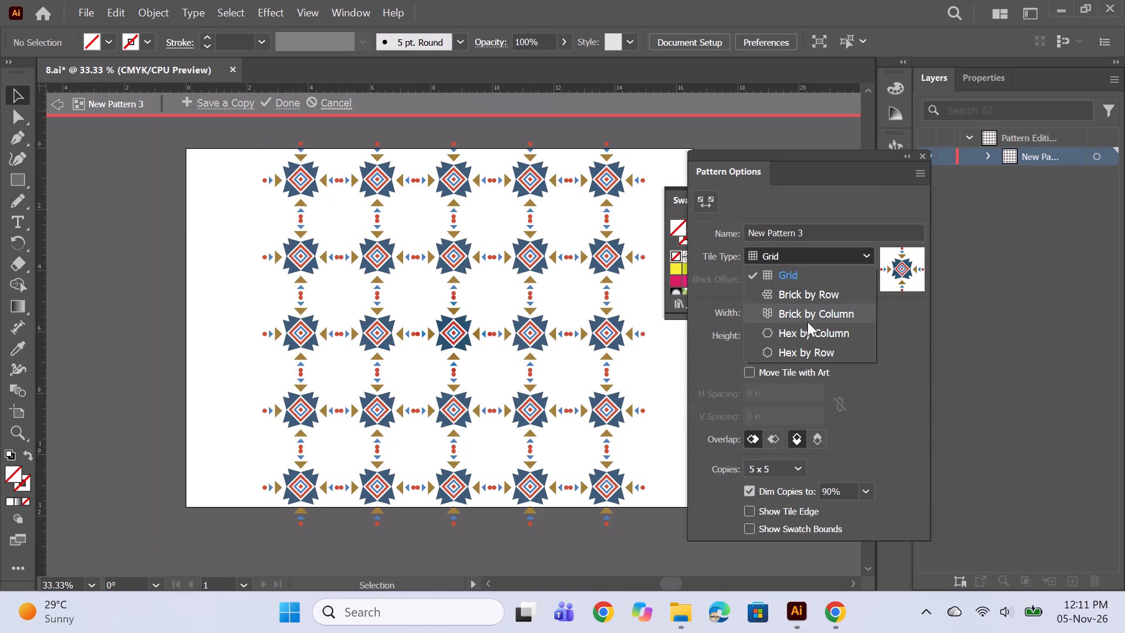
click(825, 297)
Size the tile to the art with 0.75 in horizontal and 0.5 in vertical spacing, and finish editing the pattern.
click(752, 355)
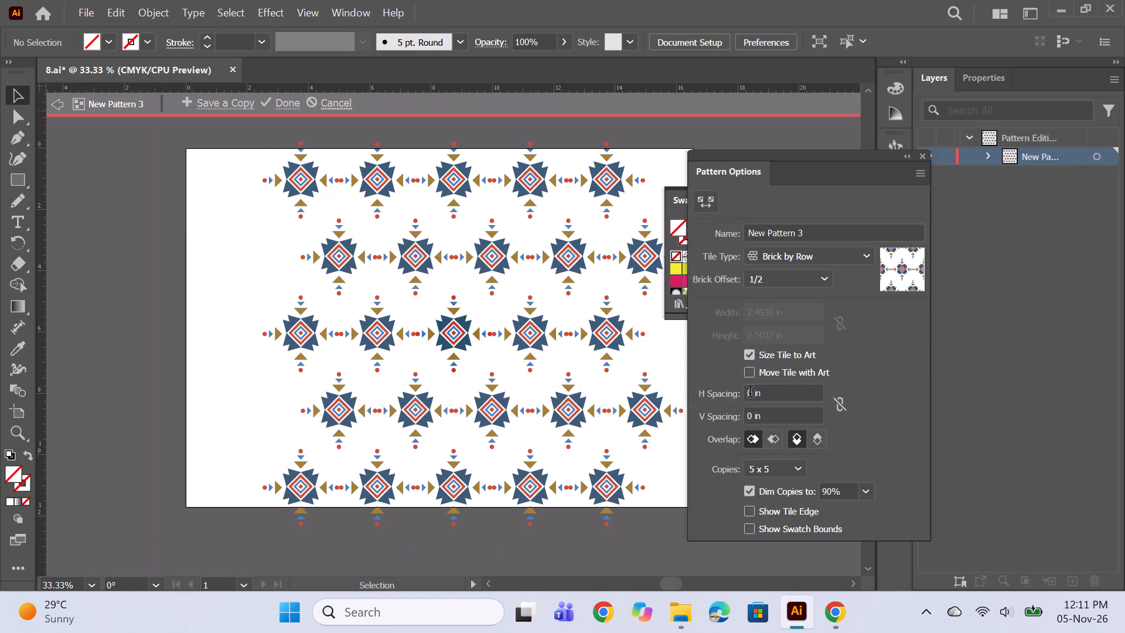
click(751, 396)
text(.75)
key(Return)
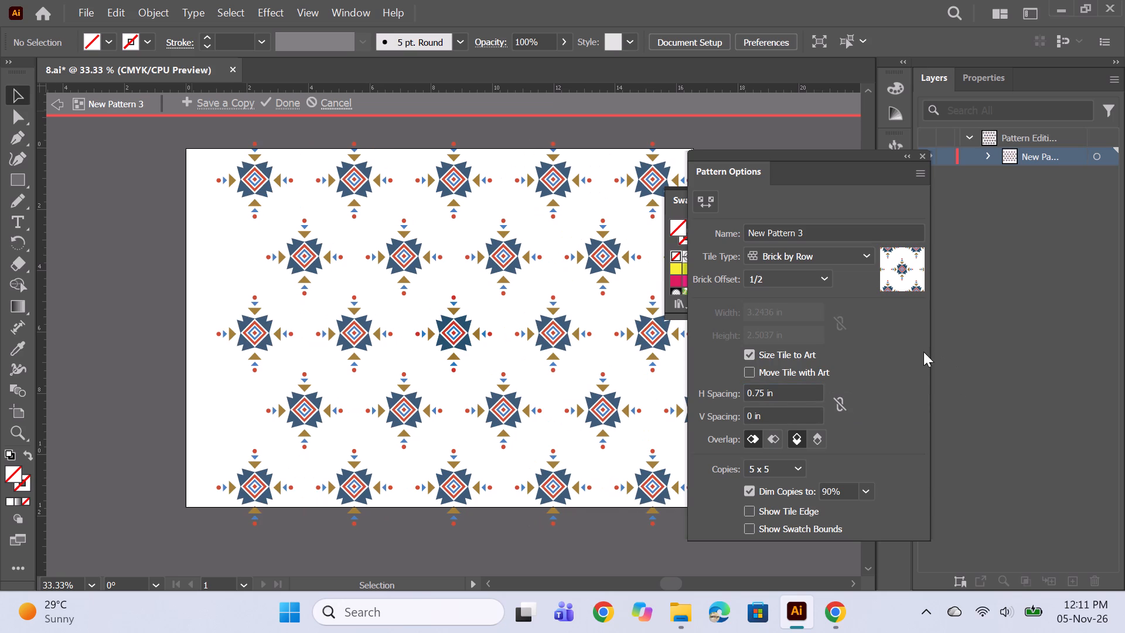
click(750, 418)
text(.5)
key(Return)
click(274, 99)
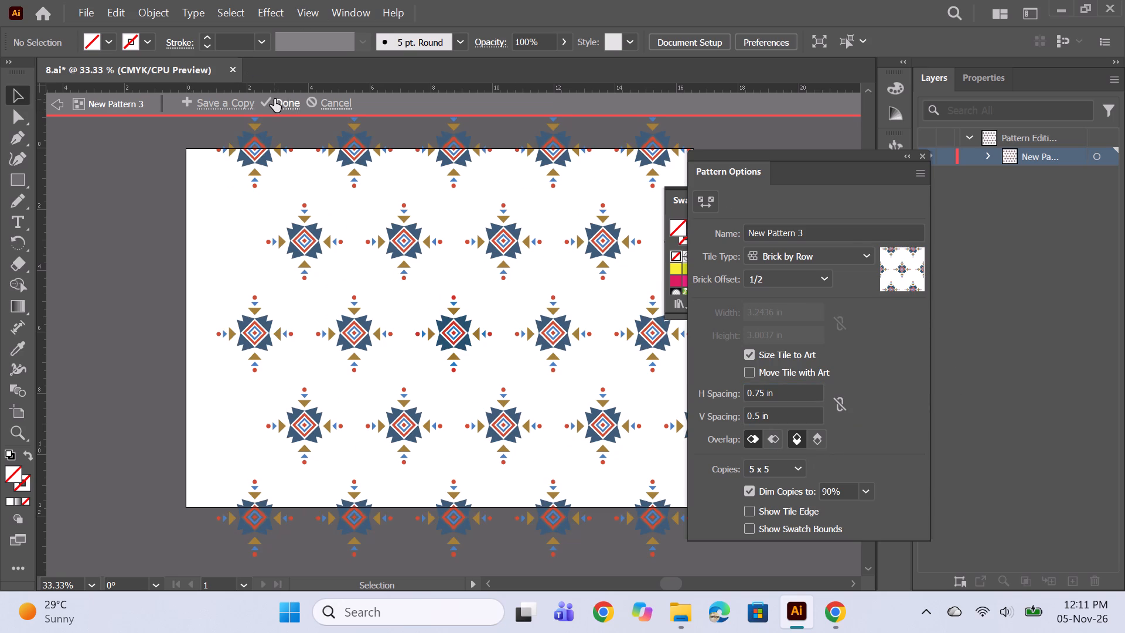
Draw a rectangle covering the whole artboard and fill it with the new pattern swatch.
click(16, 180)
drag(185, 148, 411, 330)
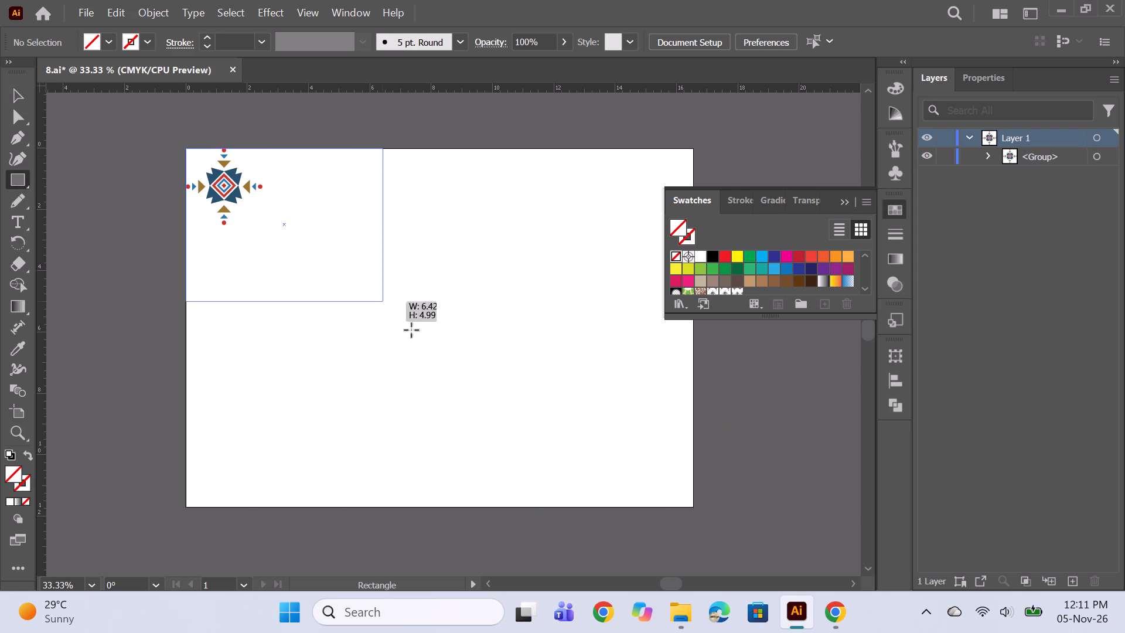
drag(411, 330, 693, 507)
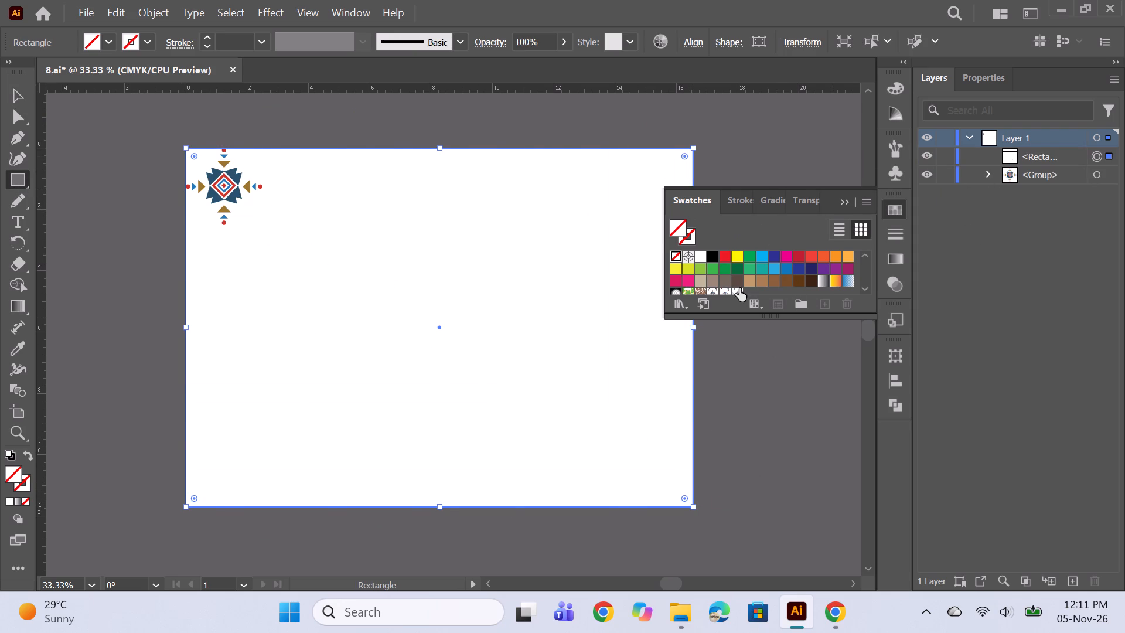
click(739, 288)
Hide the original motif group, collapse the swatches, and deselect the pattern-filled rectangle.
click(930, 174)
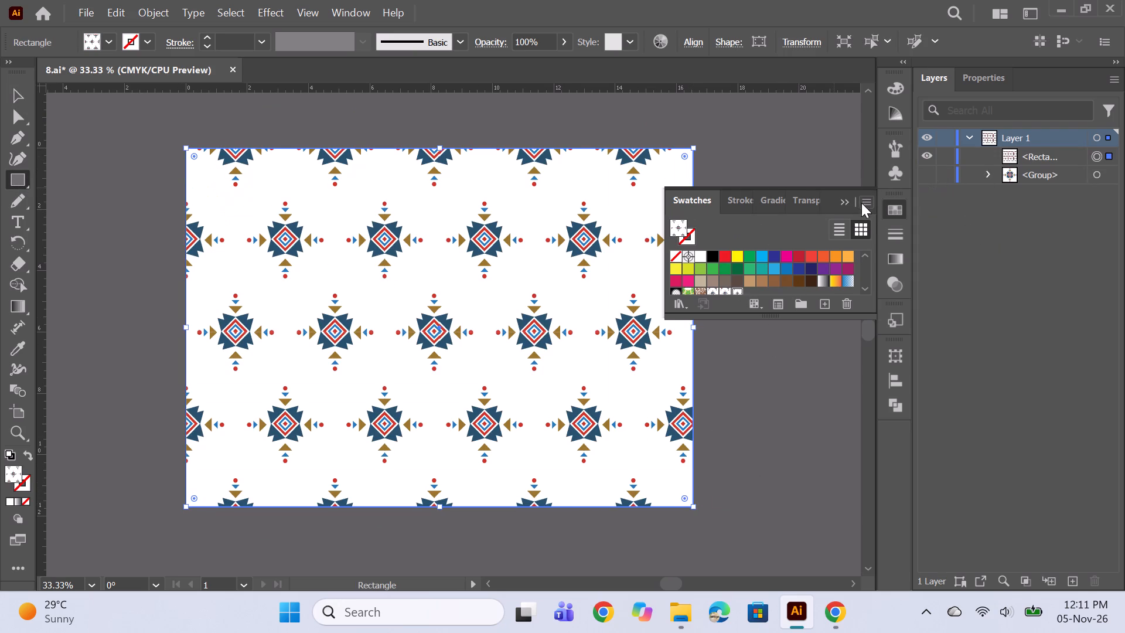
click(848, 203)
ctrl+click(784, 308)
scroll(673, 283, up, 1)
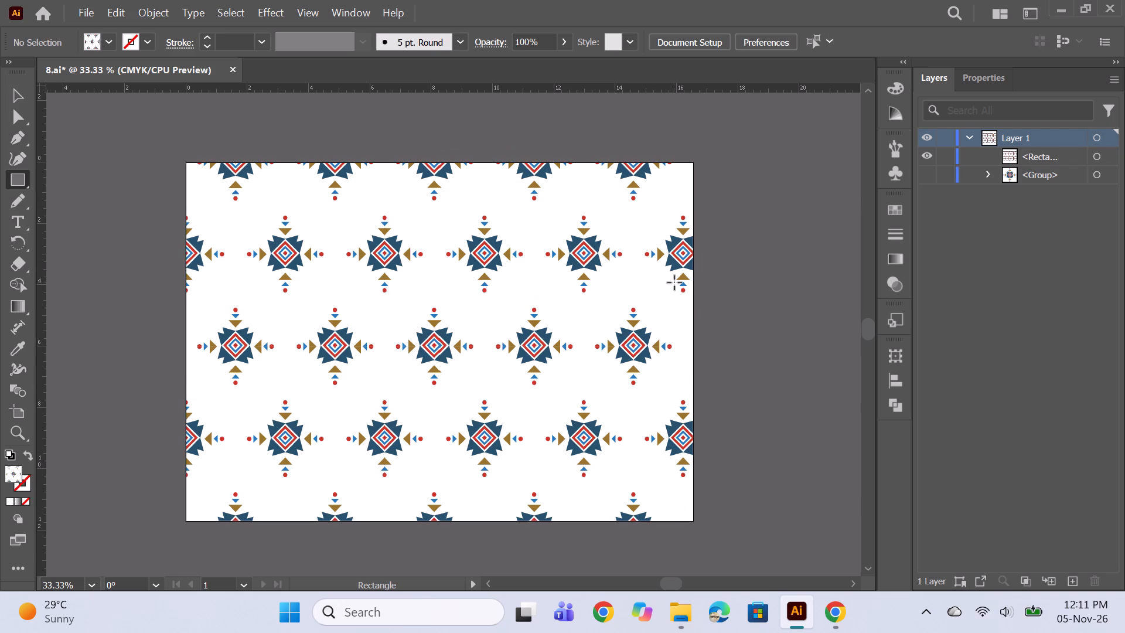
scroll(683, 283, down, 1)
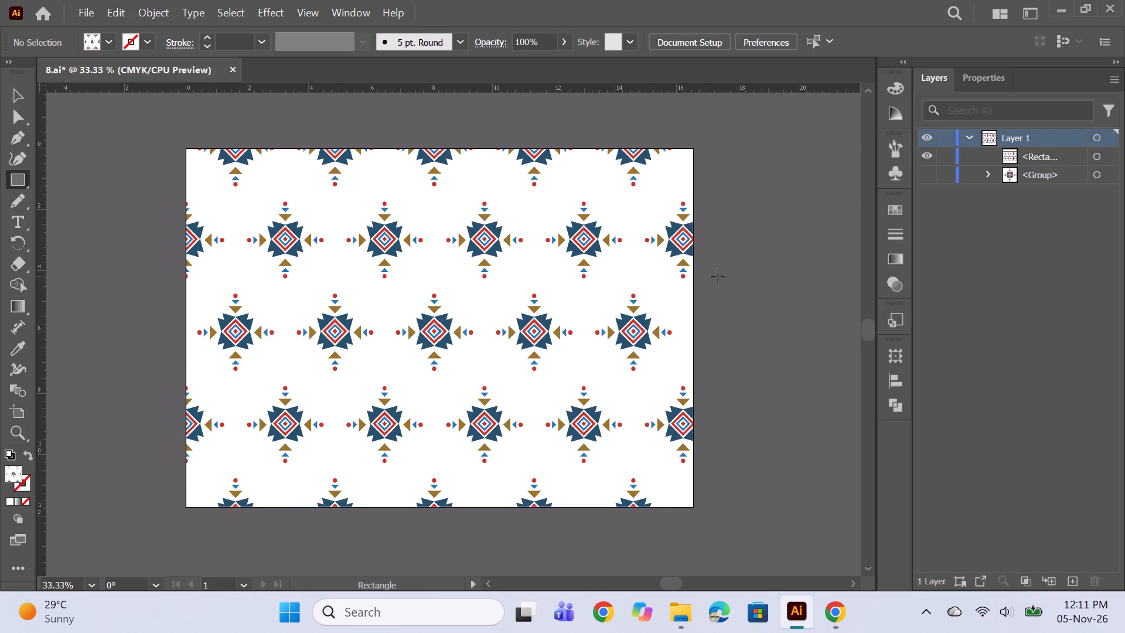
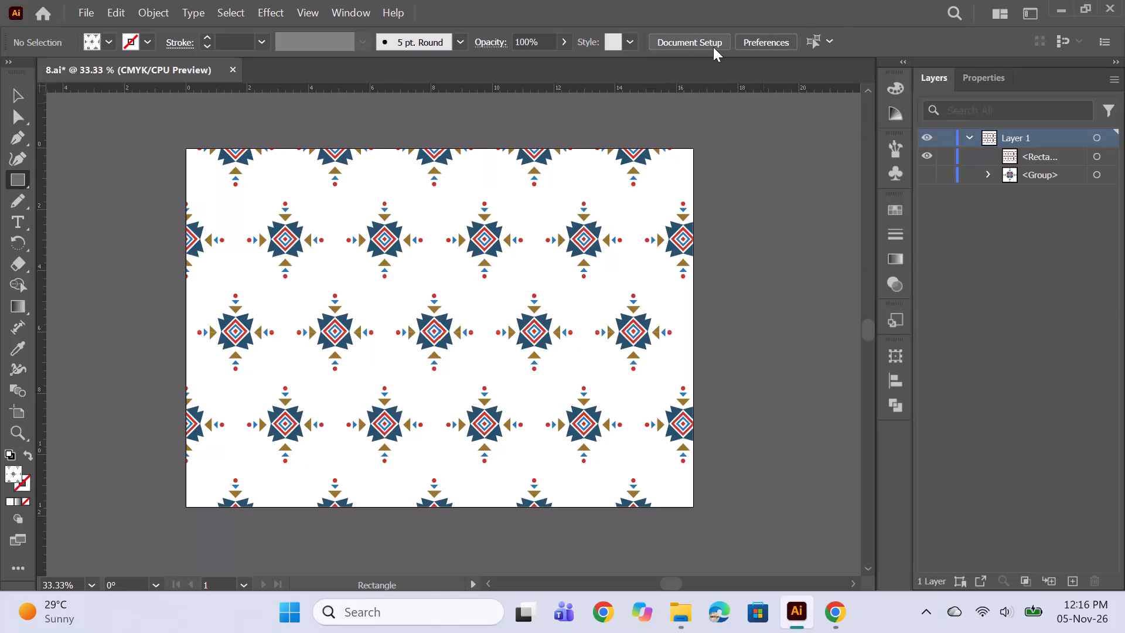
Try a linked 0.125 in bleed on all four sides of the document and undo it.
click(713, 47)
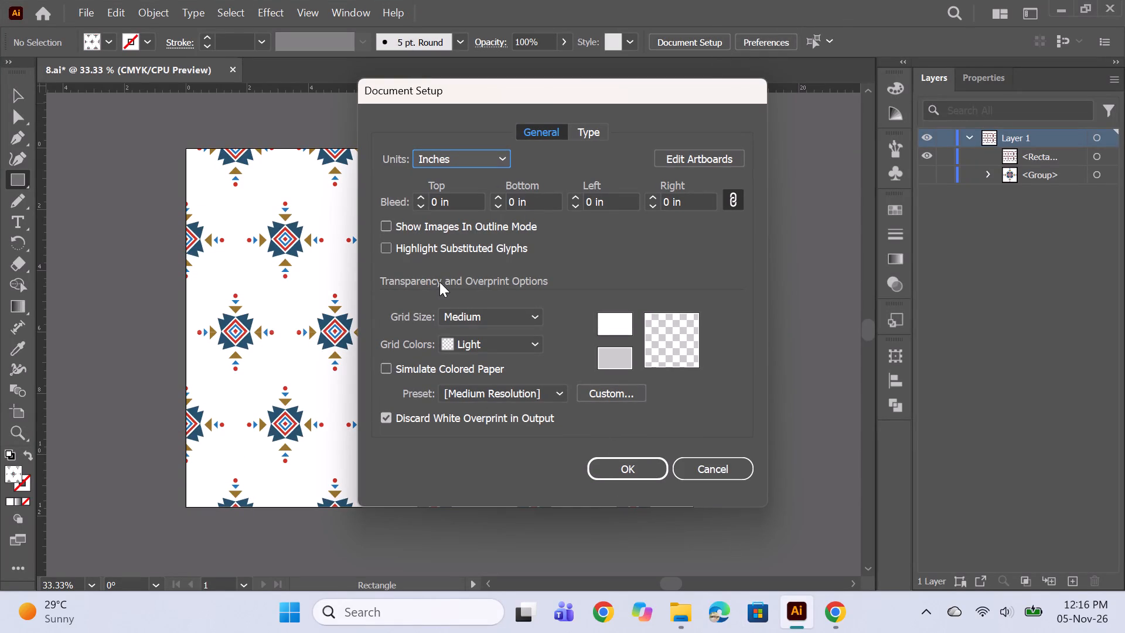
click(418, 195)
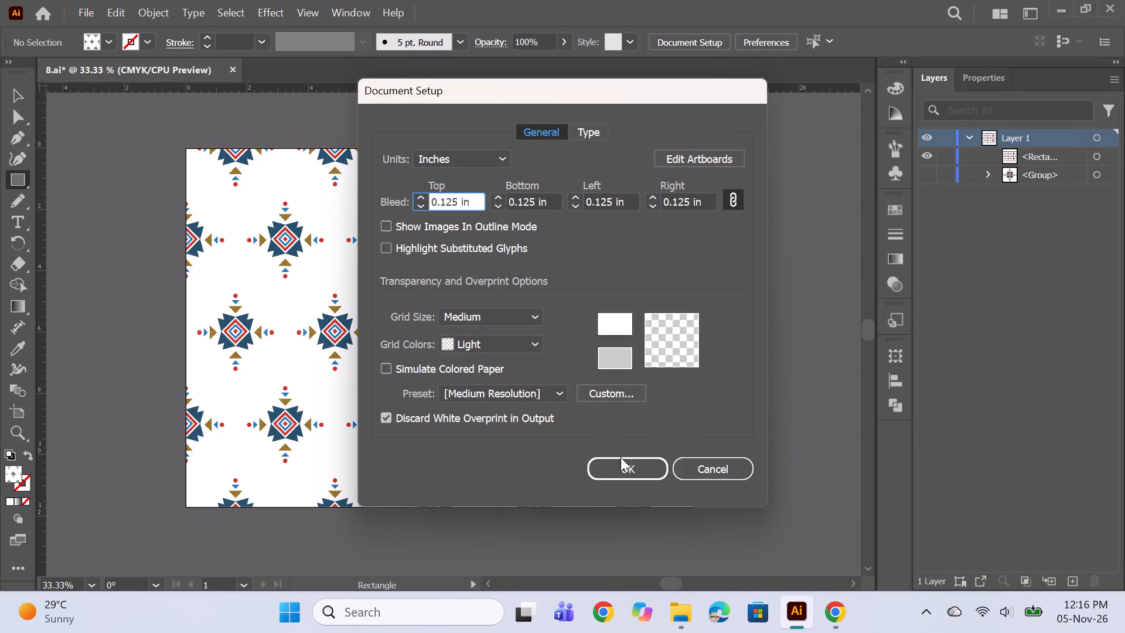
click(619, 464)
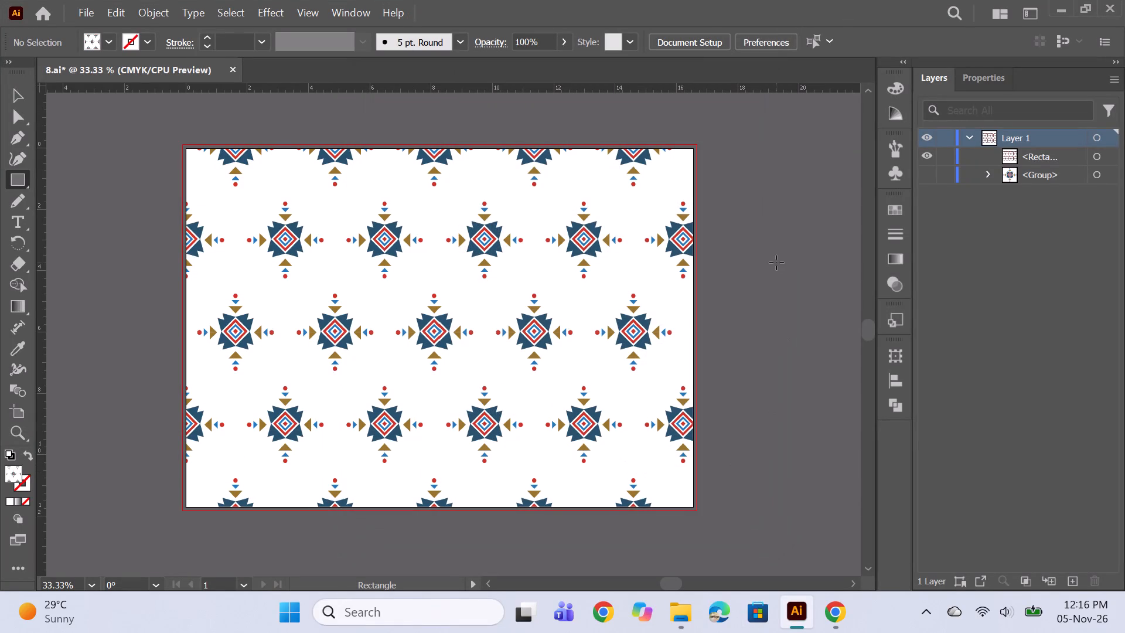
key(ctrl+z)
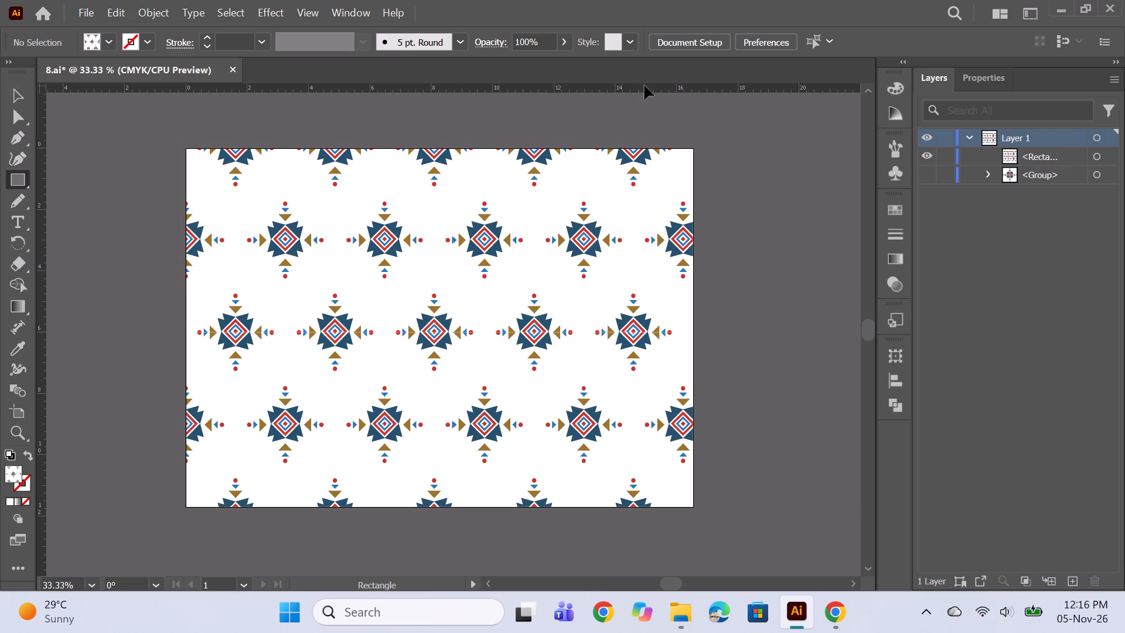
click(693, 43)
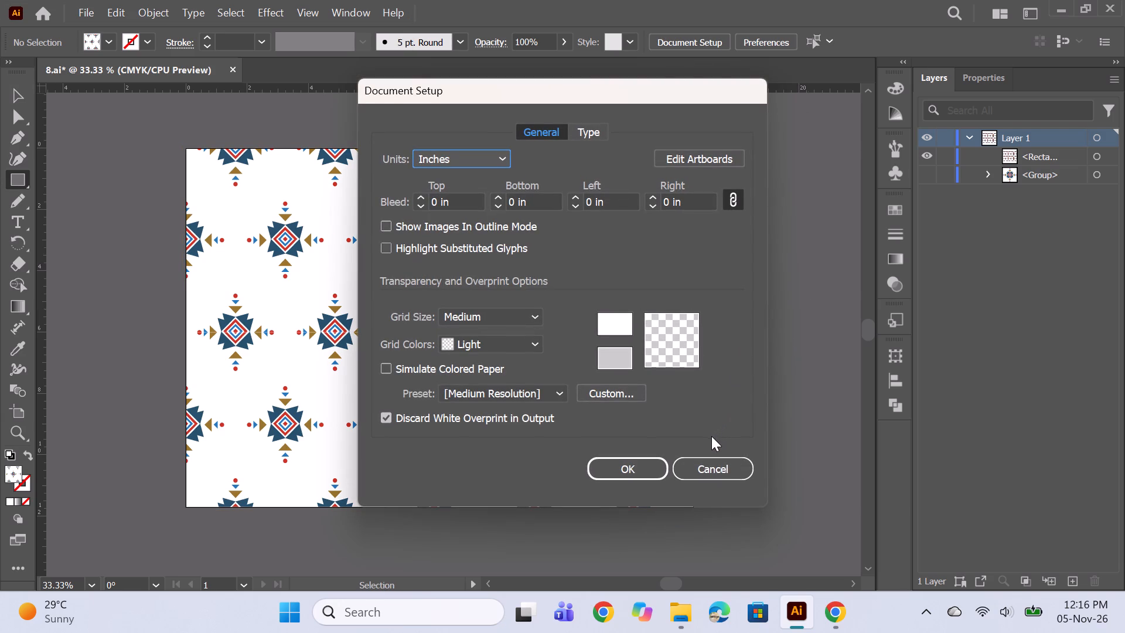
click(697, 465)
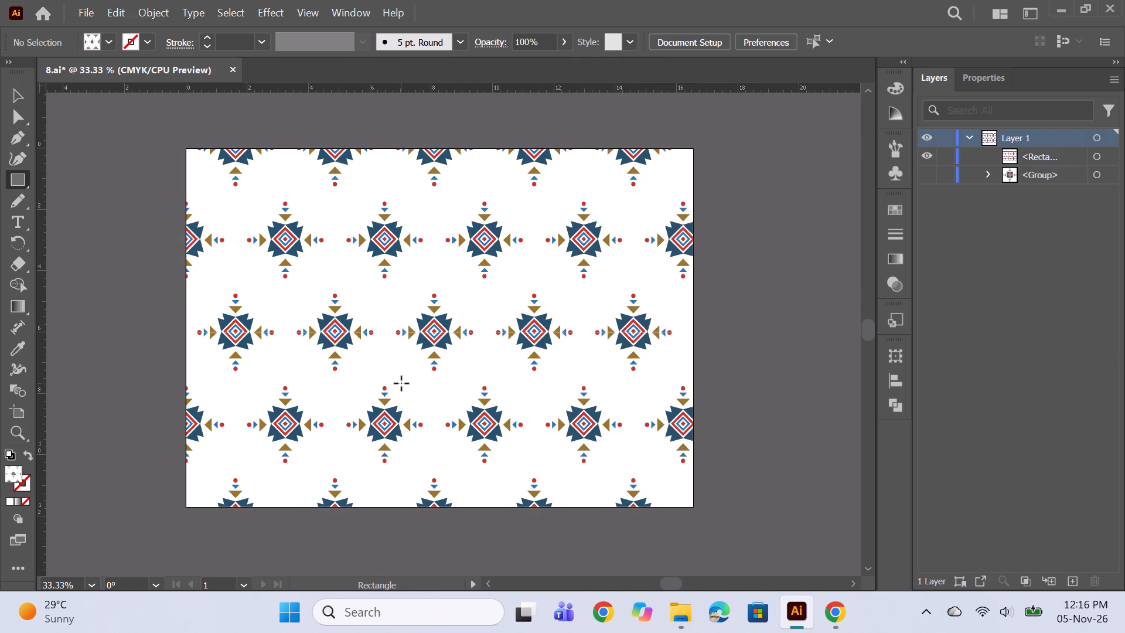
Select the pattern-filled rectangle covering the artboard.
click(16, 88)
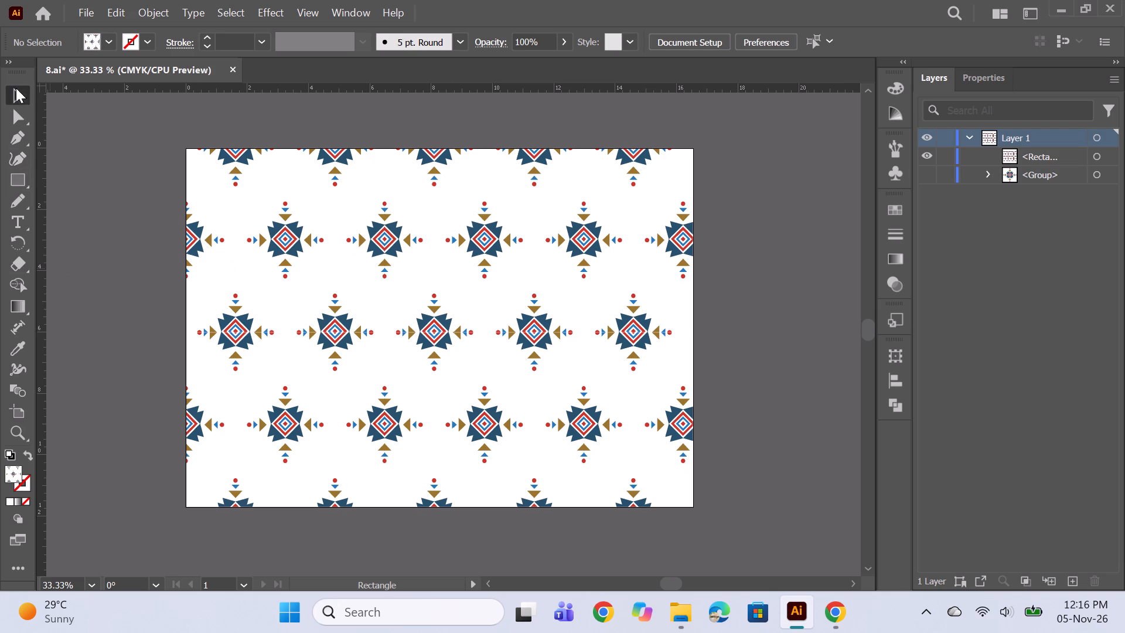
click(301, 227)
click(21, 121)
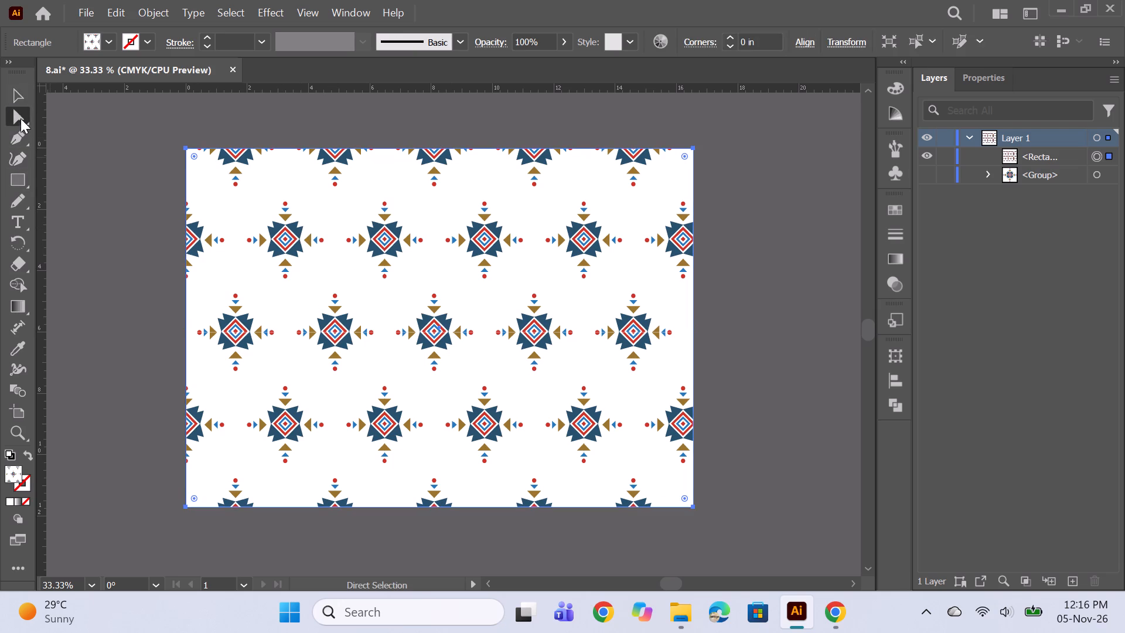
click(20, 101)
click(491, 239)
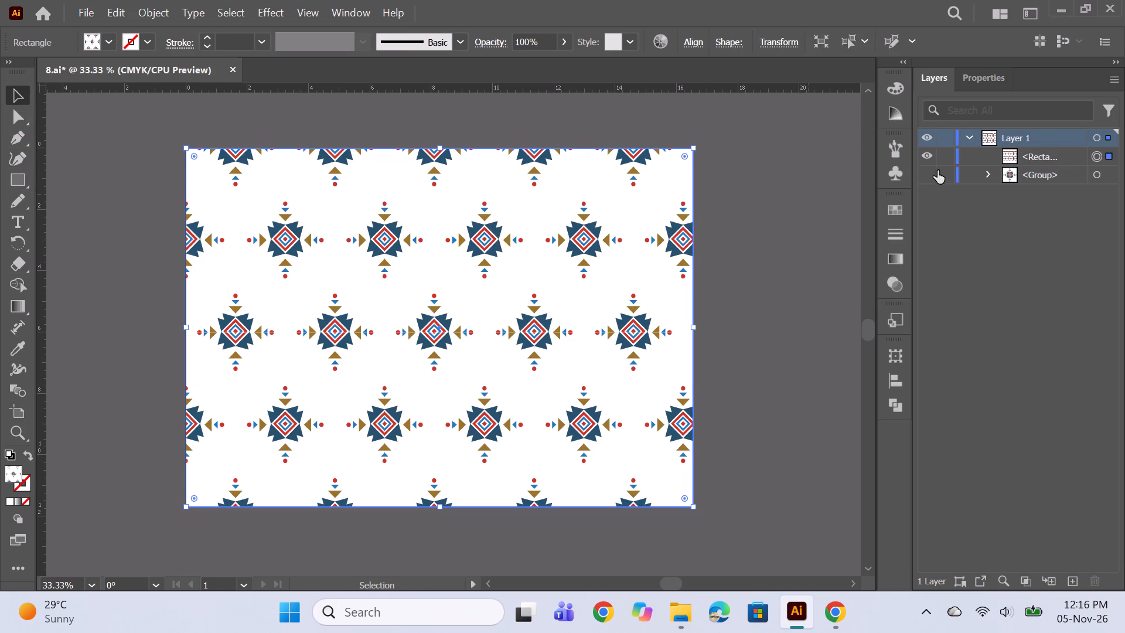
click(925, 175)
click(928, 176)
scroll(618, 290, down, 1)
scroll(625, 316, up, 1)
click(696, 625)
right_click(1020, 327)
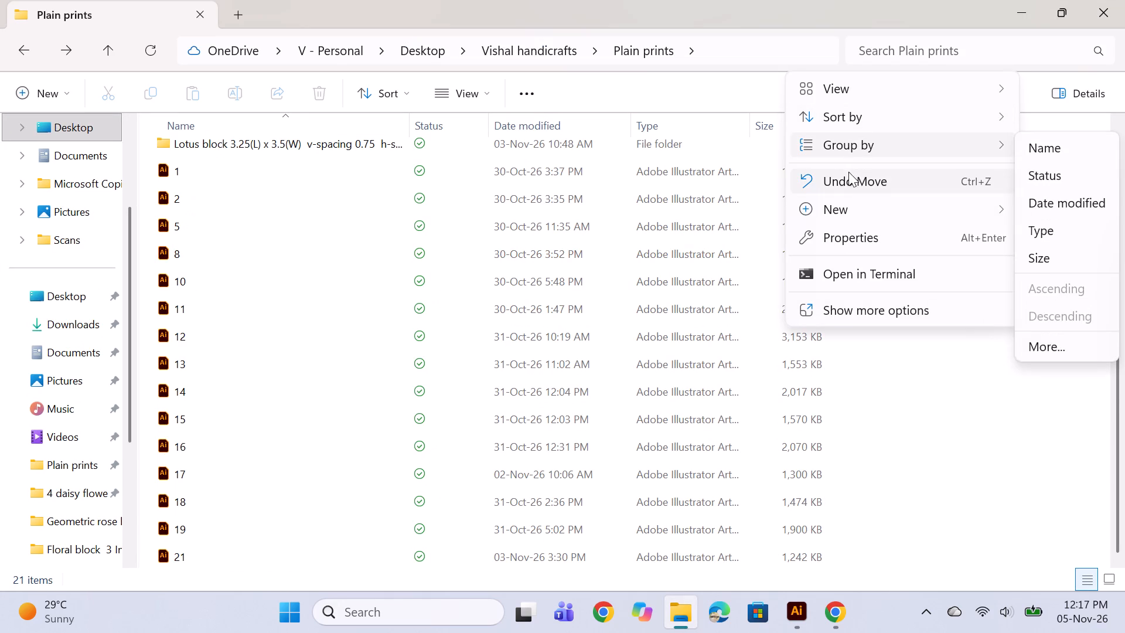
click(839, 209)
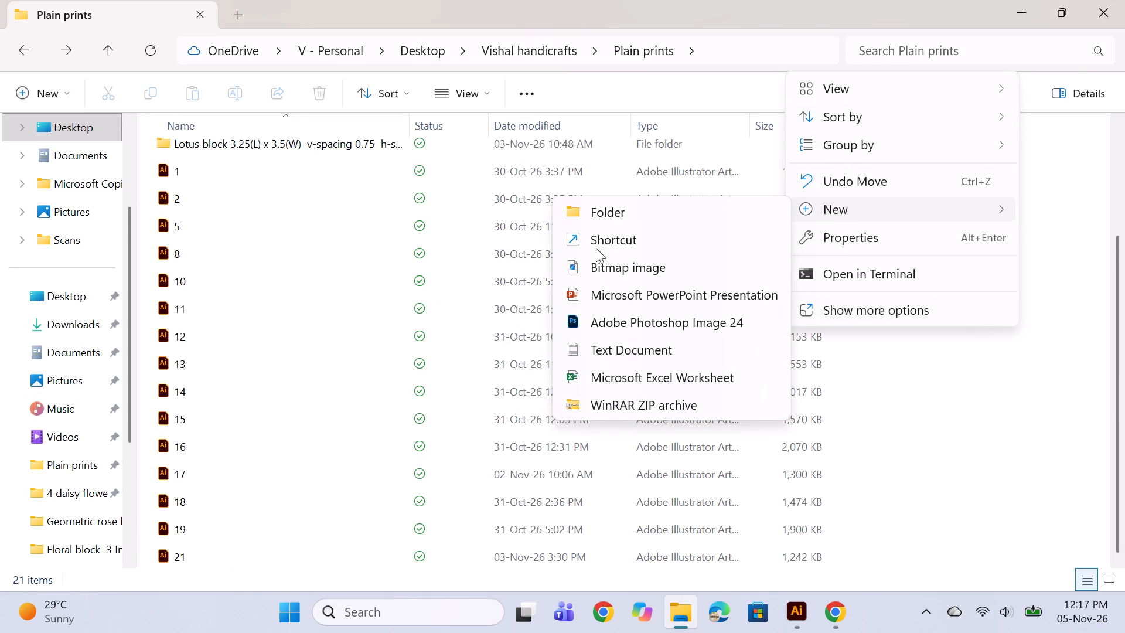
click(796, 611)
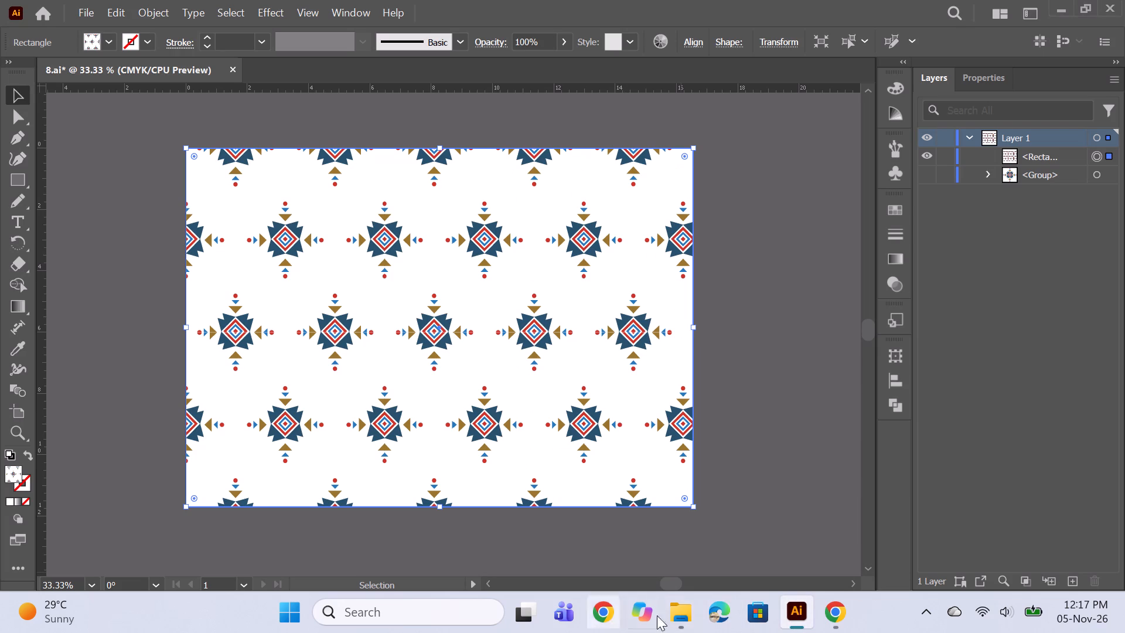
In File Explorer's Plain prints folder, create a folder named "geometric block 2.5in(L) x 2.5in(W) V-spacing-0.75in H-spacing-0.5in".
click(675, 614)
right_click(1004, 286)
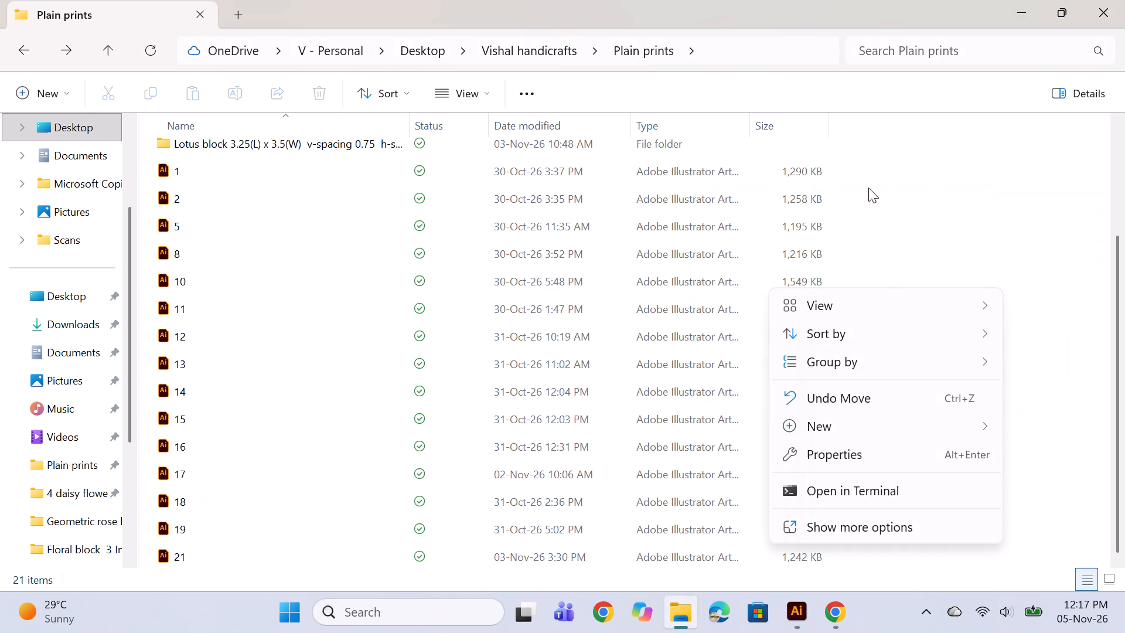
click(830, 435)
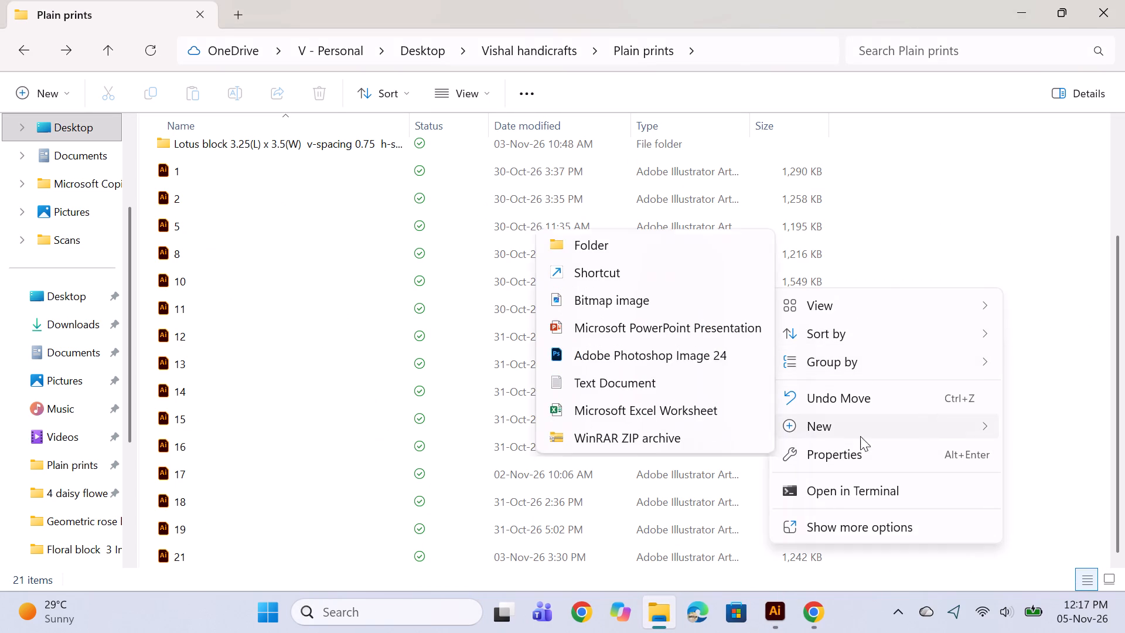
click(595, 230)
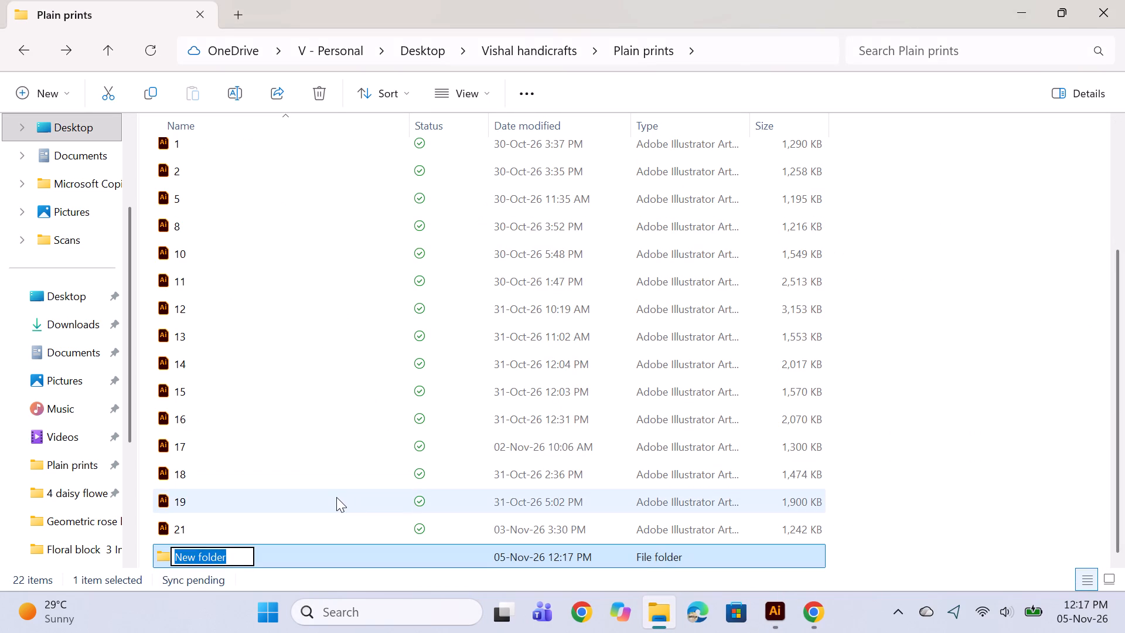
text(ge)
text(ometric block)
key(space)
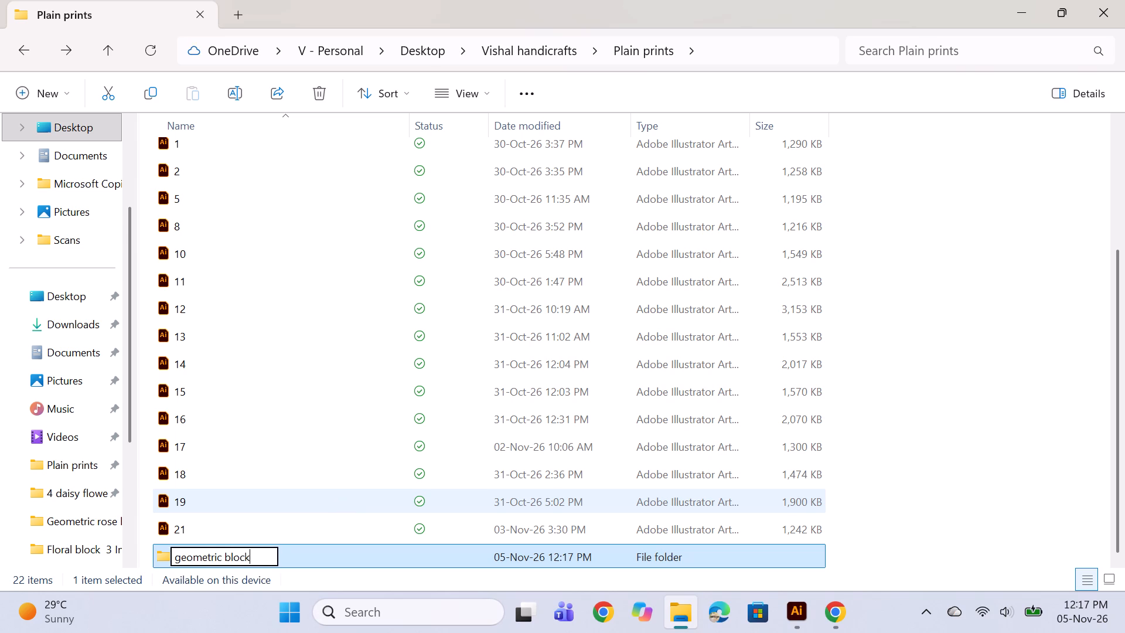
key(2)
key(5)
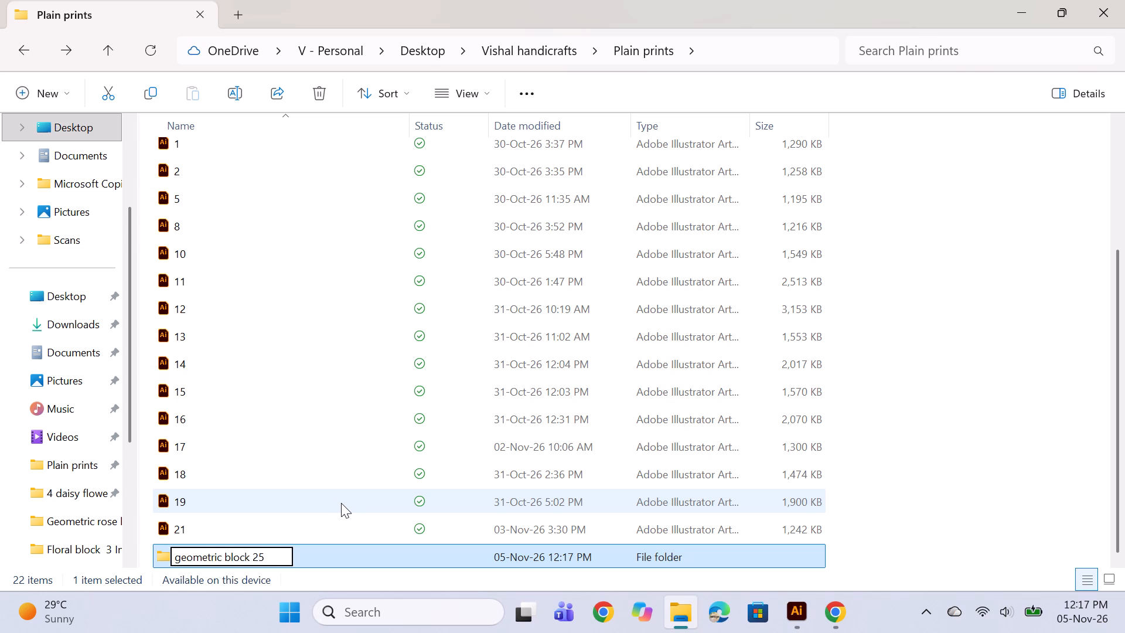
key(BackSpace)
text(.5)
text(in)
key(shift+parenleft)
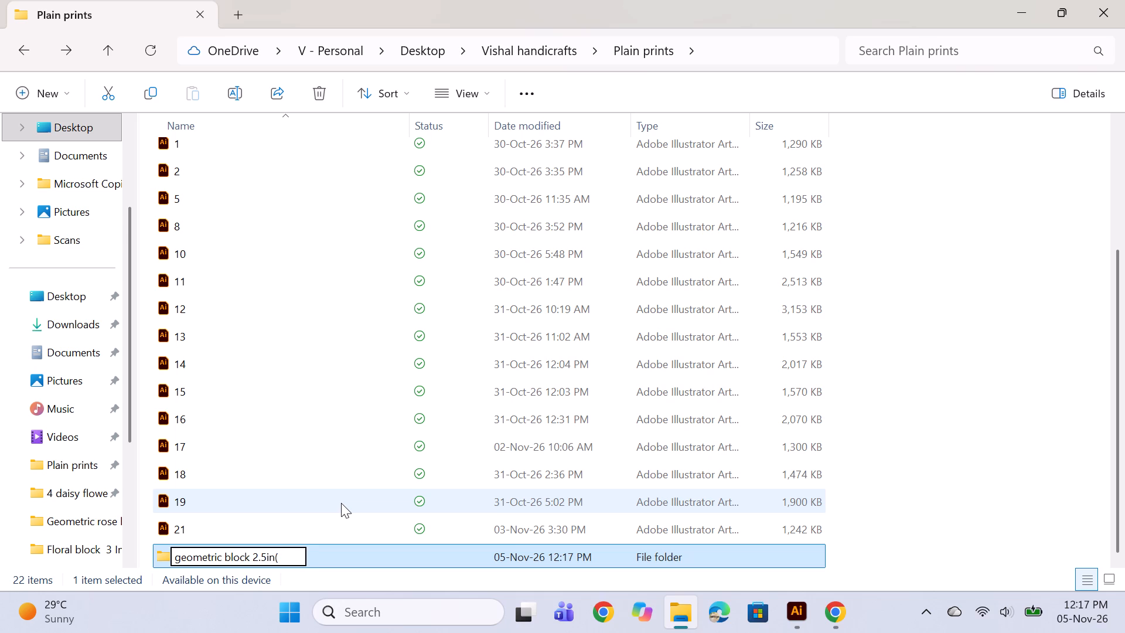
text() x)
key(space)
text(2.)
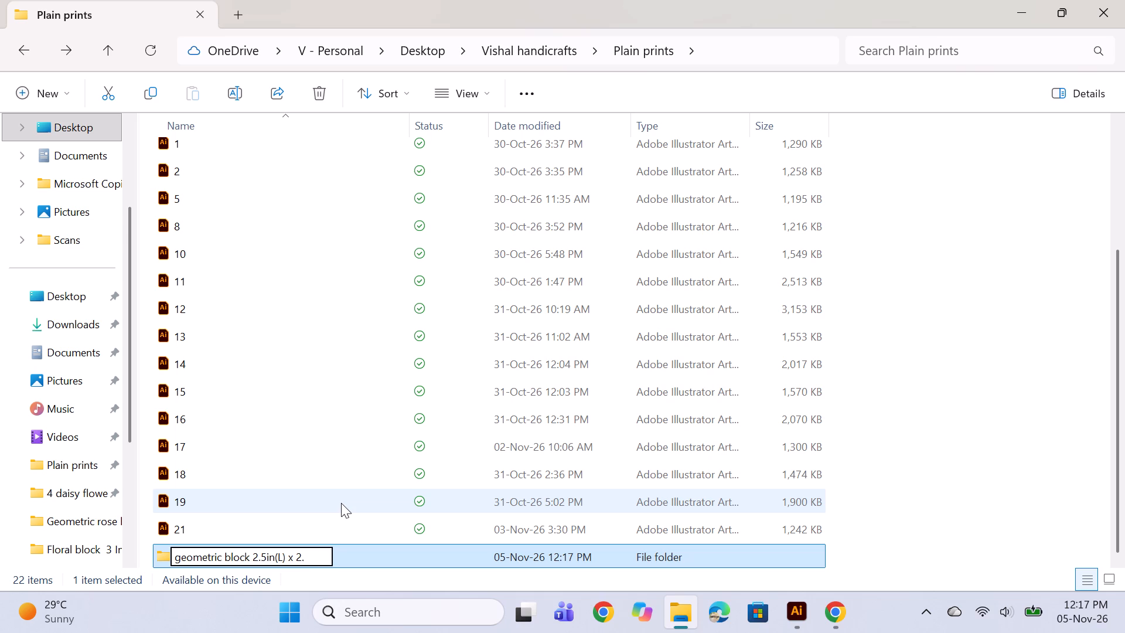
key(5)
key(space)
key(BackSpace)
text(in)
key(space)
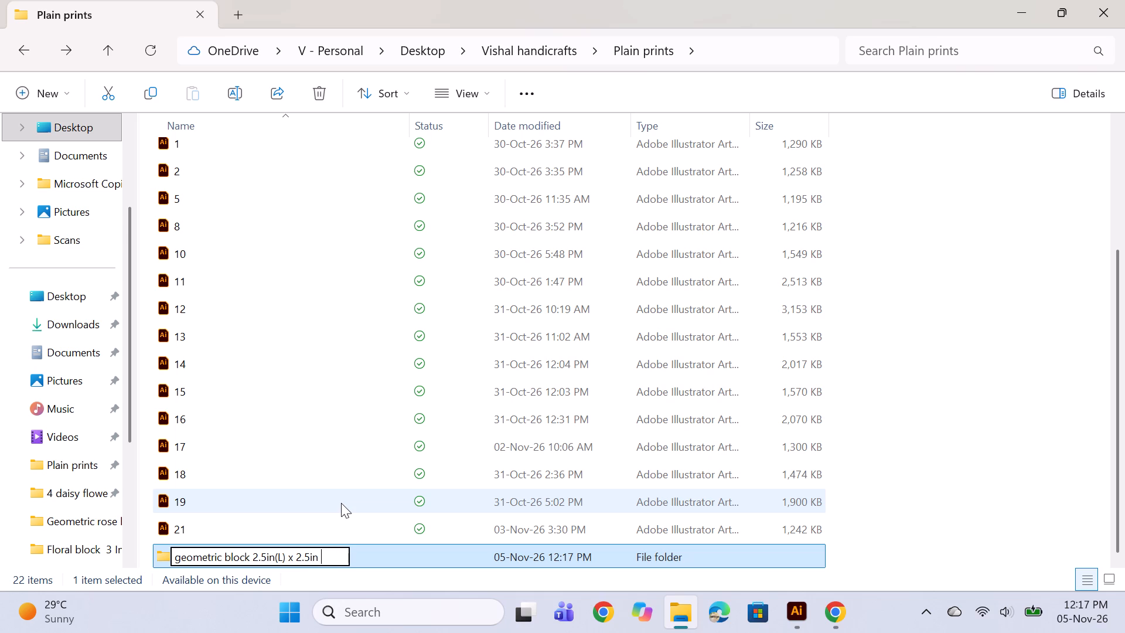
key(BackSpace)
key(shift+parenleft)
text())
key(space)
key(s)
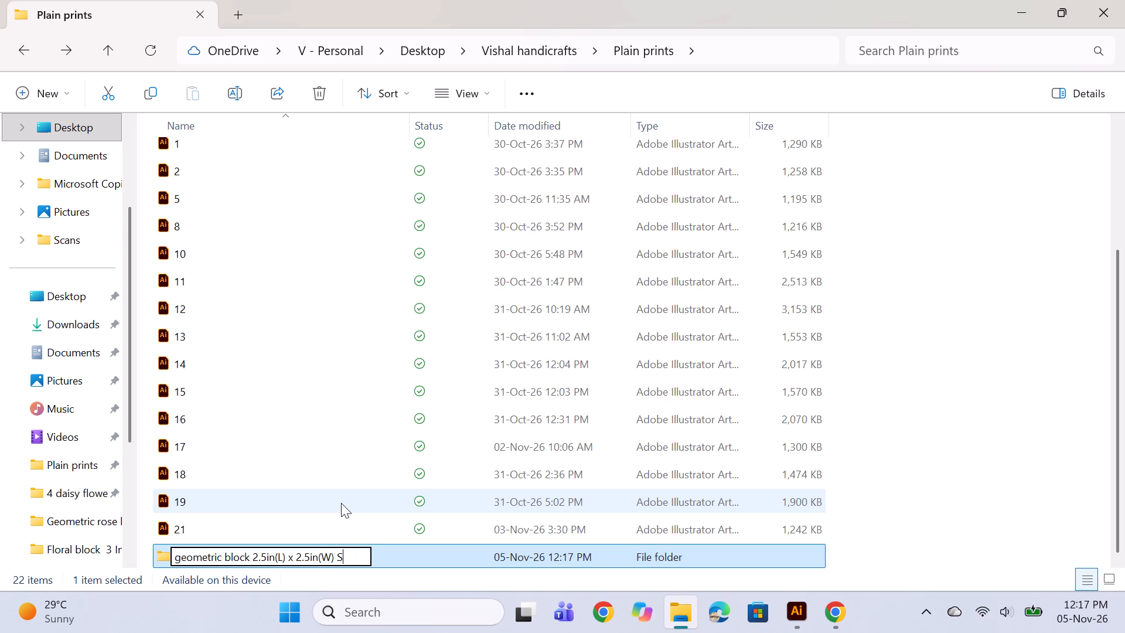
key(BackSpace)
text(-spacing)
key(minus)
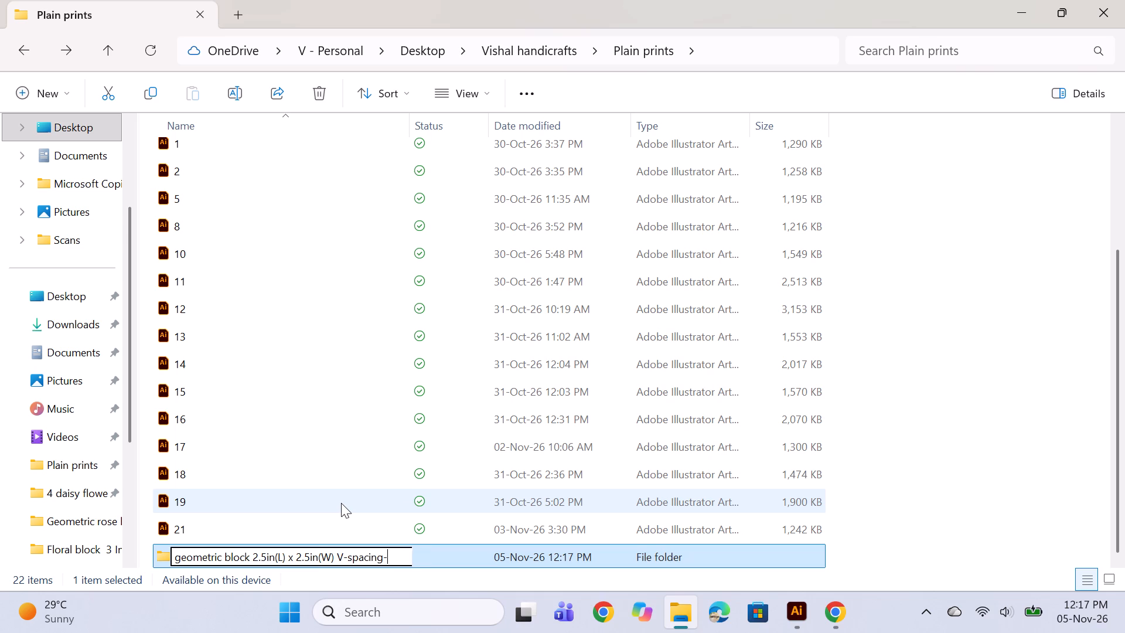
text(0.75in)
key(space)
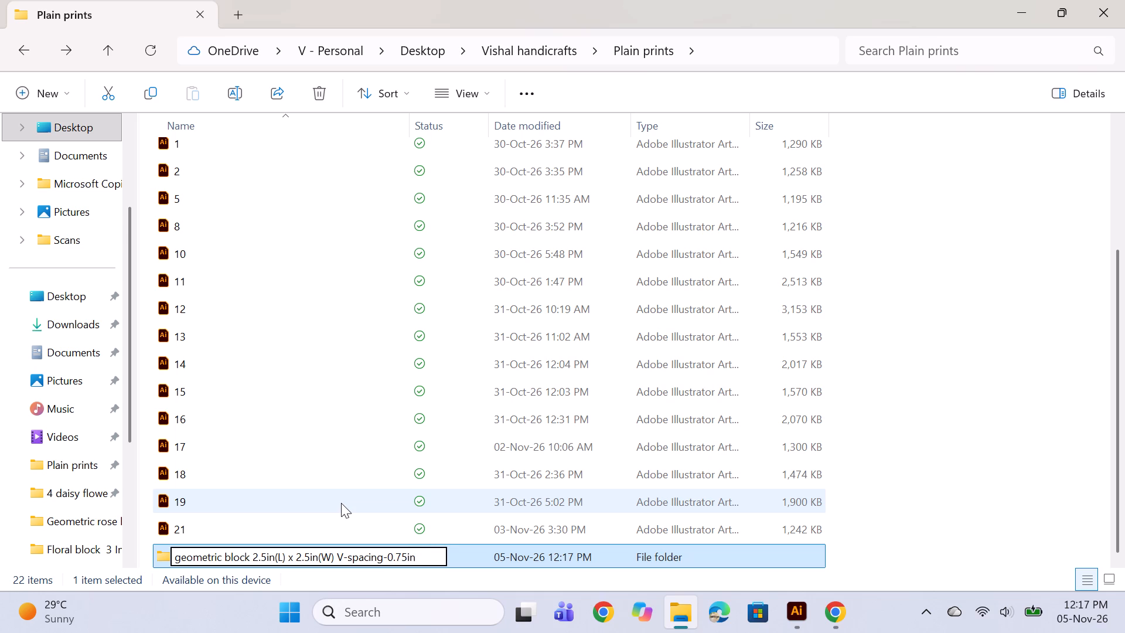
key(h)
text(-spacing)
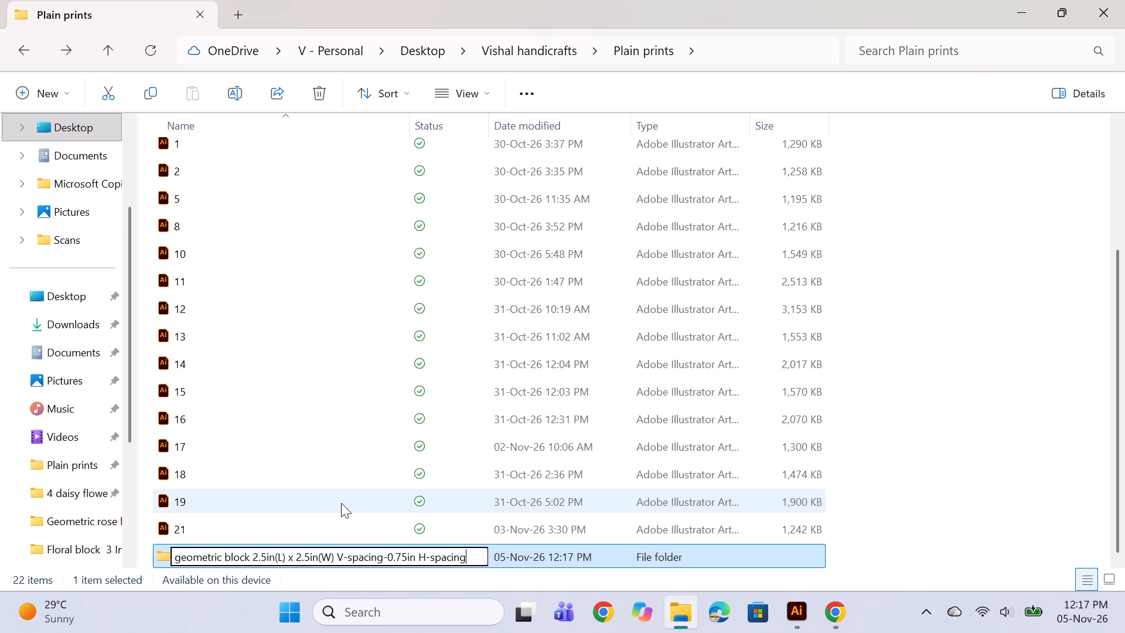
text(-0)
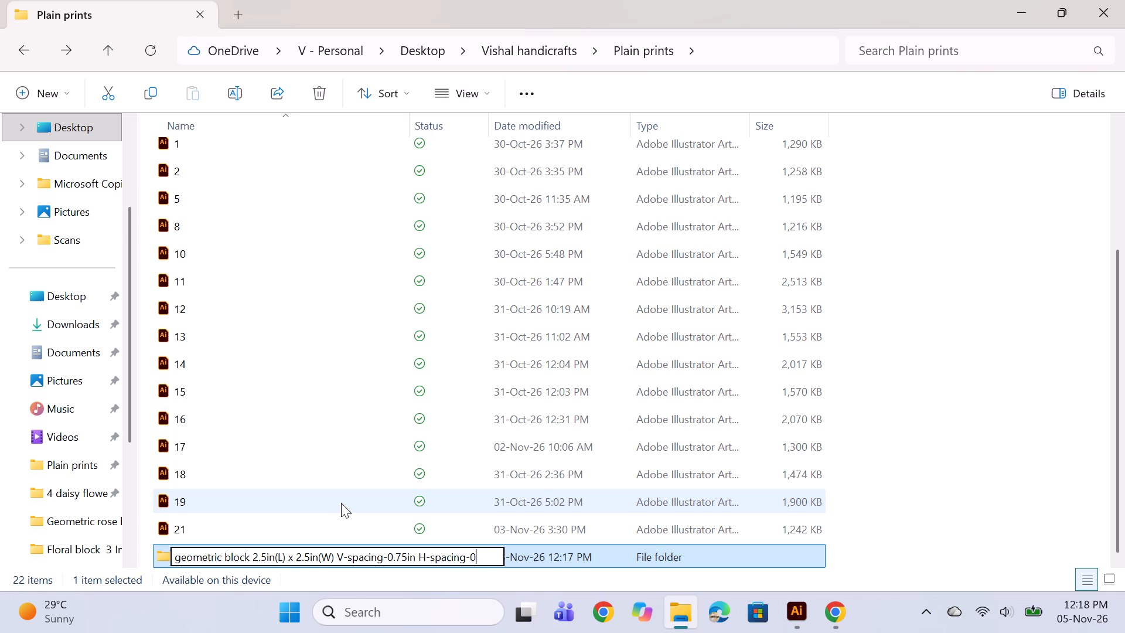
text(.5in)
key(Return)
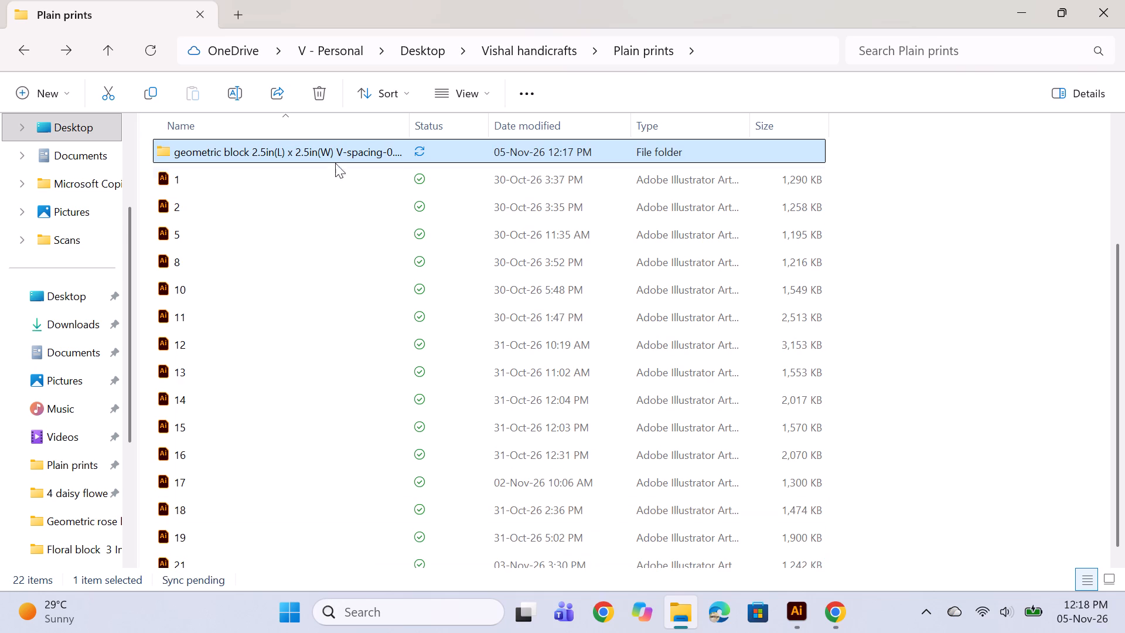
Move Illustrator file 8 into the new "geometric block 2.5in(L) x 2.5in(W)" folder.
scroll(292, 174, down, 1)
scroll(289, 188, up, 3)
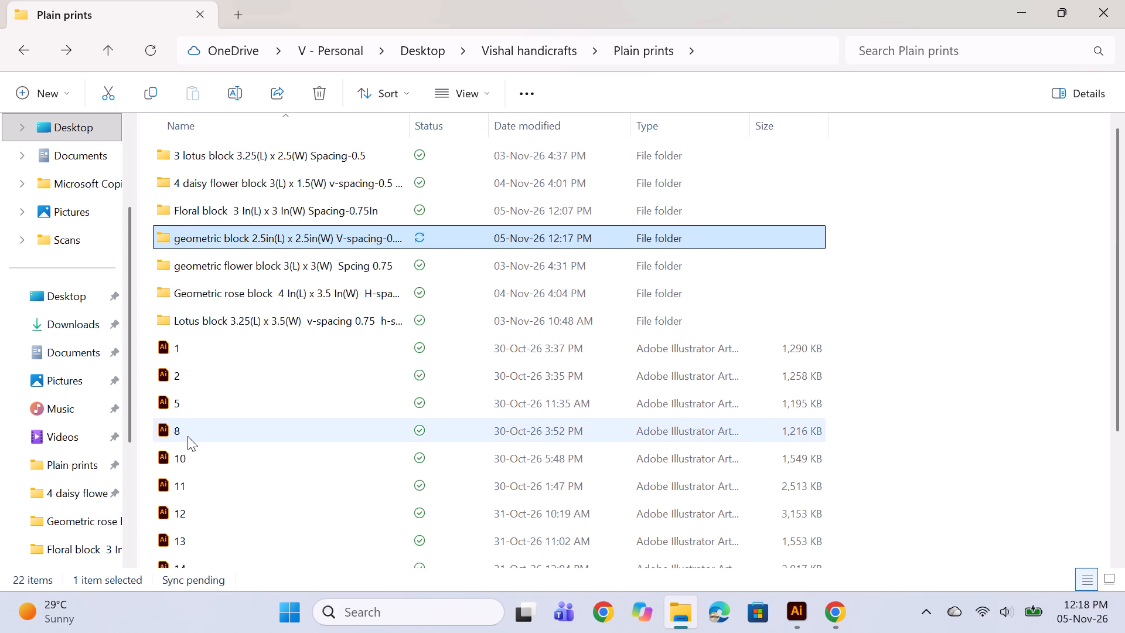
drag(187, 433, 254, 439)
drag(261, 432, 261, 241)
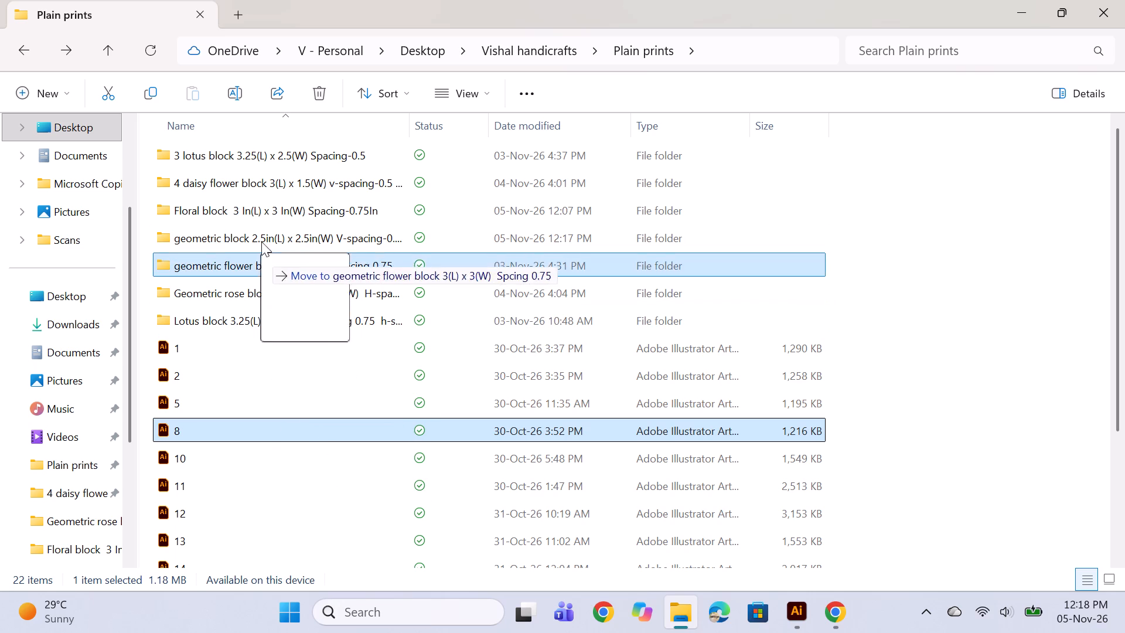
drag(261, 241, 257, 228)
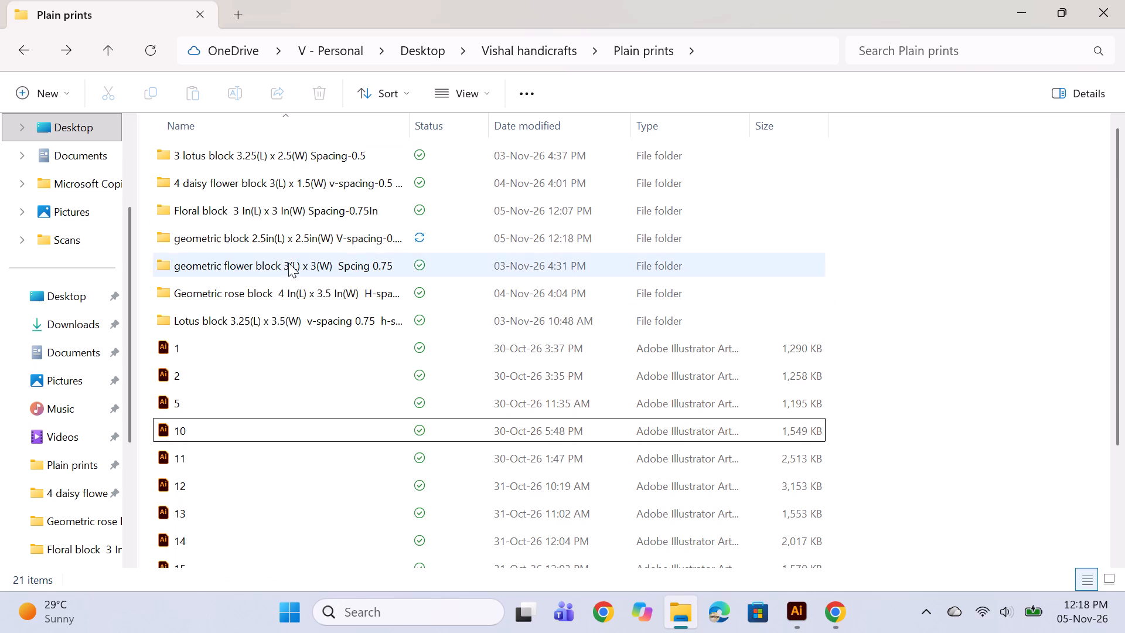
scroll(485, 273, down, 5)
scroll(493, 274, up, 5)
Switch back to the 8.ai pattern artwork in Illustrator.
click(790, 621)
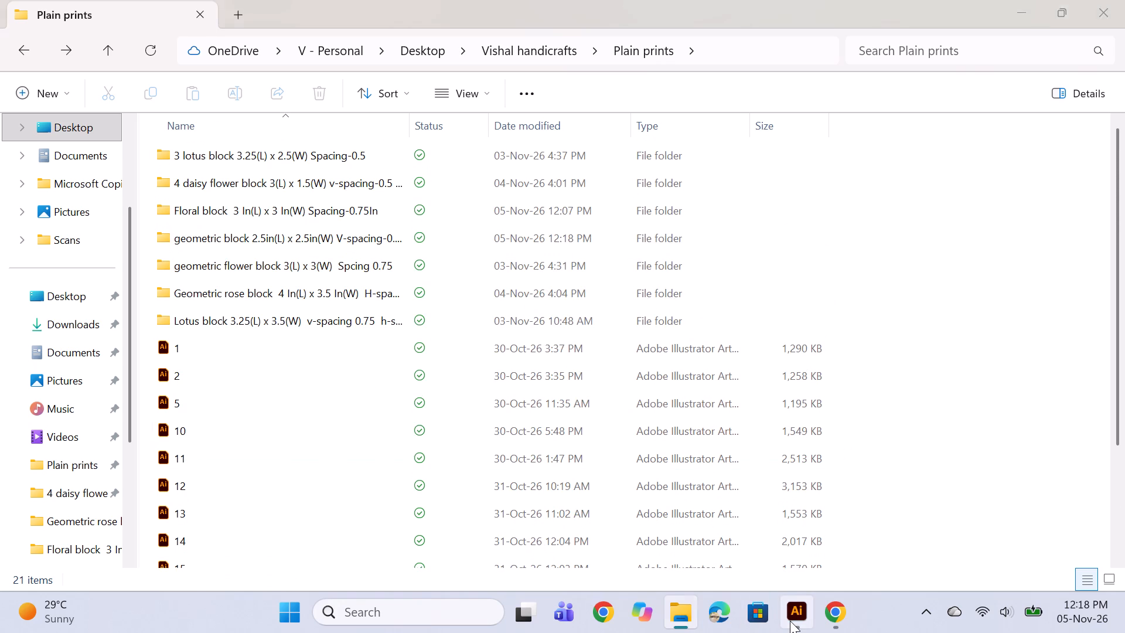
scroll(459, 321, up, 1)
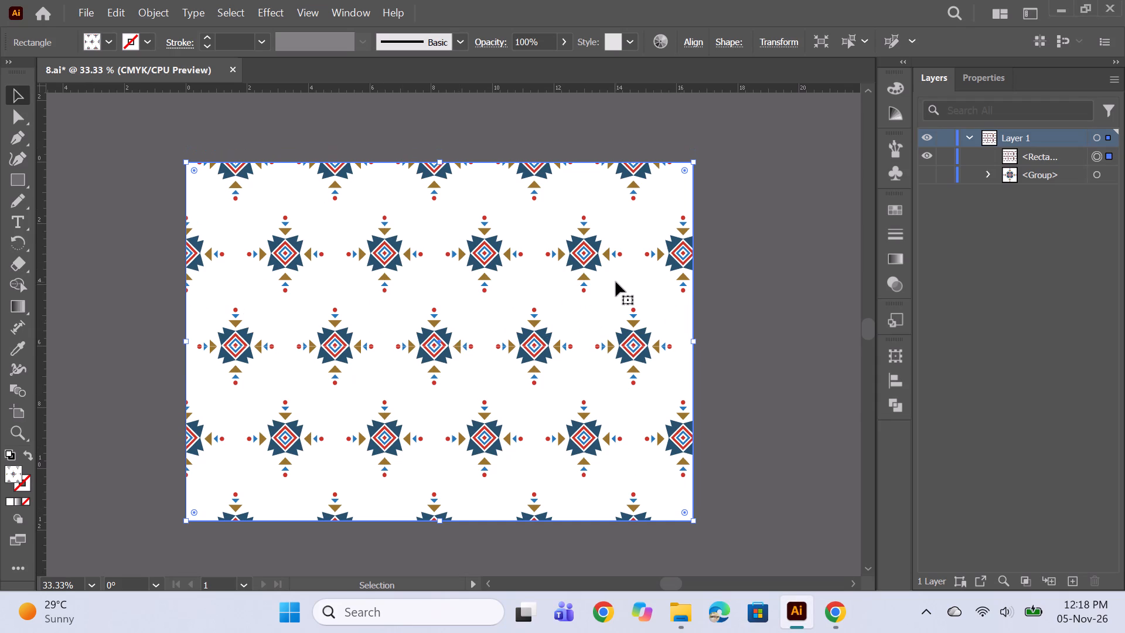
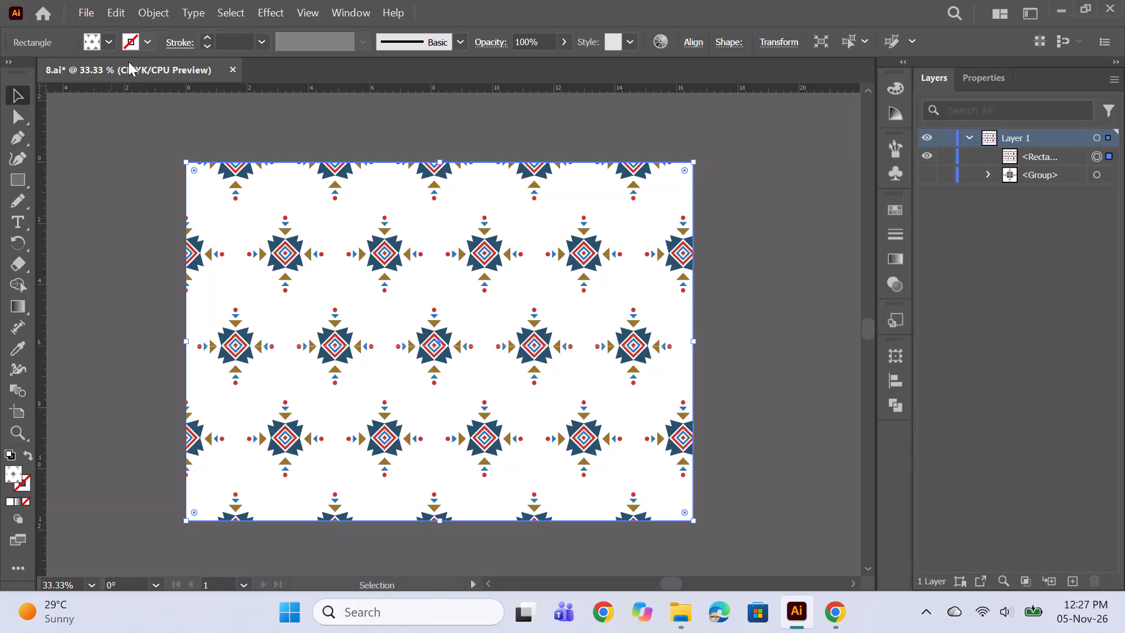
Deselect the pattern-filled rectangle in the 8.ai artwork.
click(127, 66)
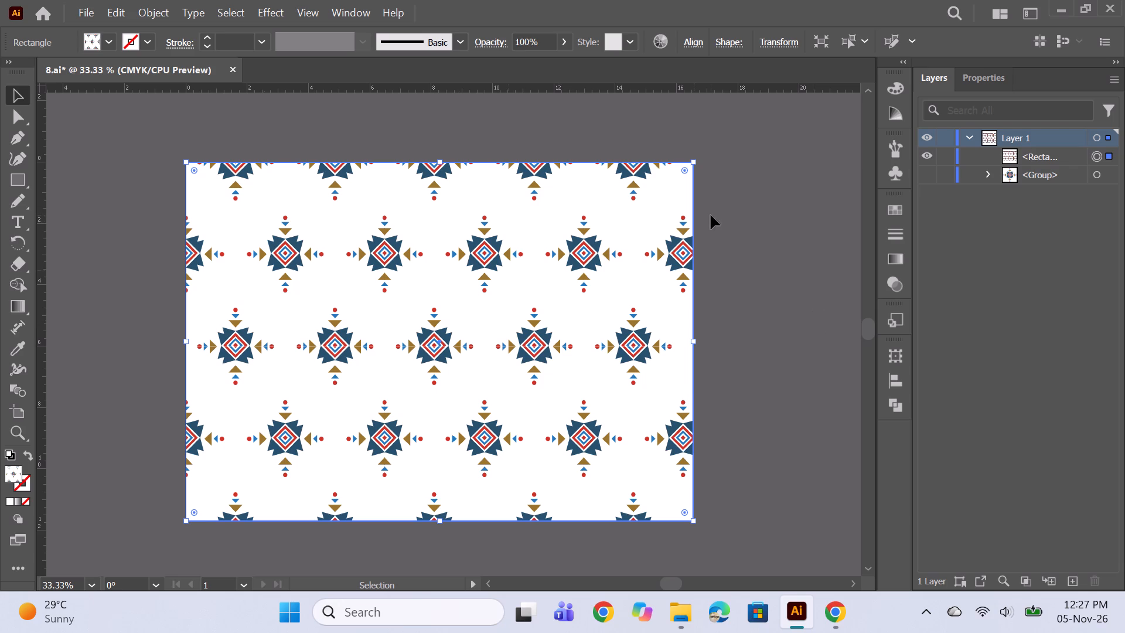
click(770, 239)
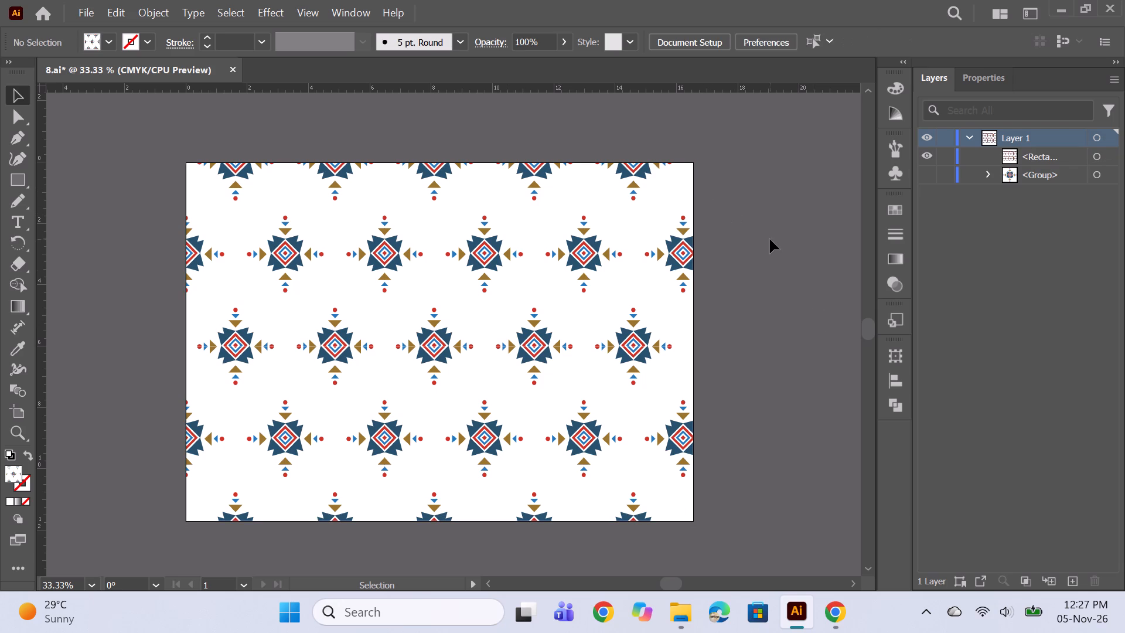
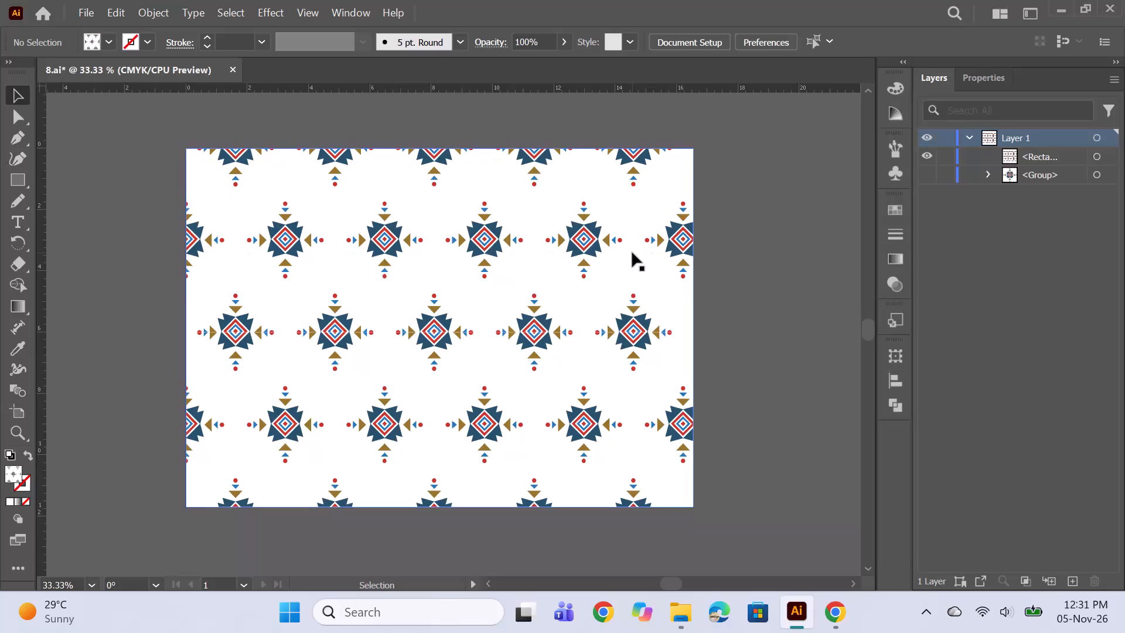
Toggle the pattern-filled rectangle's visibility off and back on to compare the artboard with and without the pattern.
scroll(632, 253, up, 1)
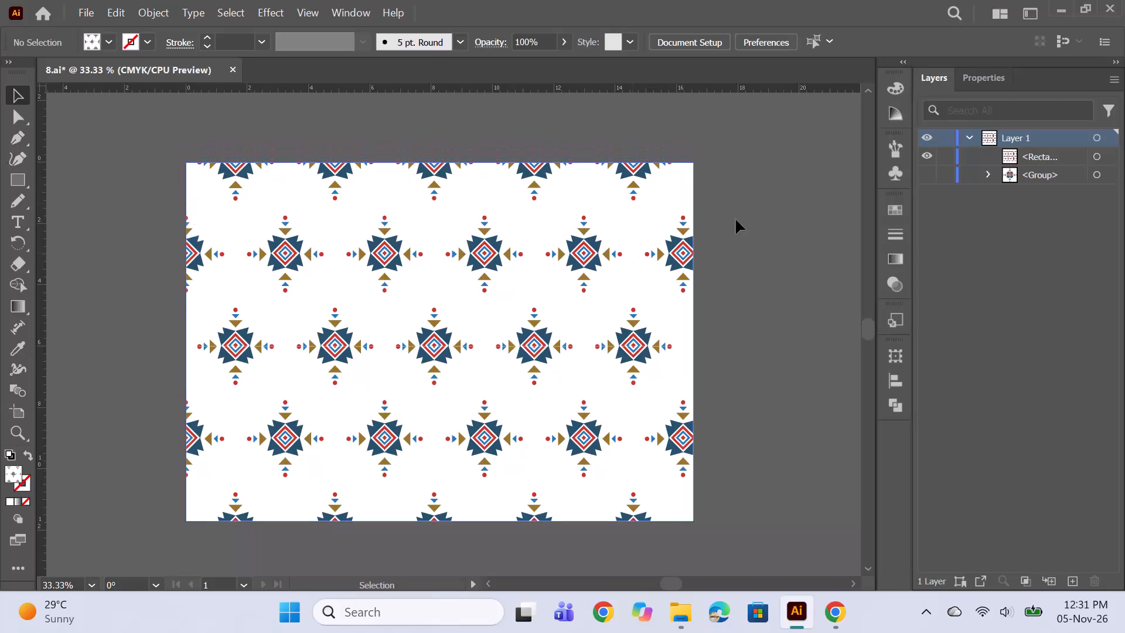
click(927, 156)
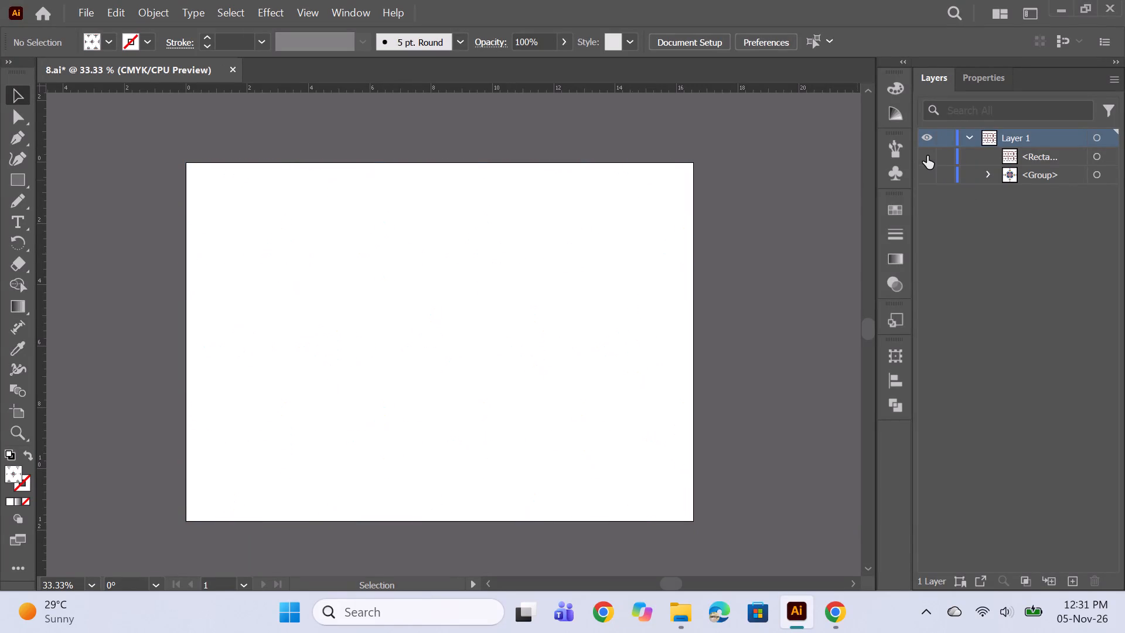
click(927, 156)
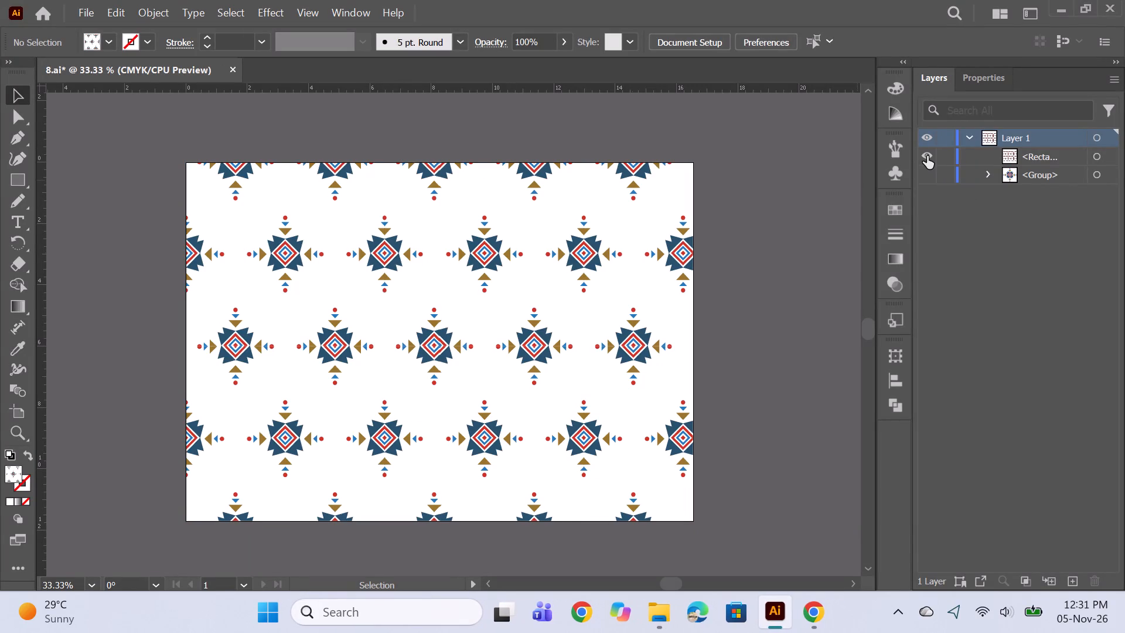
double_click(927, 156)
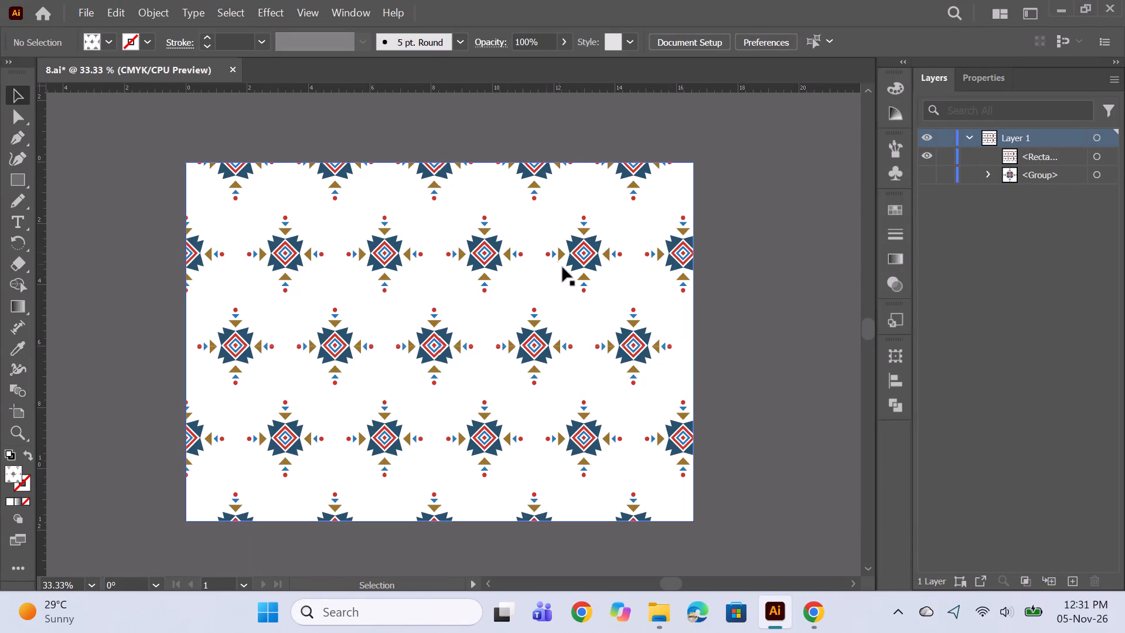
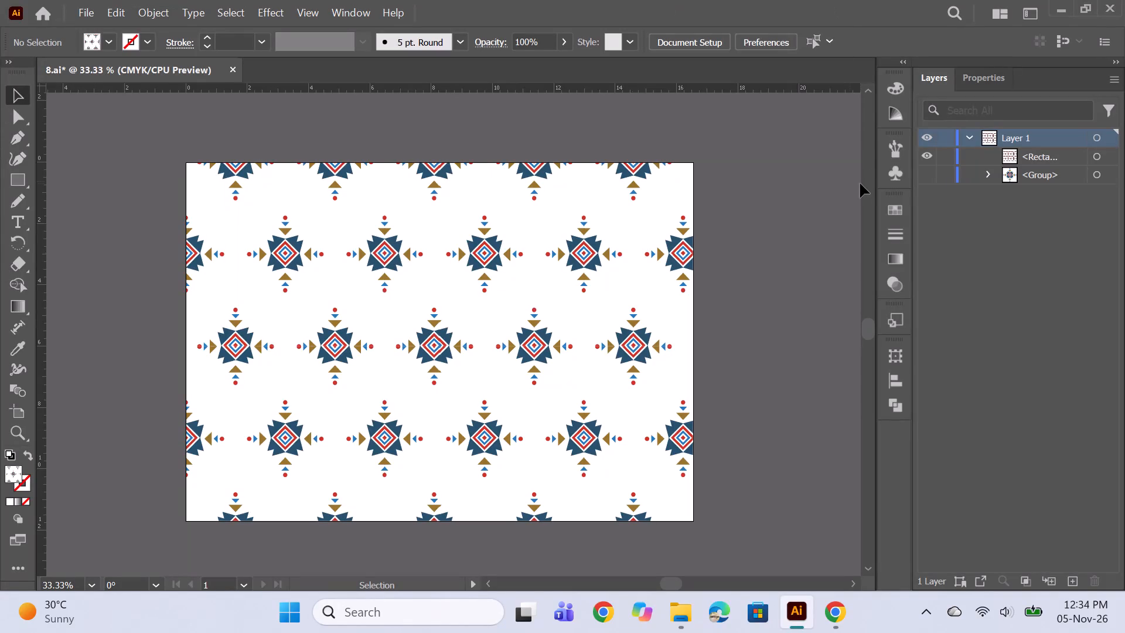
Hide and reshow the pattern-filled rectangle to compare the artboard with and without the pattern.
click(923, 154)
click(923, 154)
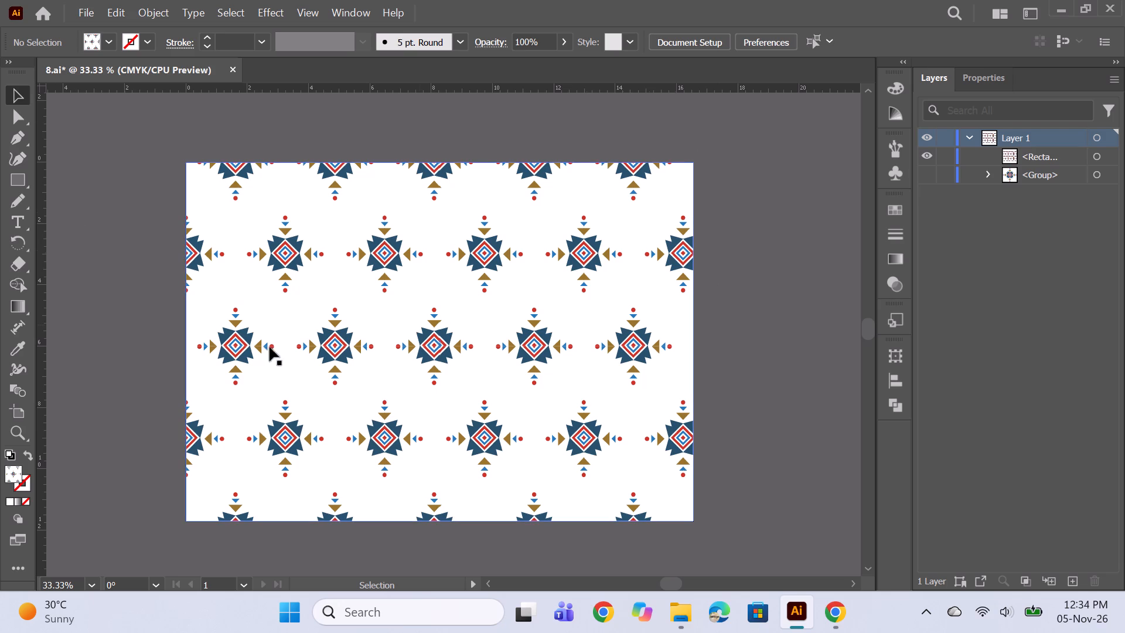
Examine the brick-by-row pattern's motif spacing and row offsets up close and across the whole artboard.
scroll(615, 239, down, 1)
scroll(613, 236, up, 1)
alt+scroll(527, 229, up, 2)
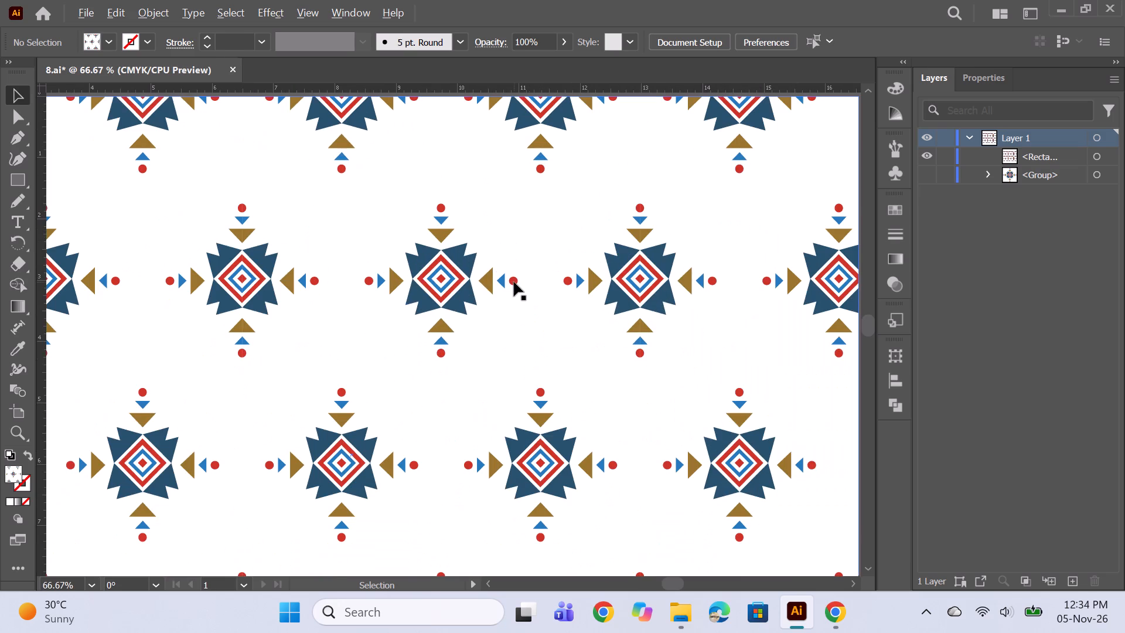
alt+scroll(514, 282, down, 1)
scroll(507, 274, down, 3)
key(space)
key(space)
key(space)
key(space)
key(space)
key(space)
key(space)
key(space)
key(space)
key(space)
key(space)
key(space)
key(space)
key(space)
key(space)
key(space)
key(space)
key(space)
key(space)
key(space)
drag(585, 247, 641, 239)
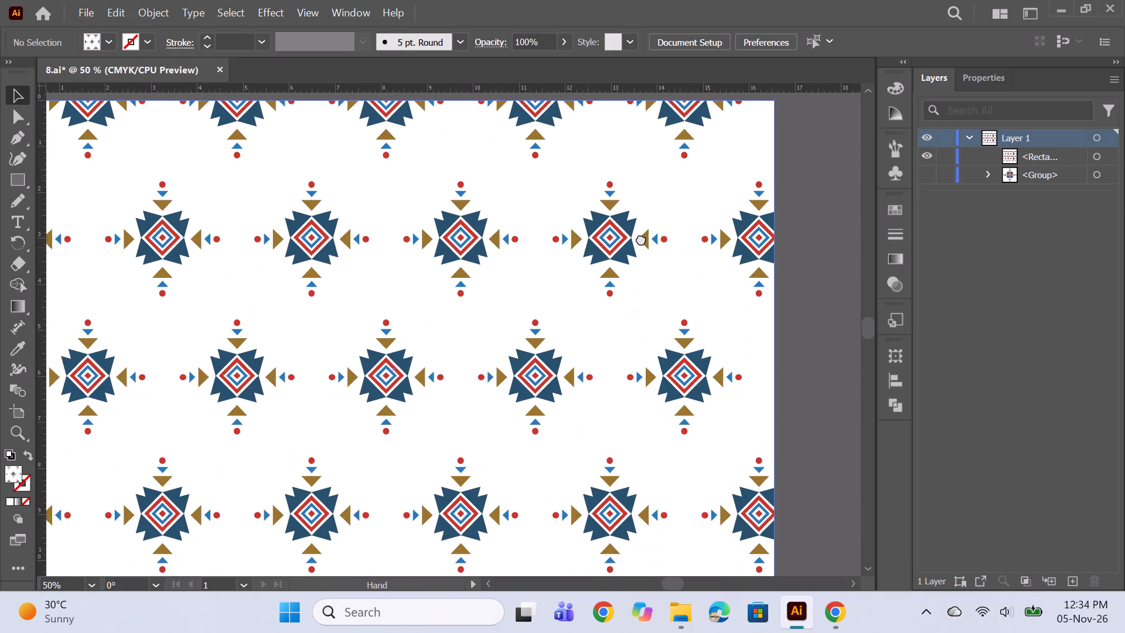
drag(641, 239, 645, 235)
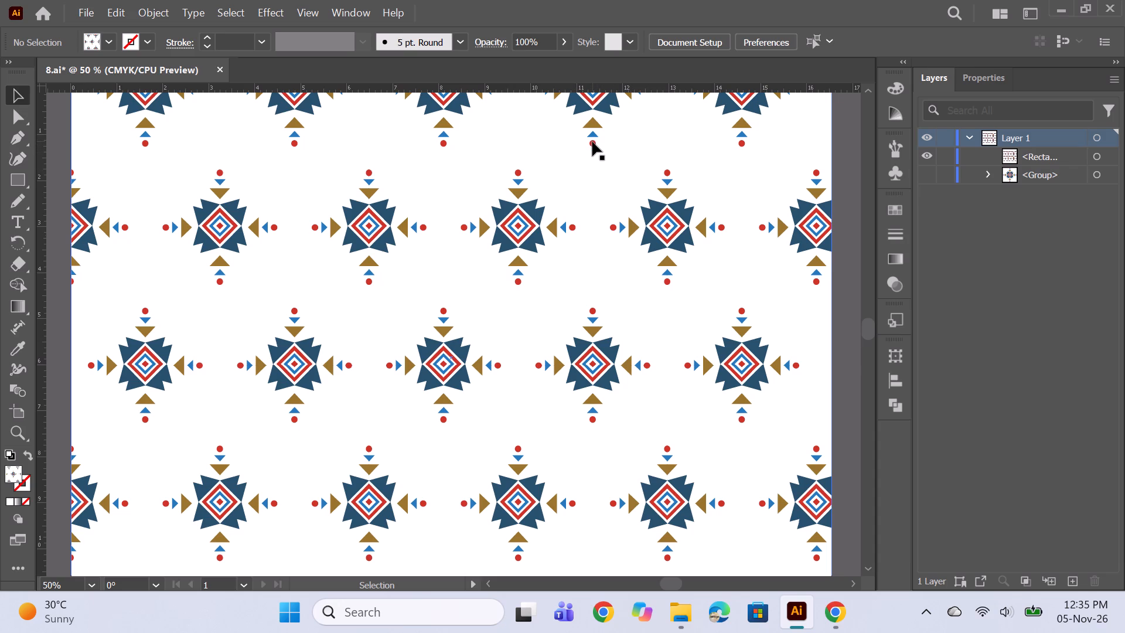
scroll(746, 179, down, 1)
scroll(727, 237, up, 1)
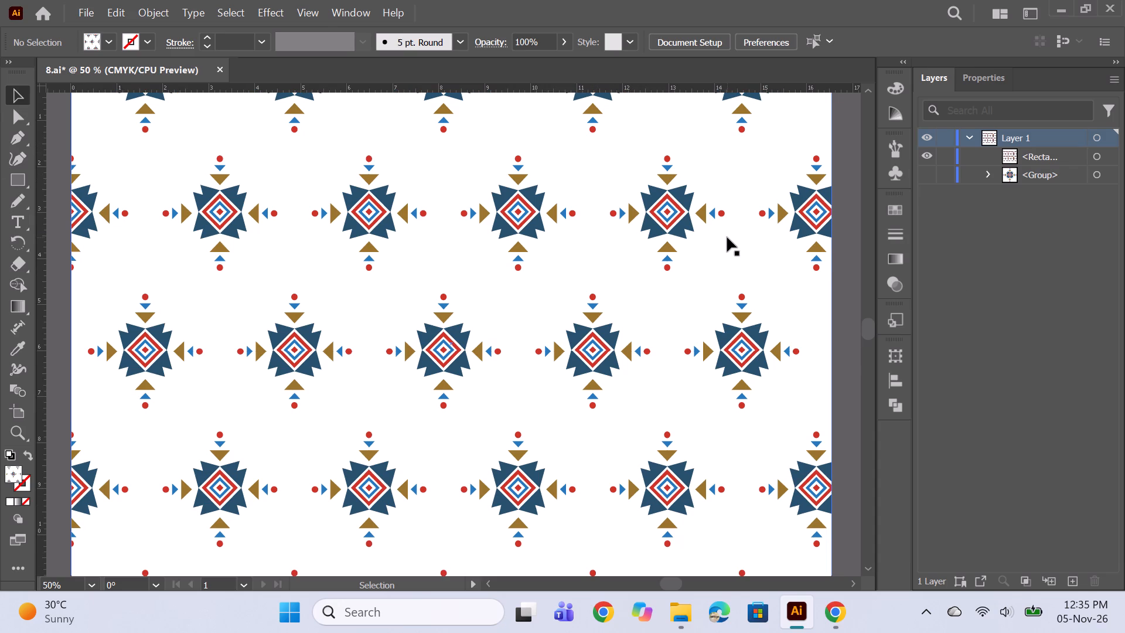
alt+scroll(727, 237, down, 1)
key(space)
key(space)
key(space)
key(space)
key(space)
key(space)
key(space)
key(space)
key(space)
key(space)
key(space)
key(space)
key(space)
key(space)
key(space)
key(space)
key(space)
key(space)
key(space)
key(space)
drag(755, 305, 694, 295)
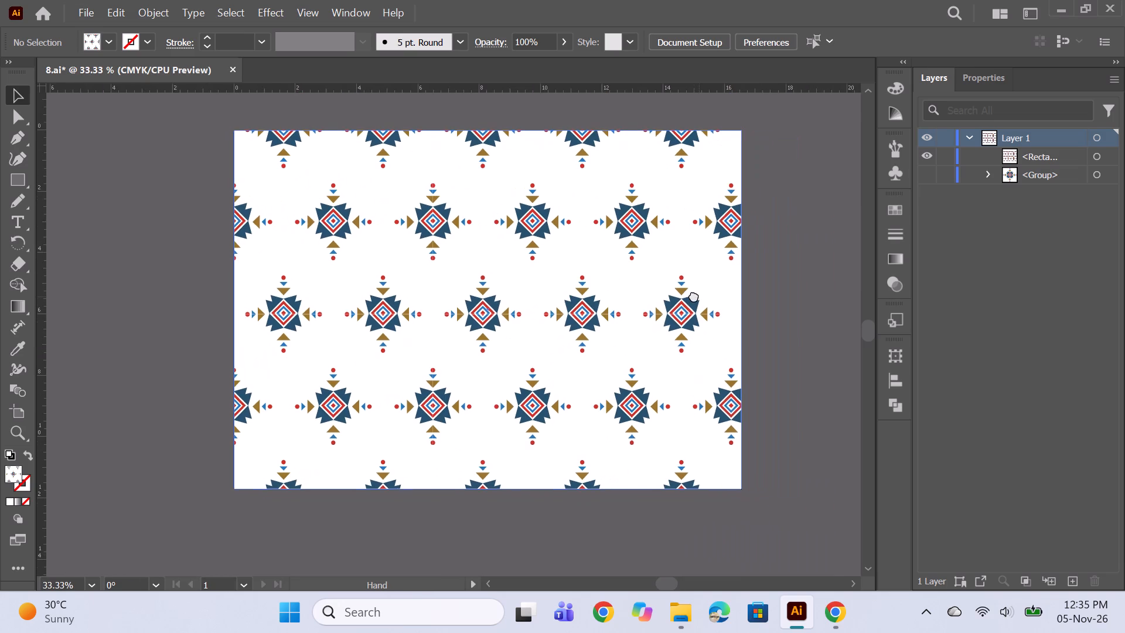
drag(694, 295, 674, 318)
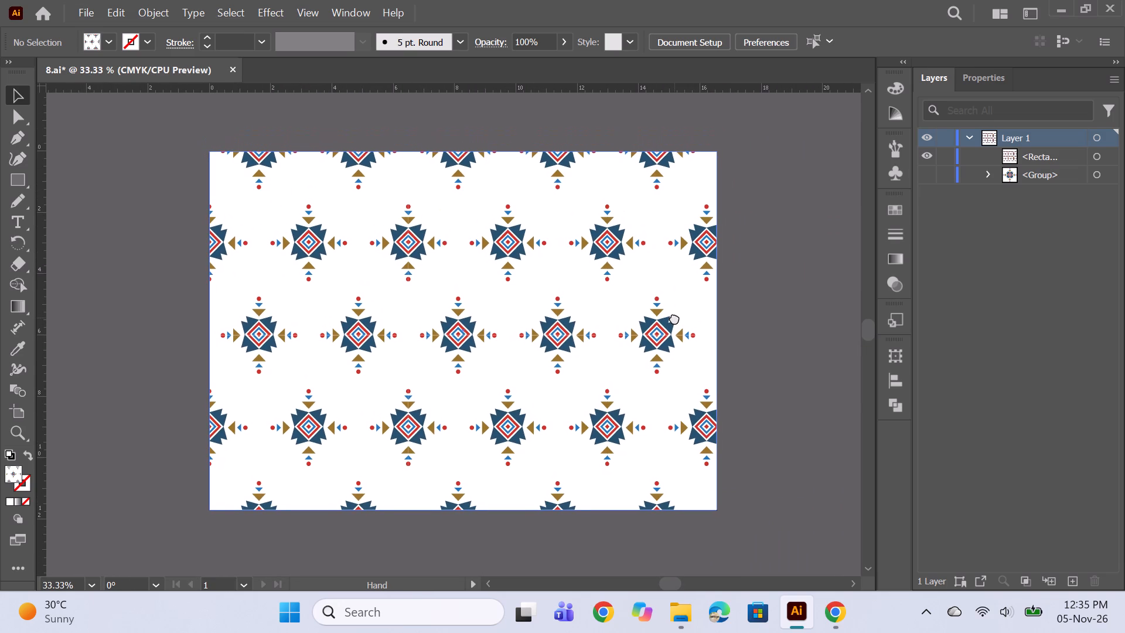
drag(674, 318, 670, 318)
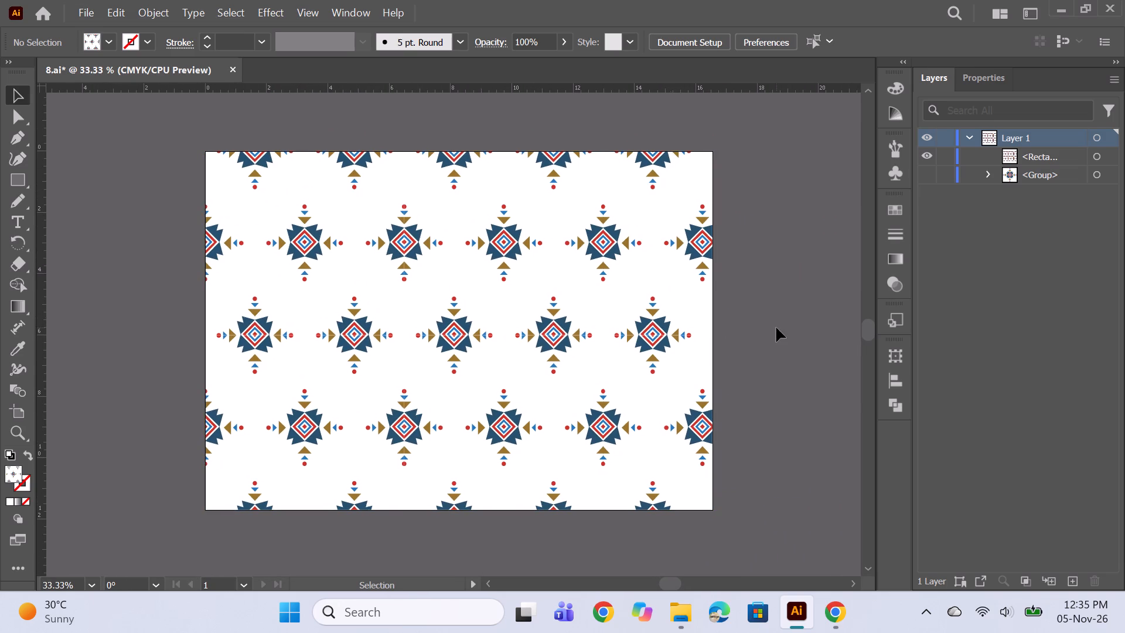
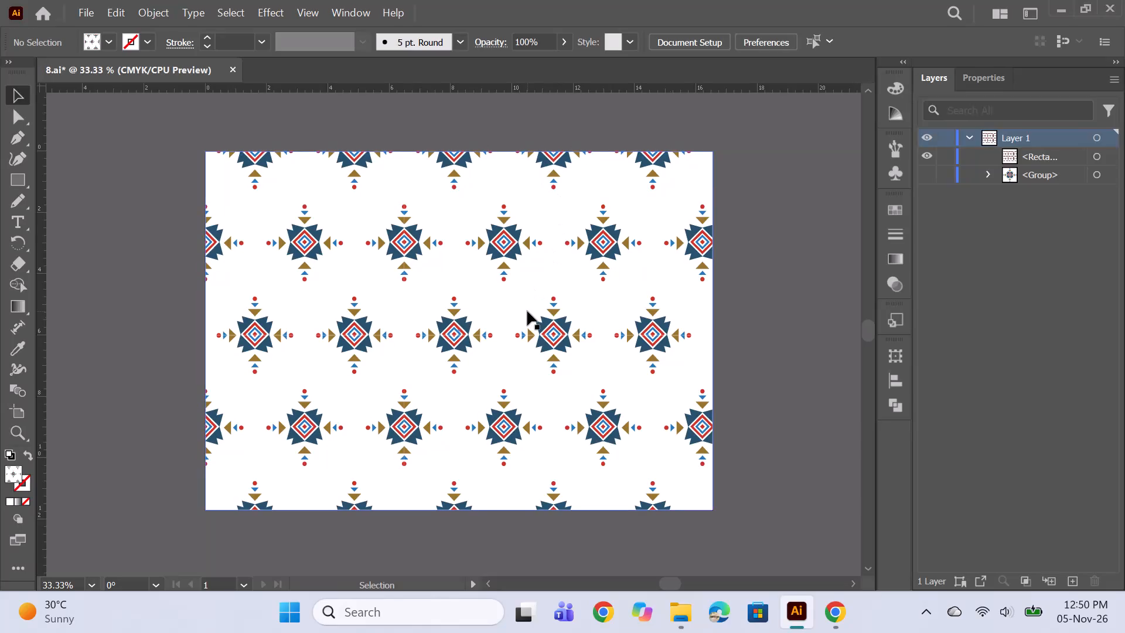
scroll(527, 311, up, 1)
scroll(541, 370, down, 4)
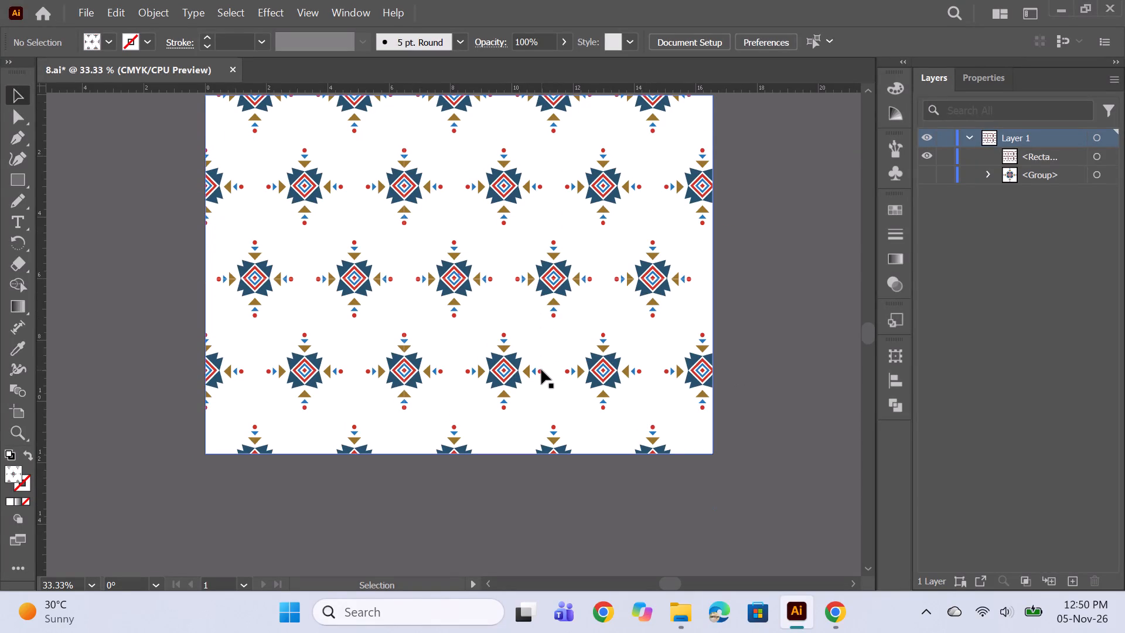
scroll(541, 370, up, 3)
Create a new blank landscape document with the preset settings offered.
key(ctrl+n)
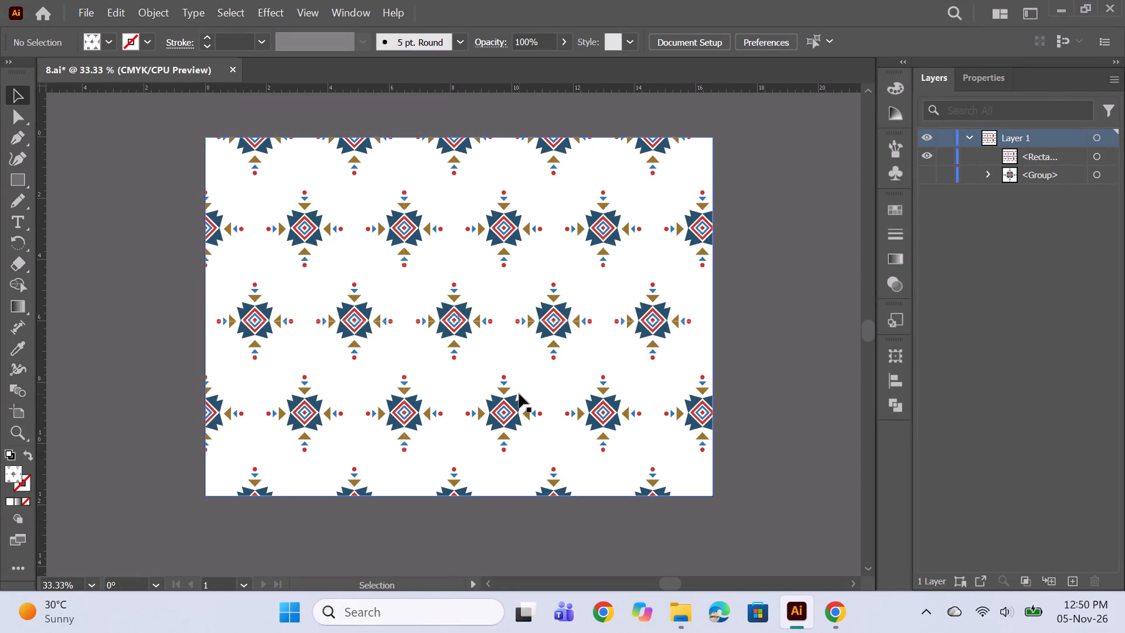
key(Return)
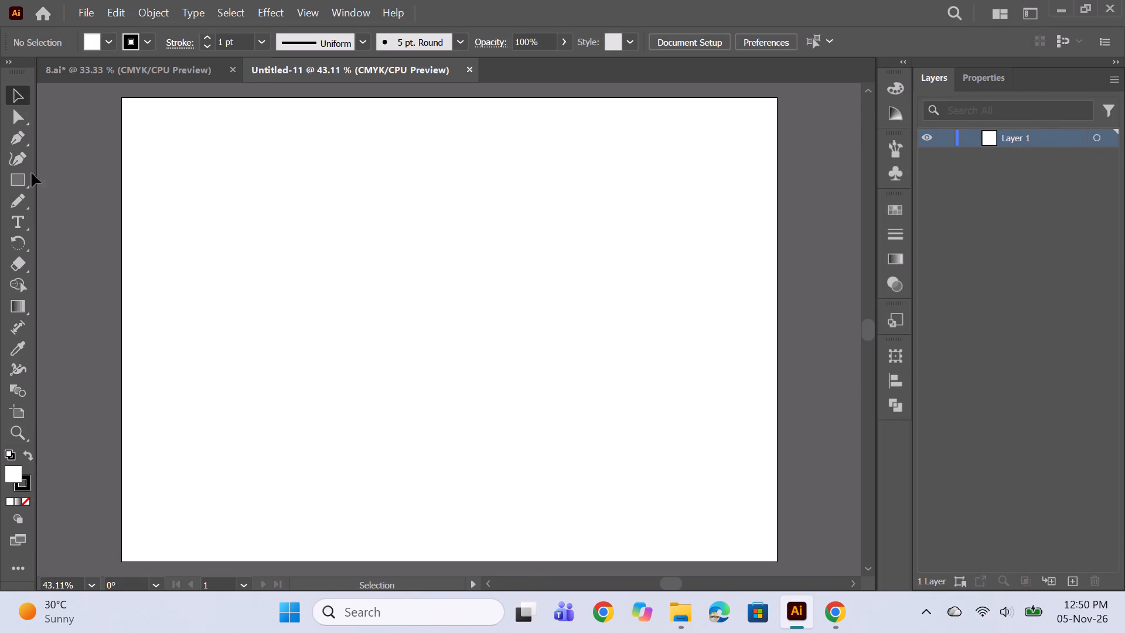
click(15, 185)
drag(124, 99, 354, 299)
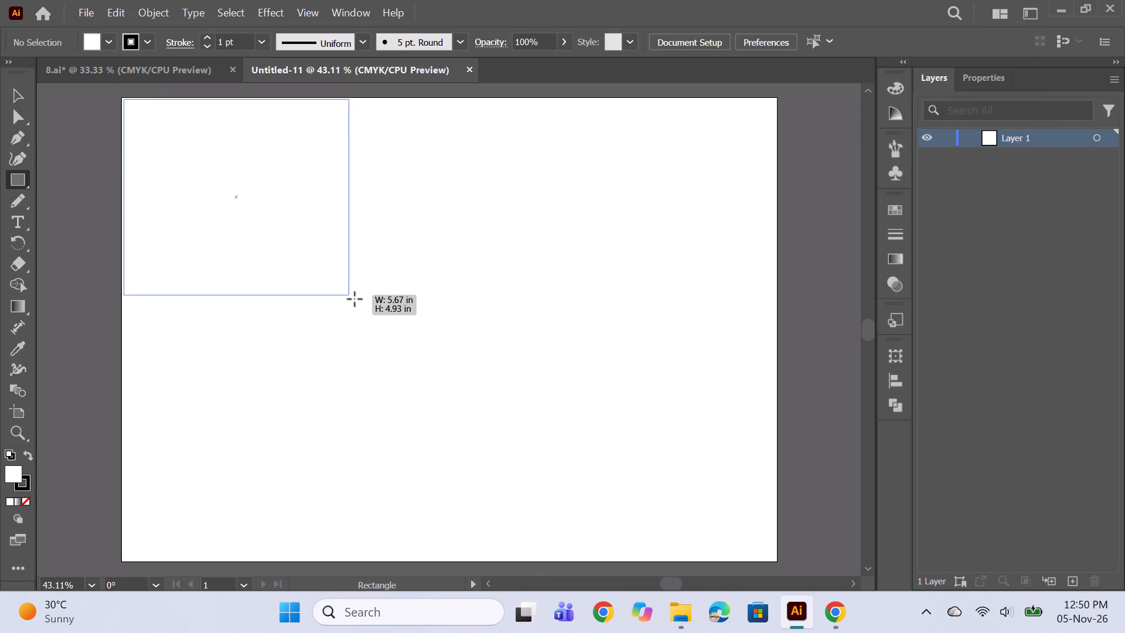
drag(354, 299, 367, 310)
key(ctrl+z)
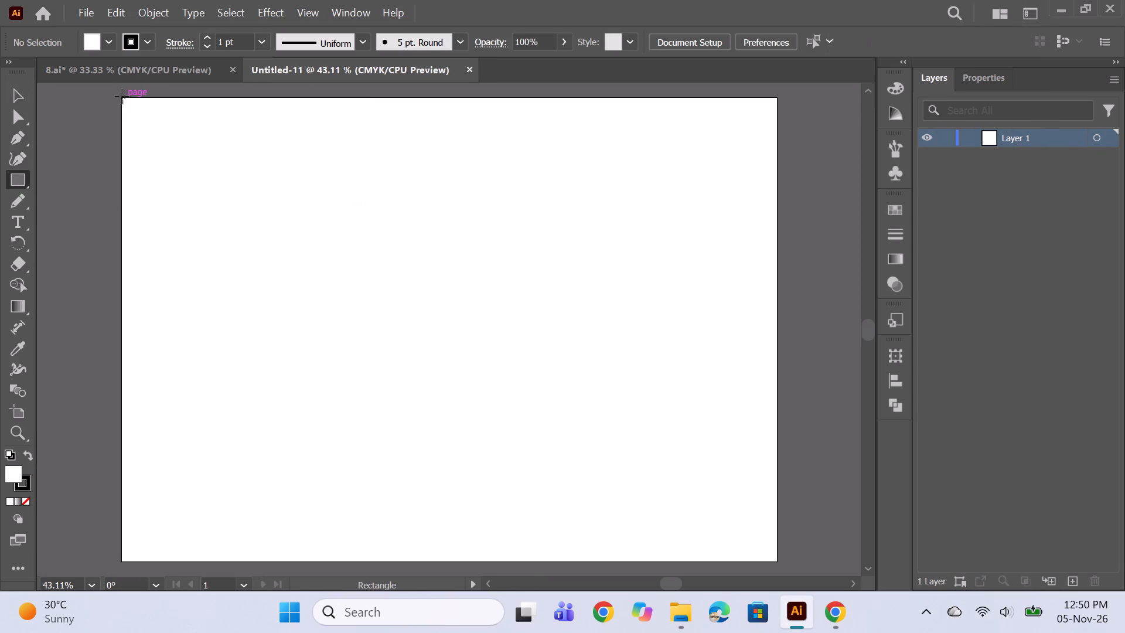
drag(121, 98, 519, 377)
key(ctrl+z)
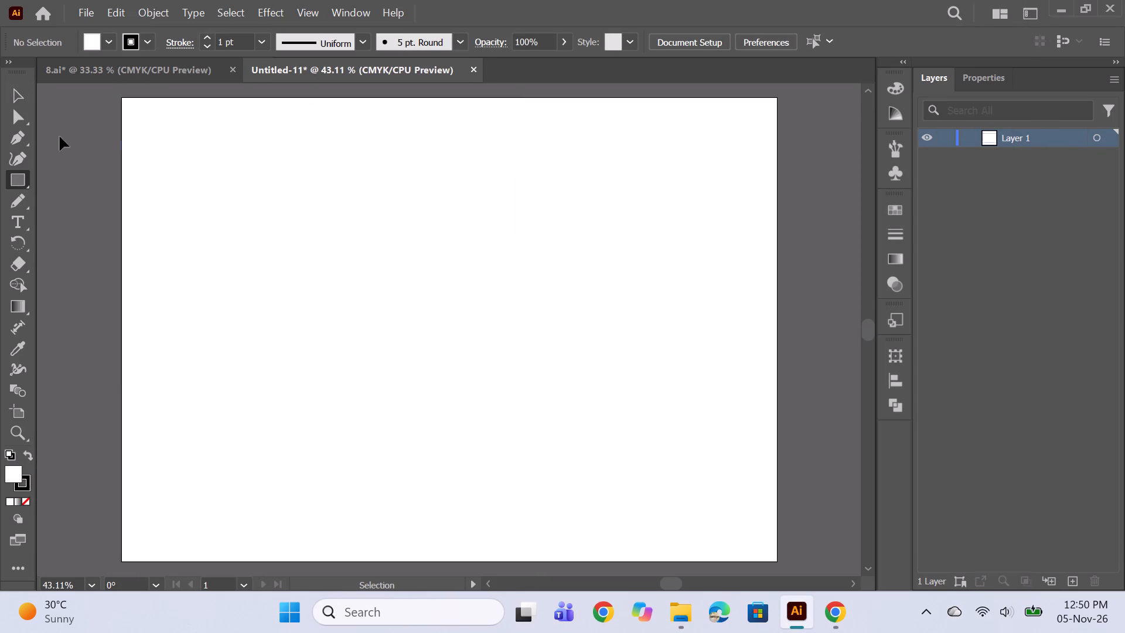
Draw a rectangle from corner to corner so that it covers the new document's entire artboard.
drag(120, 96, 340, 232)
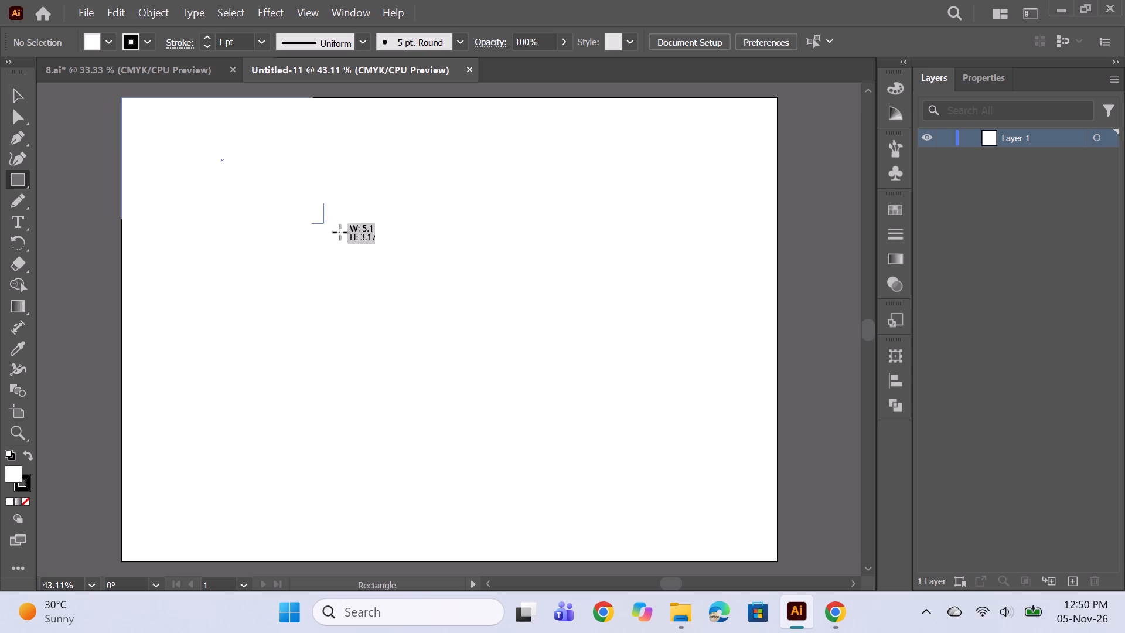
drag(340, 232, 775, 557)
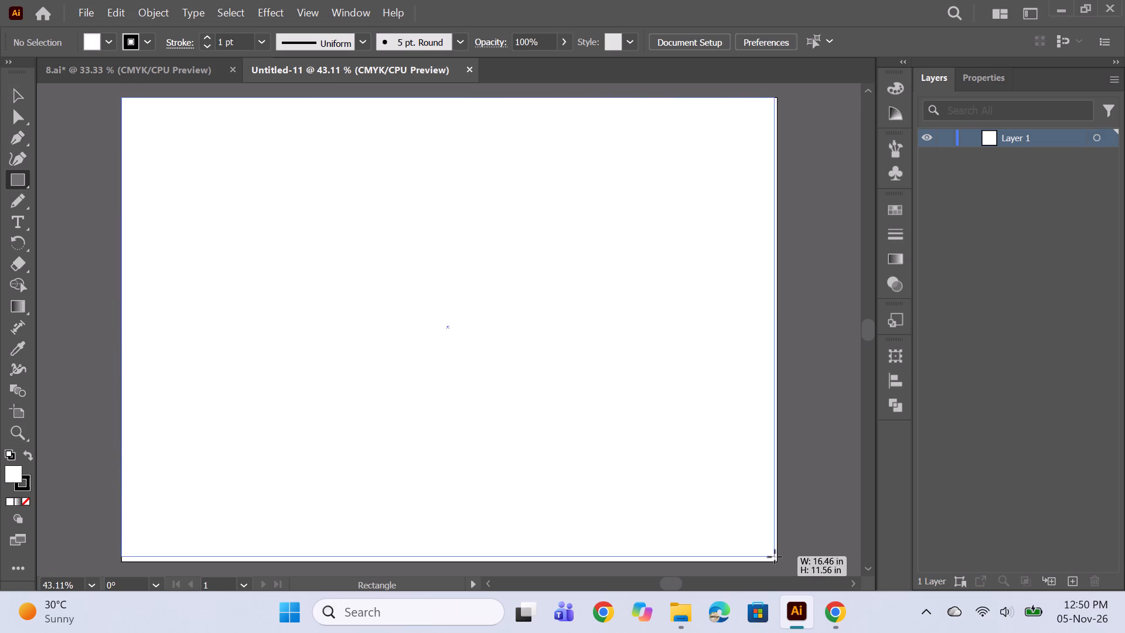
drag(775, 557, 778, 562)
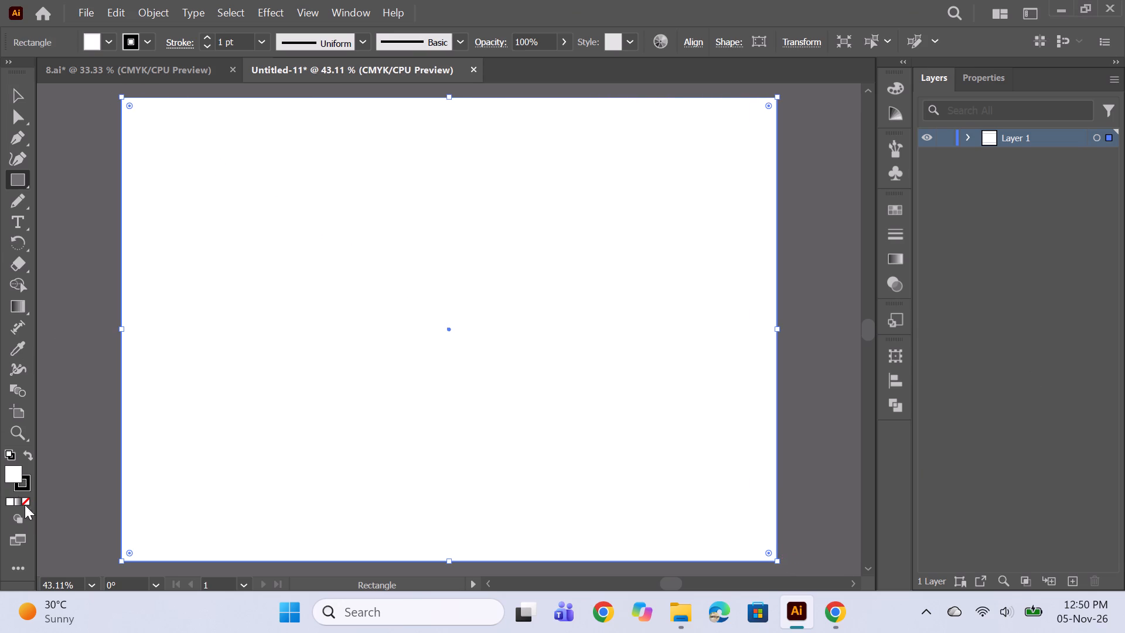
Fill the artboard-sized rectangle with brown #7C571C.
double_click(15, 474)
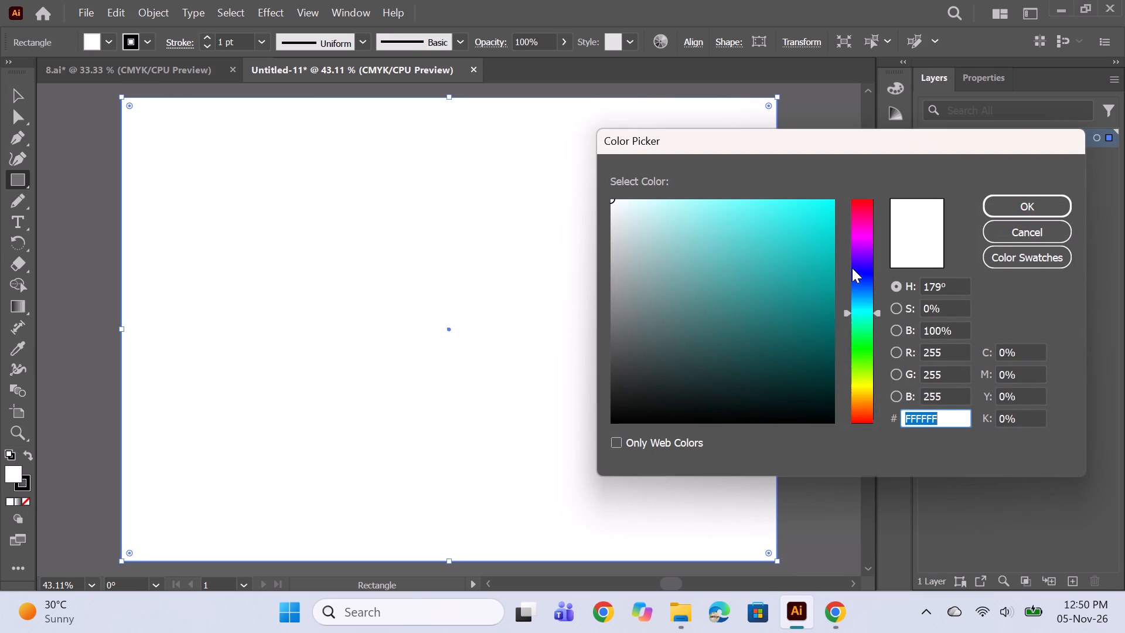
click(858, 274)
click(862, 352)
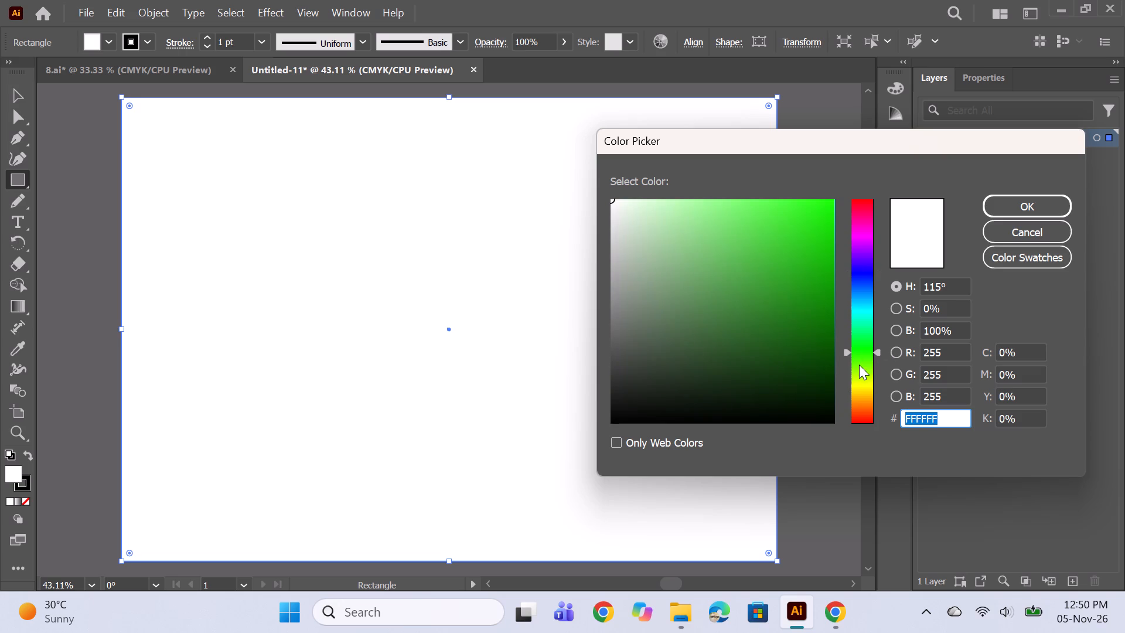
click(862, 400)
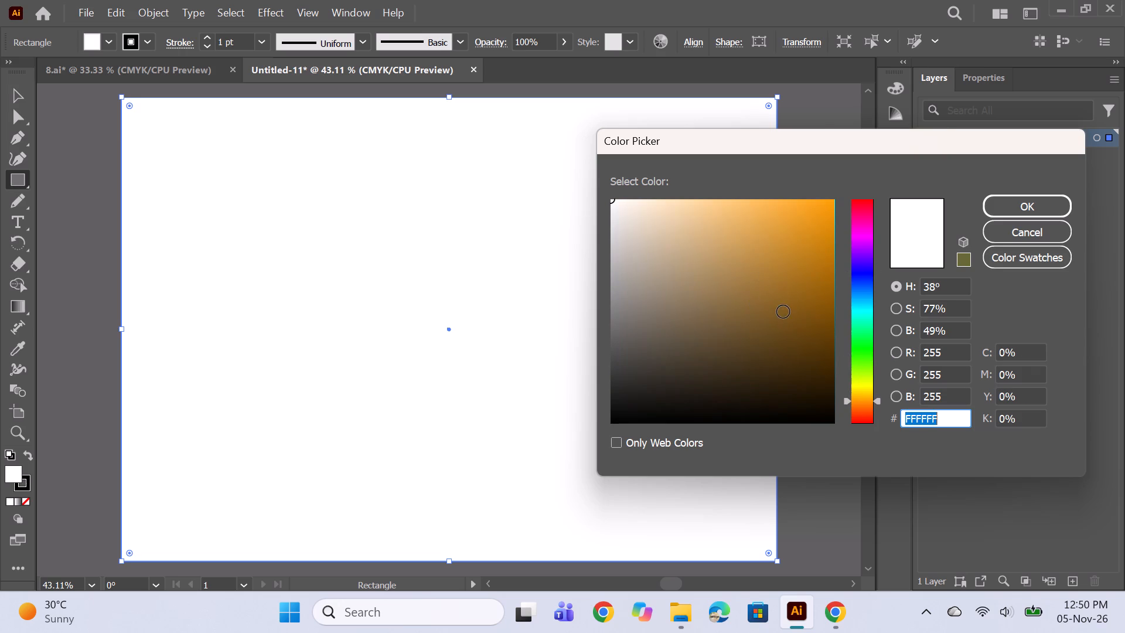
click(783, 312)
click(772, 315)
click(786, 312)
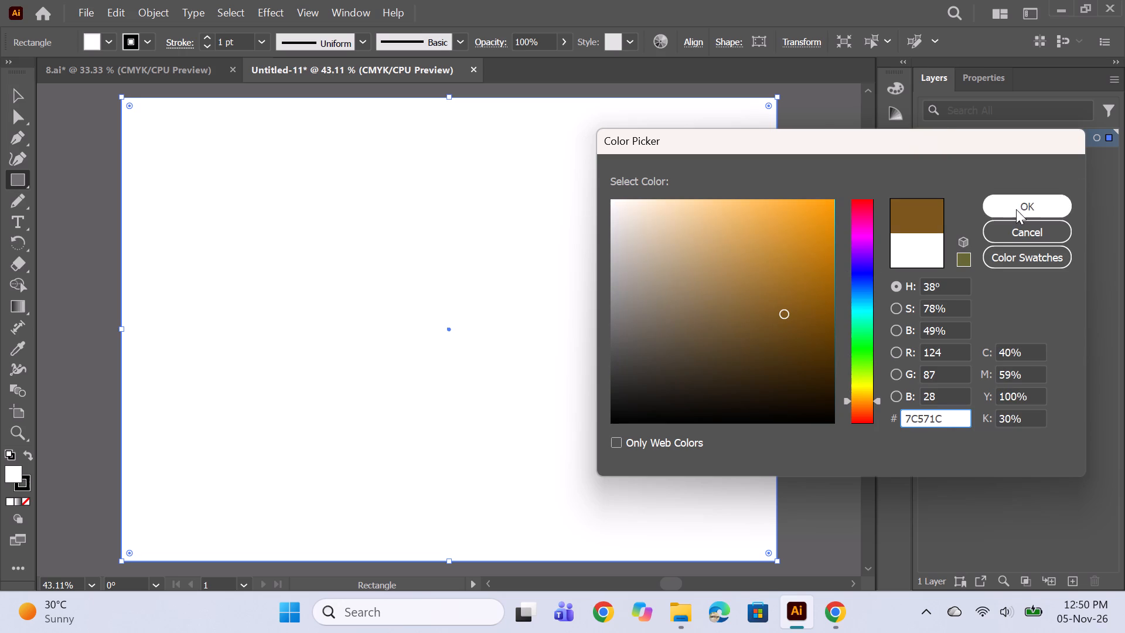
click(1016, 209)
Darken the rectangle's fill in two passes, through #4C320D to a very dark brown.
double_click(19, 474)
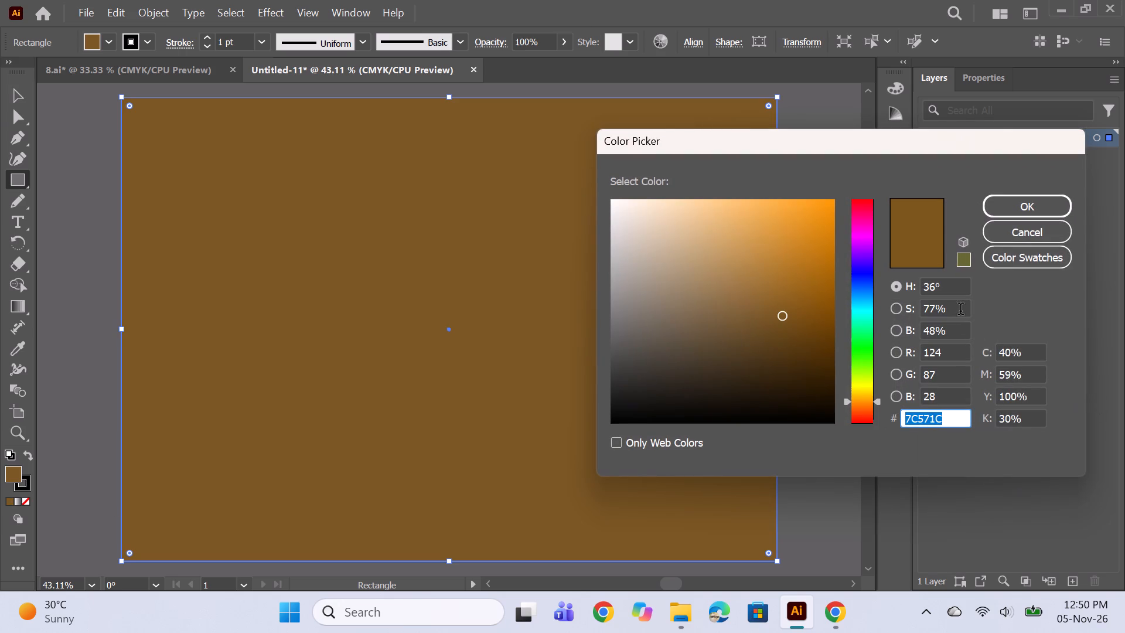
click(790, 355)
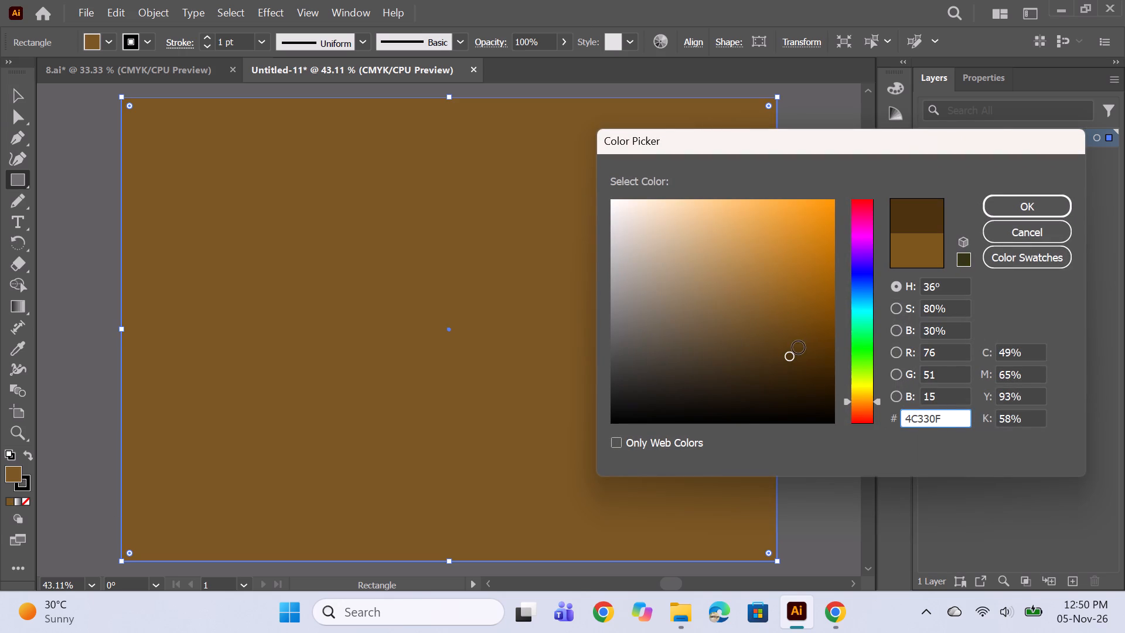
click(798, 354)
click(1005, 213)
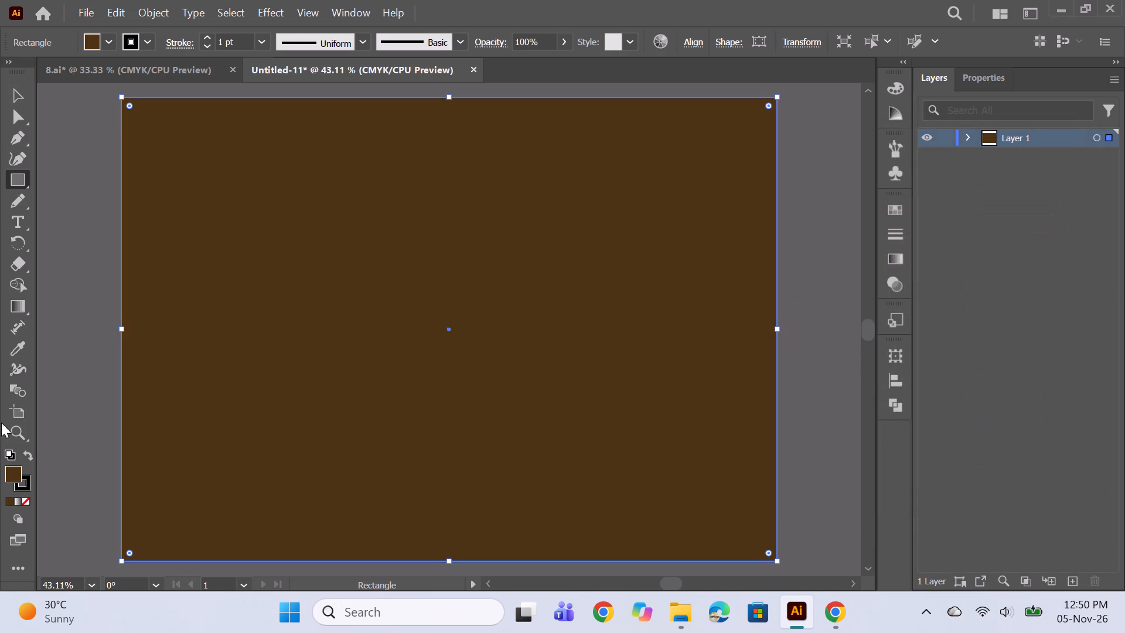
double_click(8, 475)
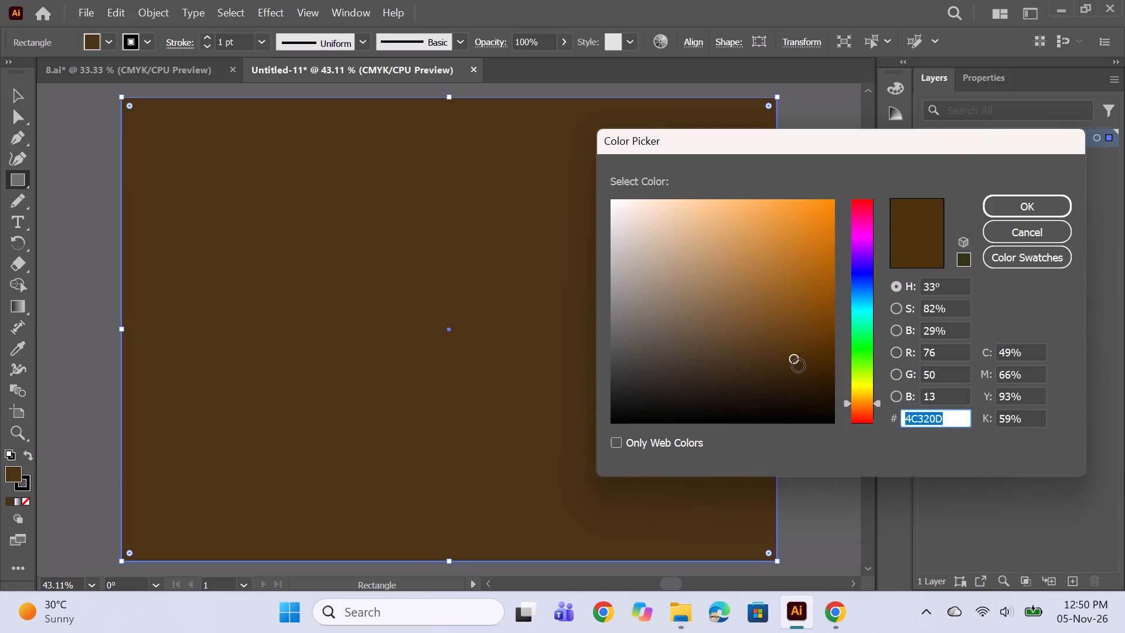
click(792, 364)
click(1011, 201)
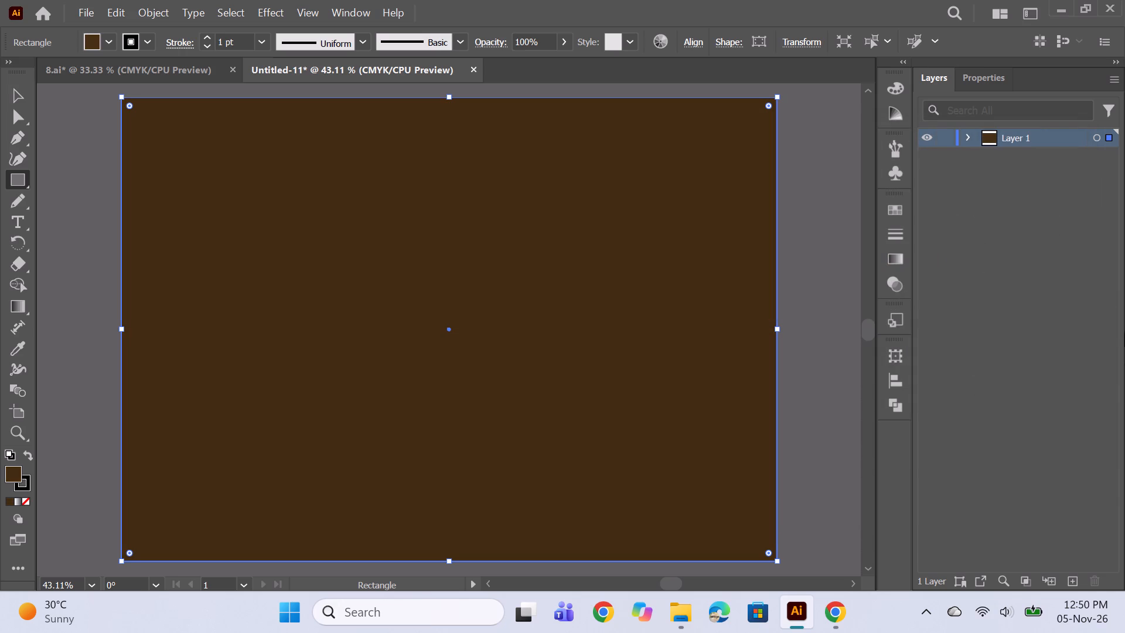
Look at the 8.ai pattern document, return to the new document and deselect the brown rectangle.
click(103, 77)
click(347, 78)
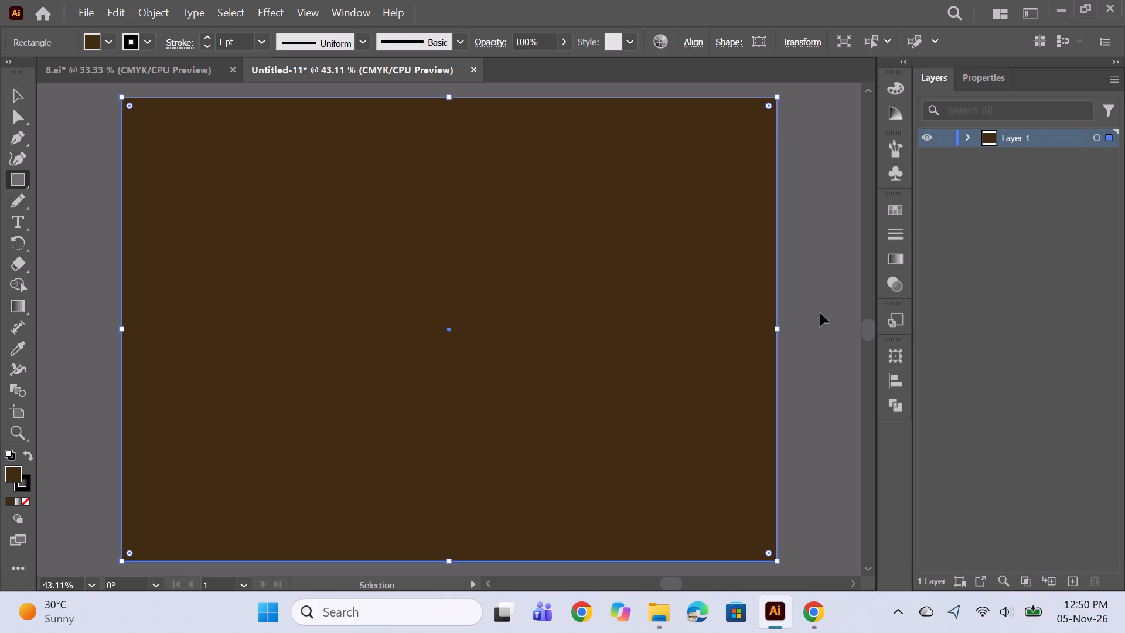
ctrl+click(820, 312)
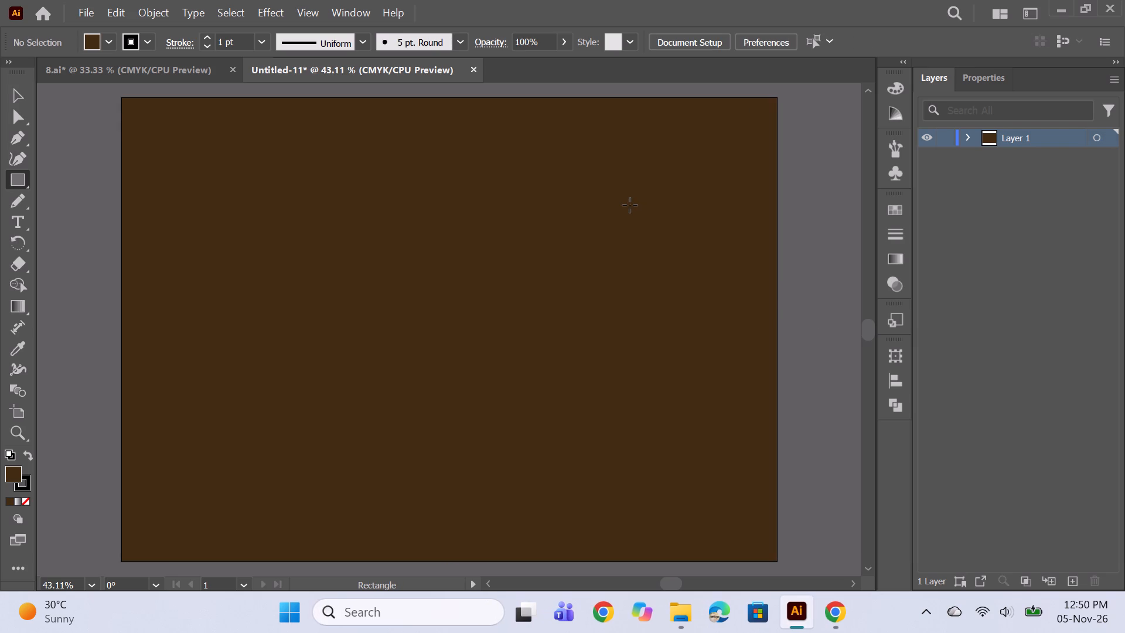
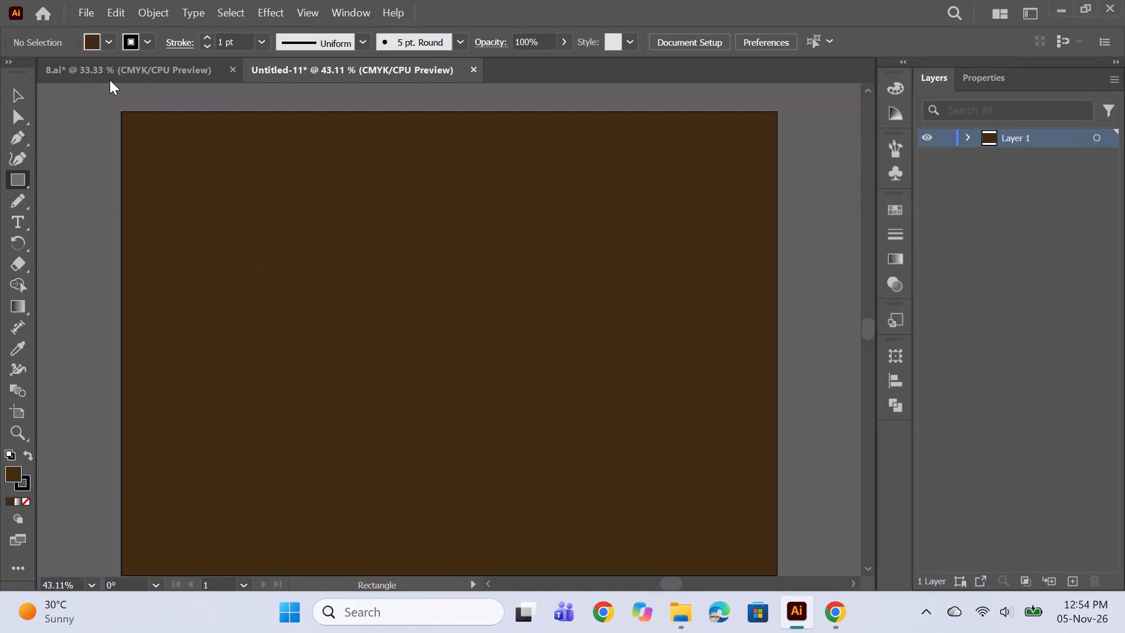
Show the hidden motif group in 8.ai, copy it, and hide the group again.
click(111, 72)
click(337, 77)
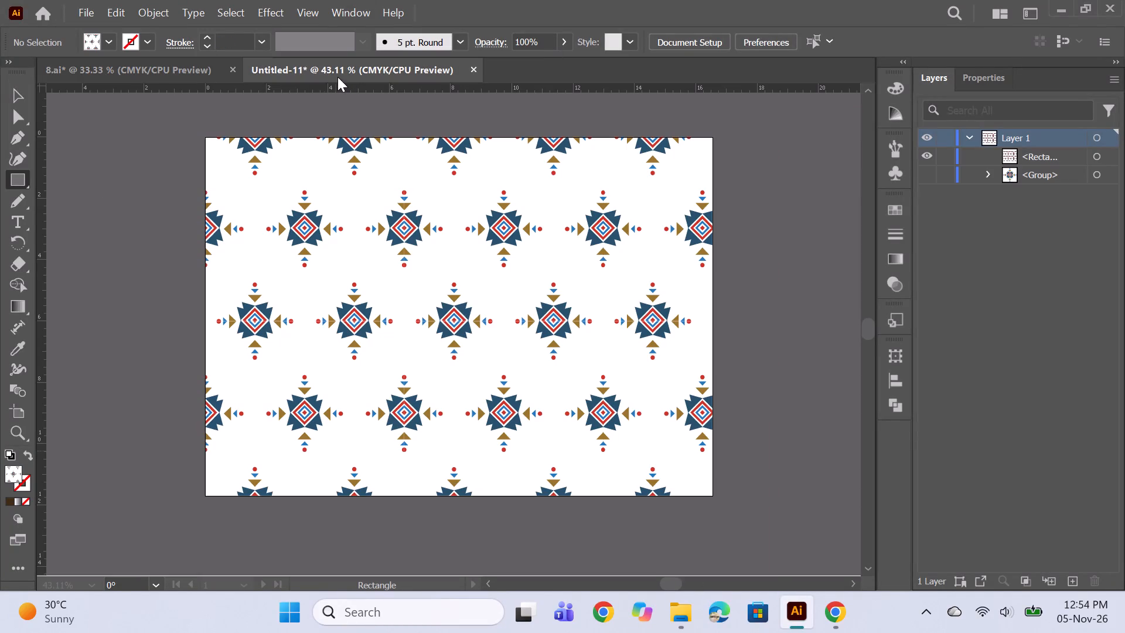
click(125, 77)
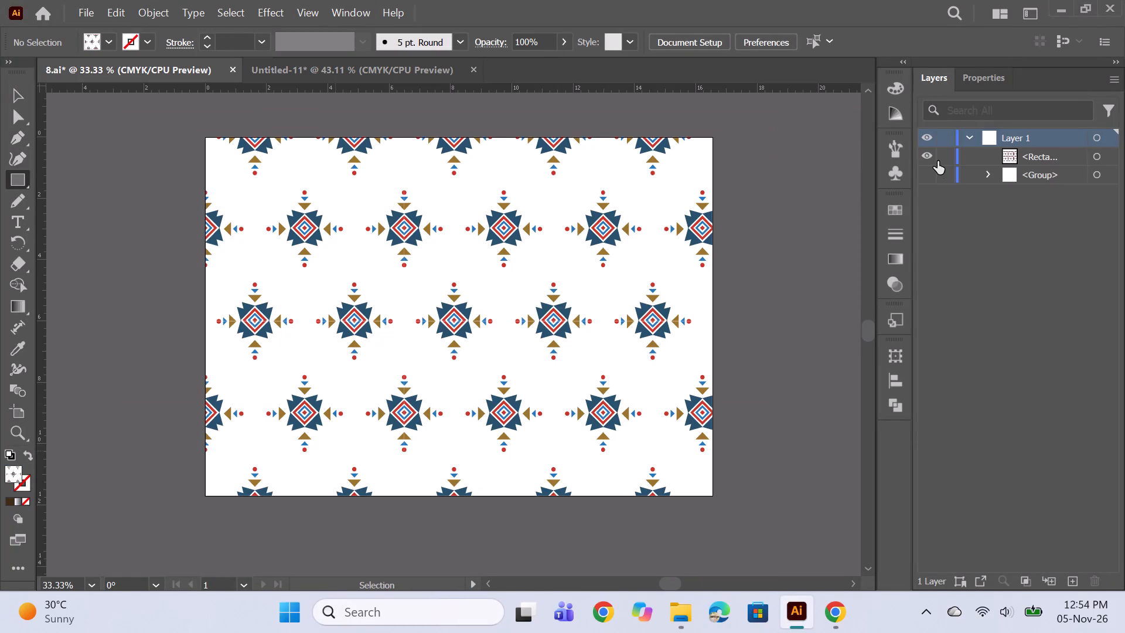
click(926, 175)
click(1096, 172)
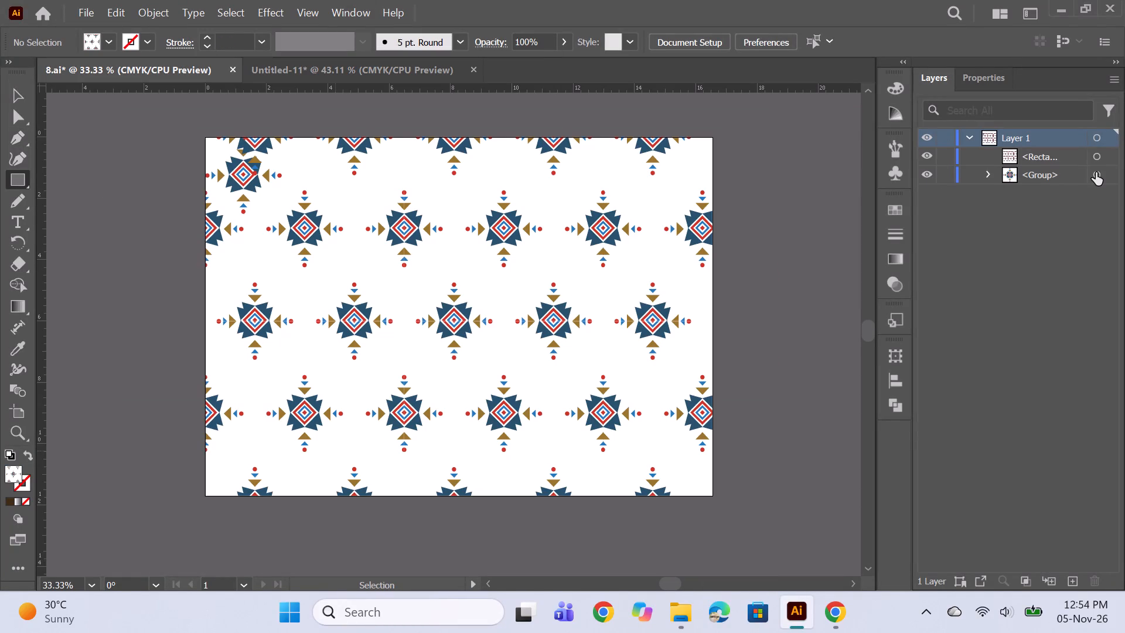
key(ctrl+c)
click(923, 174)
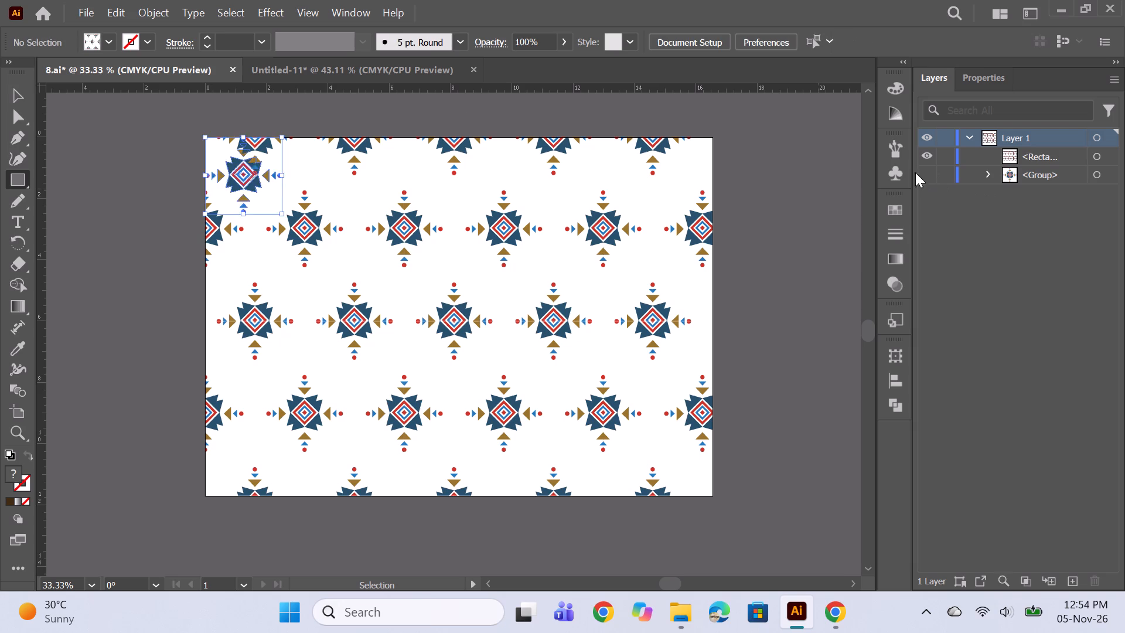
Paste the copied motif over the dark brown rectangle in the new Untitled-11 document and deselect it.
click(276, 62)
key(ctrl+v)
scroll(489, 283, down, 2)
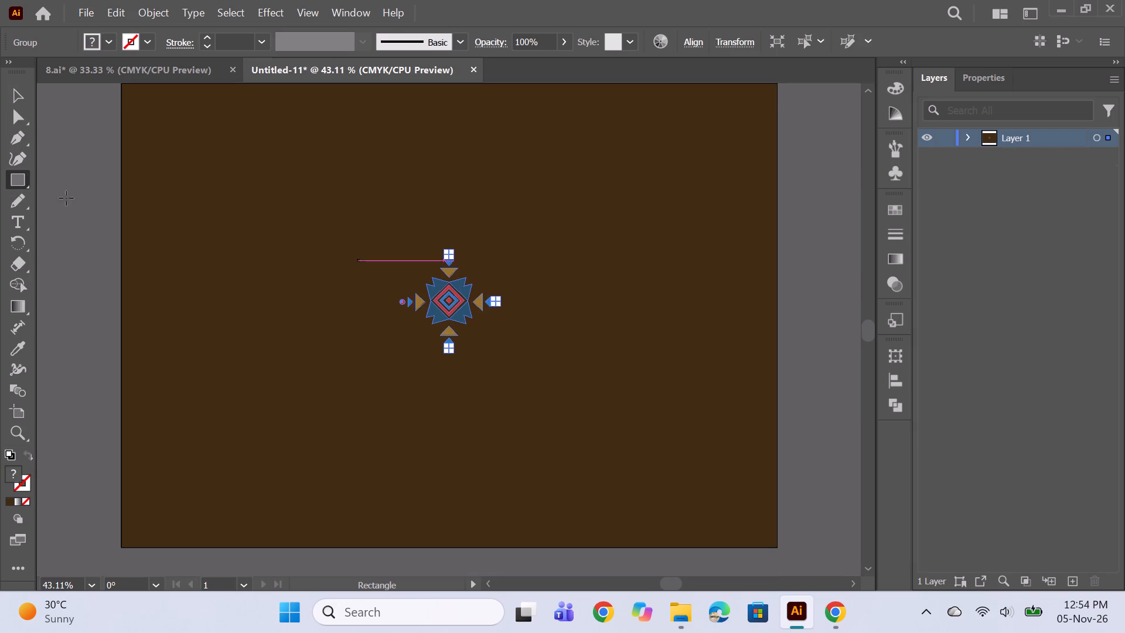
click(6, 89)
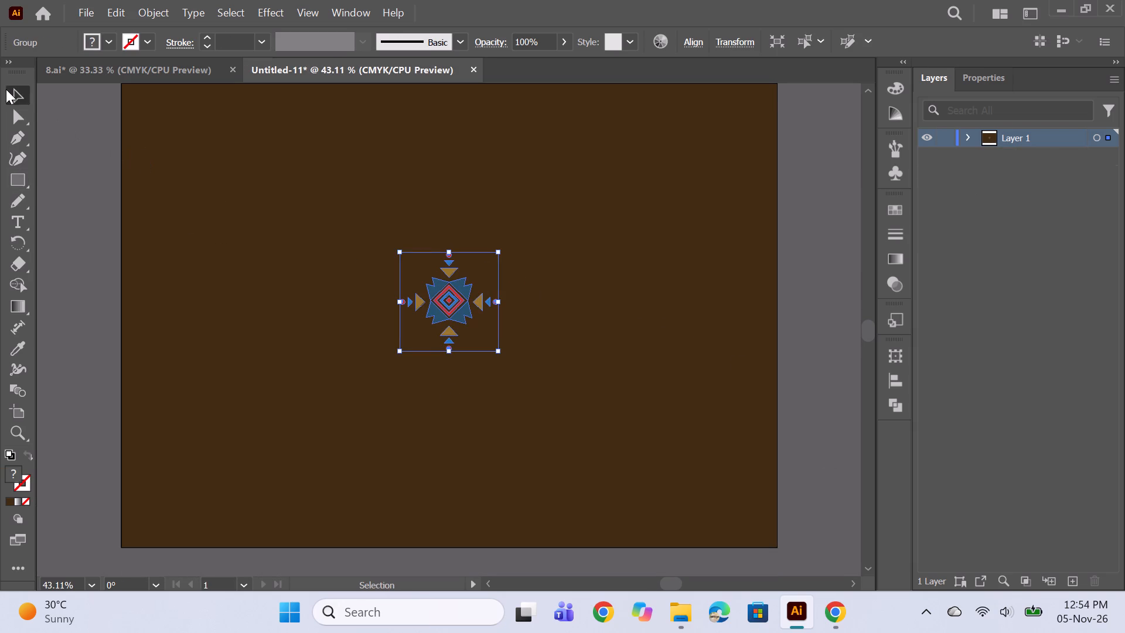
click(473, 314)
click(831, 303)
scroll(585, 324, up, 1)
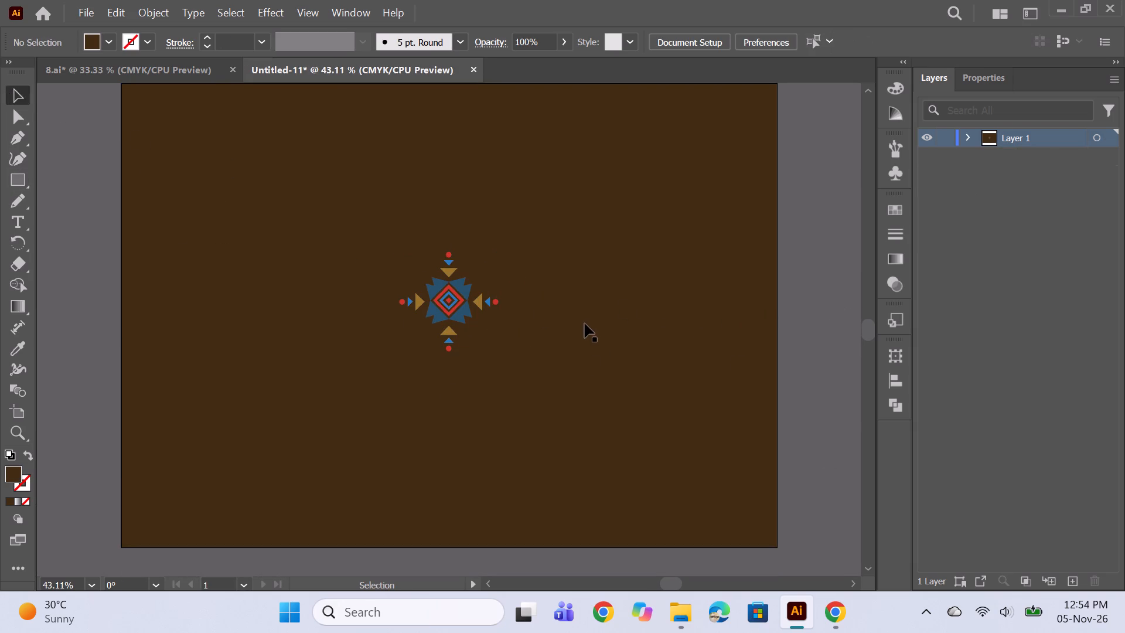
scroll(585, 324, down, 1)
scroll(594, 308, up, 2)
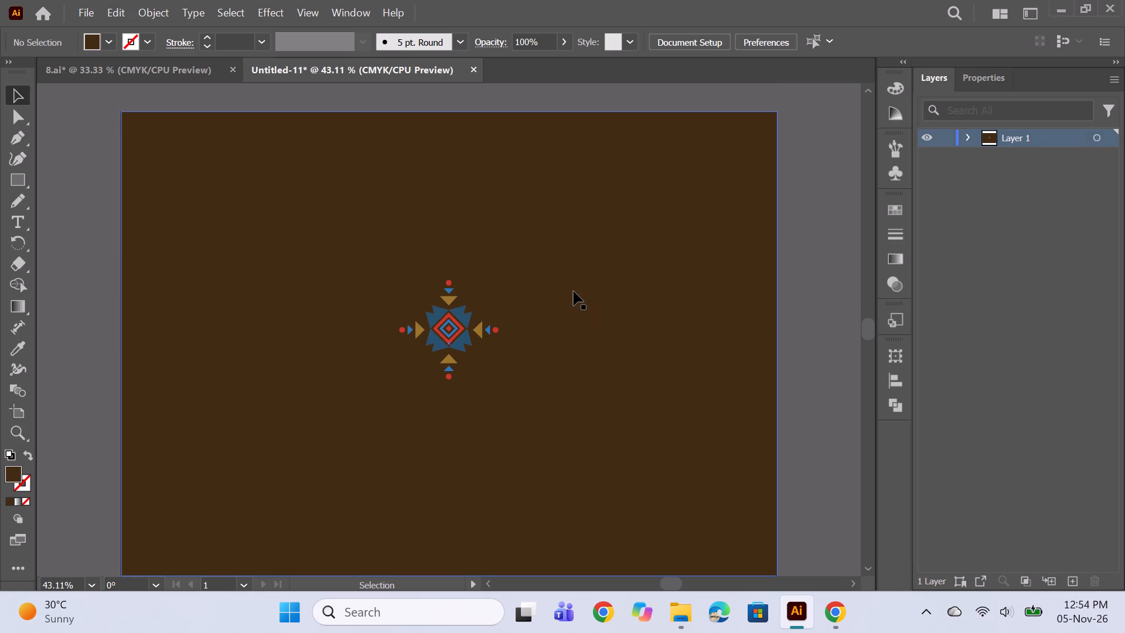
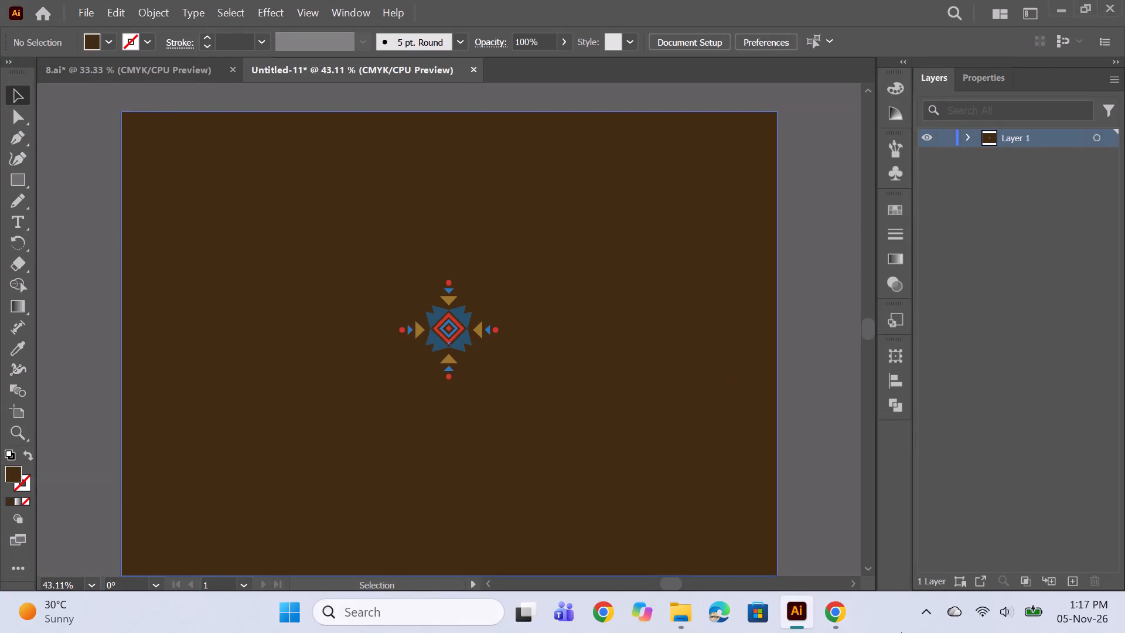
Switch to Chrome, open a new tab, and start a Google search.
click(845, 607)
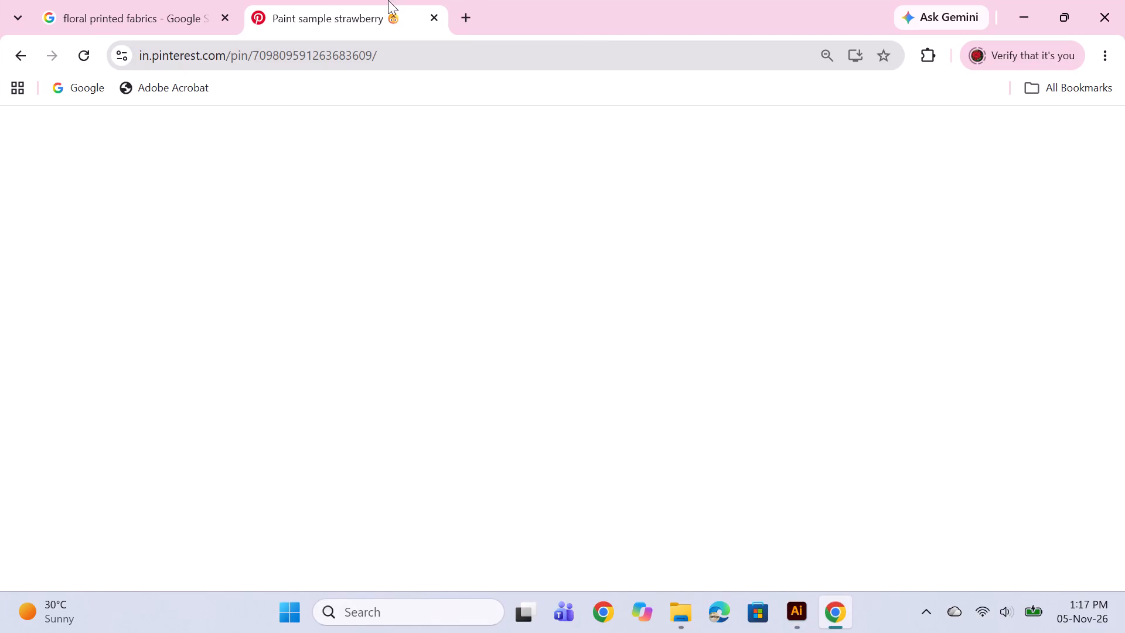
click(465, 12)
click(343, 352)
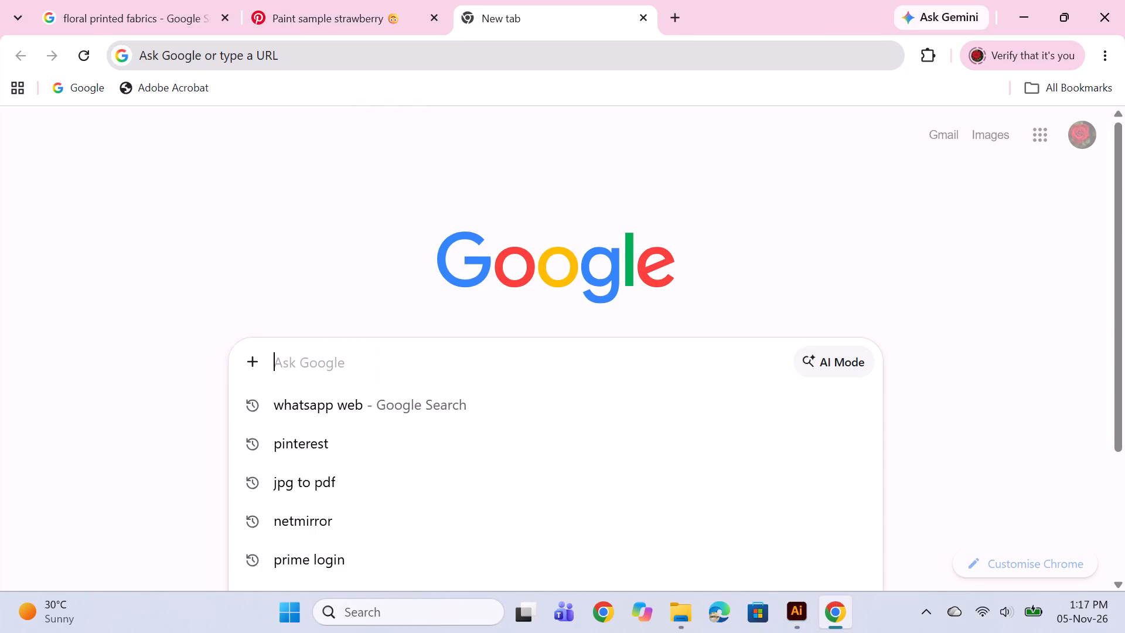
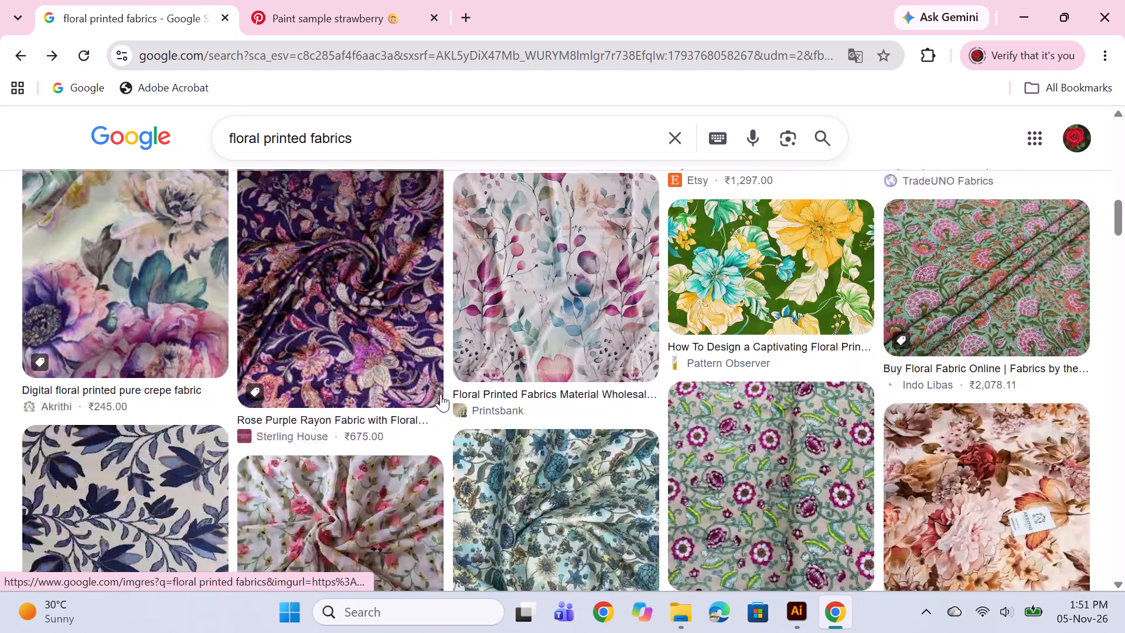
Browse the floral printed fabrics image results for colour and print references.
scroll(441, 394, down, 3)
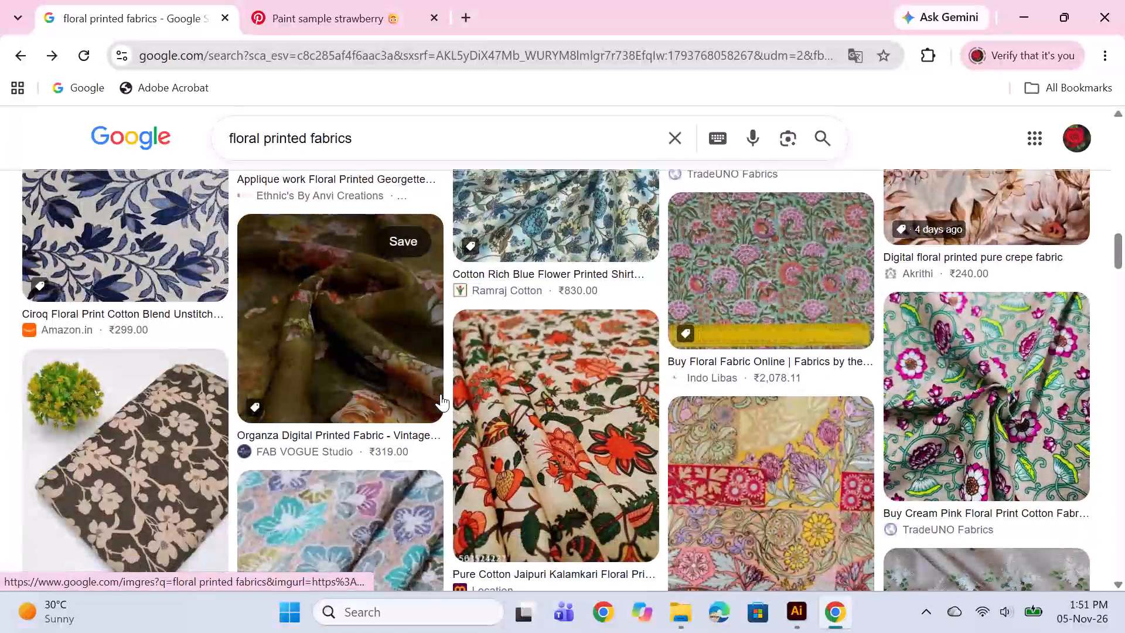
scroll(441, 394, down, 6)
scroll(342, 414, down, 2)
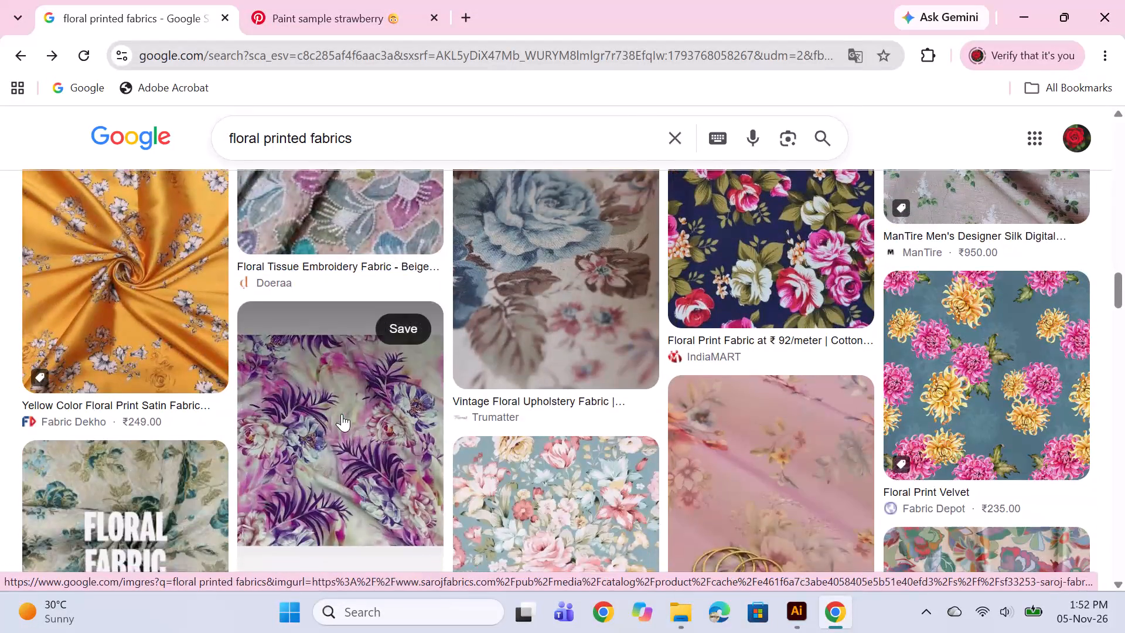
scroll(342, 414, down, 2)
scroll(549, 430, down, 7)
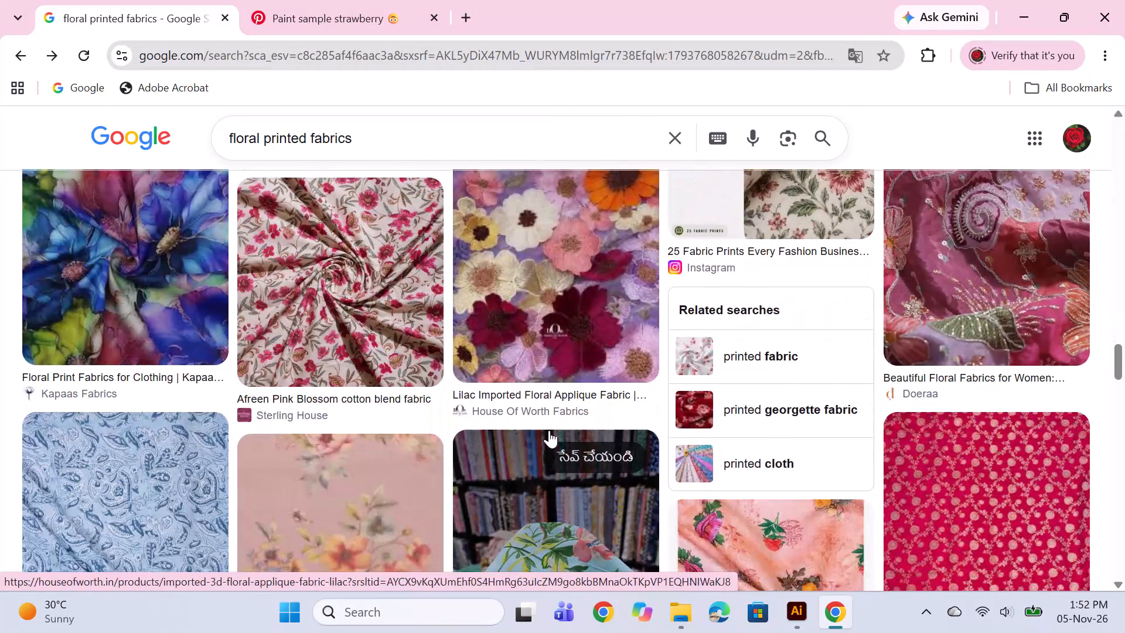
scroll(549, 430, down, 6)
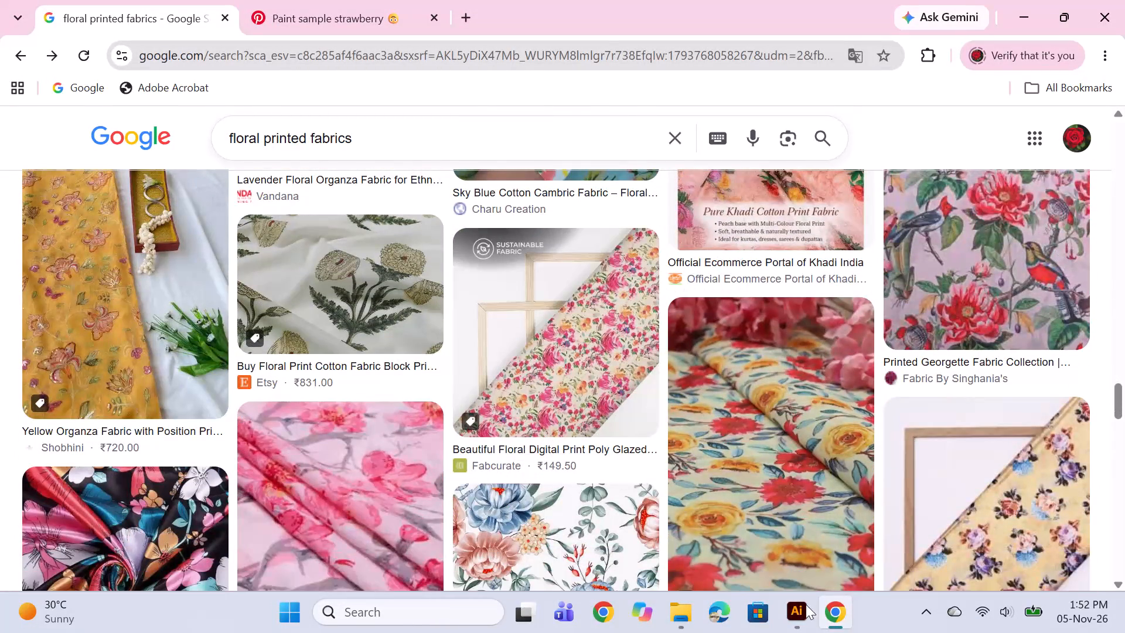
Switch to Illustrator and review the 8.ai repeat pattern, returning to the Untitled-11 document with the brown background.
click(803, 608)
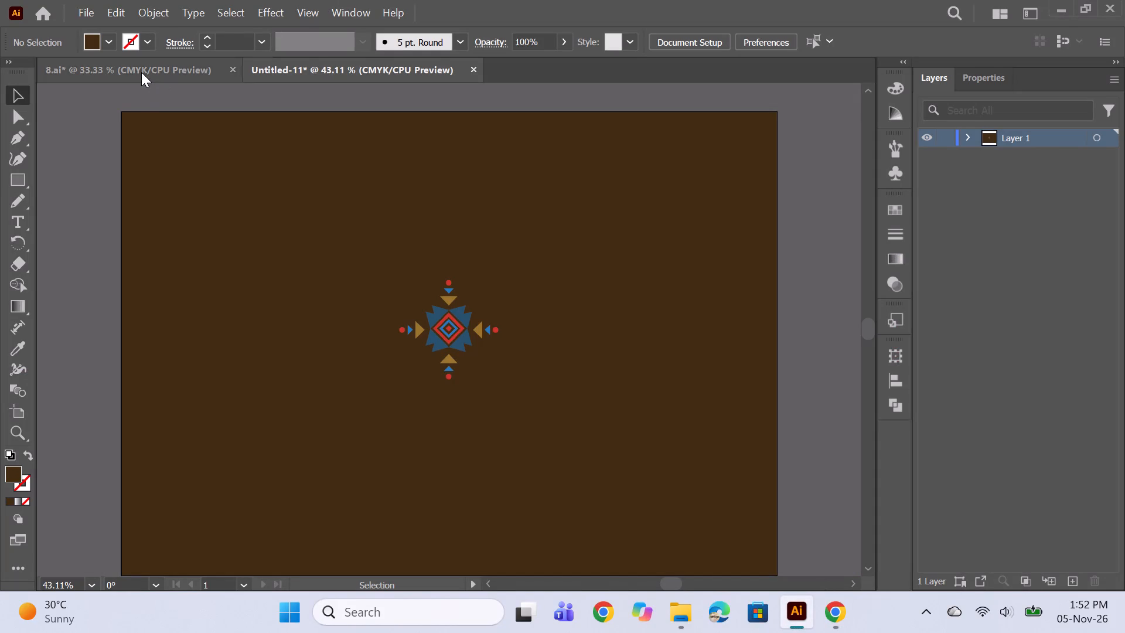
click(149, 70)
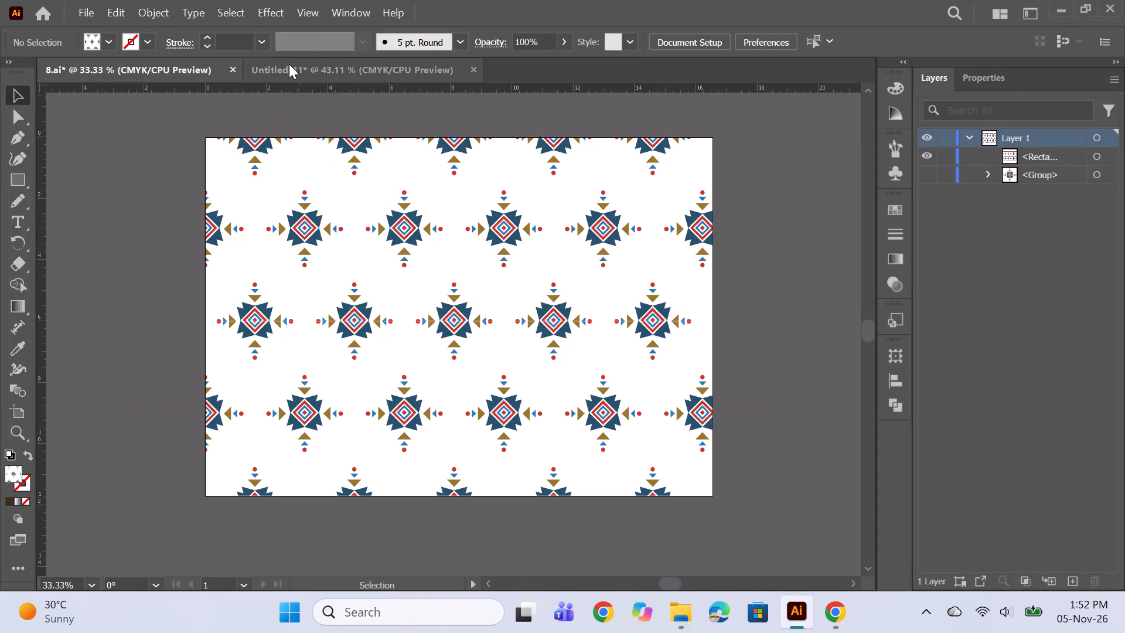
click(289, 64)
Expand the motif group and recolour its small central red diamond to coral pink D36F6A.
scroll(506, 381, down, 2)
click(454, 300)
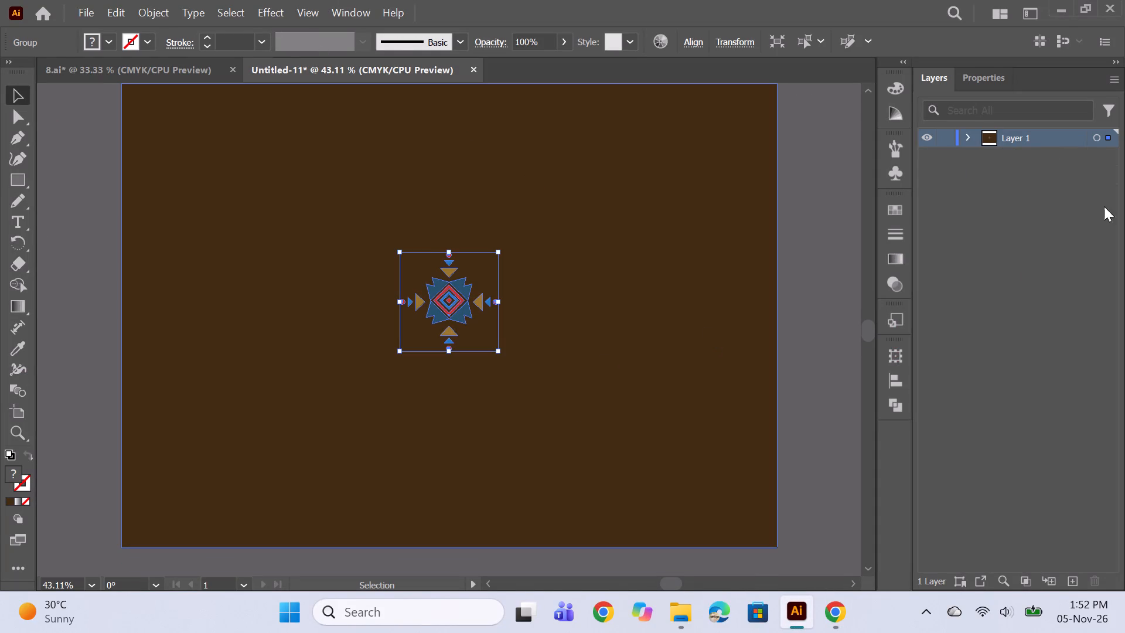
click(966, 138)
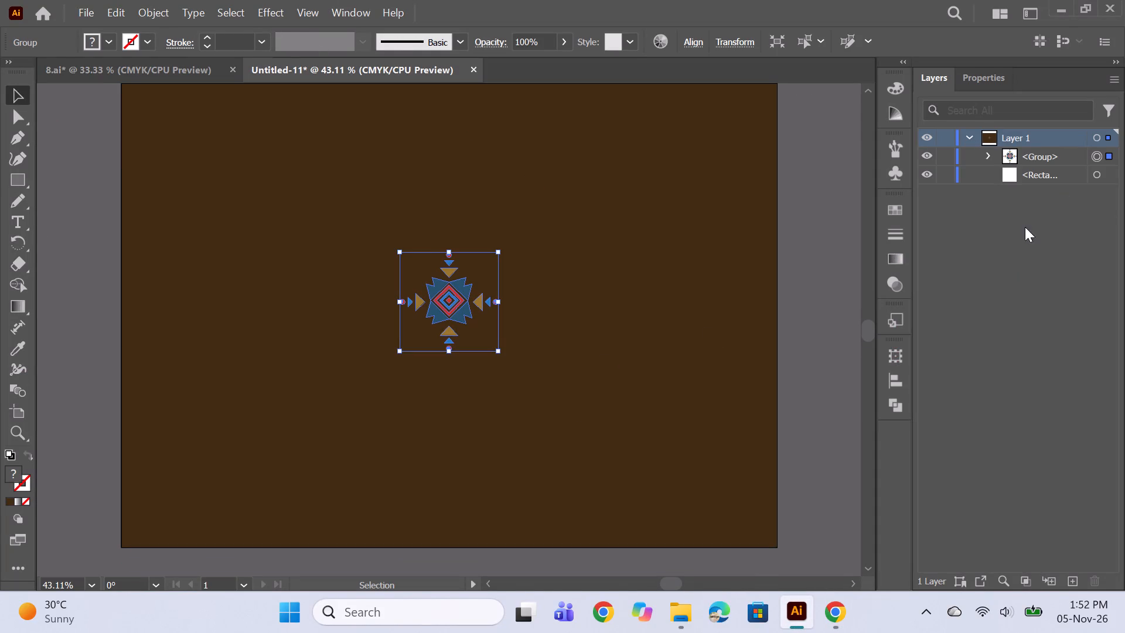
click(990, 155)
scroll(1062, 256, down, 5)
scroll(1060, 363, down, 3)
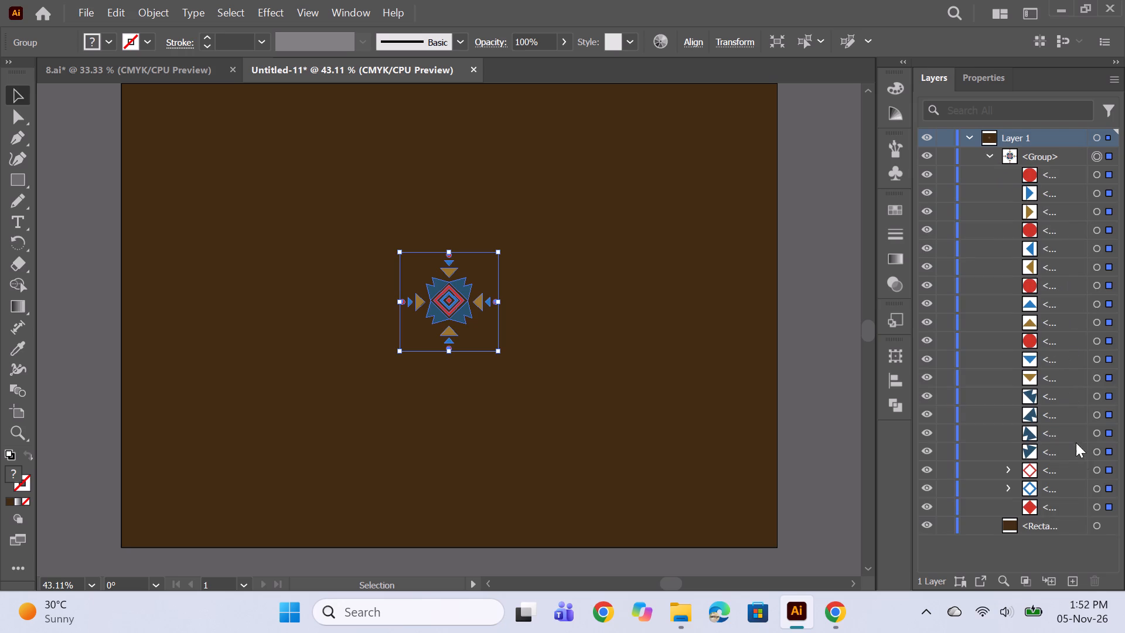
click(1095, 509)
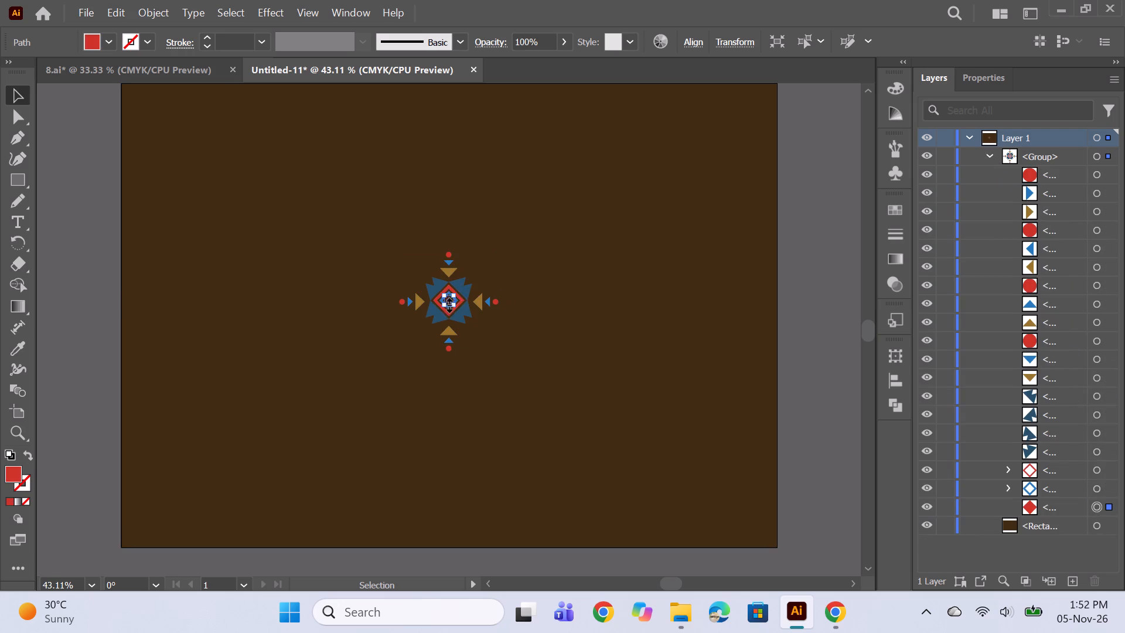
alt+scroll(455, 295, up, 4)
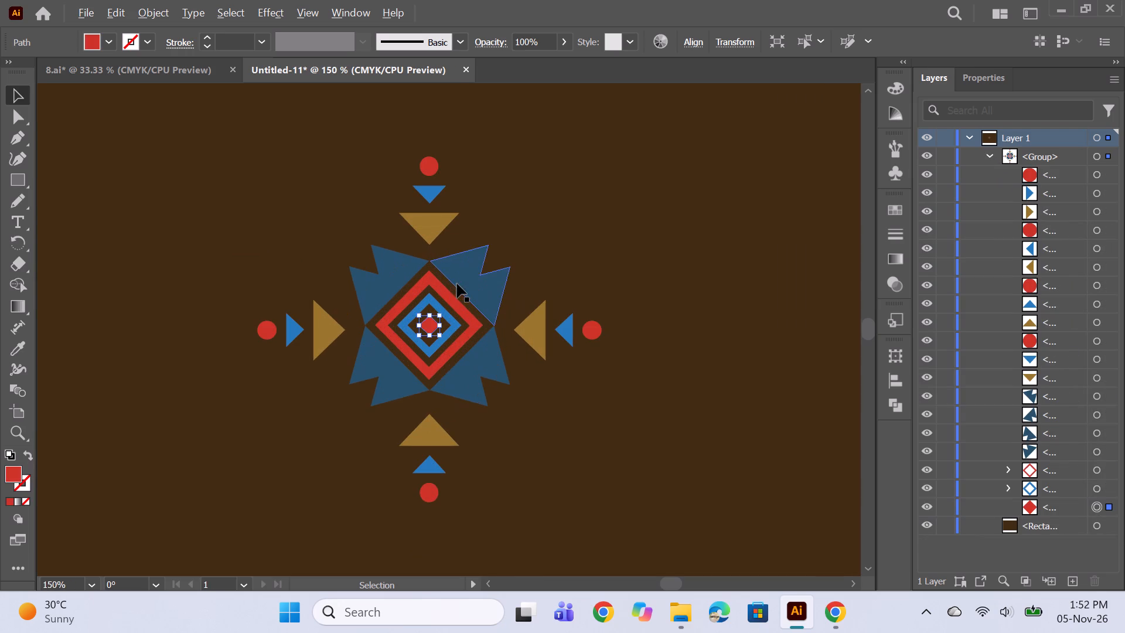
double_click(12, 472)
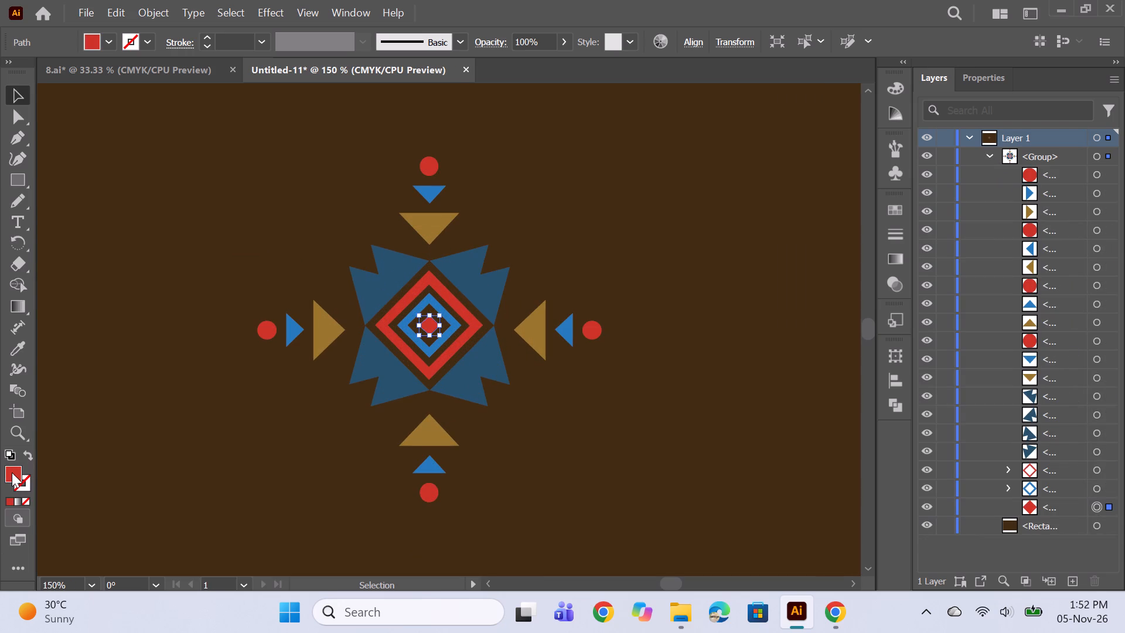
click(725, 242)
click(725, 235)
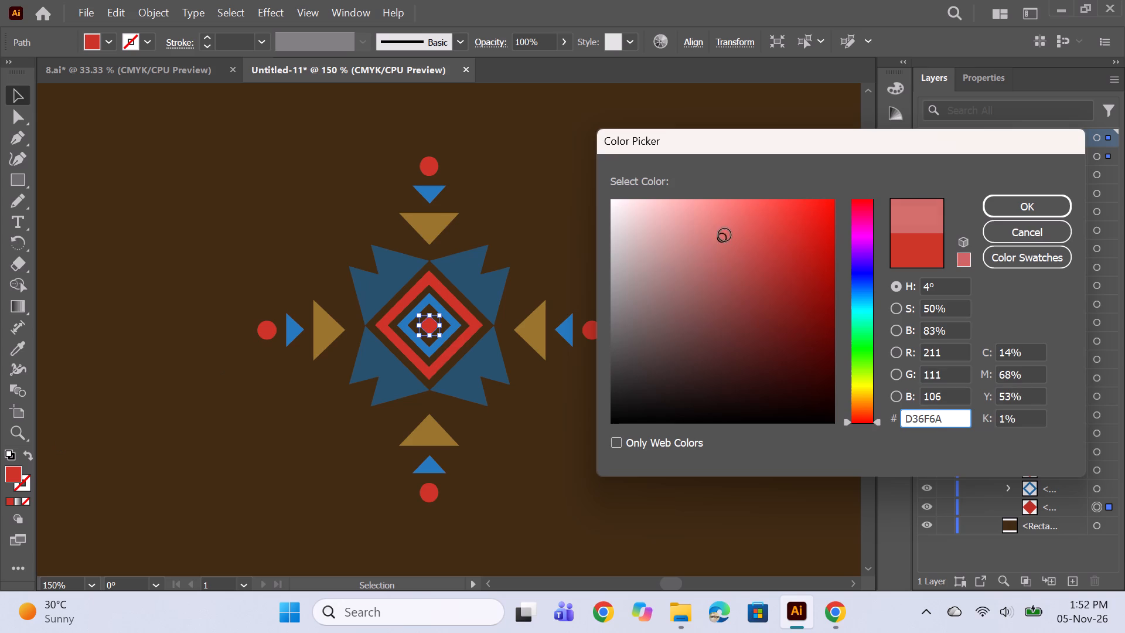
click(1044, 199)
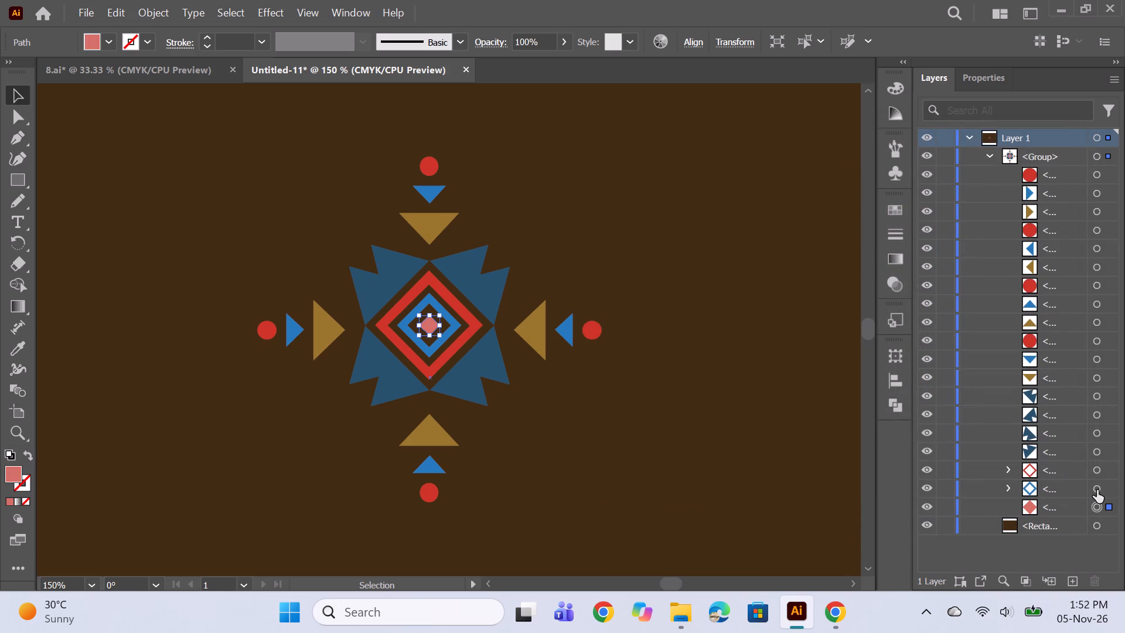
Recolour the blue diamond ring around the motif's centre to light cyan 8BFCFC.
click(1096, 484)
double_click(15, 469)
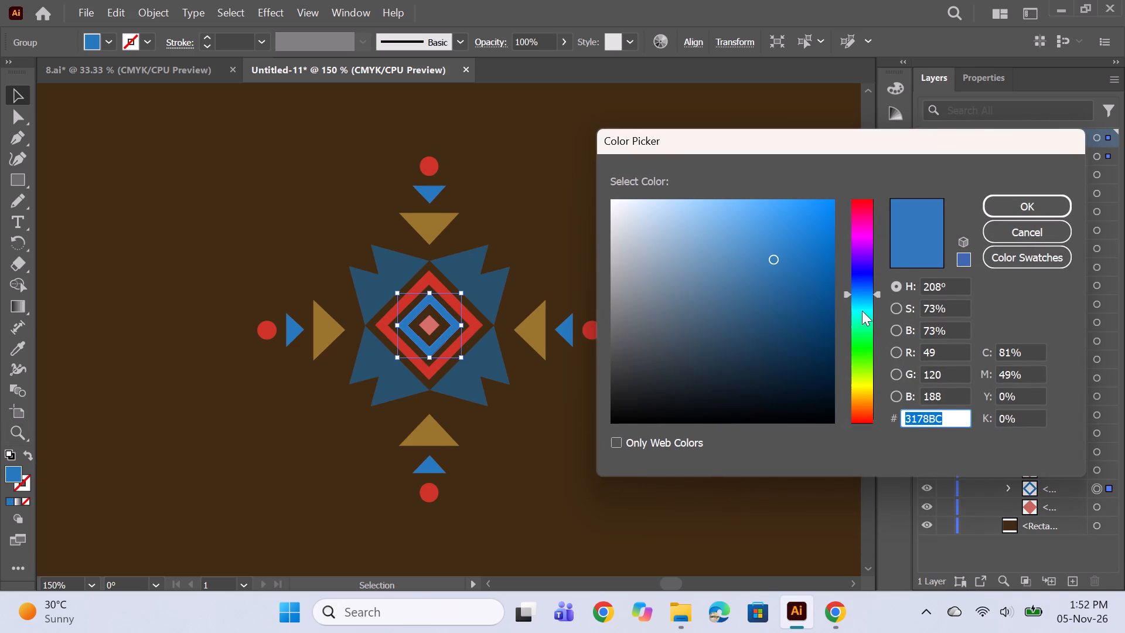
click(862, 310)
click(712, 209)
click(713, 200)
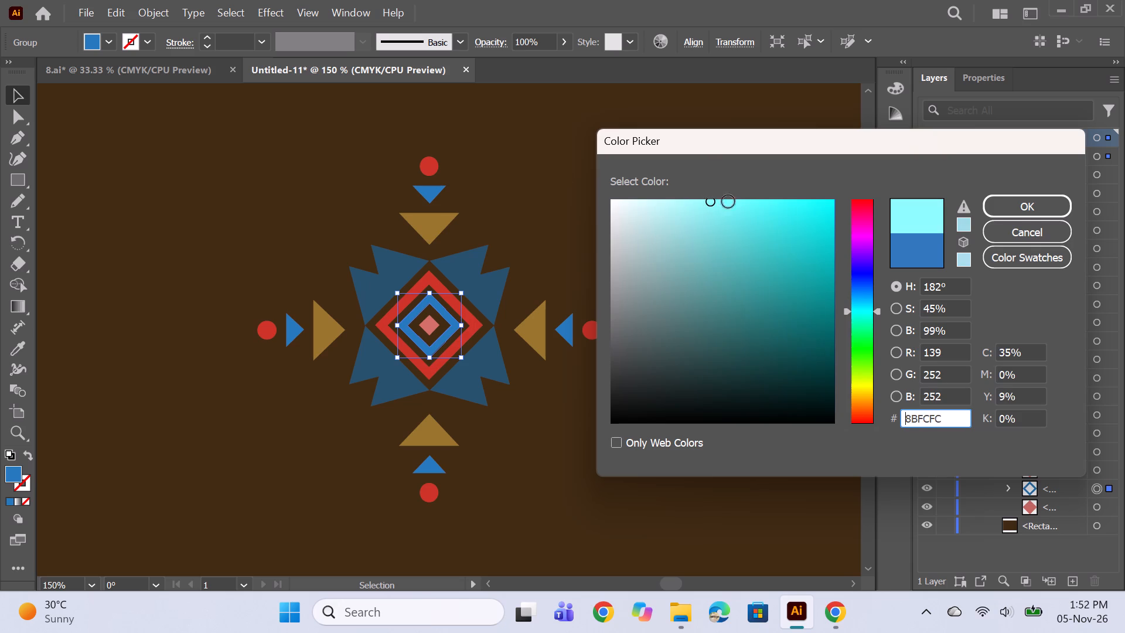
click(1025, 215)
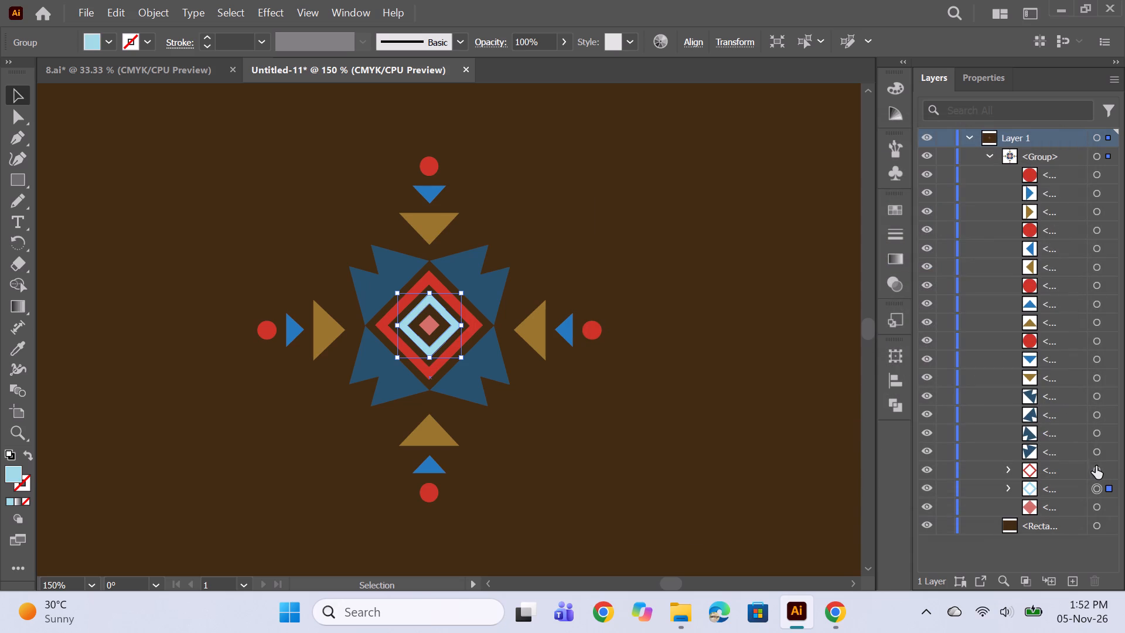
Change the inner diamond ring's fill to a deeper turquoise.
double_click(12, 474)
double_click(9, 477)
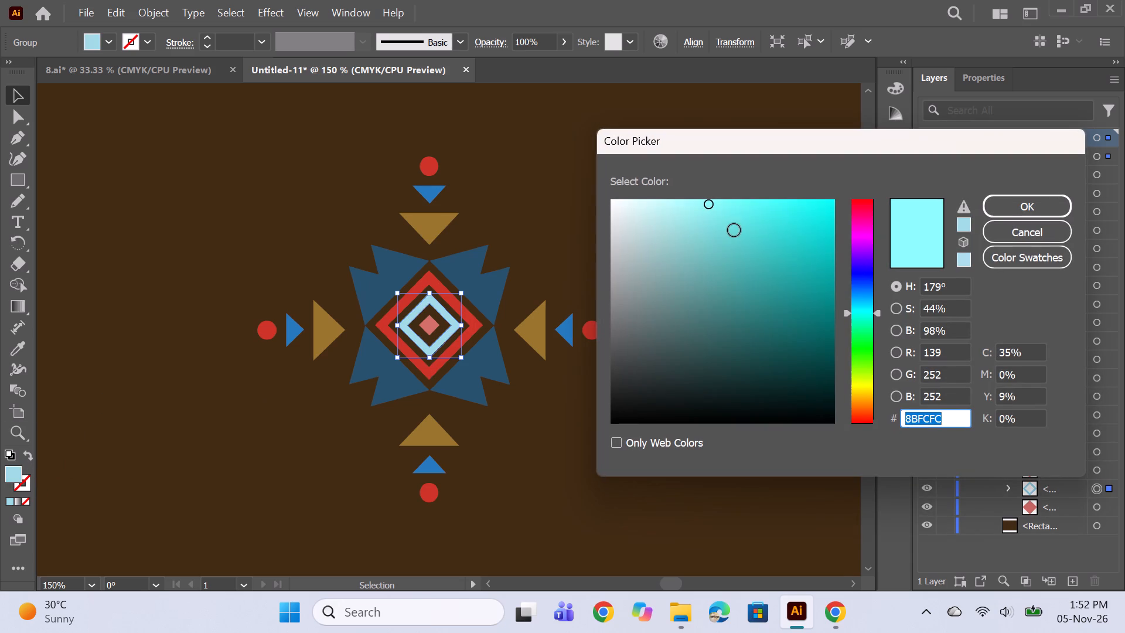
click(735, 230)
click(761, 230)
click(779, 223)
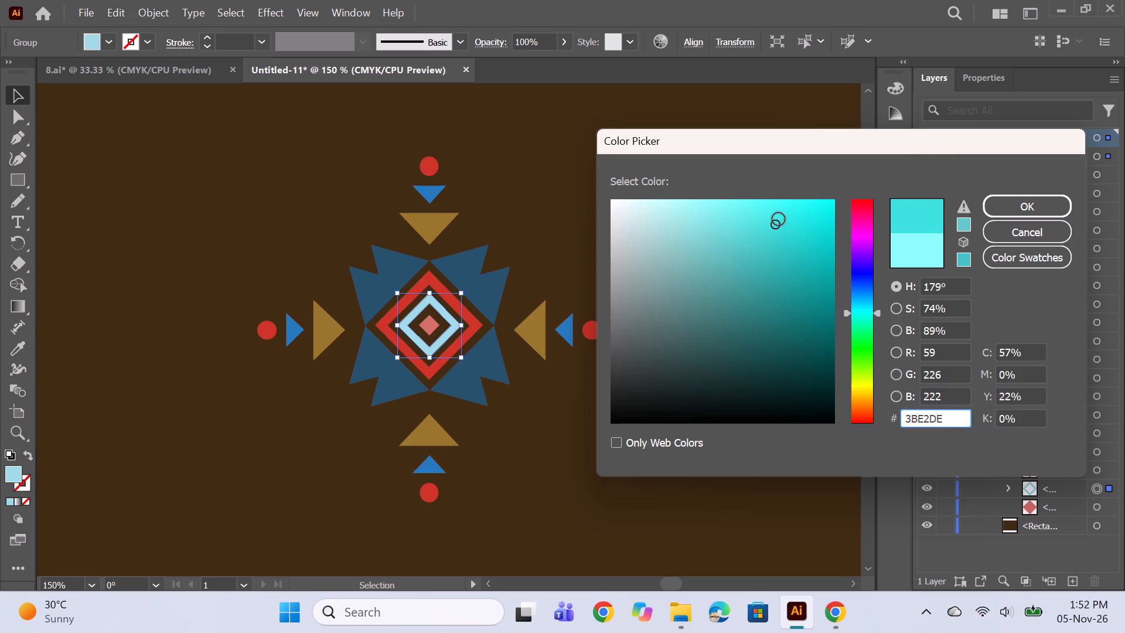
click(779, 219)
click(989, 206)
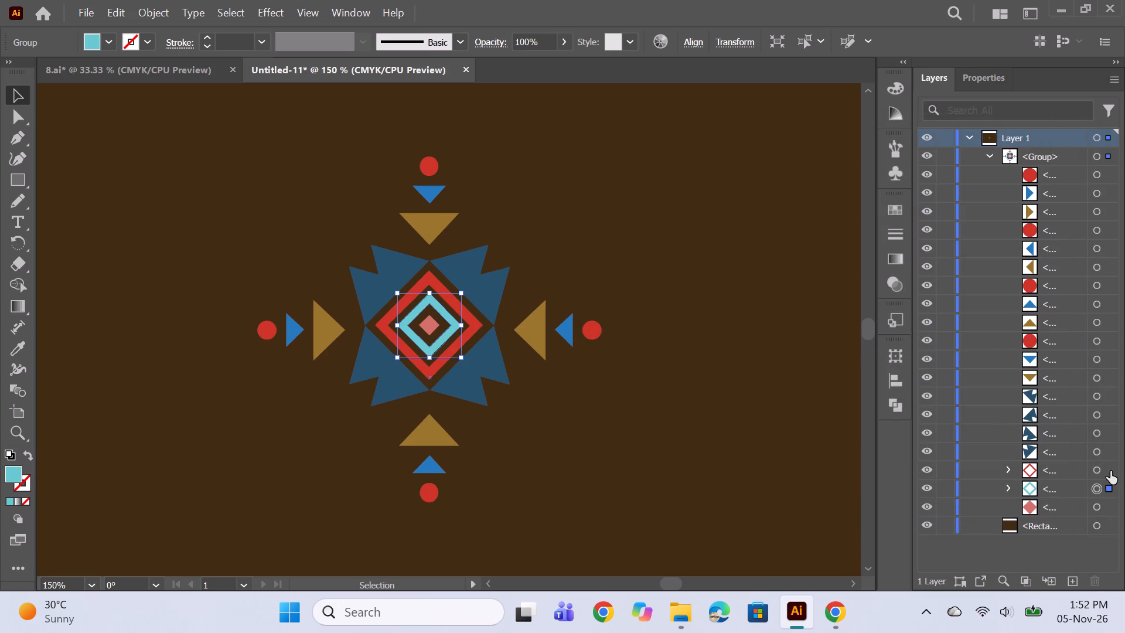
Recolour the outer red diamond ring by sampling the central diamond's coral pink with the Eyedropper.
click(1093, 472)
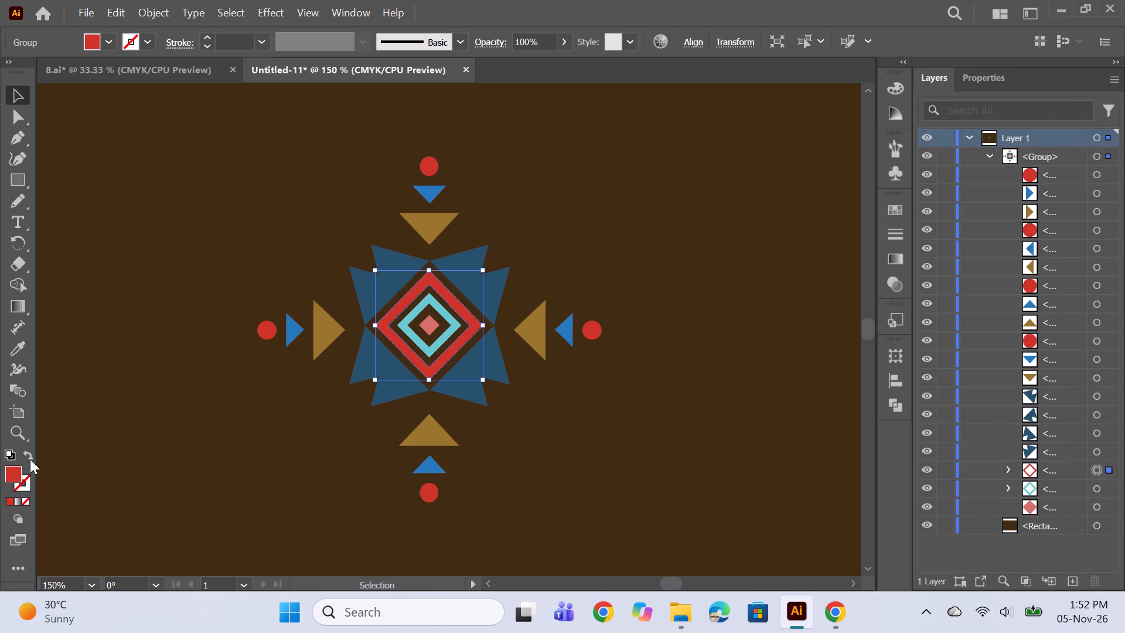
click(12, 356)
click(430, 326)
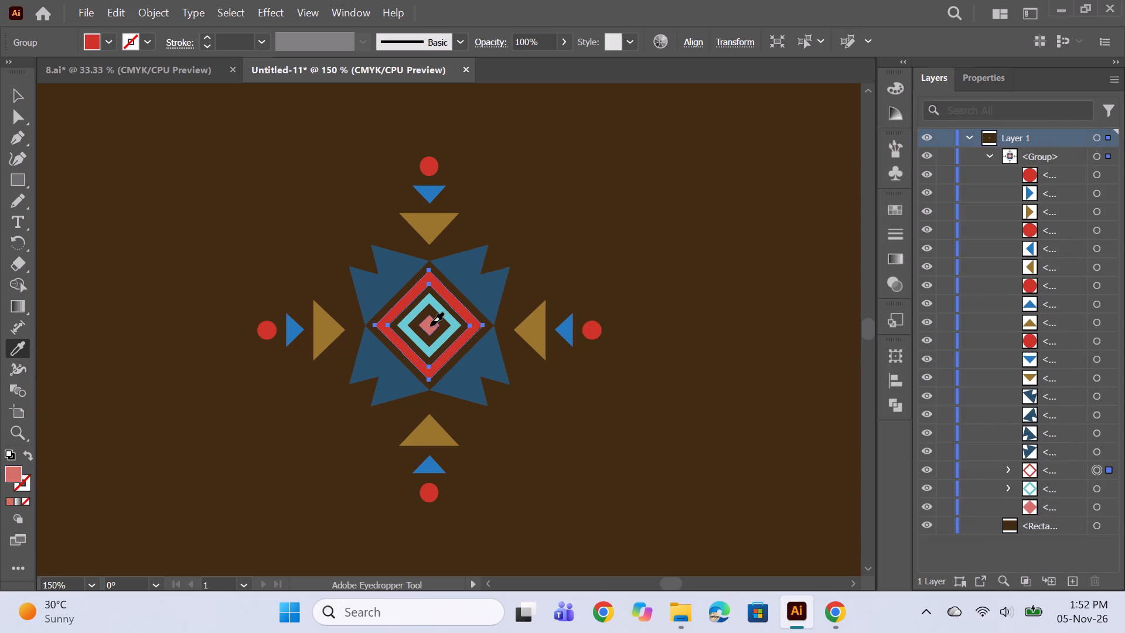
Recolour the motif's upper-left dark blue jagged shape to a light tan.
click(1097, 453)
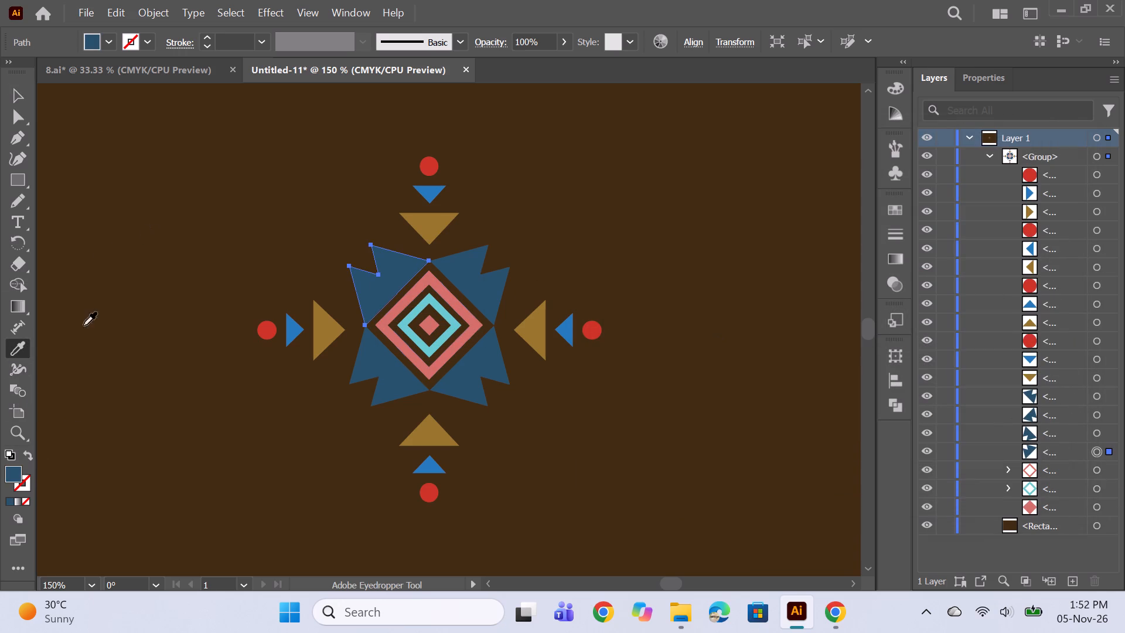
double_click(18, 468)
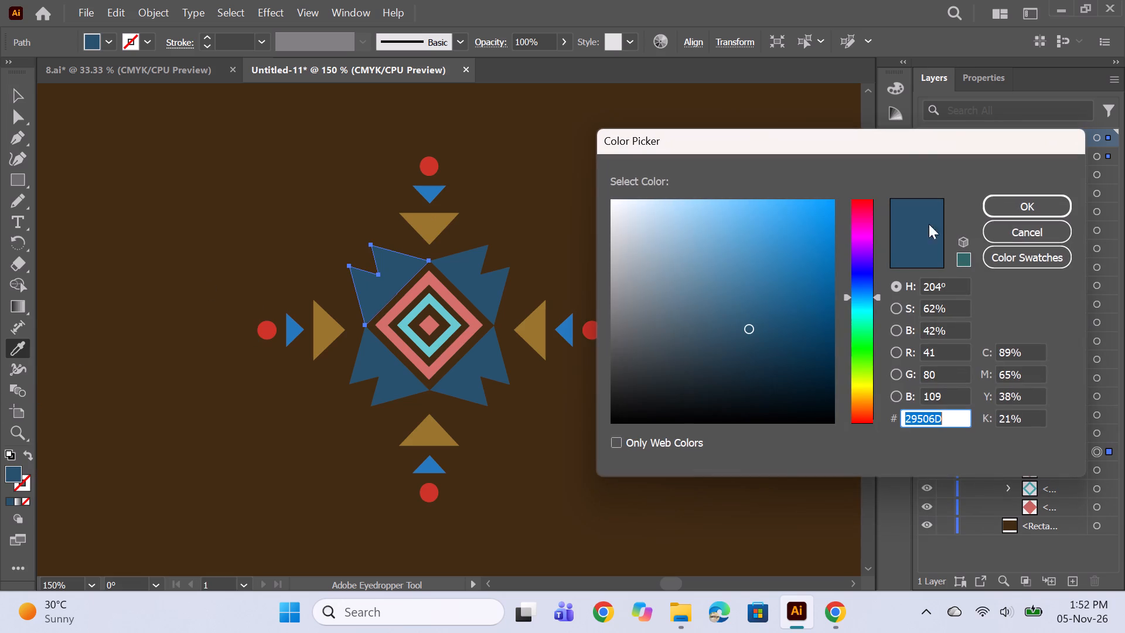
click(868, 405)
double_click(858, 404)
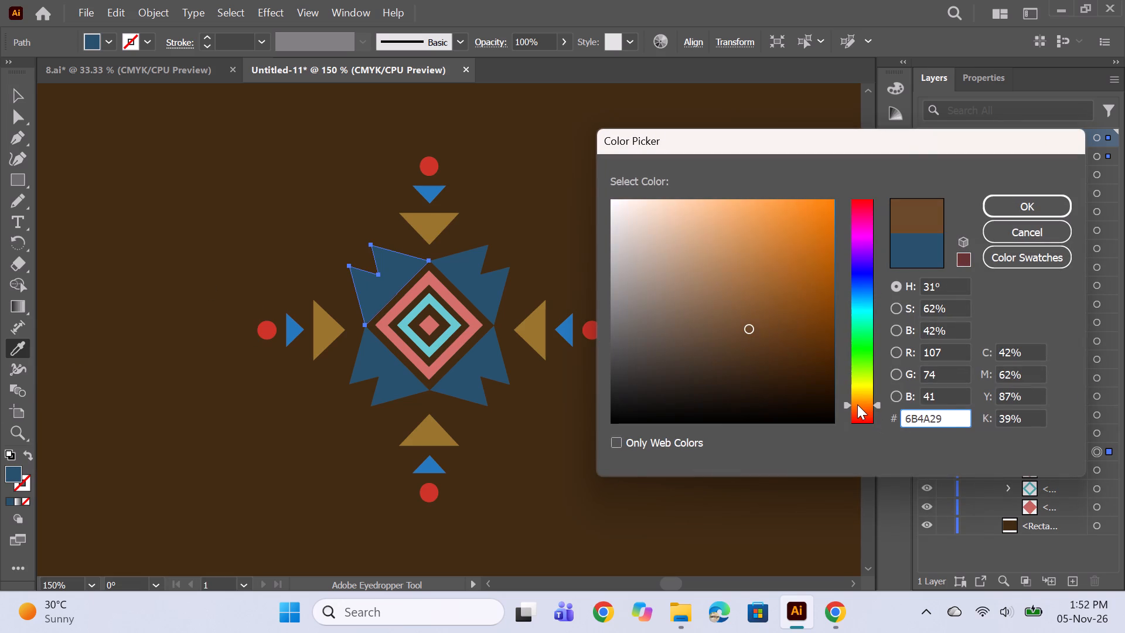
click(699, 215)
click(704, 206)
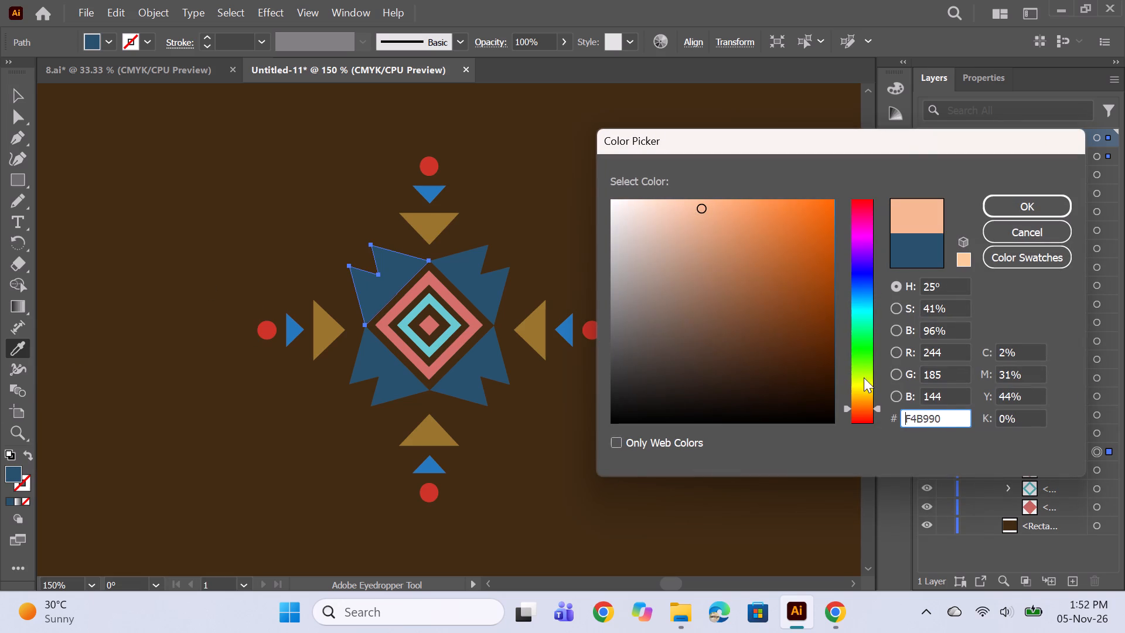
click(867, 403)
click(726, 213)
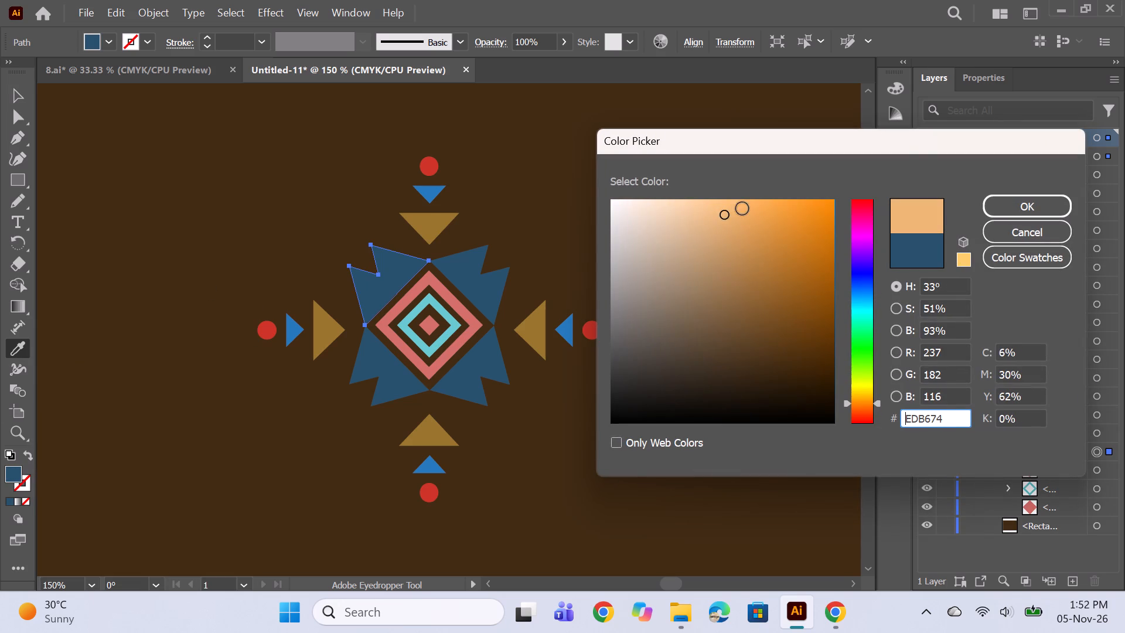
click(727, 235)
click(718, 237)
click(1015, 206)
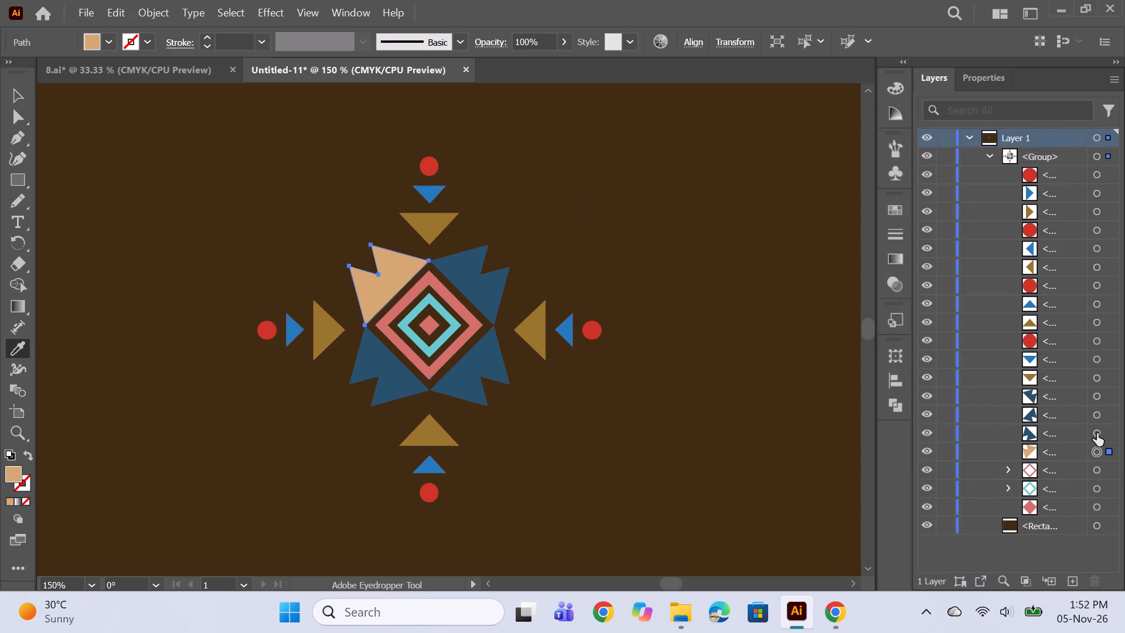
Apply the sampled light tan to the three remaining dark blue jagged shapes with the Eyedropper.
click(1097, 433)
click(381, 290)
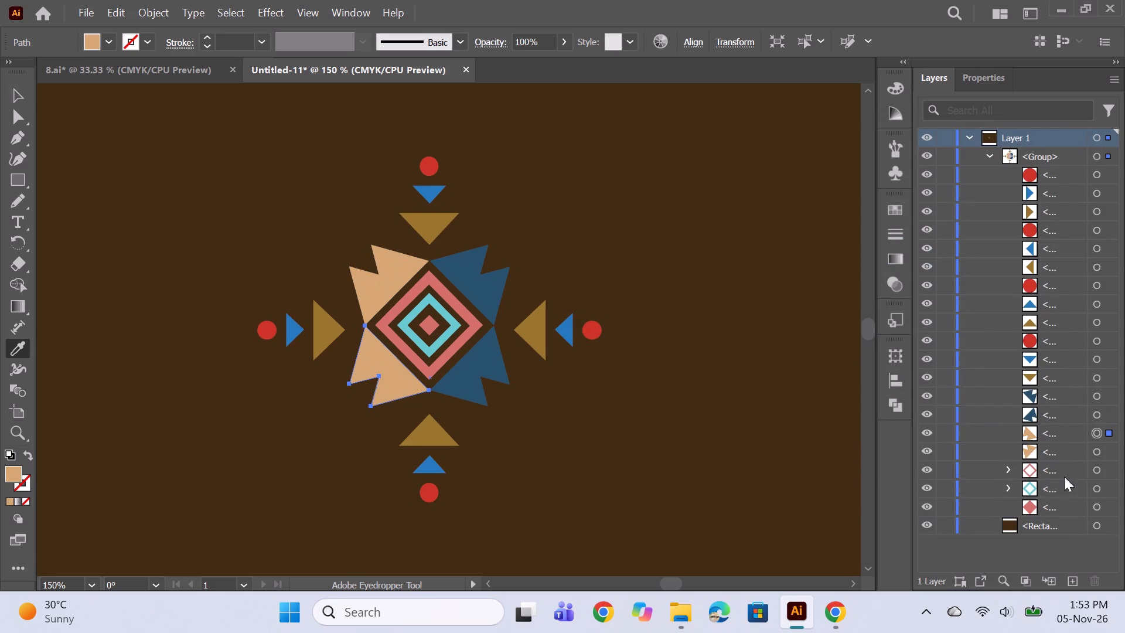
click(1099, 418)
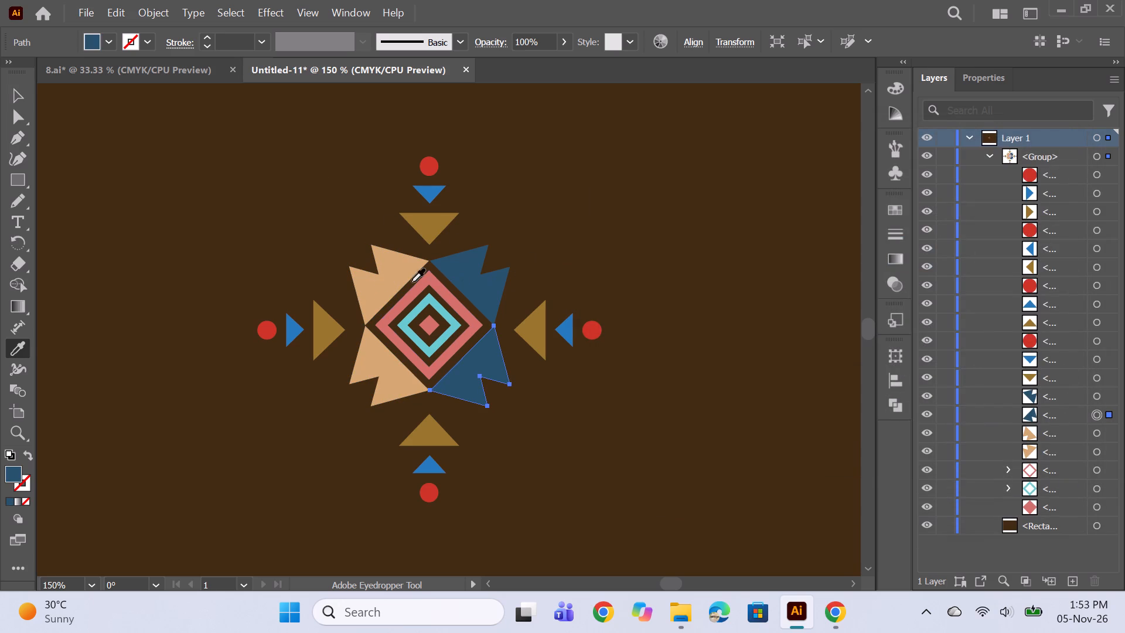
click(400, 278)
click(1099, 395)
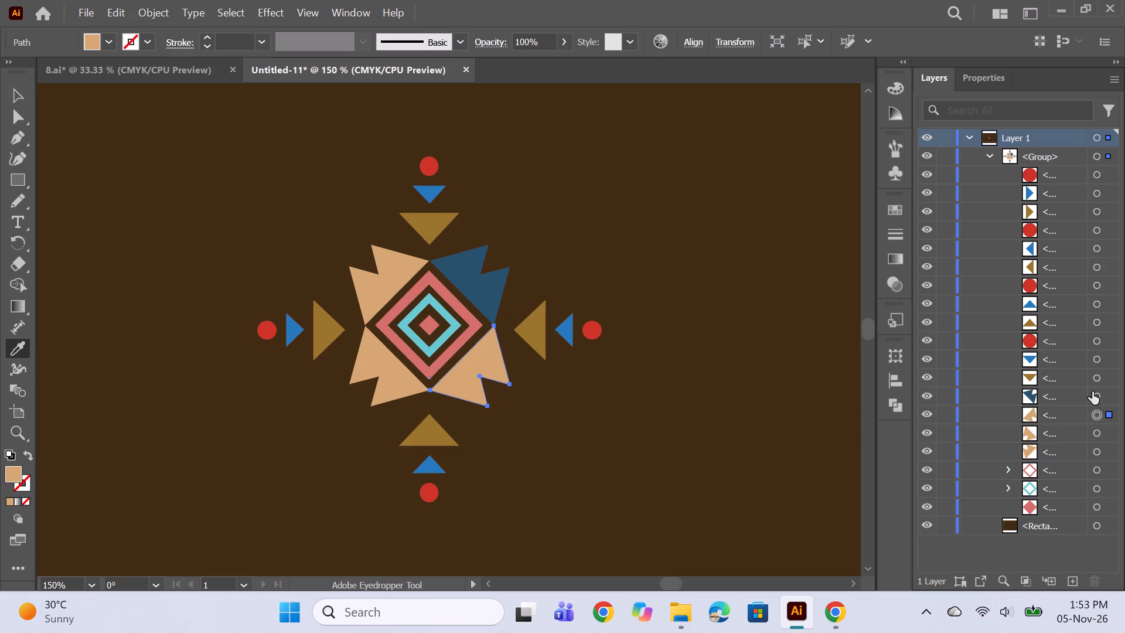
click(397, 275)
Recolour the gold triangle above the motif's centre to near-white FCFCFC.
click(1096, 373)
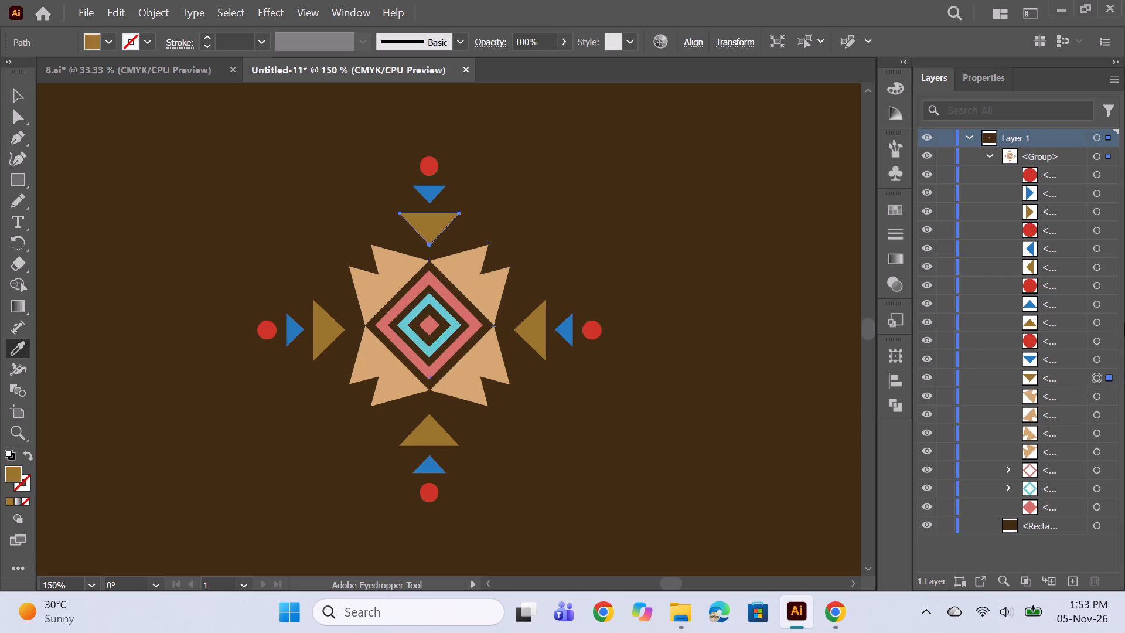
double_click(11, 477)
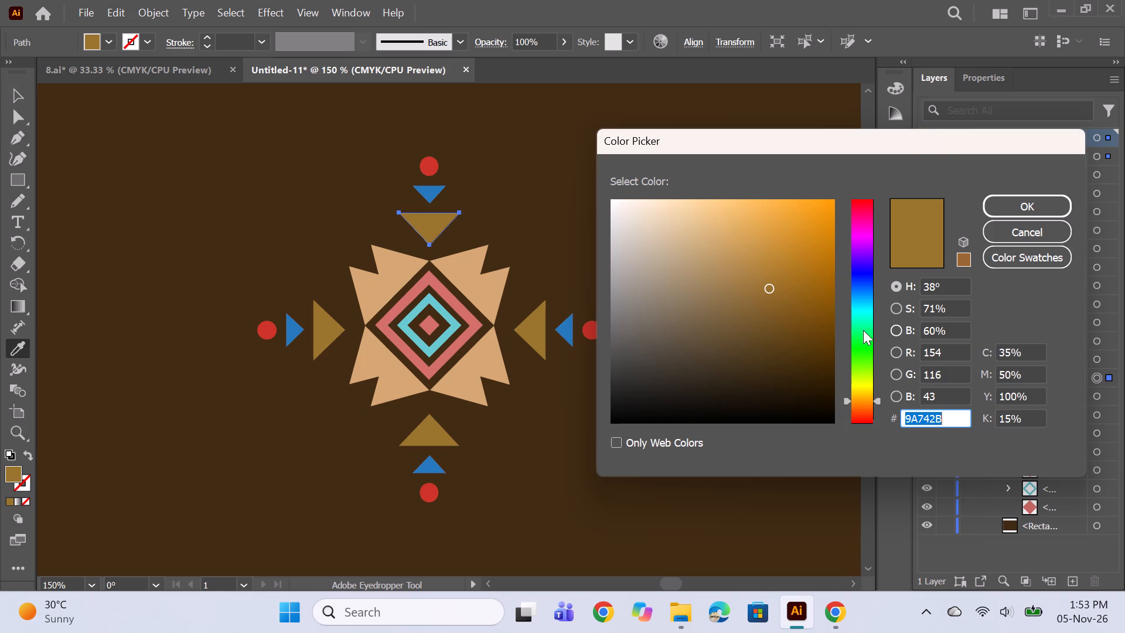
click(611, 201)
click(1029, 202)
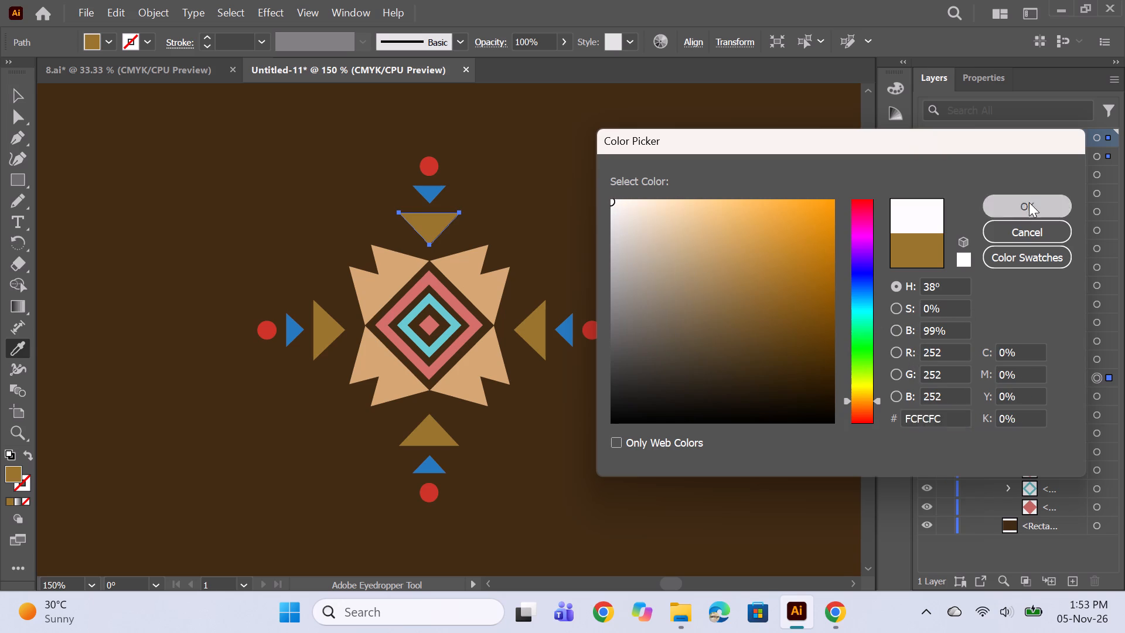
With the Eyedropper, recolour the small blue triangle above the motif turquoise and the red circle above it coral pink, sampling the diamond rings.
click(1095, 360)
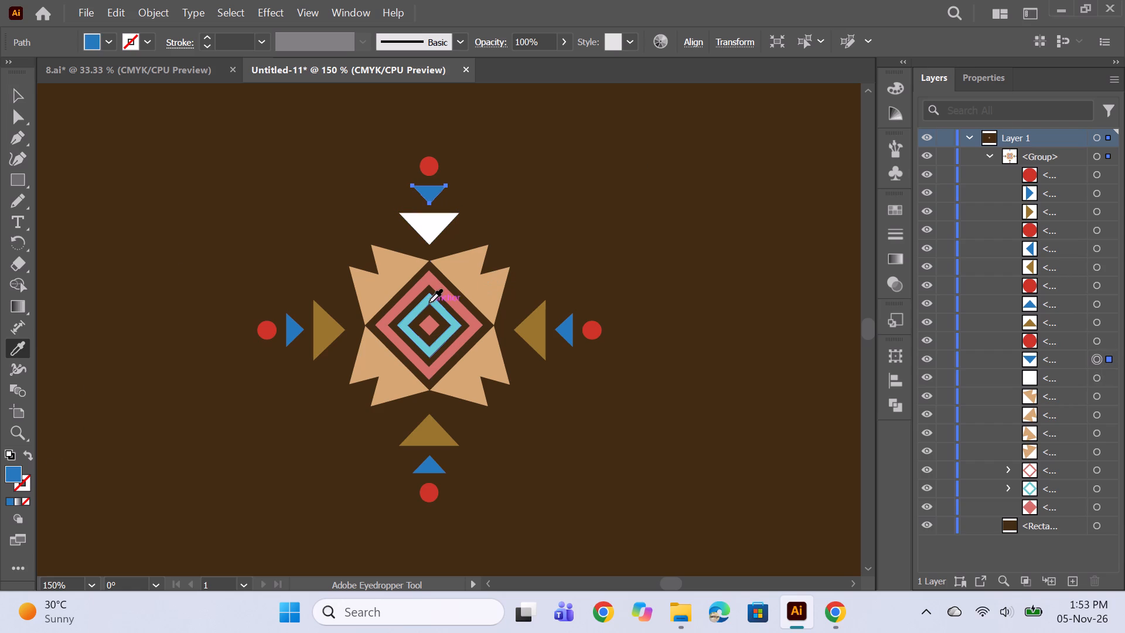
click(429, 301)
click(1096, 345)
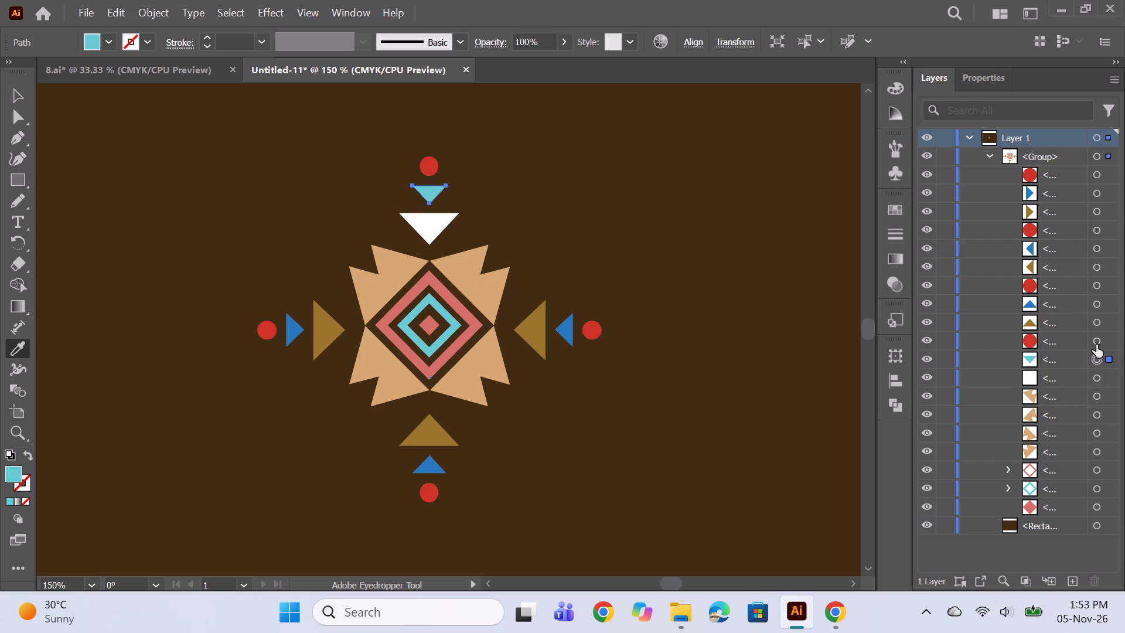
double_click(10, 473)
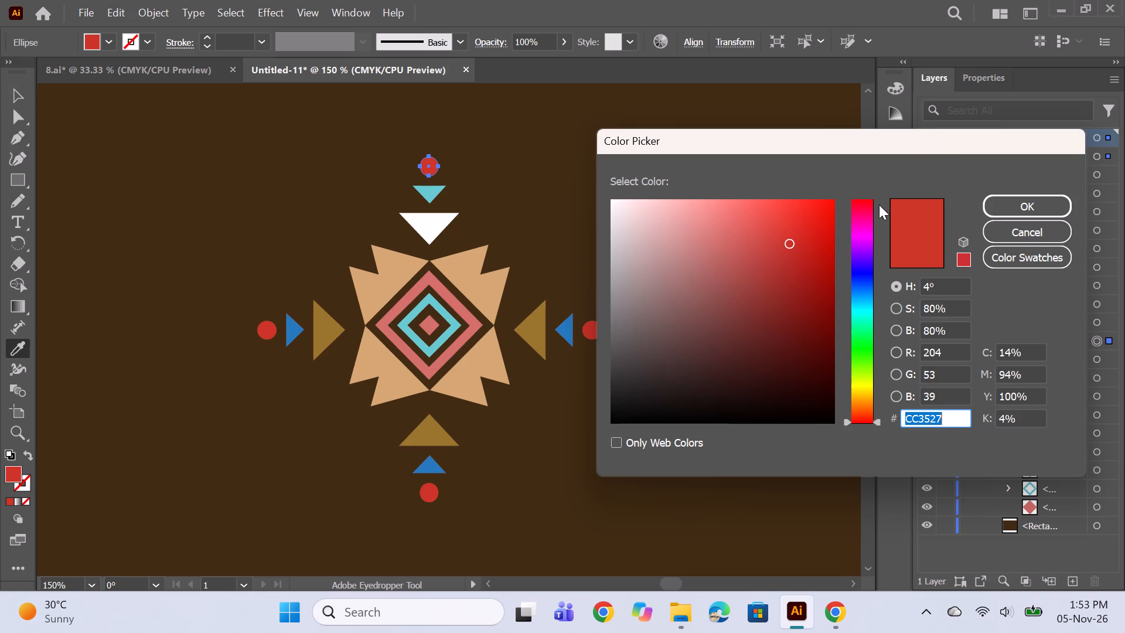
click(1033, 232)
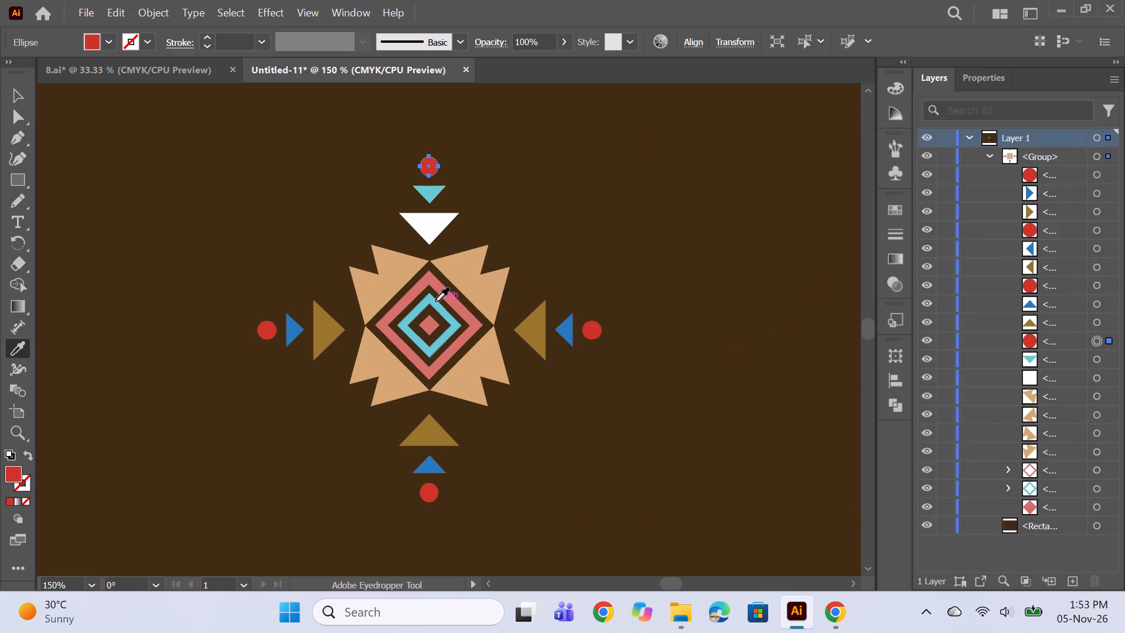
click(435, 287)
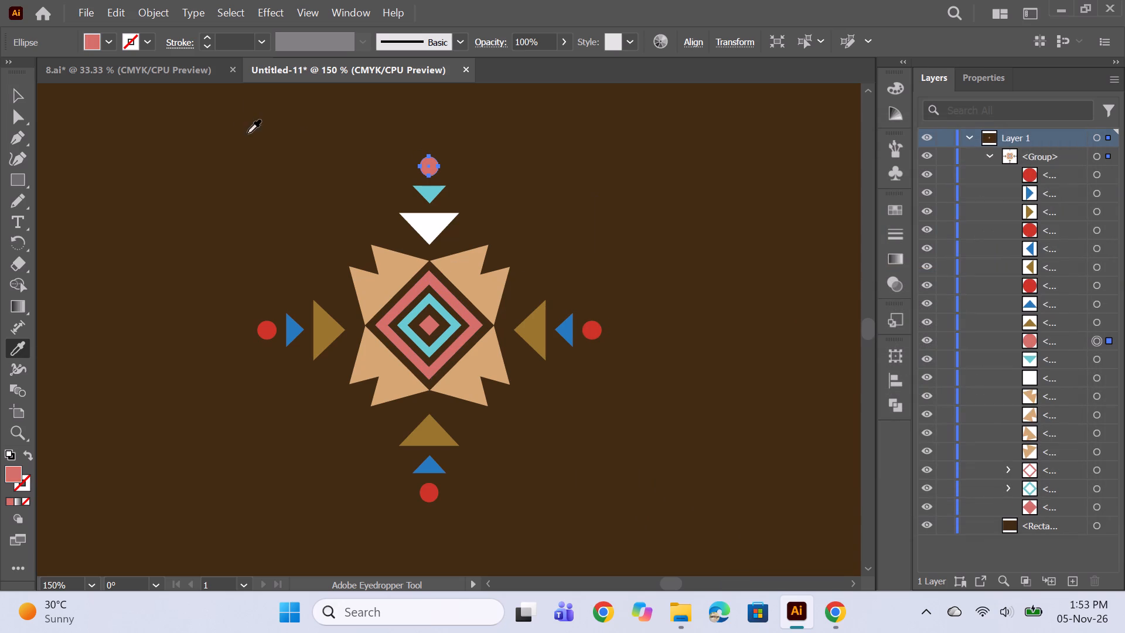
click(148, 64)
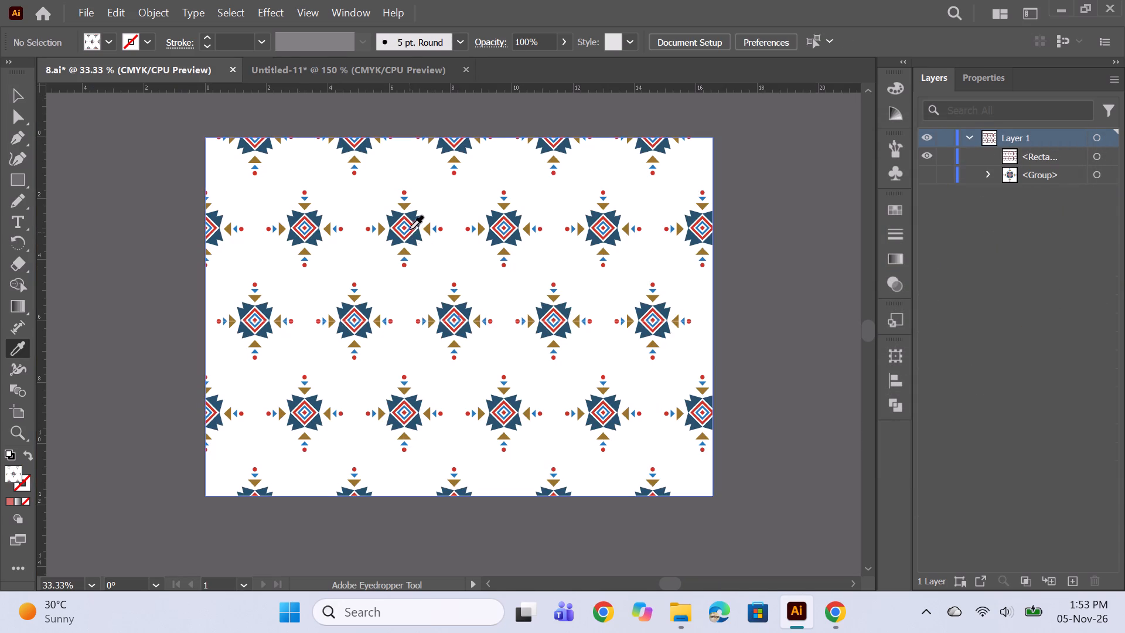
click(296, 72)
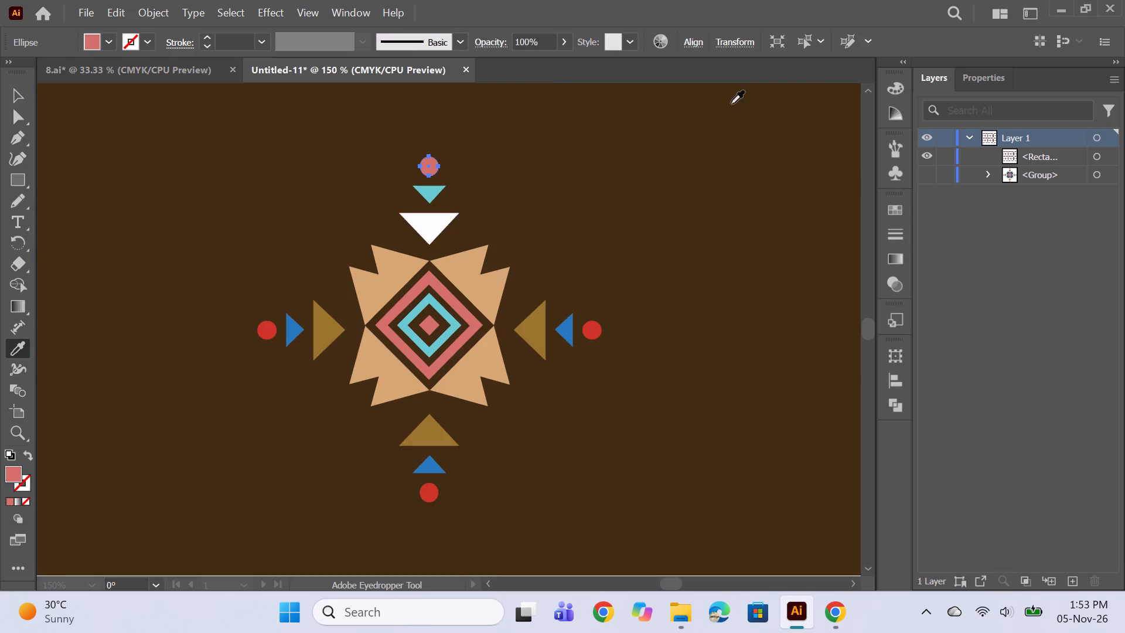
Match the motif's lower arm to its upper arm by sampling white for the gold triangle, turquoise for the blue triangle and coral for the circle.
click(1093, 322)
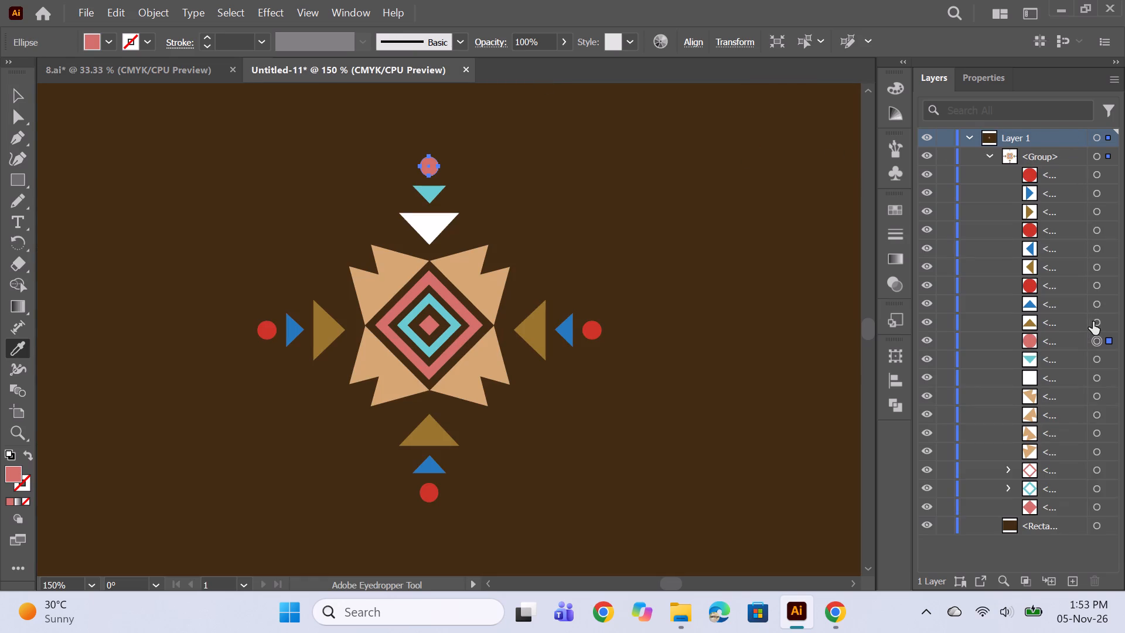
click(442, 229)
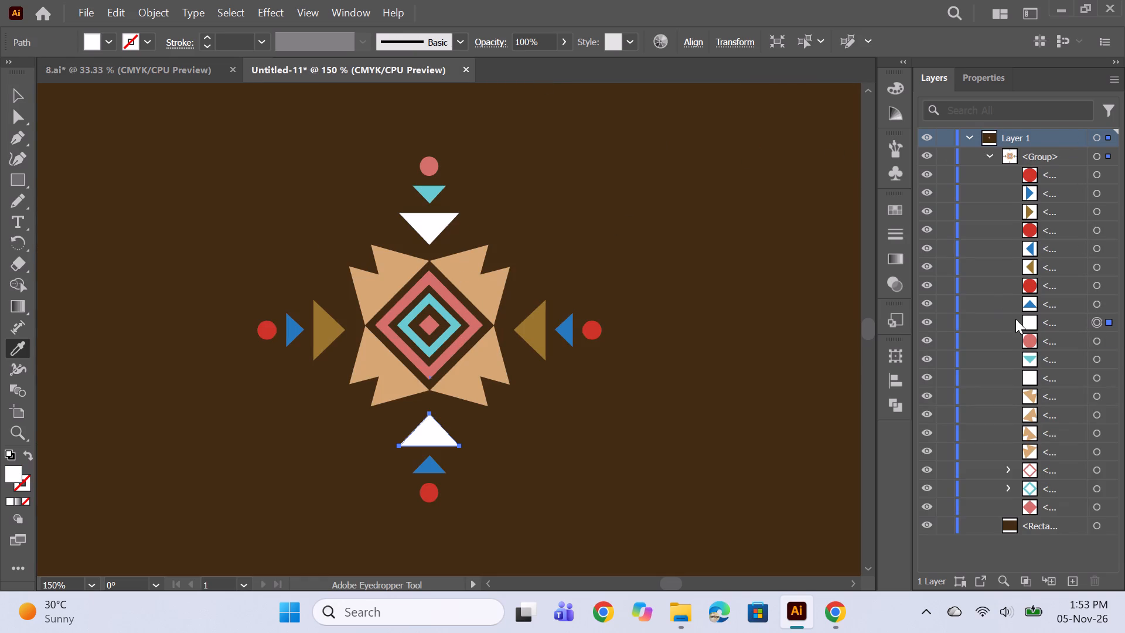
click(1096, 302)
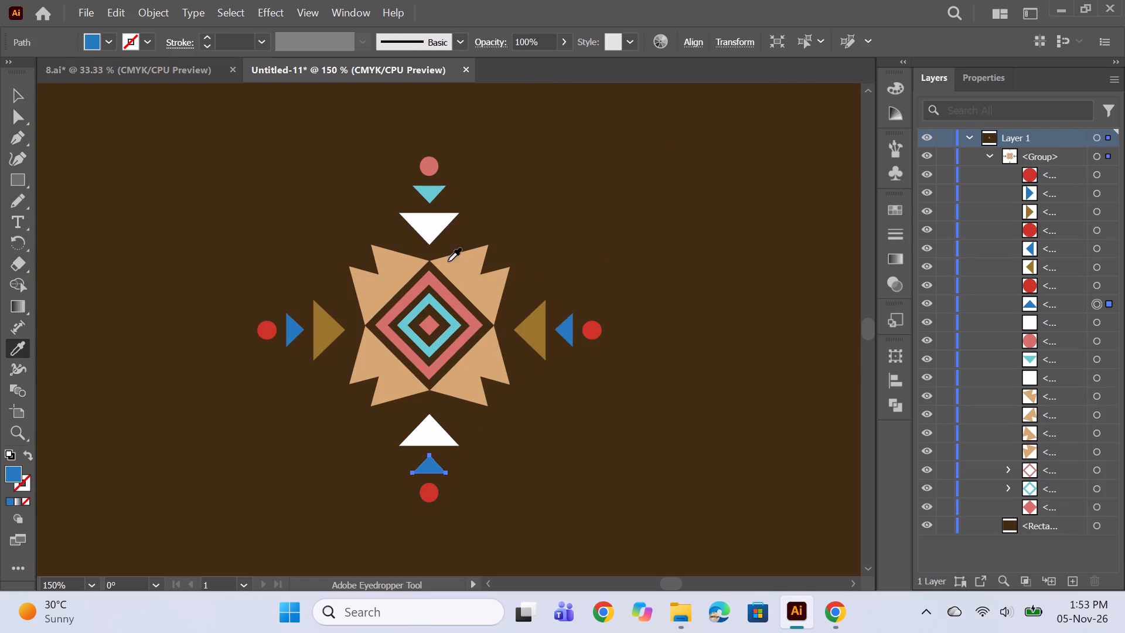
click(433, 195)
click(1098, 285)
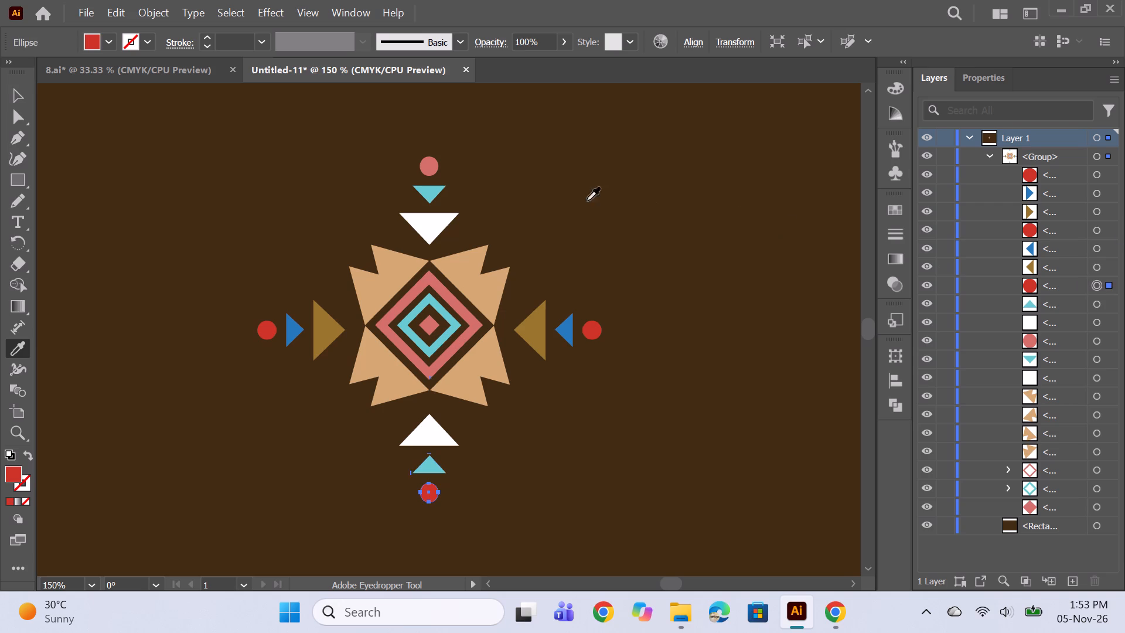
click(426, 162)
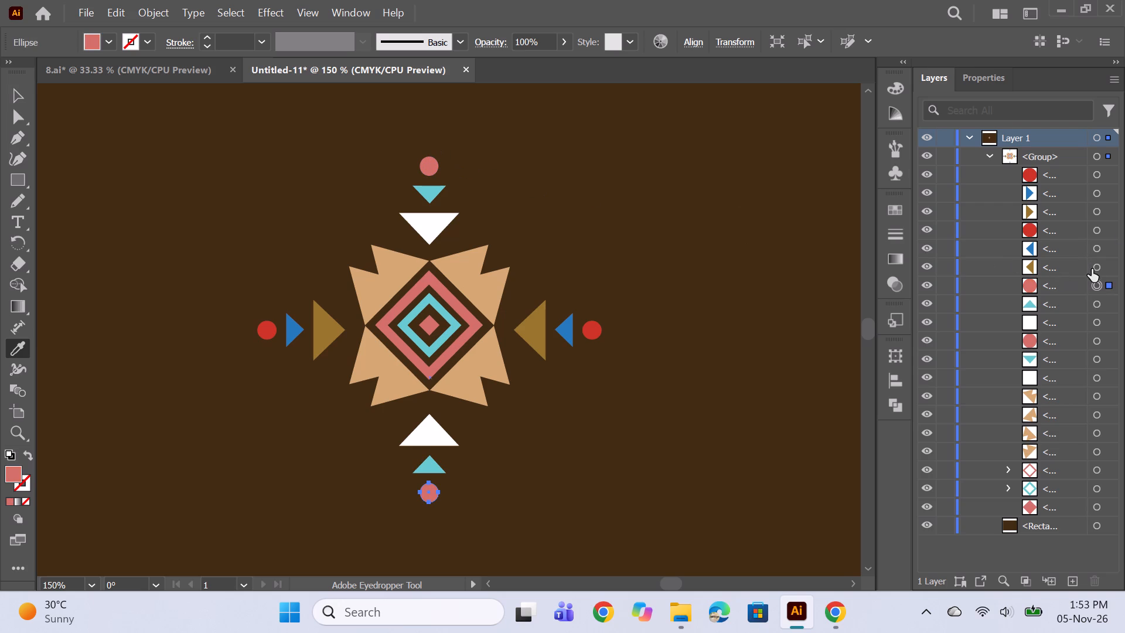
Recolour the motif's right arm with sampled colours: gold triangle white, small blue triangle turquoise, red circle coral pink.
click(1099, 268)
click(440, 432)
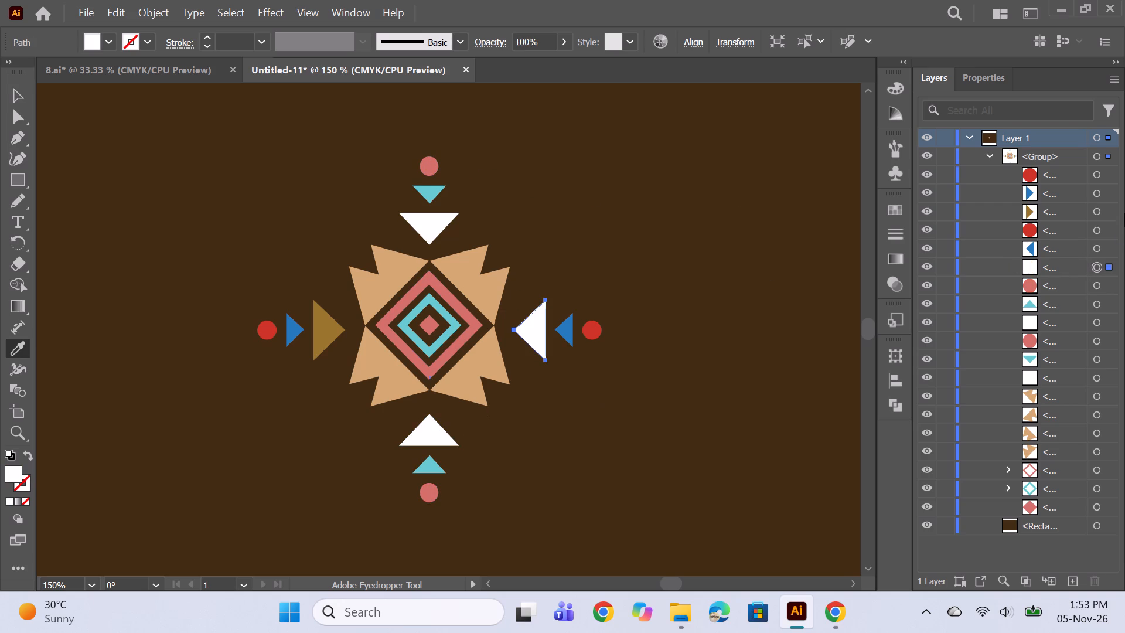
click(1093, 246)
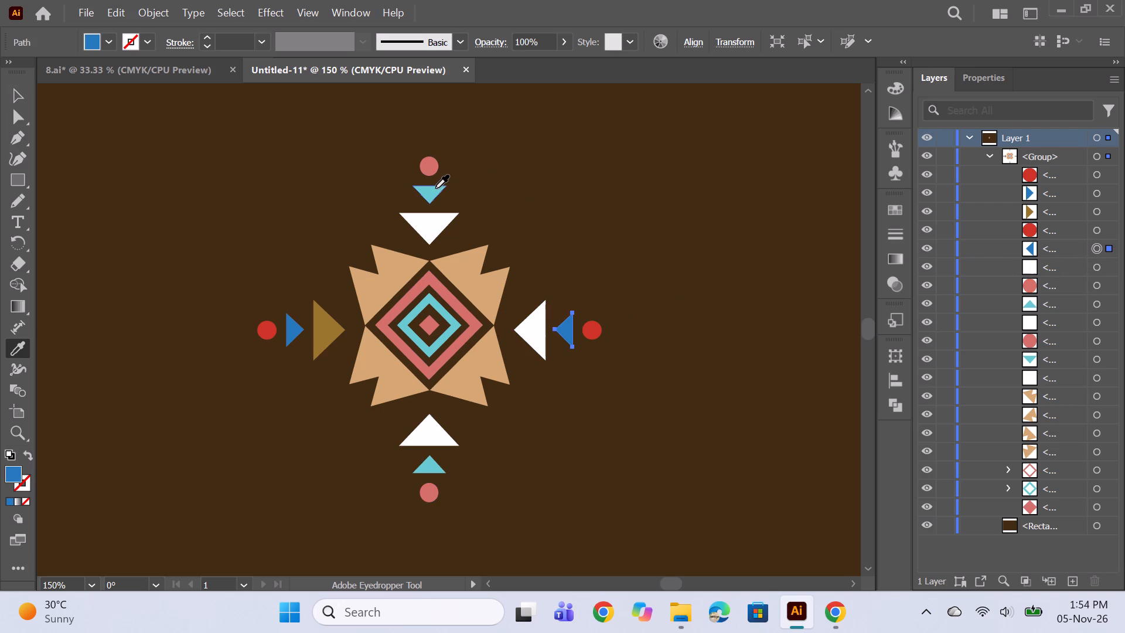
click(435, 188)
click(1100, 233)
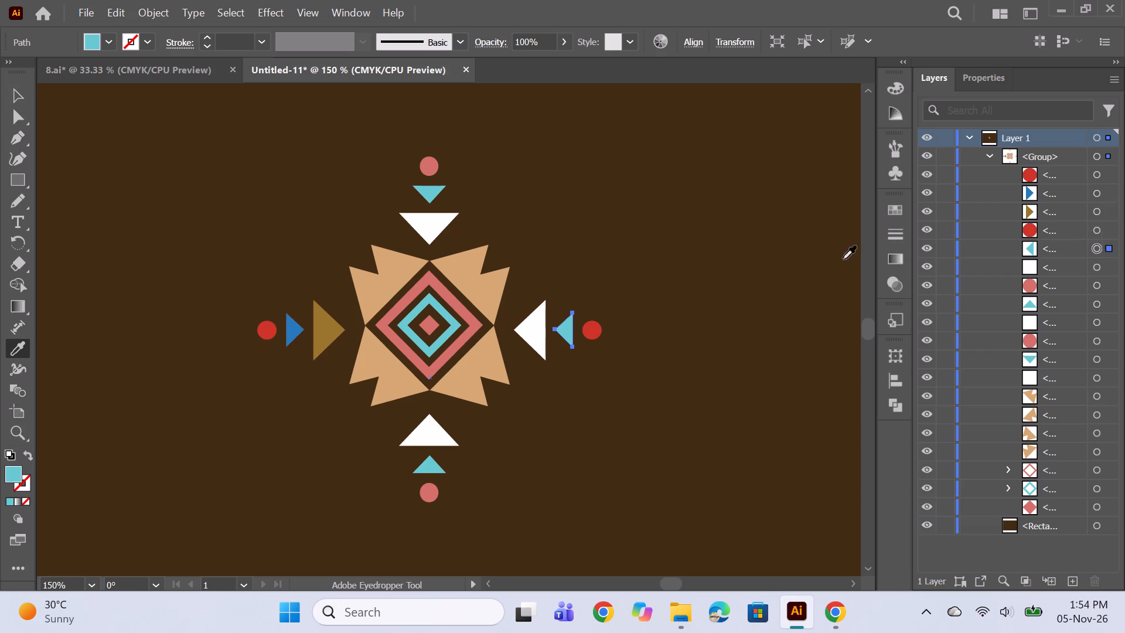
click(428, 168)
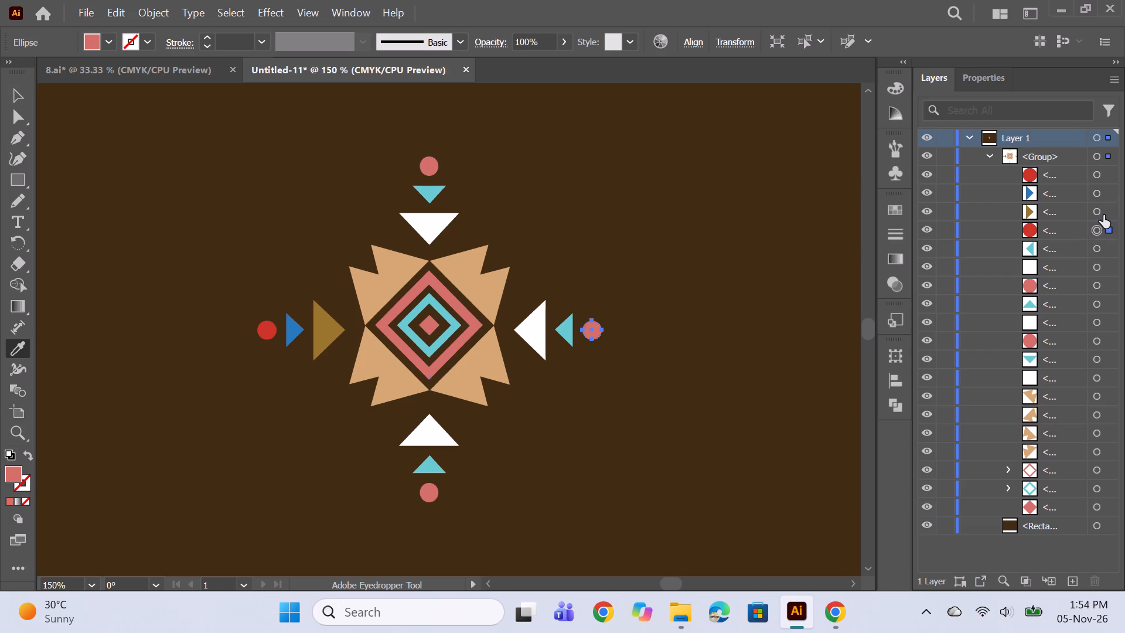
Recolour the motif's left arm with sampled colours: gold triangle white, small blue triangle turquoise, red circle coral pink.
click(1098, 212)
click(426, 229)
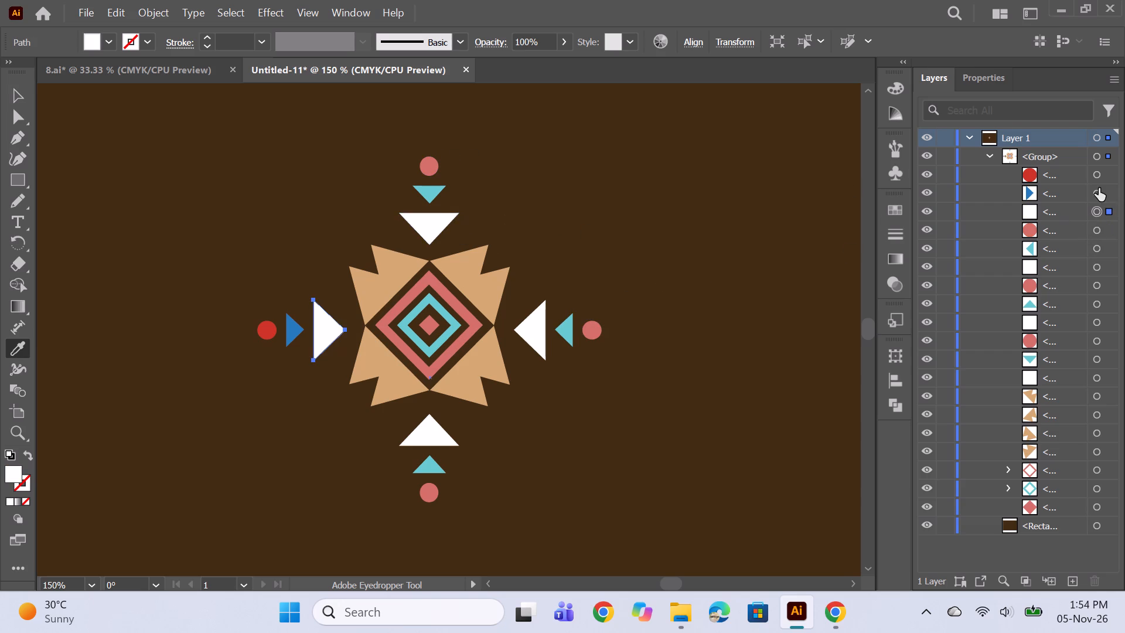
click(1095, 190)
click(427, 190)
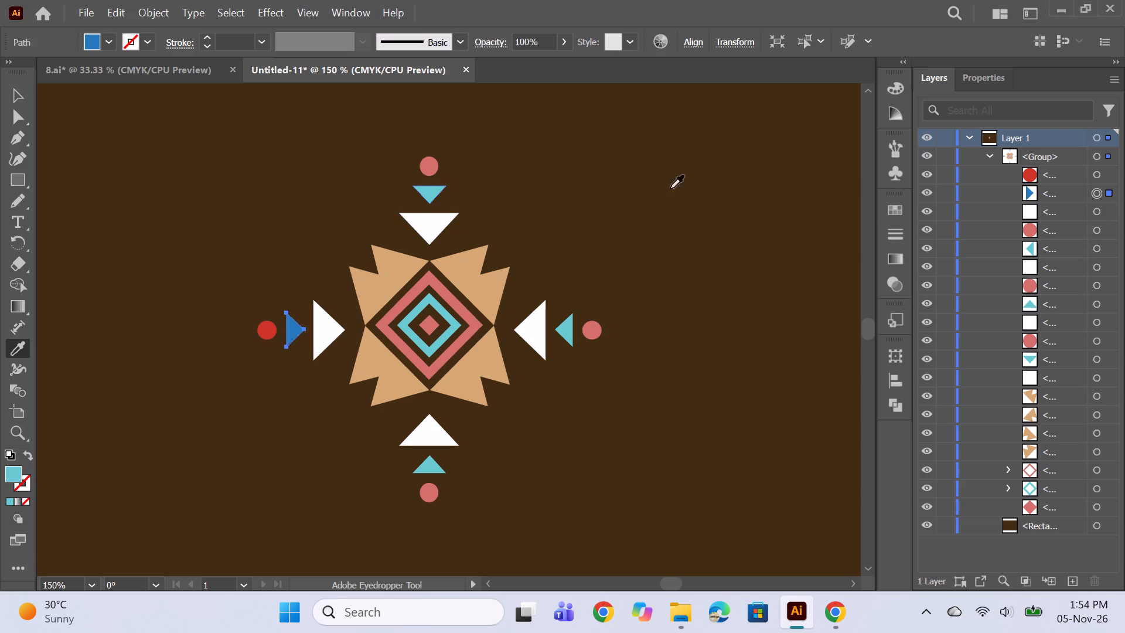
click(1096, 176)
click(432, 168)
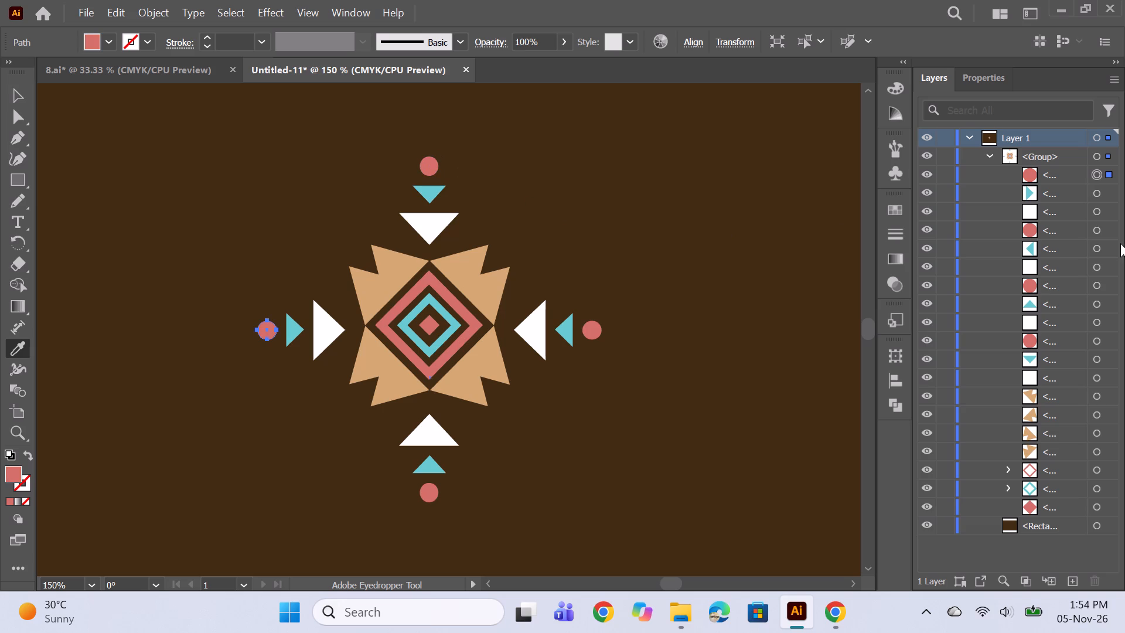
Make a new pattern from the whole recoloured motif group.
alt+scroll(554, 345, down, 4)
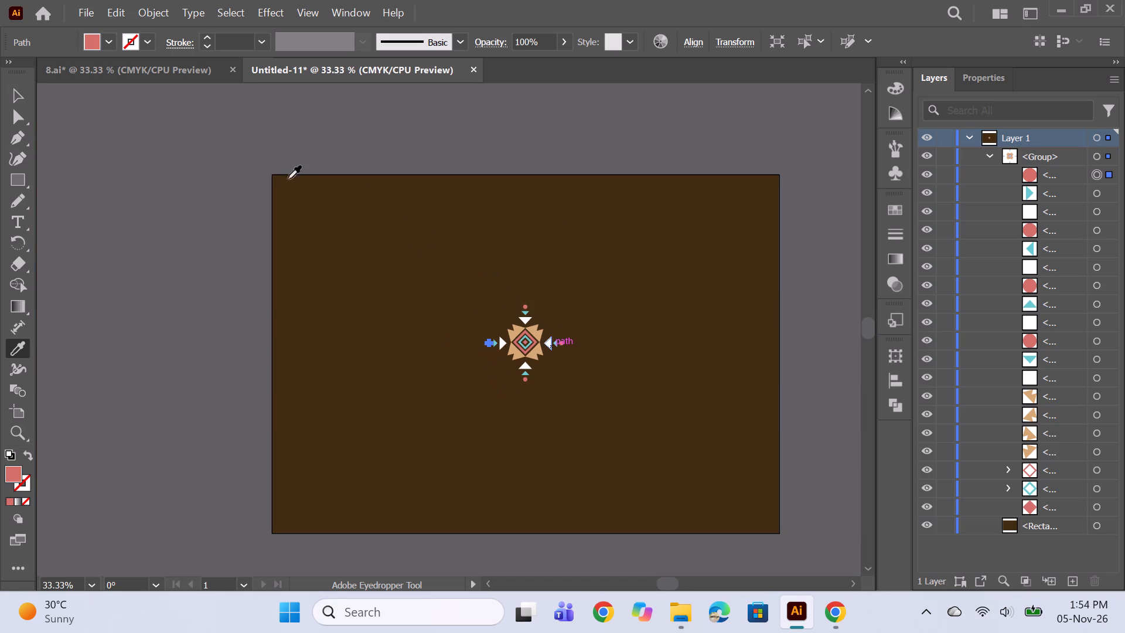
click(15, 100)
click(535, 346)
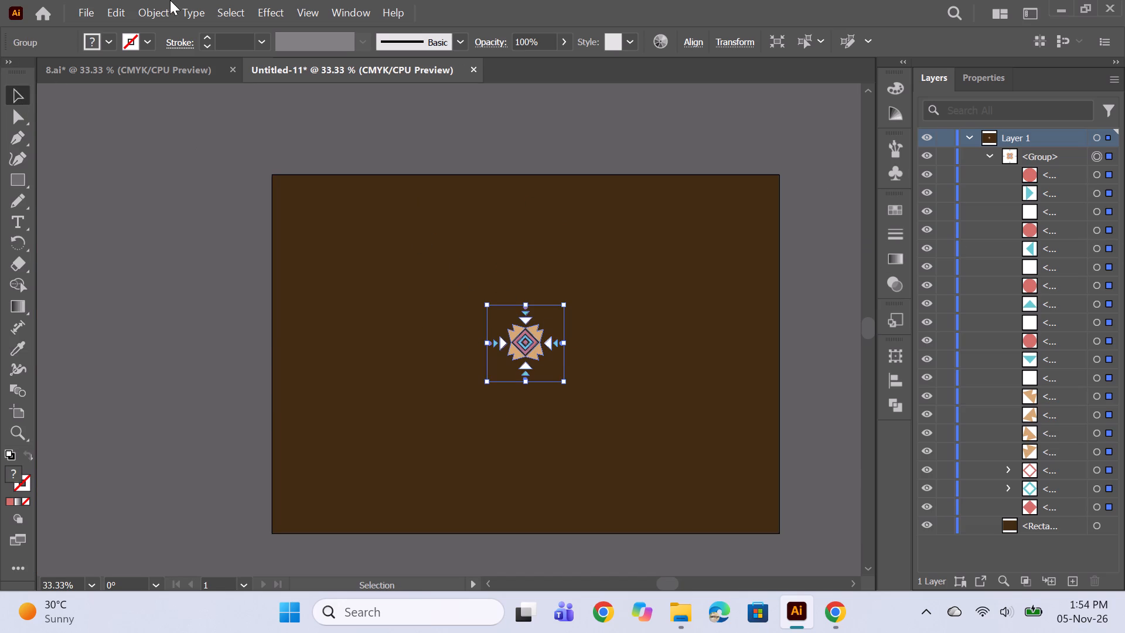
click(148, 9)
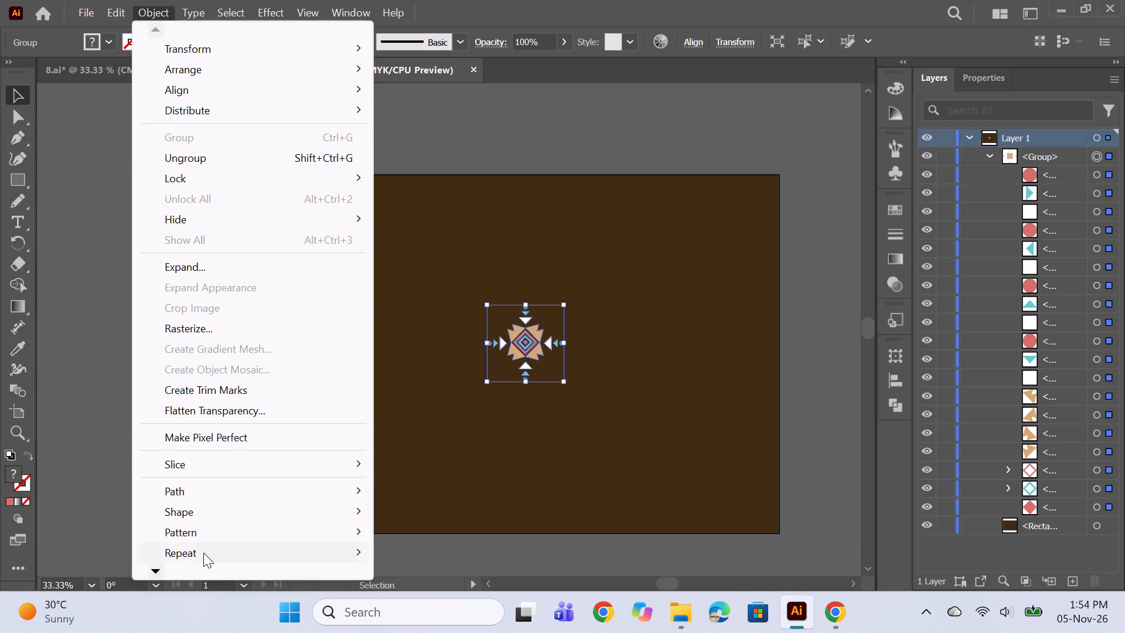
click(200, 539)
click(401, 539)
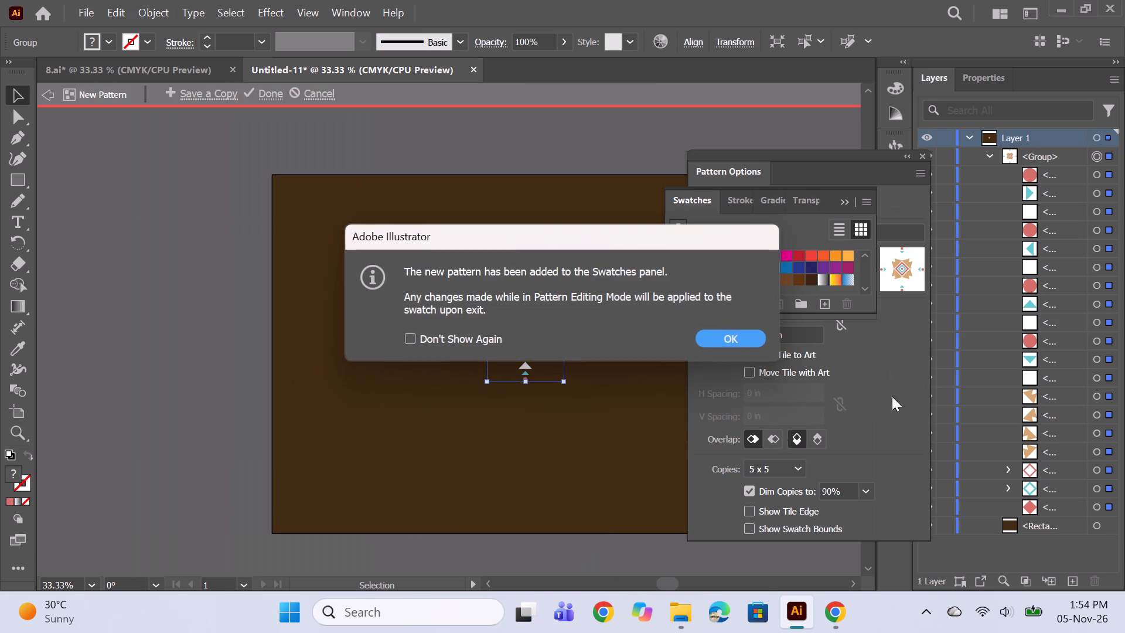
click(741, 341)
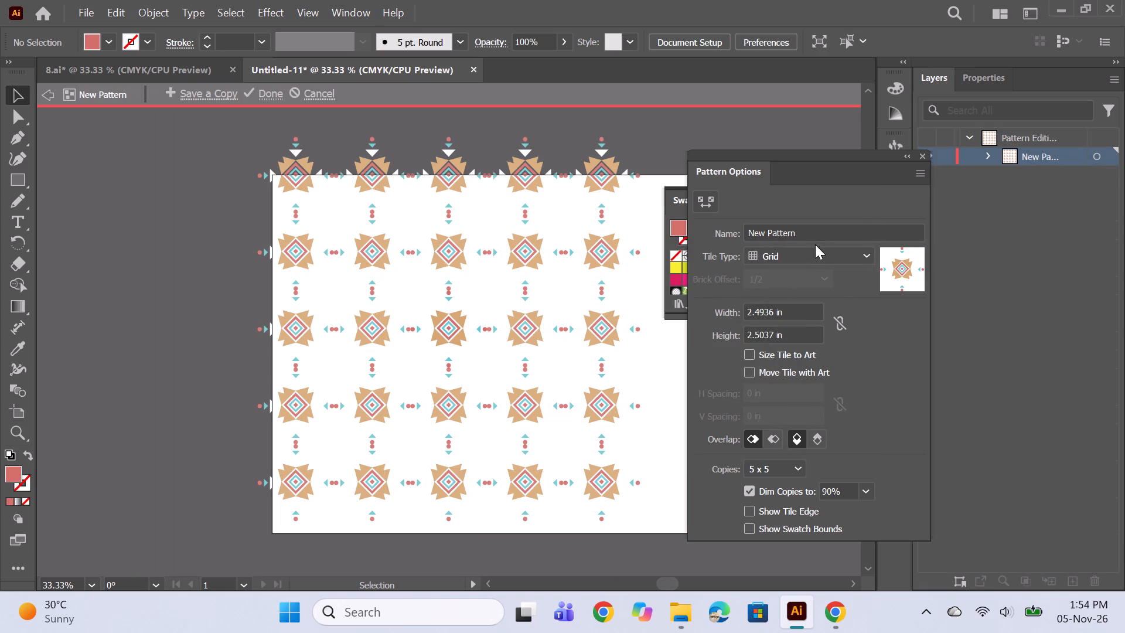
Set the pattern to Brick by Row, sized to the art with 0.75 in horizontal and 0.5 in vertical spacing, and finish pattern editing.
click(809, 250)
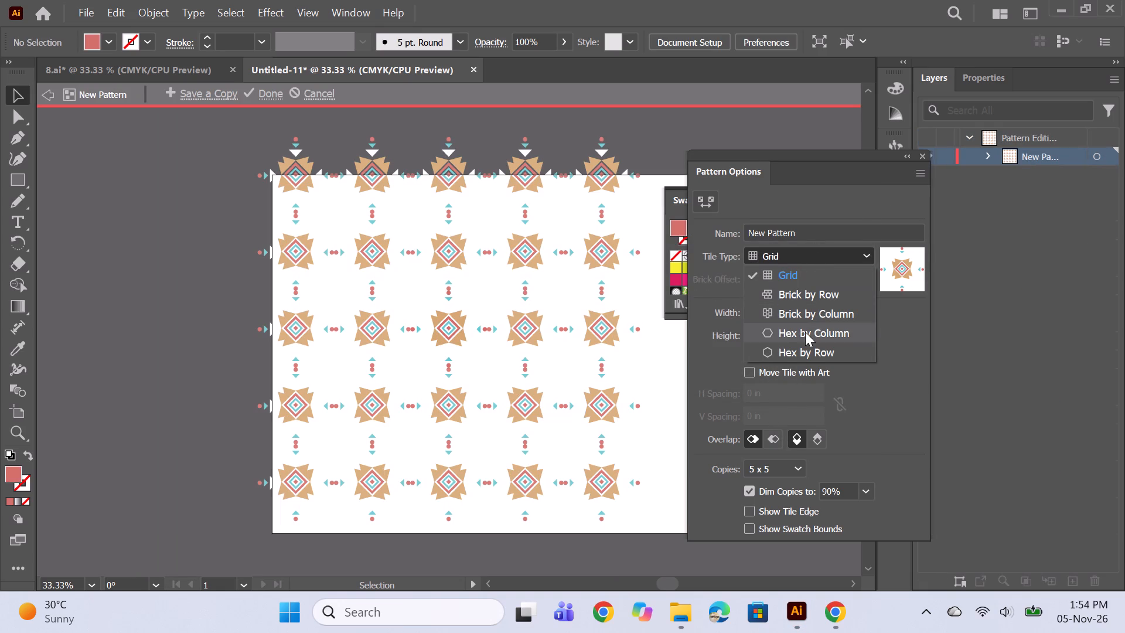
click(827, 300)
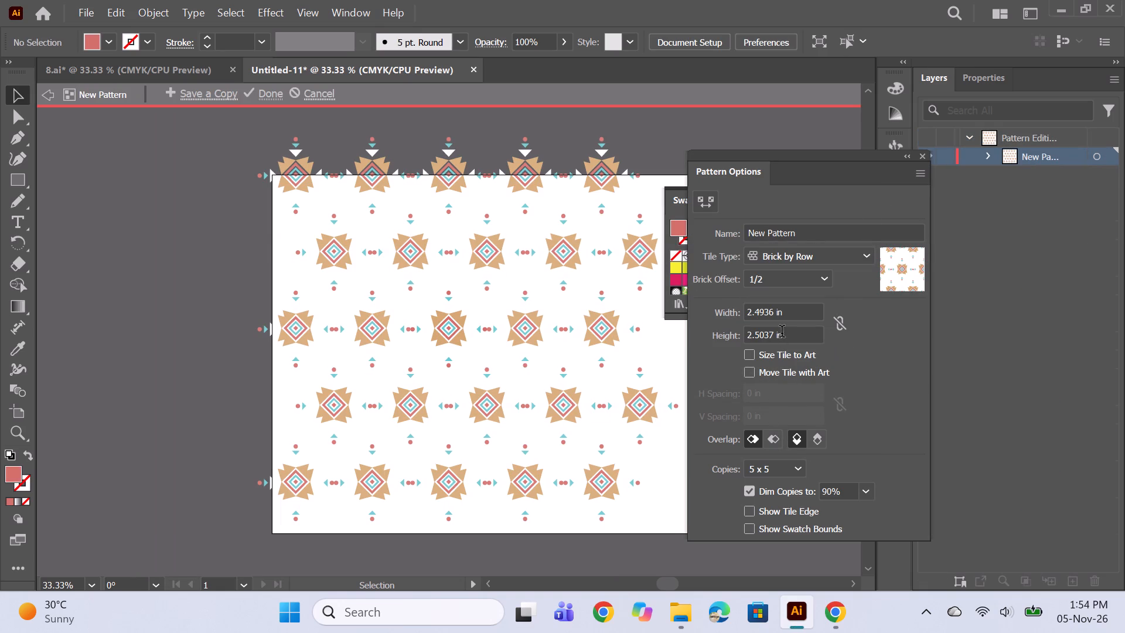
click(745, 358)
click(752, 389)
text(.75)
key(Return)
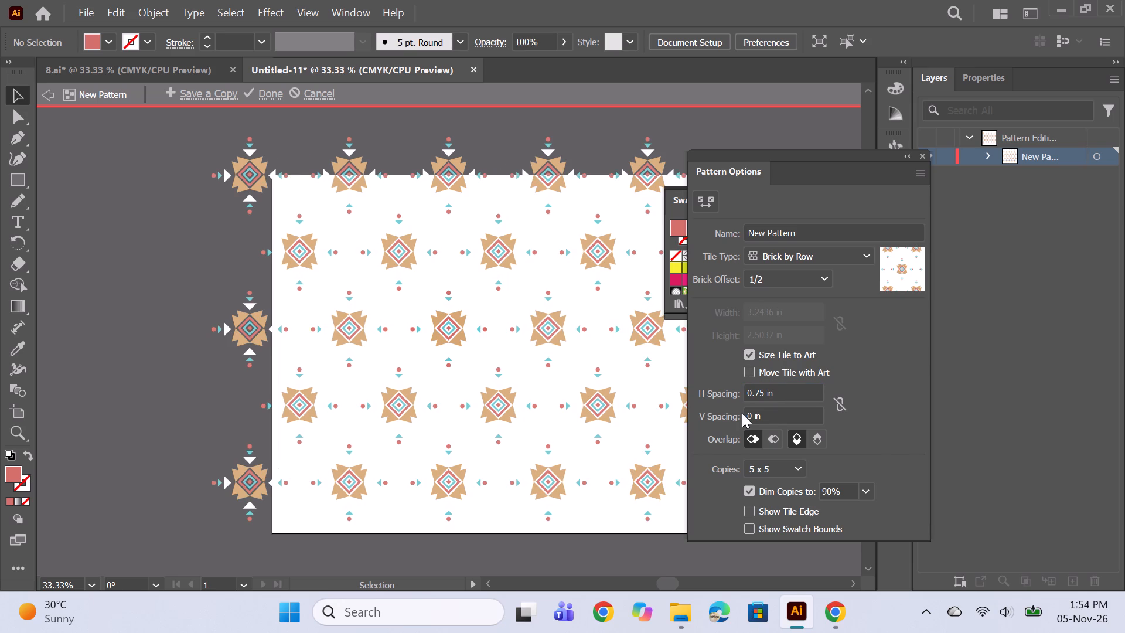
click(752, 418)
text(.5)
key(Return)
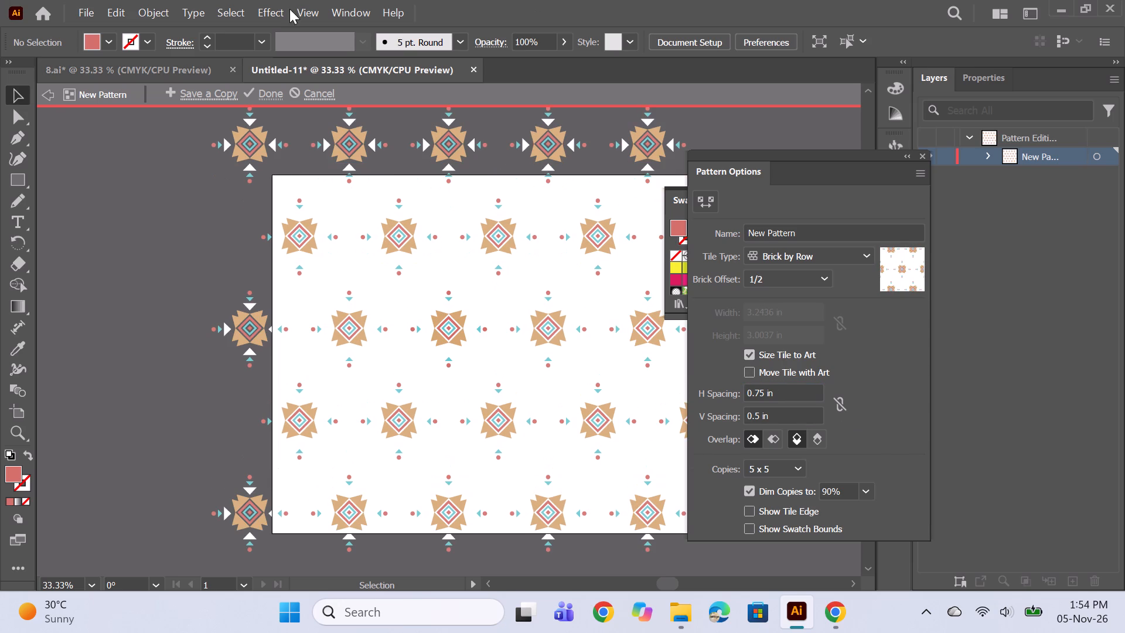
click(254, 97)
Draw a rectangle about 16.6 by 11.7 in covering the artboard and fill it with the new motif pattern swatch.
click(26, 171)
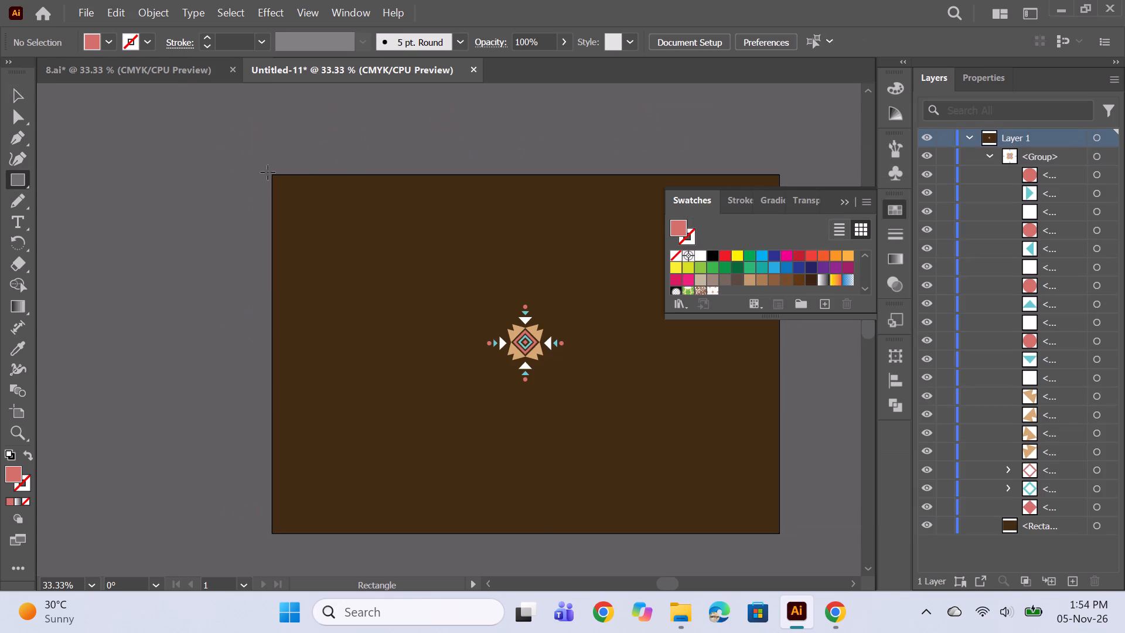
drag(271, 175, 582, 426)
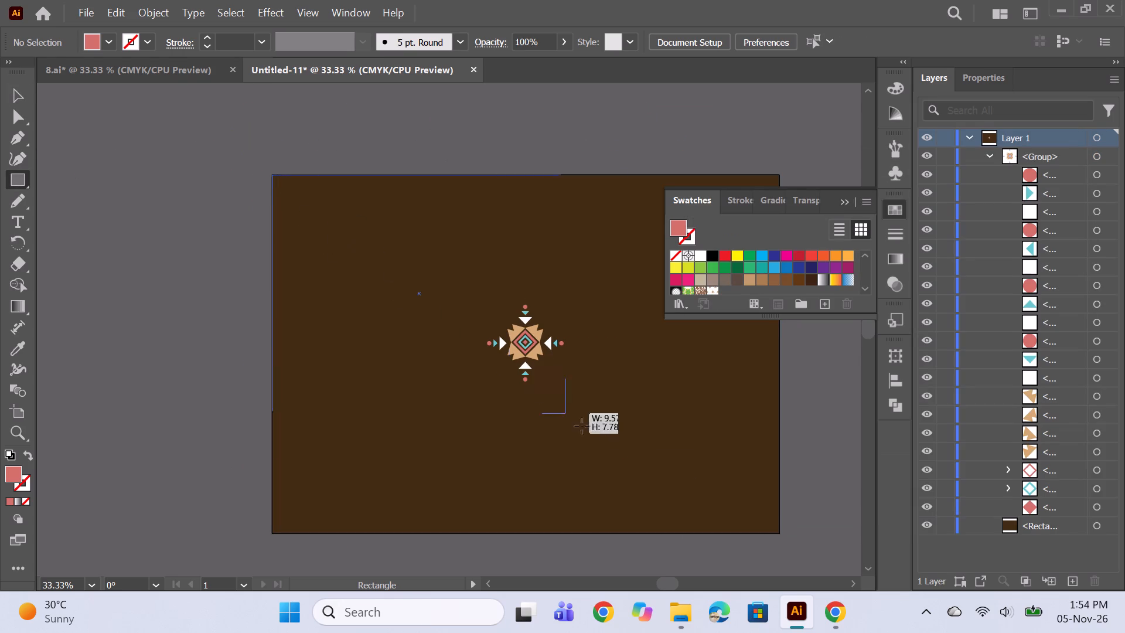
drag(582, 426, 782, 531)
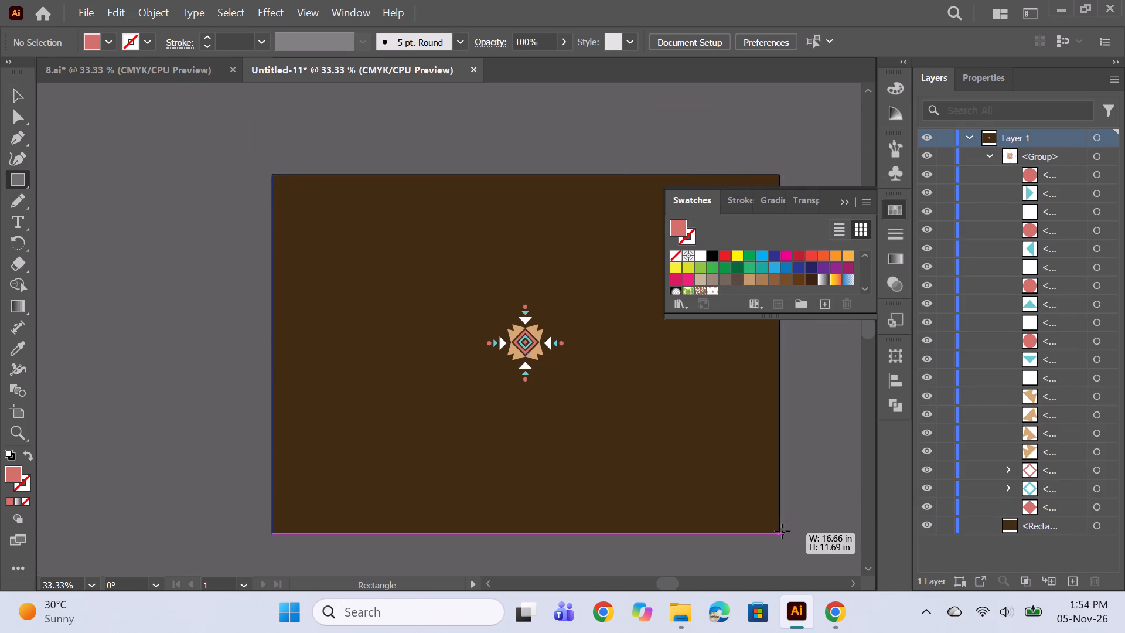
drag(782, 531, 780, 533)
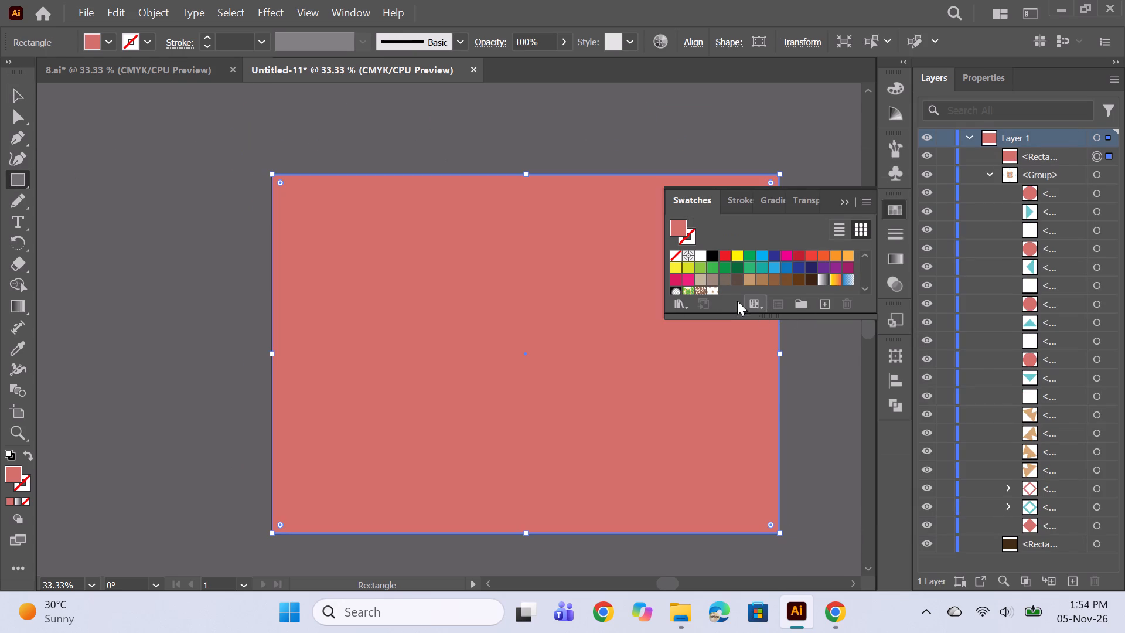
click(718, 290)
click(846, 205)
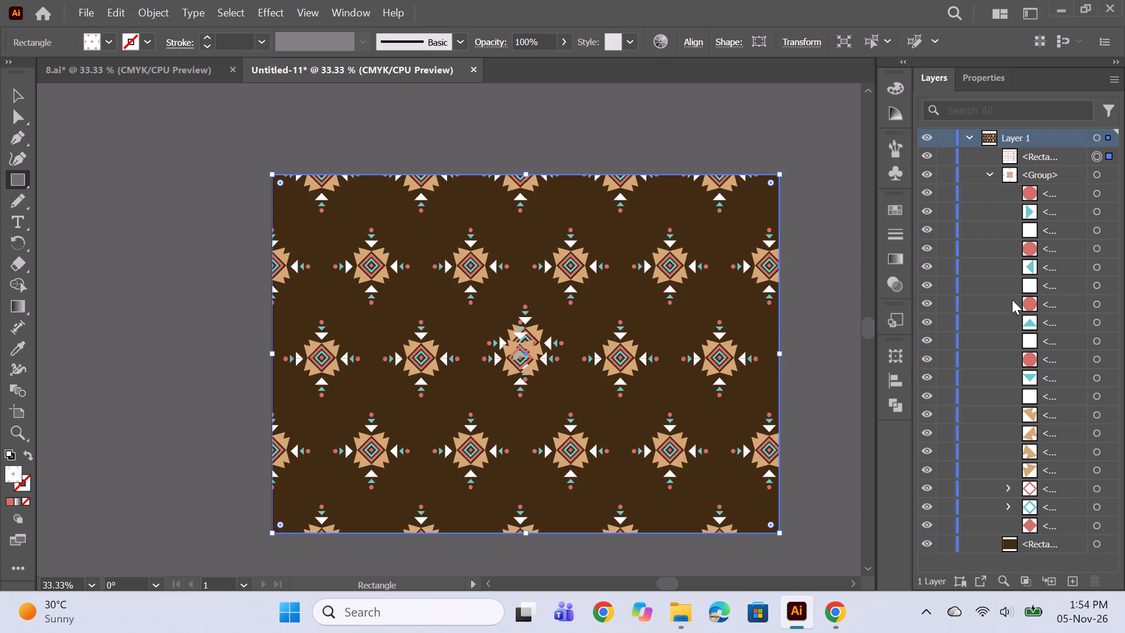
Hide the original motif group so that only the pattern rectangle and brown background show.
click(928, 173)
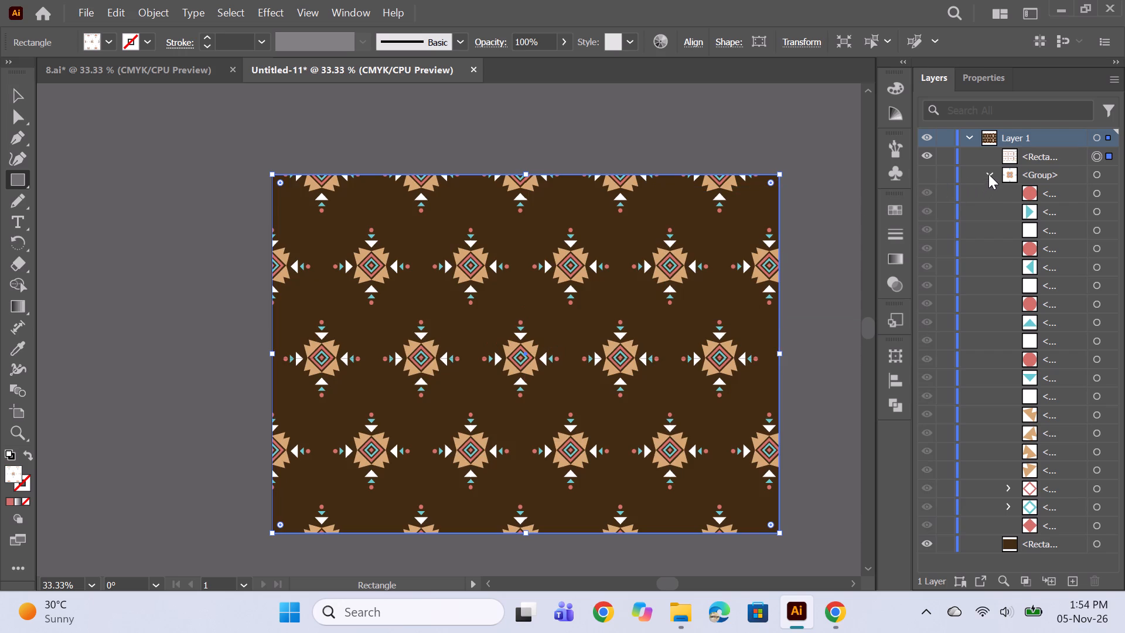
Save the new document as 8-c2 in the Plain prints folder, using the Illustrator 2020 format options.
click(988, 174)
key(ctrl+s)
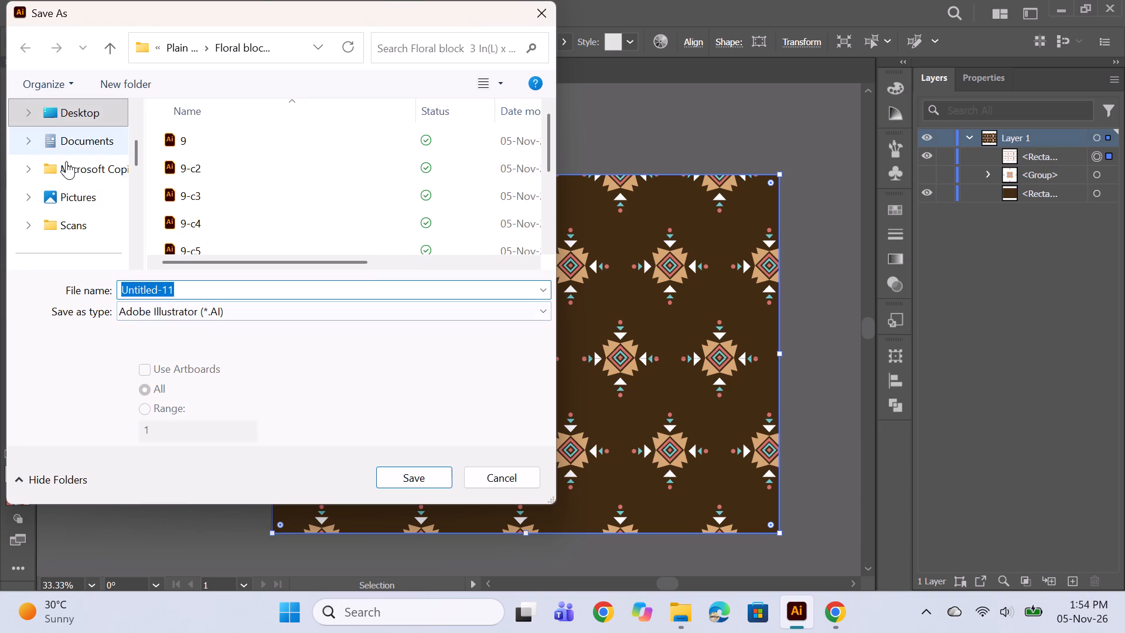
scroll(81, 195, down, 4)
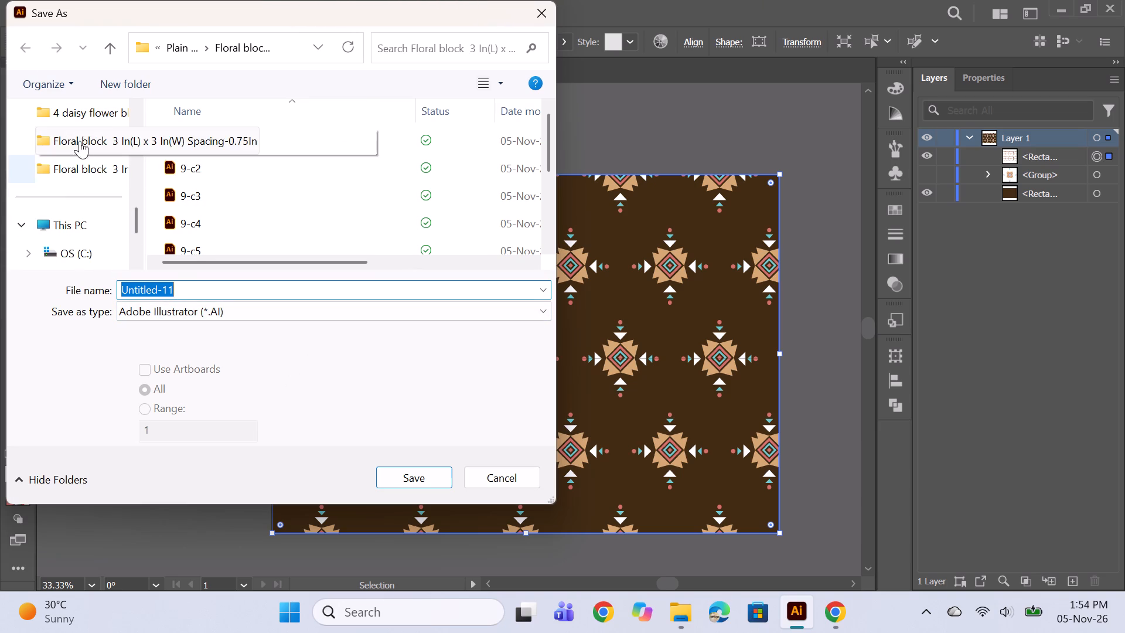
click(85, 136)
scroll(93, 168, up, 1)
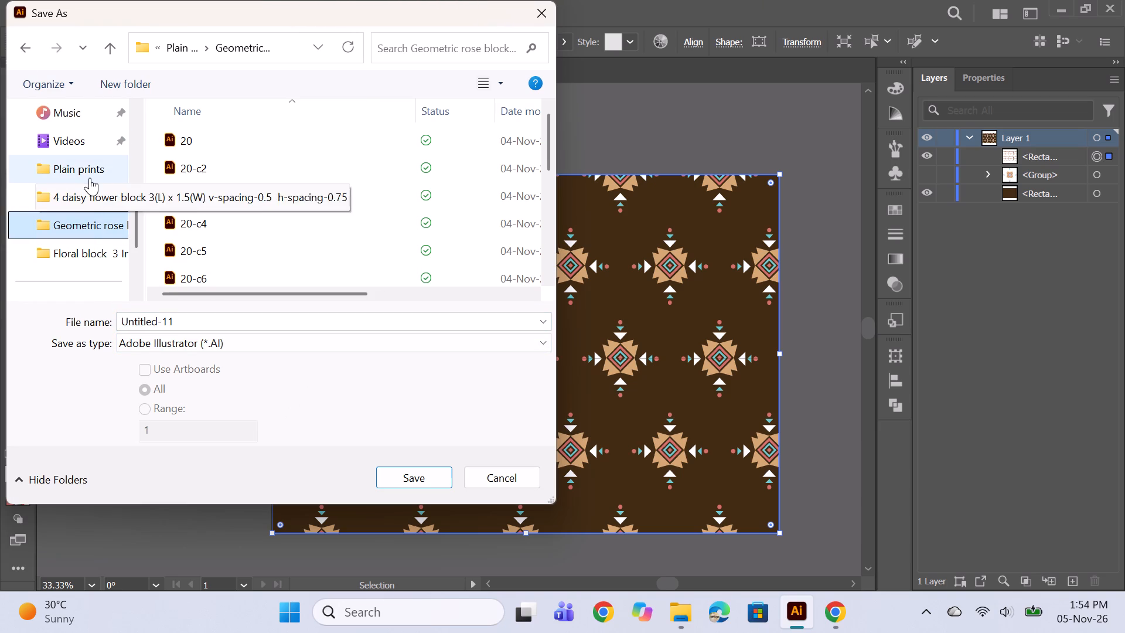
double_click(89, 177)
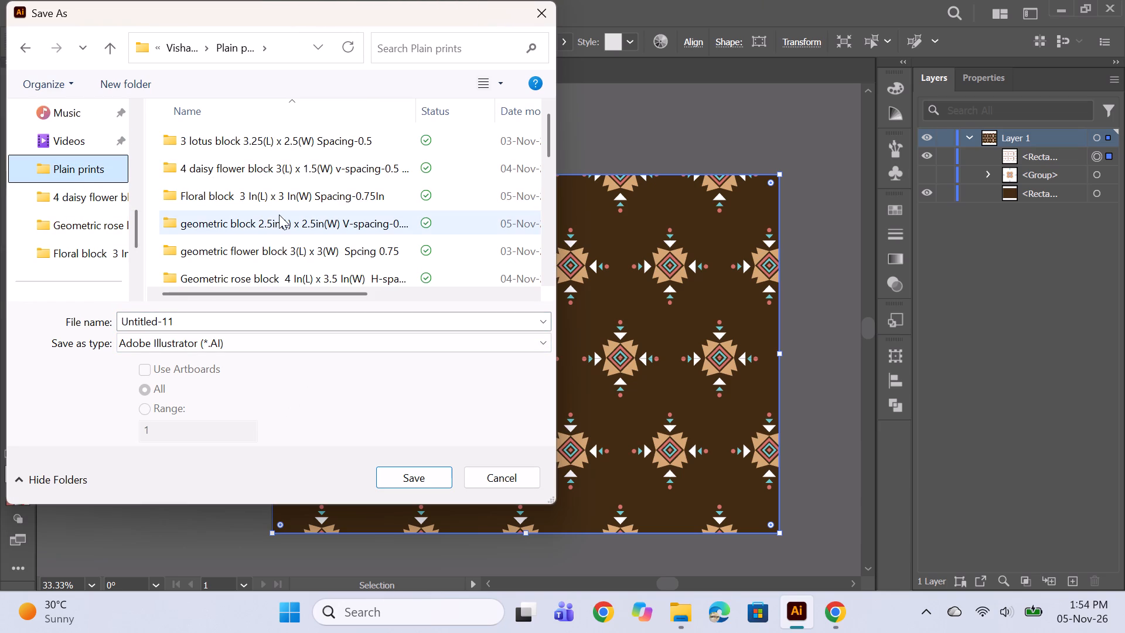
click(279, 215)
click(213, 319)
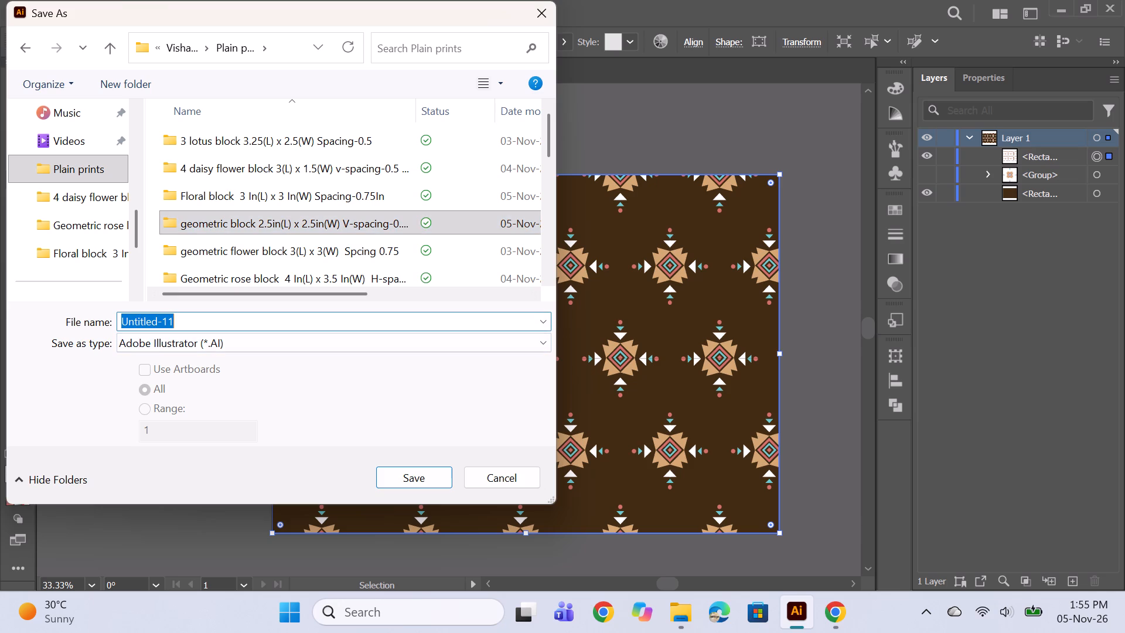
text(8-c2)
key(Return)
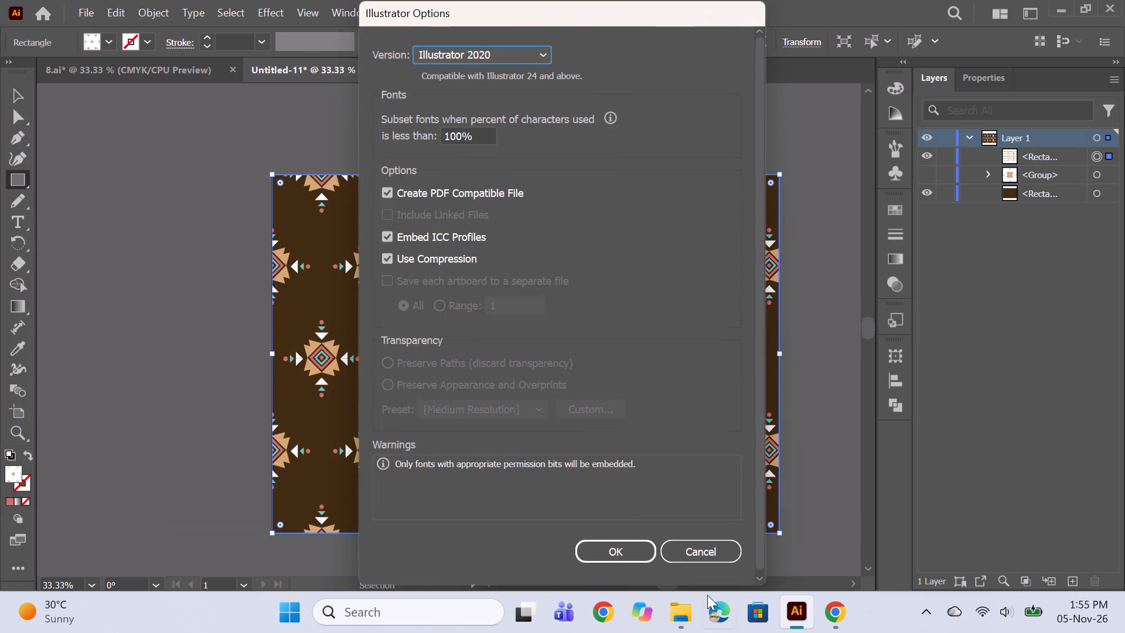
click(643, 557)
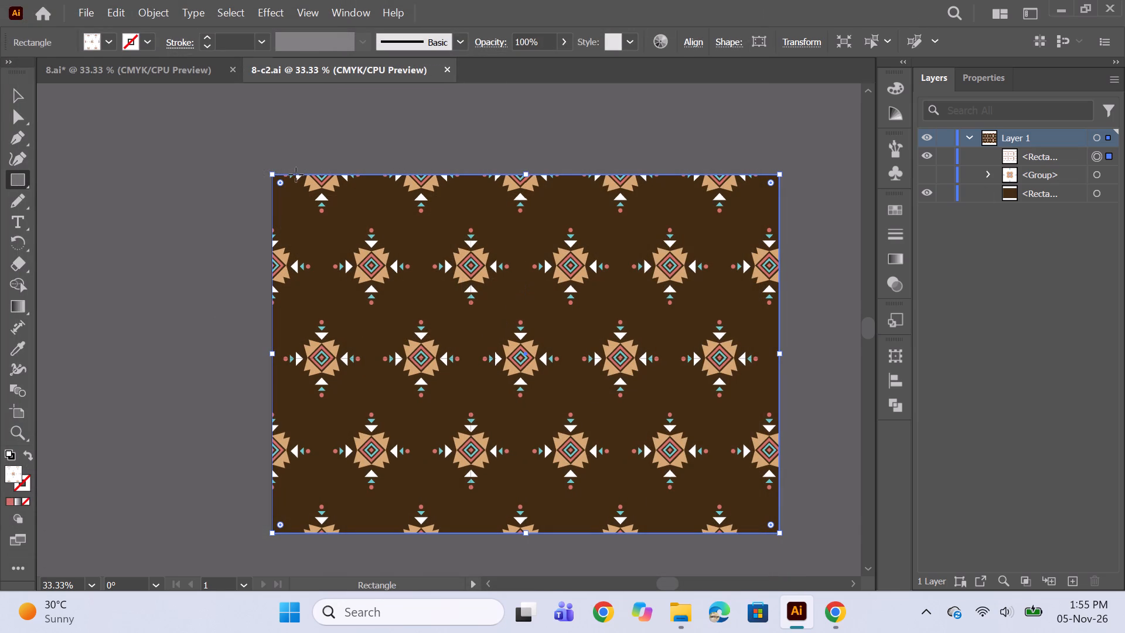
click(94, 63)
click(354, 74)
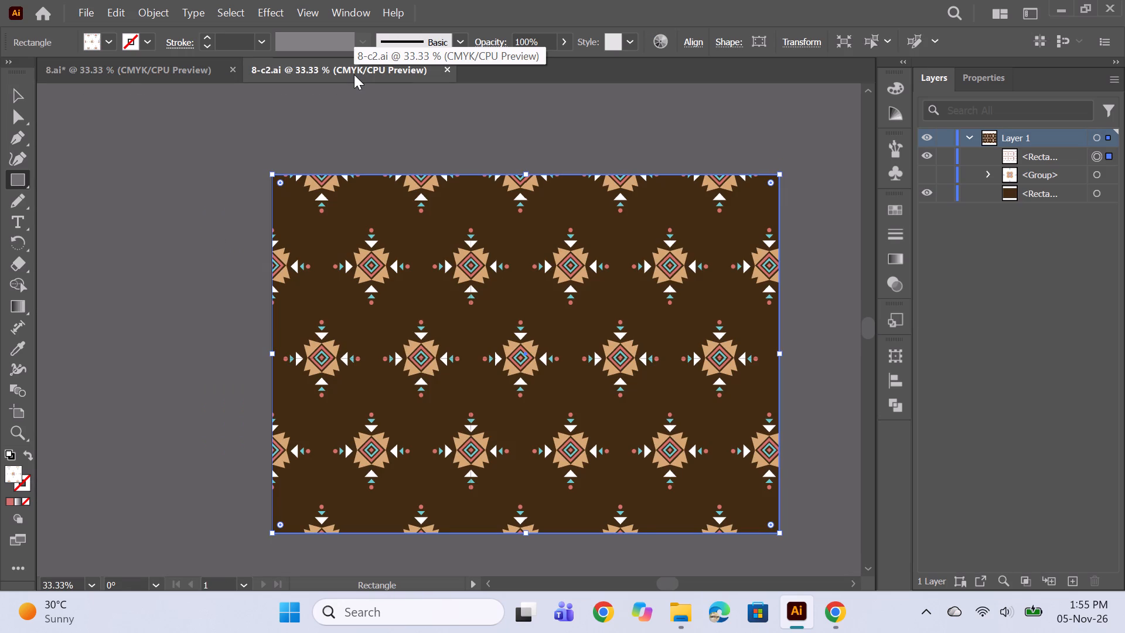
Change the background rectangle's fill in 8-c2.ai to a reddish brown, 512112.
click(1100, 195)
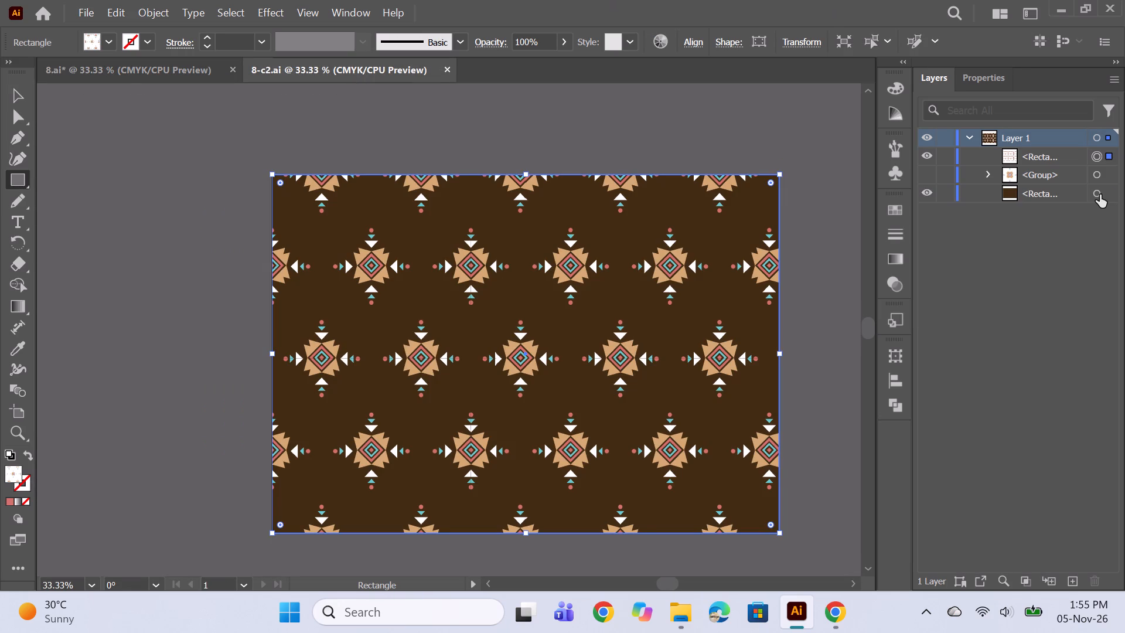
double_click(6, 474)
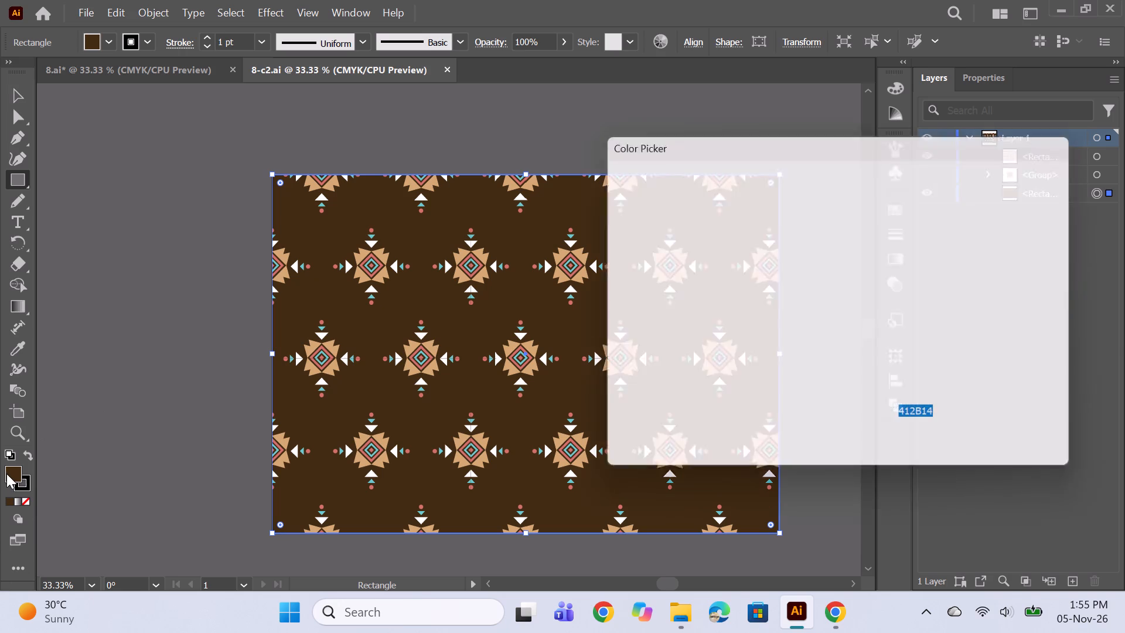
click(866, 414)
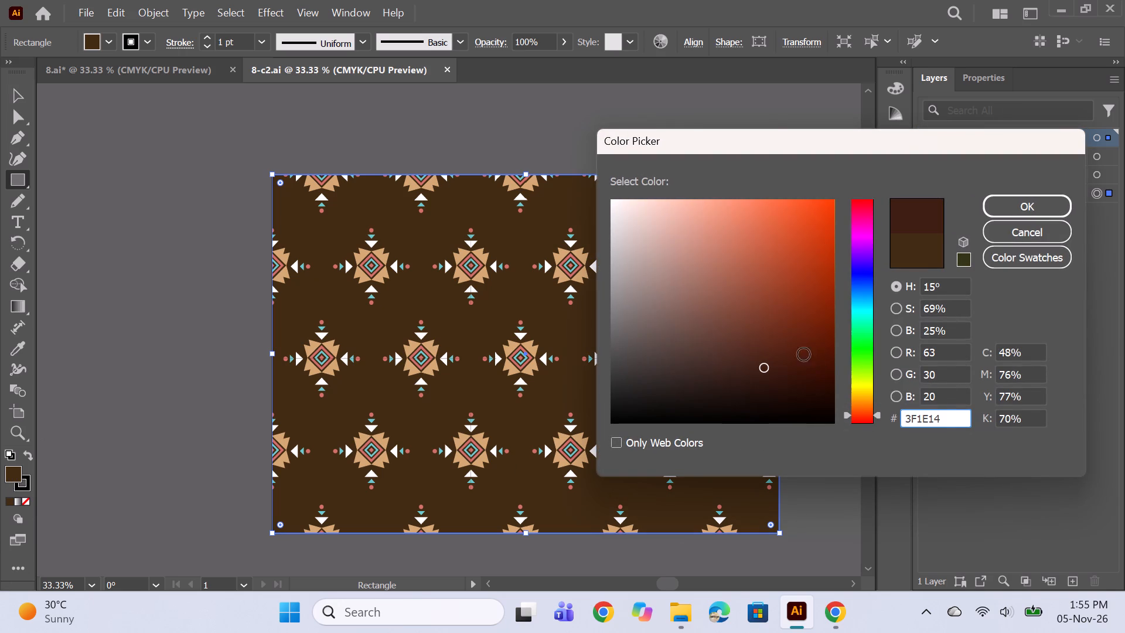
click(785, 350)
click(1025, 214)
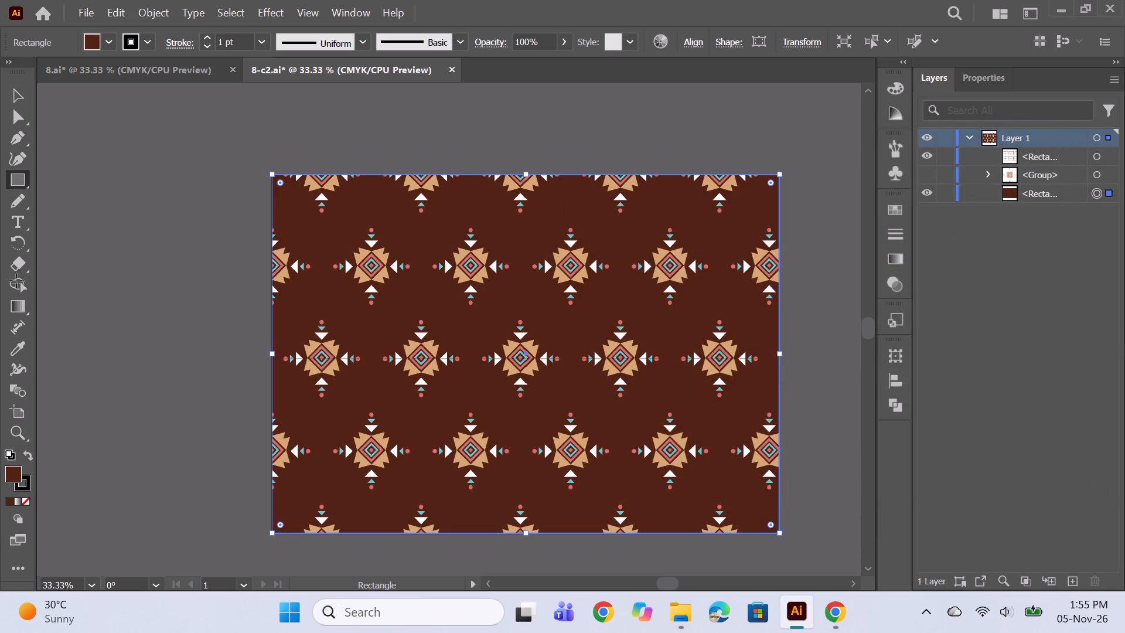
Darken the background rectangle's fill to a deeper, more saturated maroon.
double_click(15, 465)
double_click(16, 471)
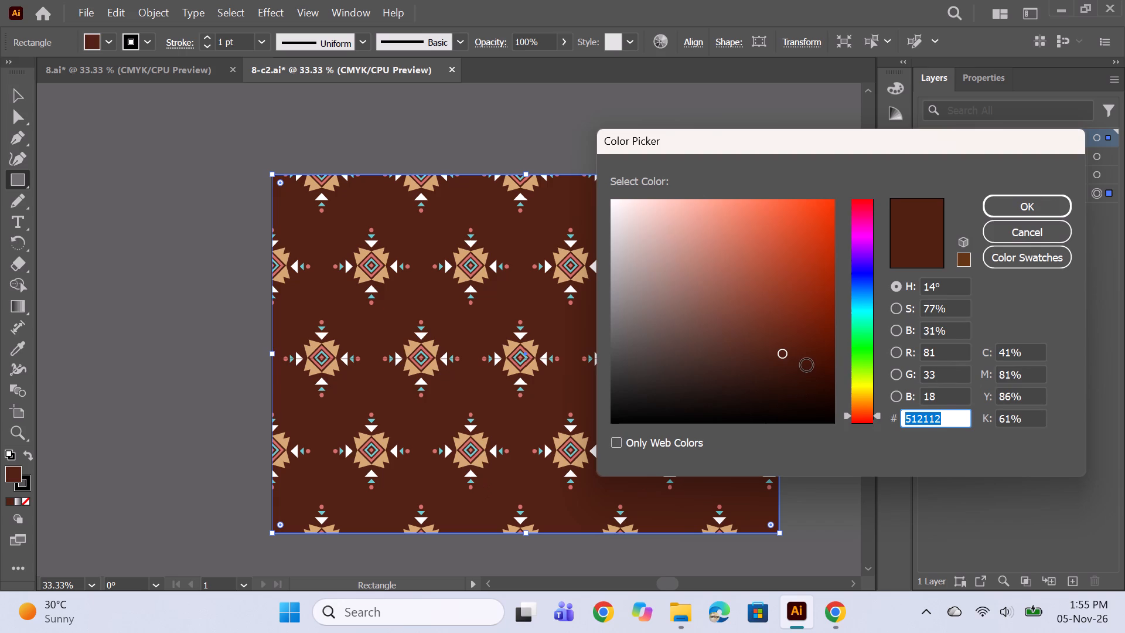
click(806, 360)
click(1015, 203)
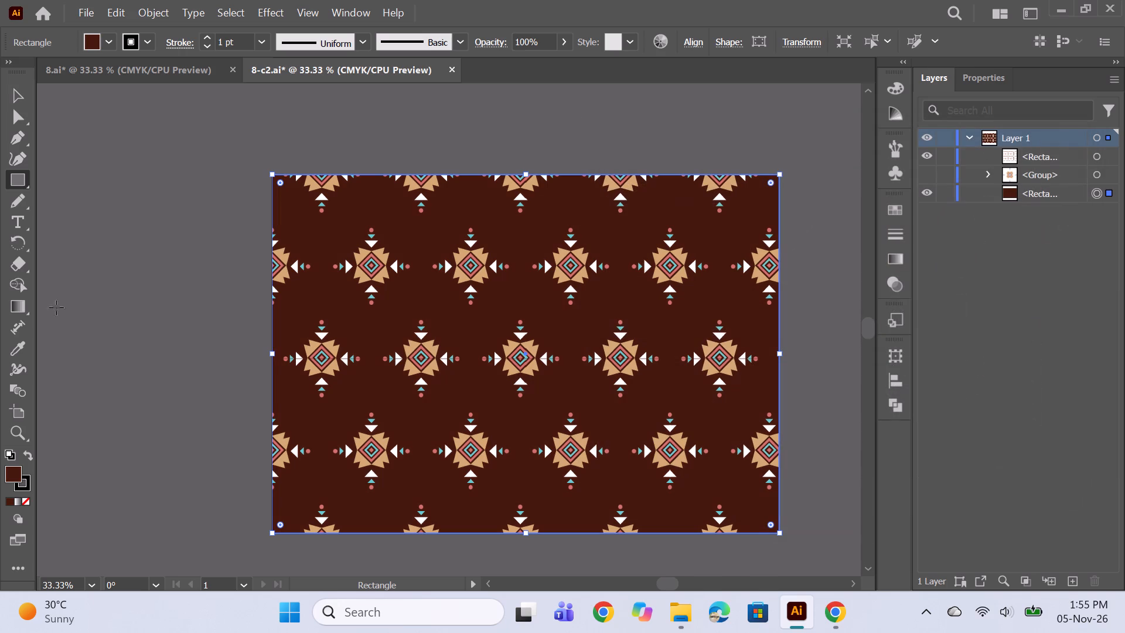
Save the changes to 8-c2.ai.
key(ctrl+s)
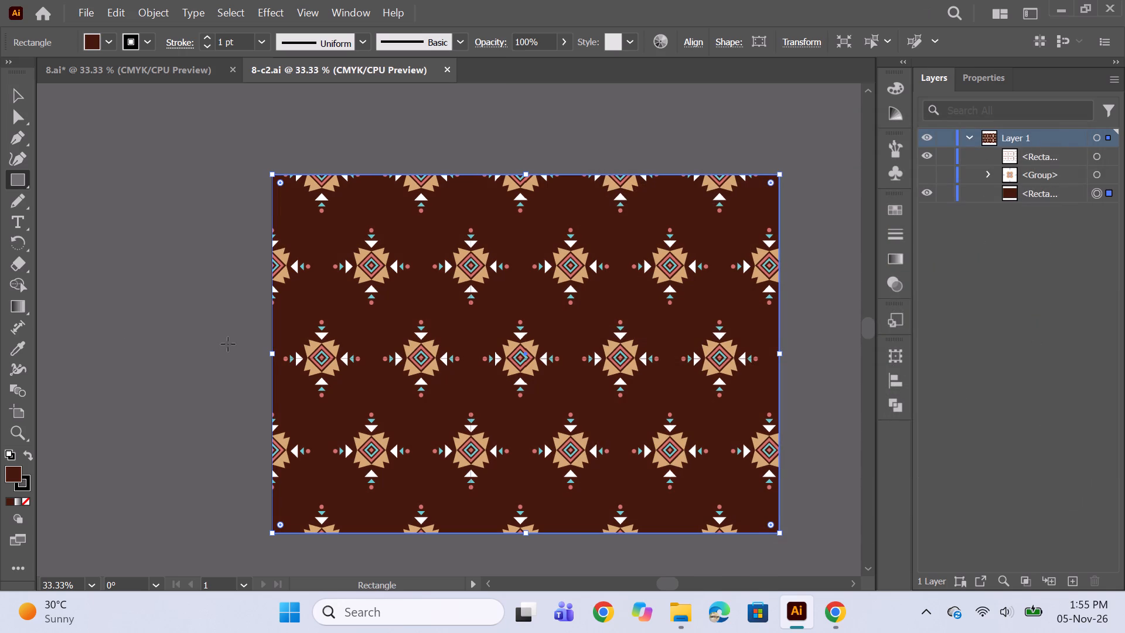
key(ctrl+s)
key(ctrl+s)
key(ctrl+s)
Hide the rulers in the 8.ai document and return to 8-c2.ai.
click(90, 70)
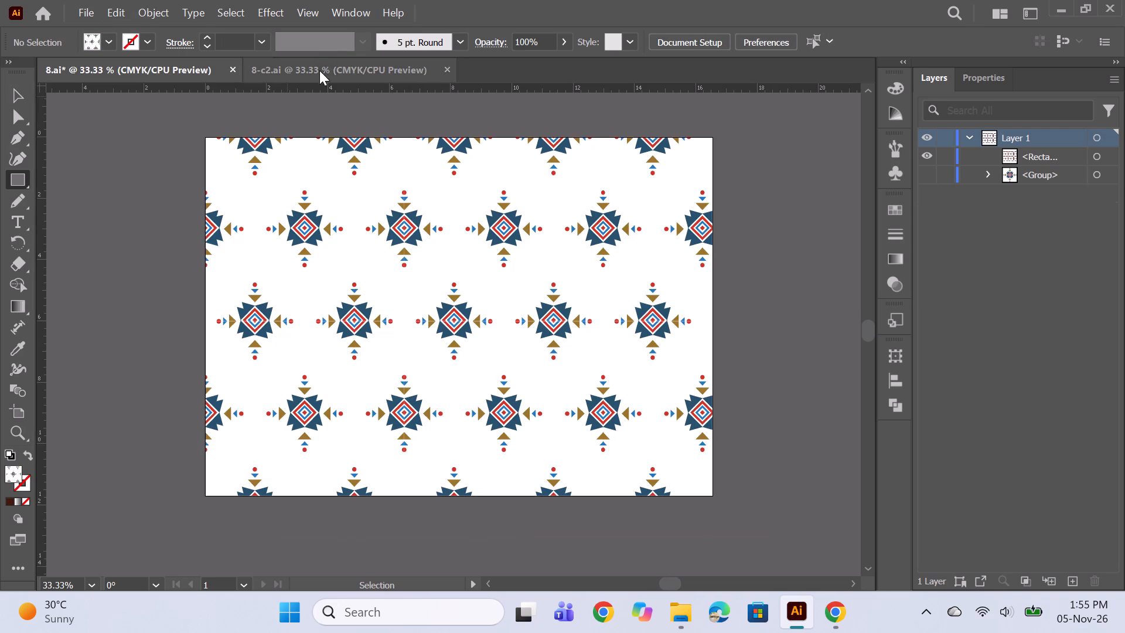
key(ctrl+r)
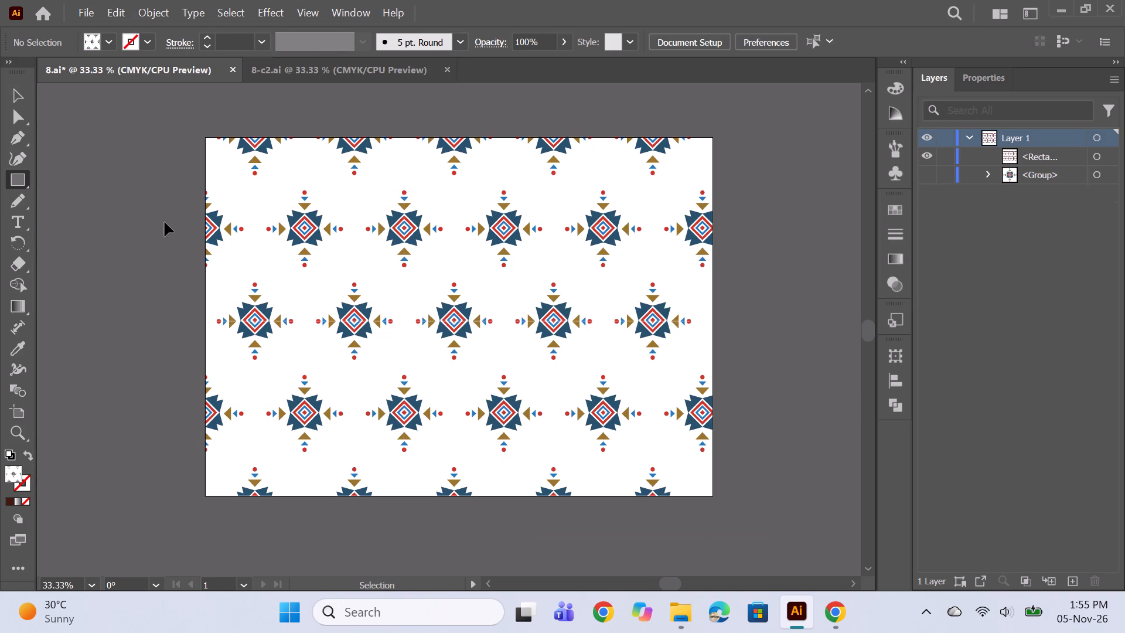
click(302, 73)
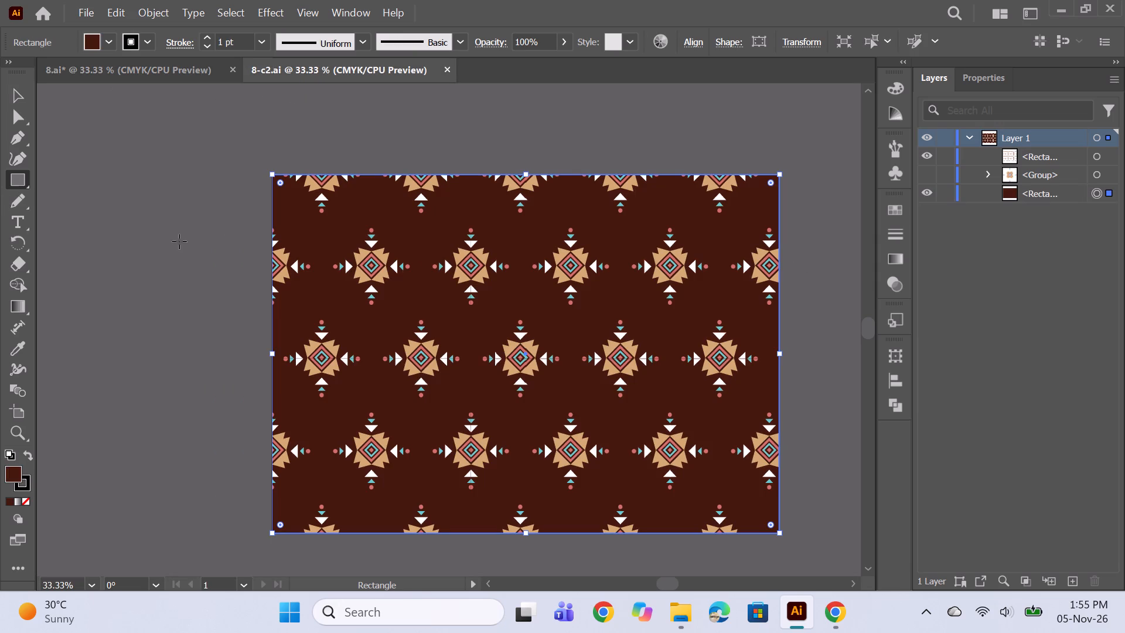
Create a new blank document with the preset settings.
key(ctrl+n)
key(Return)
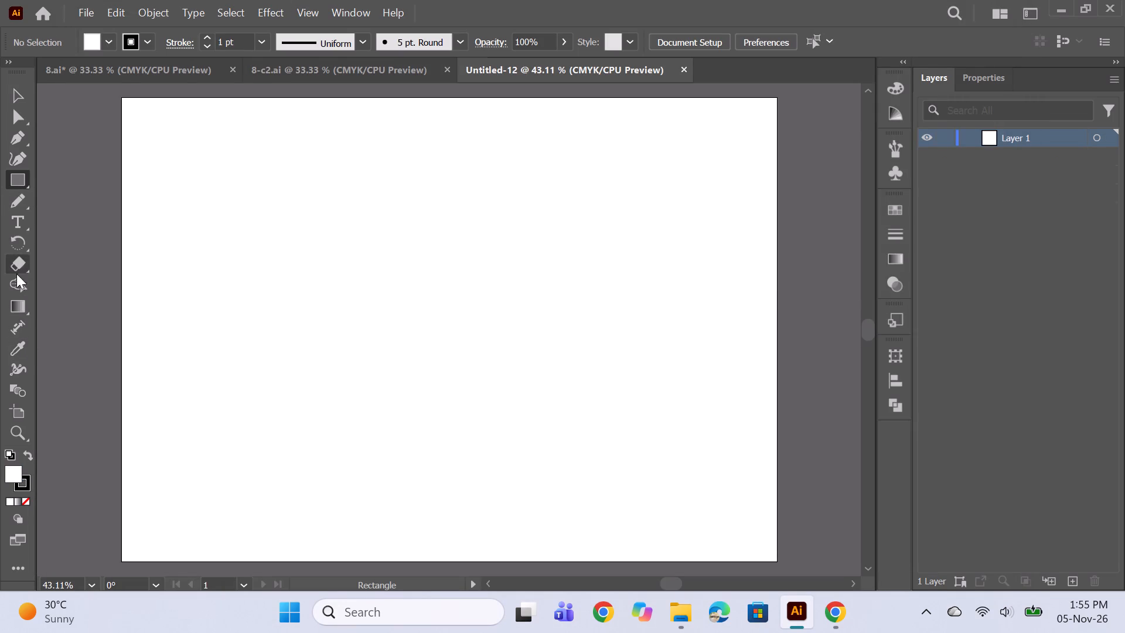
Draw a rectangle about 16.5 by 11.7 in covering the artboard, with its side edge aligned to the artboard edge.
drag(120, 98, 227, 176)
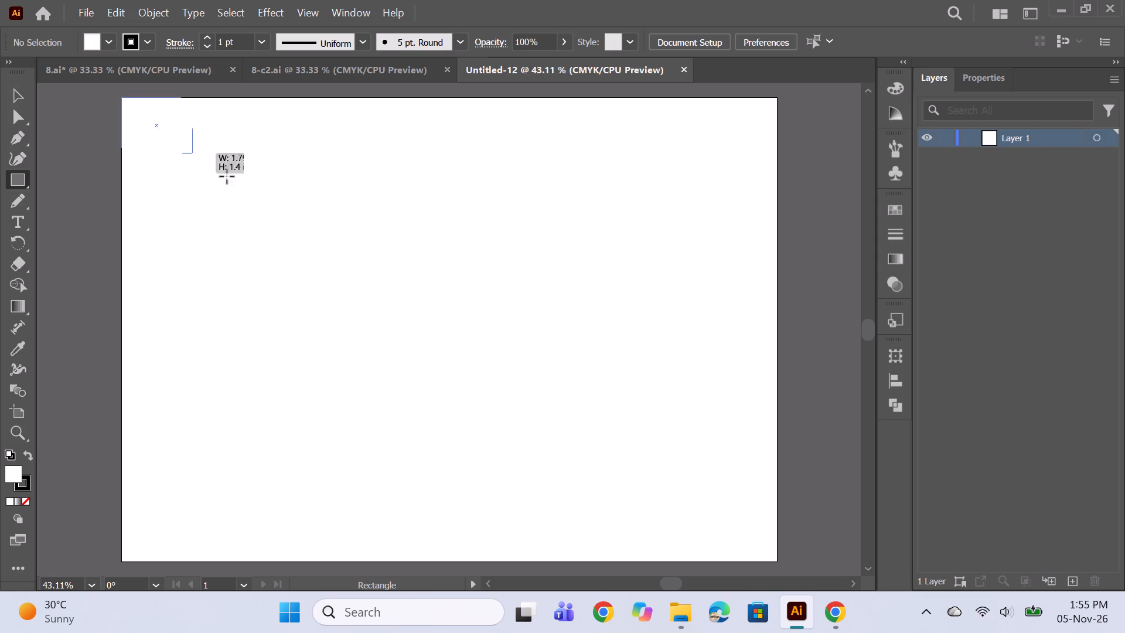
drag(227, 176, 778, 560)
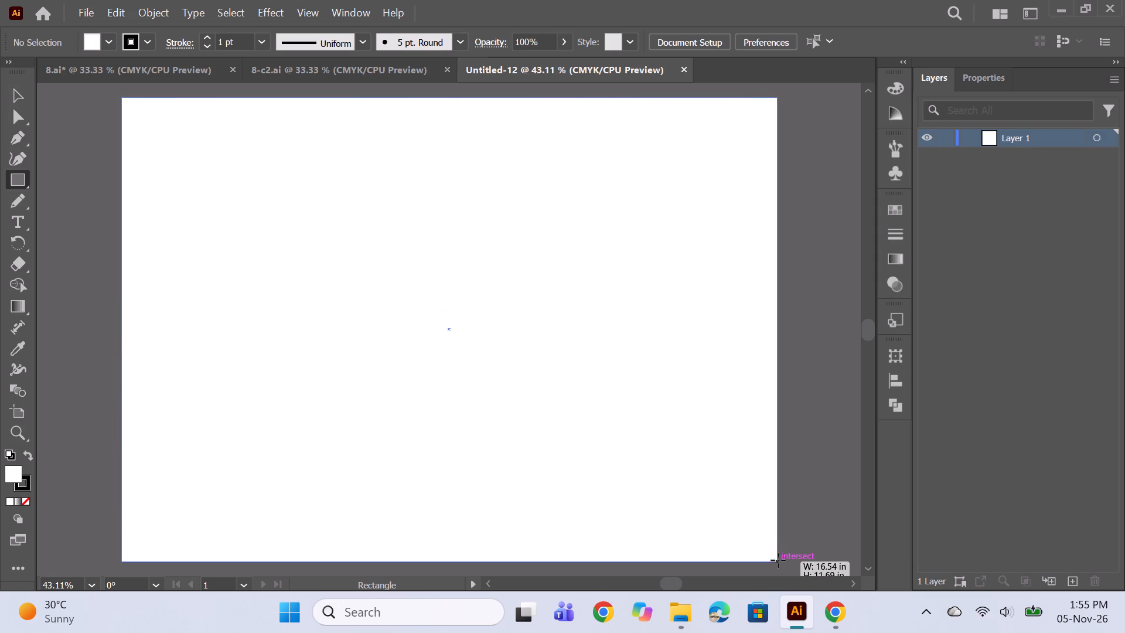
drag(778, 560, 780, 563)
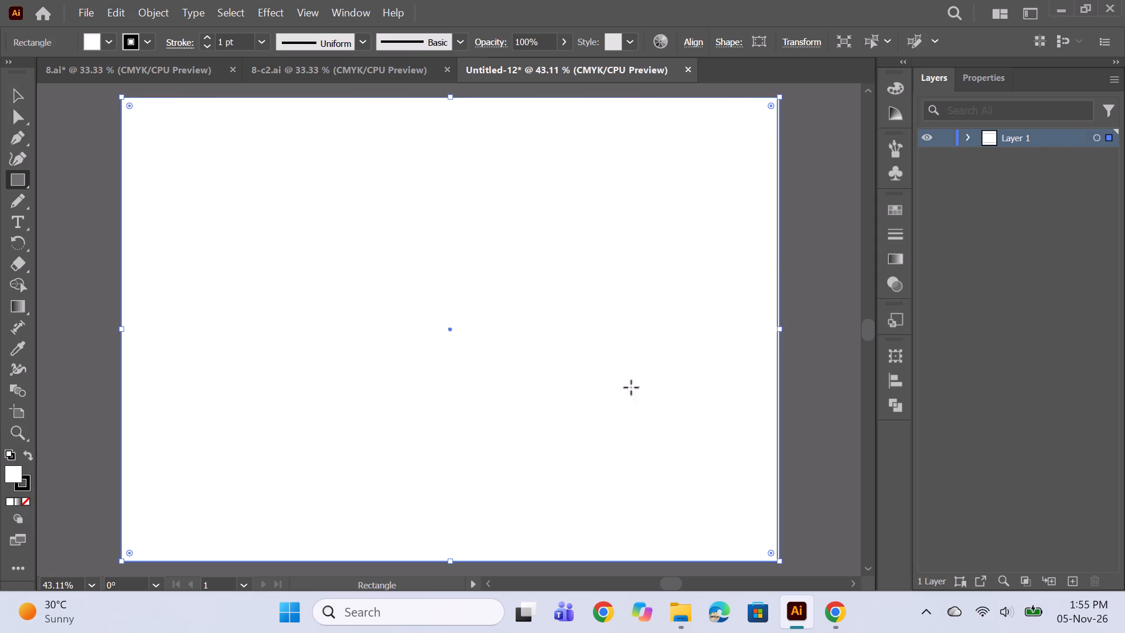
click(780, 329)
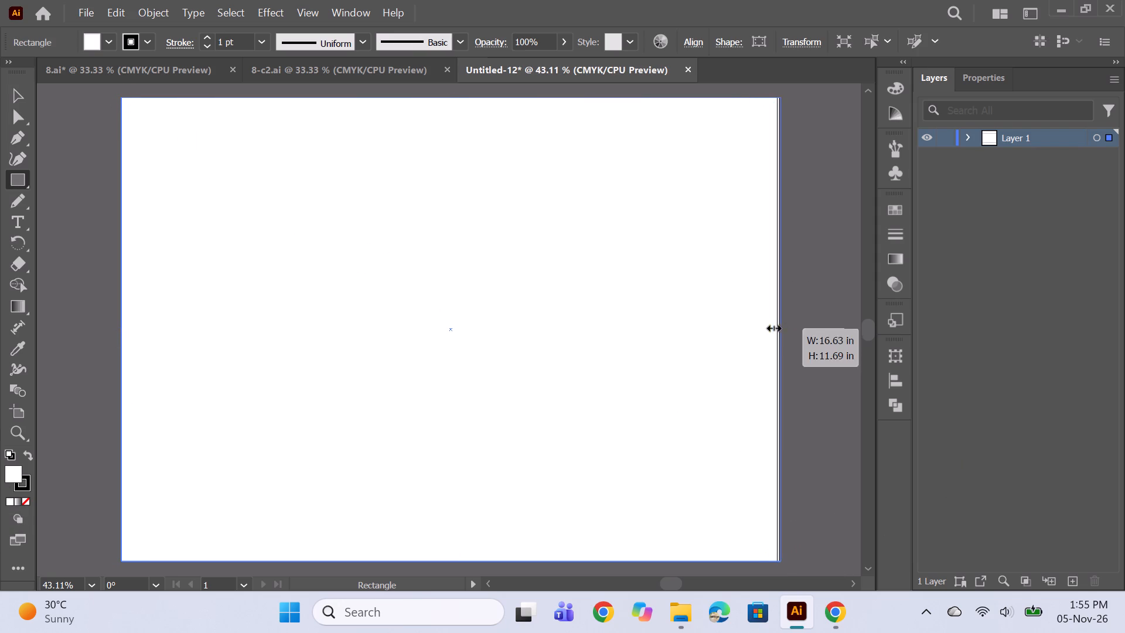
Fill the artboard-sized rectangle with light yellow, F4E782.
double_click(16, 471)
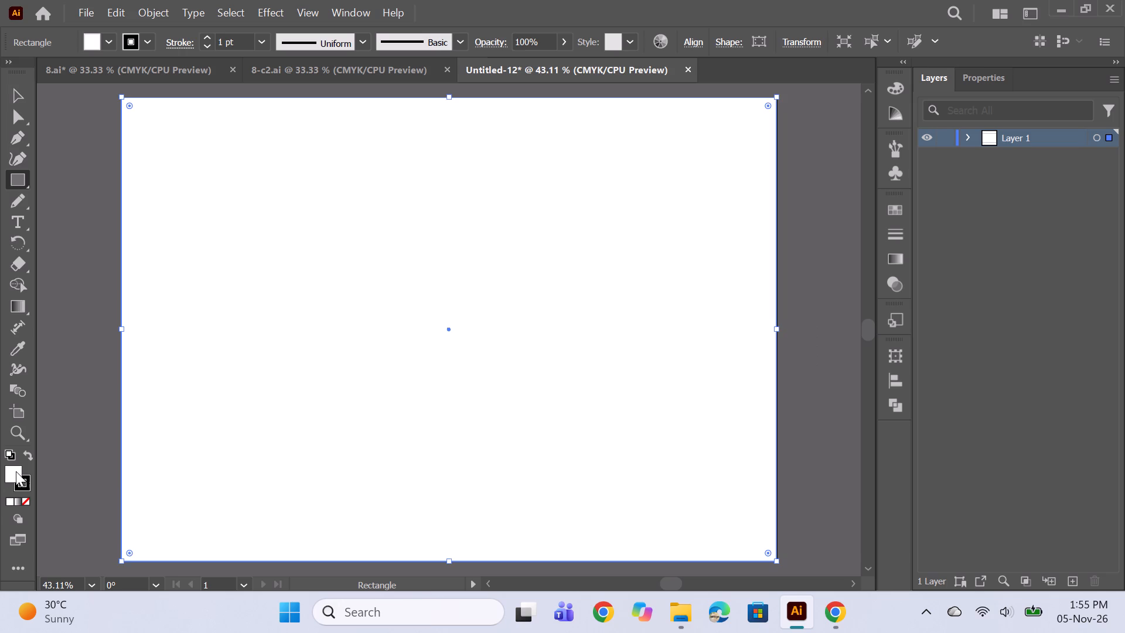
click(857, 387)
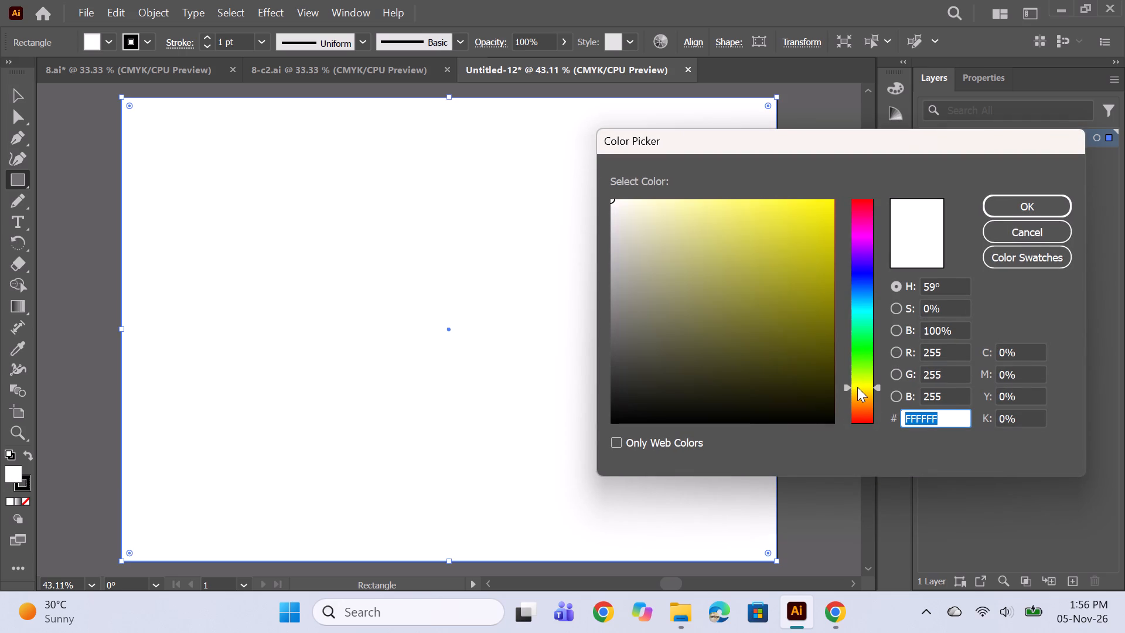
click(865, 383)
click(867, 391)
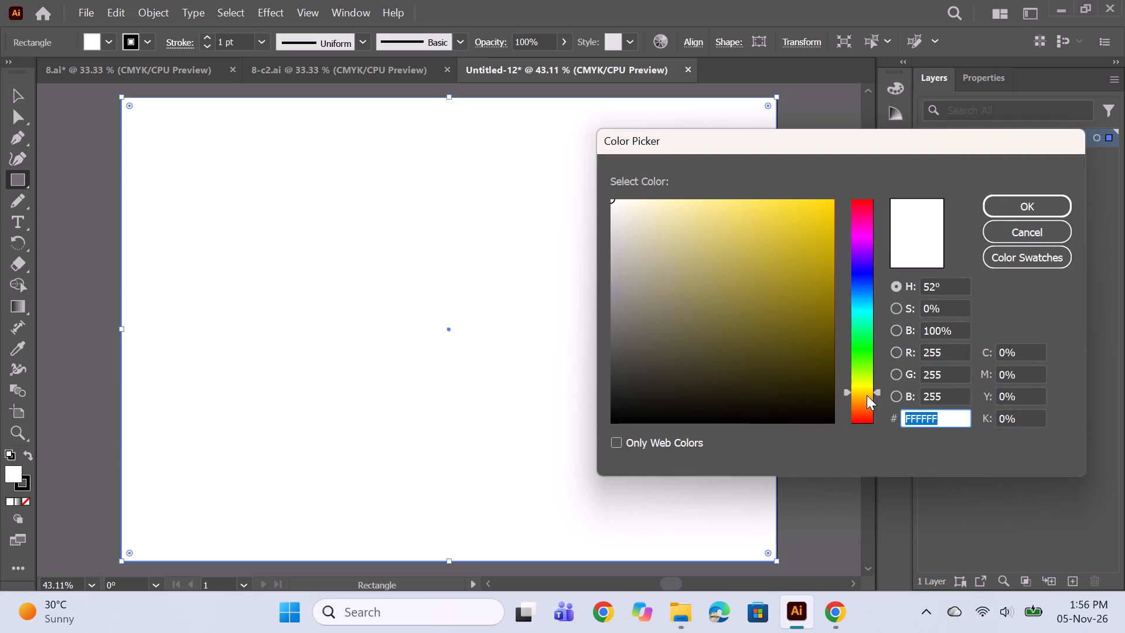
click(867, 395)
click(666, 202)
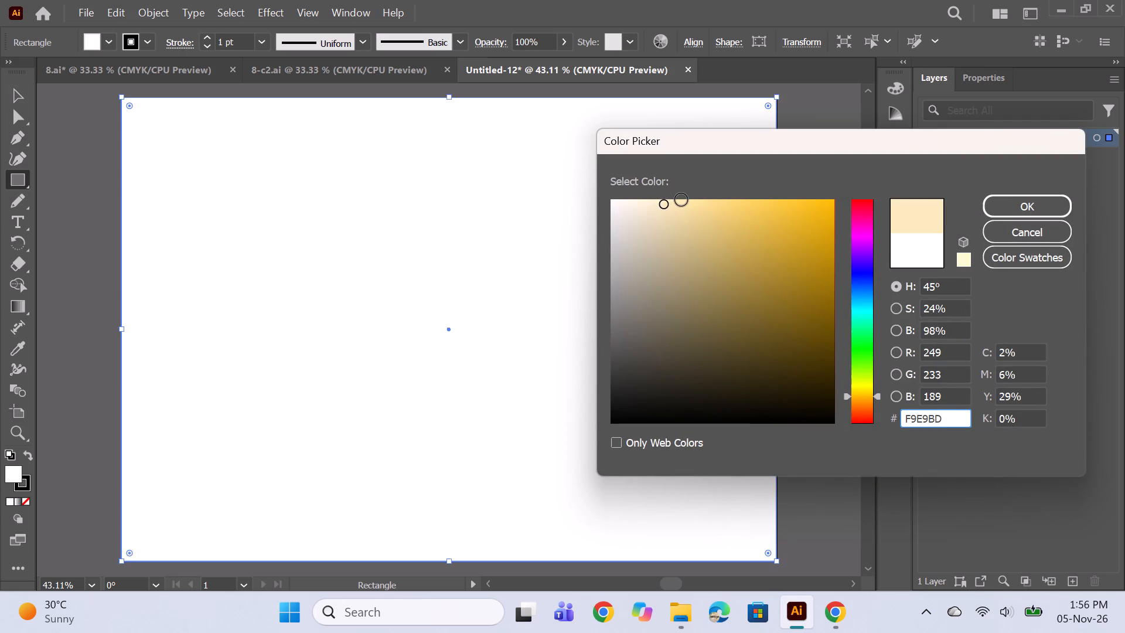
click(691, 201)
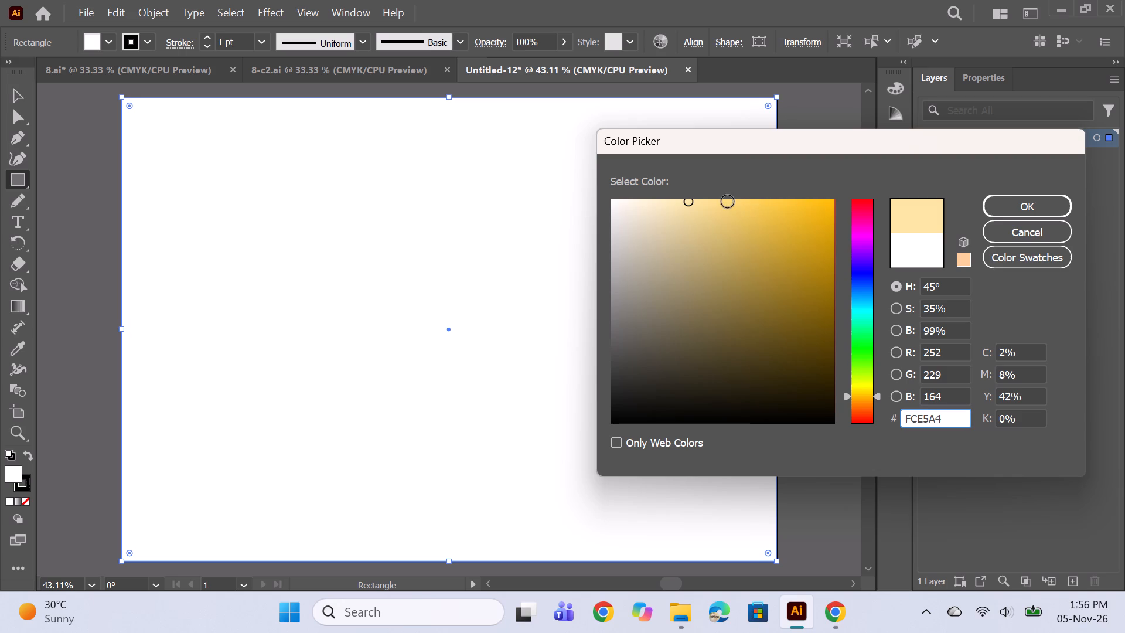
click(728, 202)
click(864, 391)
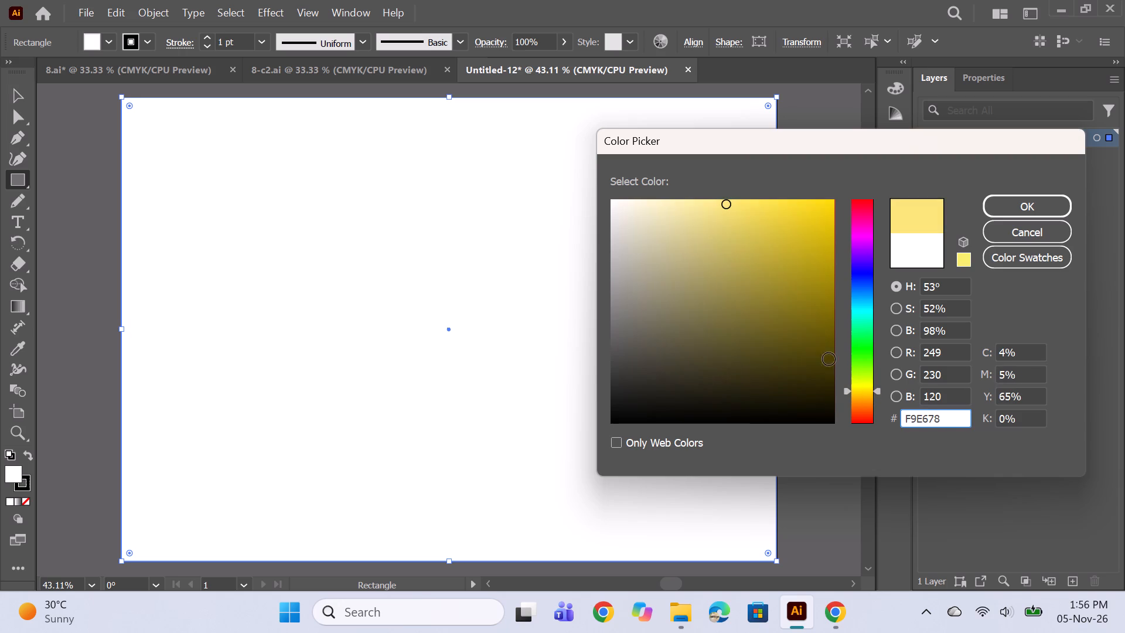
click(718, 208)
click(716, 207)
click(704, 195)
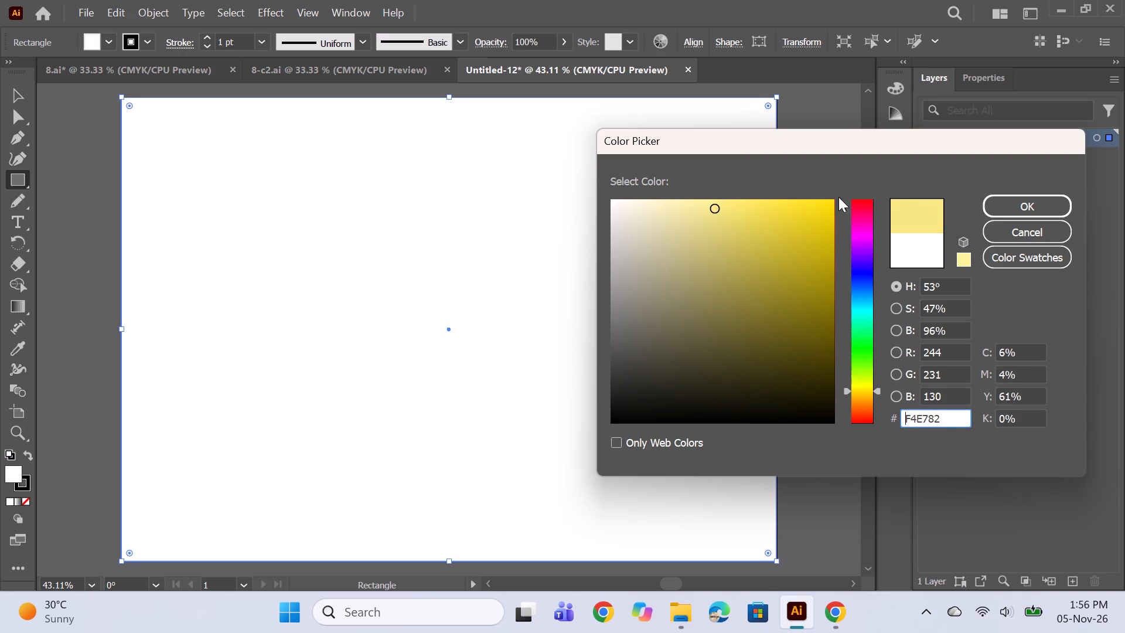
click(1006, 203)
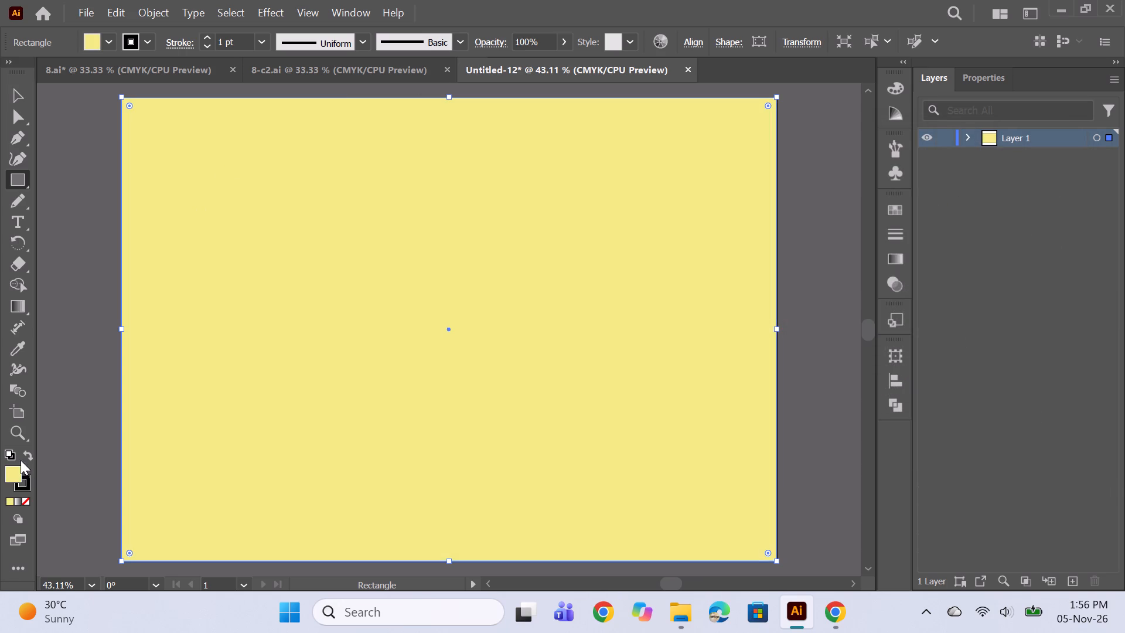
Lighten the rectangle's fill to a paler, brighter yellow.
double_click(15, 474)
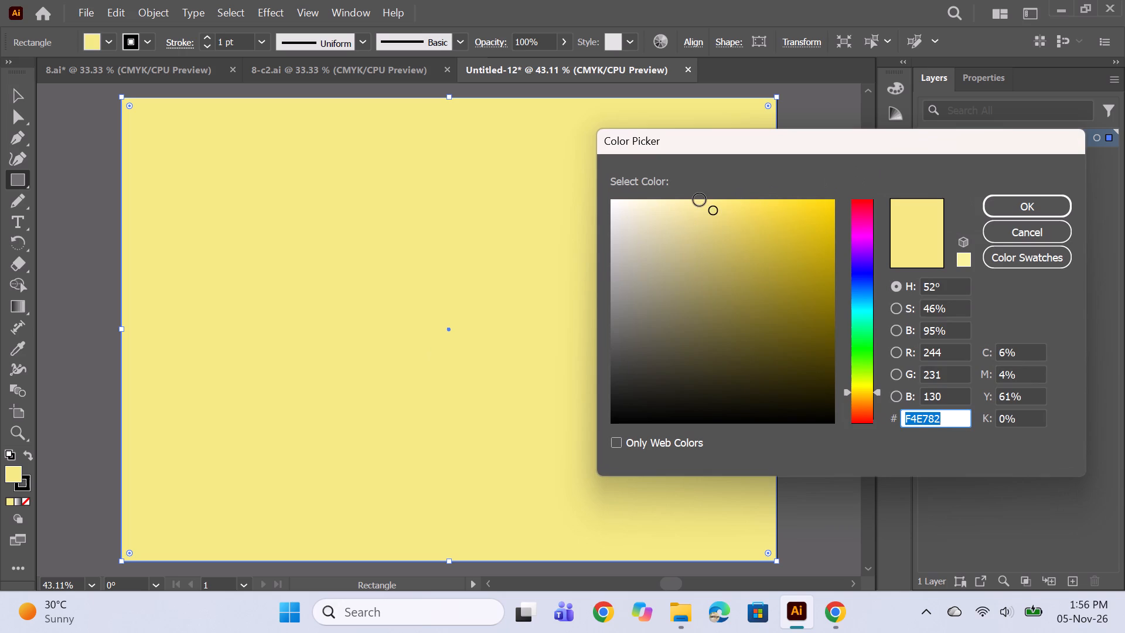
click(700, 200)
click(1007, 200)
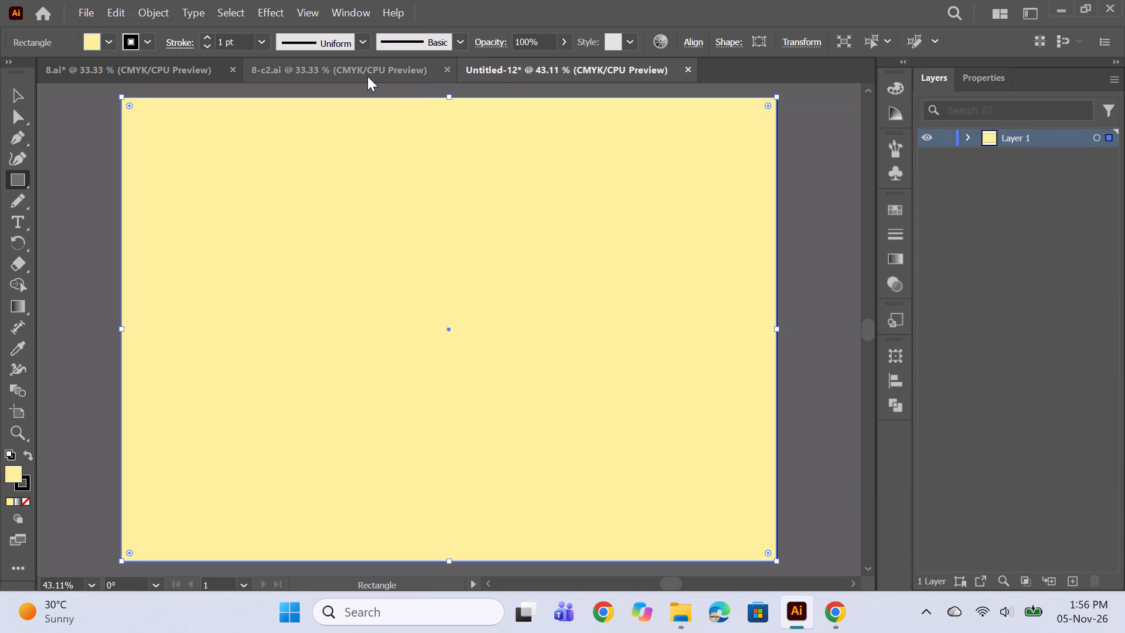
Change the background rectangle's fill to a slightly deeper, more saturated yellow.
click(367, 76)
click(528, 66)
double_click(9, 472)
click(704, 224)
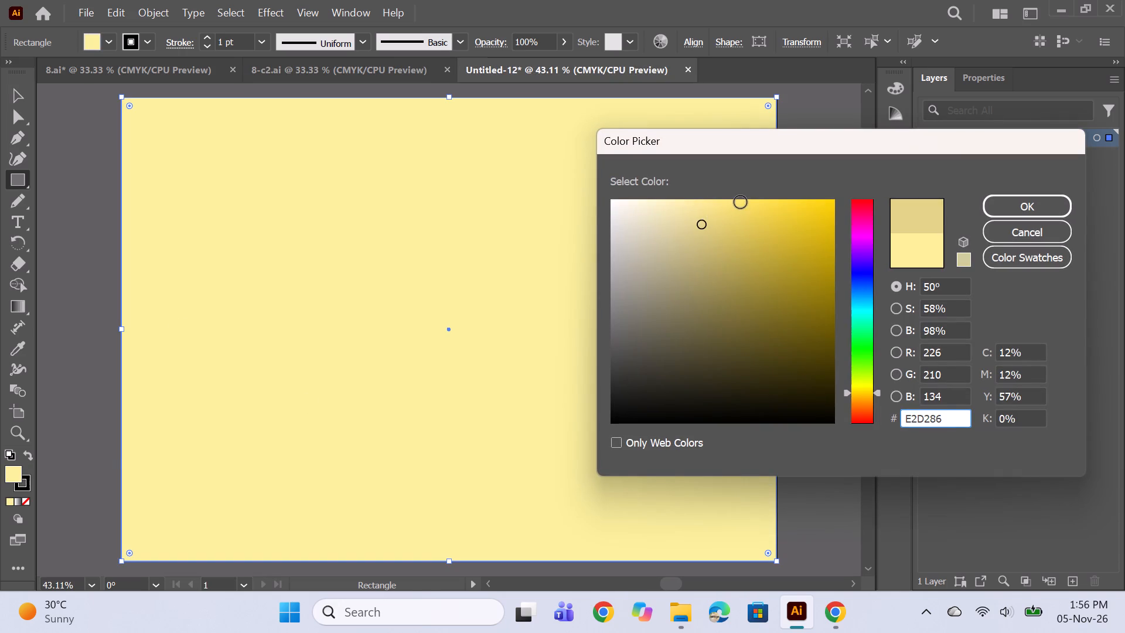
click(741, 202)
click(725, 202)
click(1035, 207)
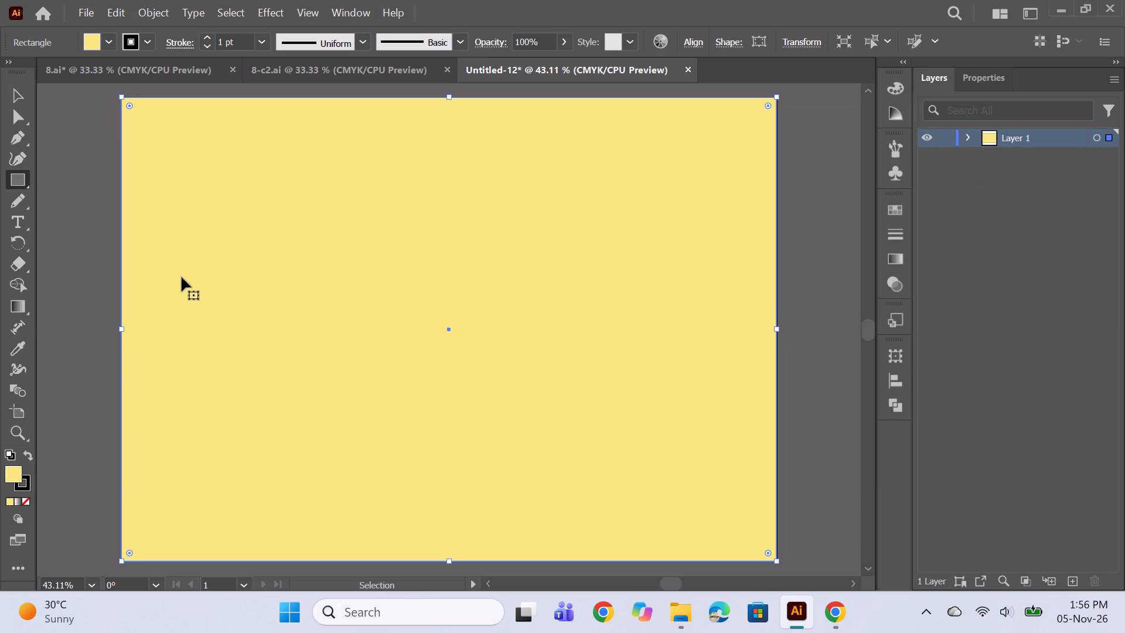
Paste the copied geometric motif onto the centre of the yellow background.
key(ctrl+v)
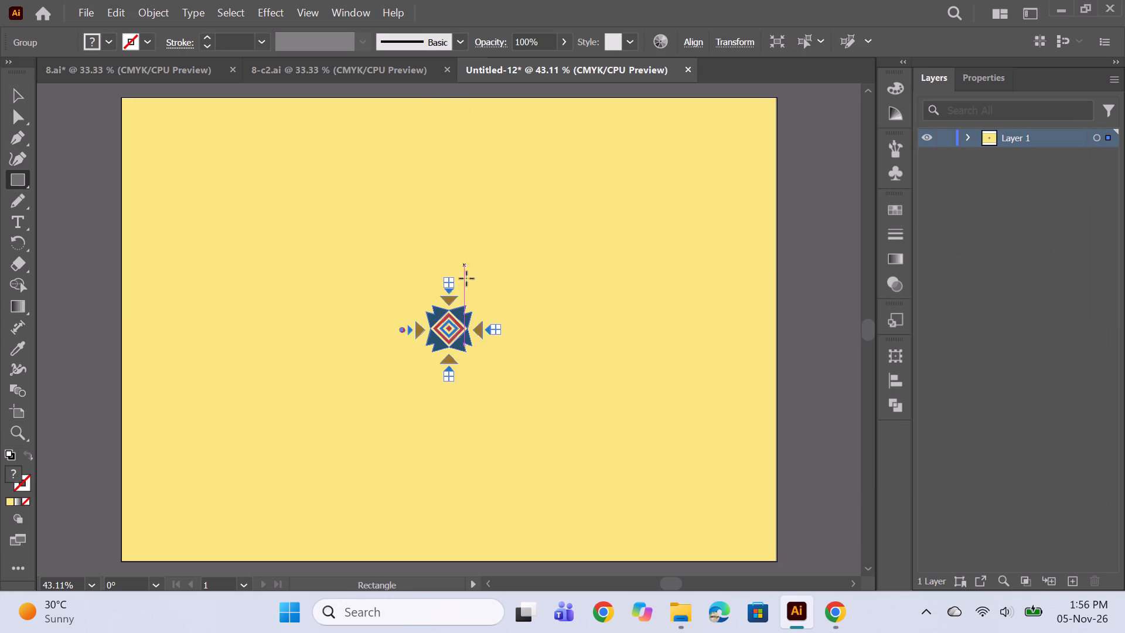
alt+scroll(454, 328, up, 4)
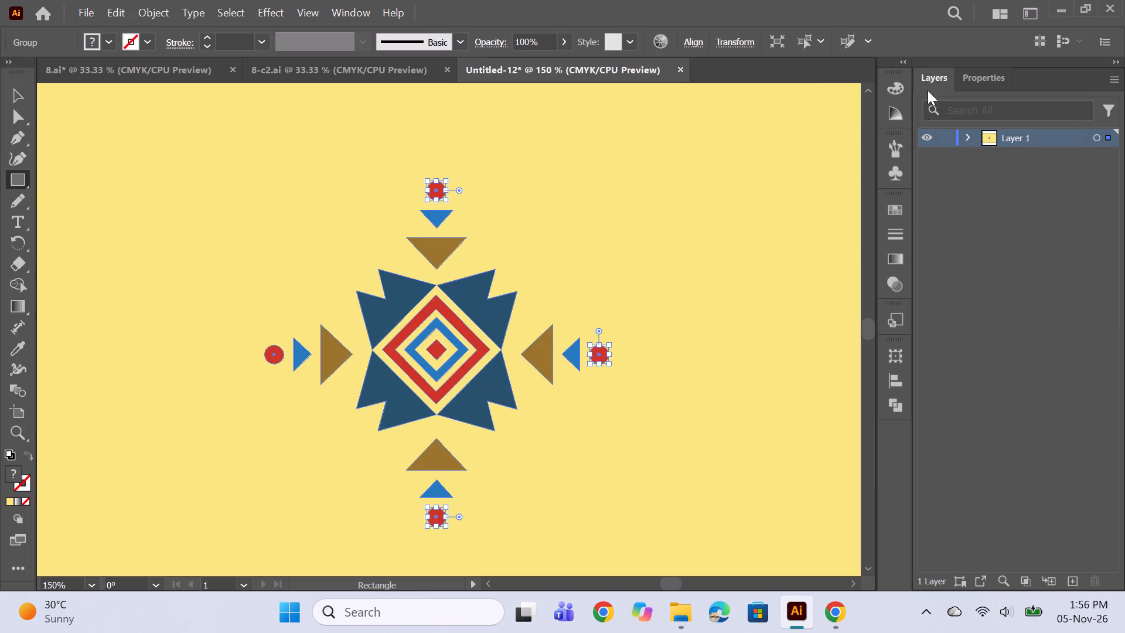
Fill the small diamond at the motif's centre with near-black, 020000.
click(969, 135)
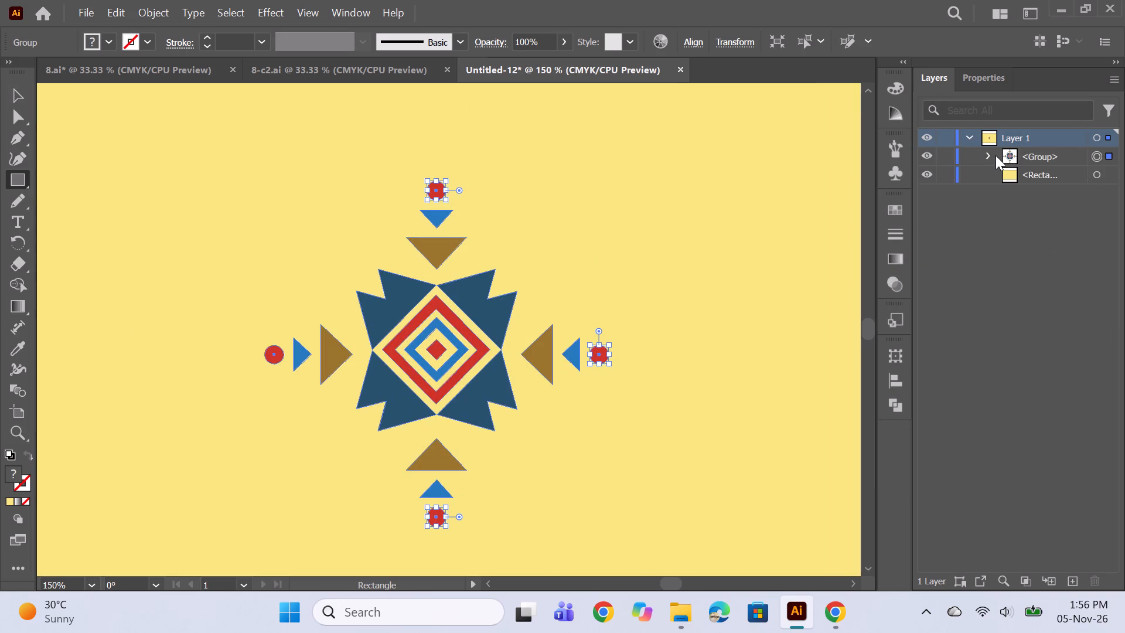
click(987, 157)
scroll(1049, 267, down, 6)
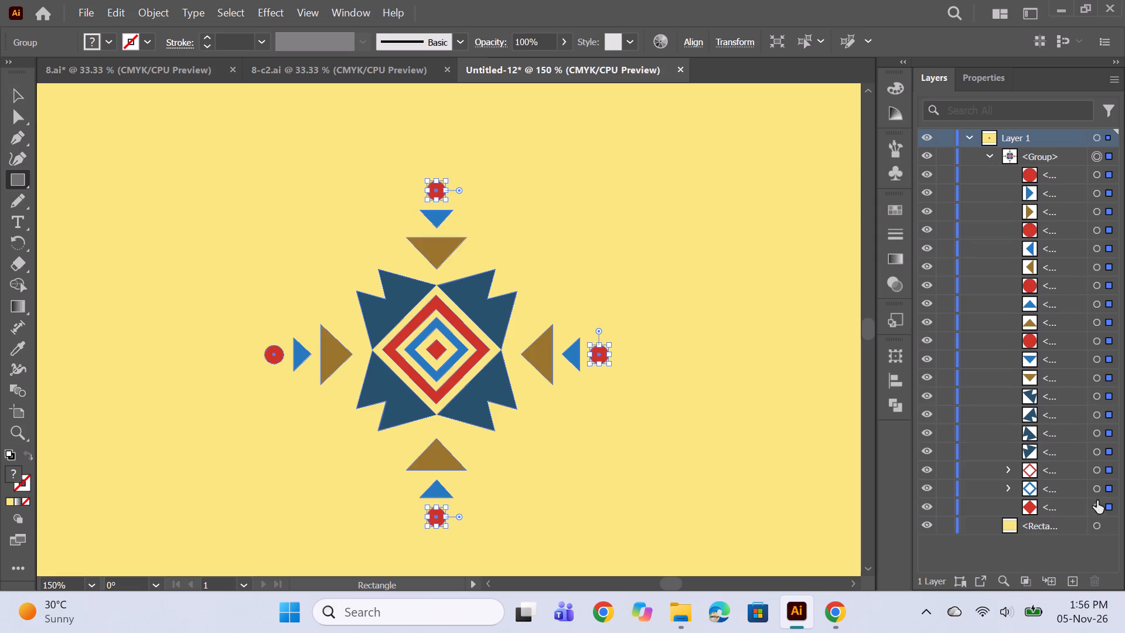
click(1095, 508)
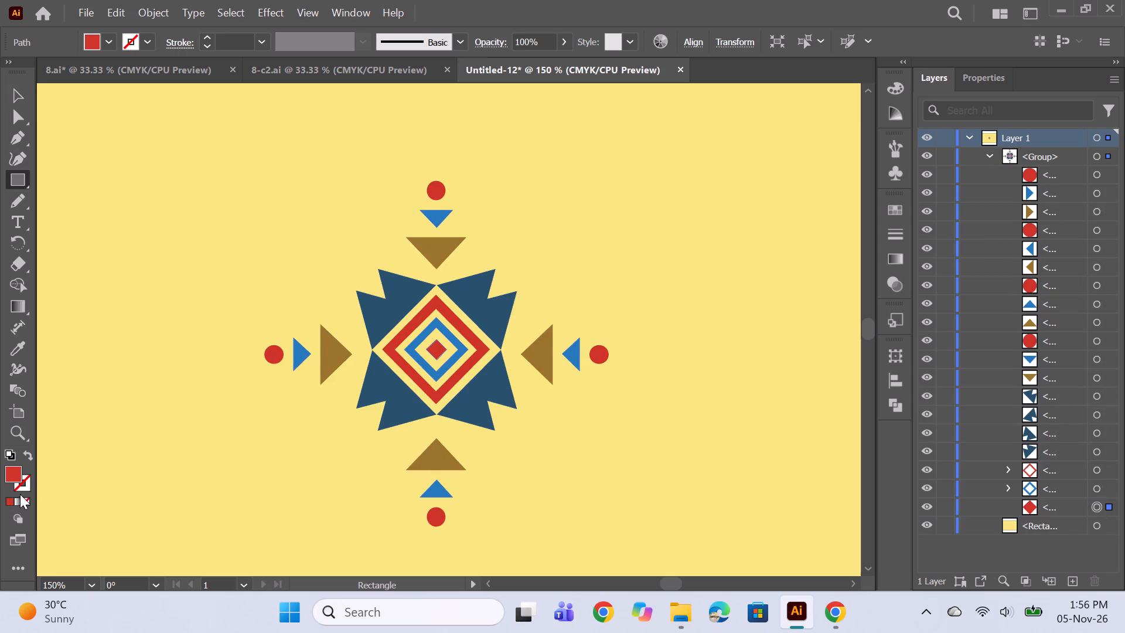
double_click(15, 476)
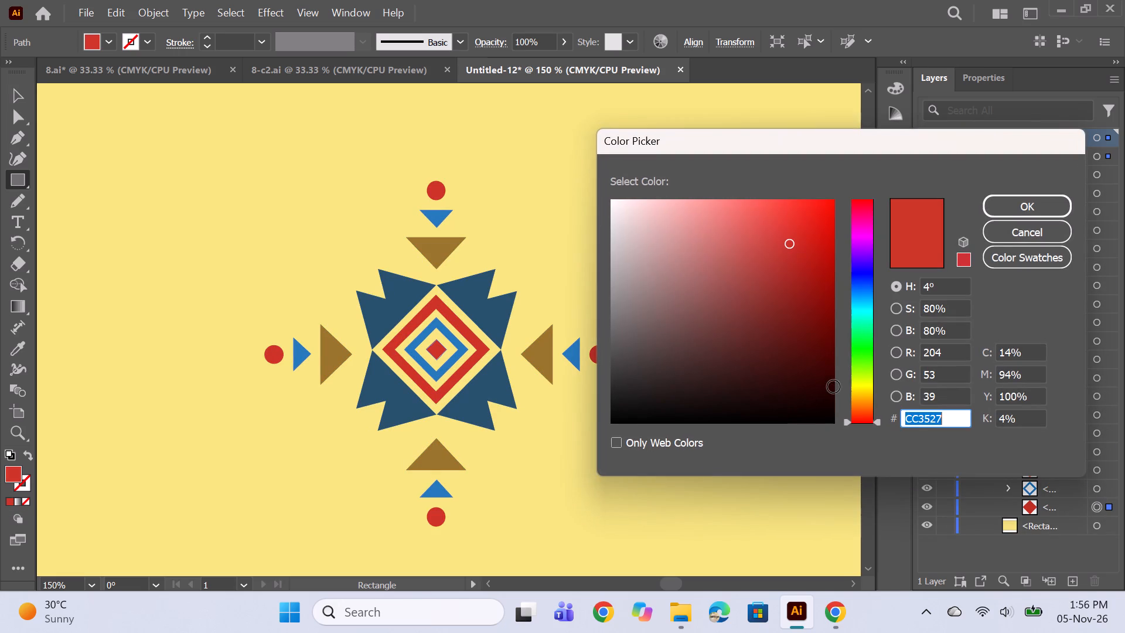
click(823, 421)
click(999, 204)
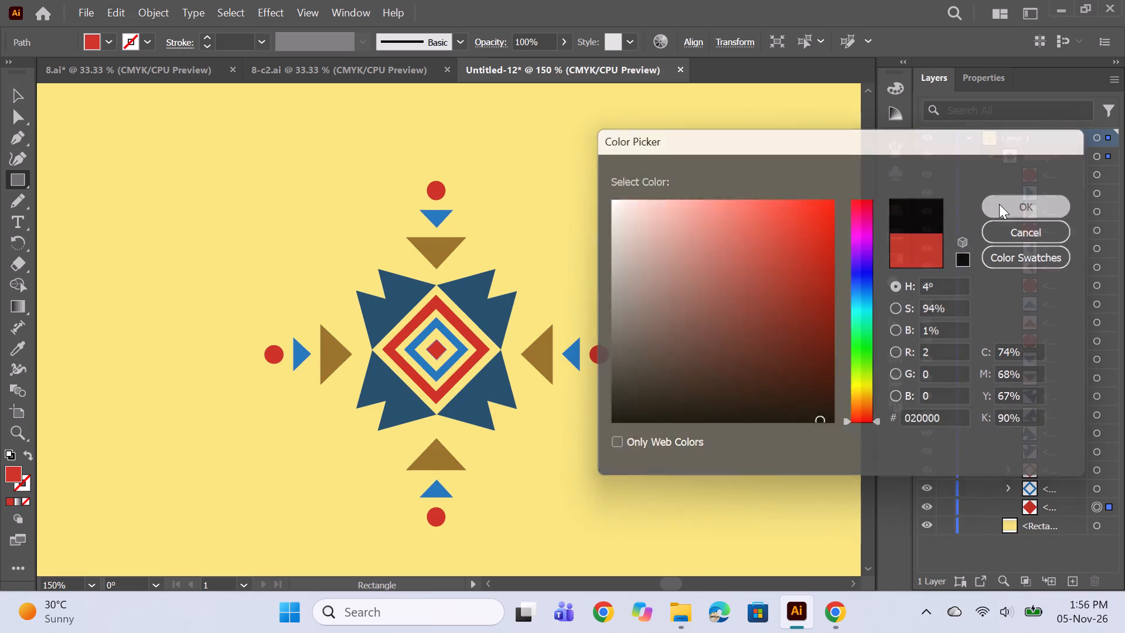
Recolour the motif's inner blue diamond ring to a dark purple.
click(1094, 487)
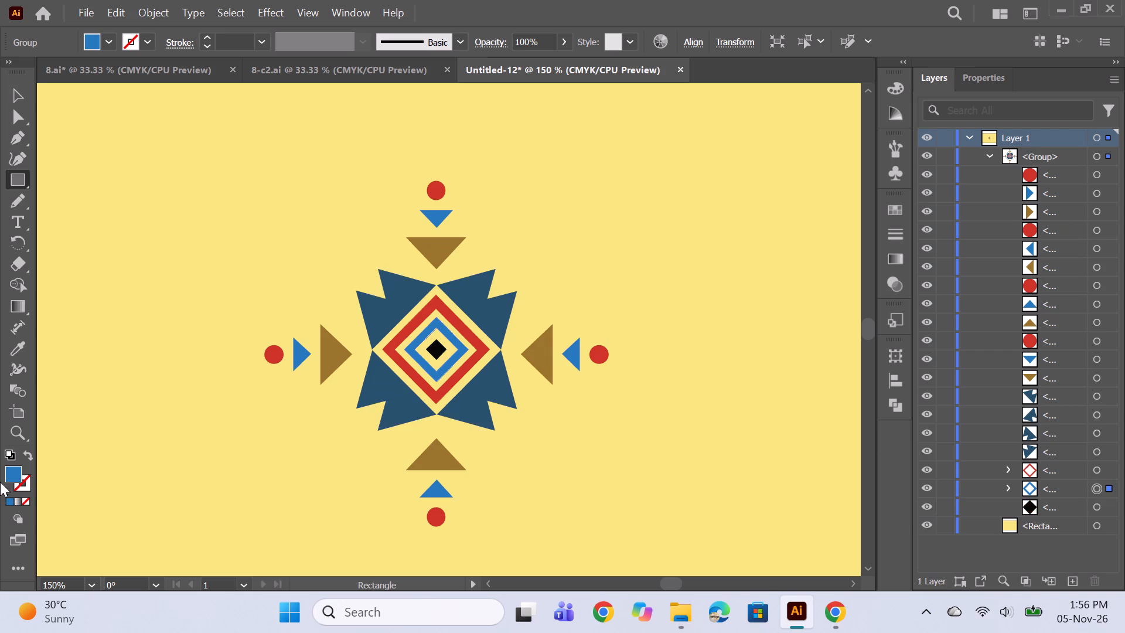
double_click(16, 470)
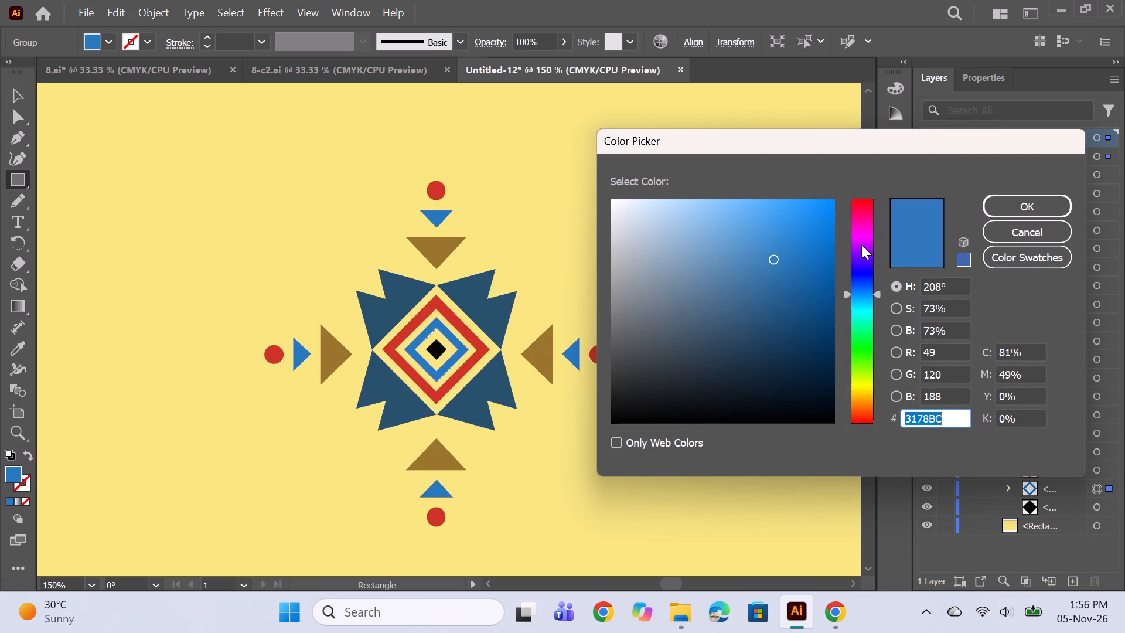
click(861, 244)
click(862, 240)
click(797, 284)
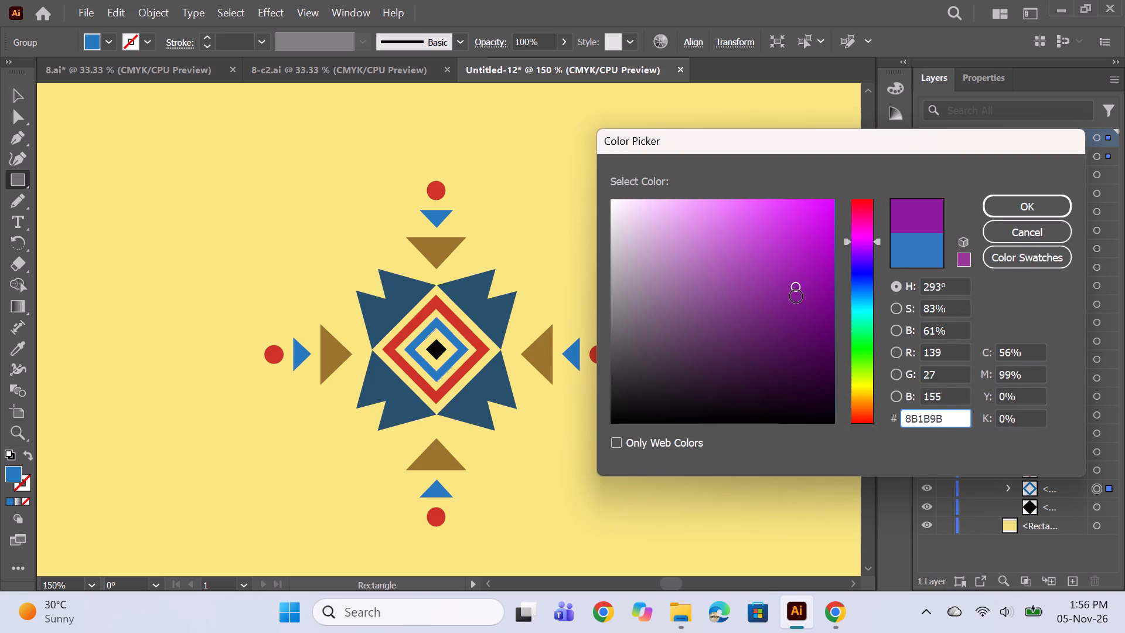
click(796, 297)
click(797, 305)
click(1017, 206)
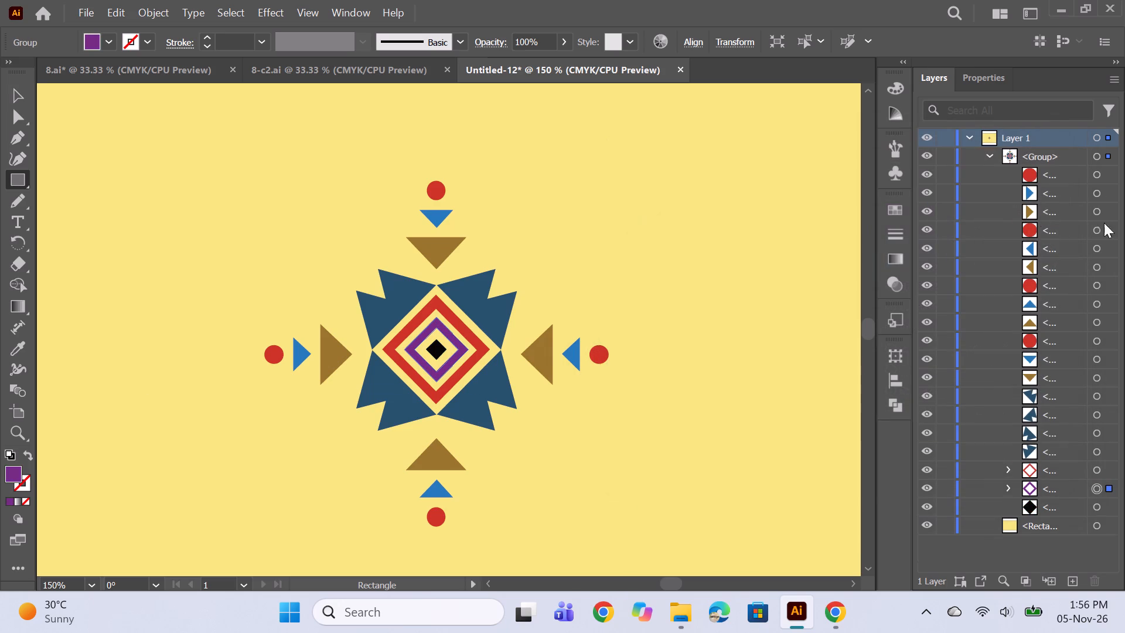
Match the outer red diamond ring's fill to the black centre diamond with the Eyedropper.
click(1092, 469)
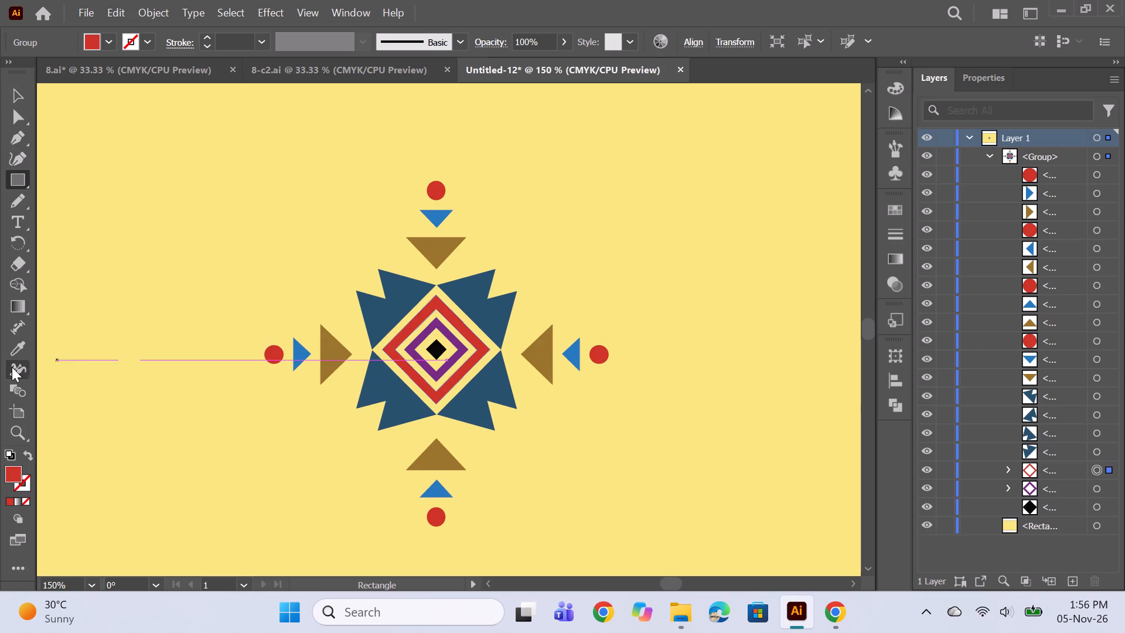
click(21, 348)
click(435, 350)
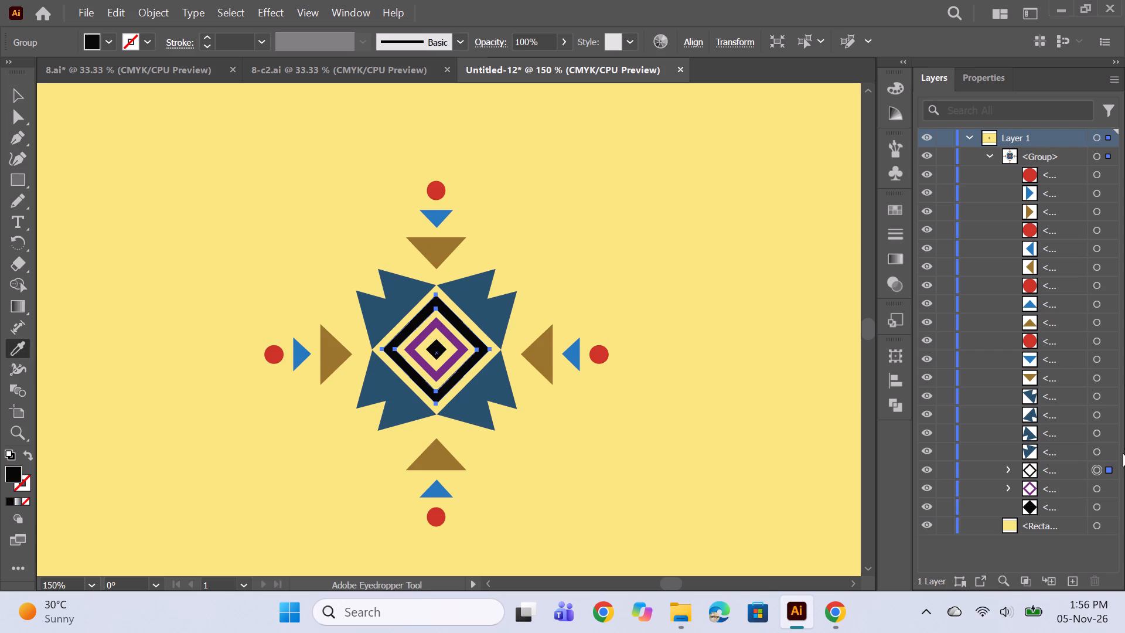
Darken the fill of the motif's upper-left jagged corner shape to a deeper navy teal.
click(1094, 449)
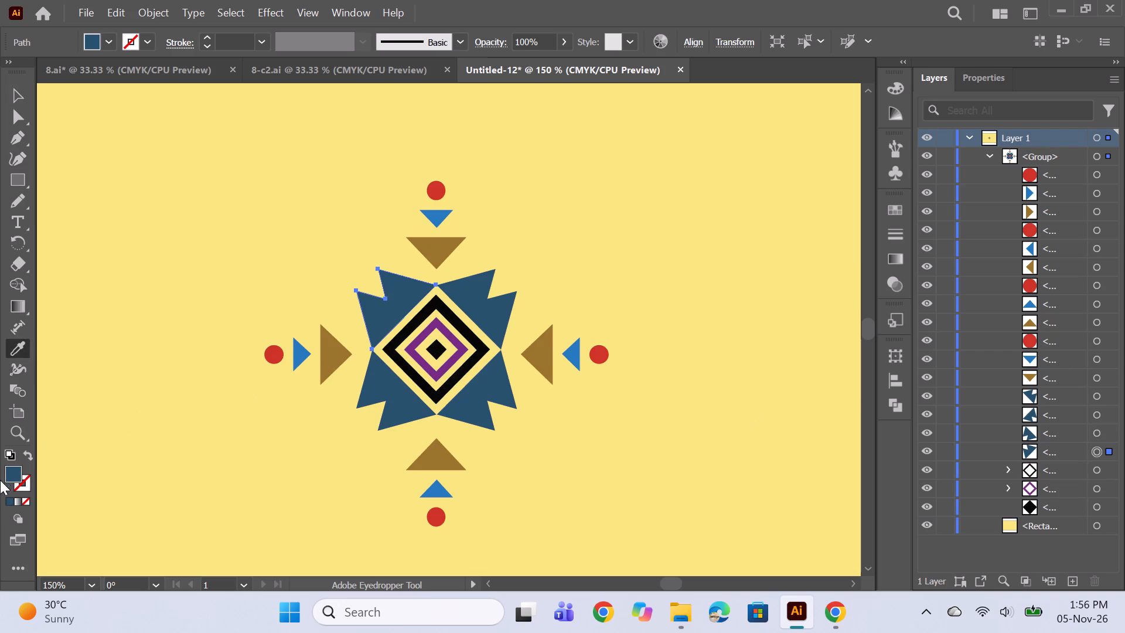
double_click(11, 468)
click(765, 339)
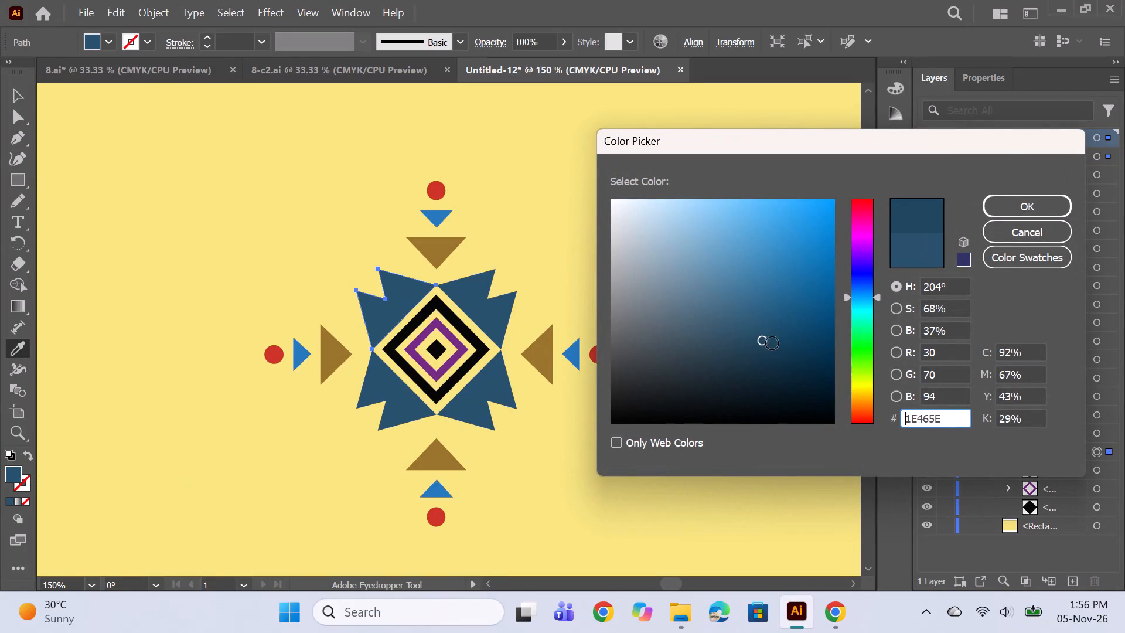
click(781, 343)
click(1005, 204)
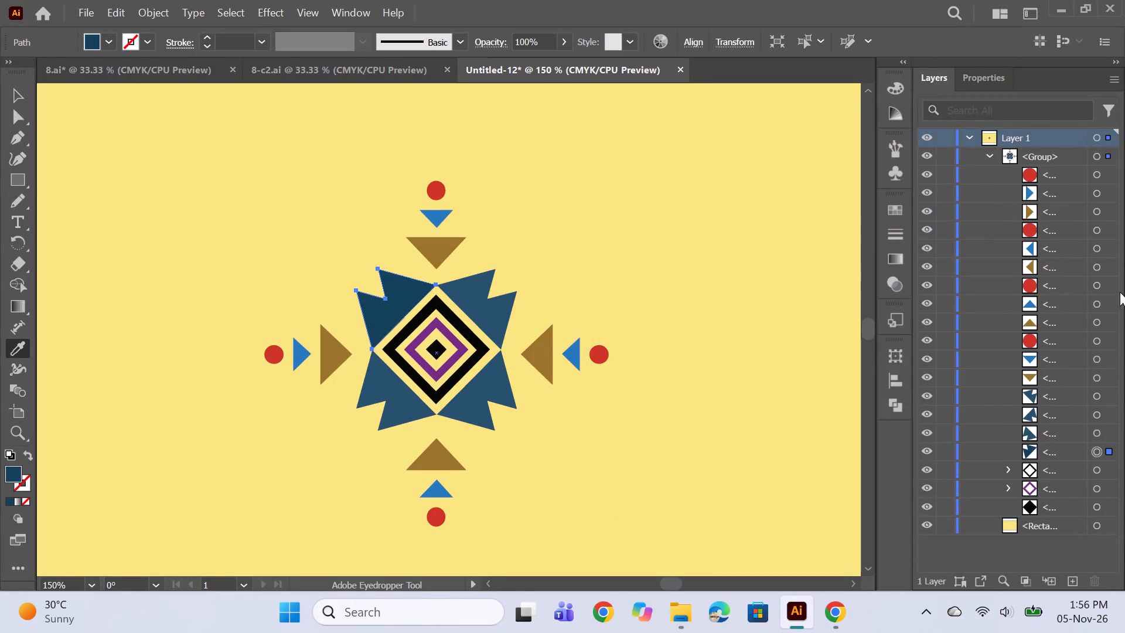
Match the other three jagged corner shapes to the darkened upper-left one with the Eyedropper.
click(1098, 433)
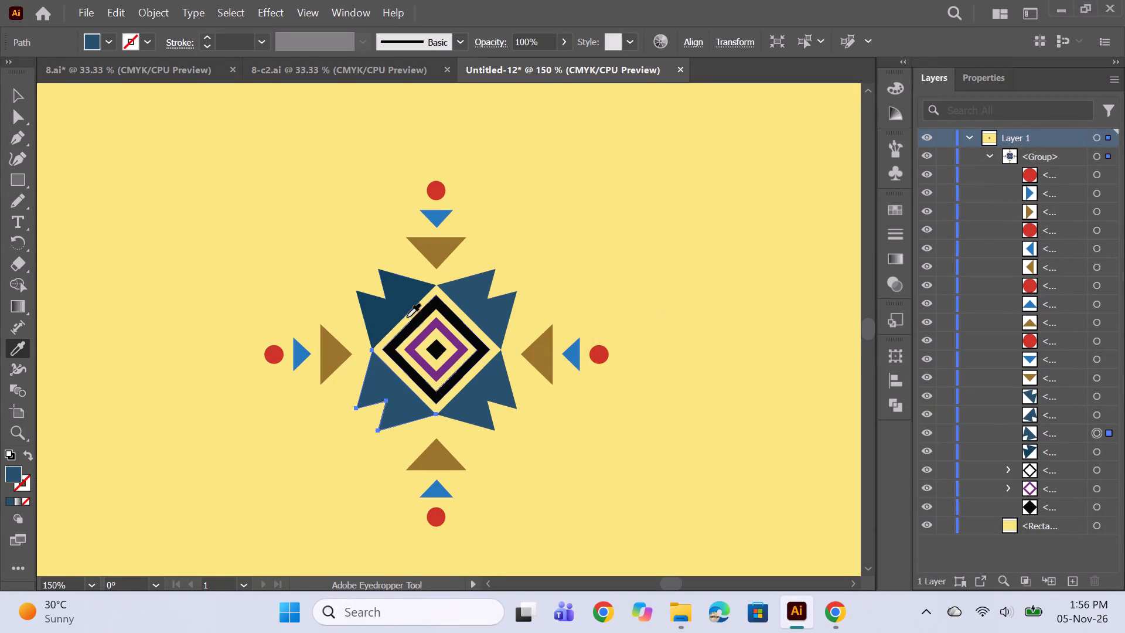
click(395, 304)
click(1103, 413)
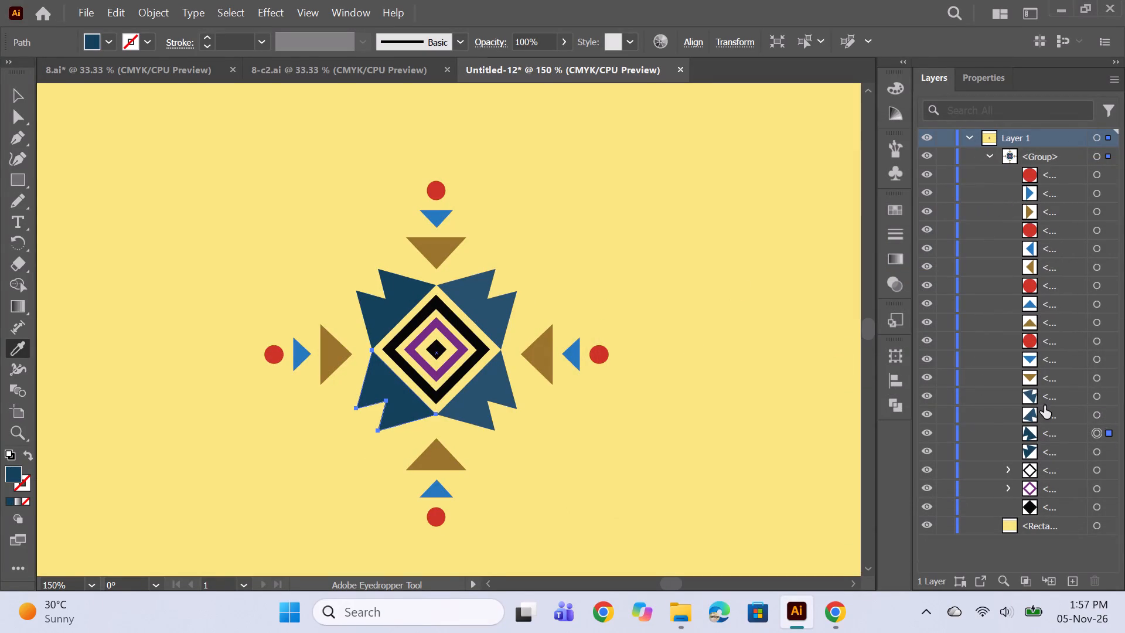
click(401, 298)
drag(1099, 398, 1093, 397)
click(391, 297)
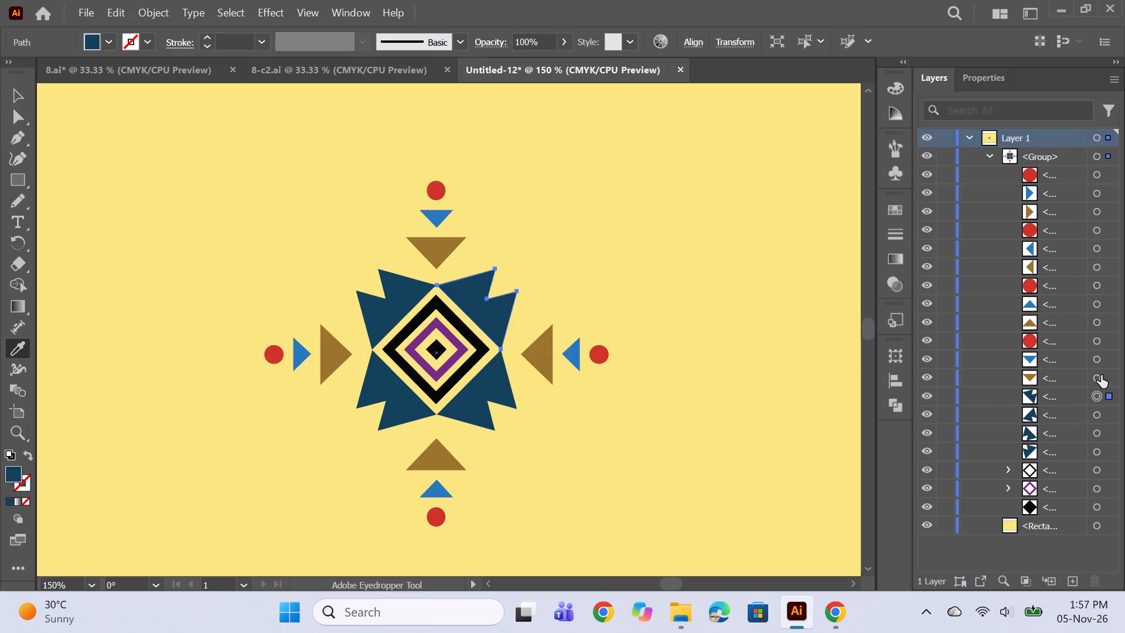
Fill the large brown triangle on the motif's upper arm with dark brown, 684B1C.
click(1096, 377)
double_click(14, 472)
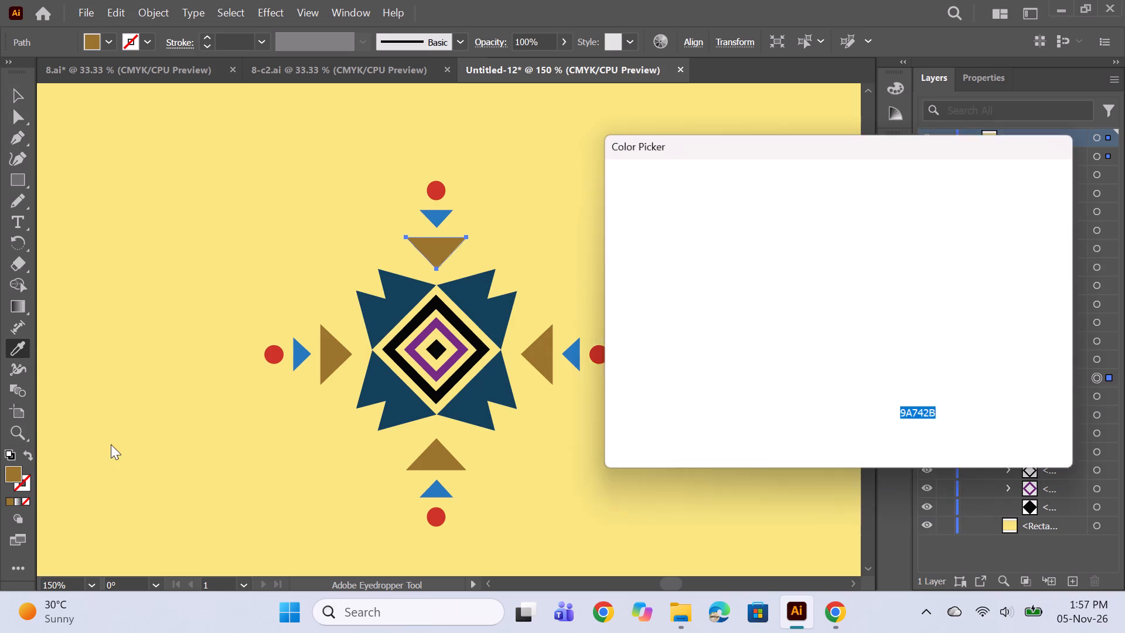
click(775, 331)
click(997, 209)
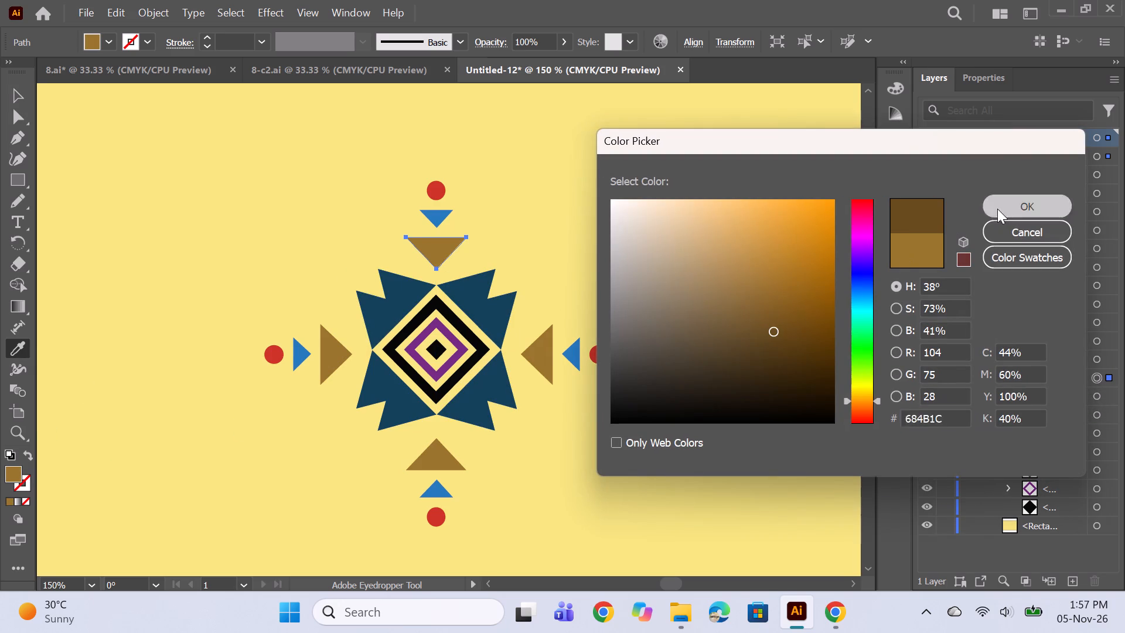
Recolour the upper arm's small triangle purple and its circle black by sampling the diamond rings.
click(1099, 360)
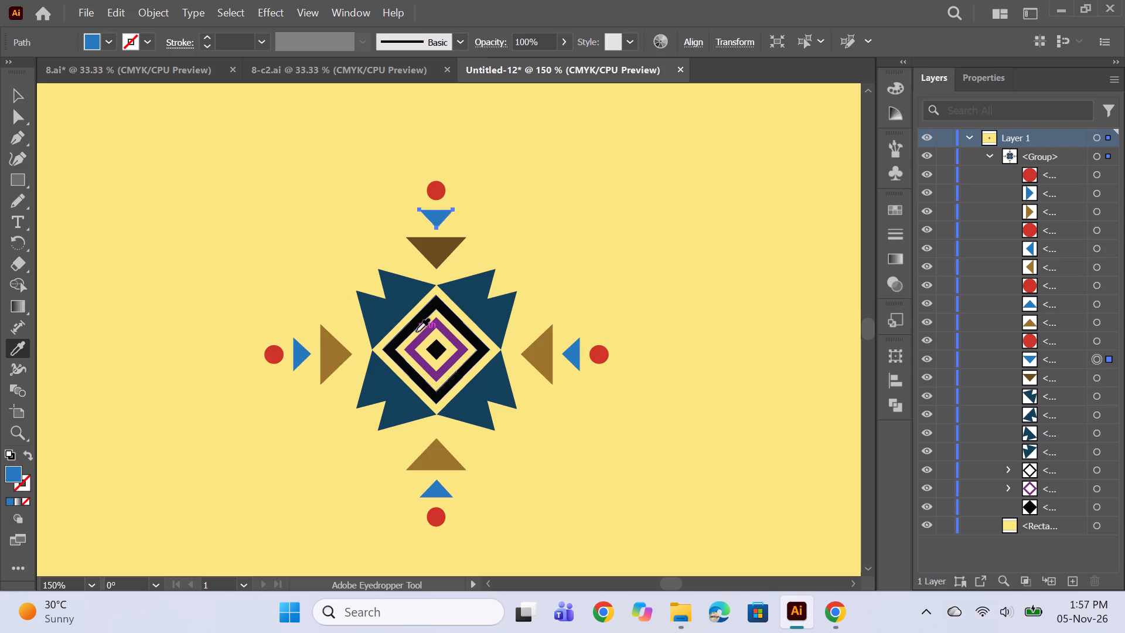
click(432, 326)
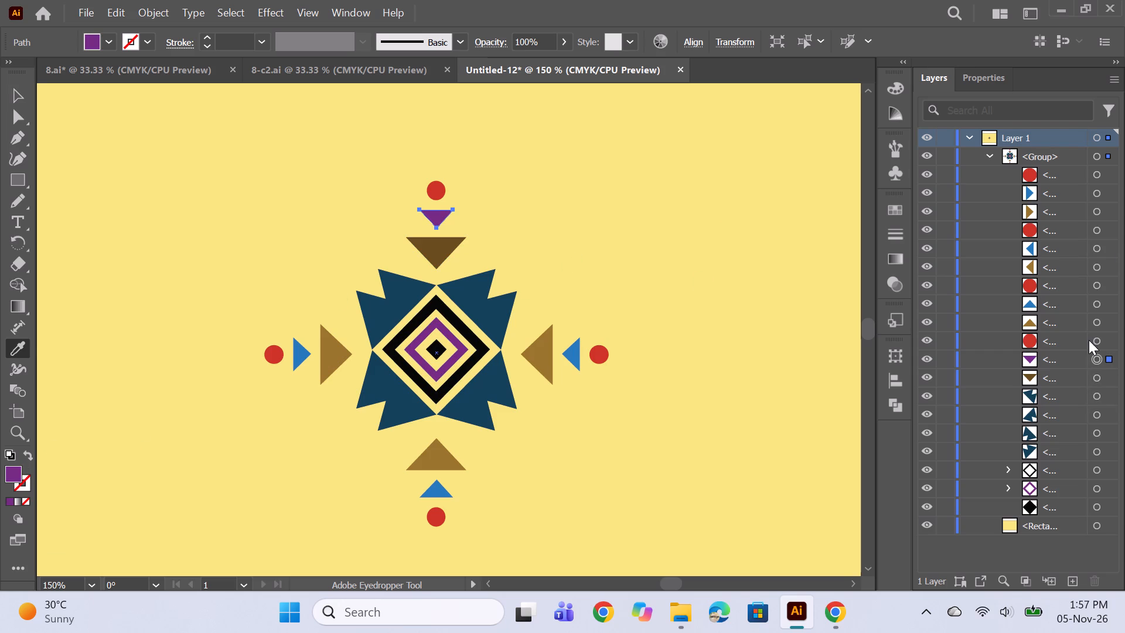
click(1089, 340)
click(1101, 339)
click(432, 307)
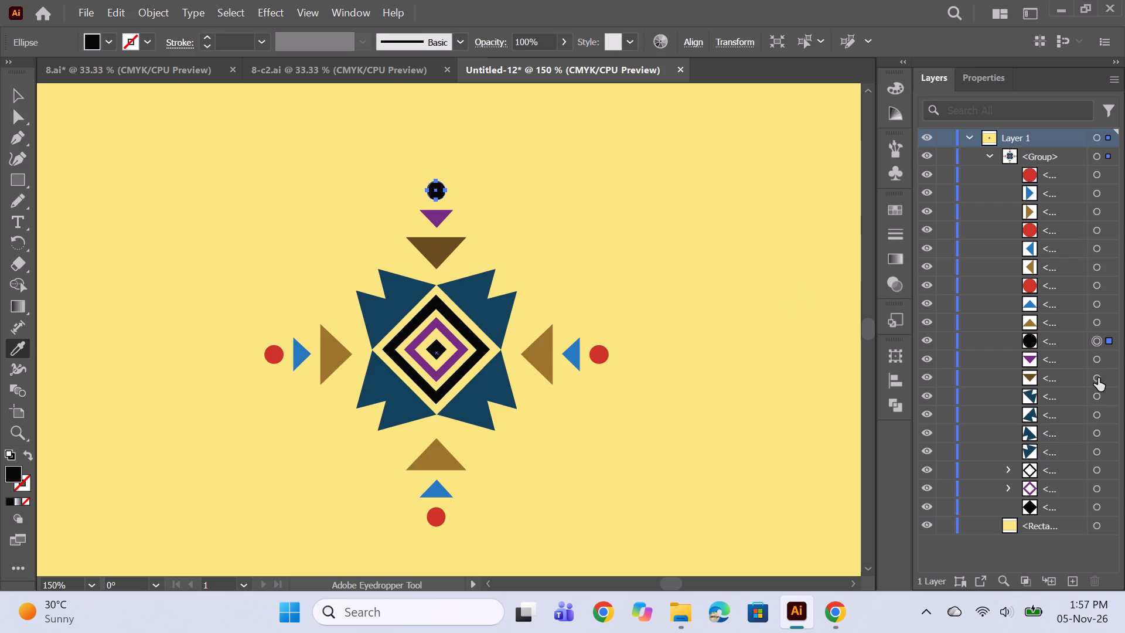
Match the lower arm's large triangle, small triangle and circle to the upper arm's dark brown, purple and black.
click(1097, 320)
click(440, 251)
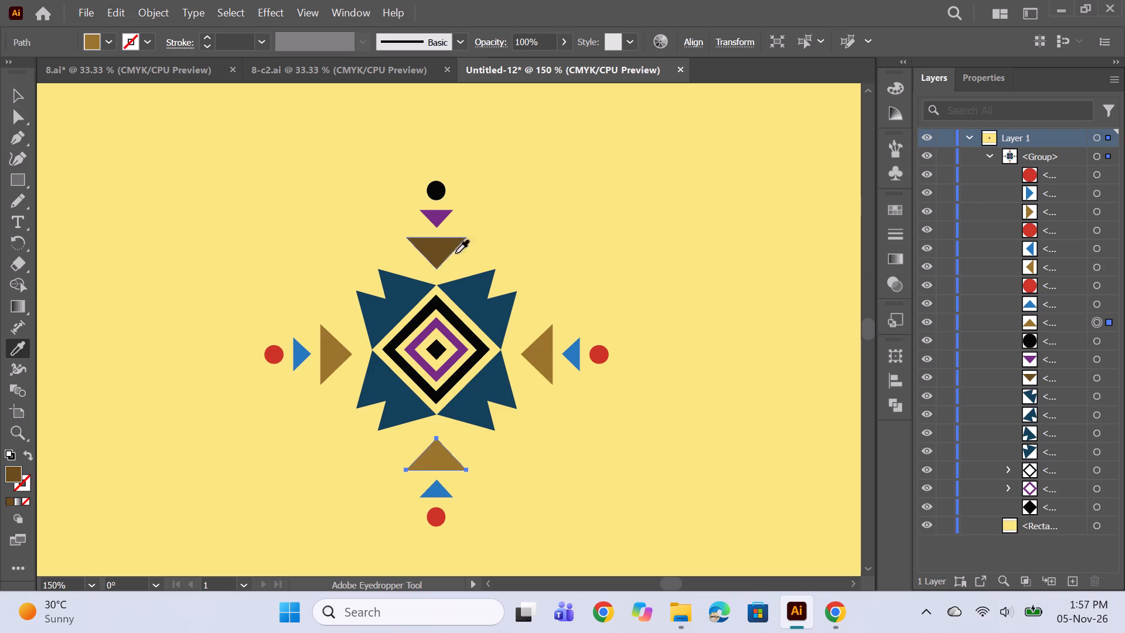
click(1093, 304)
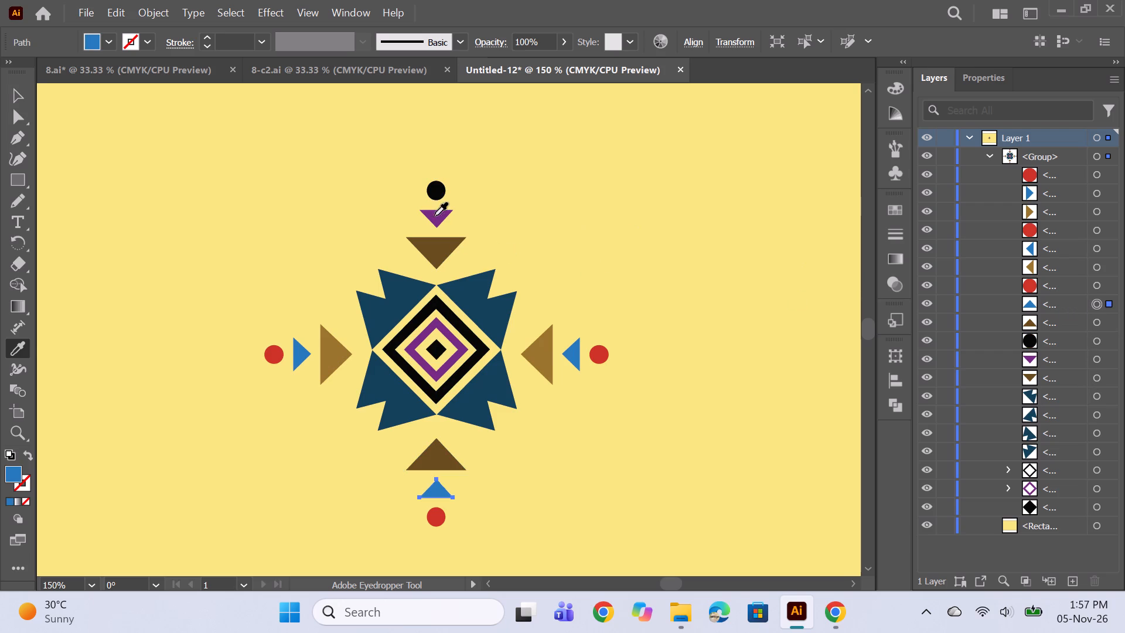
click(437, 218)
click(1095, 280)
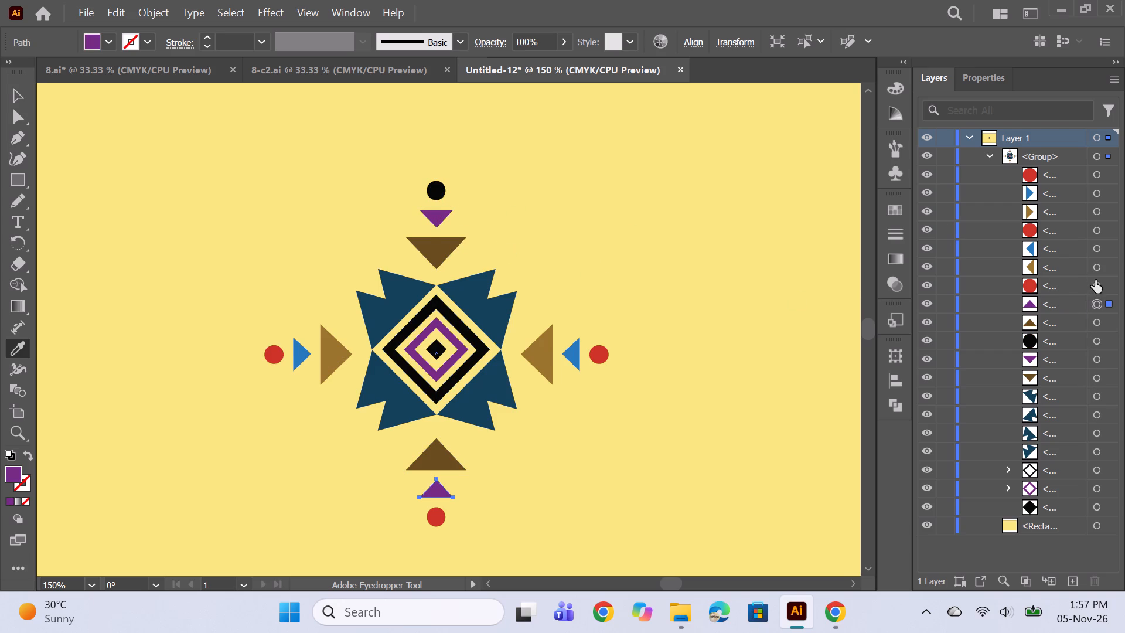
click(430, 190)
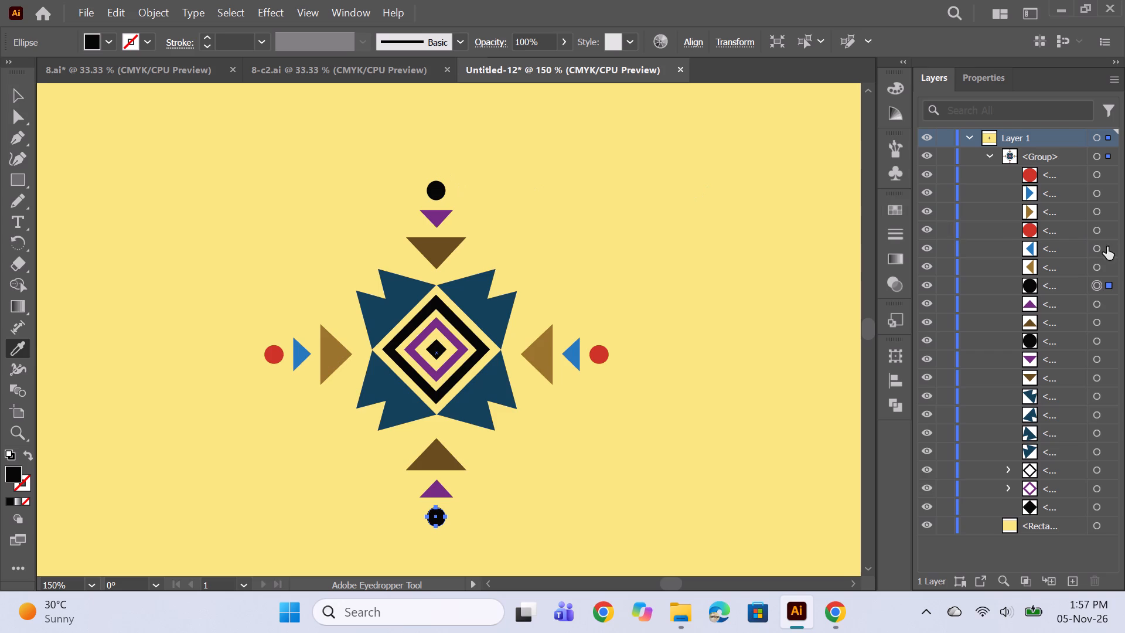
Match the right arm's large triangle, small triangle and circle to the upper arm's dark brown, purple and black.
click(1097, 262)
click(437, 251)
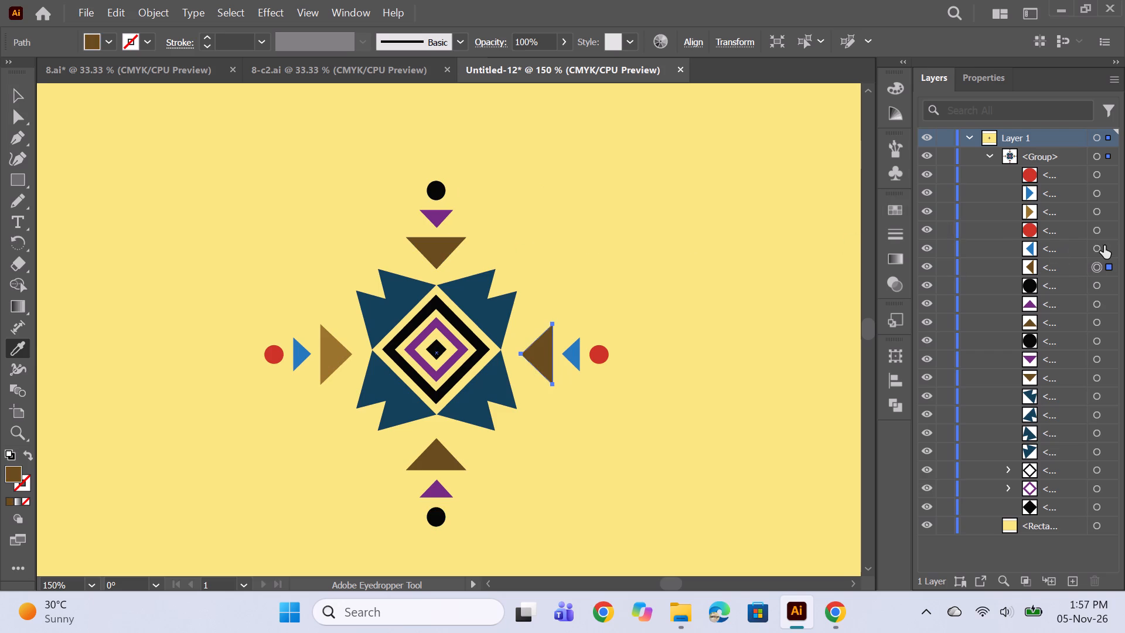
click(1105, 246)
click(442, 217)
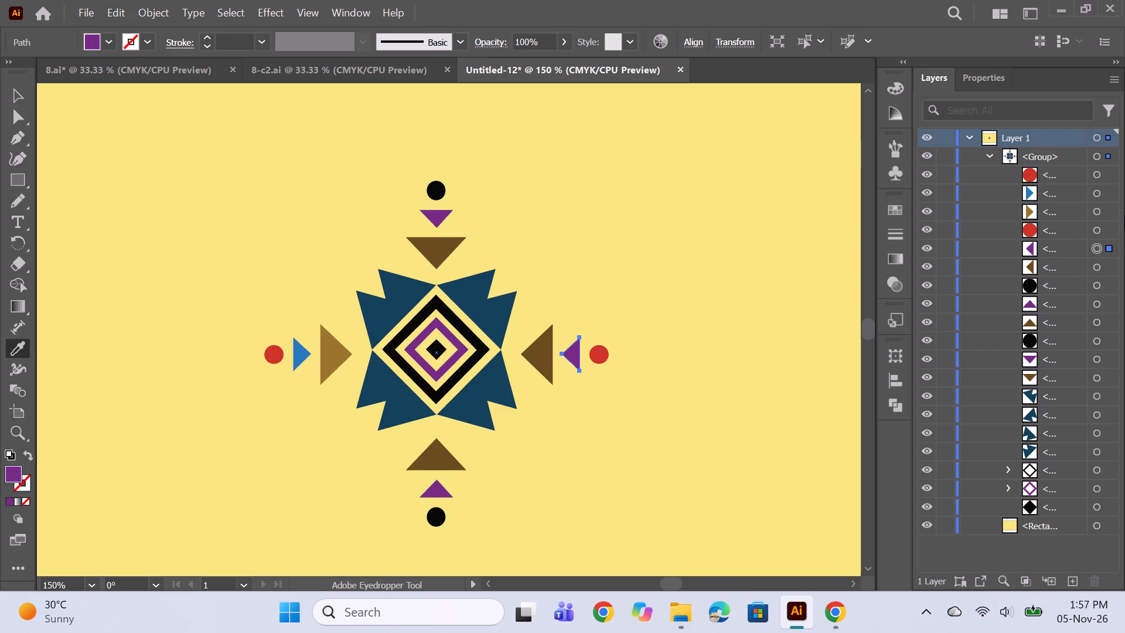
click(1093, 229)
click(441, 191)
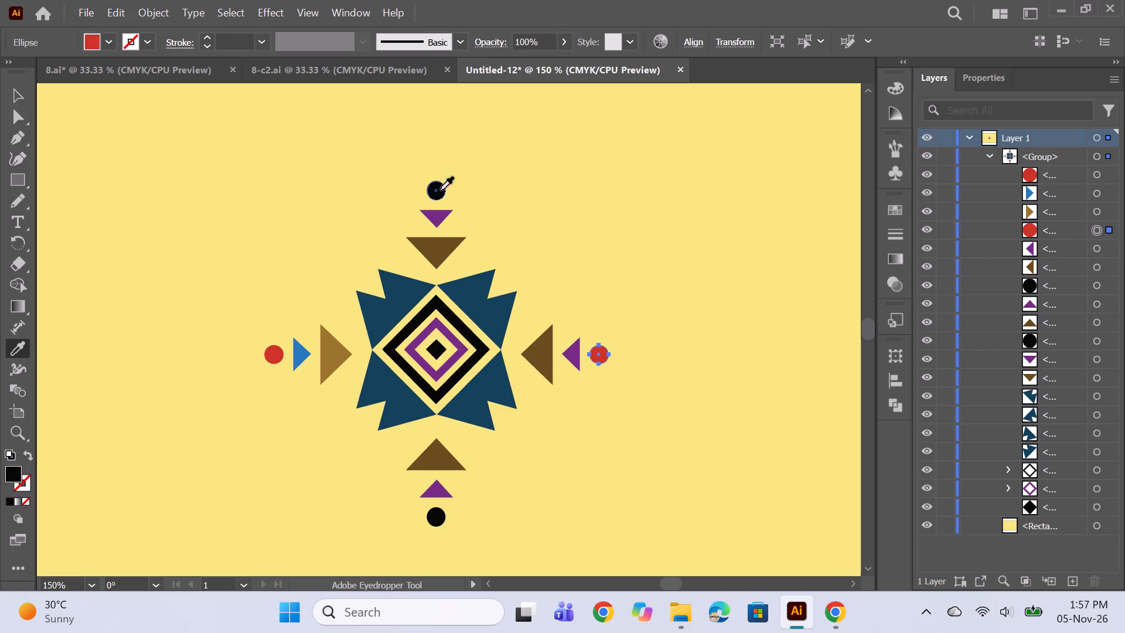
Match the left arm's large triangle, small triangle and circle to the other arms' dark brown, purple and black.
click(1095, 208)
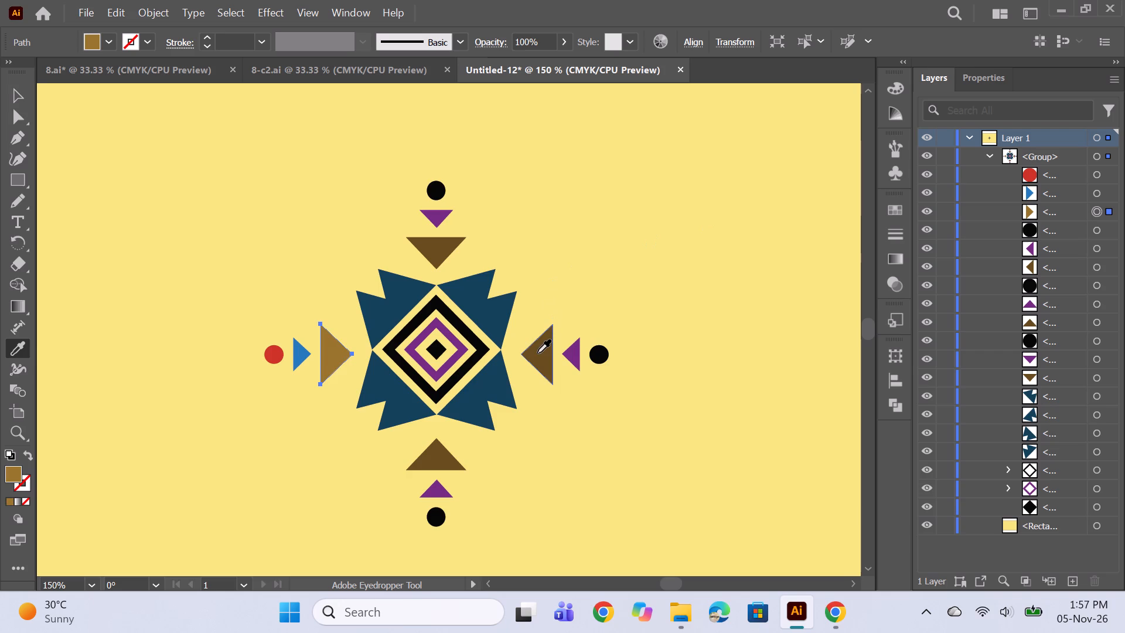
click(537, 353)
click(1101, 192)
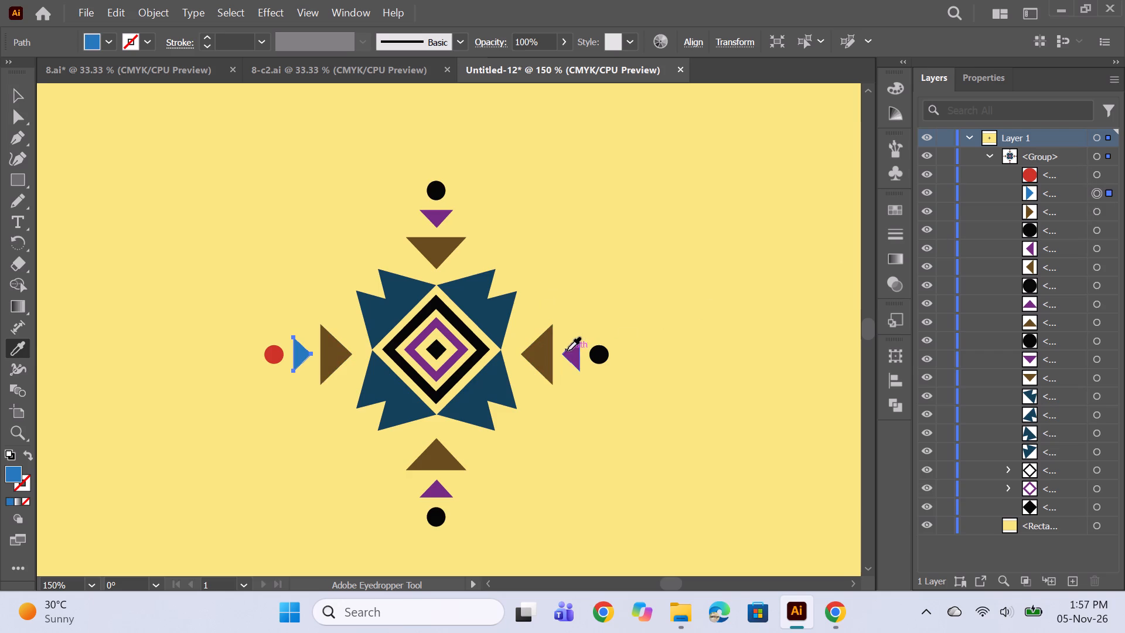
click(571, 350)
click(1101, 178)
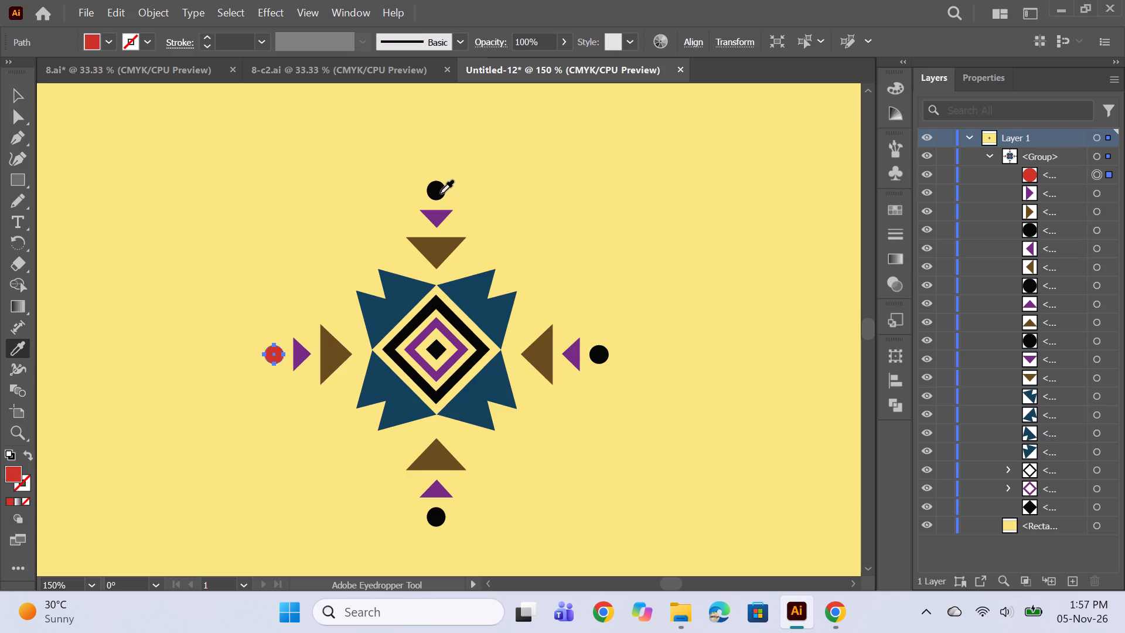
click(440, 193)
Make a new pattern from the whole motif group, using the Brick by Row tile type.
alt+scroll(564, 285, down, 2)
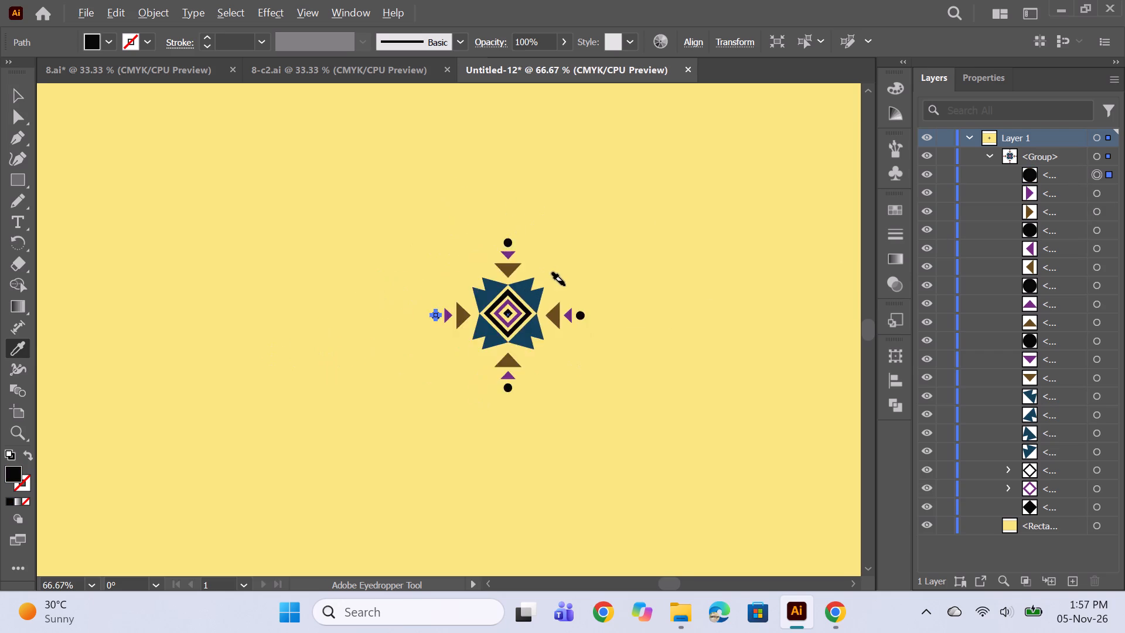
alt+scroll(565, 285, down, 2)
key(space)
key(space)
drag(663, 283, 642, 283)
drag(18, 100, 18, 105)
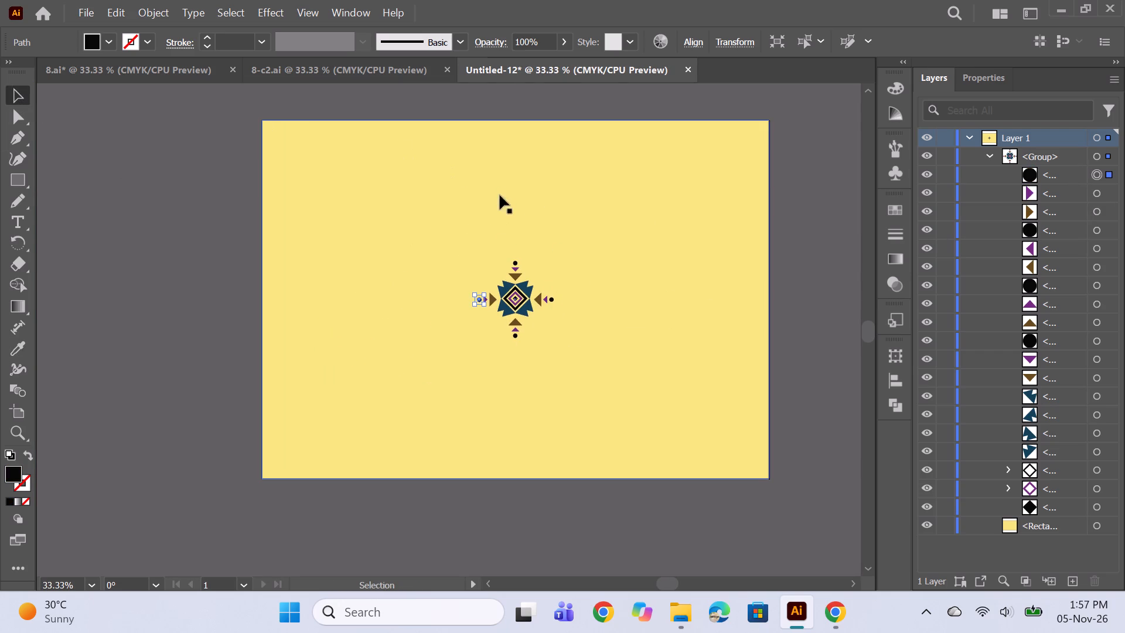
click(516, 291)
click(144, 10)
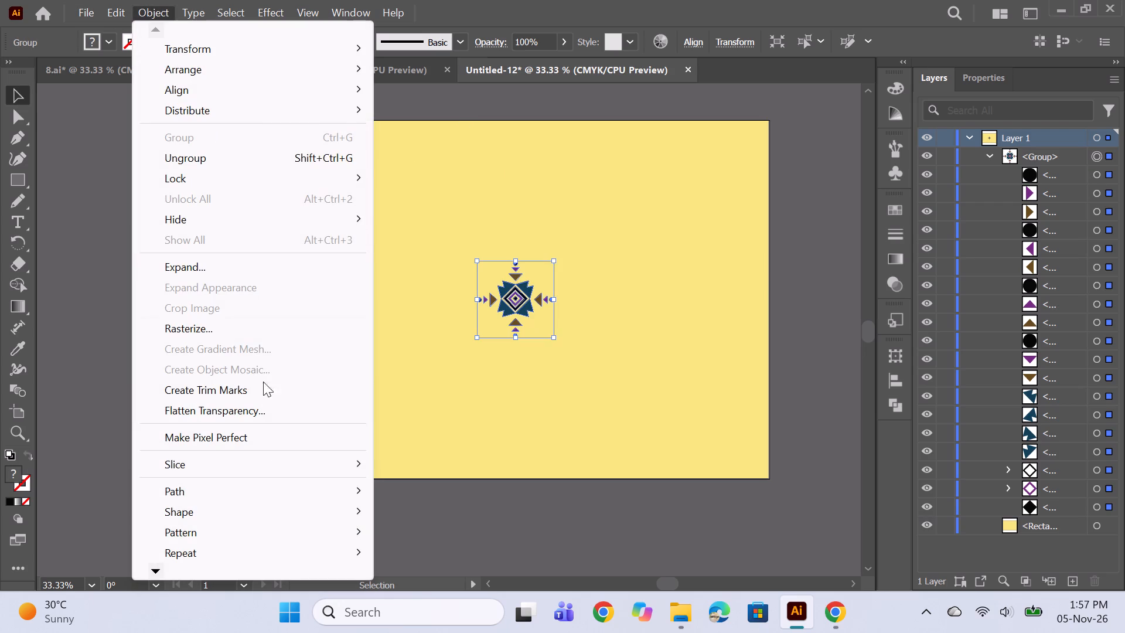
click(216, 529)
click(411, 532)
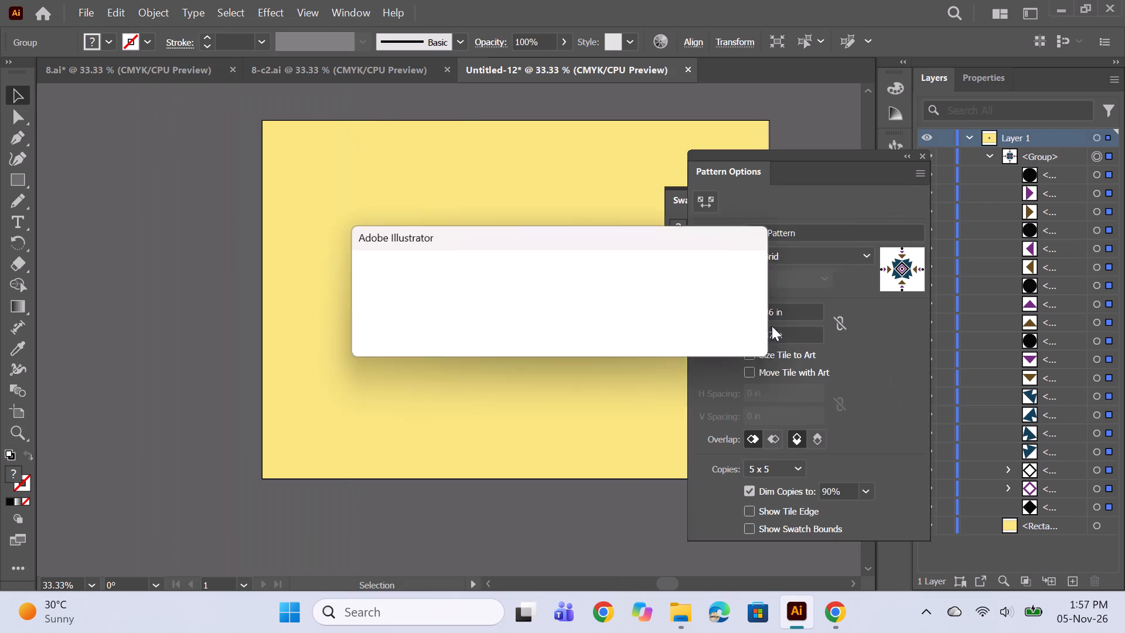
click(748, 339)
click(820, 253)
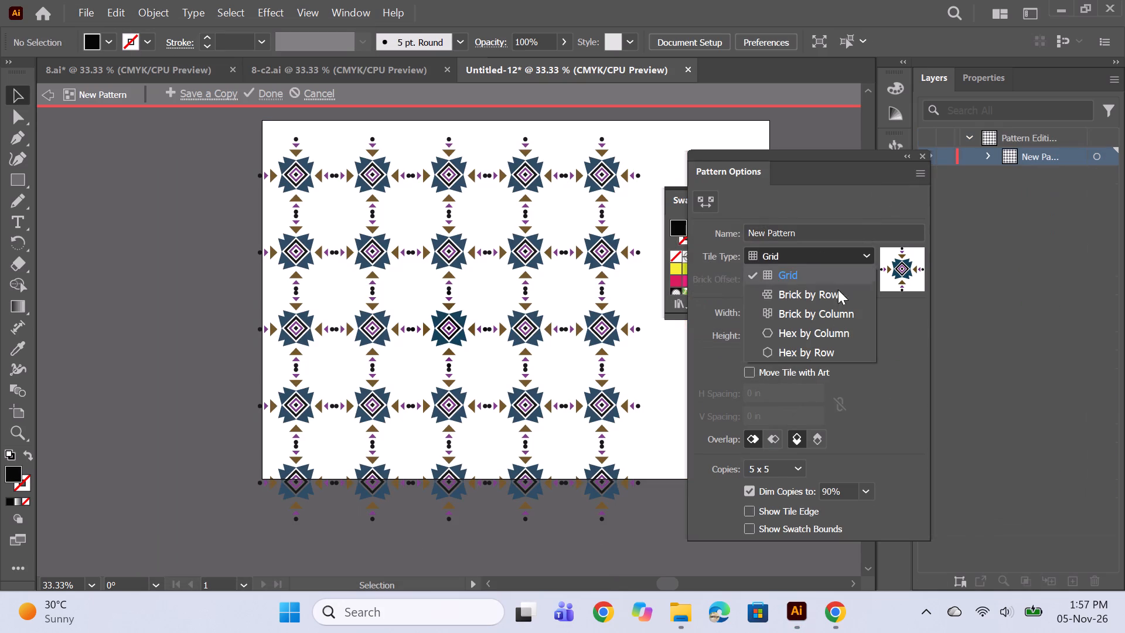
click(828, 300)
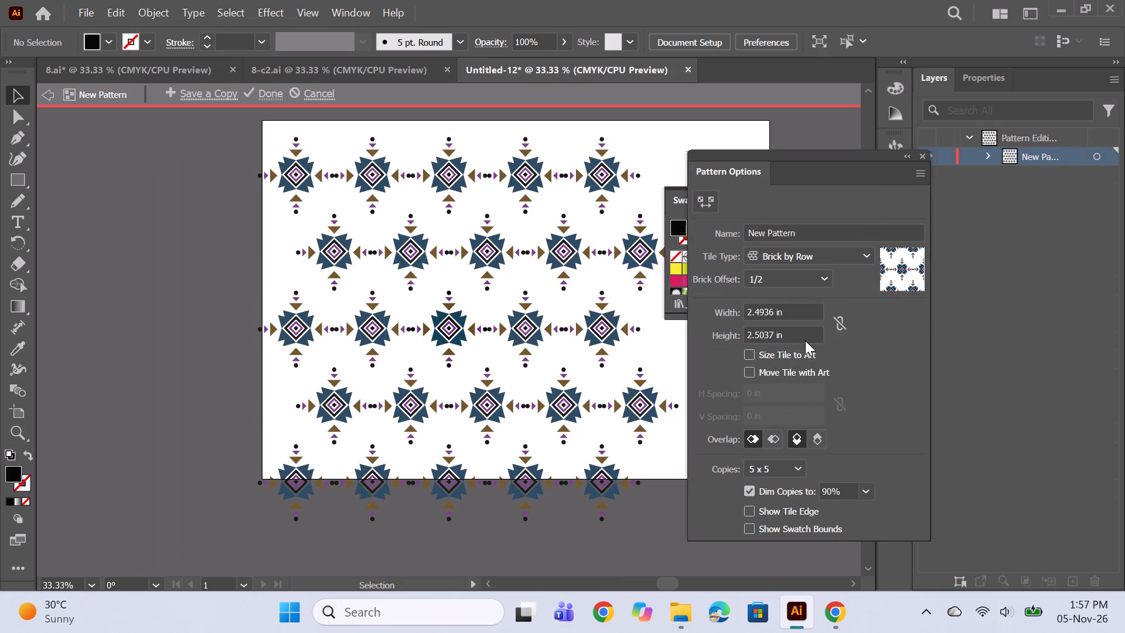
click(785, 280)
click(812, 283)
Size the pattern tile to the art with 0.75 in horizontal and 0.5 in vertical spacing, and save the pattern.
click(756, 358)
click(752, 397)
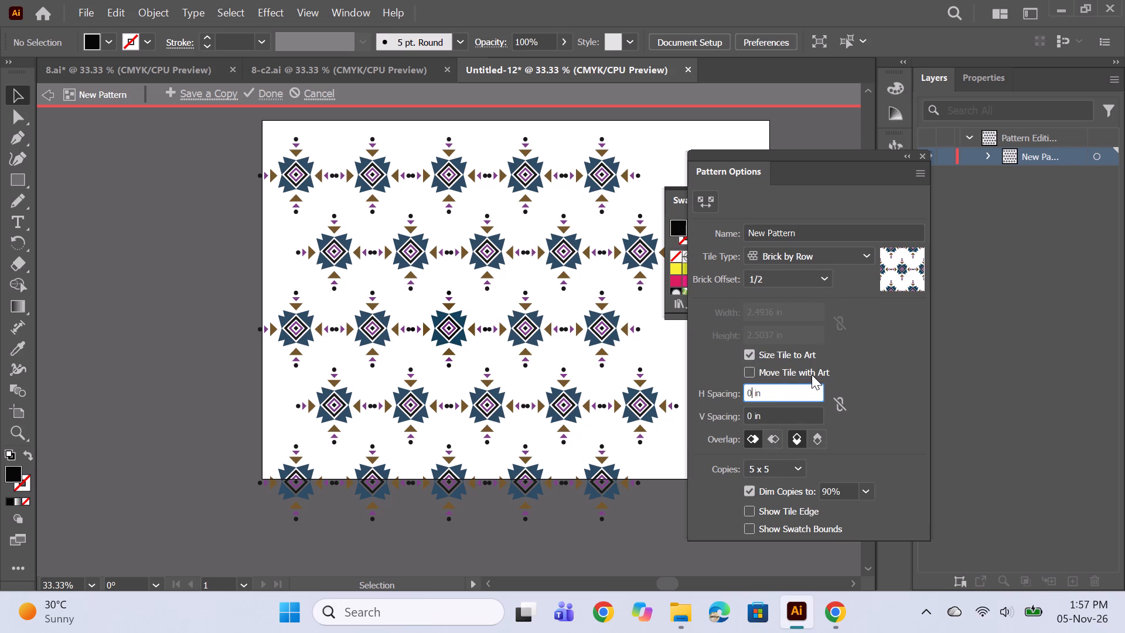
text(.75)
key(Return)
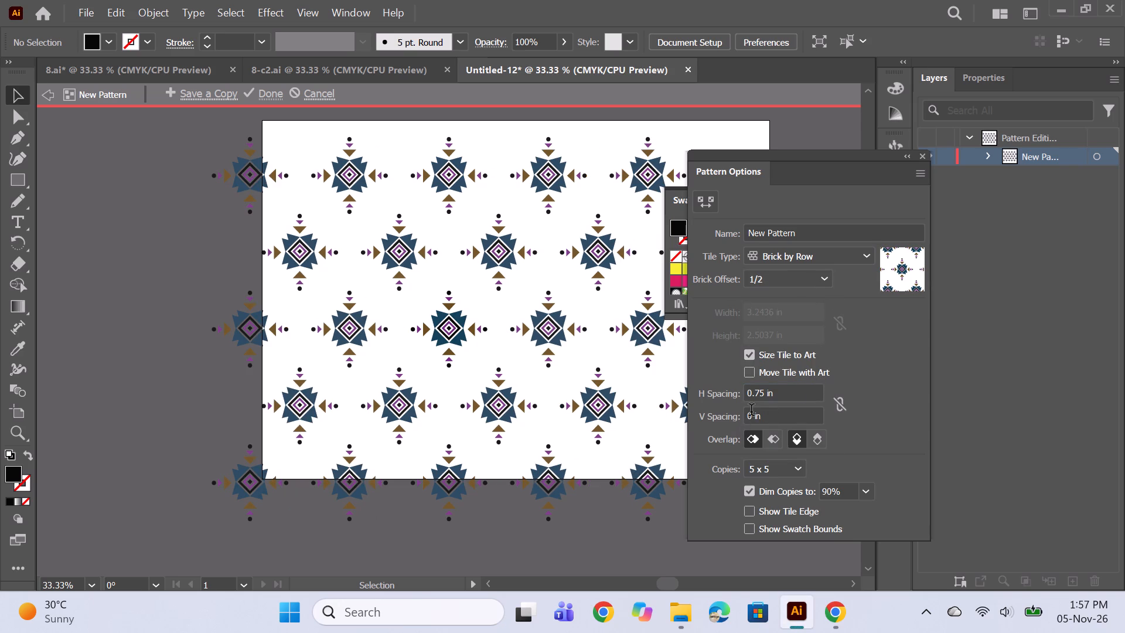
click(751, 411)
text(.5)
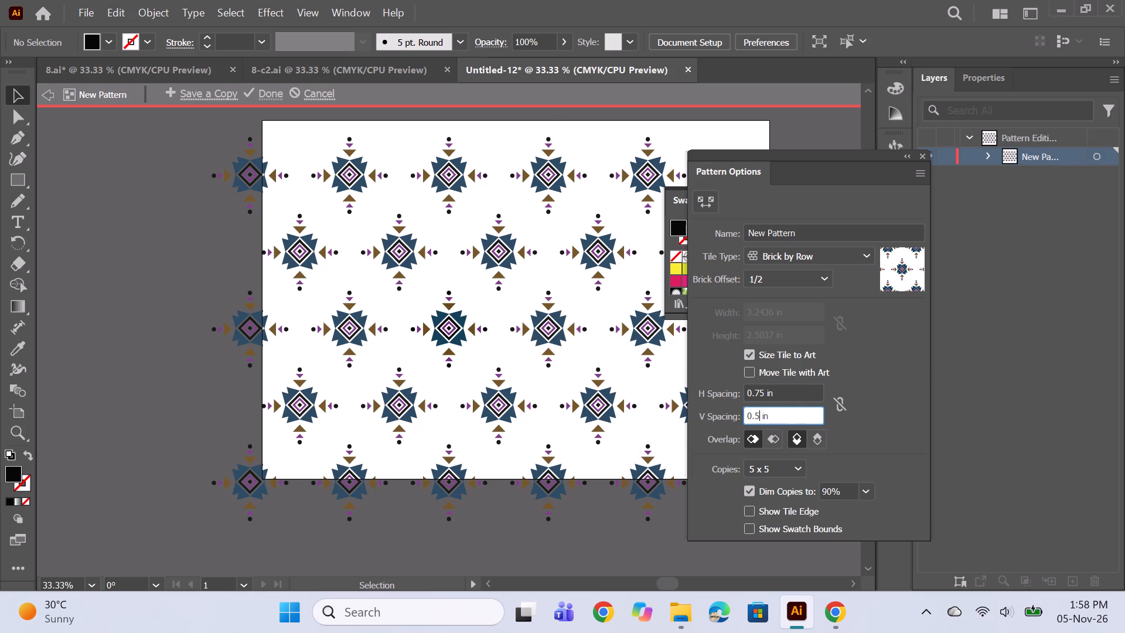
key(Return)
click(277, 89)
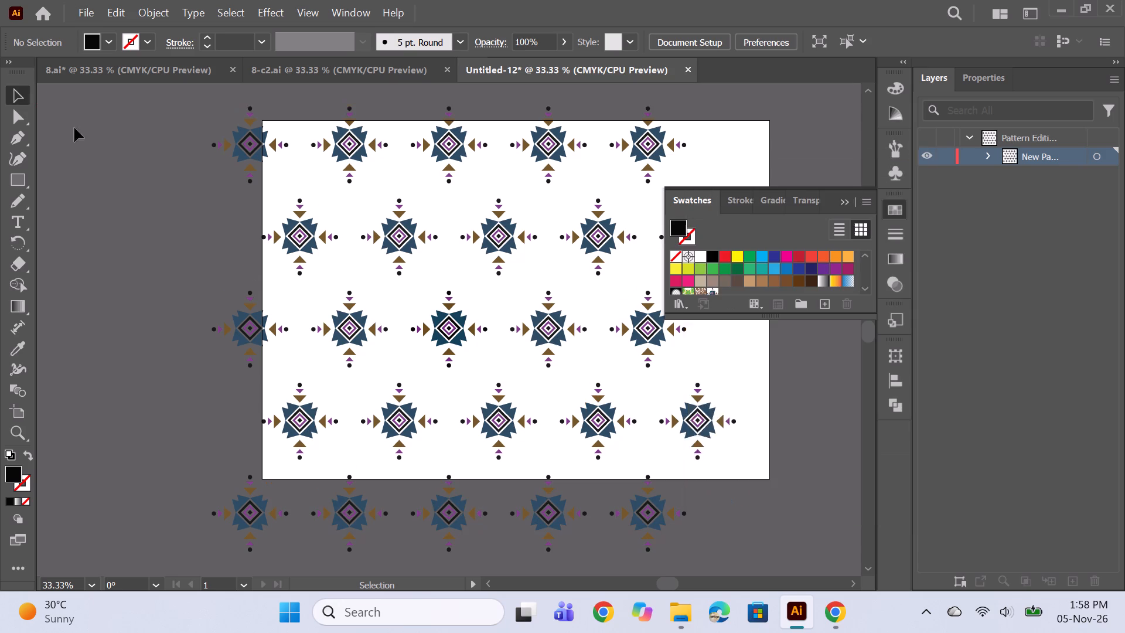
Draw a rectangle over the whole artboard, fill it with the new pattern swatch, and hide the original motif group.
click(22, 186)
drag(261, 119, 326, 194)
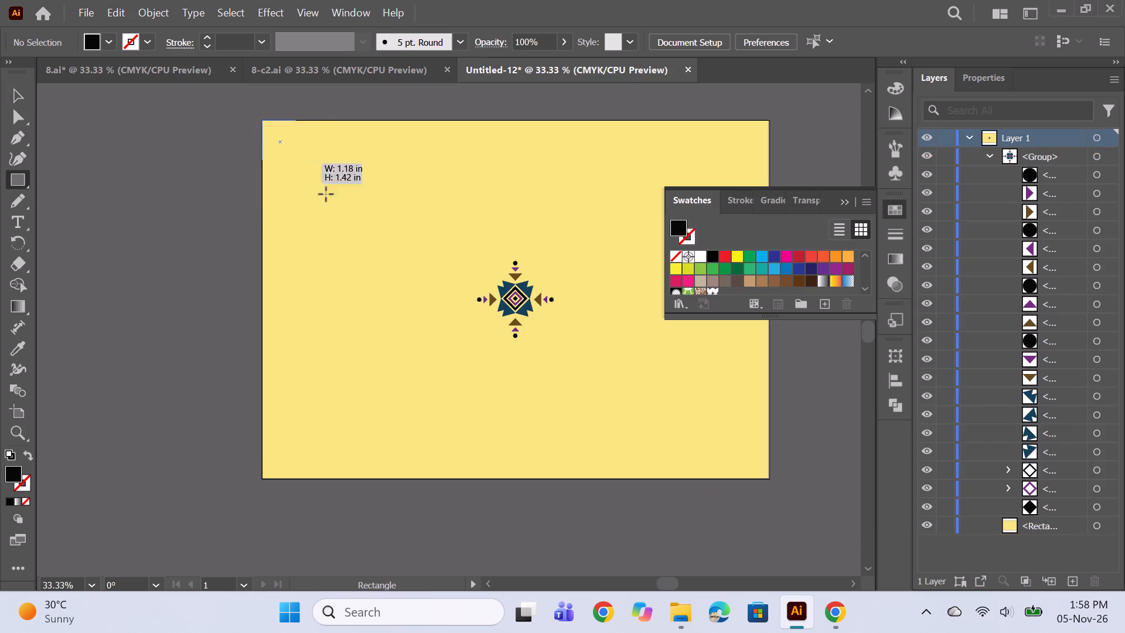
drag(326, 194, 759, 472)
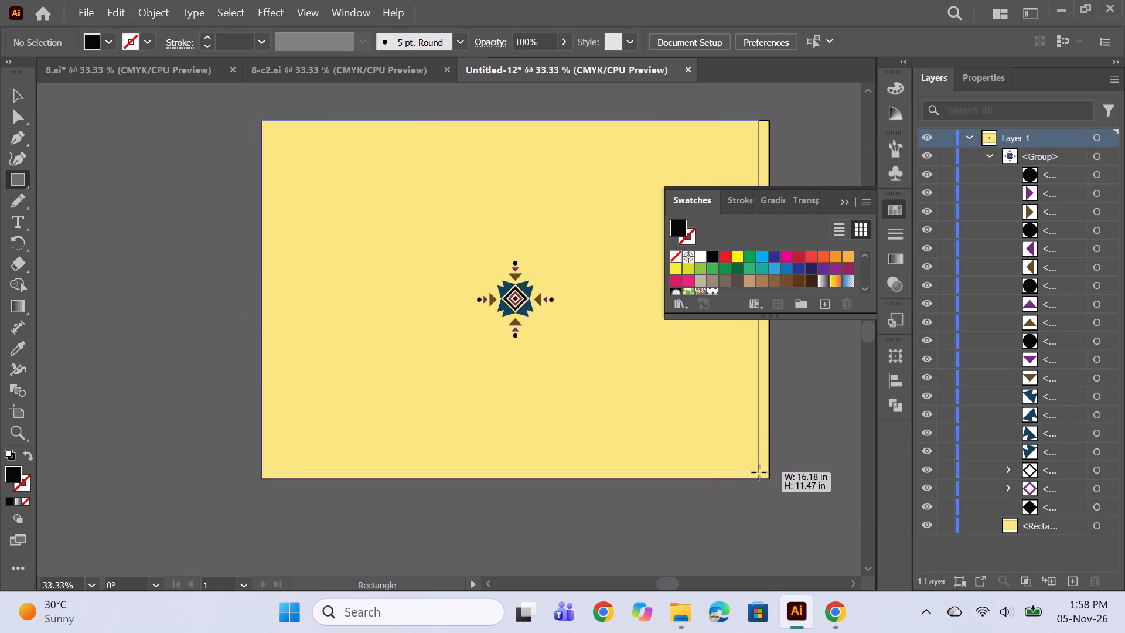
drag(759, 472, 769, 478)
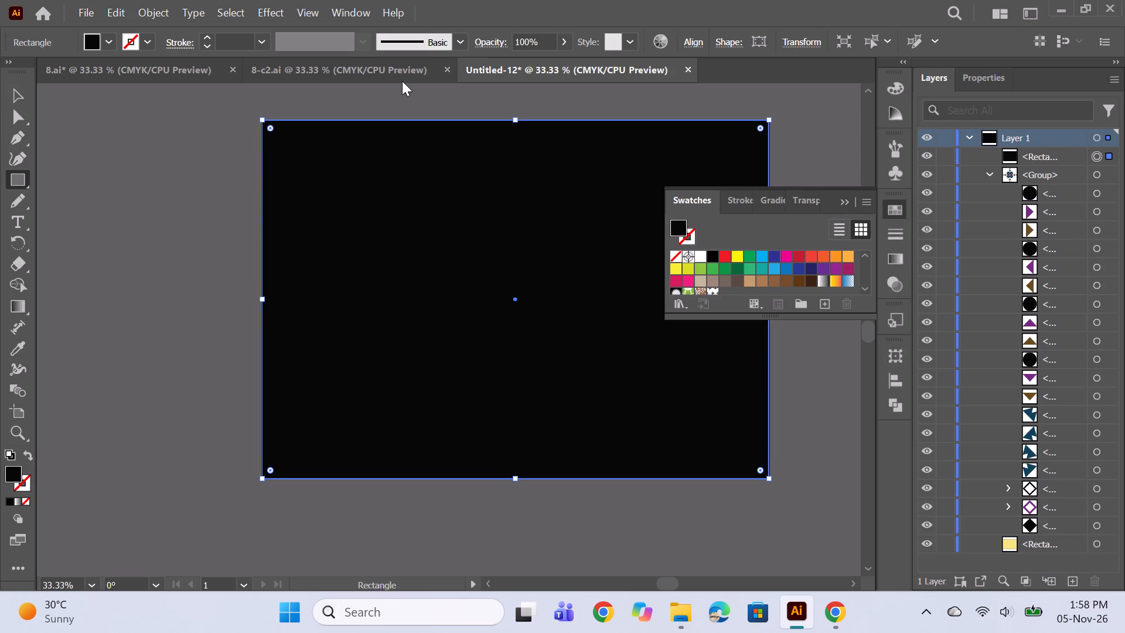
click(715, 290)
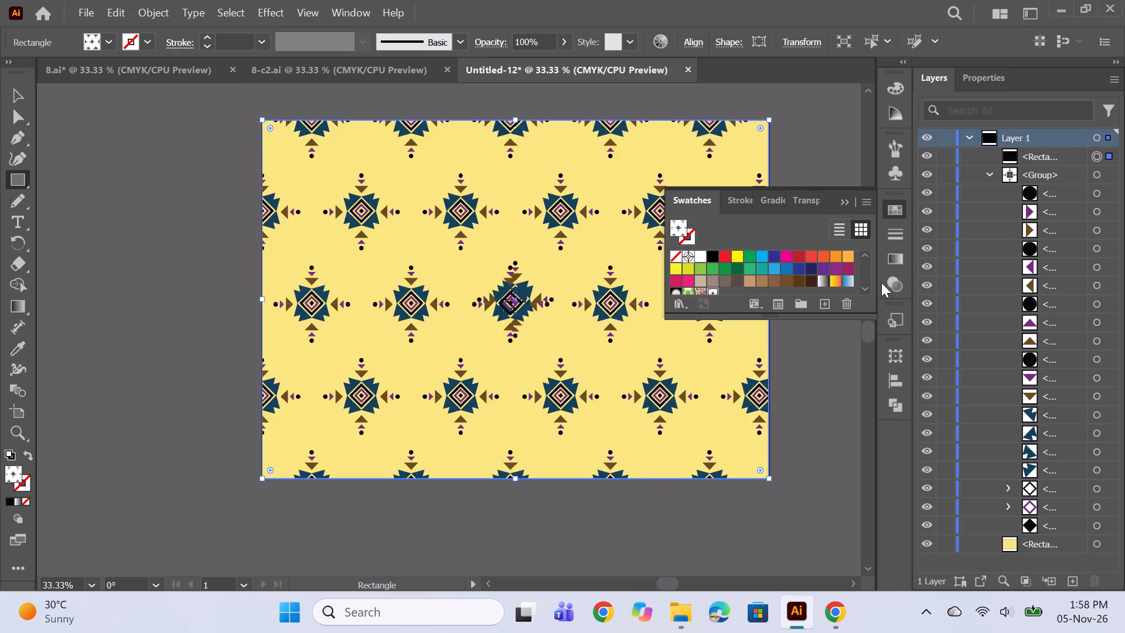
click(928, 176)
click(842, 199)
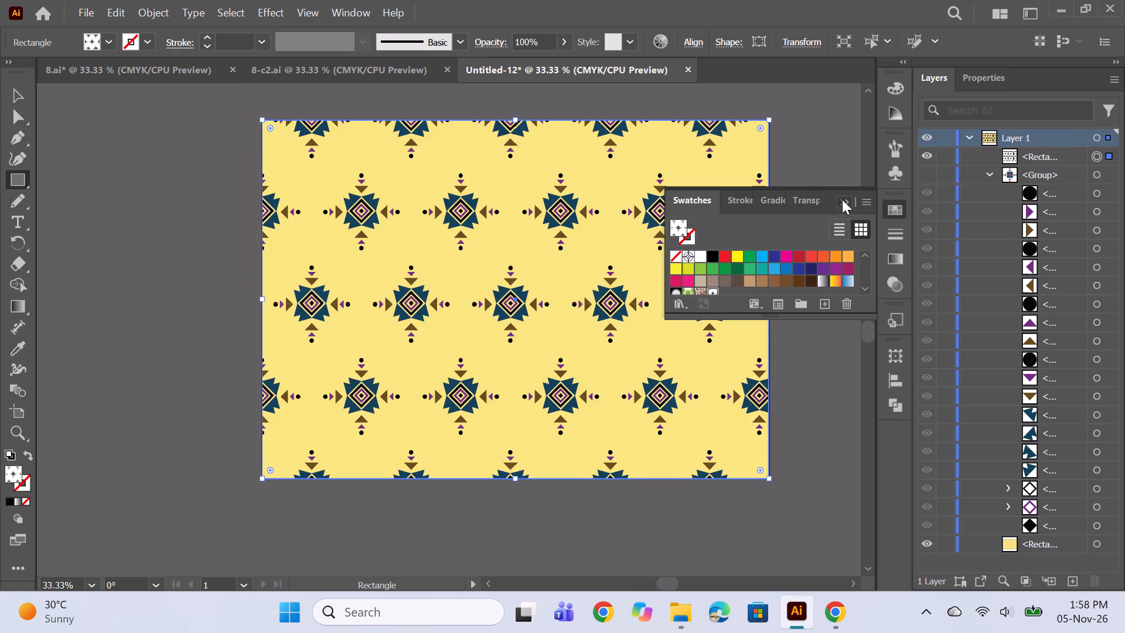
Change the yellow background rectangle's fill to a slightly paler yellow.
scroll(549, 237, up, 2)
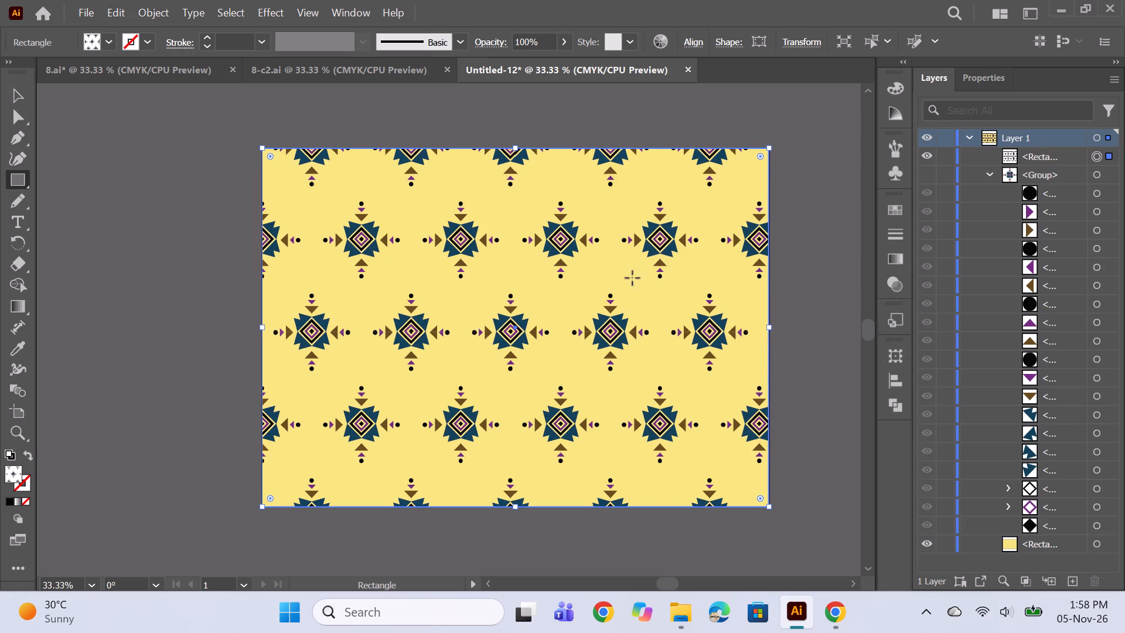
alt+scroll(553, 335, up, 1)
alt+scroll(553, 334, down, 1)
key(space)
drag(659, 346, 571, 346)
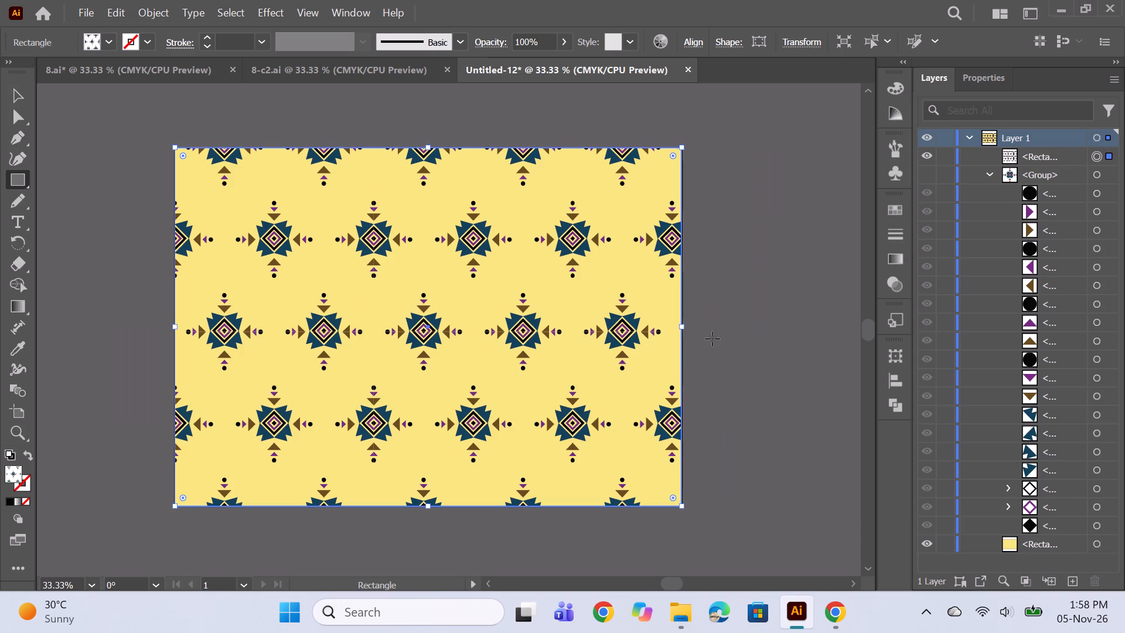
ctrl+click(714, 336)
scroll(987, 341, down, 6)
click(1099, 541)
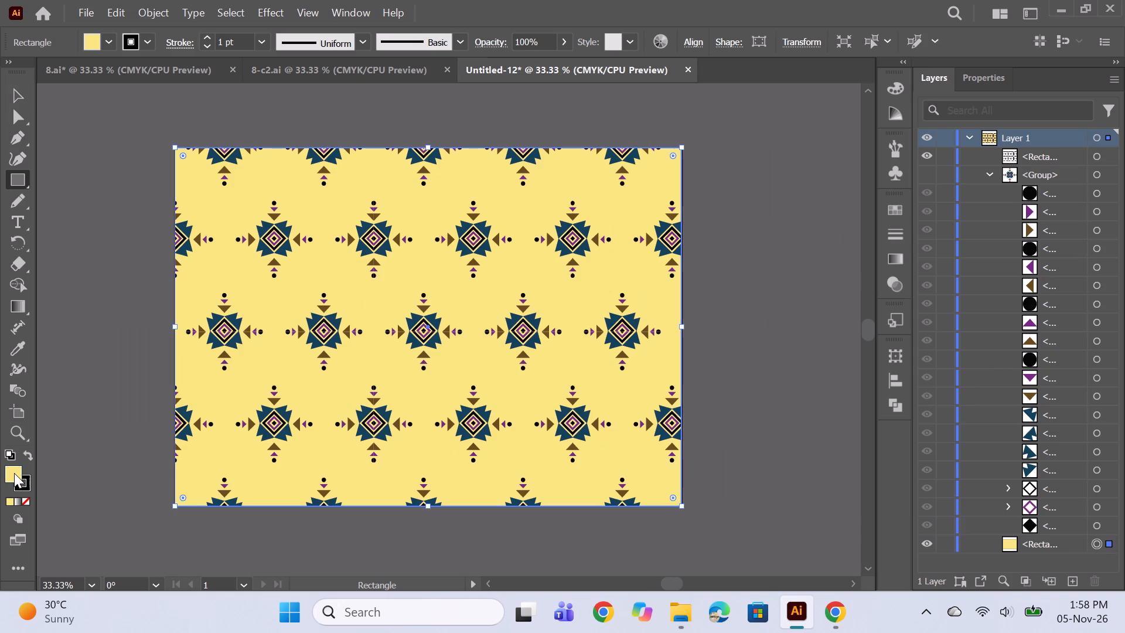
double_click(14, 473)
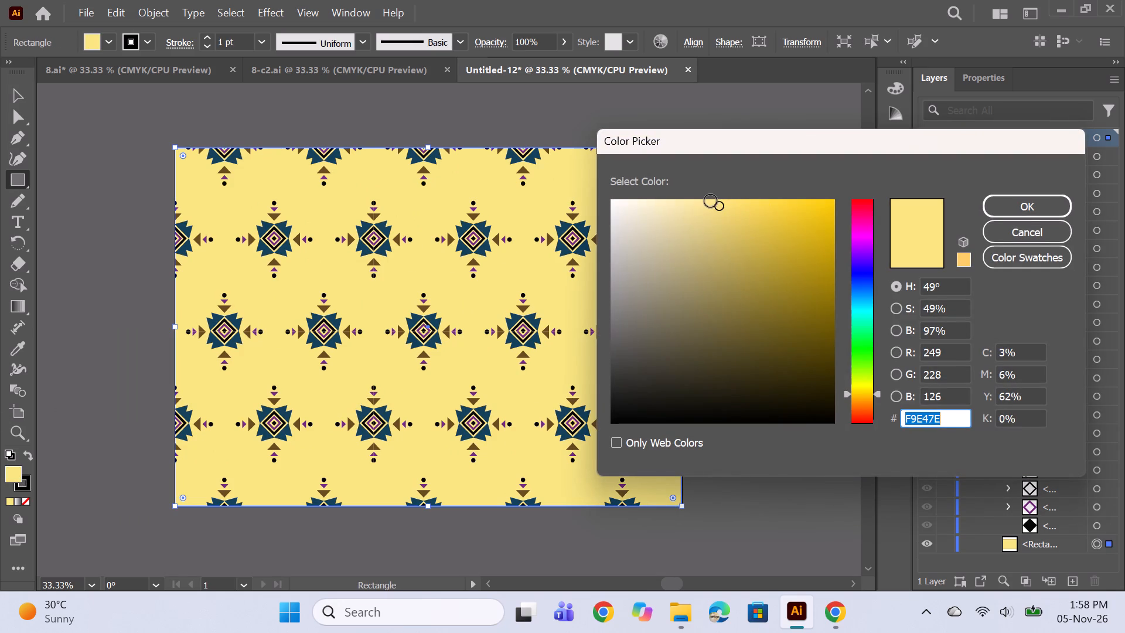
click(711, 201)
click(1021, 212)
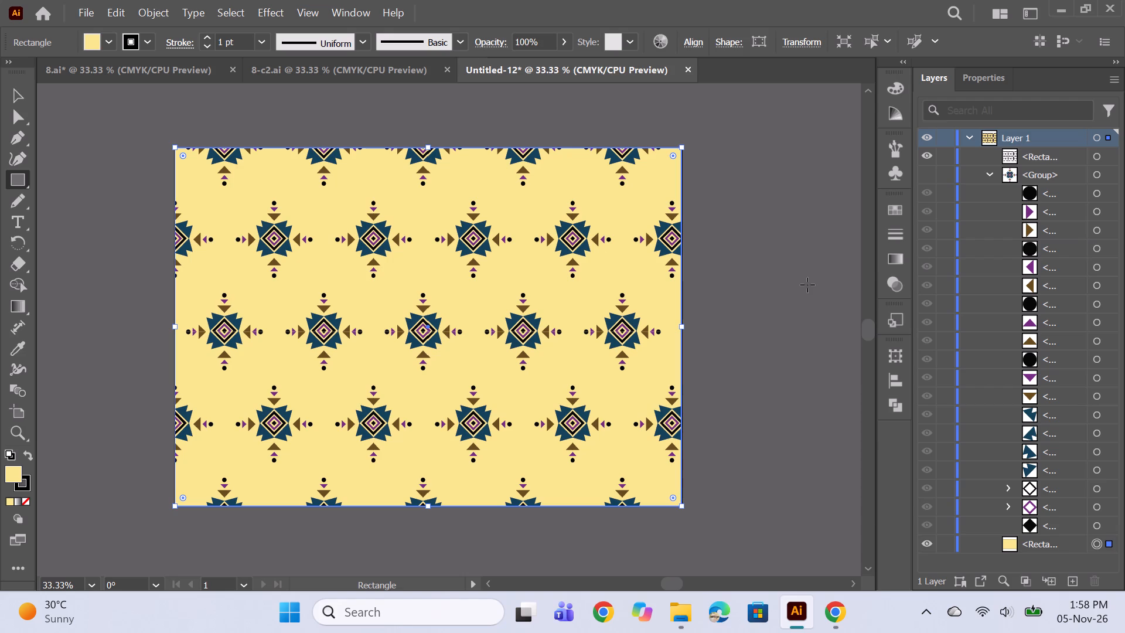
ctrl+click(801, 277)
Examine the repeated pattern on the paler background, both close up and across the whole artboard.
alt+scroll(428, 343, up, 2)
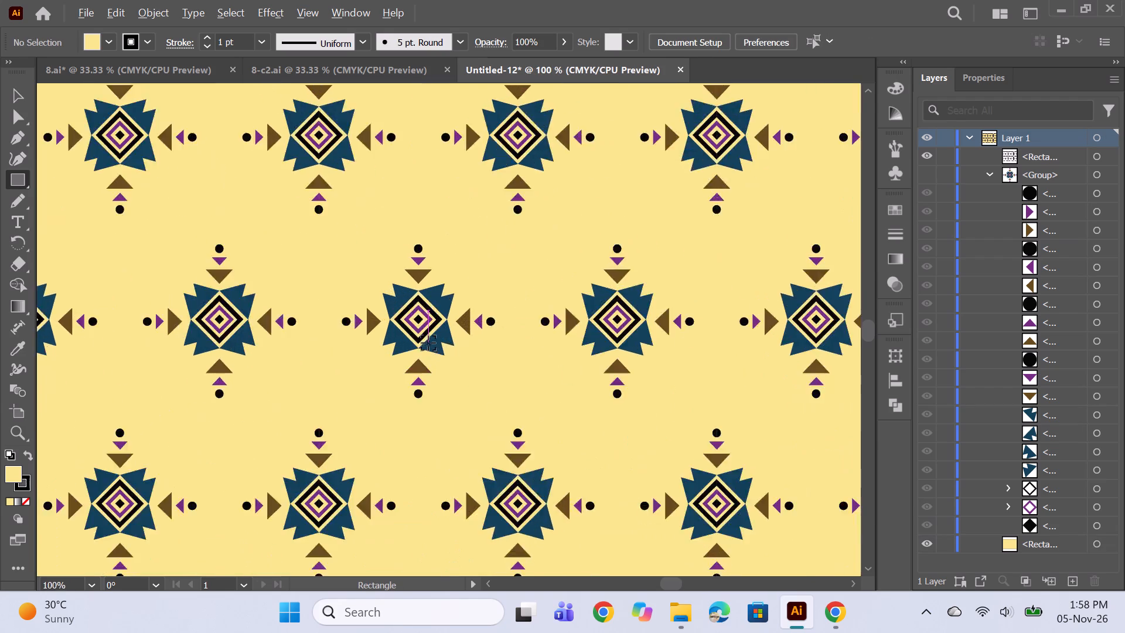
alt+scroll(428, 343, up, 2)
alt+scroll(478, 283, down, 4)
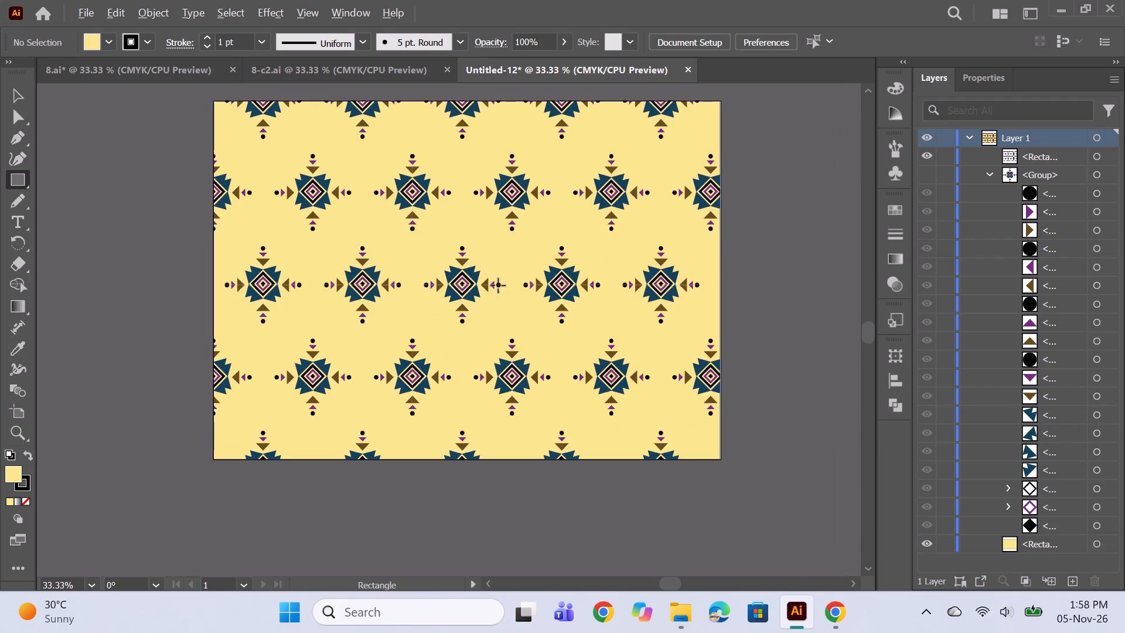
scroll(575, 271, up, 4)
alt+scroll(516, 306, up, 3)
alt+scroll(516, 306, down, 3)
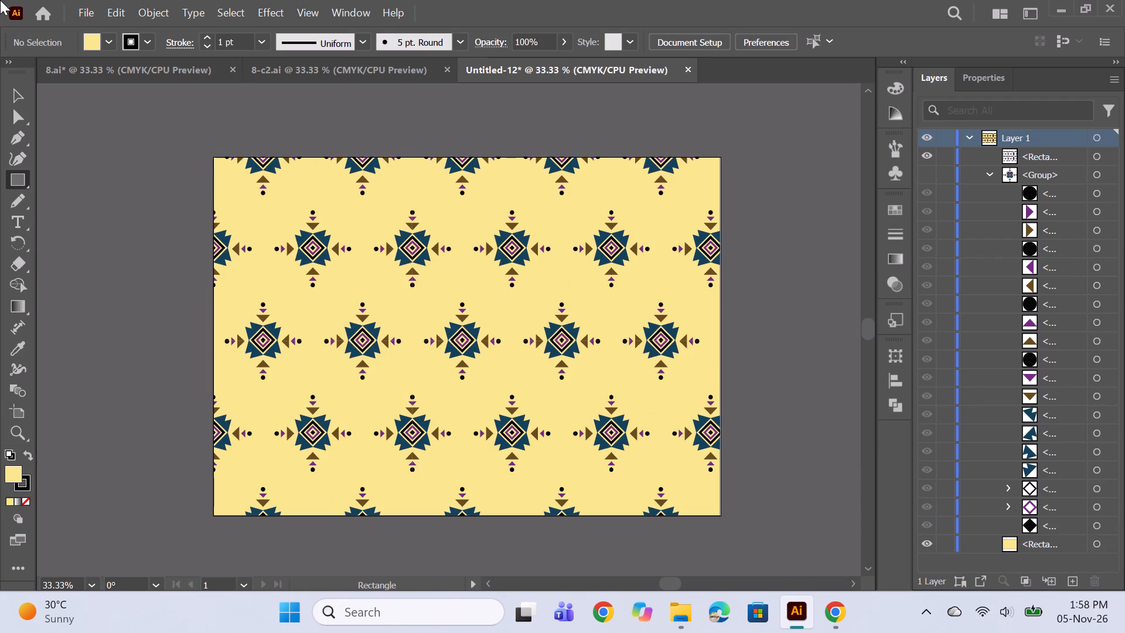
scroll(952, 313, down, 8)
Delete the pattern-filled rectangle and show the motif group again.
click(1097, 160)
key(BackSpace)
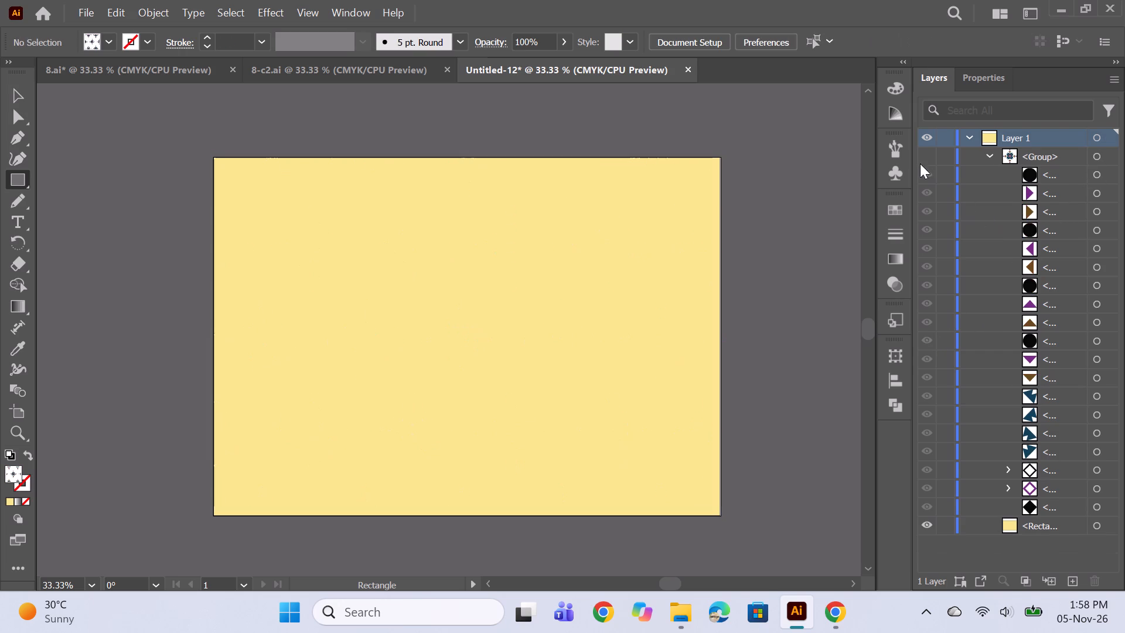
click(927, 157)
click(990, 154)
Recolour the motif's purple inner diamond outline to a brick red.
alt+scroll(368, 400, up, 1)
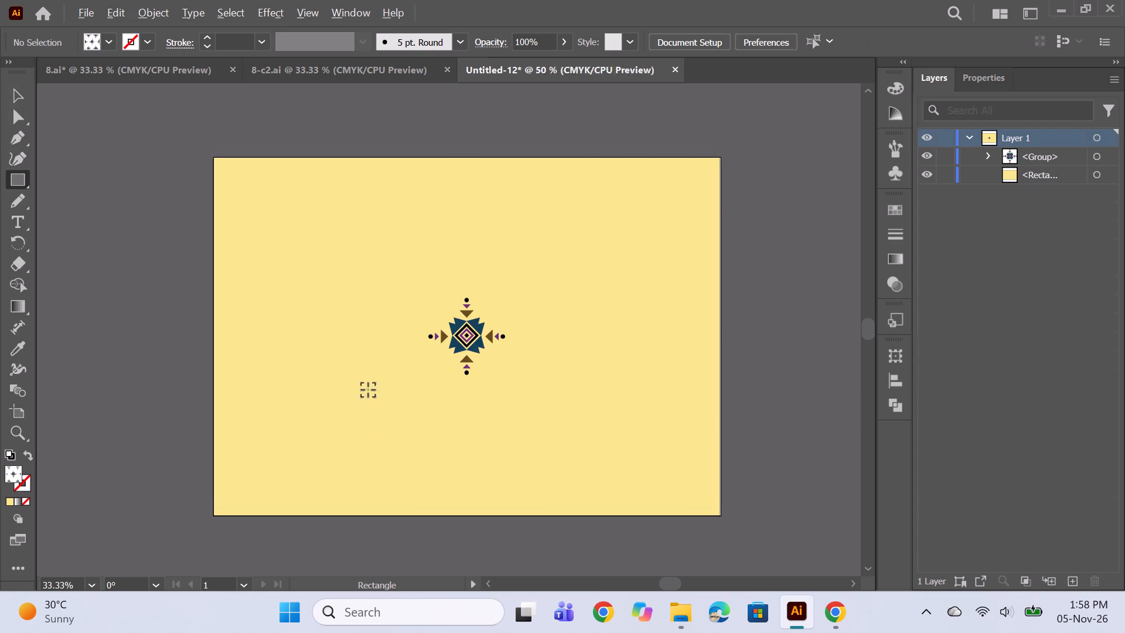
alt+scroll(368, 390, up, 2)
key(space)
key(space)
drag(720, 354, 408, 416)
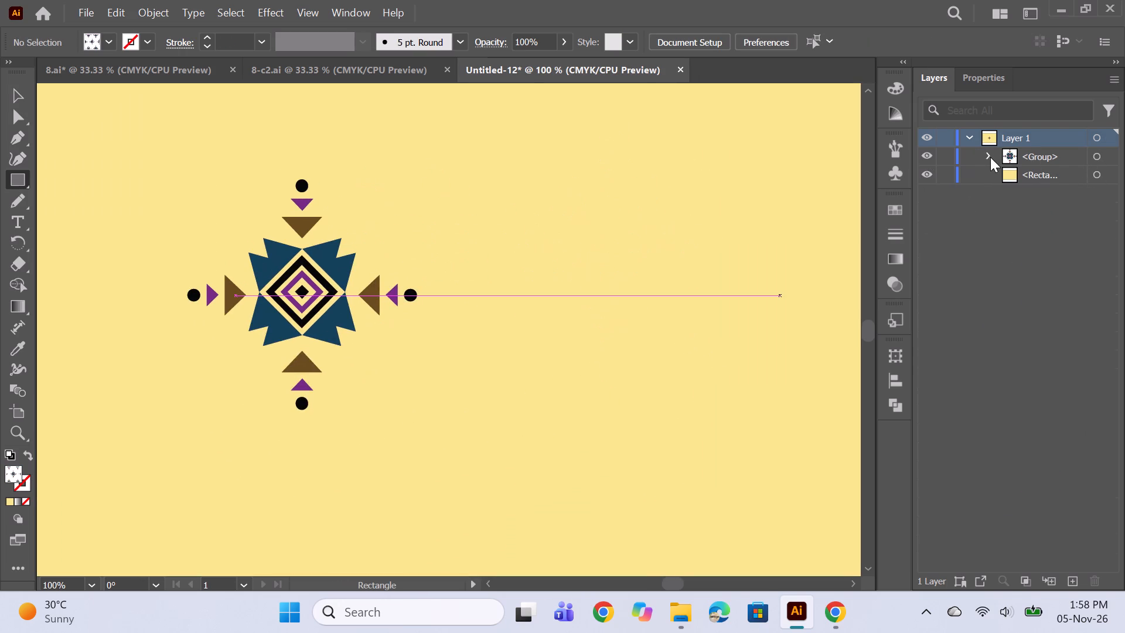
click(990, 157)
scroll(1051, 395, down, 8)
click(1096, 486)
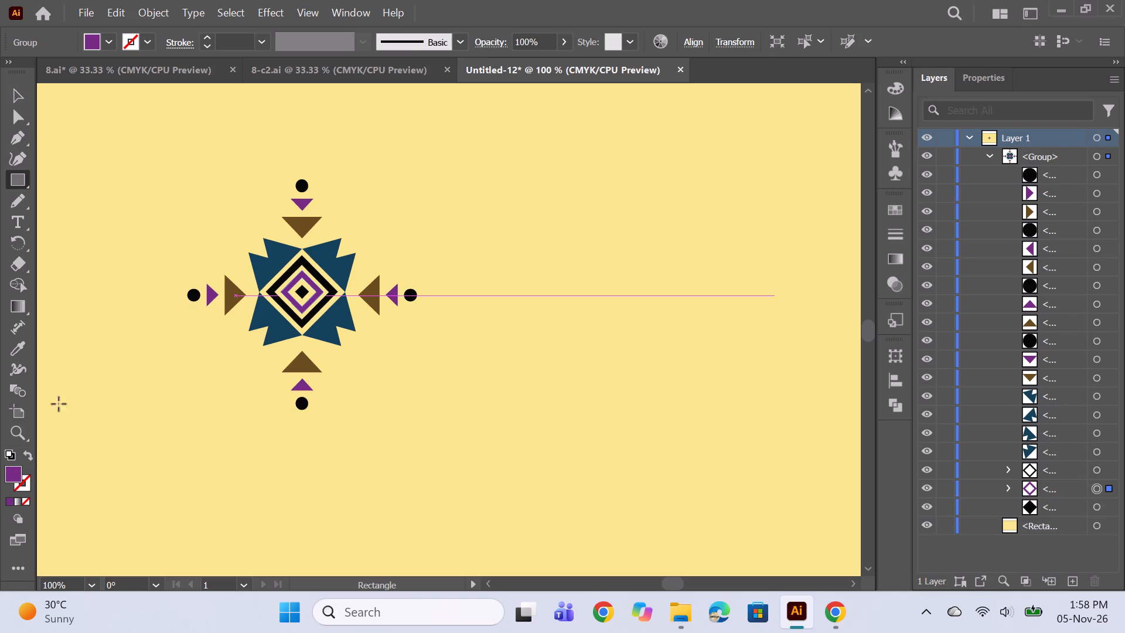
double_click(17, 467)
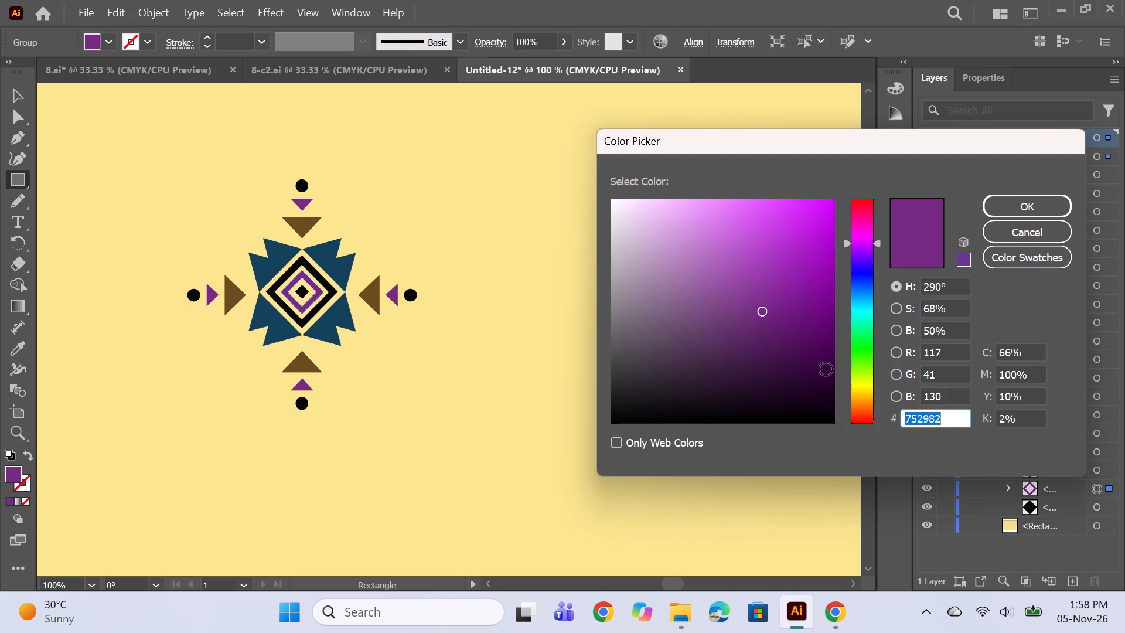
click(865, 408)
click(857, 415)
click(868, 415)
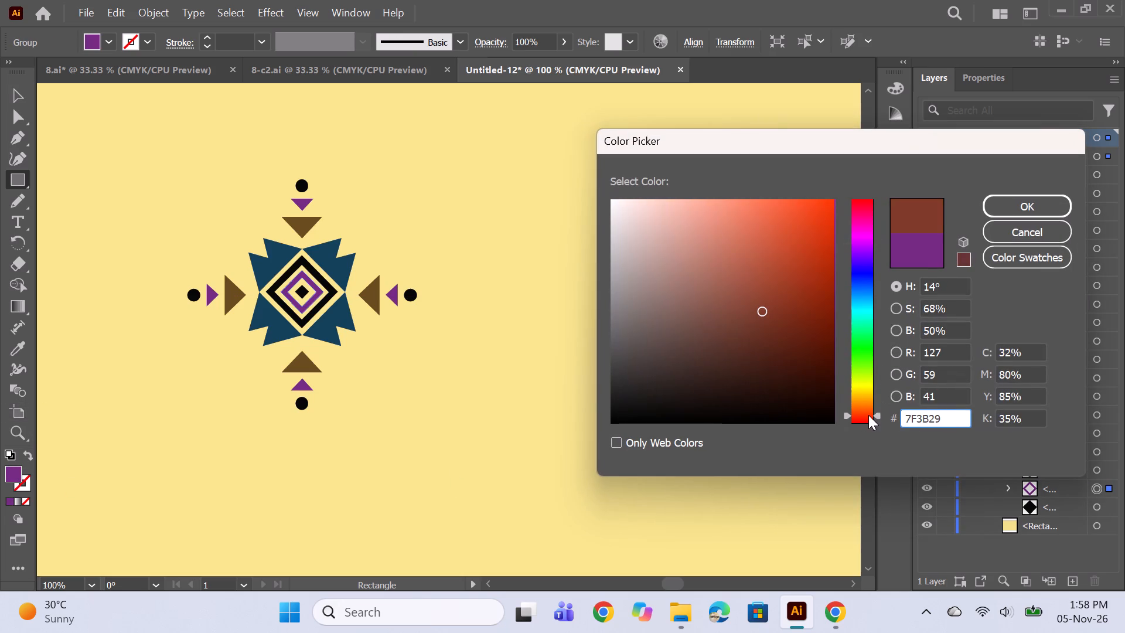
click(813, 245)
click(821, 256)
click(1011, 206)
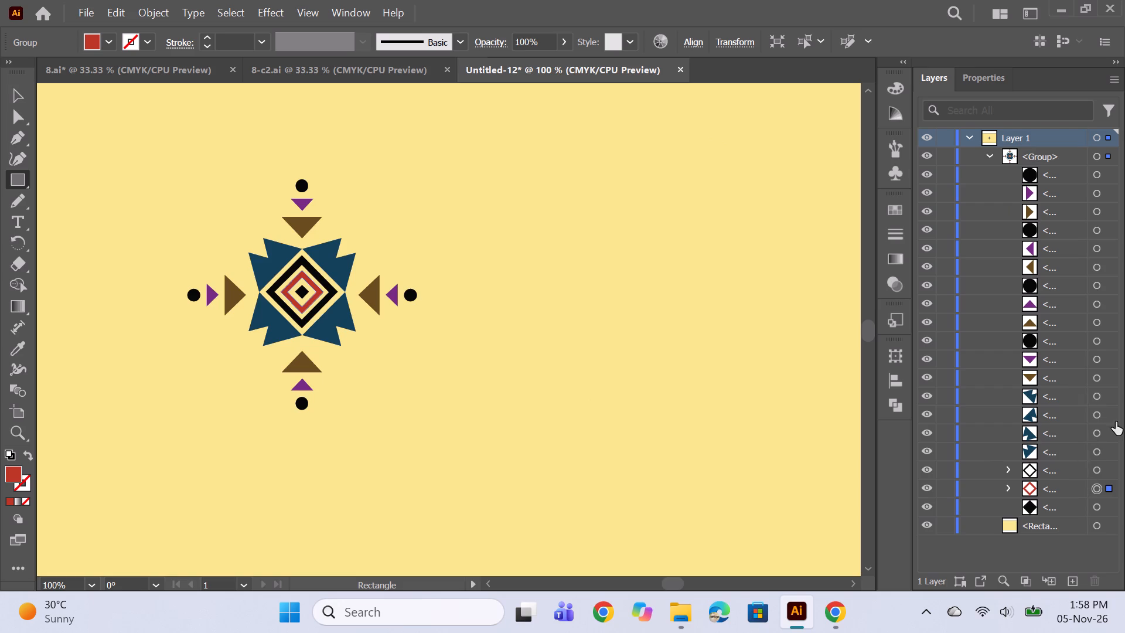
Recolour the motif's four small purple triangles to match the red diamond outline using the Eyedropper.
click(1096, 364)
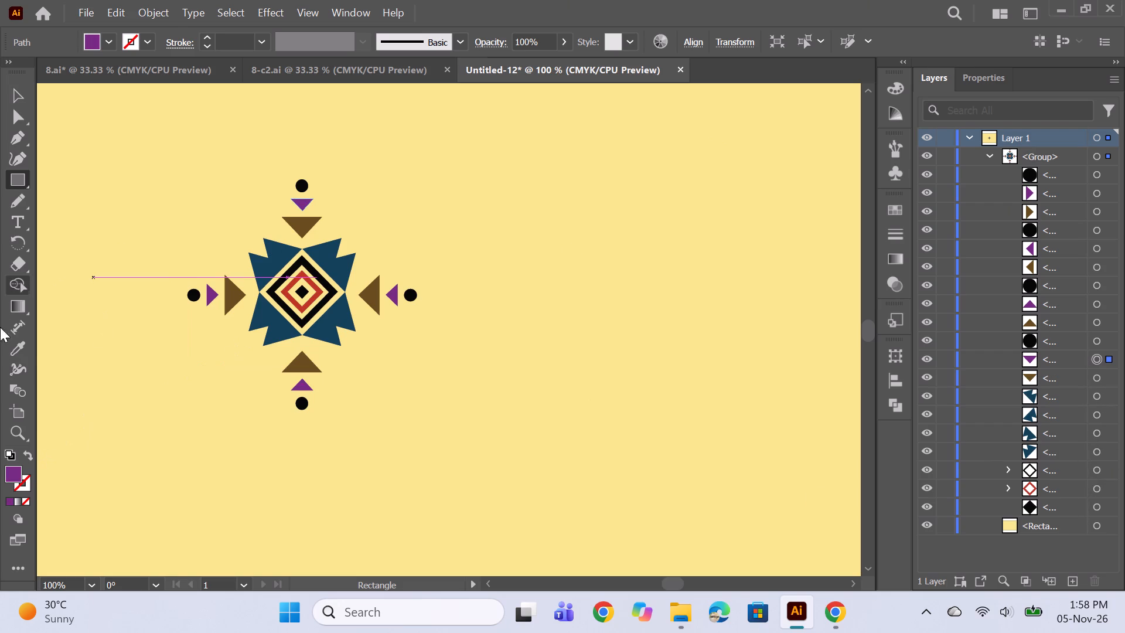
click(13, 349)
click(301, 277)
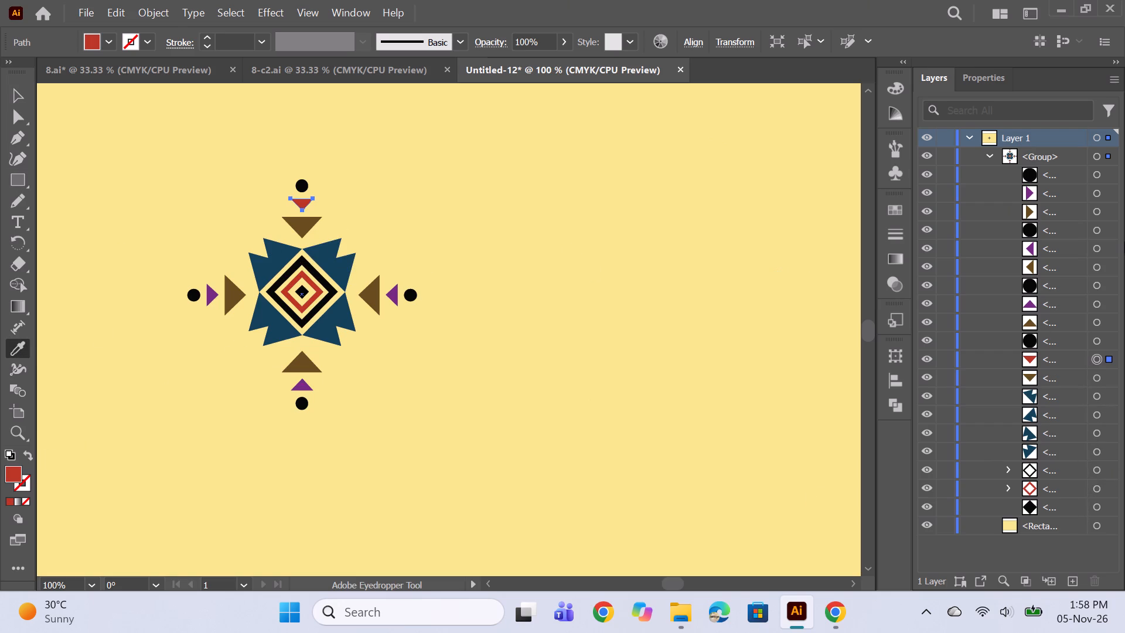
click(1091, 321)
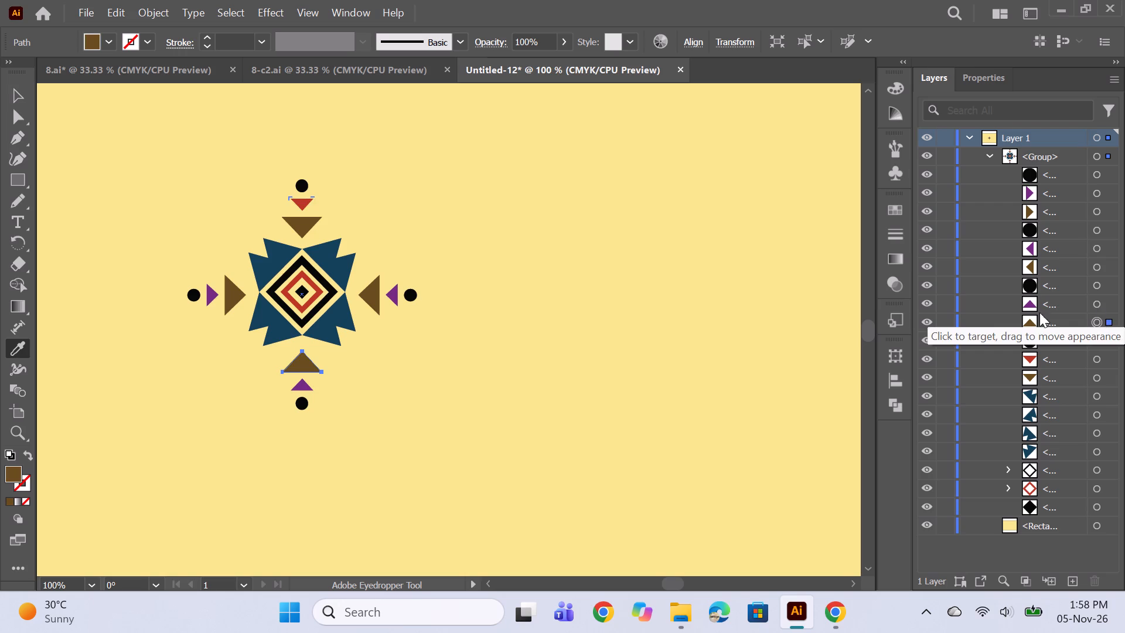
click(1095, 305)
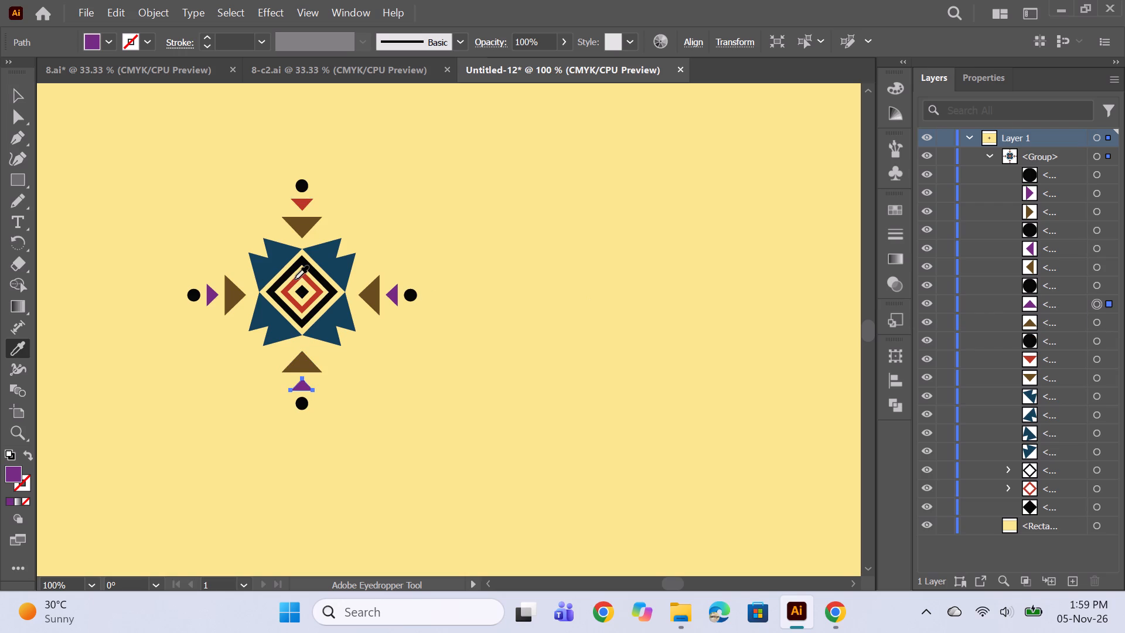
click(295, 279)
click(1099, 249)
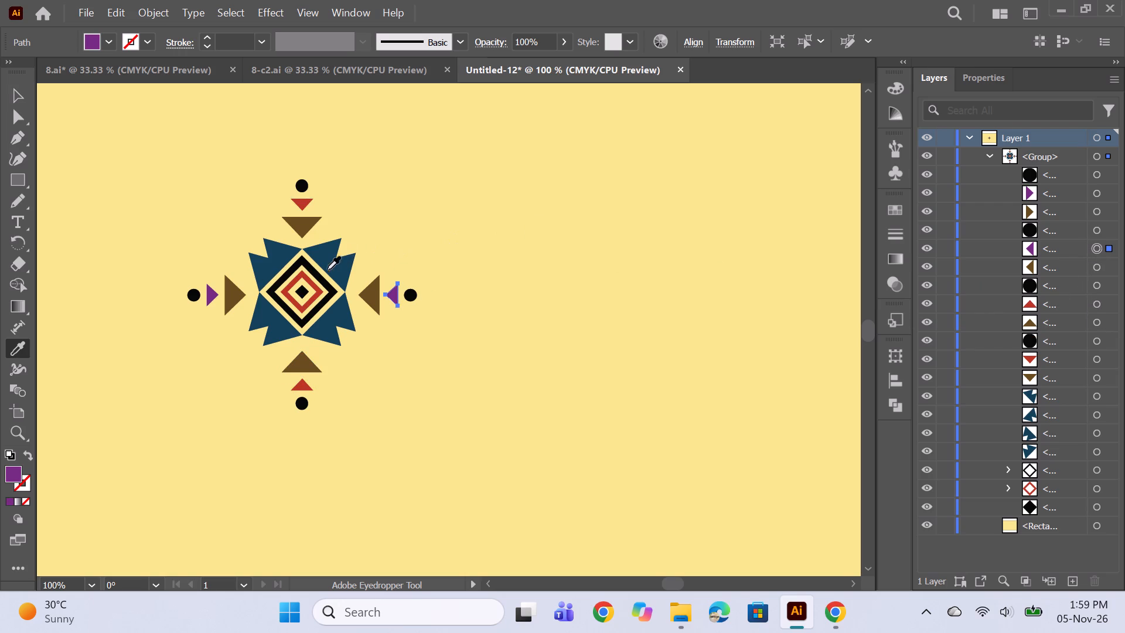
click(302, 275)
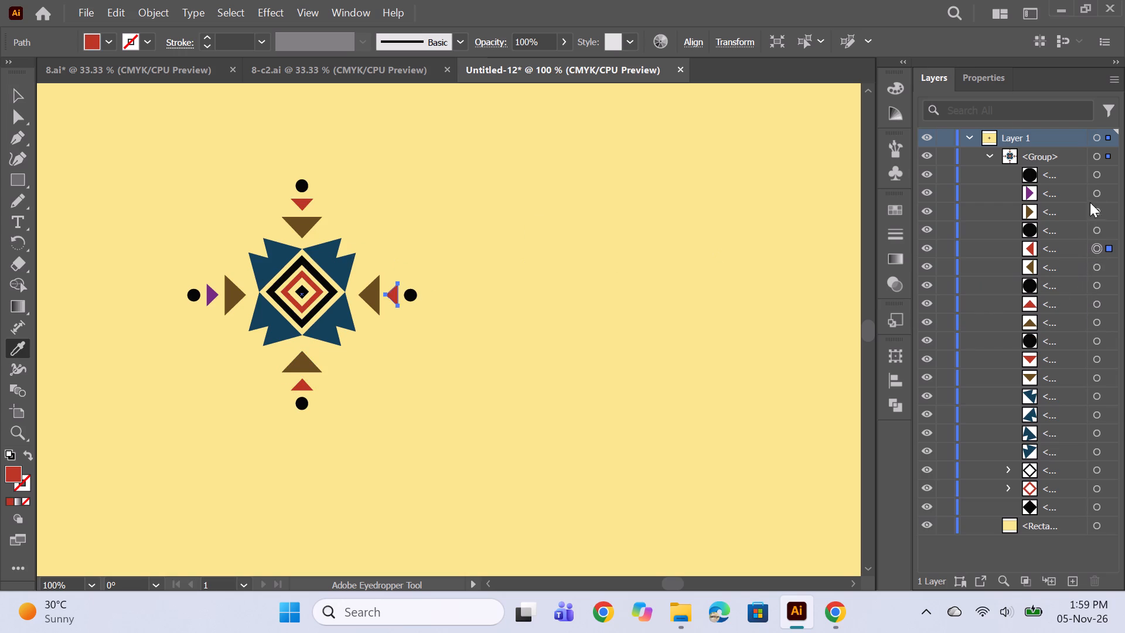
click(1095, 189)
click(306, 205)
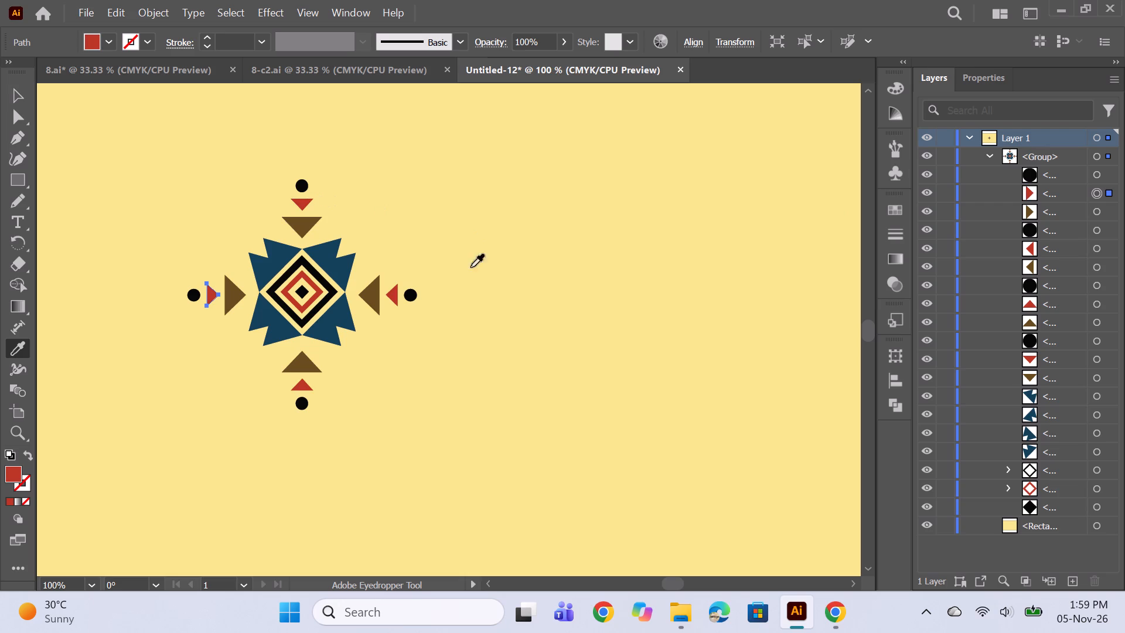
Make a new pattern from the recoloured motif group.
alt+scroll(478, 331, down, 3)
ctrl+click(572, 335)
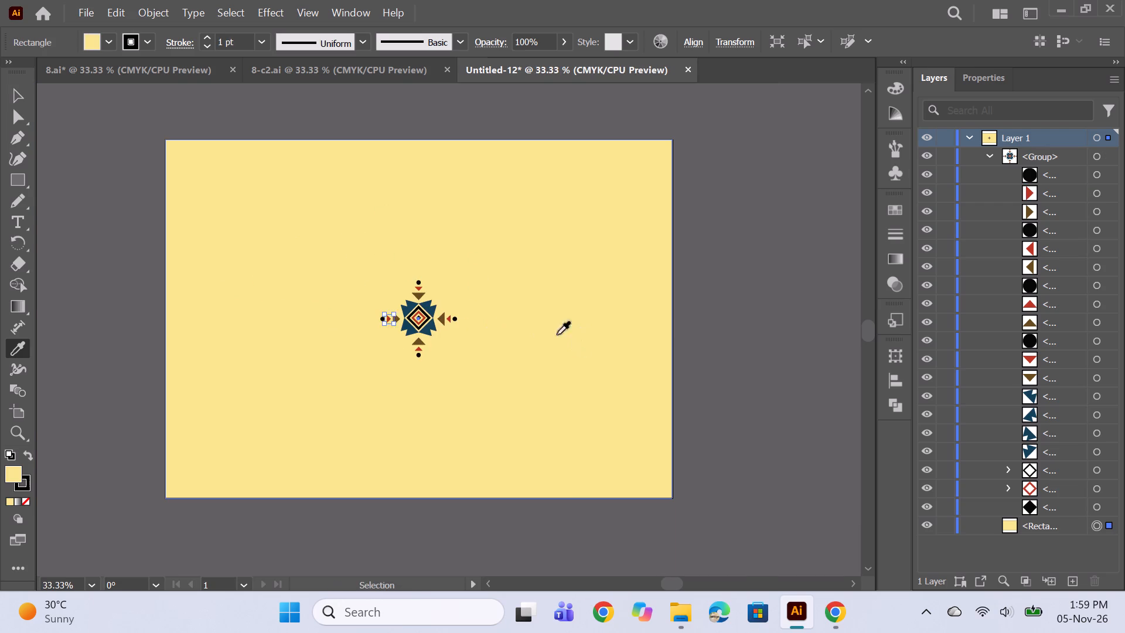
alt+scroll(429, 328, up, 6)
alt+scroll(383, 270, down, 4)
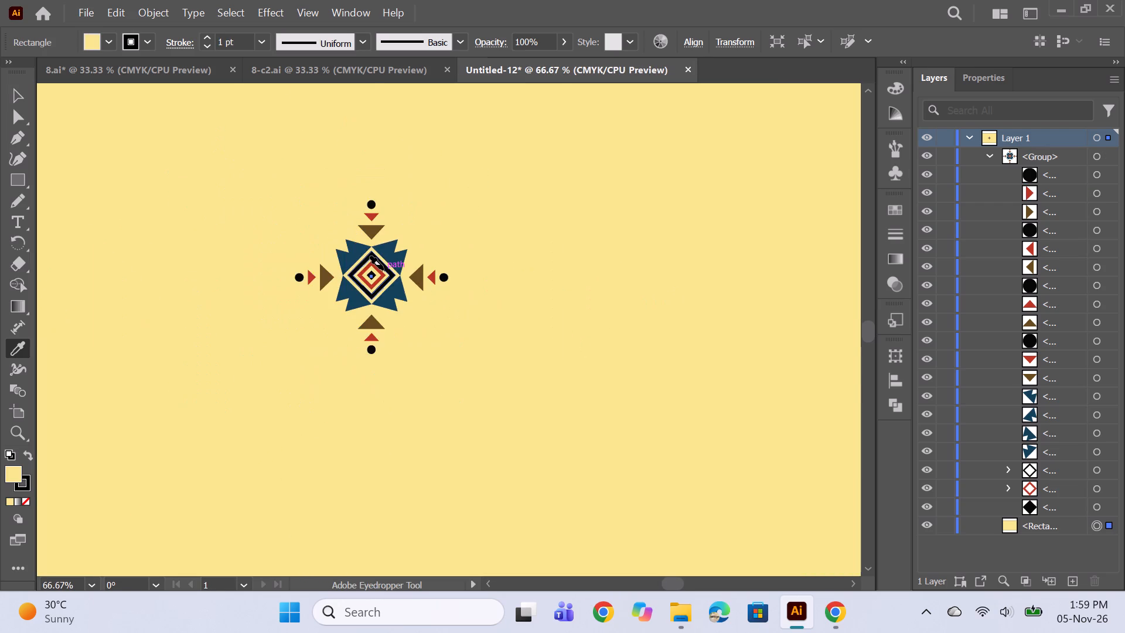
alt+scroll(383, 270, down, 2)
click(24, 92)
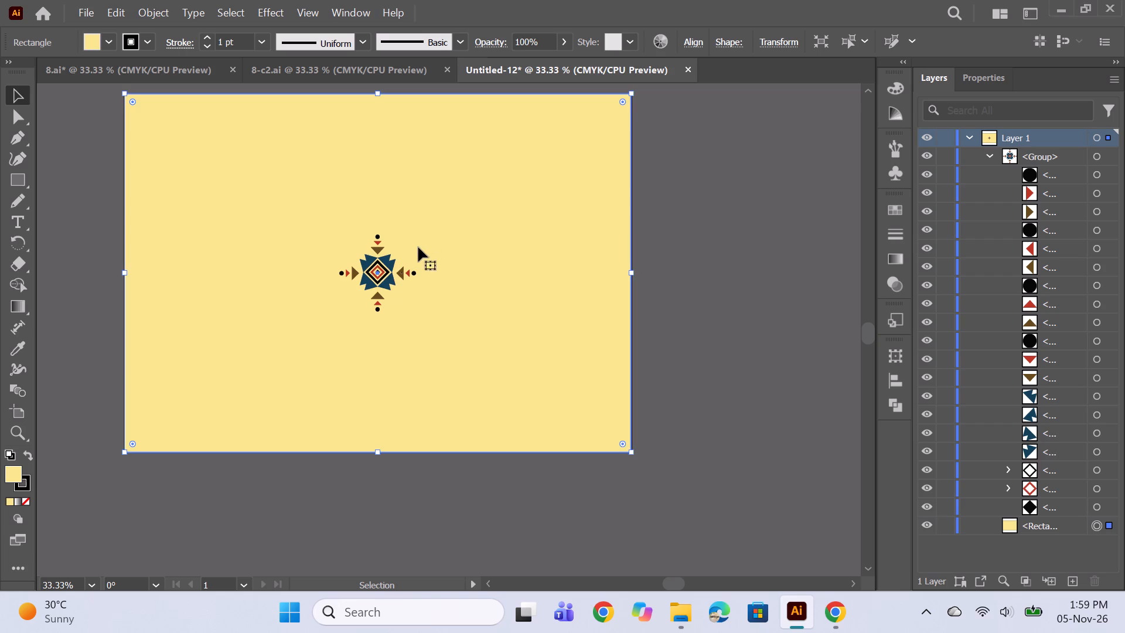
click(379, 274)
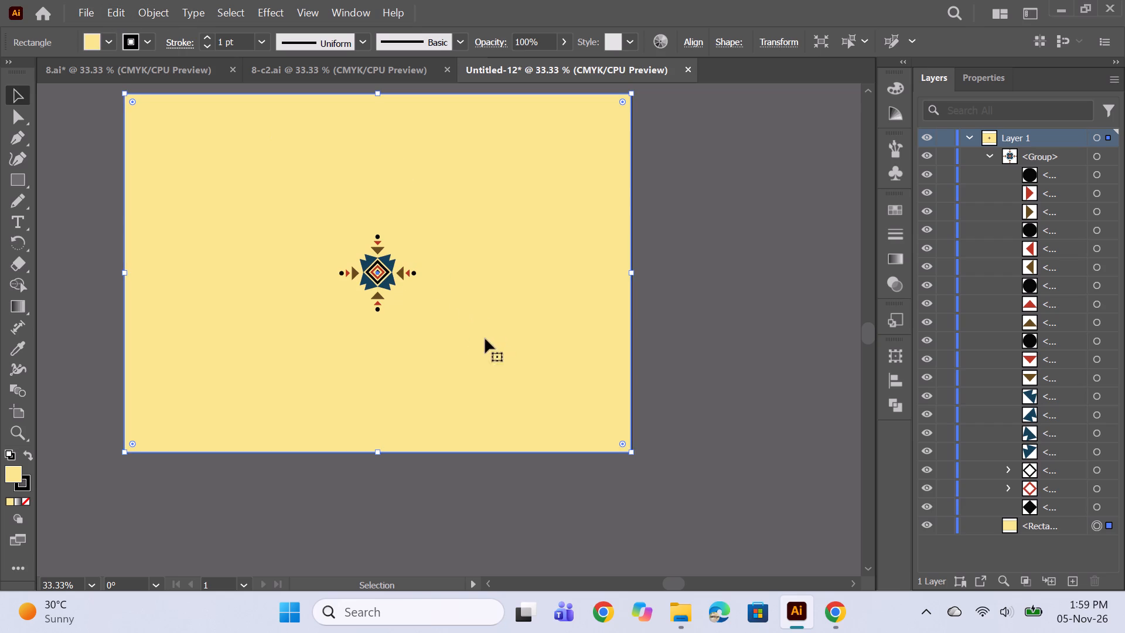
click(375, 282)
click(157, 13)
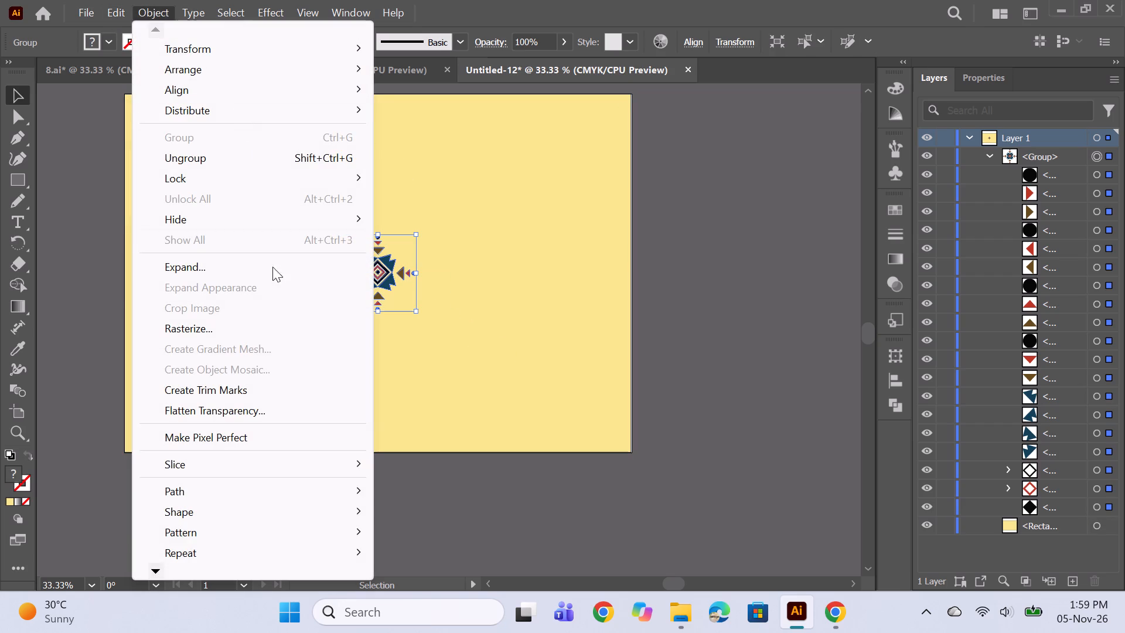
click(216, 527)
click(433, 533)
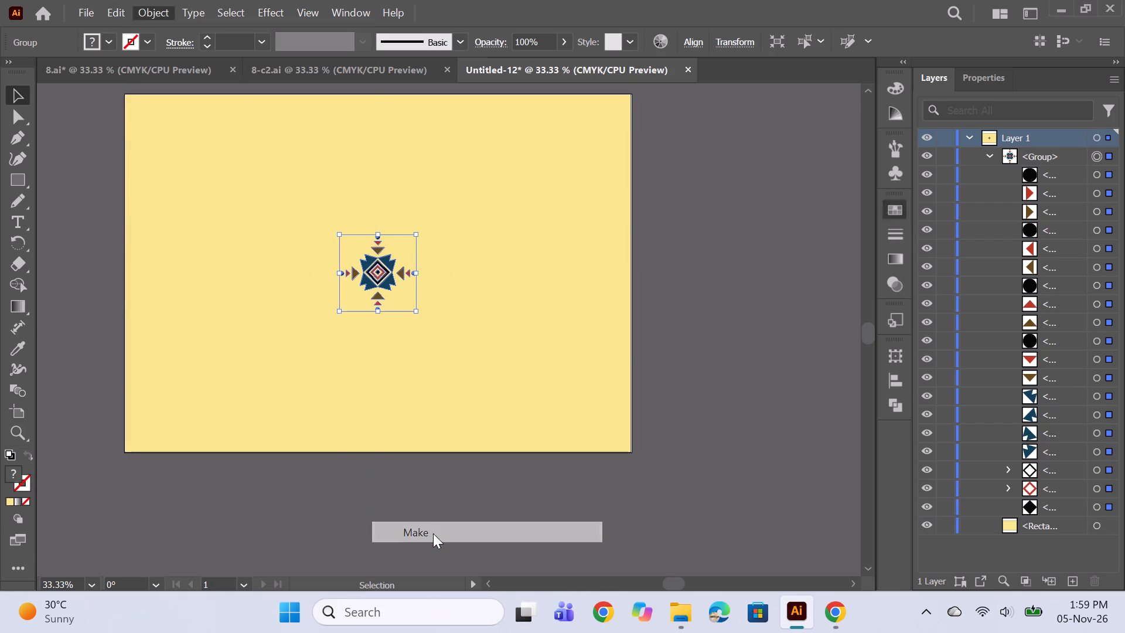
click(745, 338)
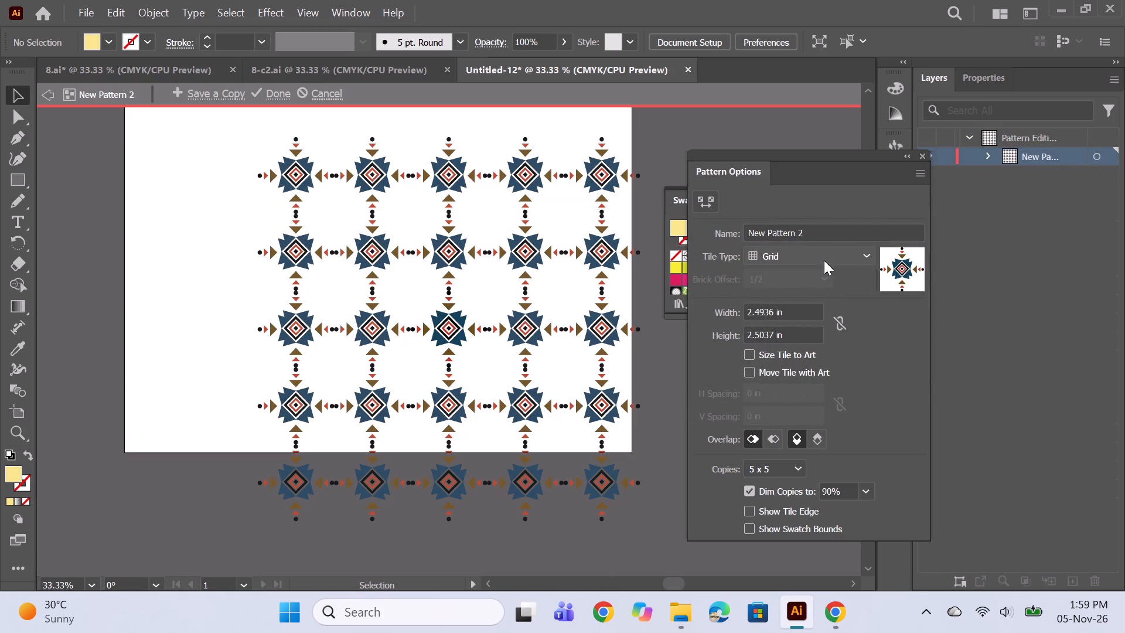
Set the pattern's tile type to Brick by Row, sized to the art with 0.75 in horizontal spacing.
click(824, 260)
click(823, 293)
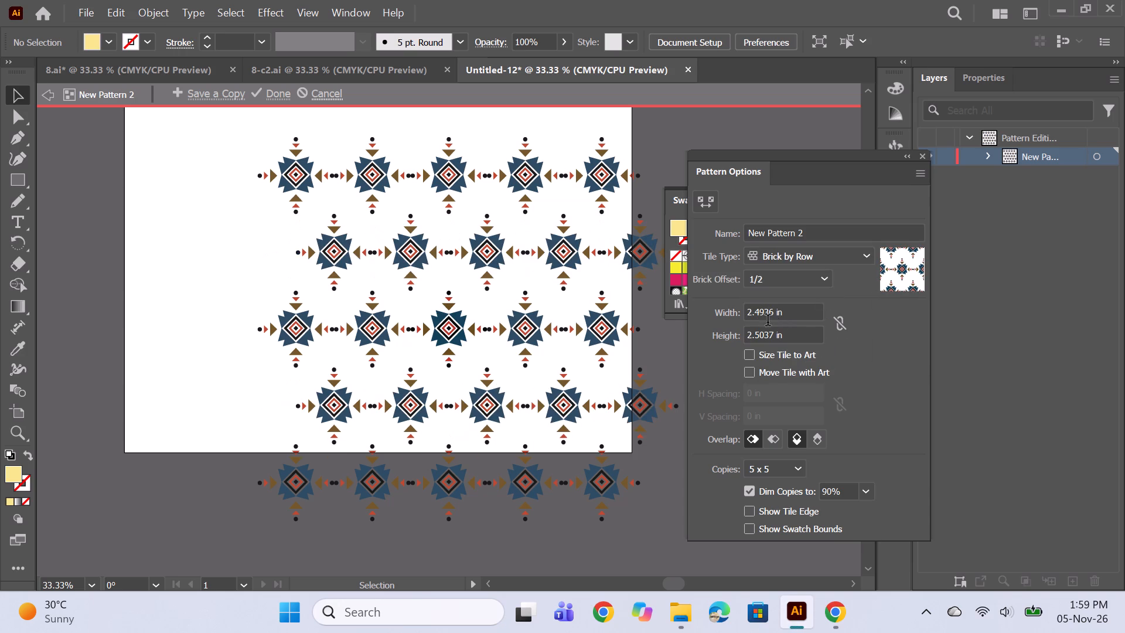
click(754, 349)
click(755, 393)
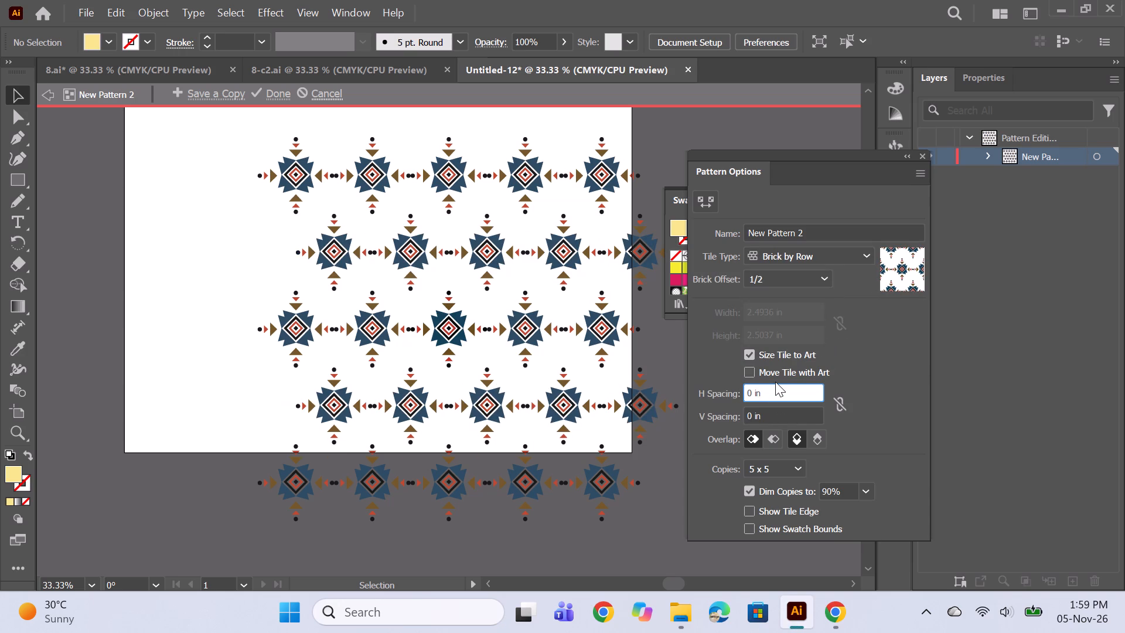
key(BackSpace)
key(BackSpace)
text(.75)
key(Return)
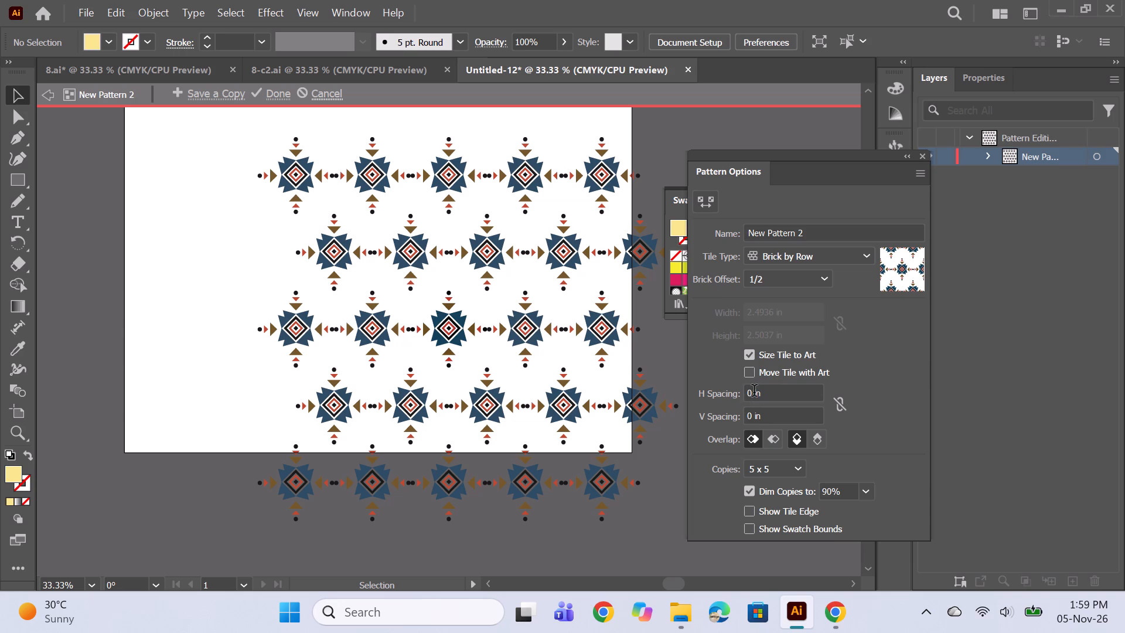
click(753, 392)
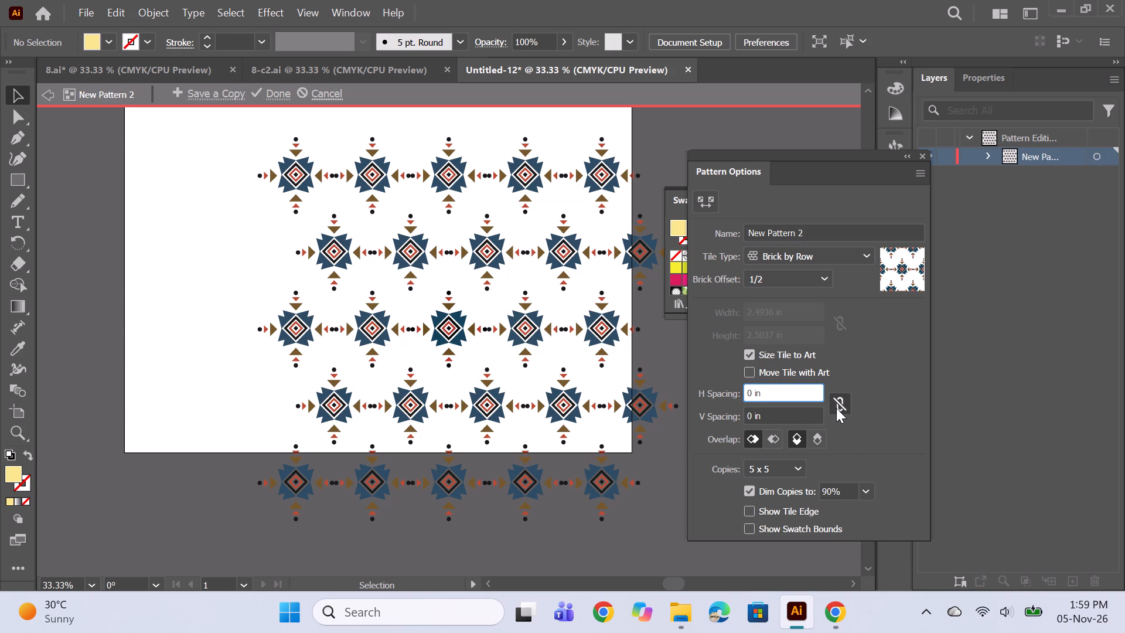
text(.75)
key(Return)
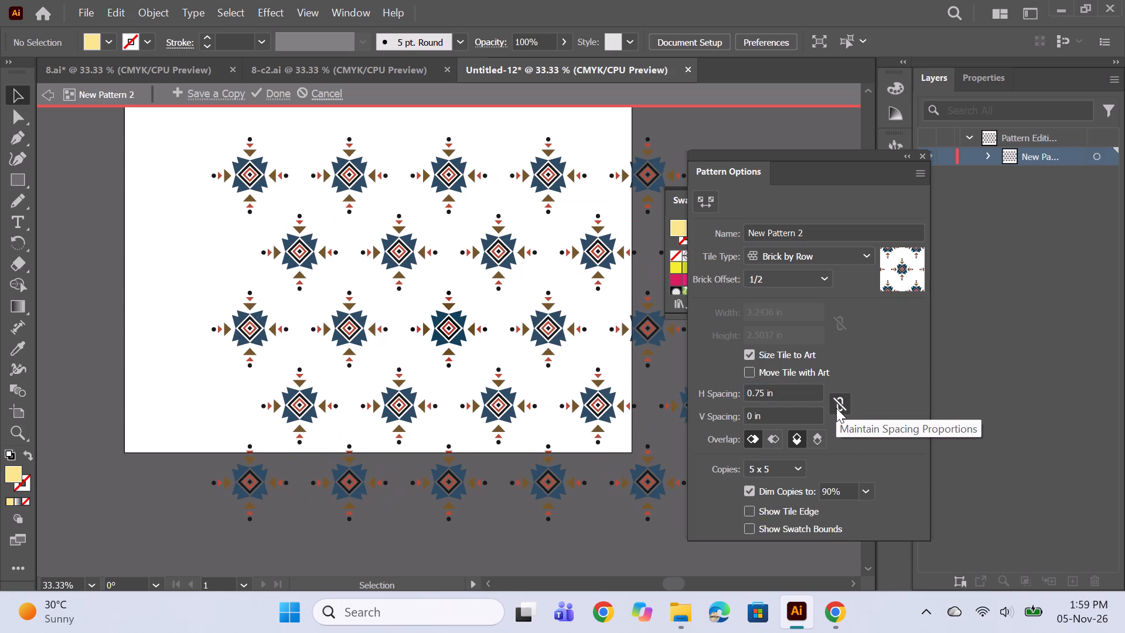
Set the pattern's vertical spacing to 0.5 in and finish editing the pattern.
click(754, 413)
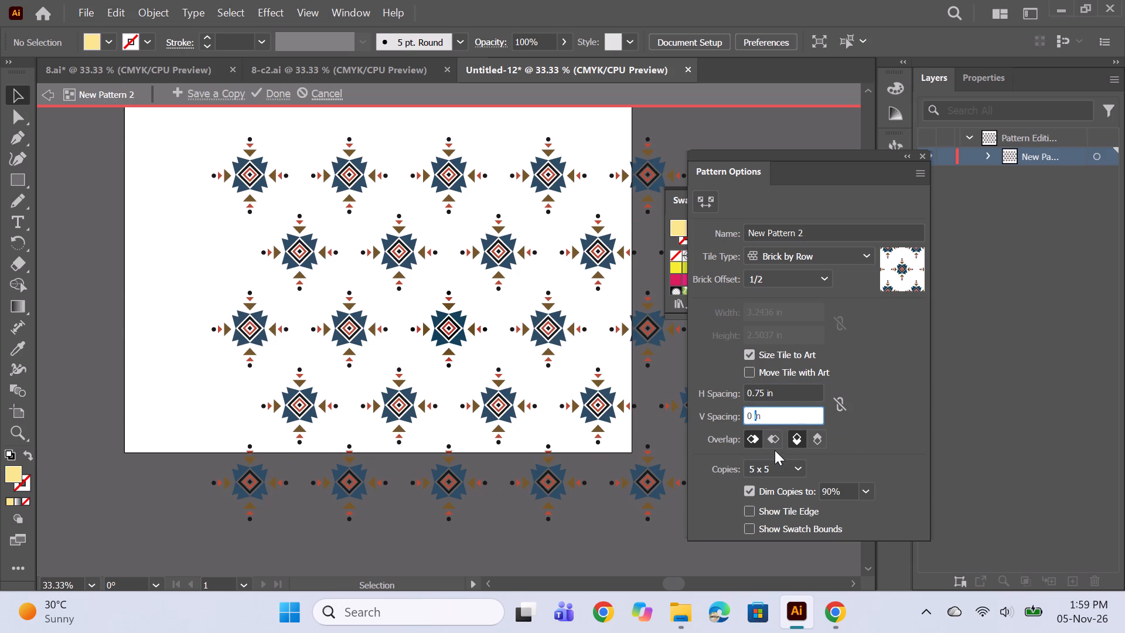
key(BackSpace)
key(BackSpace)
text(.5)
key(Return)
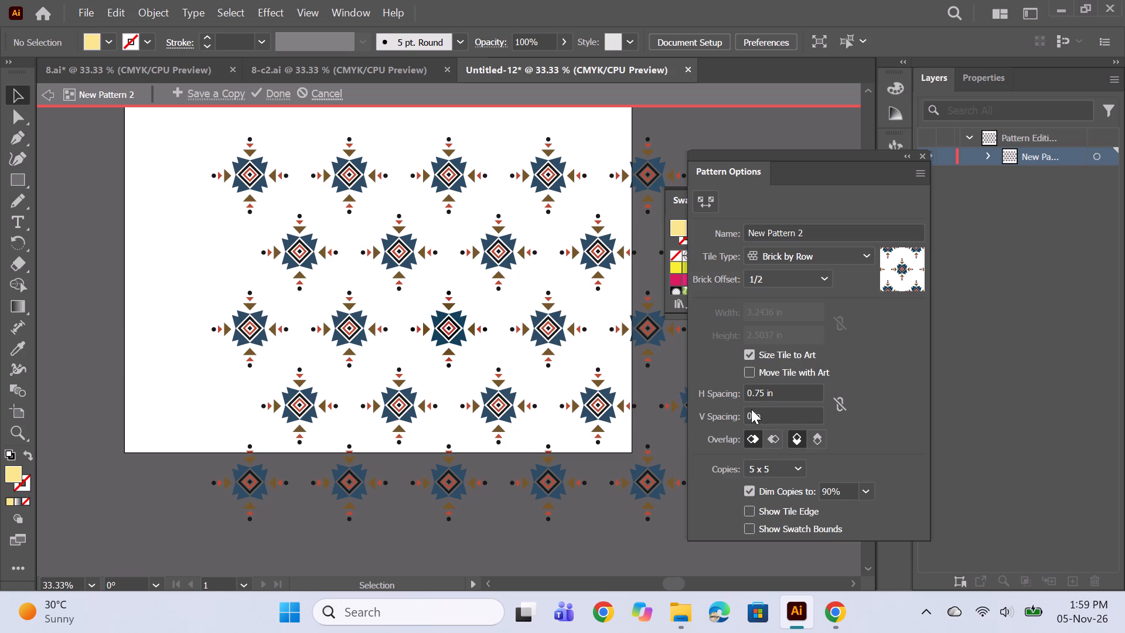
click(751, 413)
key(comma)
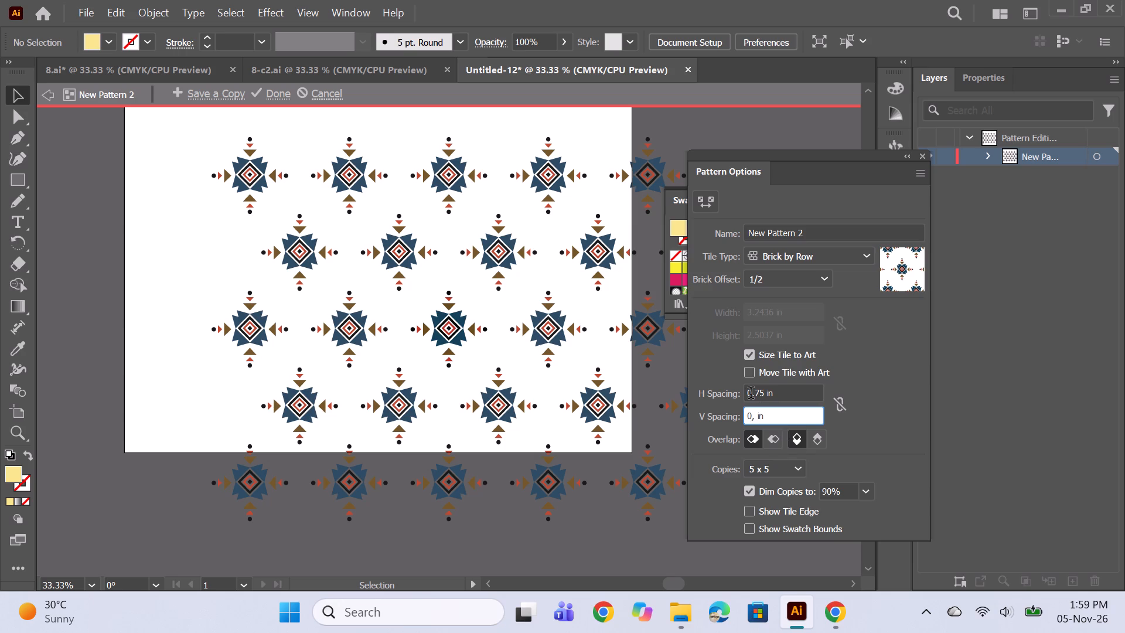
key(BackSpace)
text(.5)
key(Return)
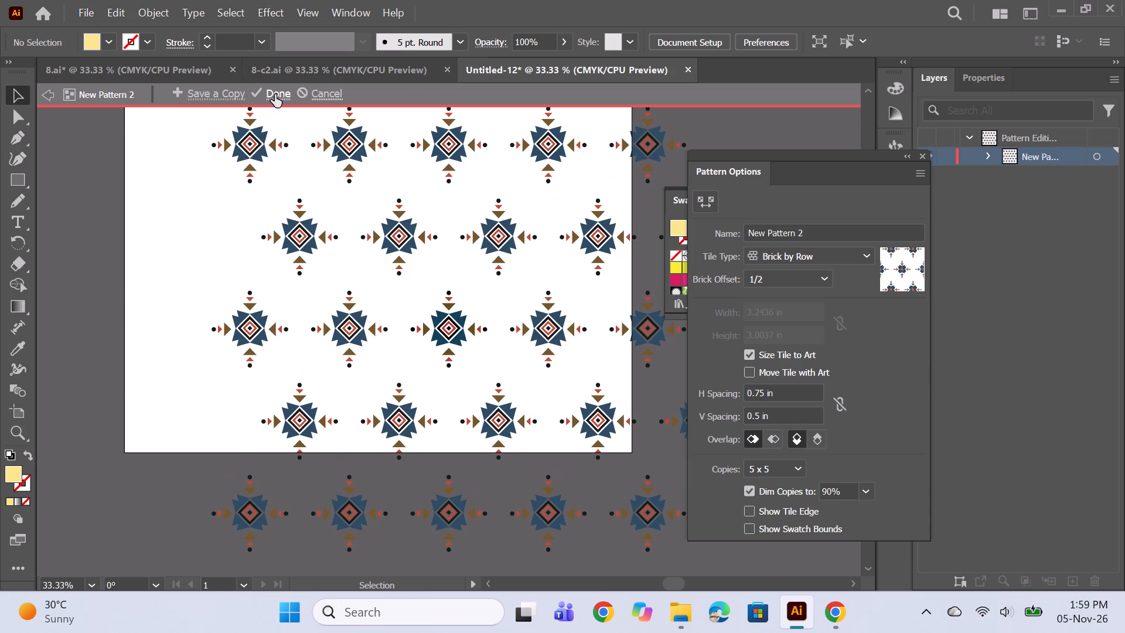
click(282, 91)
Draw a 16.52 × 11.69 in rectangle over the whole artboard and fill it with the new pattern swatch.
click(14, 184)
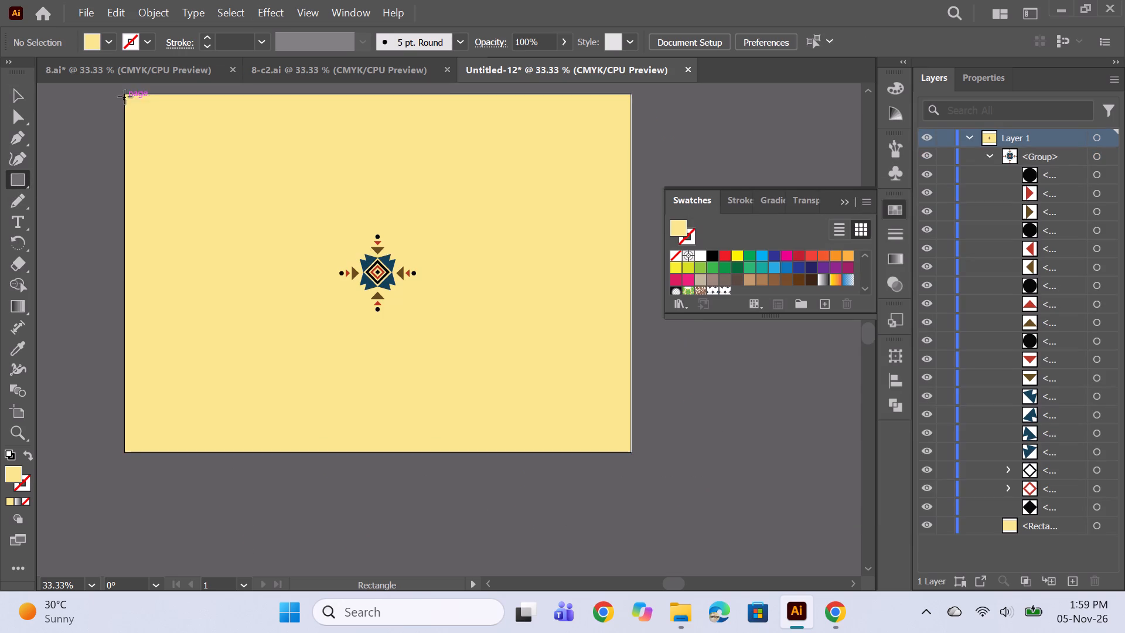
drag(124, 93, 577, 434)
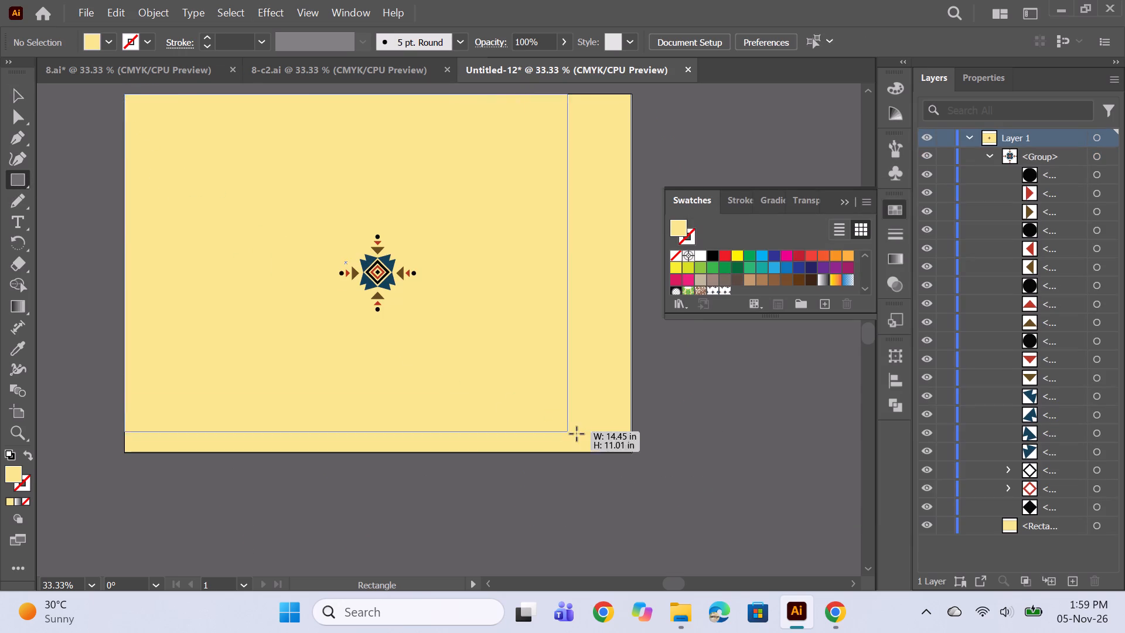
drag(577, 434, 632, 451)
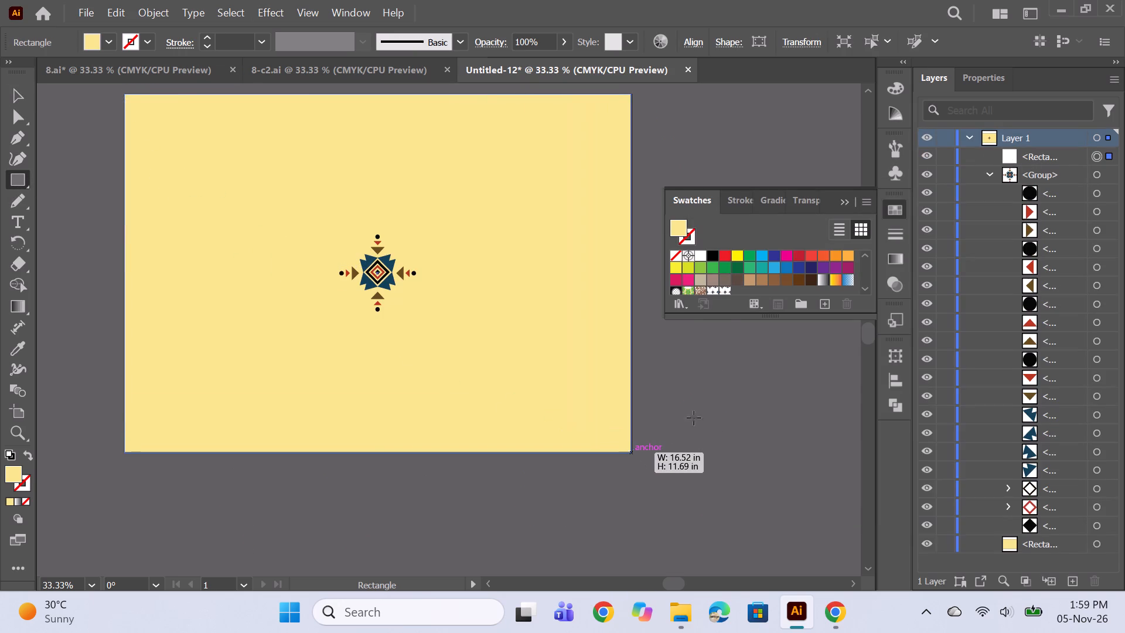
click(727, 290)
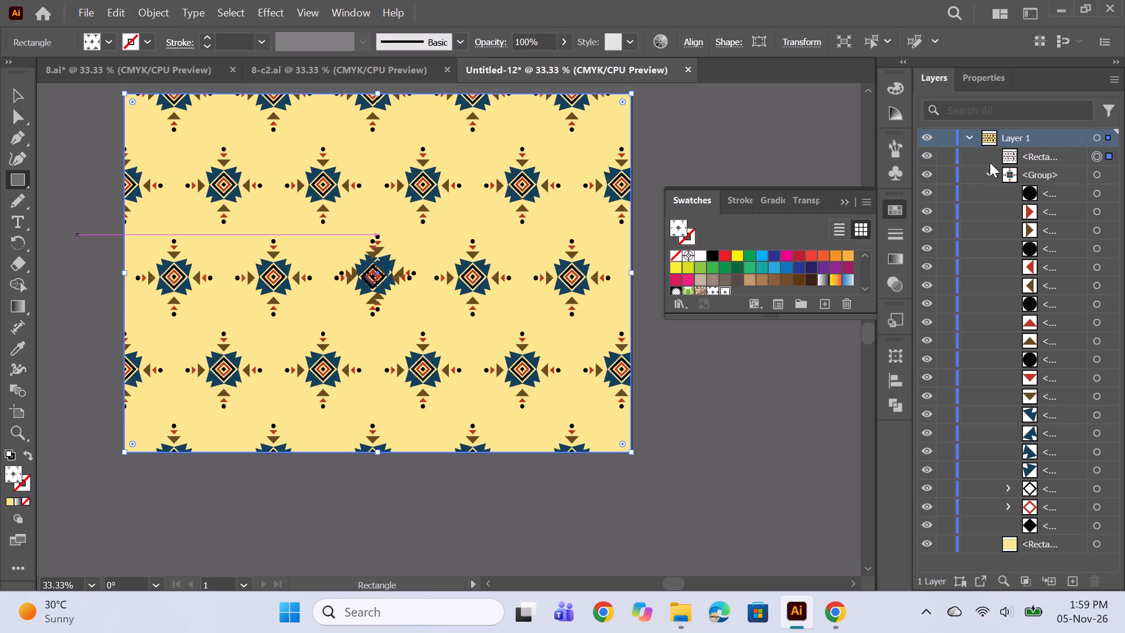
Hide the pattern-filled rectangle.
click(930, 159)
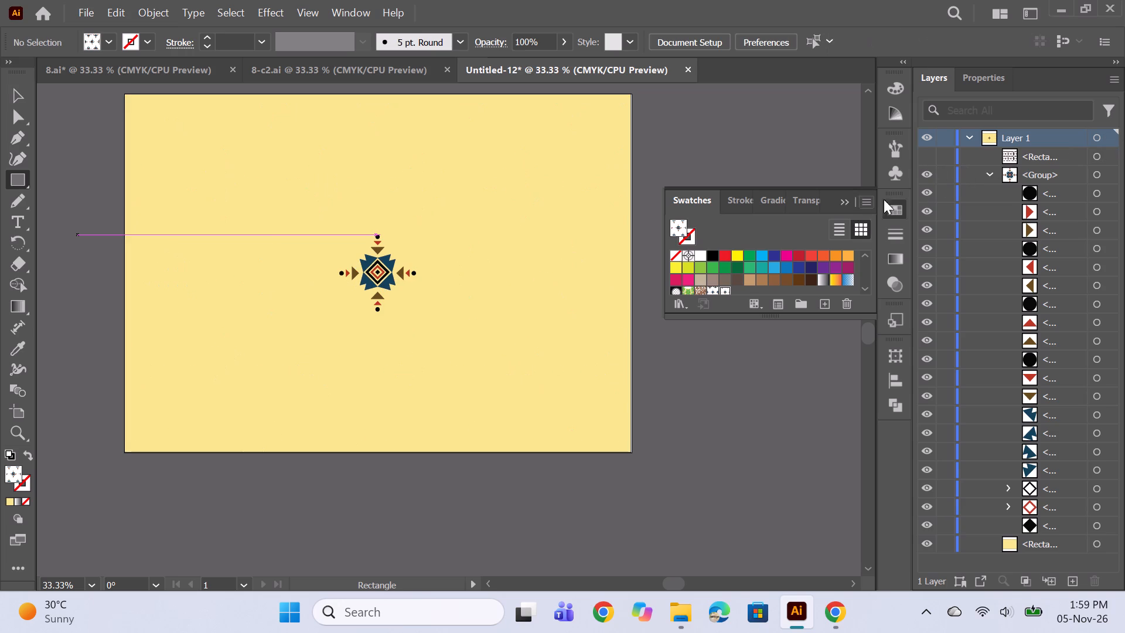
Show the pattern-filled rectangle again and hide the original motif group, keeping the pale yellow background visible.
click(925, 158)
click(926, 177)
click(846, 204)
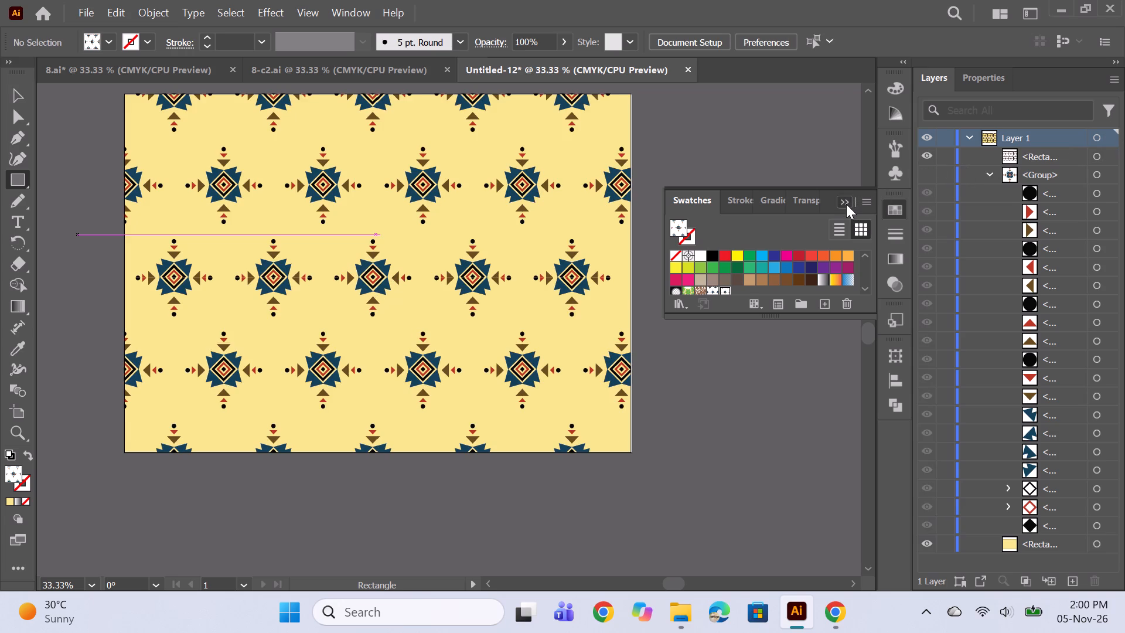
scroll(620, 240, up, 3)
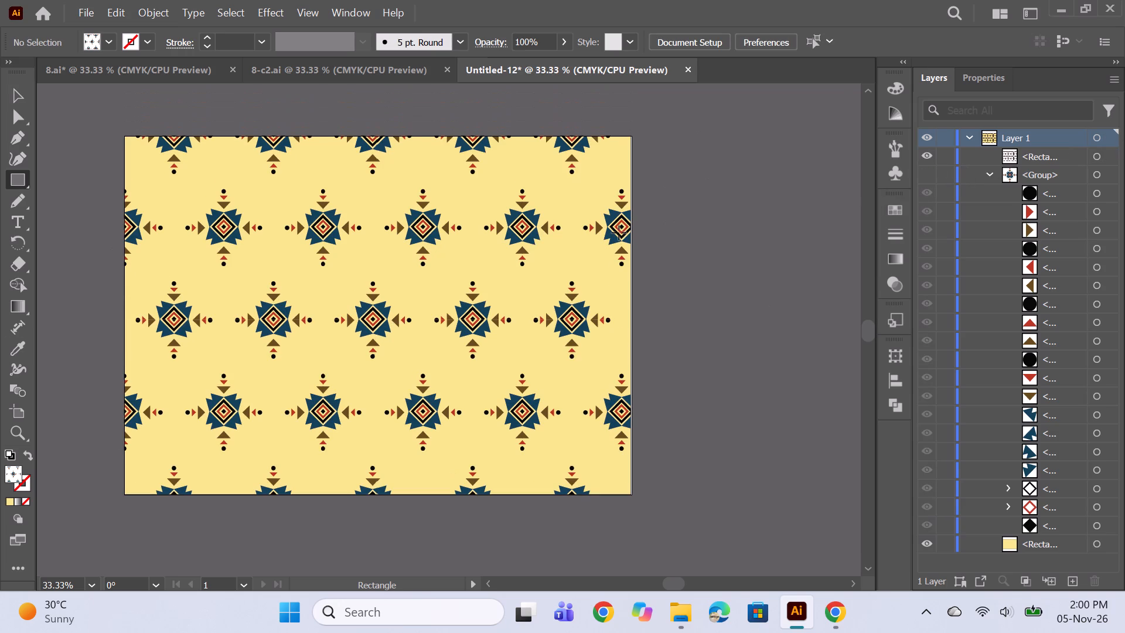
Save the document as 8-c3 in Adobe Illustrator format, keeping the Illustrator 2020 version options.
key(ctrl+s)
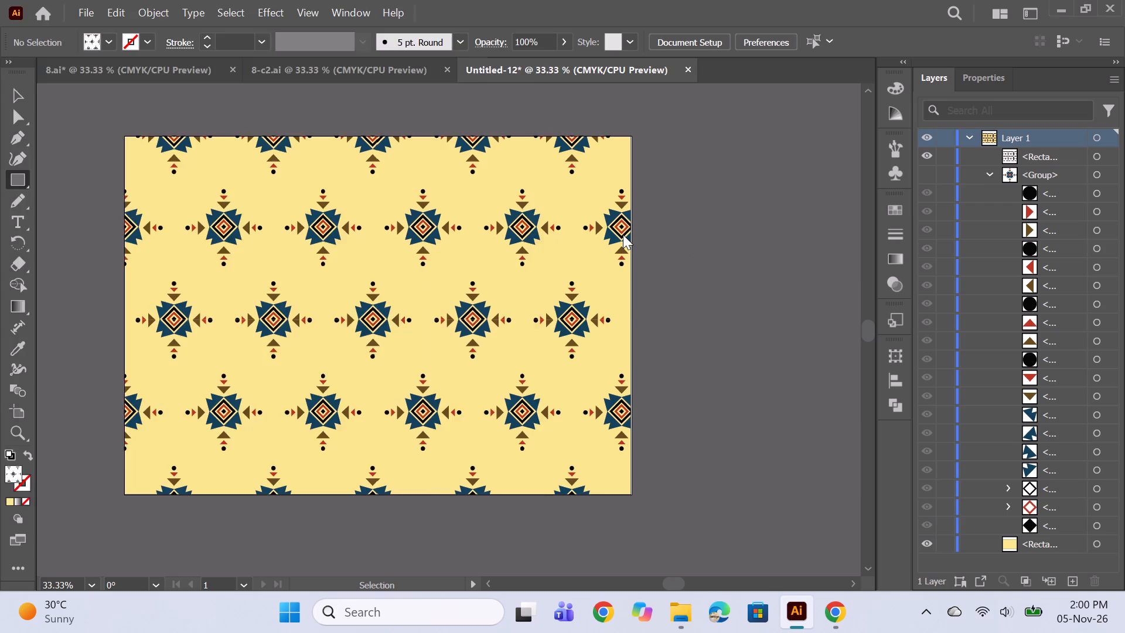
key(8)
text(-c3)
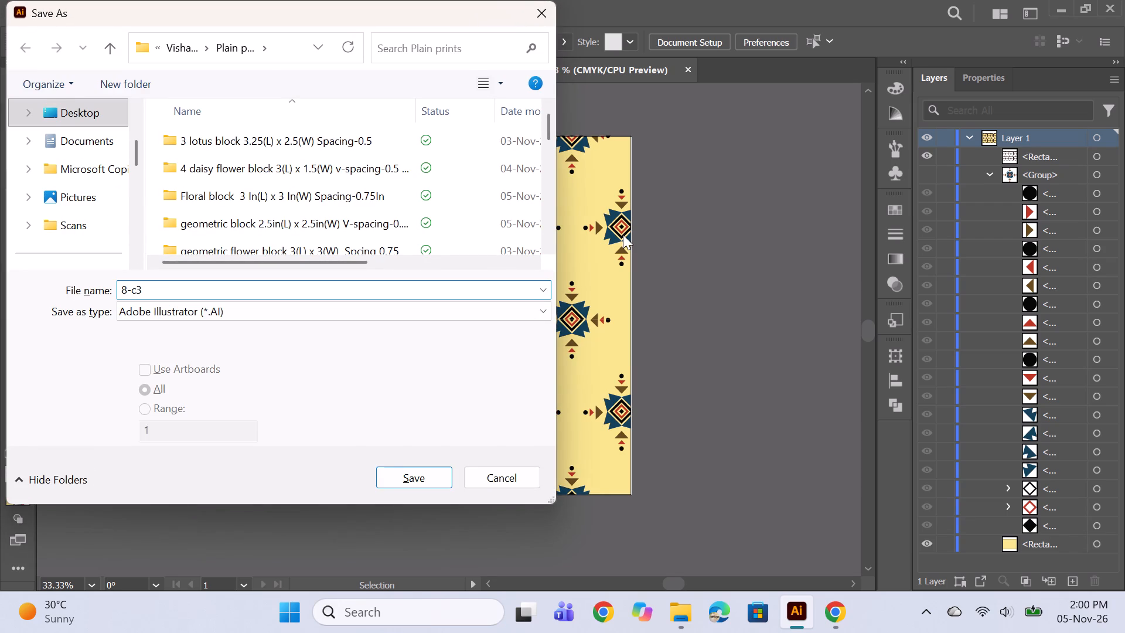
key(Return)
click(620, 554)
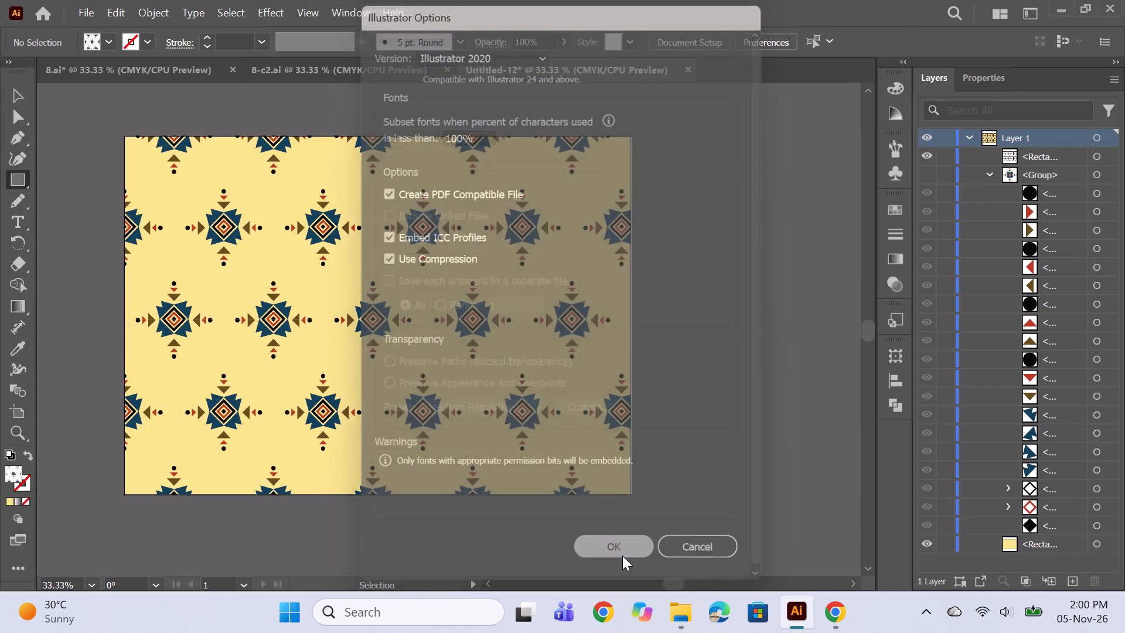
Compare the 8.ai, 8-c2 and 8-c3 variants, and create a new landscape A3 CMYK document, 16.5354 × 11.6929 in.
click(62, 69)
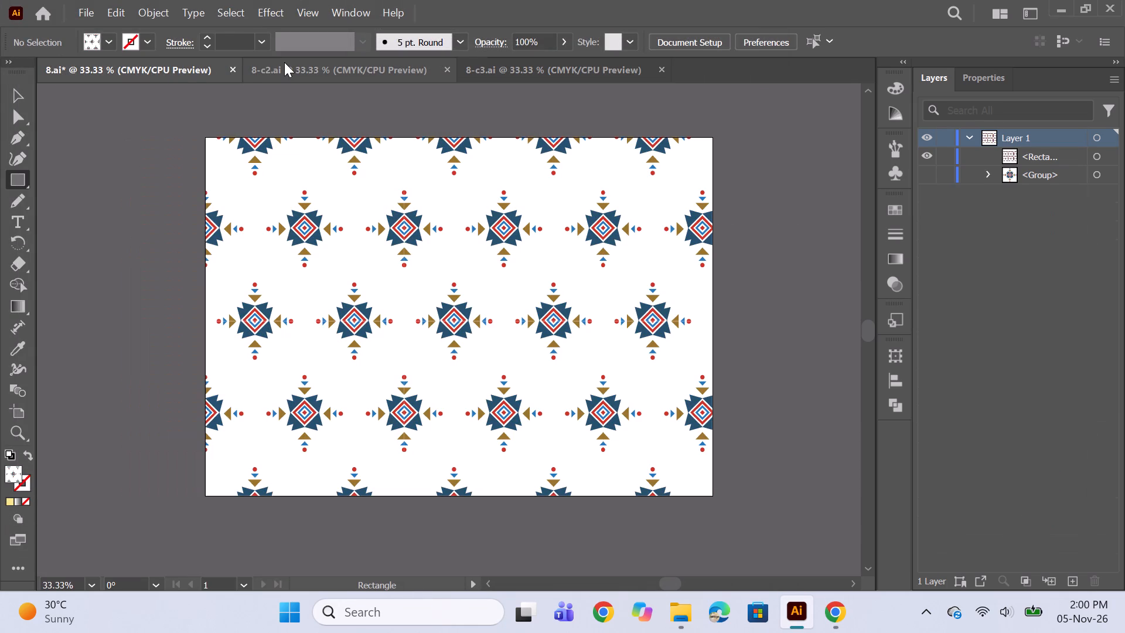
click(284, 62)
click(510, 64)
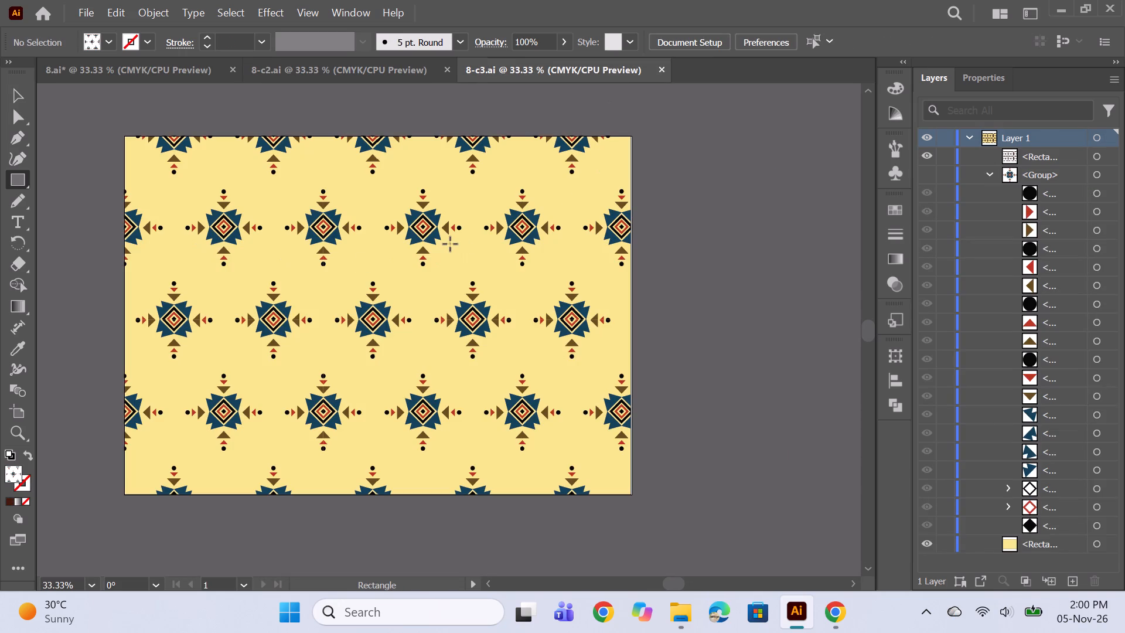
key(ctrl+n)
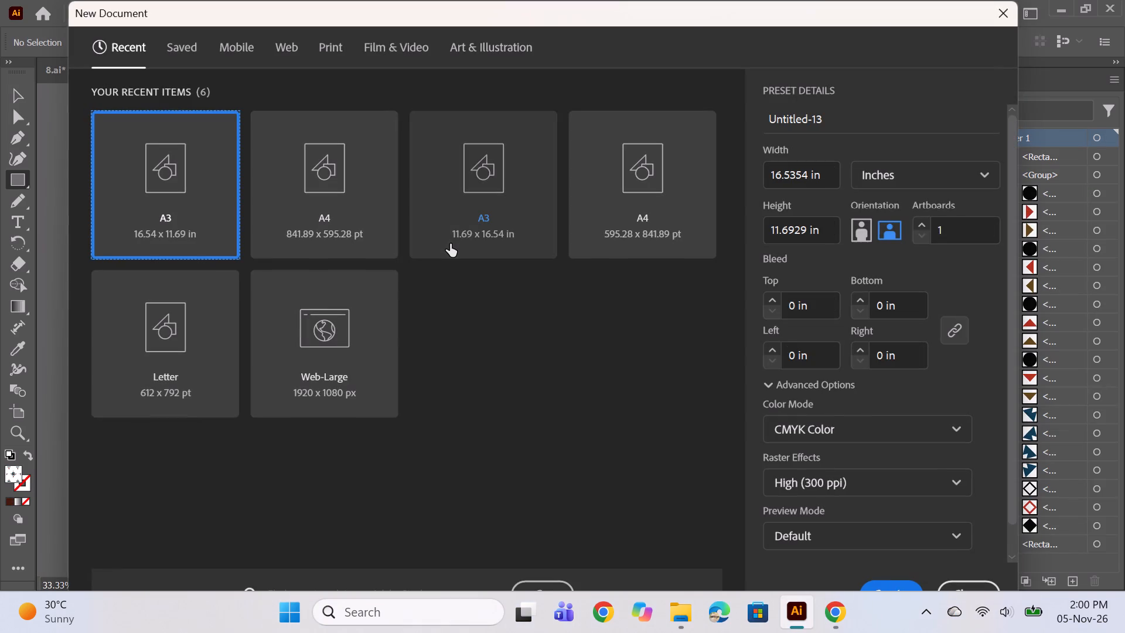
key(Return)
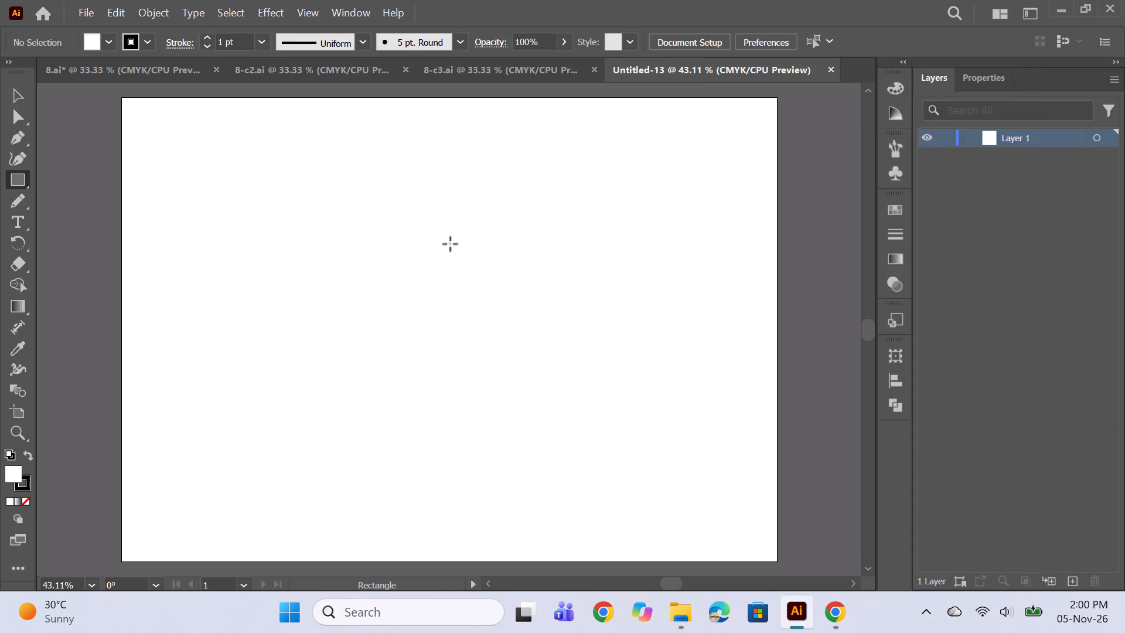
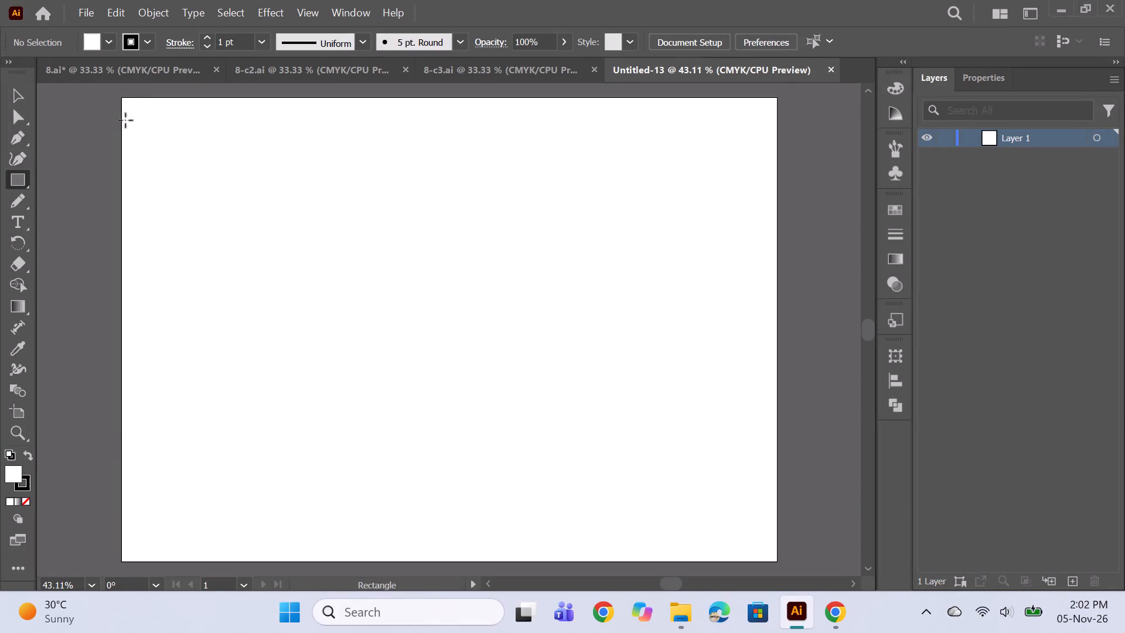
Draw a rectangle covering the whole artboard and align its left edge with the artboard's edge.
drag(118, 98, 439, 341)
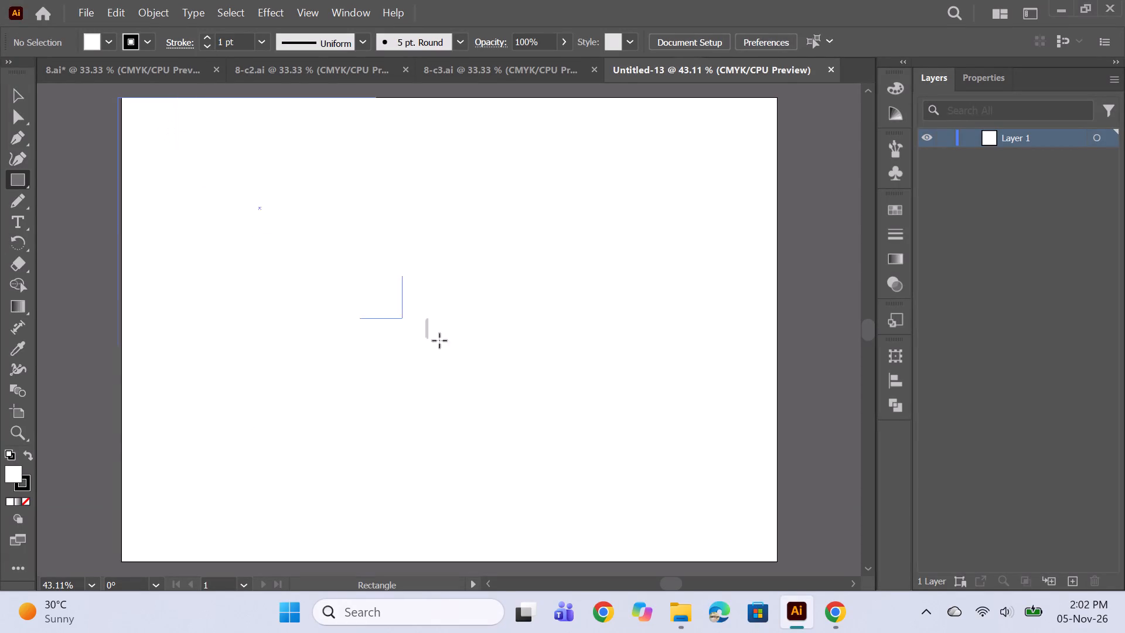
drag(439, 341, 778, 562)
click(8, 472)
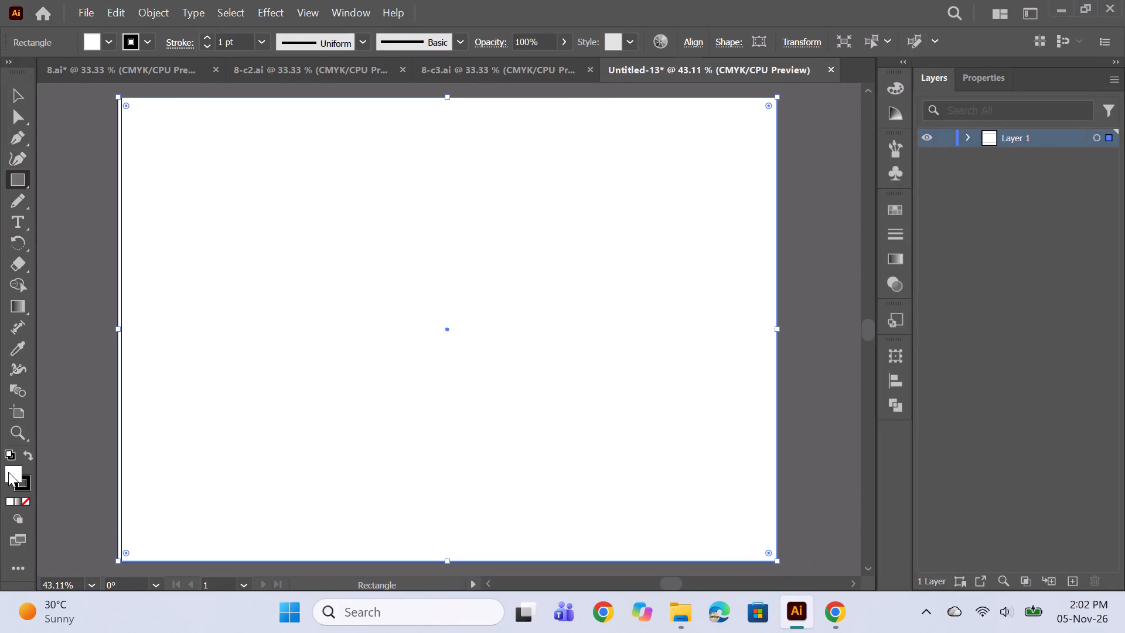
click(118, 328)
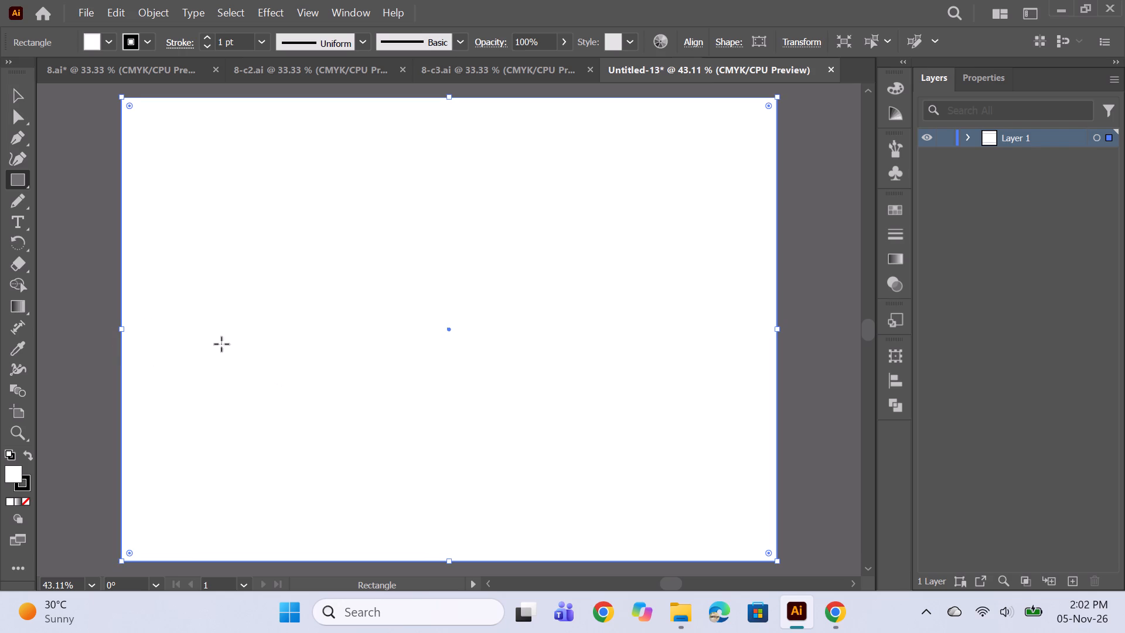
Fill the background rectangle with near-black #191919.
double_click(16, 479)
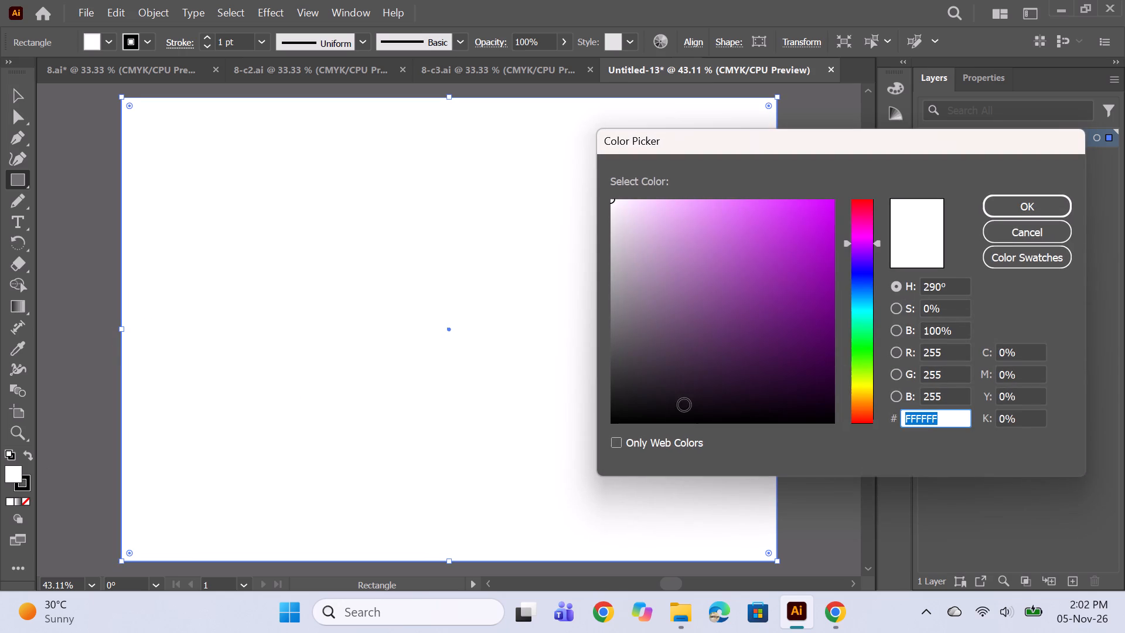
click(632, 417)
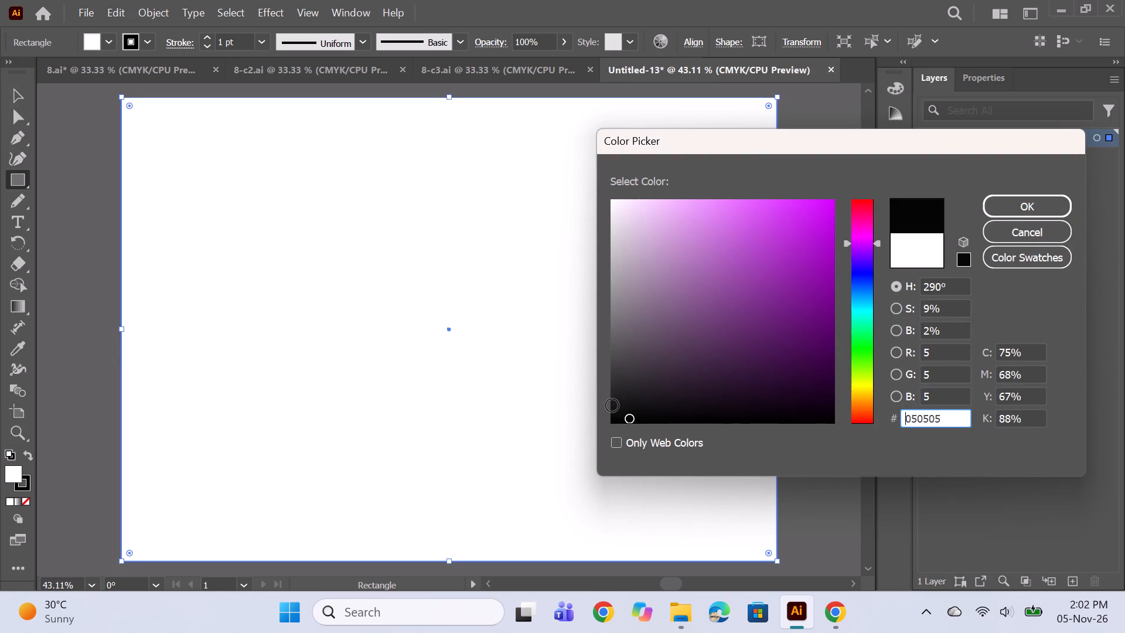
click(613, 407)
click(613, 401)
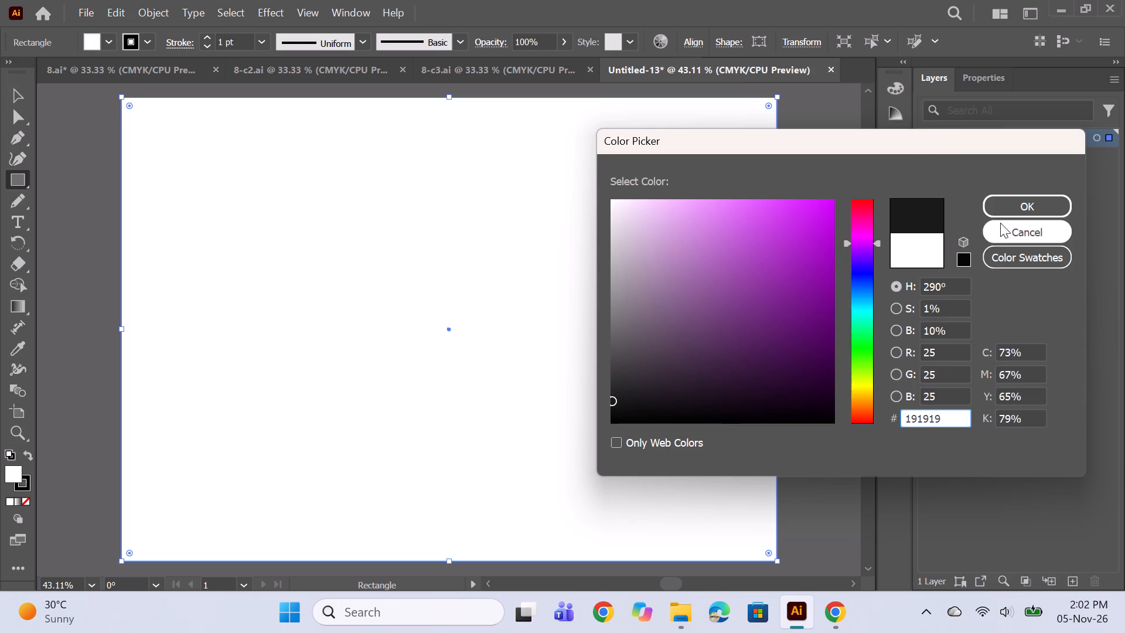
click(1017, 209)
Review the colour variants in 8-c3.ai, 8.ai and 8-c2.ai, and paste the copied tribal motif onto Untitled-13's dark background.
click(539, 74)
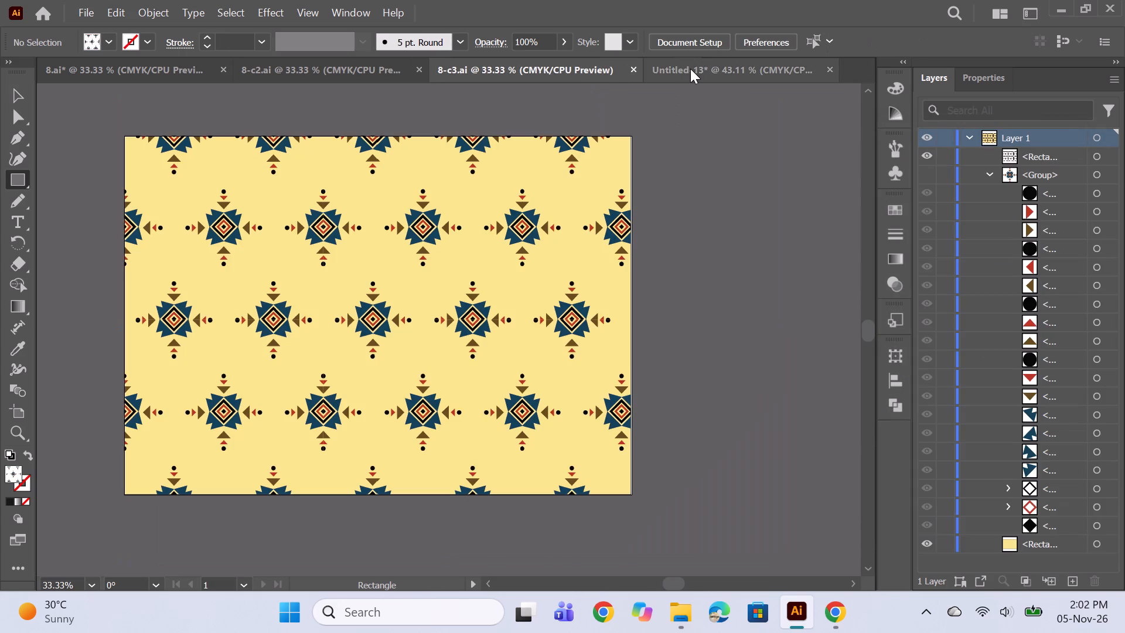
click(79, 70)
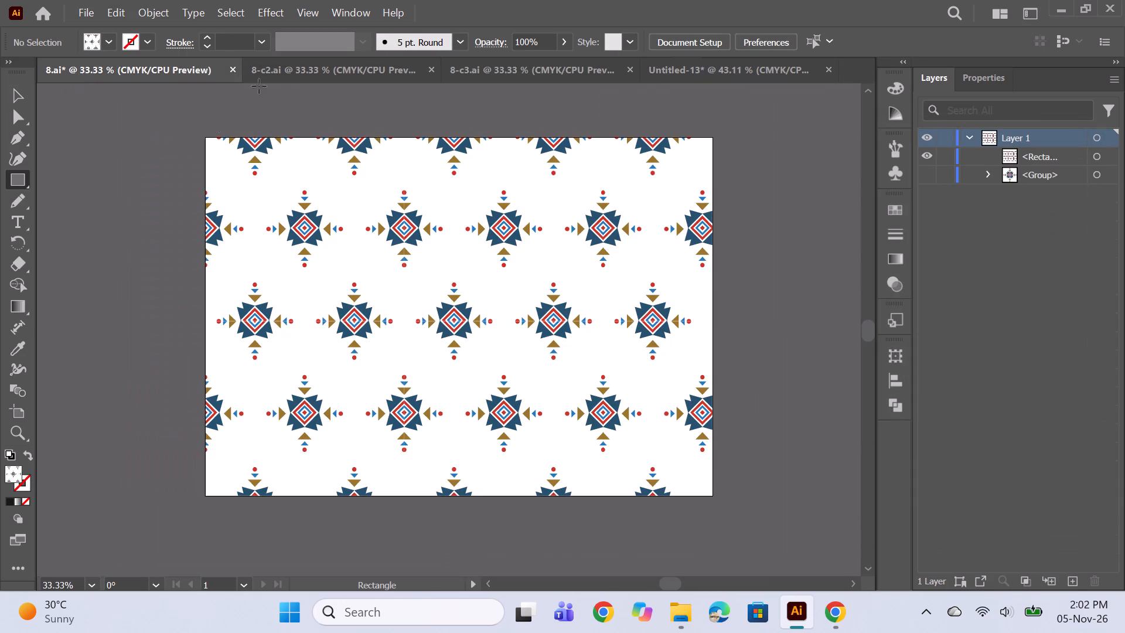
click(283, 73)
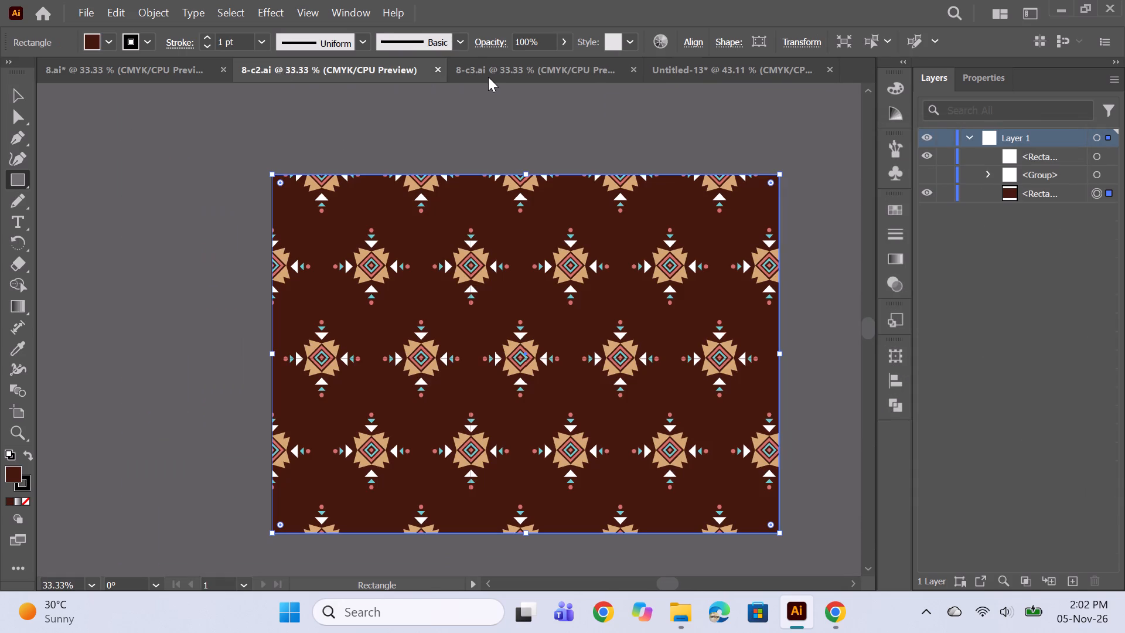
click(488, 77)
click(698, 66)
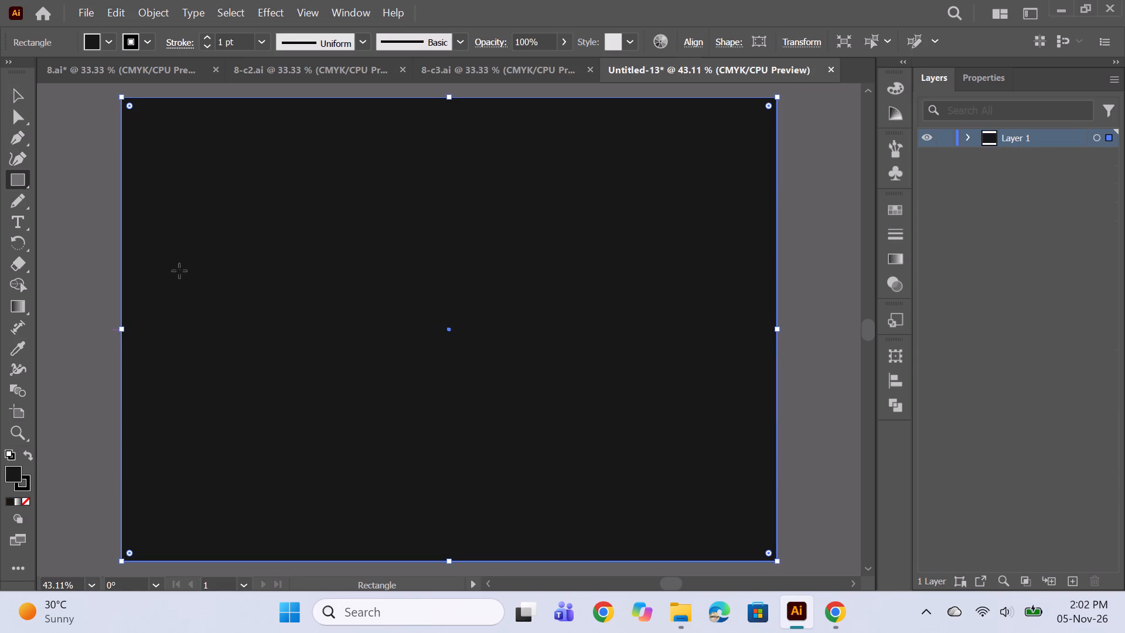
key(ctrl+v)
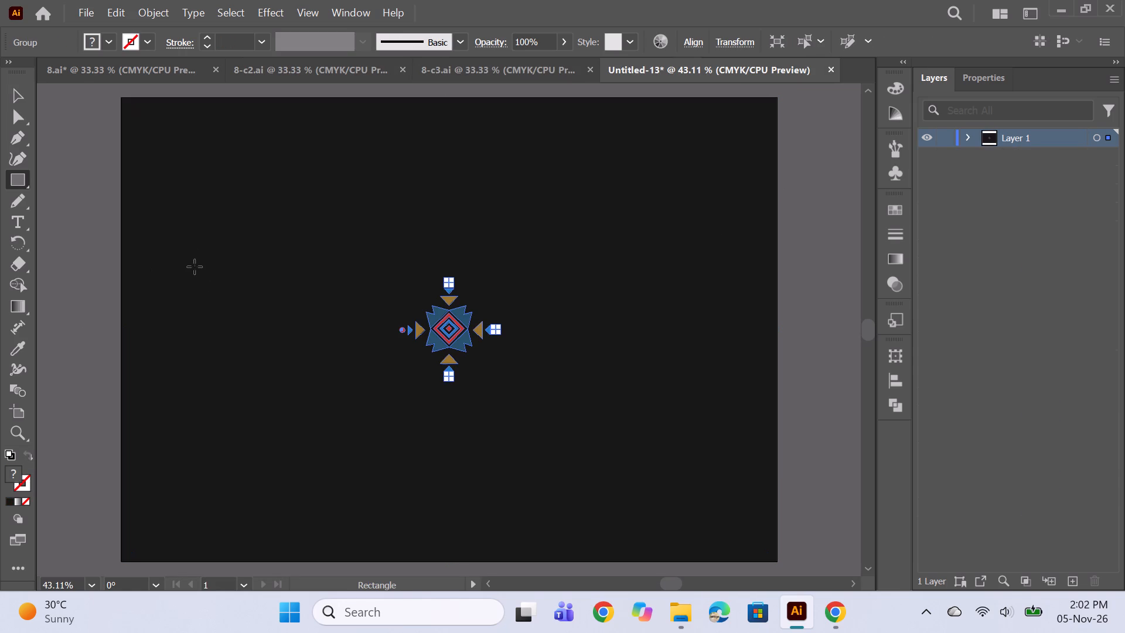
Recolour the small solid diamond at the motif's centre from the group's contents with a pale cream fill.
click(964, 138)
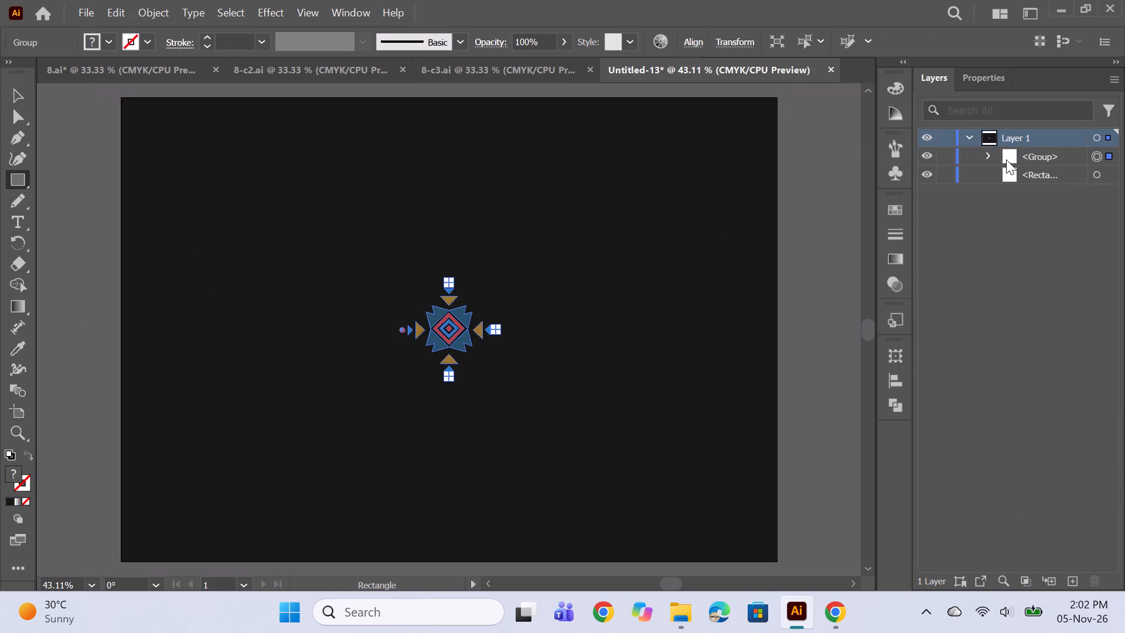
click(987, 154)
scroll(1018, 234, down, 6)
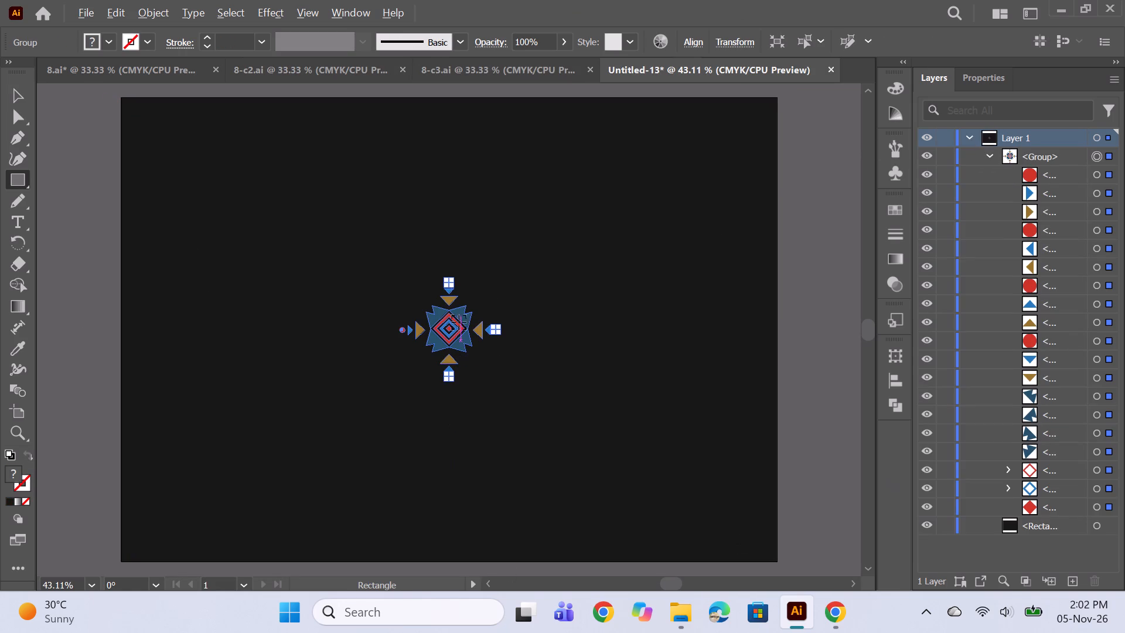
alt+scroll(460, 307, up, 4)
scroll(498, 295, down, 4)
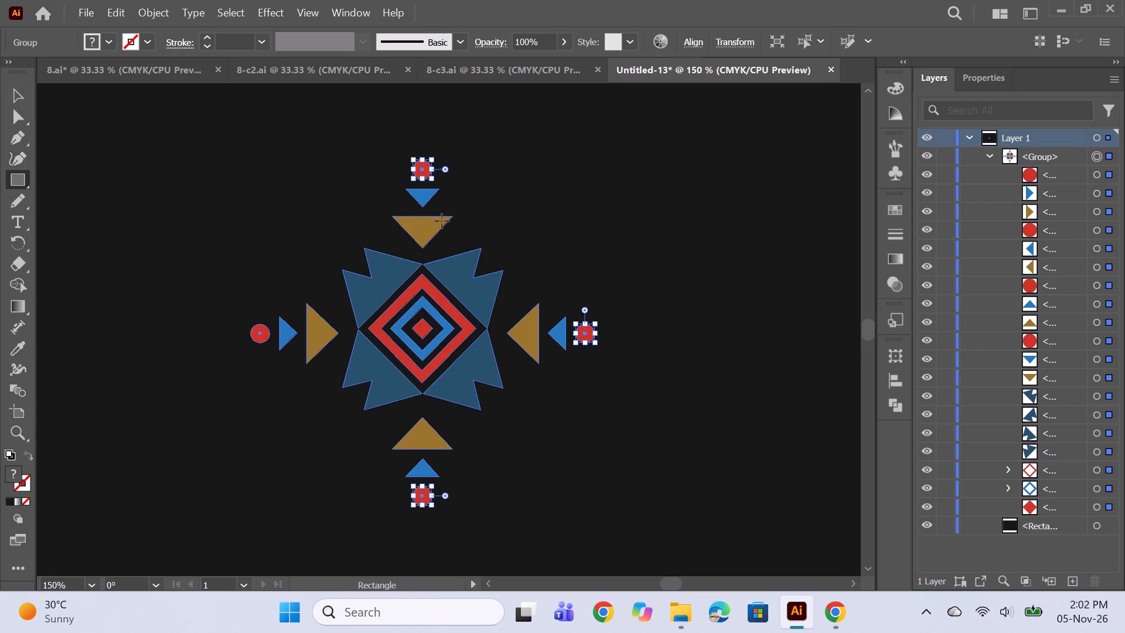
alt+scroll(472, 235, up, 1)
alt+scroll(472, 235, down, 1)
key(space)
drag(676, 198, 635, 194)
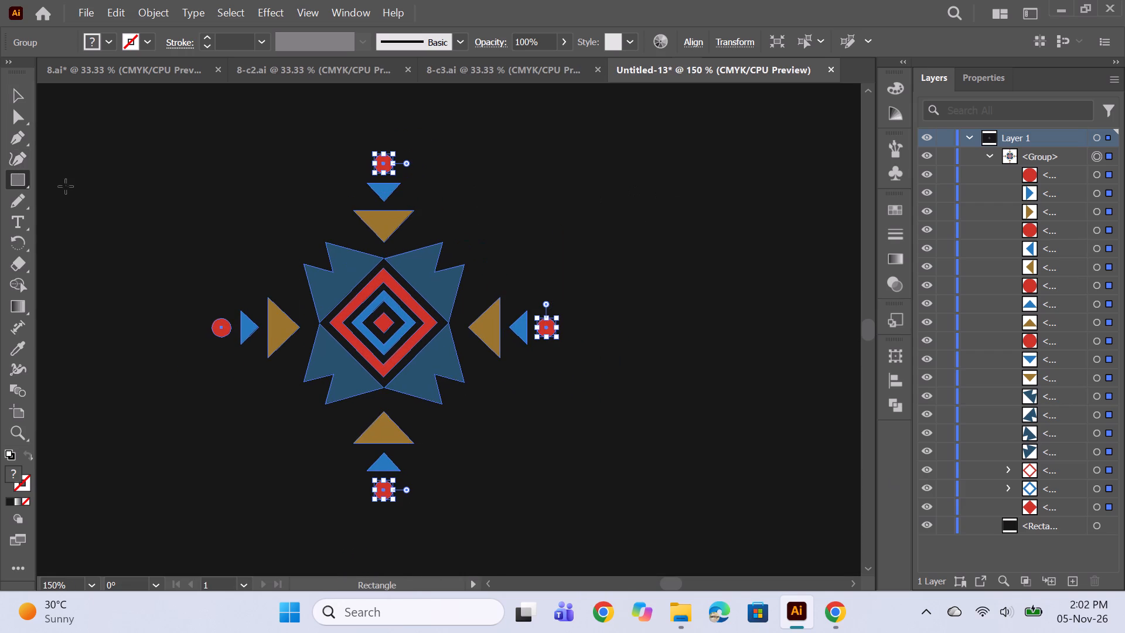
click(21, 353)
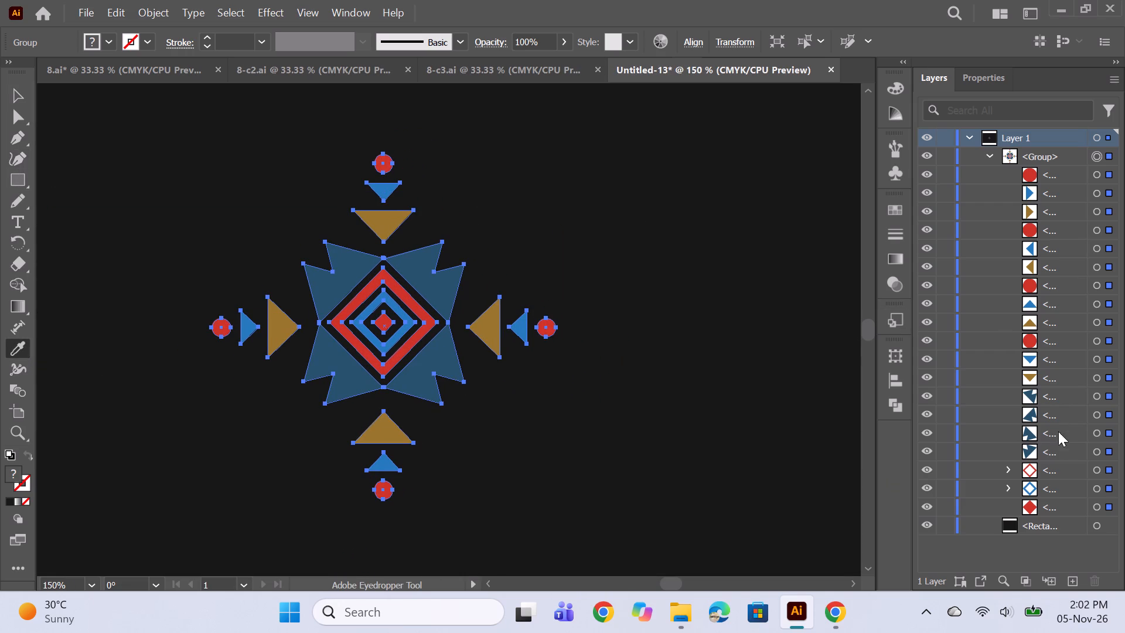
scroll(1062, 457, down, 5)
click(1095, 505)
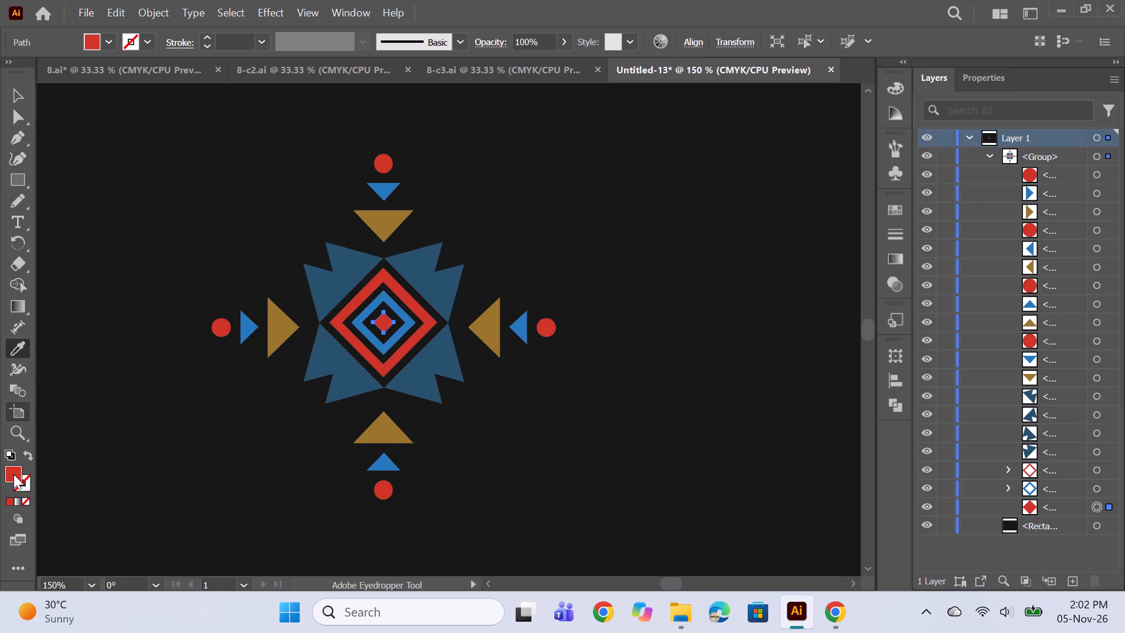
double_click(13, 472)
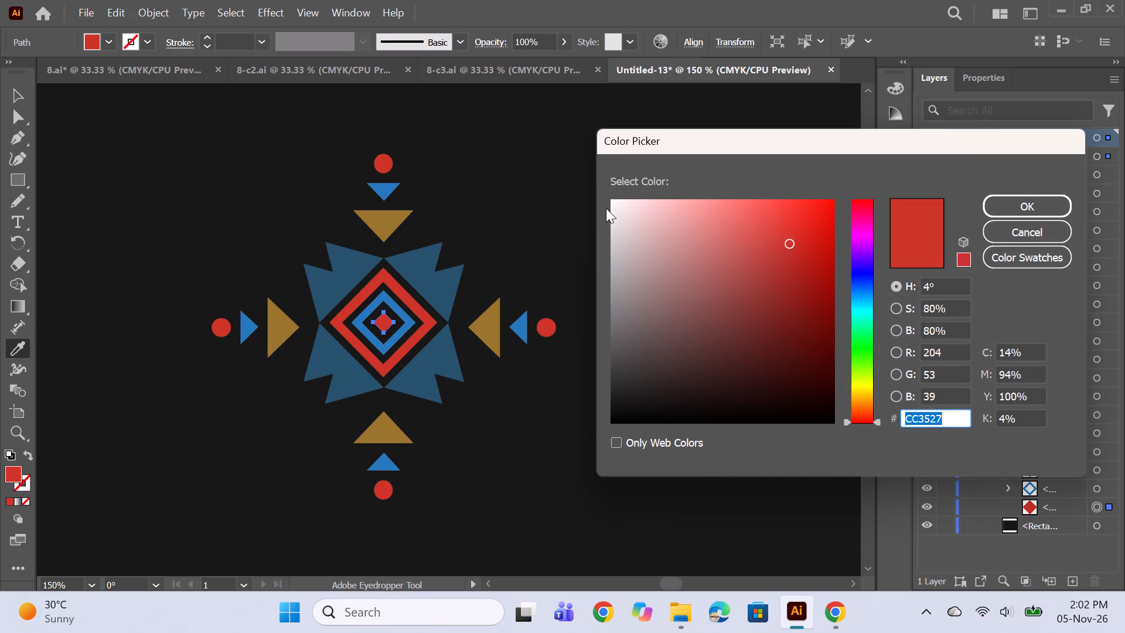
click(861, 391)
click(861, 384)
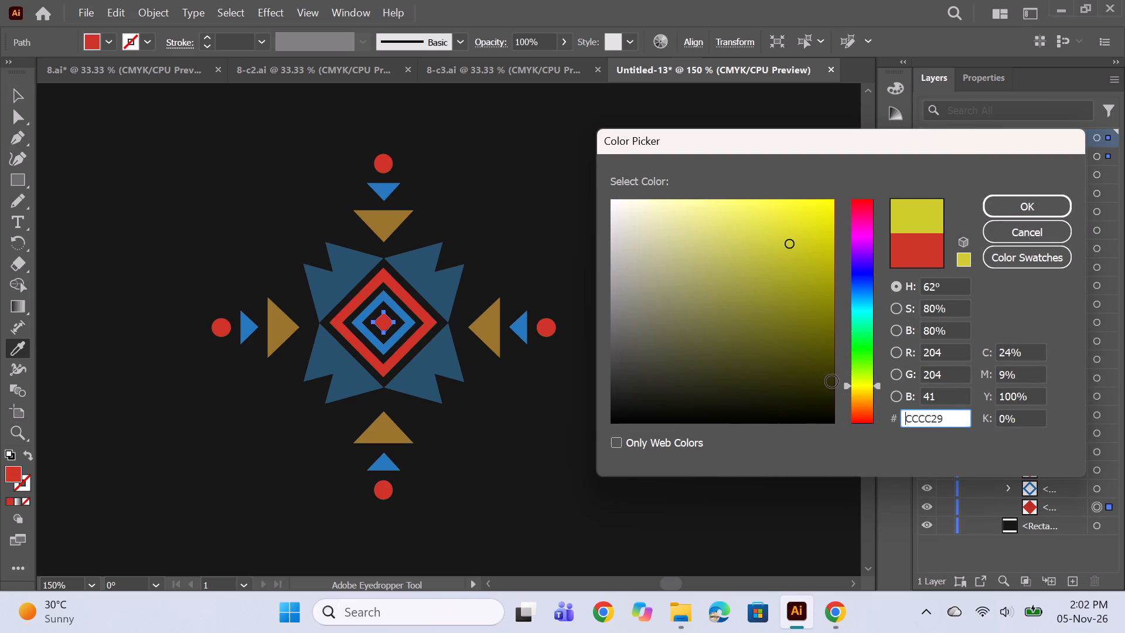
click(865, 396)
click(671, 202)
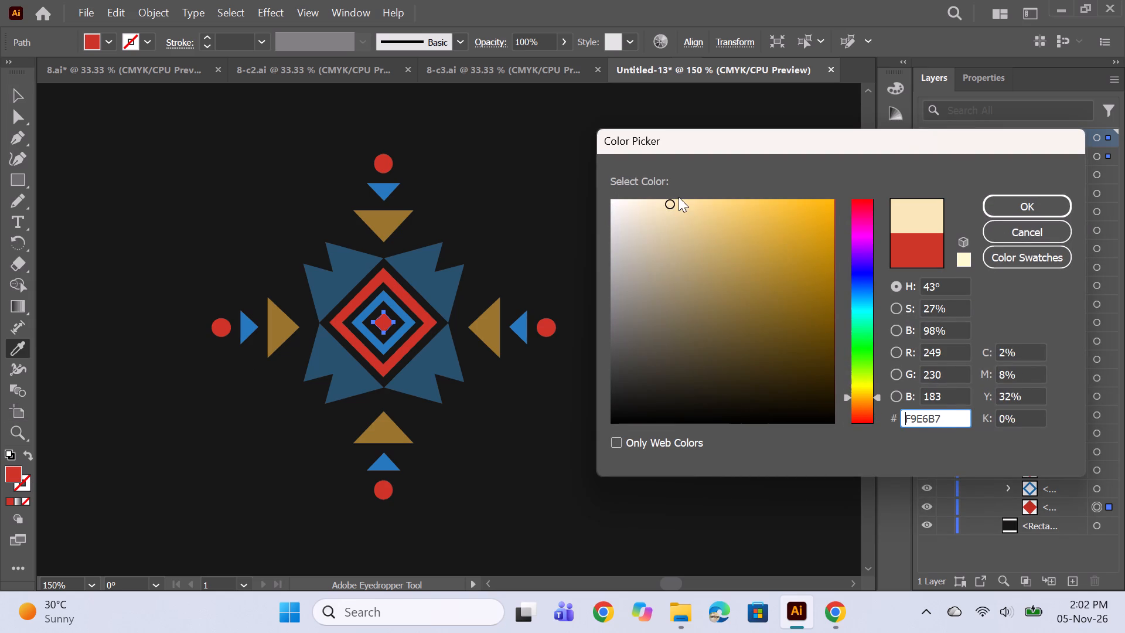
double_click(673, 201)
click(993, 211)
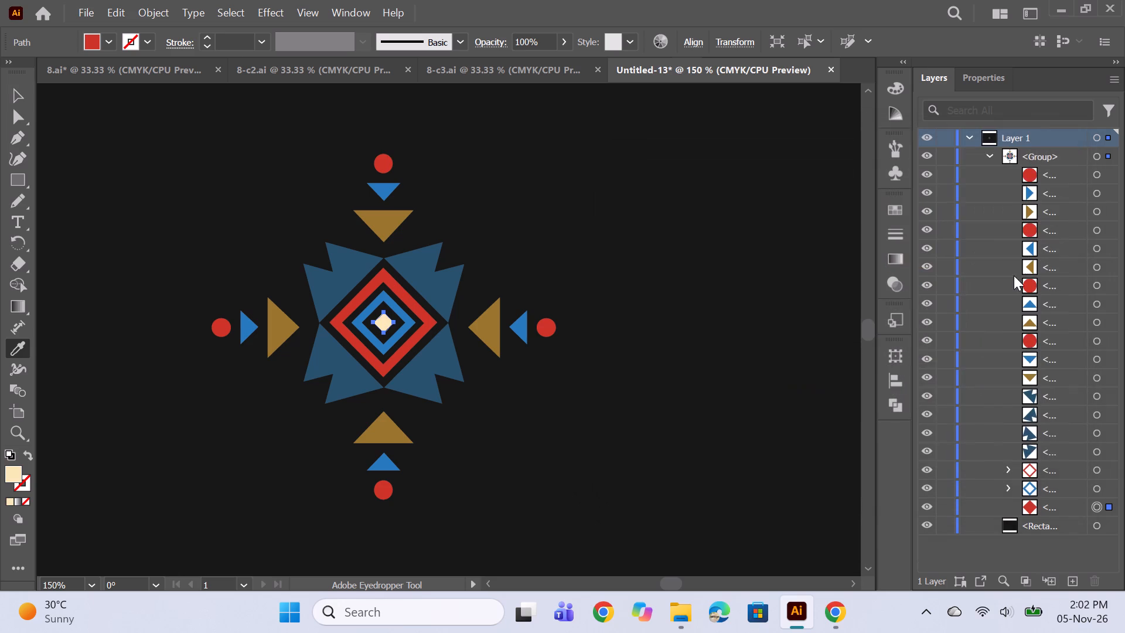
Change the fill of the motif's inner diamond ring to light pink #F9B4BF.
click(1097, 489)
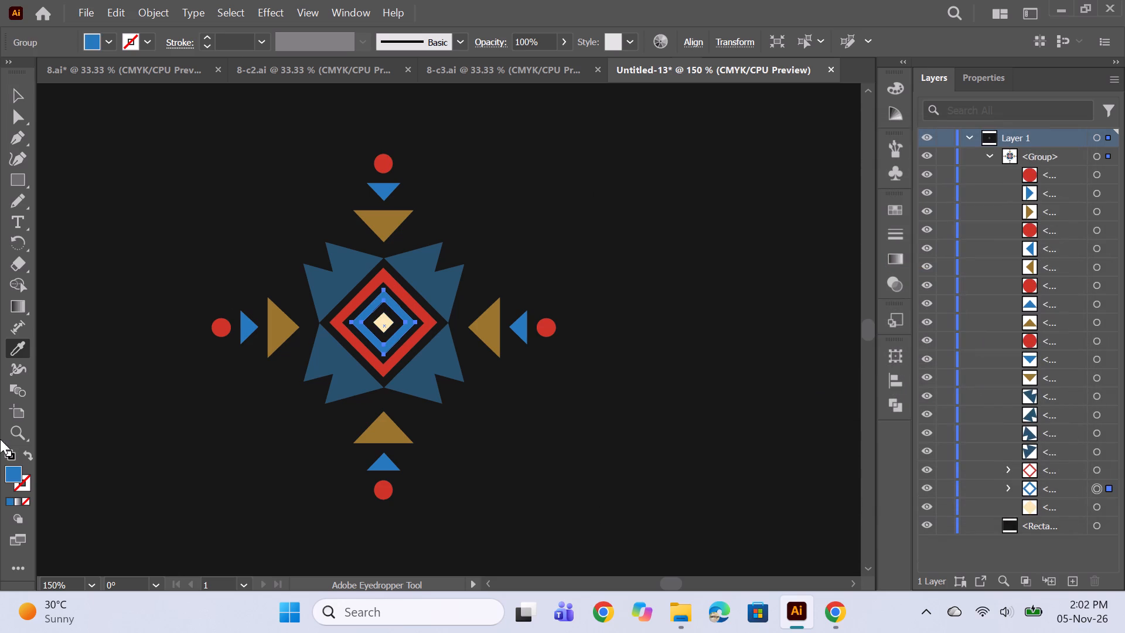
double_click(12, 469)
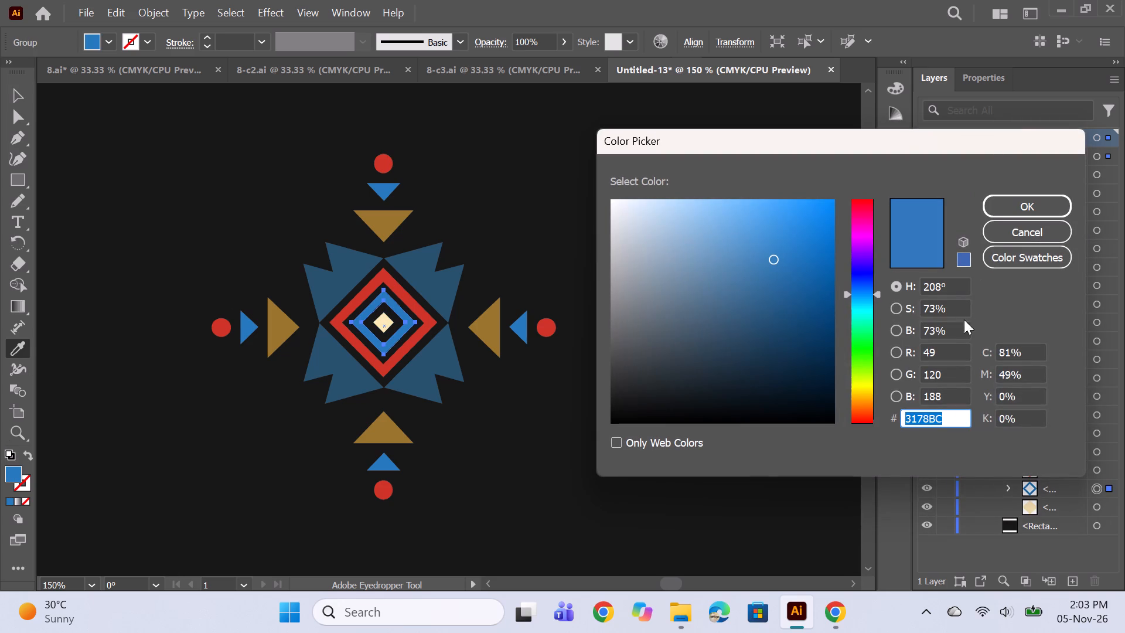
click(862, 309)
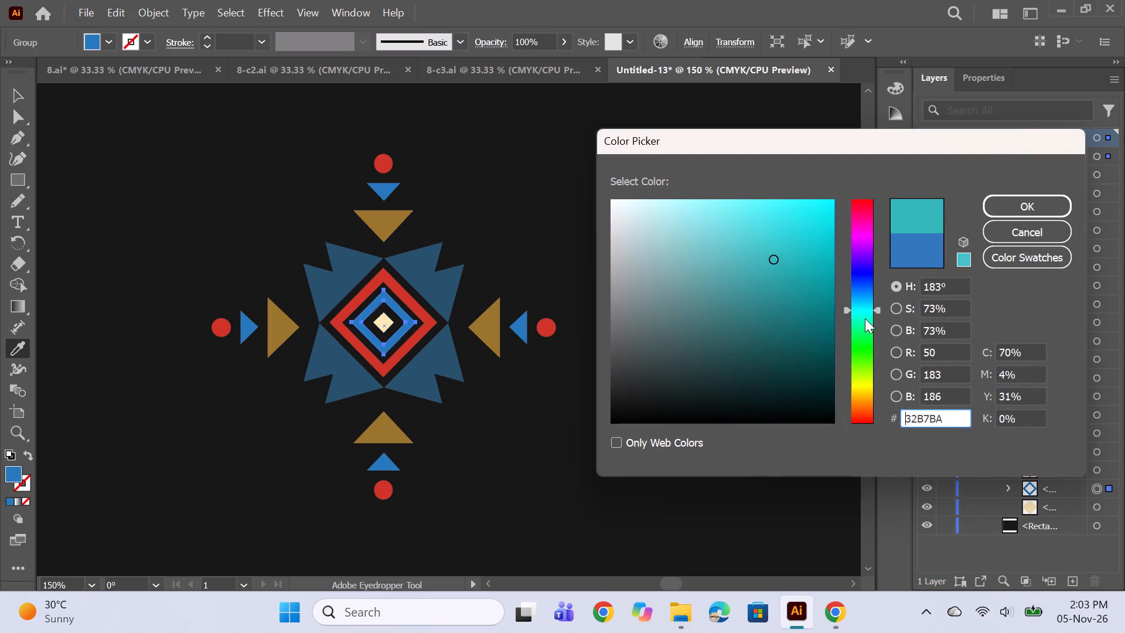
click(862, 209)
click(862, 197)
click(862, 205)
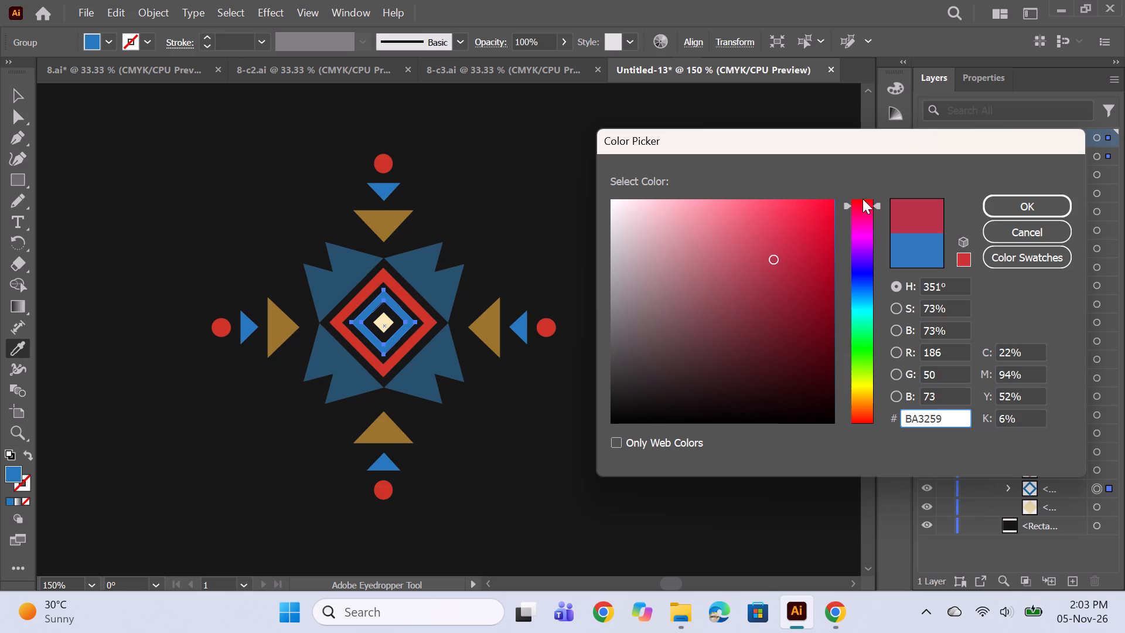
click(862, 199)
click(700, 200)
click(674, 202)
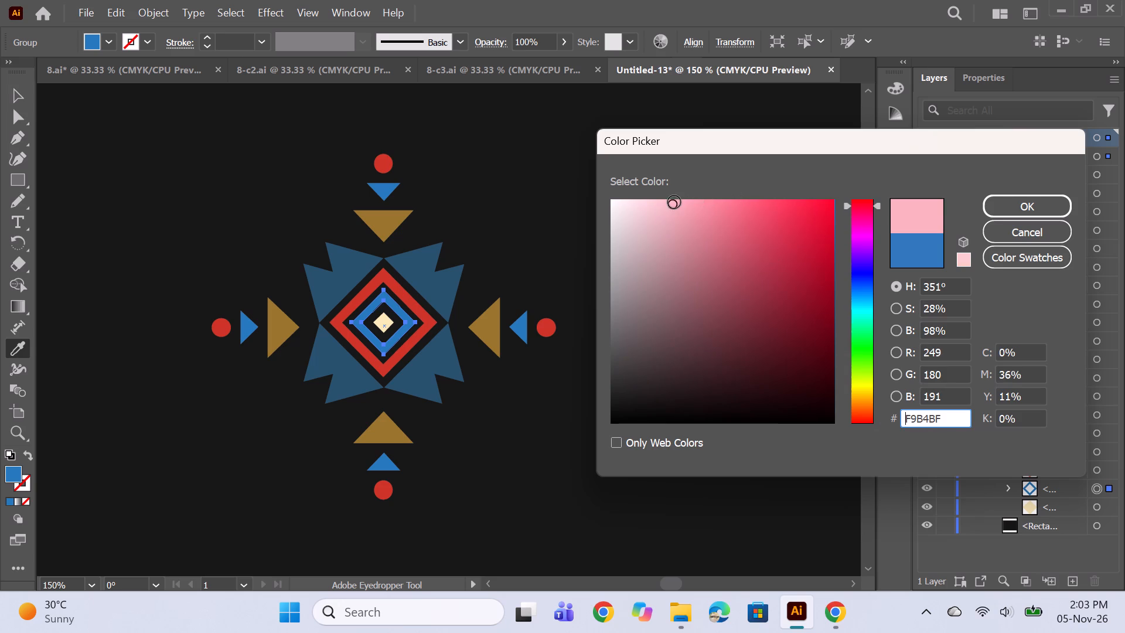
click(1029, 203)
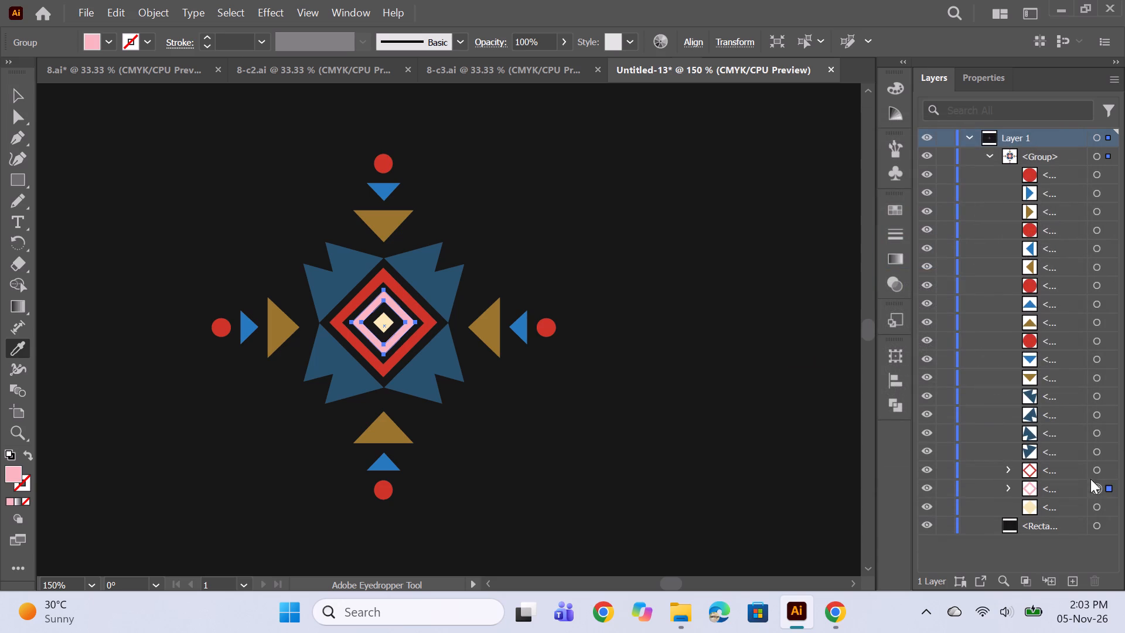
Match the outer diamond ring's fill to the cream centre diamond by sampling it with the Eyedropper.
click(1090, 470)
click(380, 321)
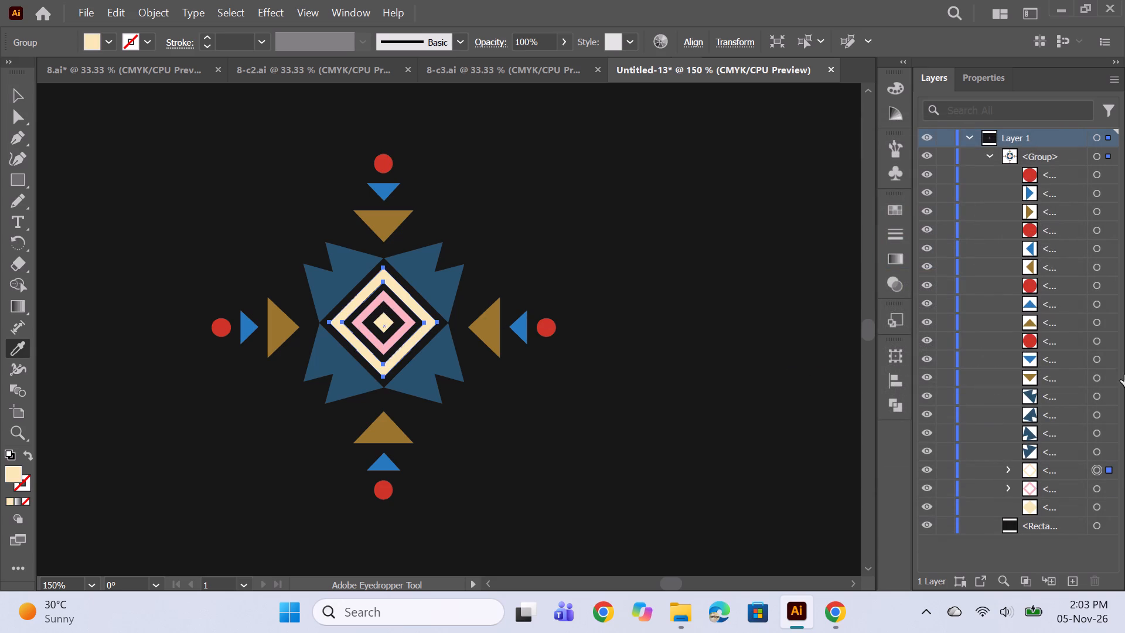
Recolour the jagged shape at the motif's upper-left corner with a light greyish-teal fill.
click(1098, 451)
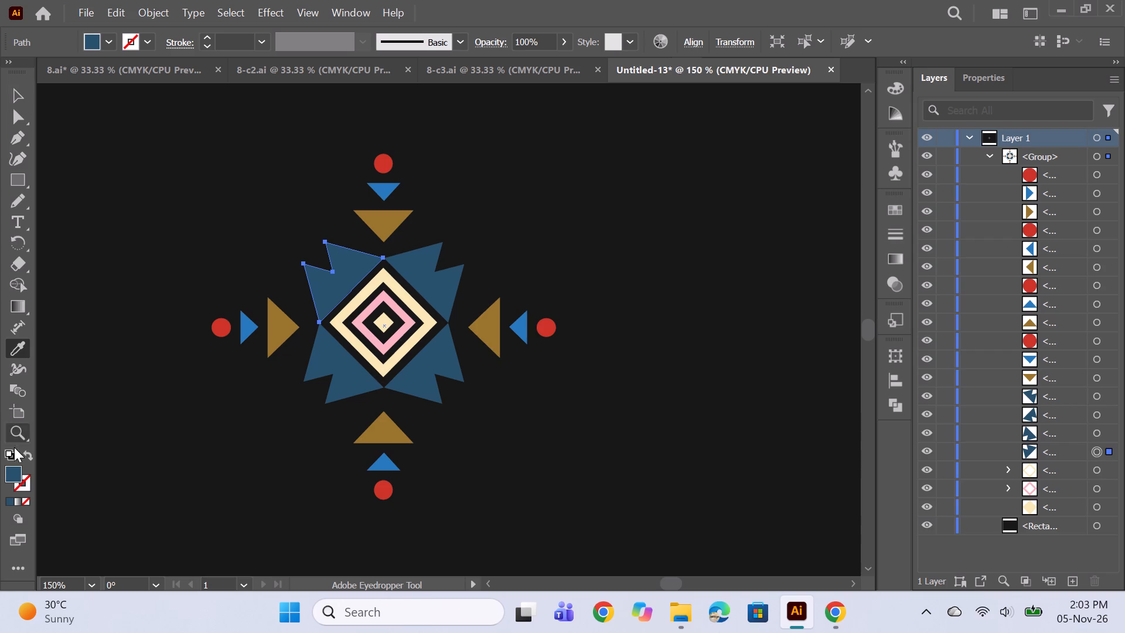
double_click(15, 471)
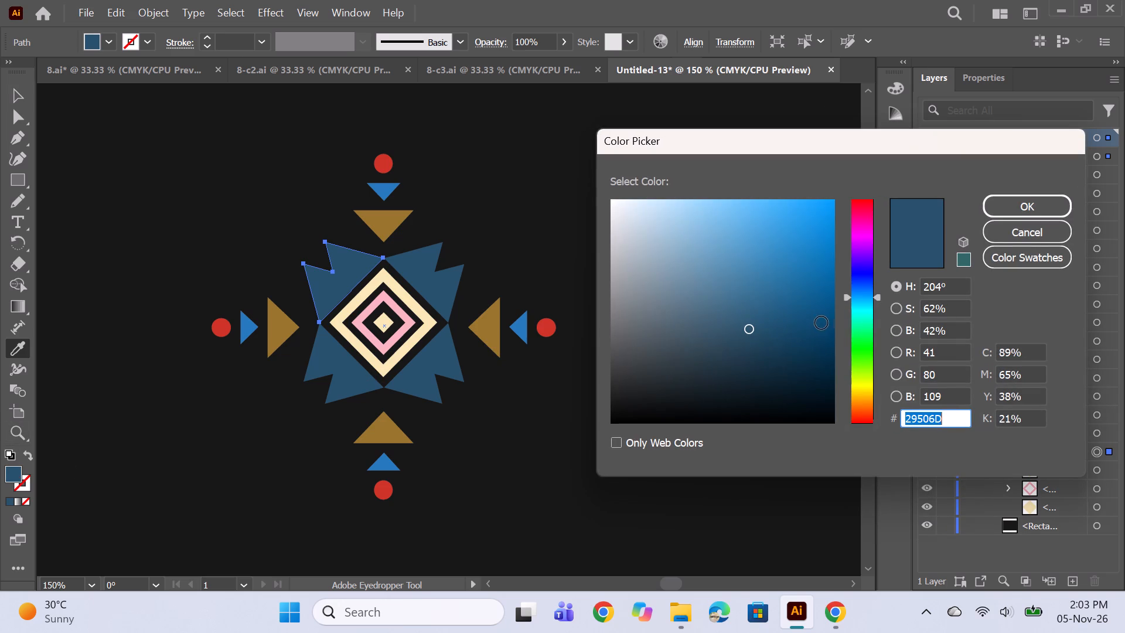
click(863, 309)
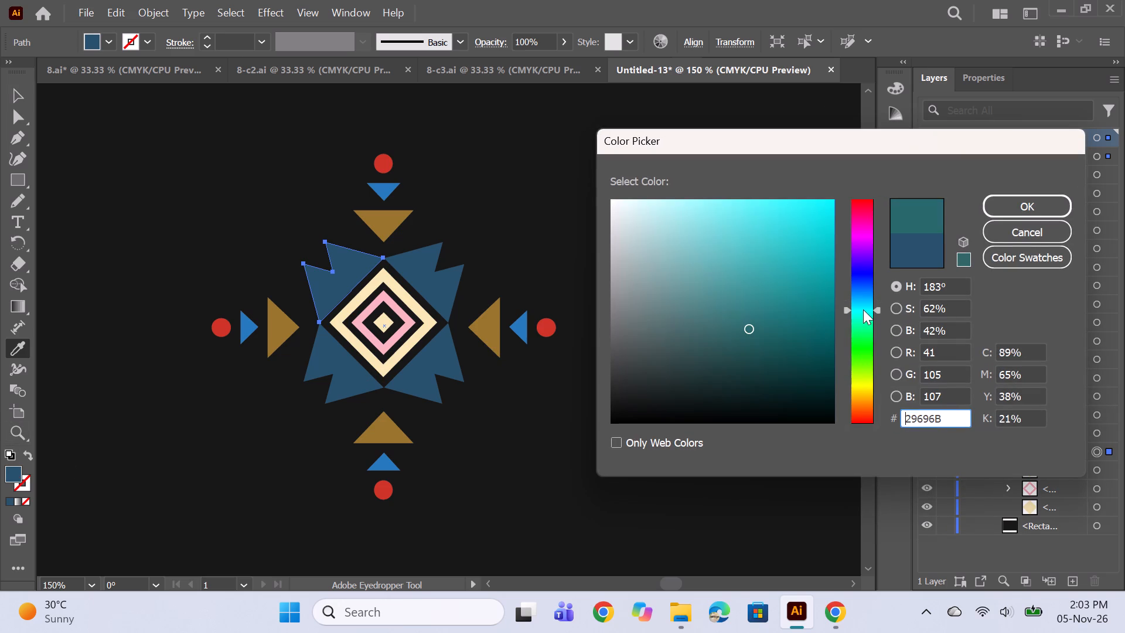
click(863, 307)
click(747, 260)
click(707, 322)
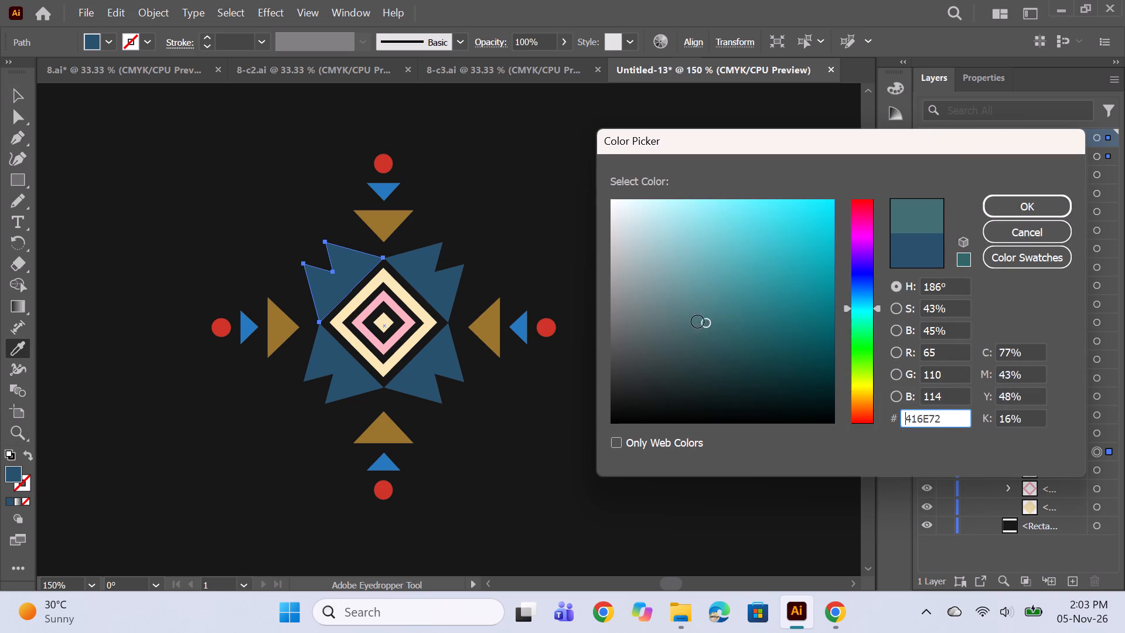
click(686, 319)
click(685, 312)
click(685, 306)
click(993, 199)
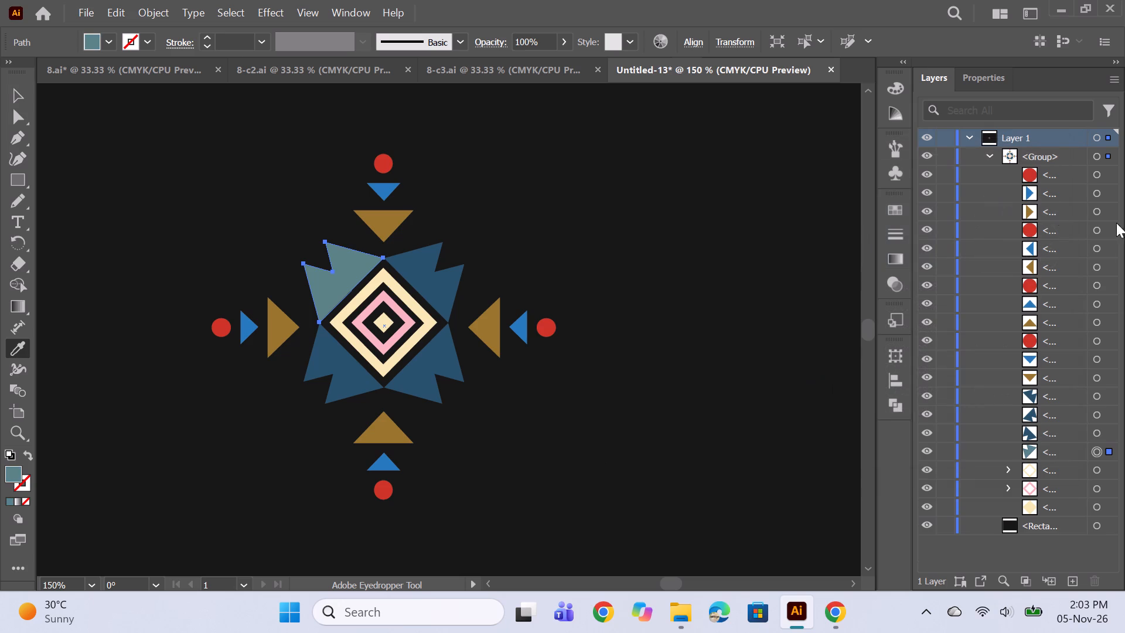
double_click(16, 472)
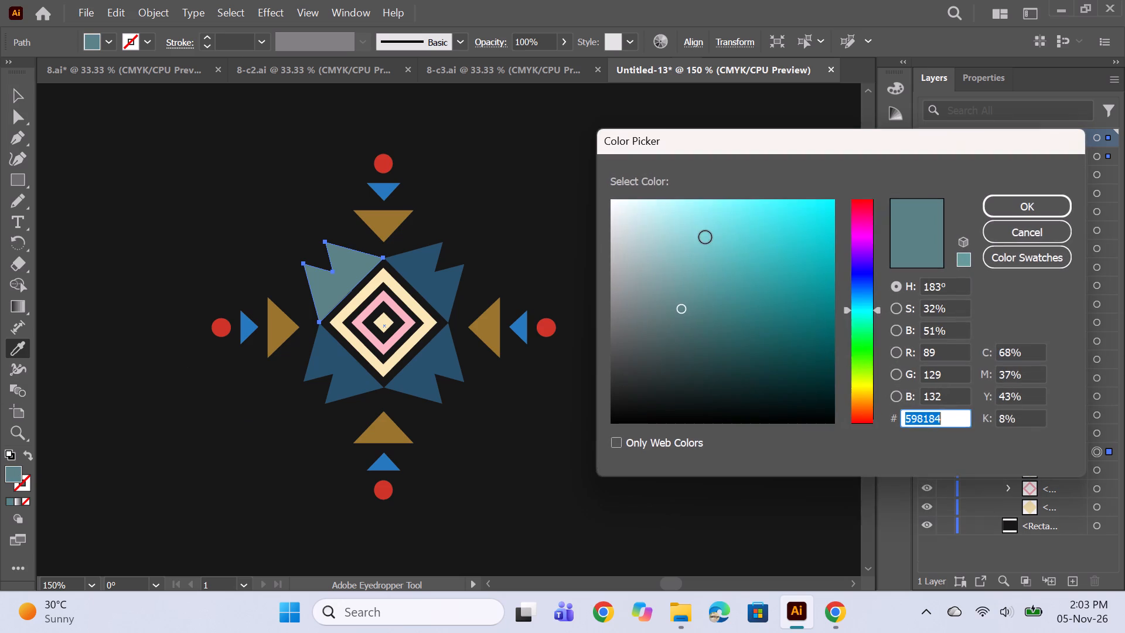
click(678, 284)
click(1010, 209)
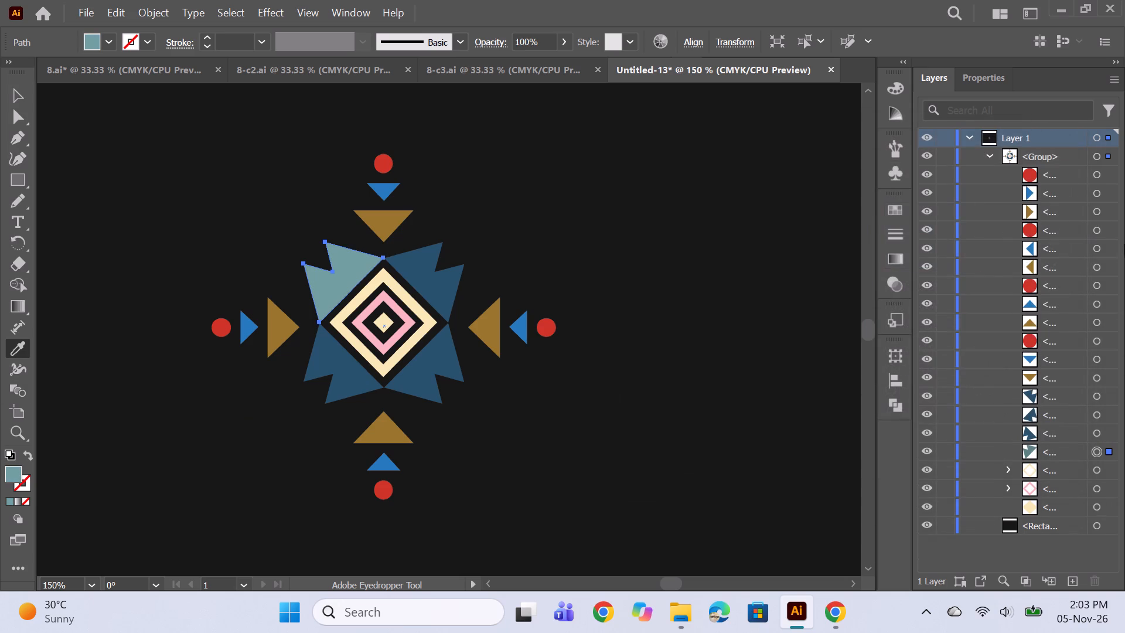
Match the three remaining dark blue jagged shapes around the diamond to the greyish-teal one by sampling it with the Eyedropper.
click(1090, 434)
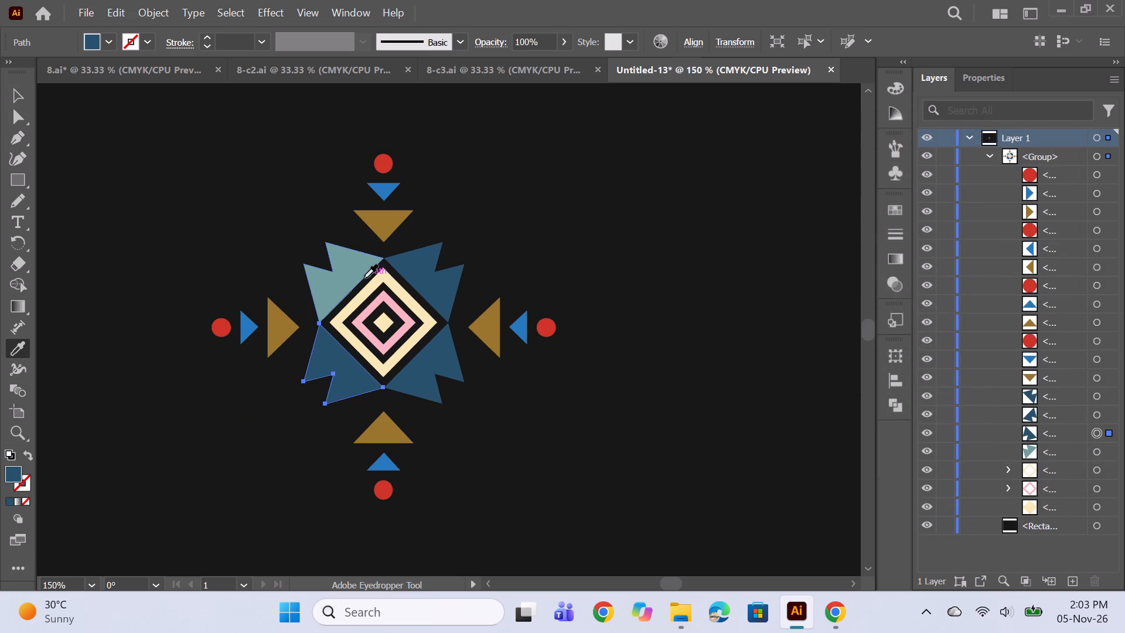
click(353, 275)
click(1097, 418)
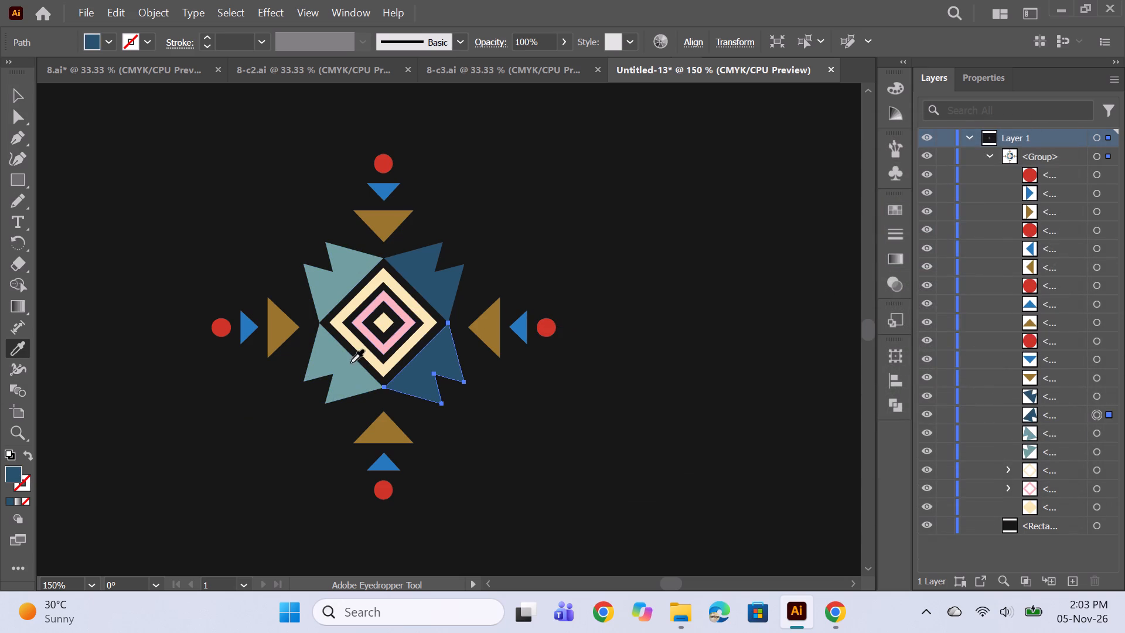
click(342, 365)
click(1094, 398)
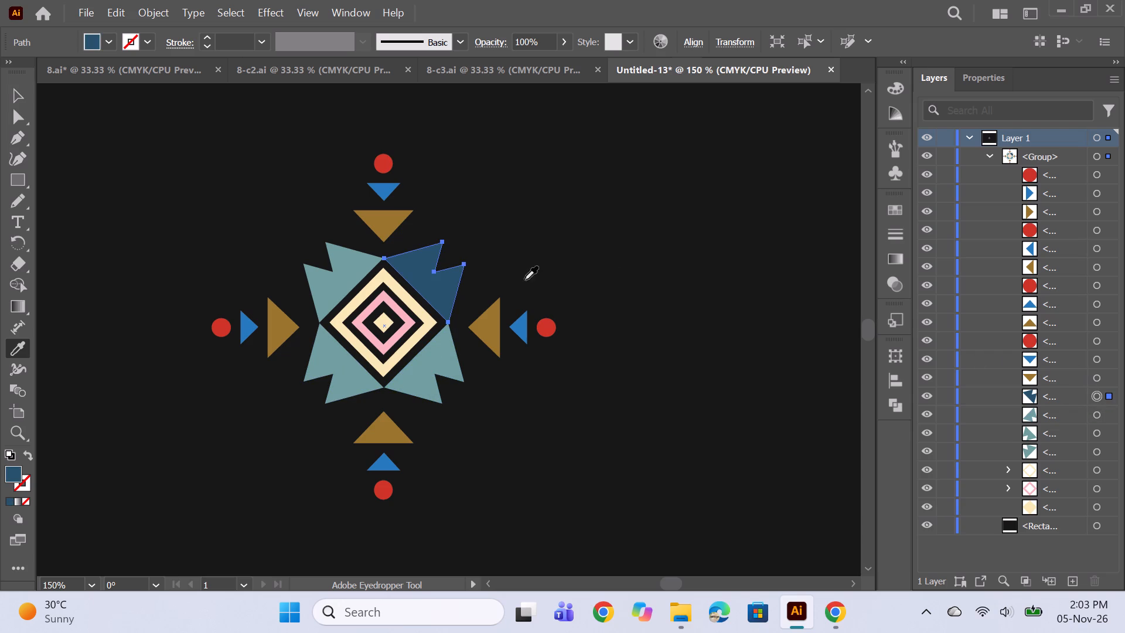
click(346, 273)
Recolour the large triangle above the motif's centre with a light orange fill.
click(1100, 378)
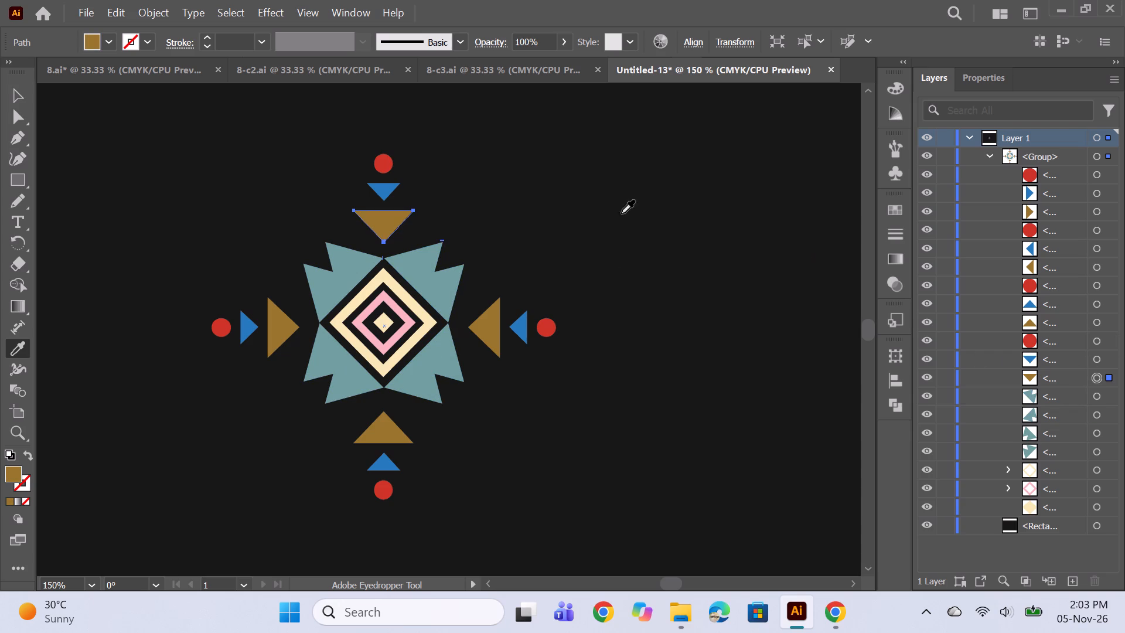
double_click(10, 479)
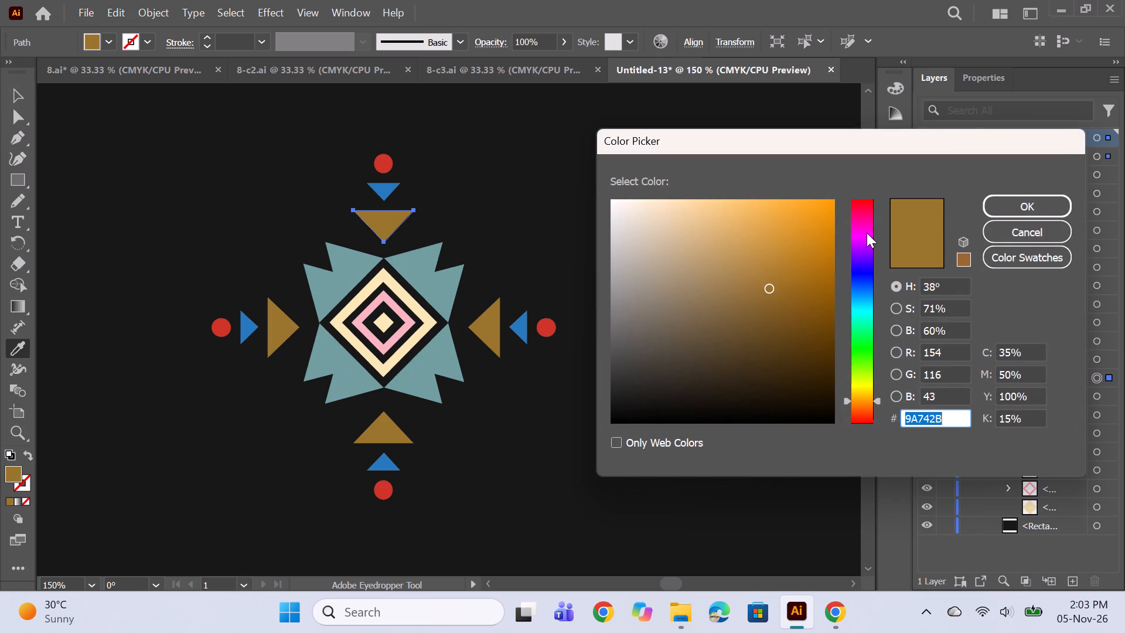
click(862, 276)
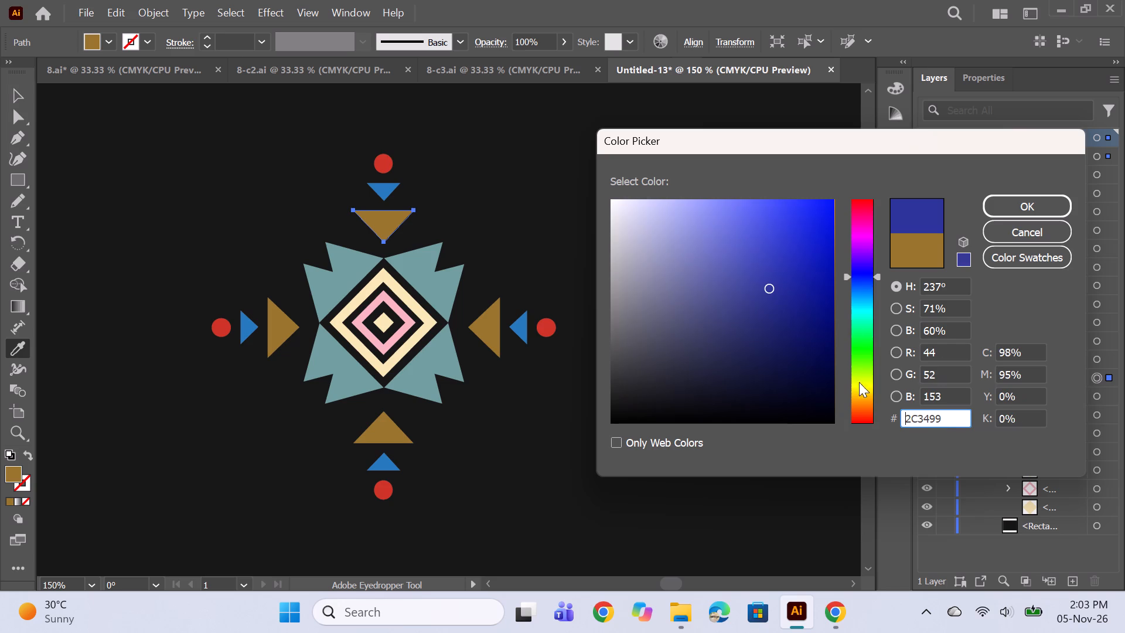
click(864, 385)
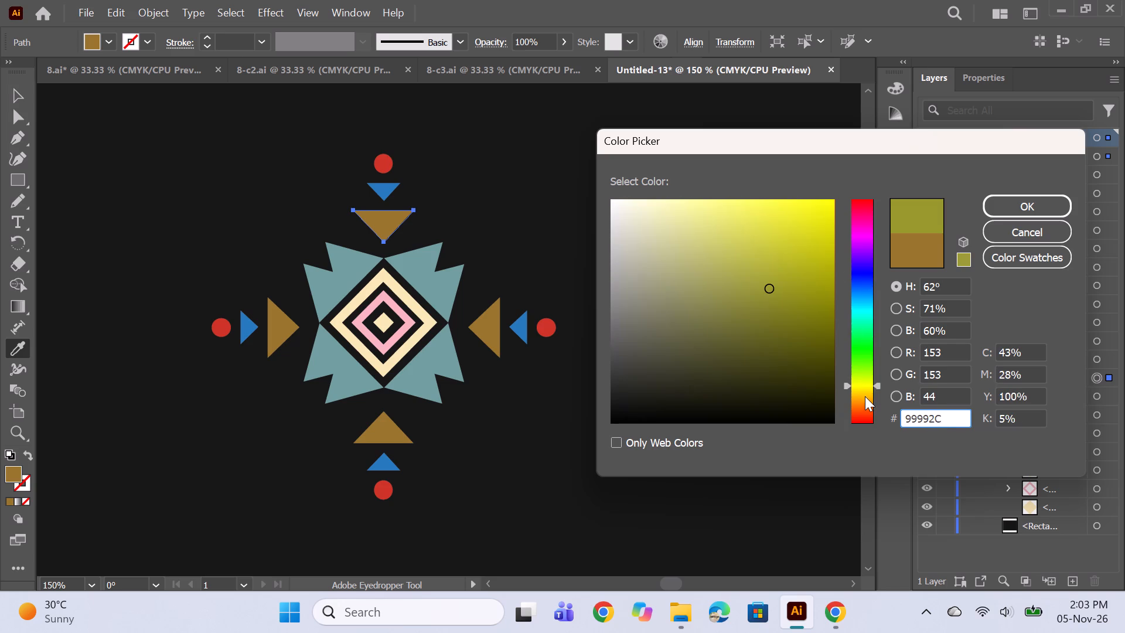
click(865, 397)
click(864, 401)
click(864, 406)
click(700, 215)
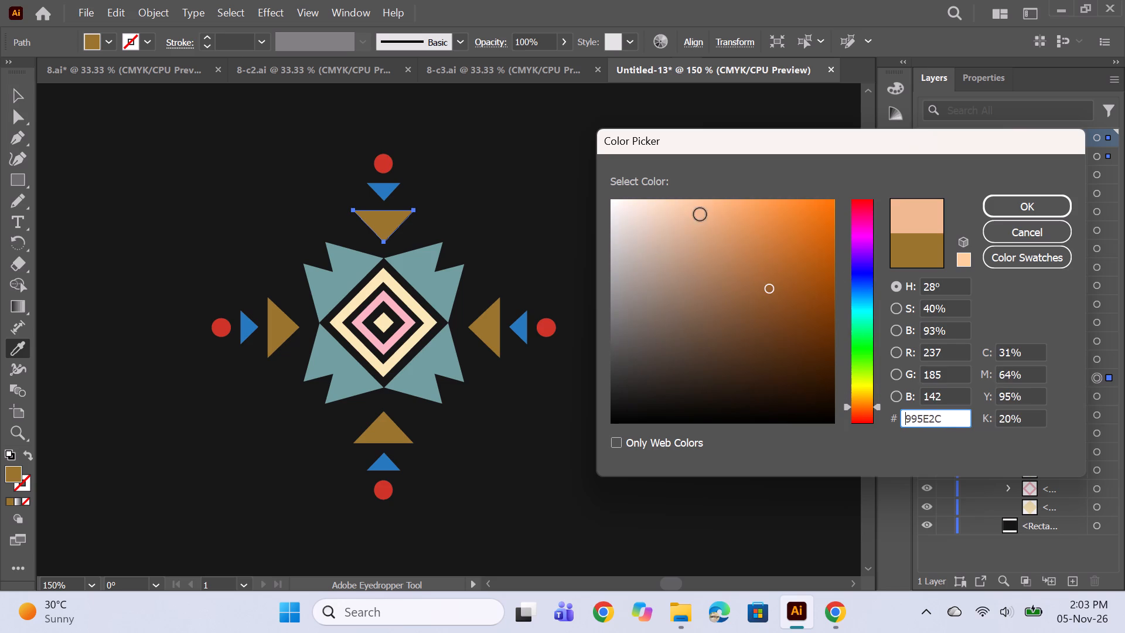
click(694, 199)
click(725, 217)
click(732, 236)
click(749, 240)
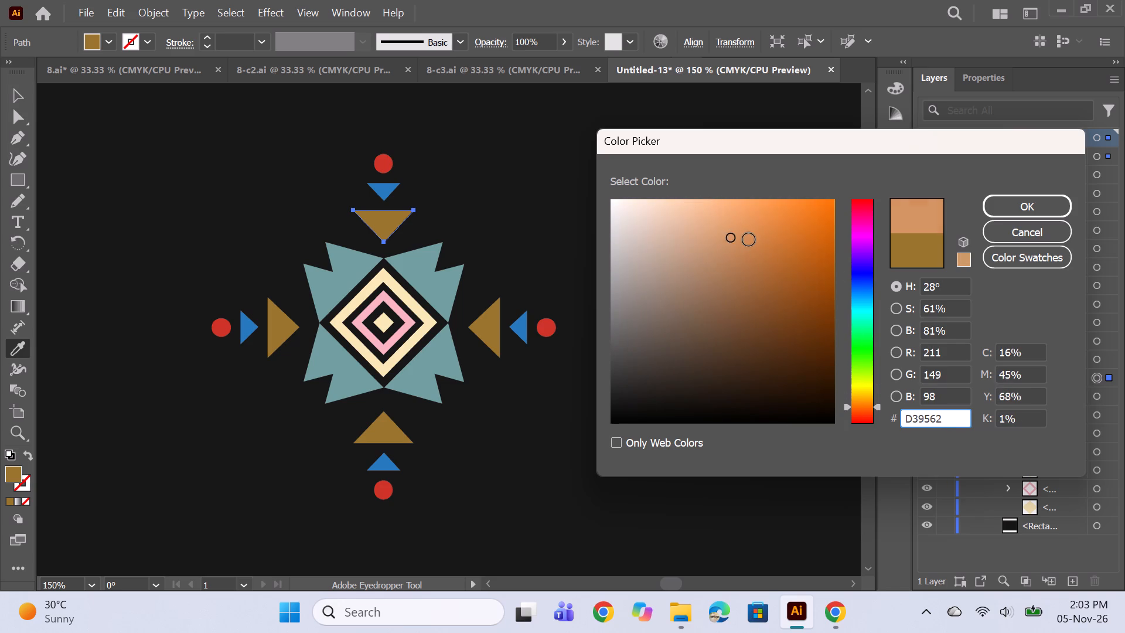
click(749, 226)
click(752, 209)
click(997, 202)
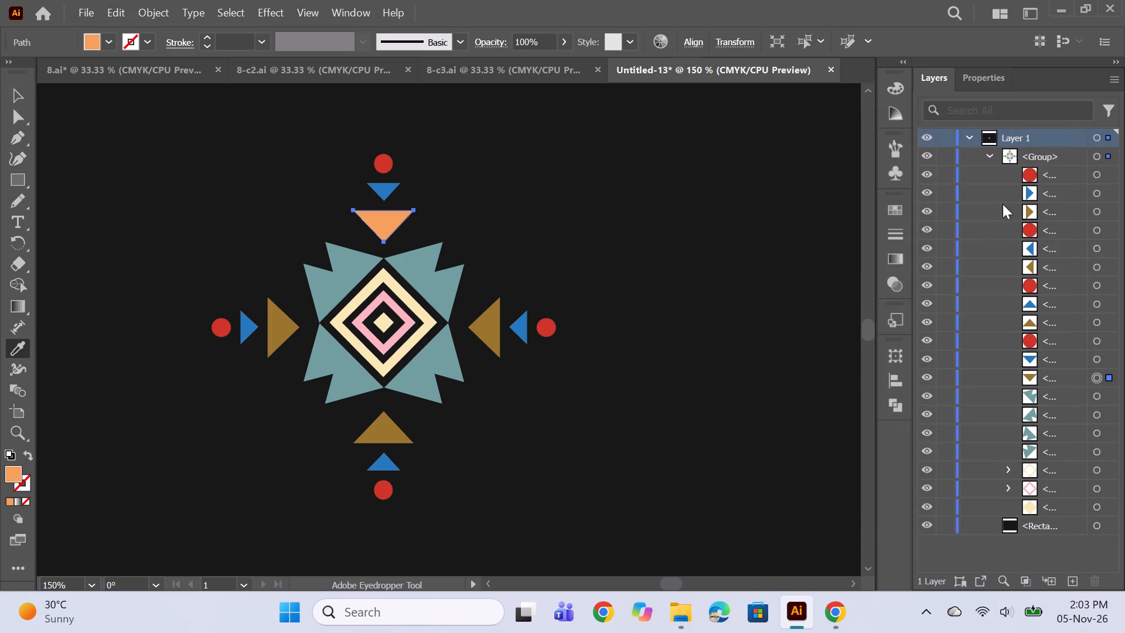
Use the Eyedropper to recolour the upper arm's small triangle in the ring's light pink and its circle in the centre diamond's cream.
click(1099, 356)
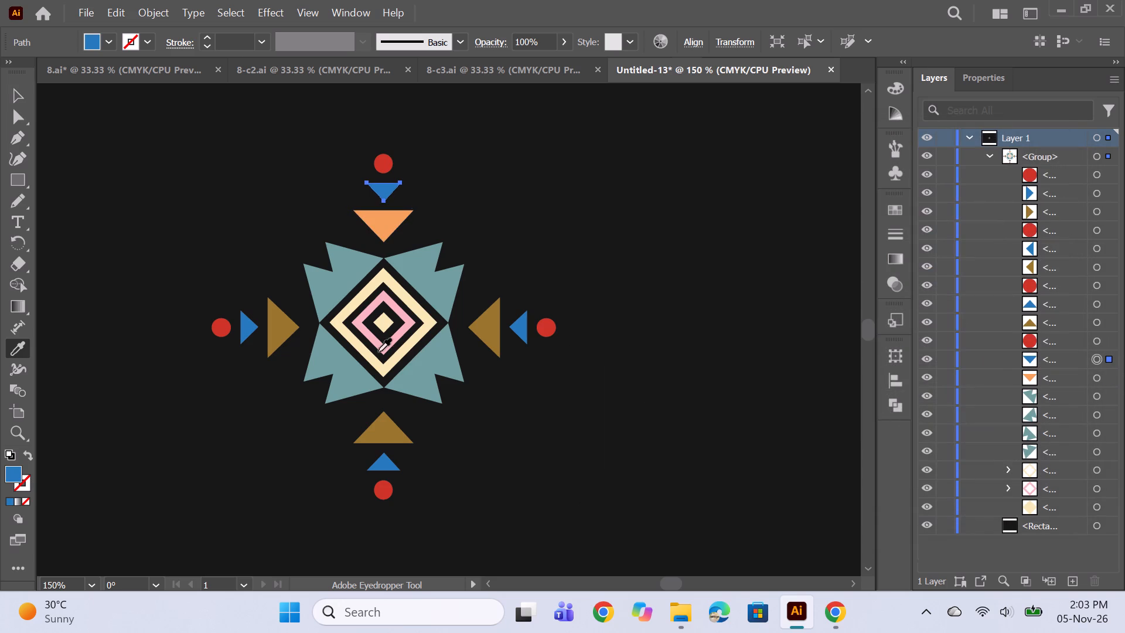
click(376, 304)
click(1094, 340)
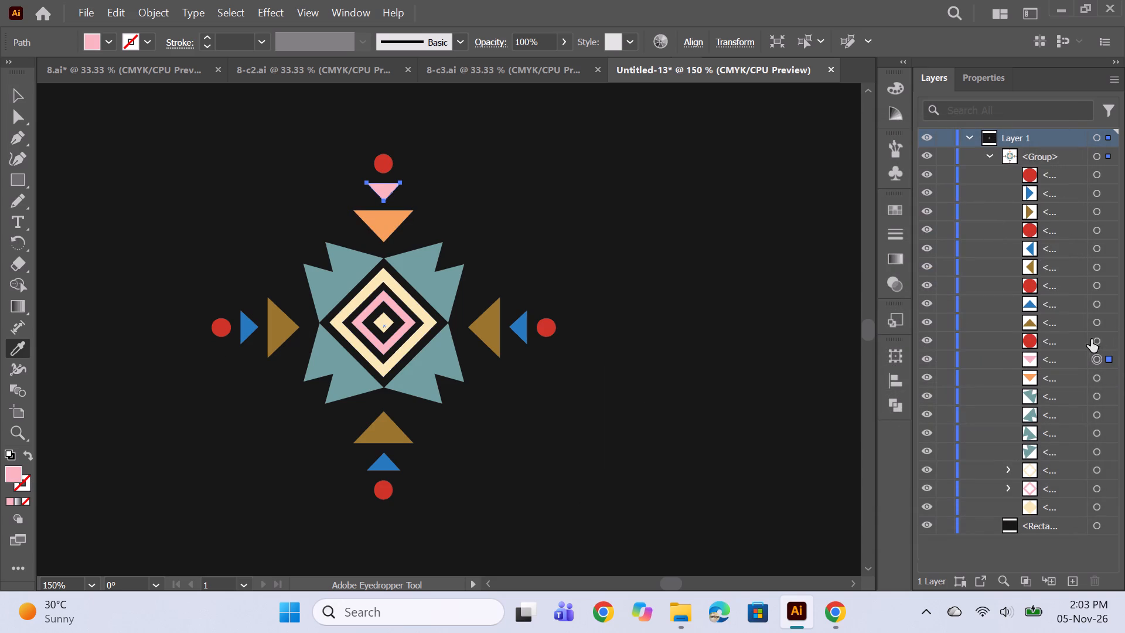
click(384, 325)
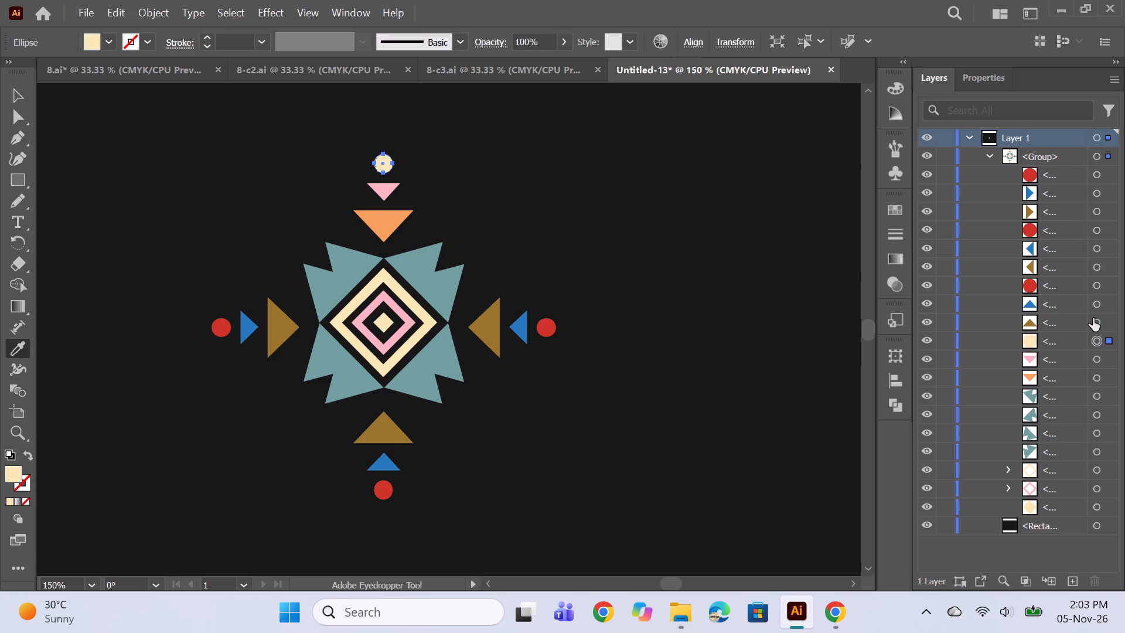
Recolour the motif's lower arm with sampled fills: light orange large triangle, light pink small triangle and cream circle.
click(1093, 318)
click(384, 222)
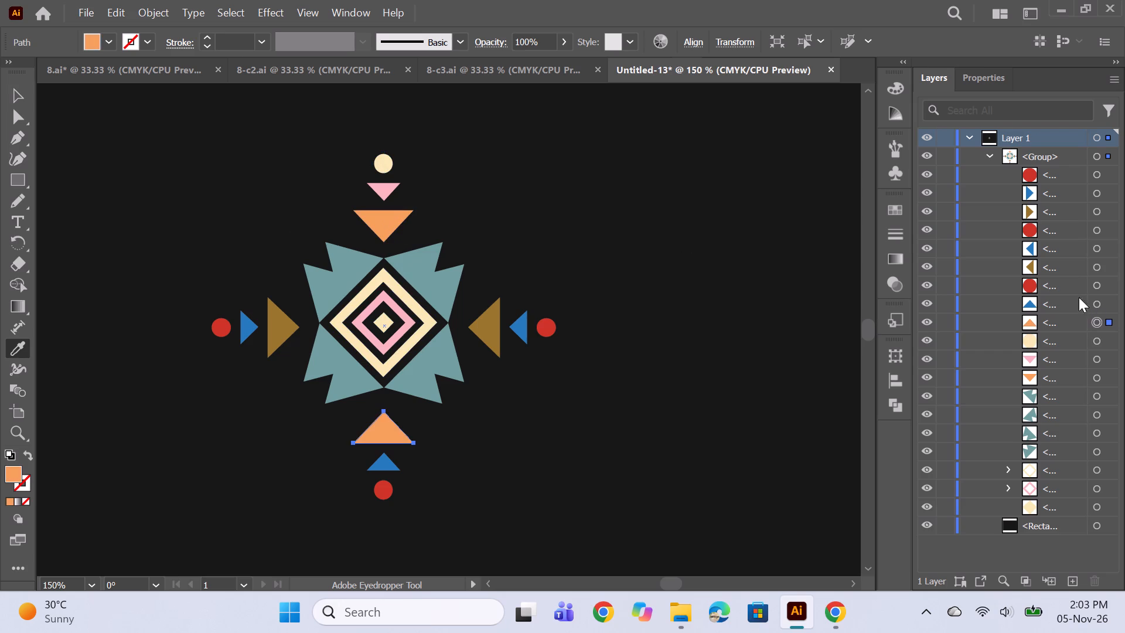
click(1101, 303)
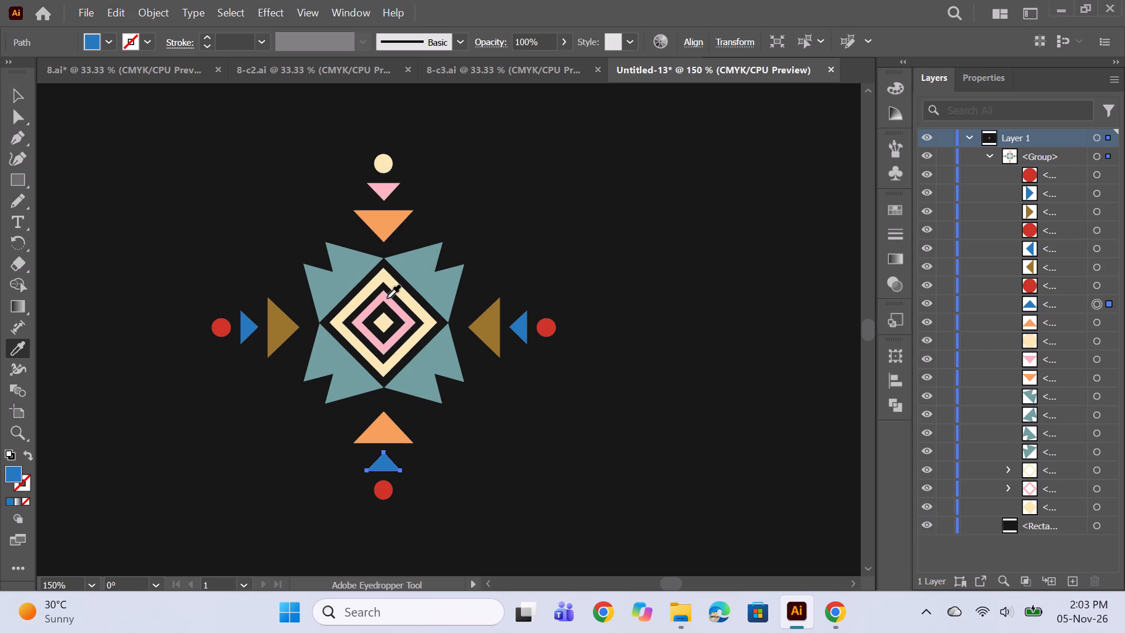
click(382, 299)
click(1099, 287)
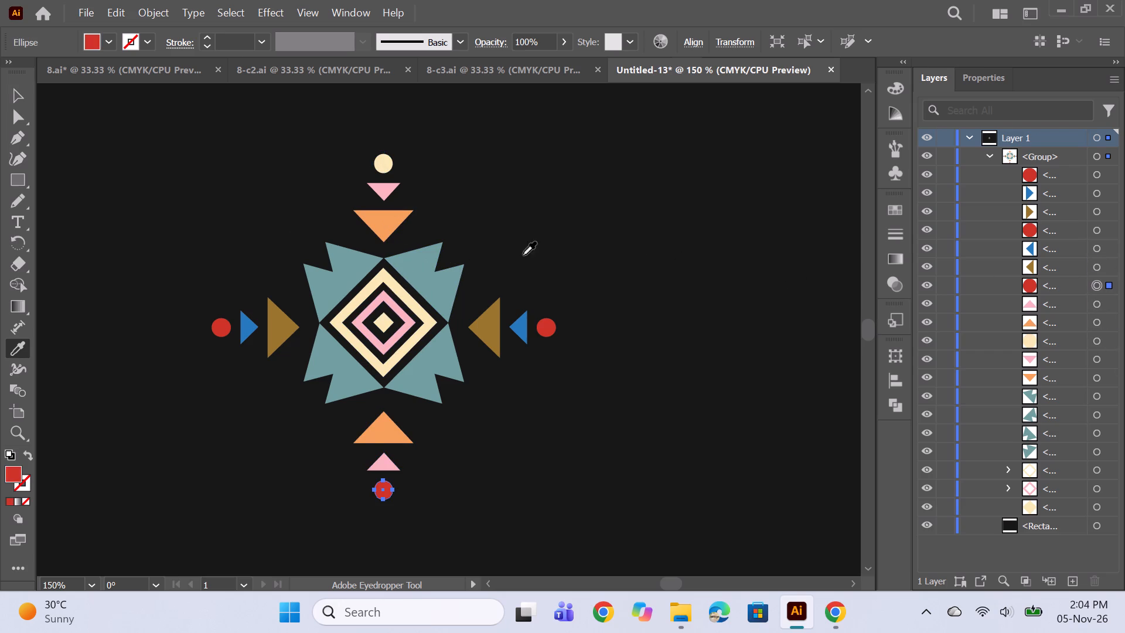
click(378, 164)
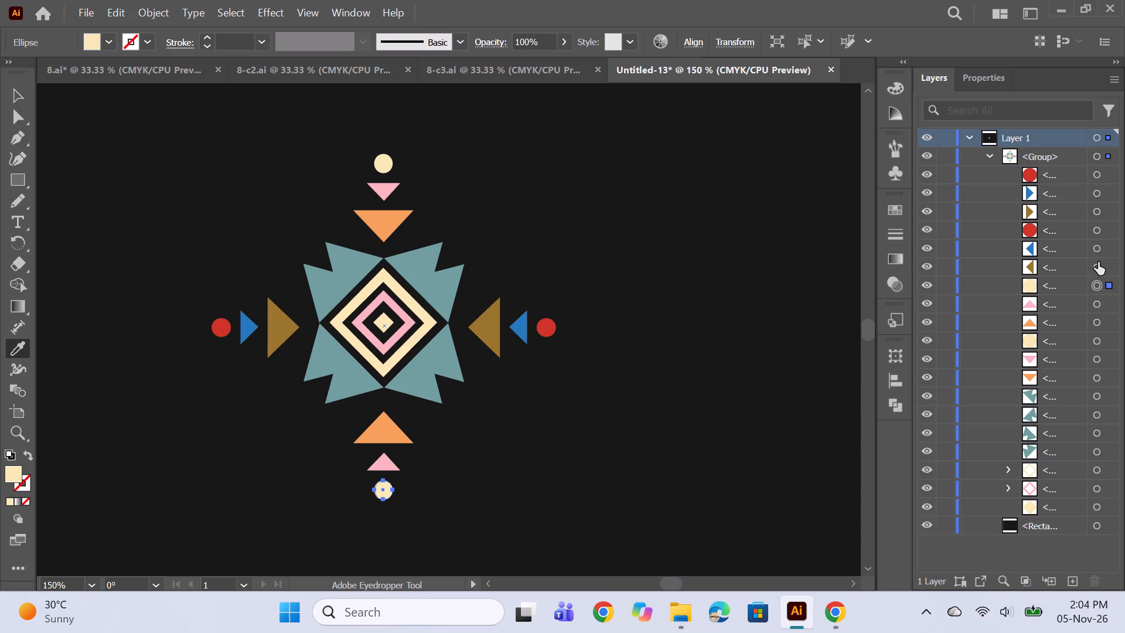
Recolour the motif's right arm with sampled fills: light orange large triangle, light pink small triangle and cream circle.
click(1098, 262)
click(399, 217)
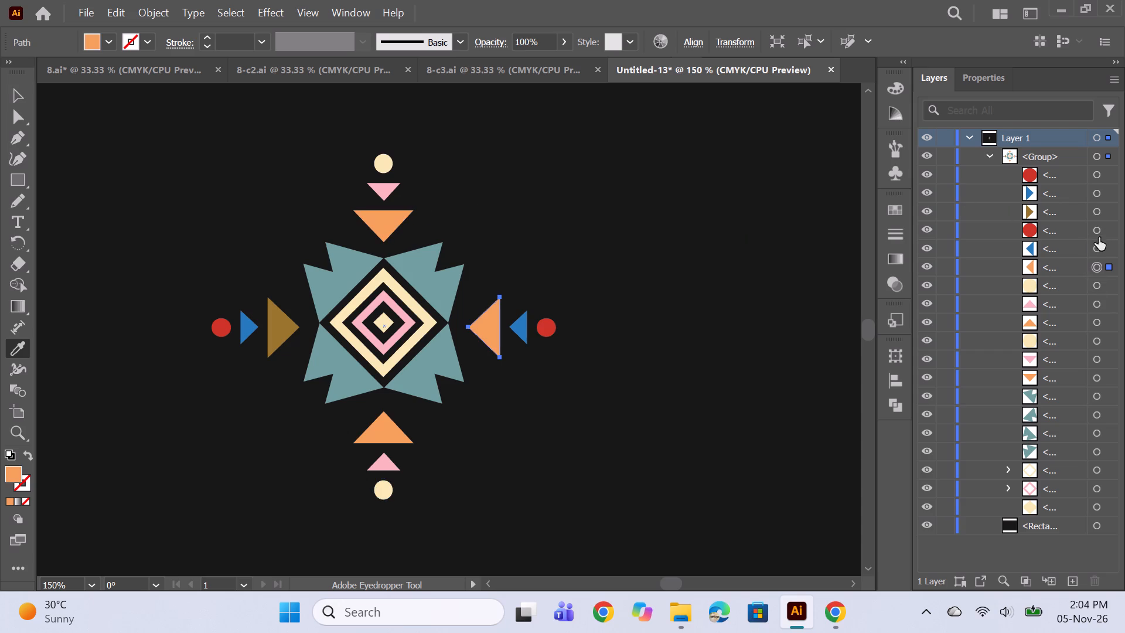
click(1093, 247)
click(385, 298)
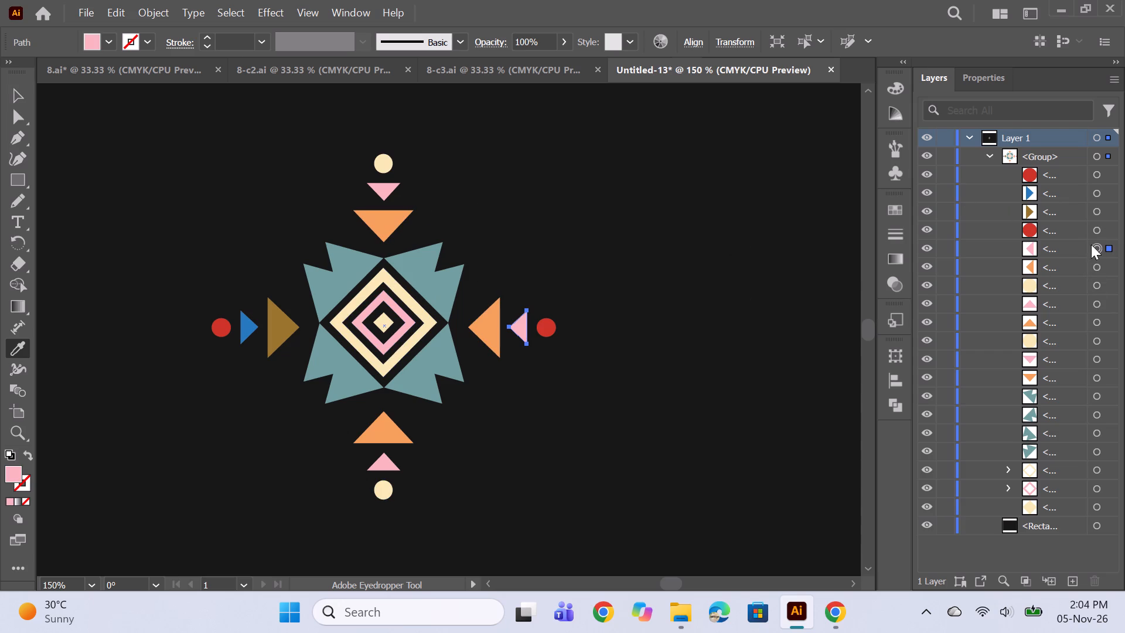
click(1098, 232)
click(383, 162)
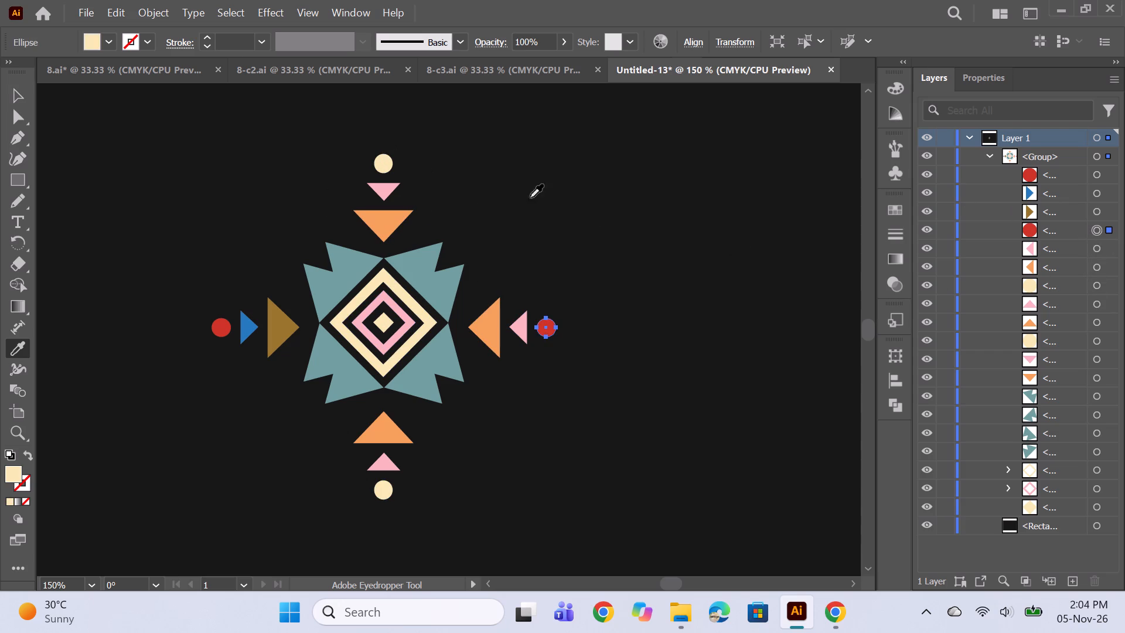
Recolour the motif's left arm with sampled fills: light orange large triangle, light pink small triangle and cream circle.
click(1095, 211)
click(403, 220)
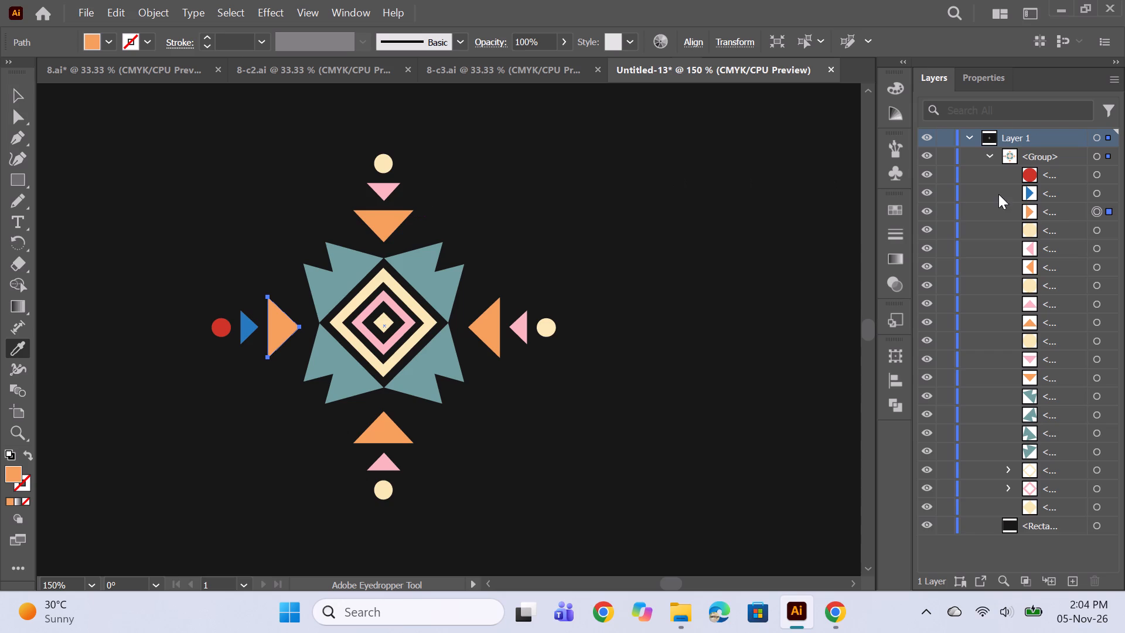
click(1098, 193)
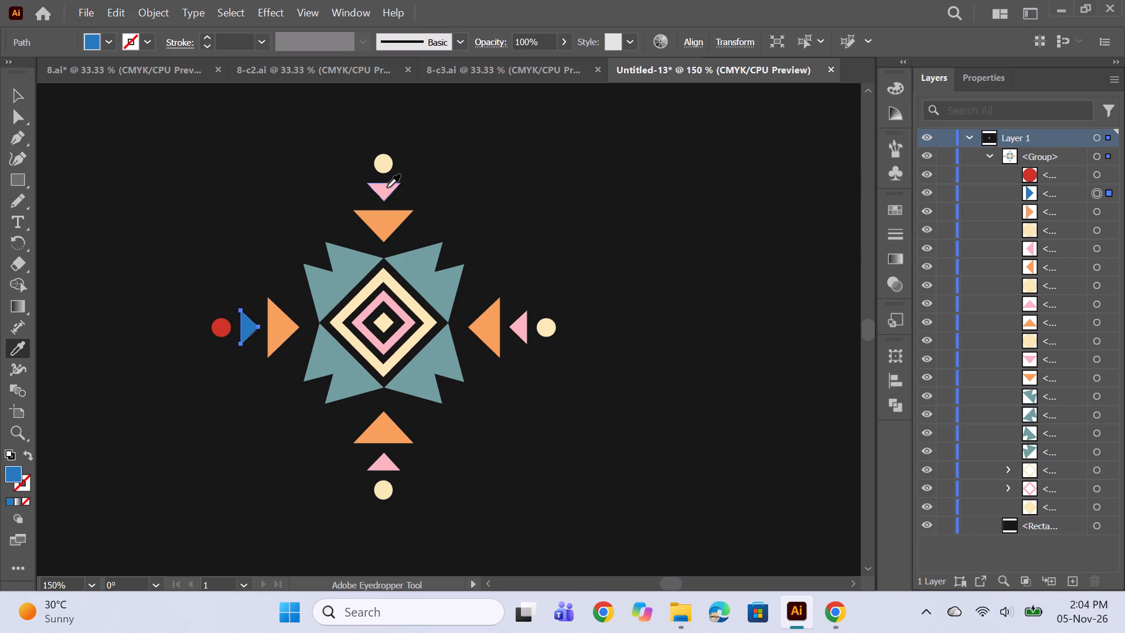
click(387, 188)
click(1098, 178)
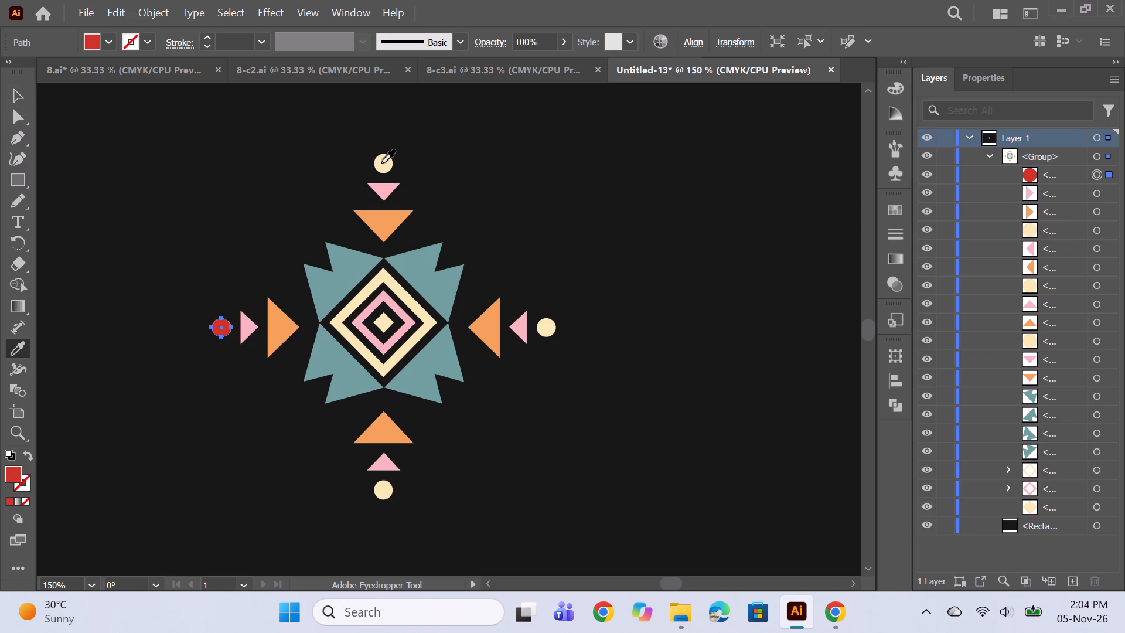
click(382, 164)
Make a new pattern from the whole recoloured motif group.
click(20, 100)
click(379, 315)
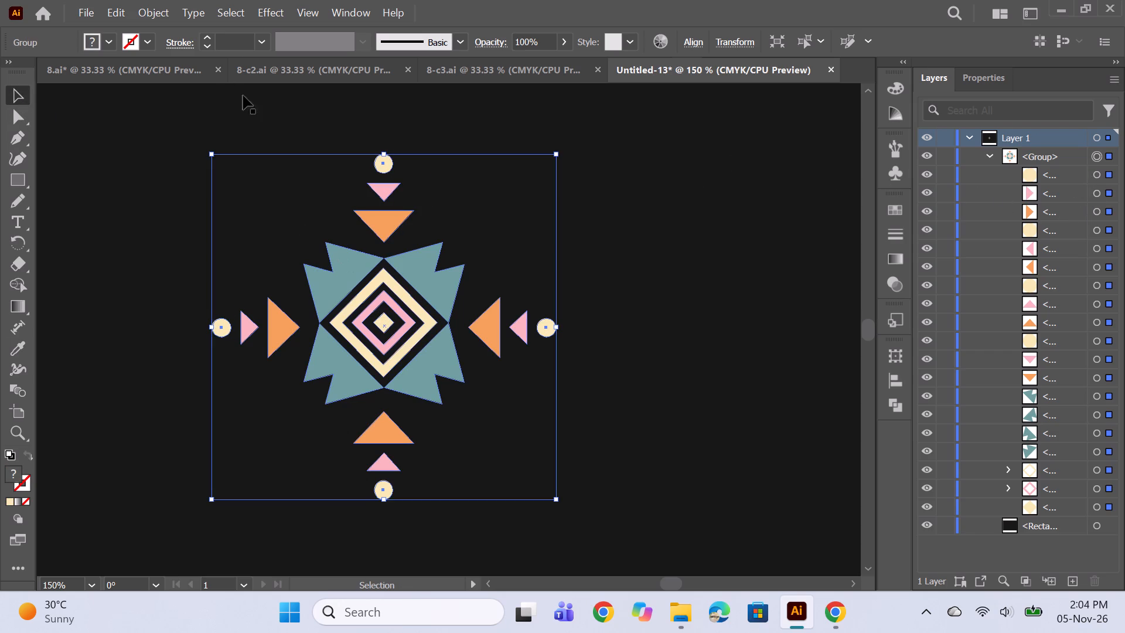
alt+scroll(522, 290, down, 4)
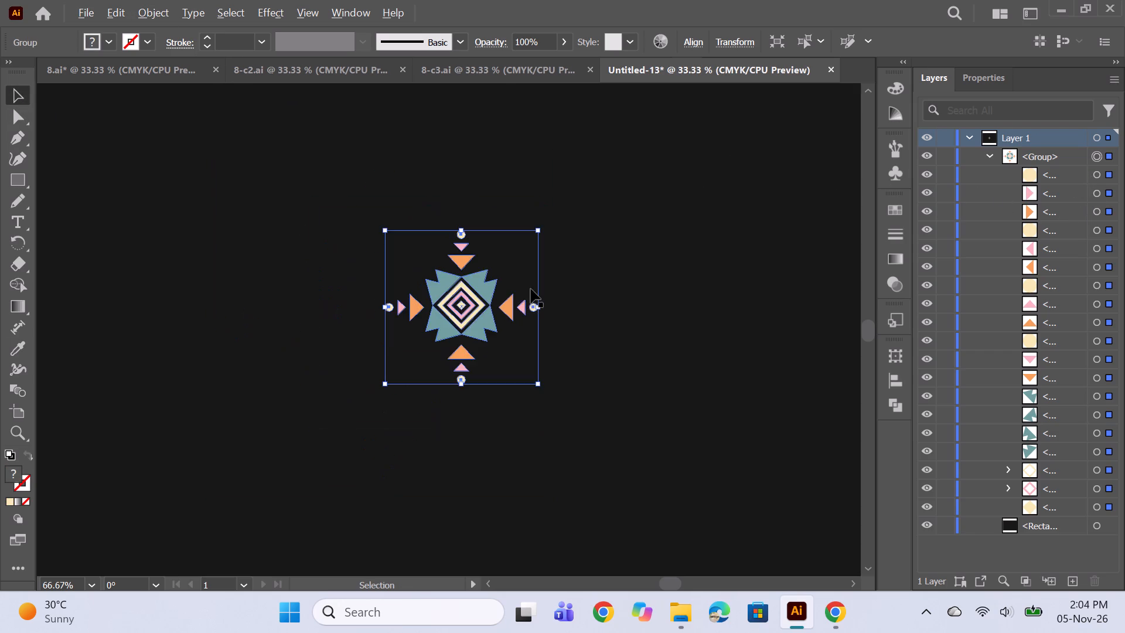
click(806, 268)
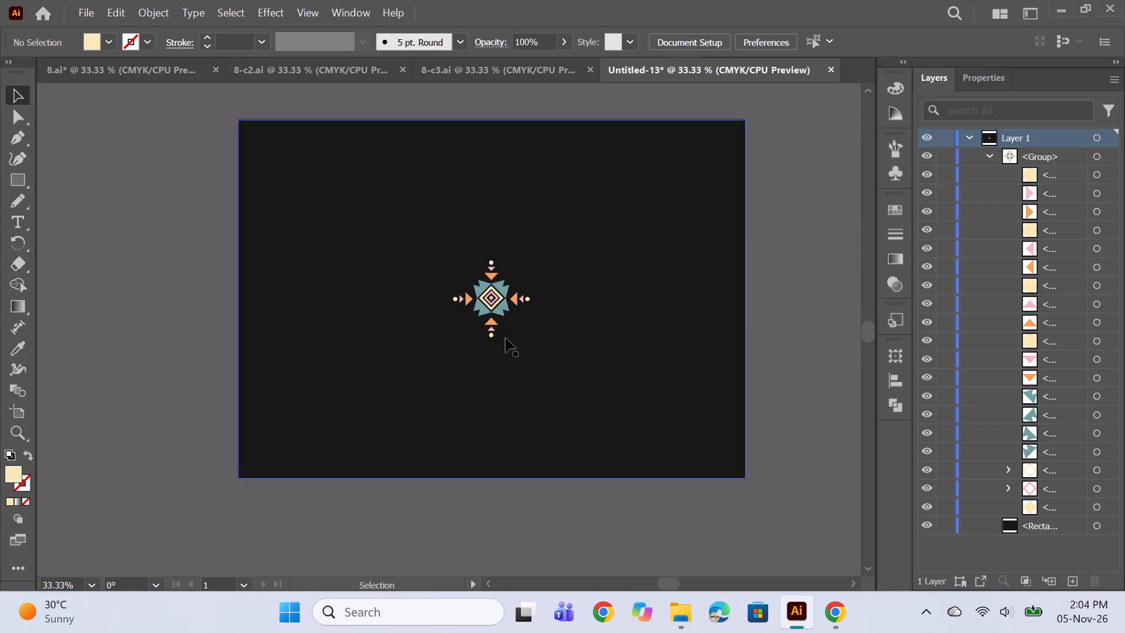
click(497, 308)
click(149, 6)
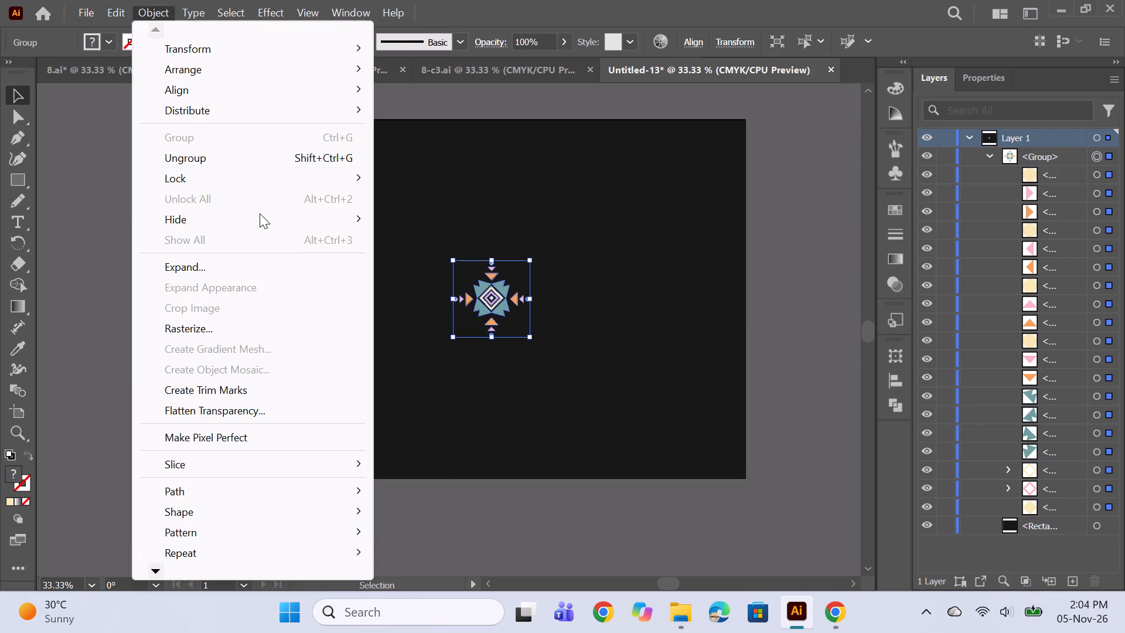
click(198, 525)
click(444, 532)
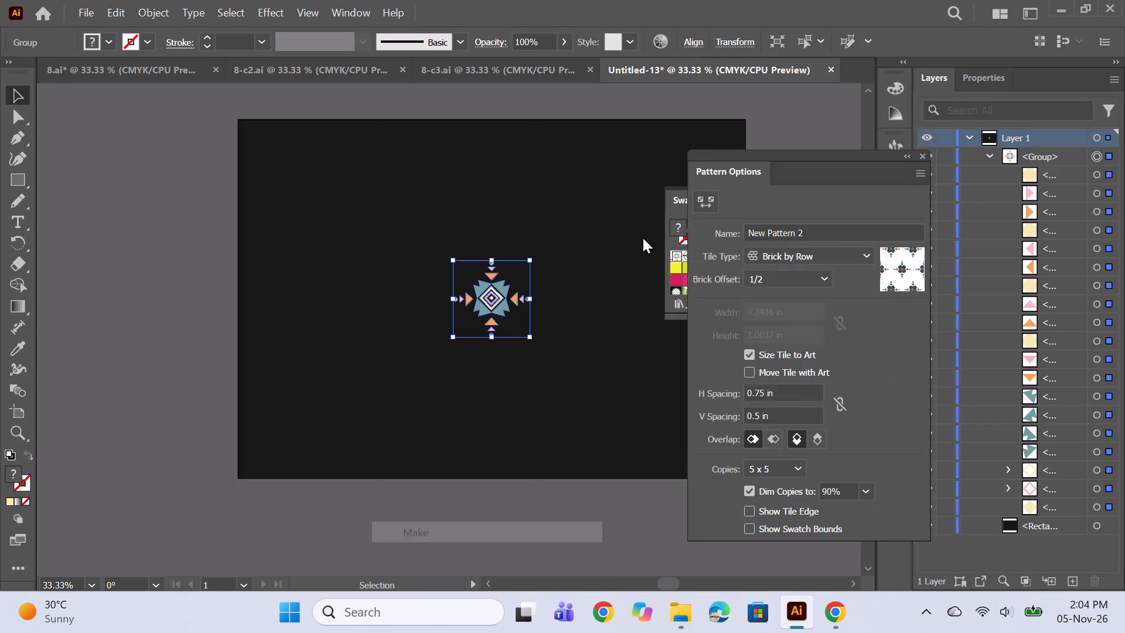
click(747, 338)
Set the pattern's tile type to Brick by Row.
click(820, 260)
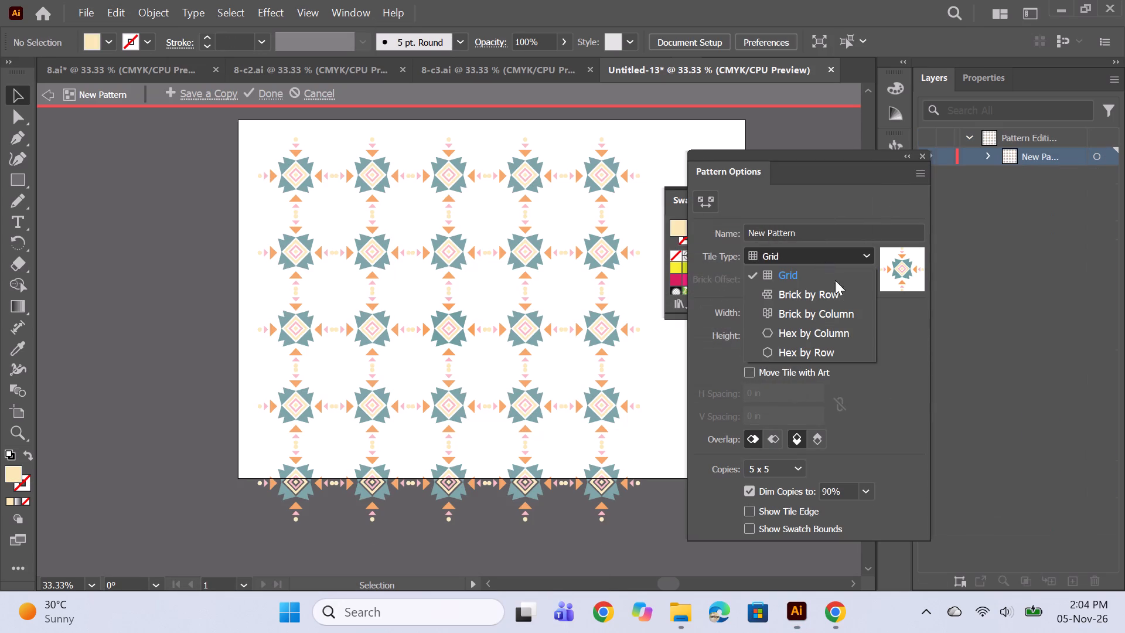
click(826, 297)
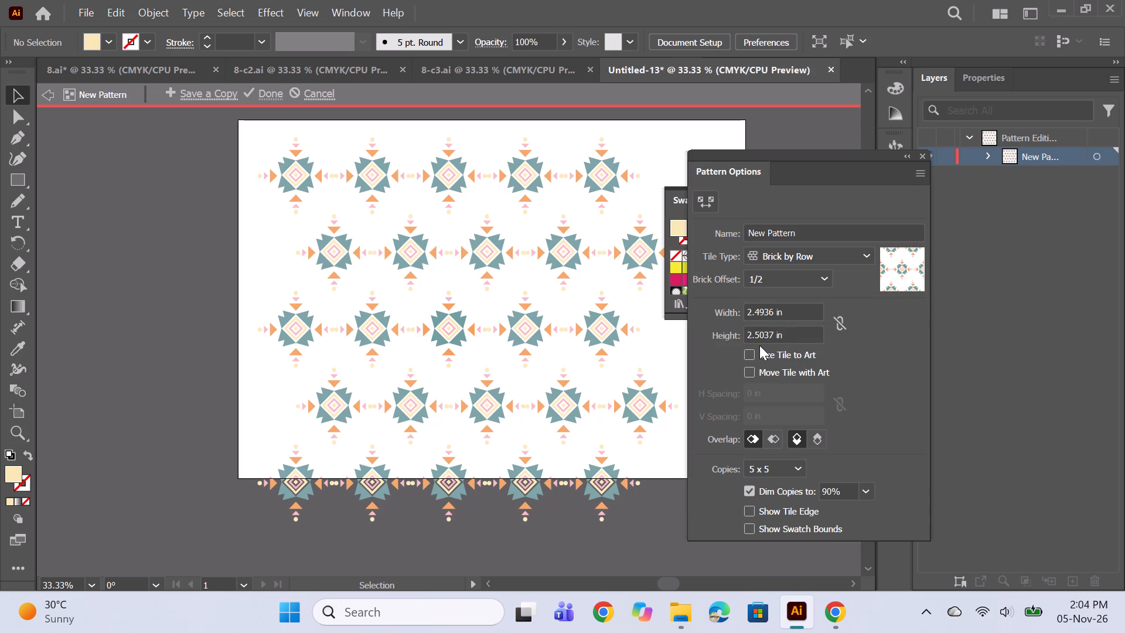
Size the pattern tile to the art, with 0.75 in horizontal spacing and 0.5 in vertical spacing.
click(752, 351)
click(753, 390)
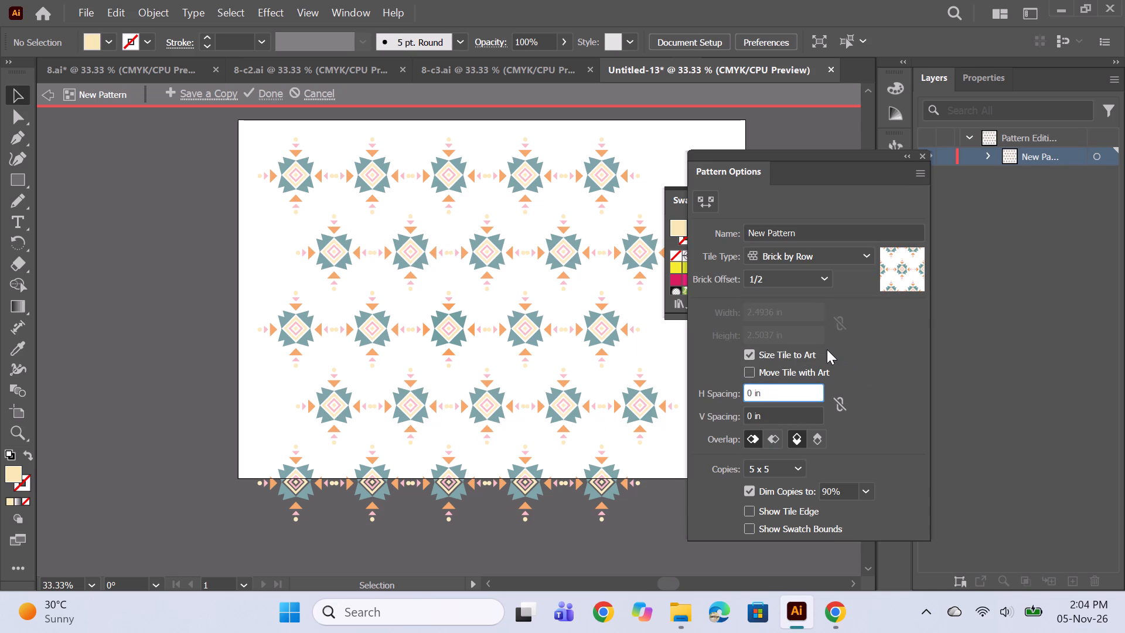
key(period)
text(75)
key(Return)
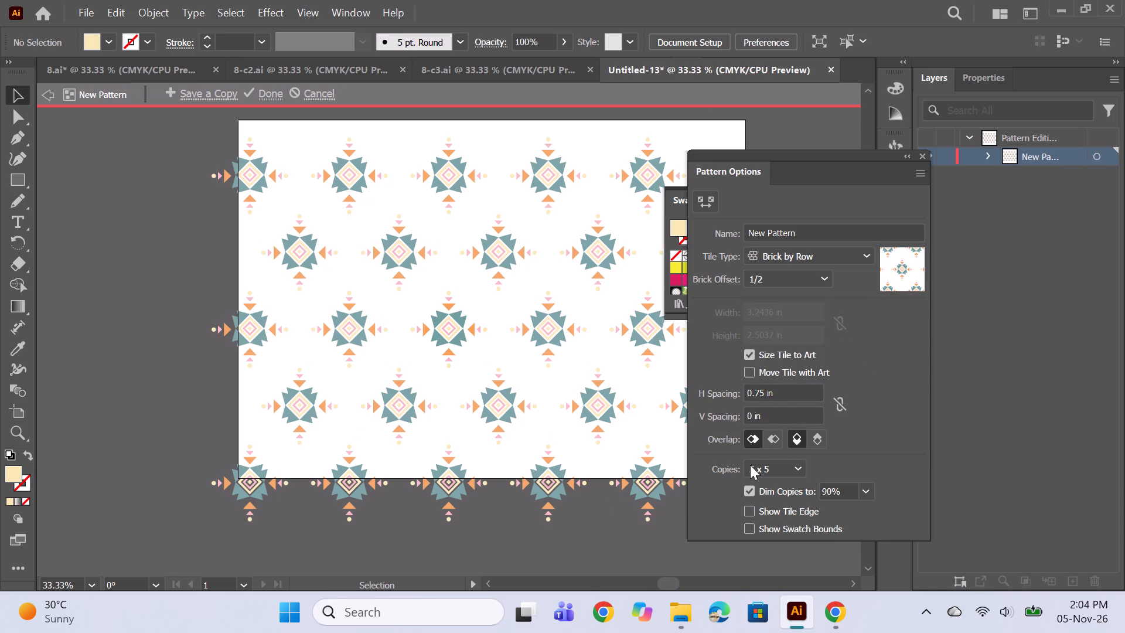
click(754, 418)
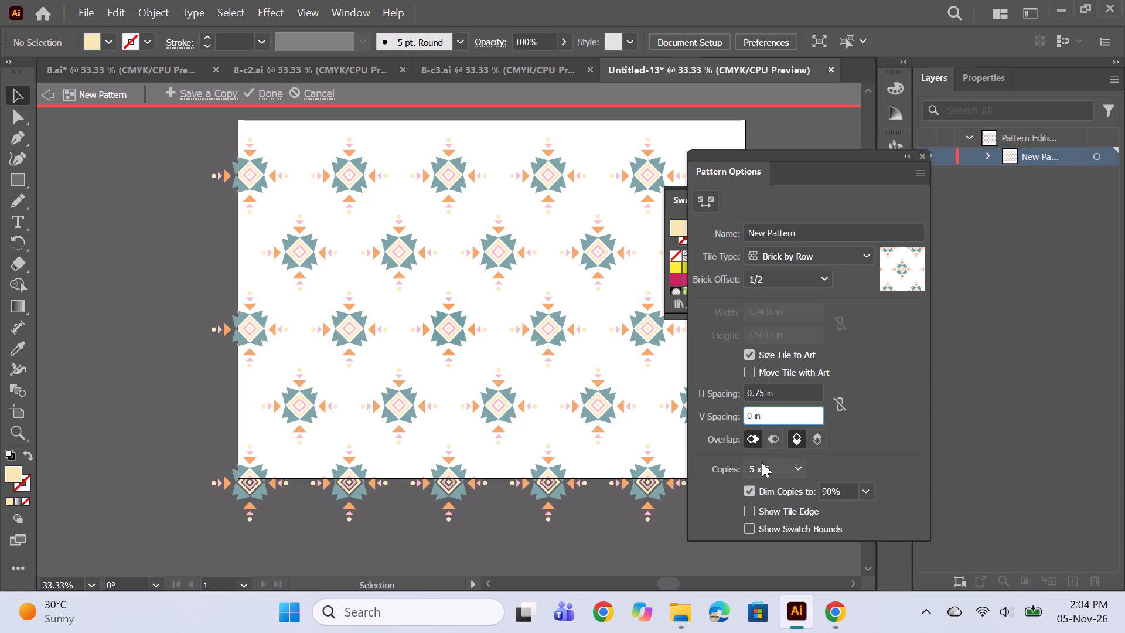
key(BackSpace)
text(.5)
key(Return)
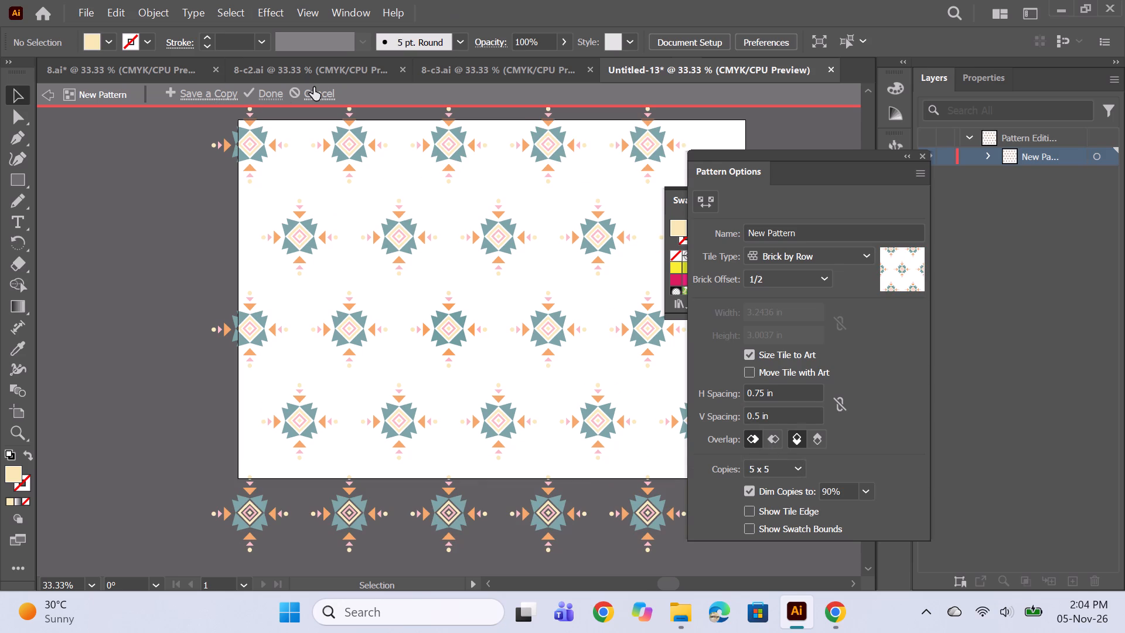
Finish editing the new brick-by-row pattern and keep it as a swatch.
click(262, 99)
Draw a rectangle covering the whole near-black artboard and fill it with the new motif pattern swatch.
click(18, 175)
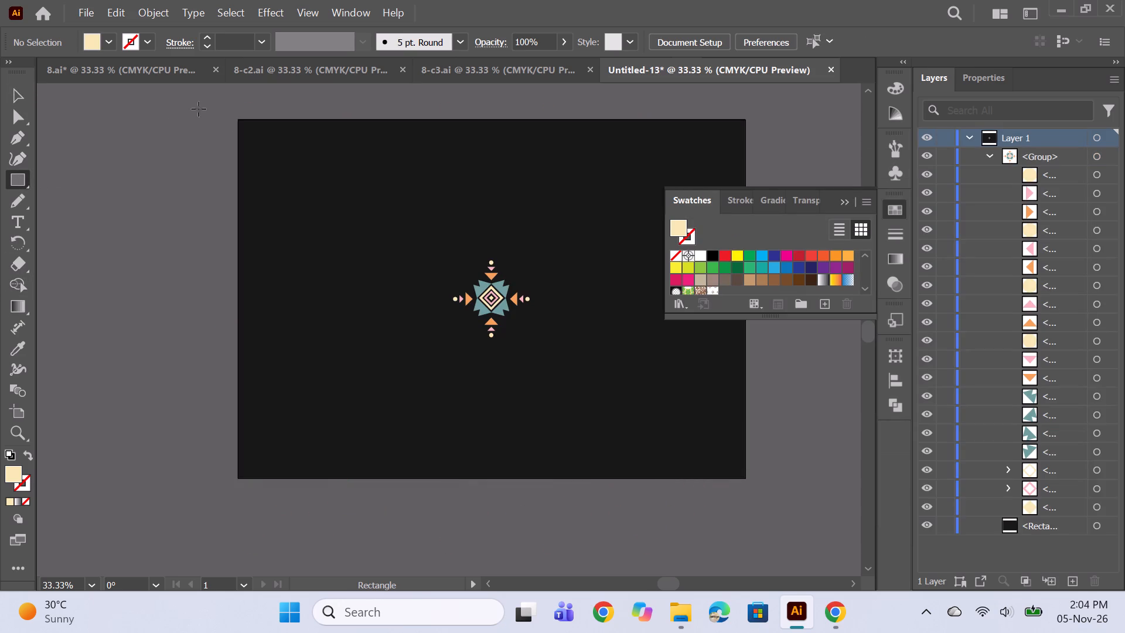
drag(237, 117, 710, 464)
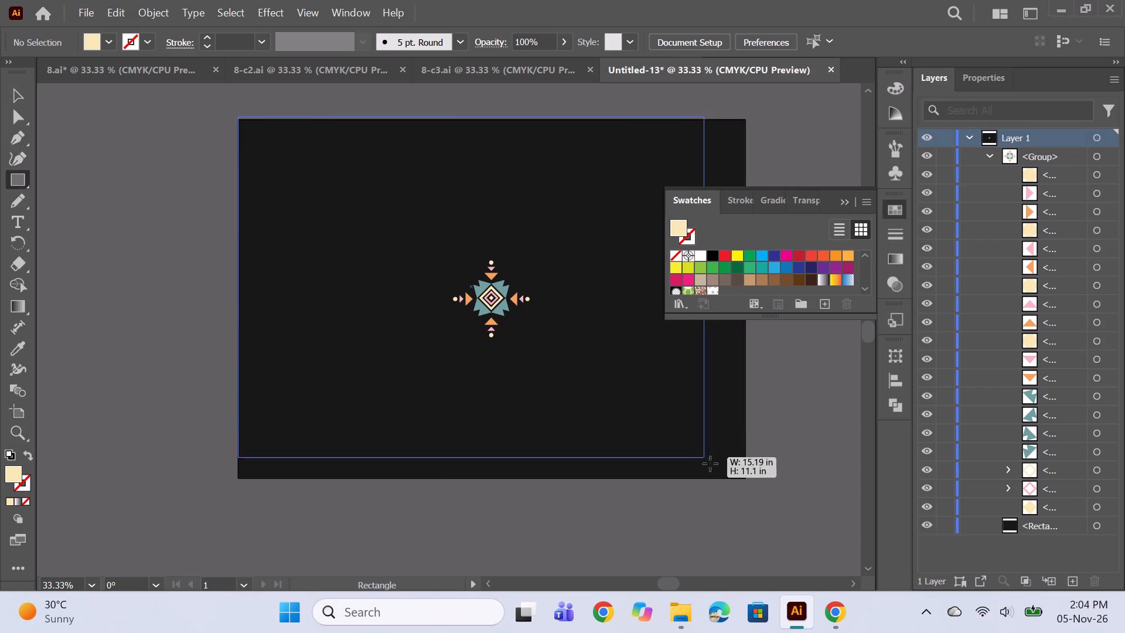
drag(710, 464, 748, 481)
drag(493, 114, 493, 120)
click(712, 290)
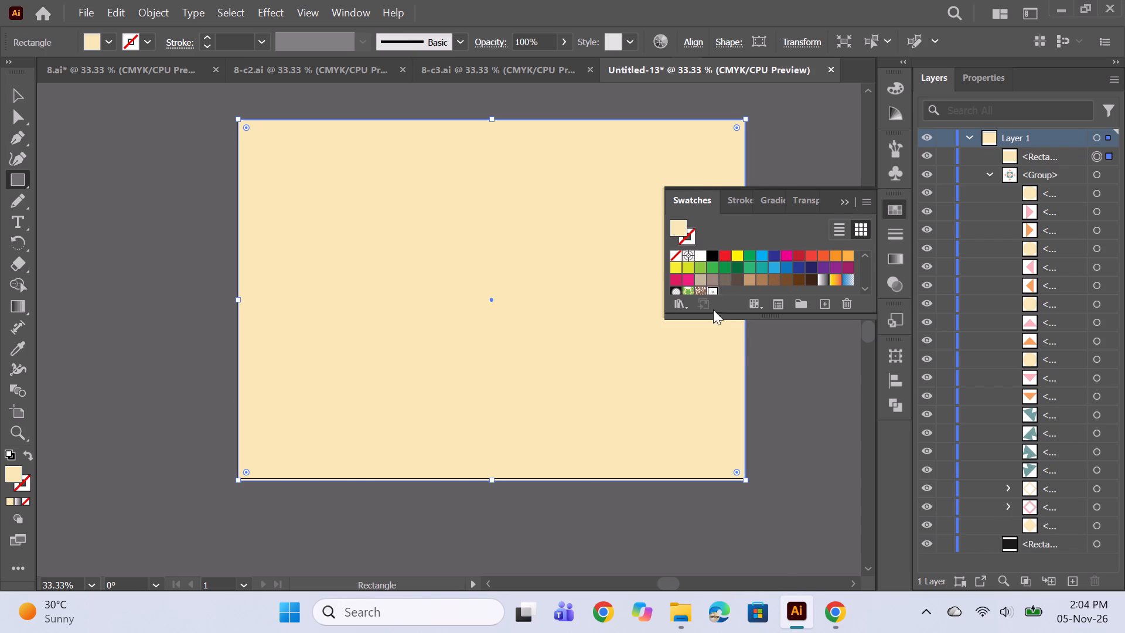
Hide the original motif group beneath the pattern-filled rectangle and collapse the swatches.
click(918, 172)
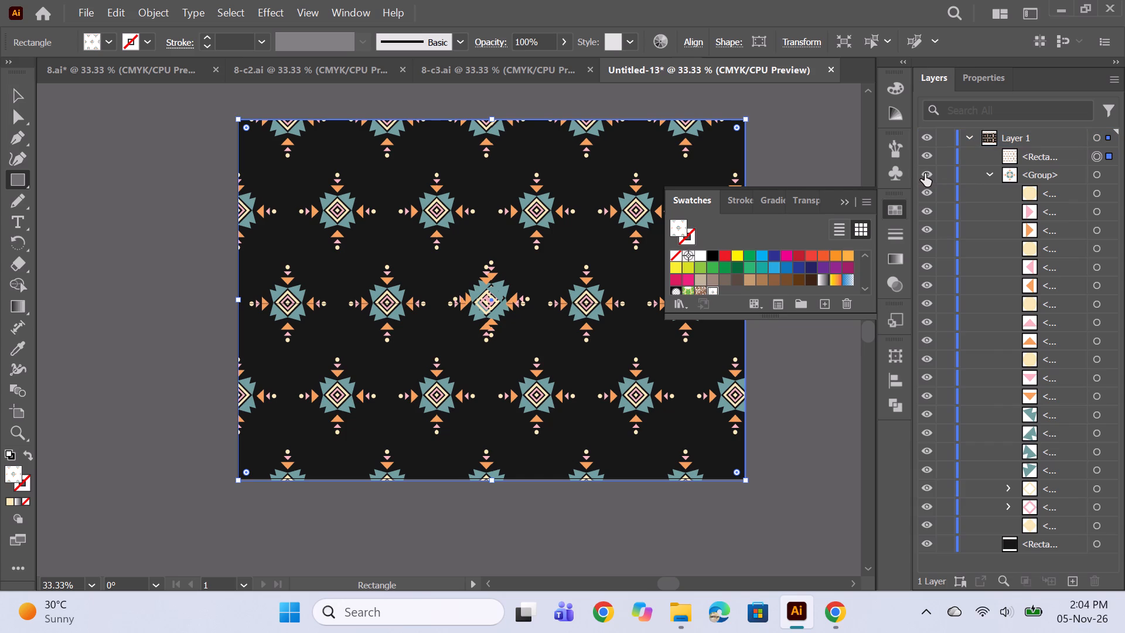
click(925, 173)
click(845, 203)
Compare the near-black pattern with the other open colour variants, 8, 8-c2 and 8-c3.
click(489, 79)
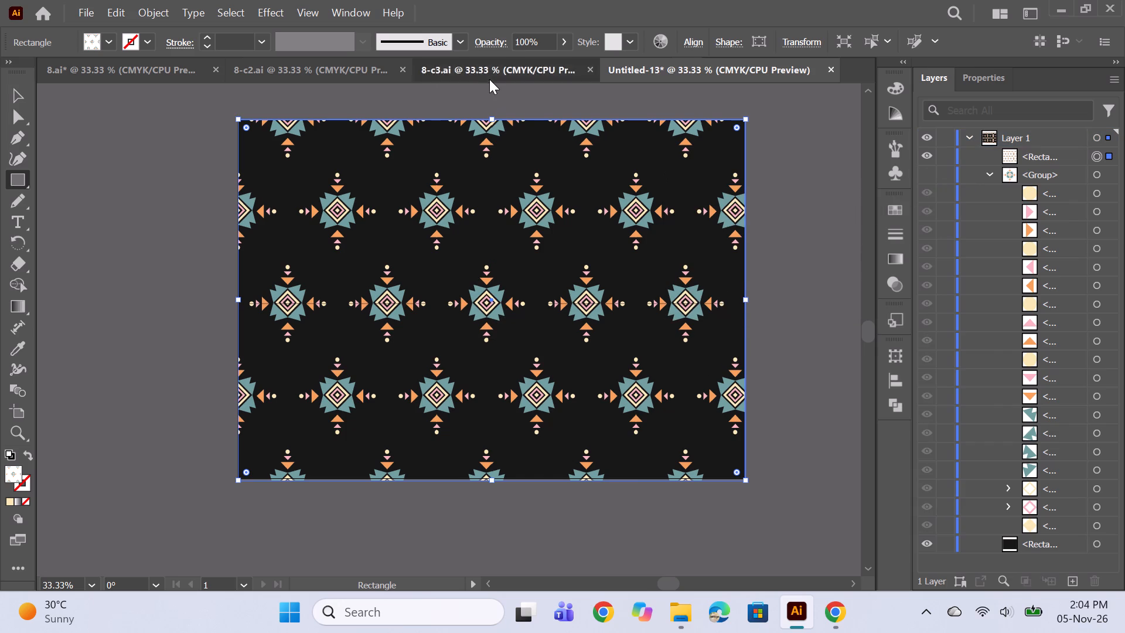
click(339, 73)
click(561, 65)
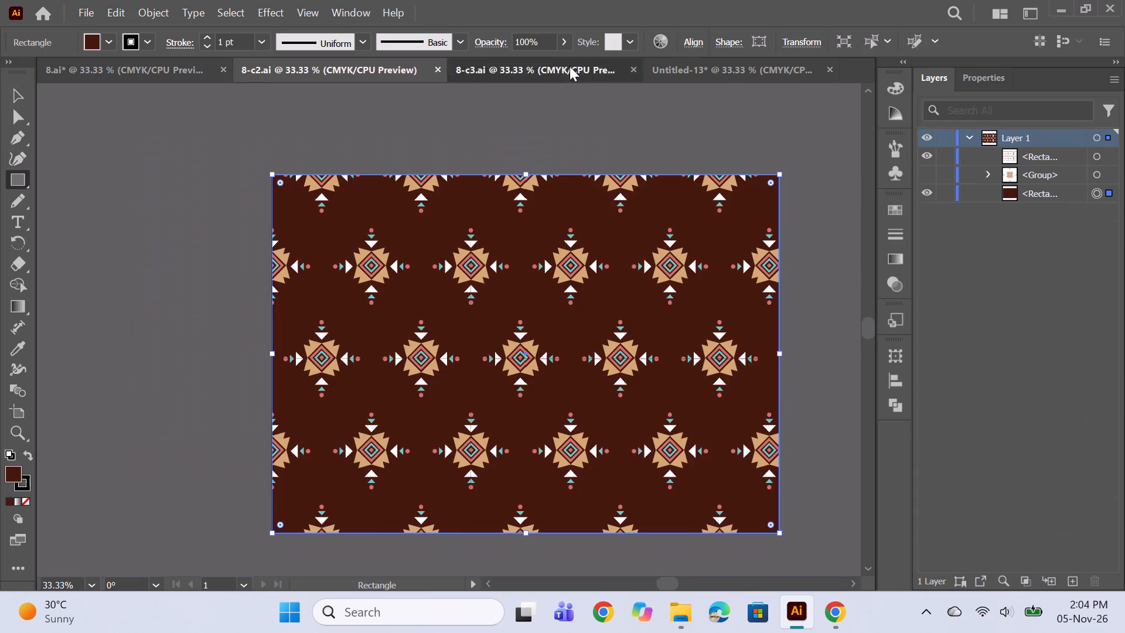
click(725, 66)
click(121, 76)
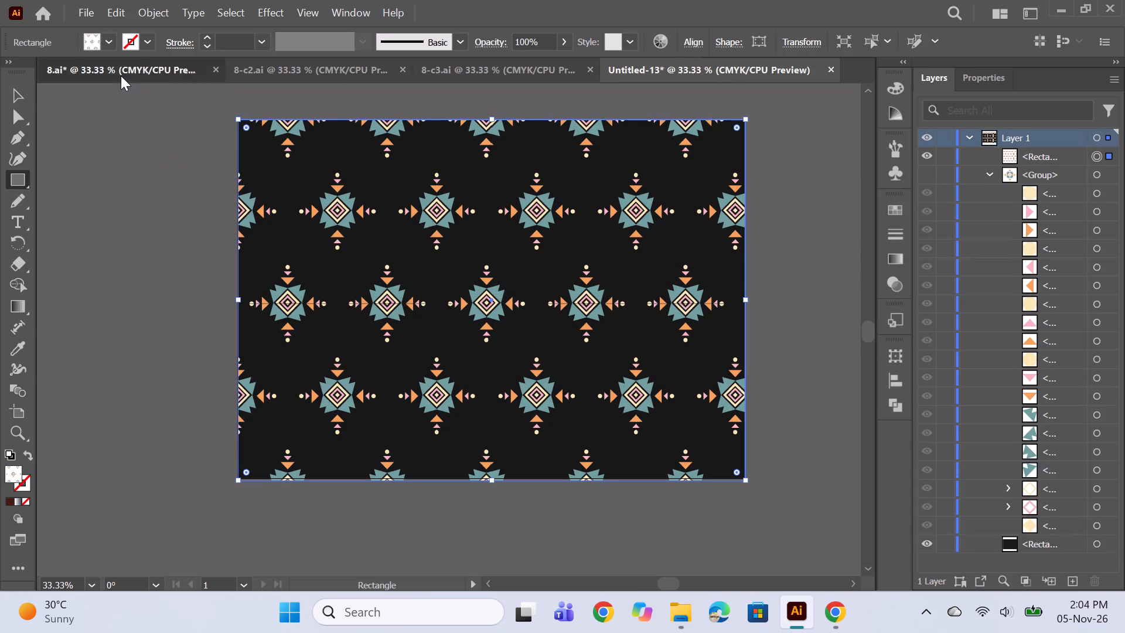
click(300, 62)
click(487, 63)
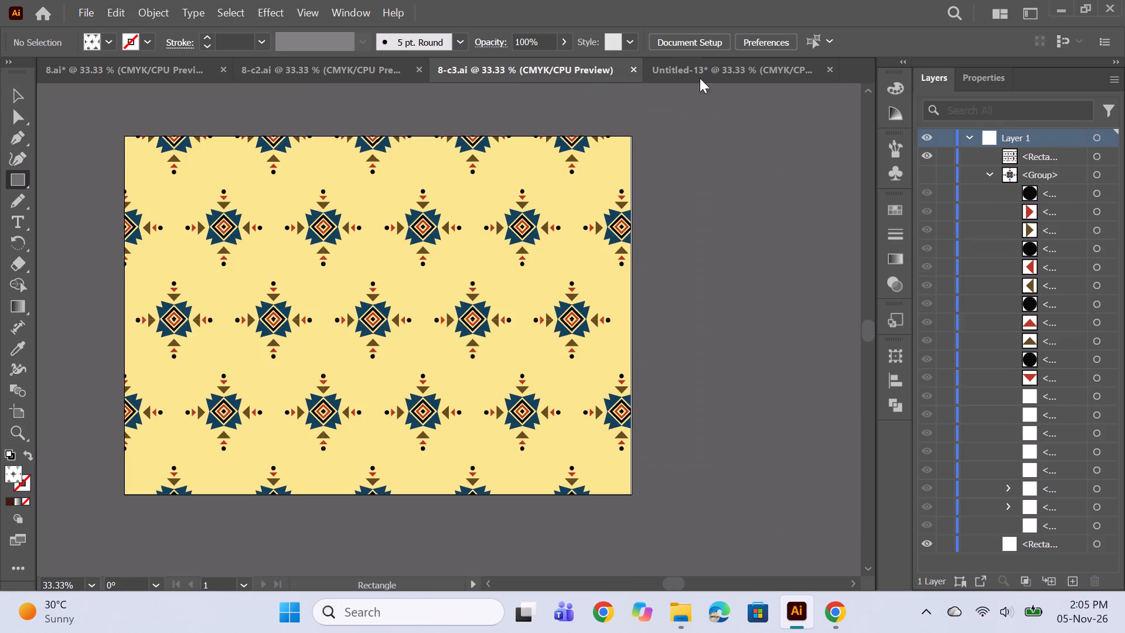
click(121, 75)
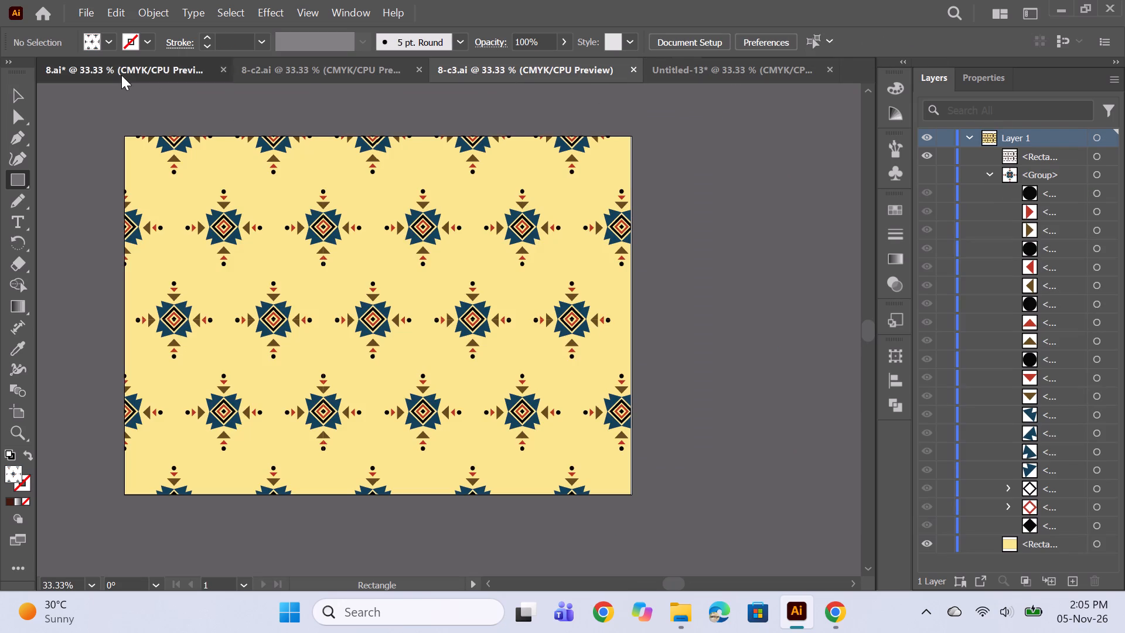
click(316, 70)
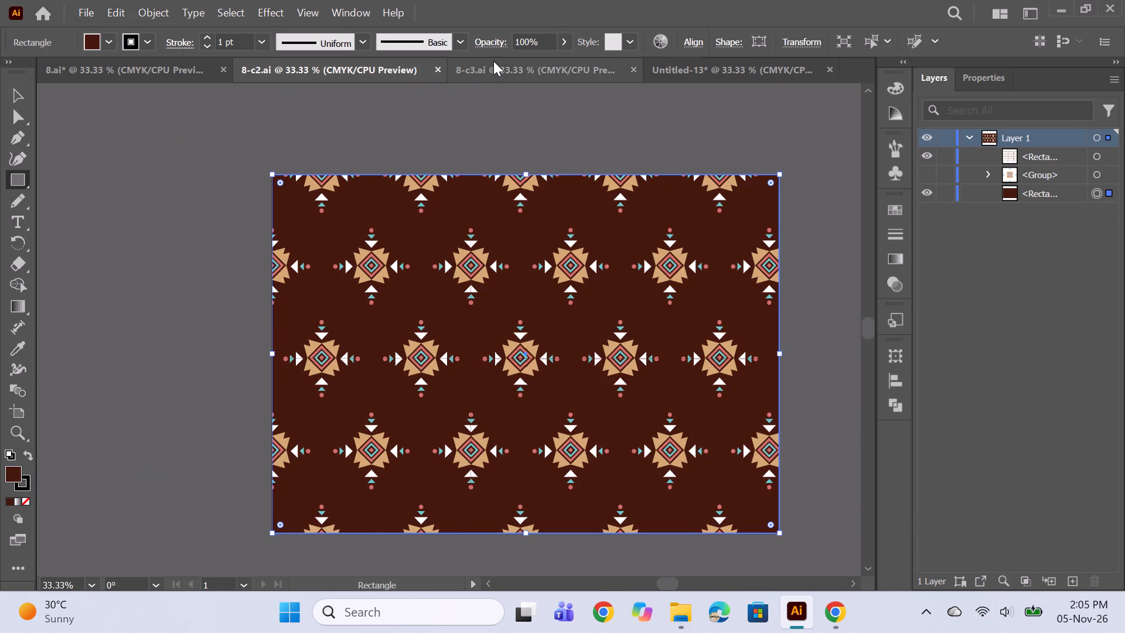
click(502, 63)
click(758, 67)
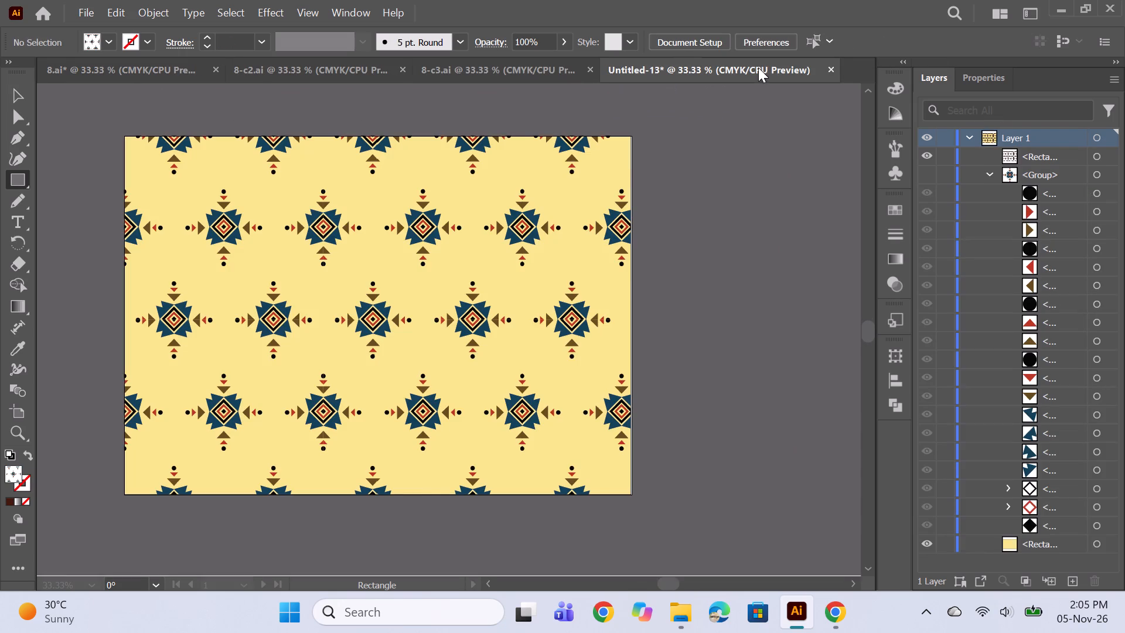
Save the near-black variant as 8-c4 in the Plain prints folder, accepting the Illustrator 2020 file options.
scroll(608, 288, up, 1)
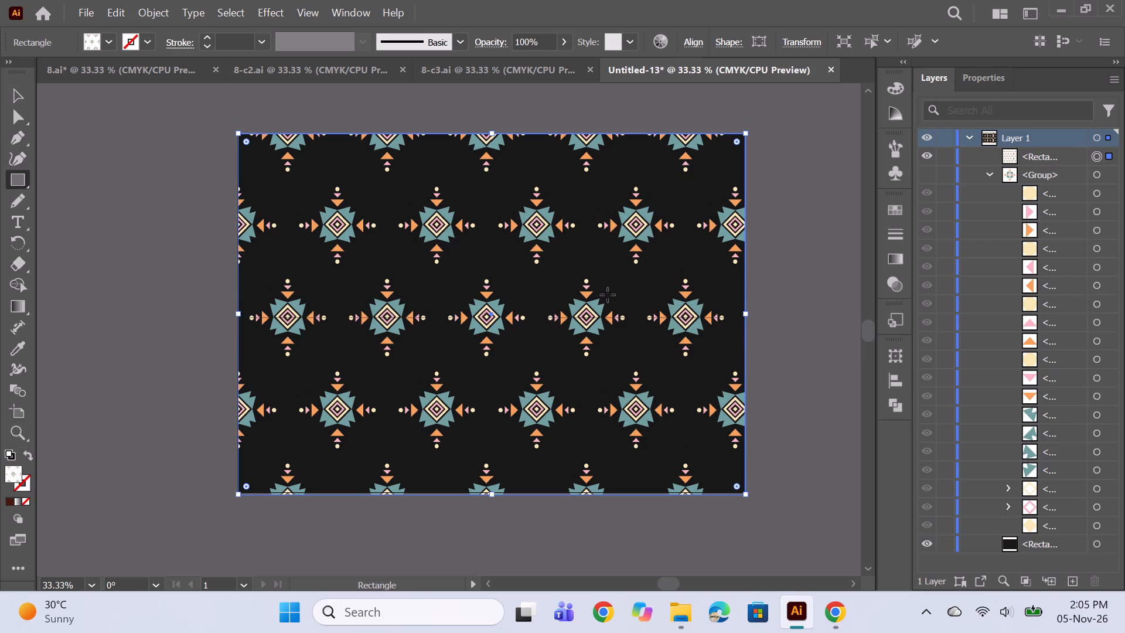
key(ctrl+s)
key(8)
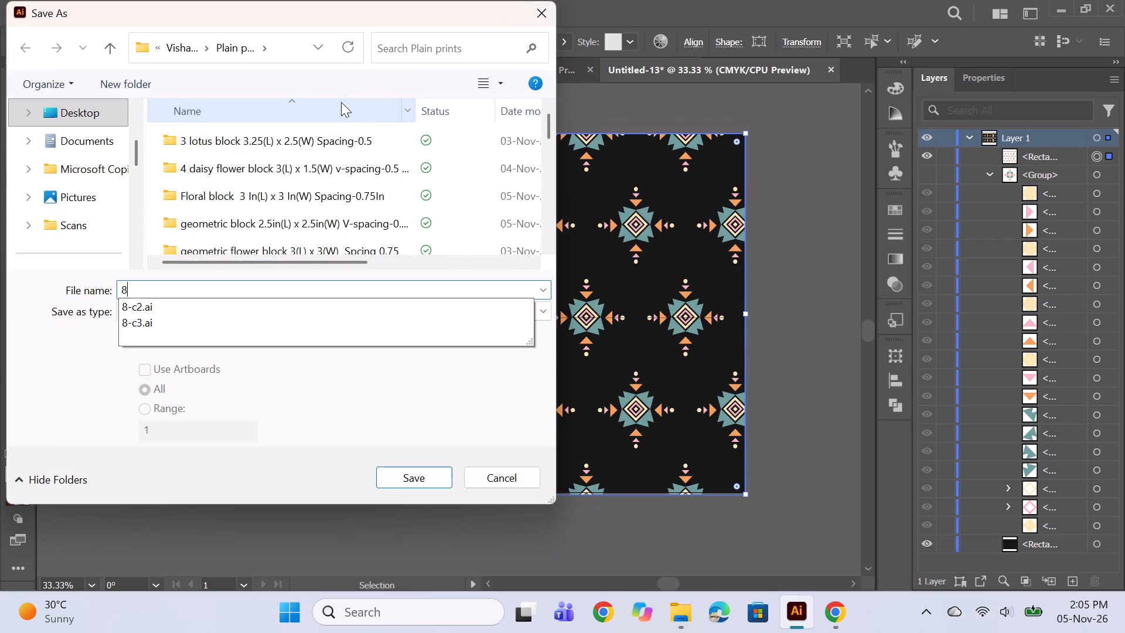
text(-c)
key(4)
key(Return)
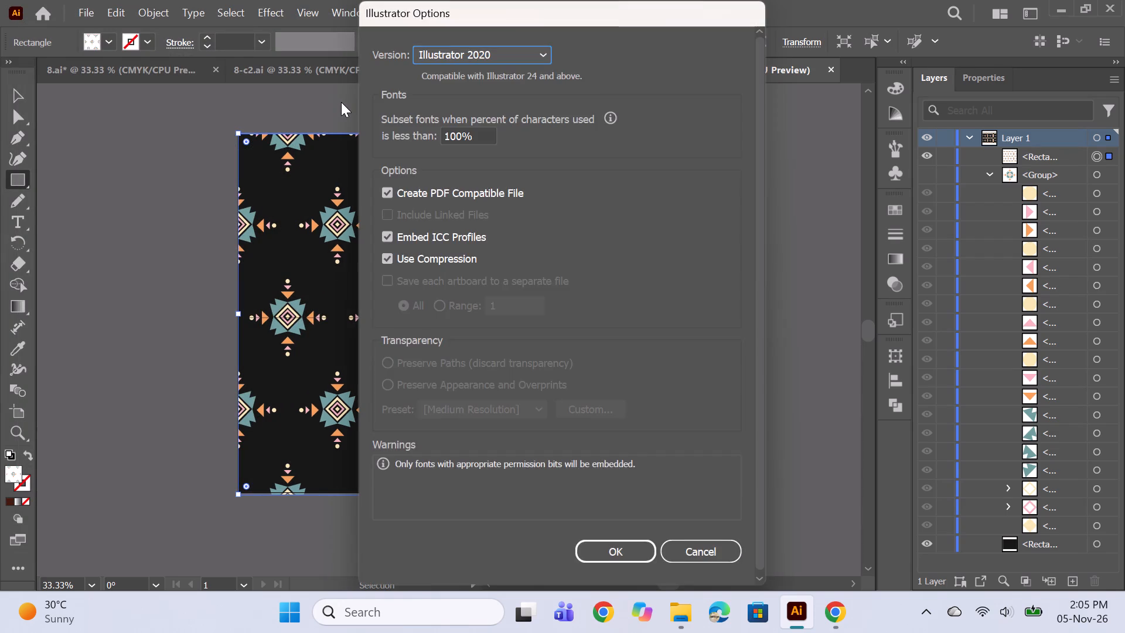
key(Return)
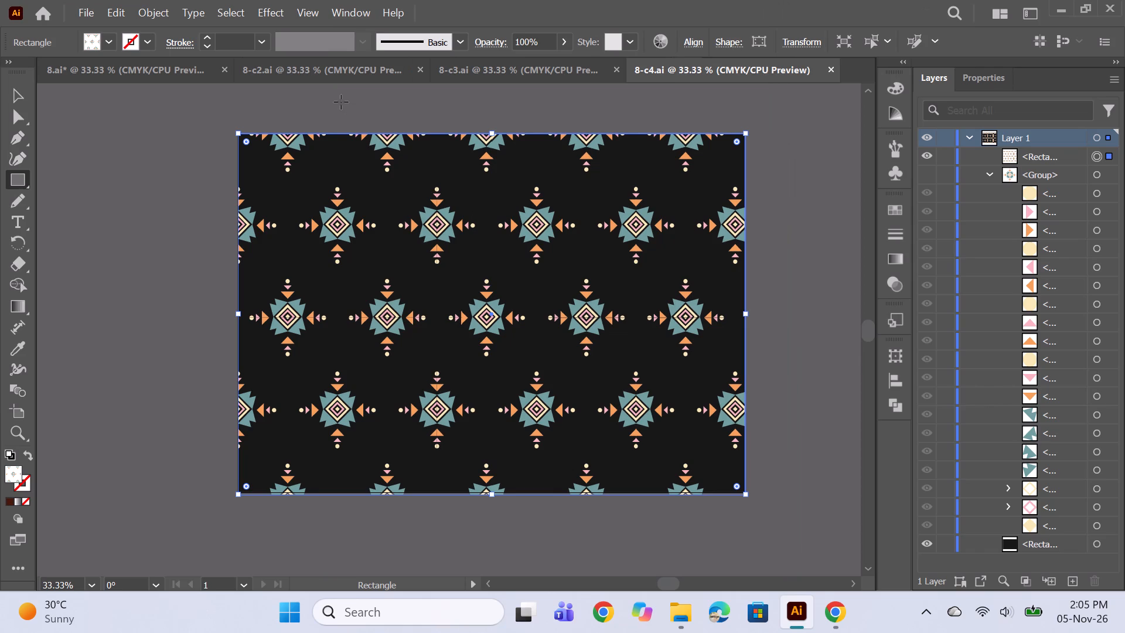
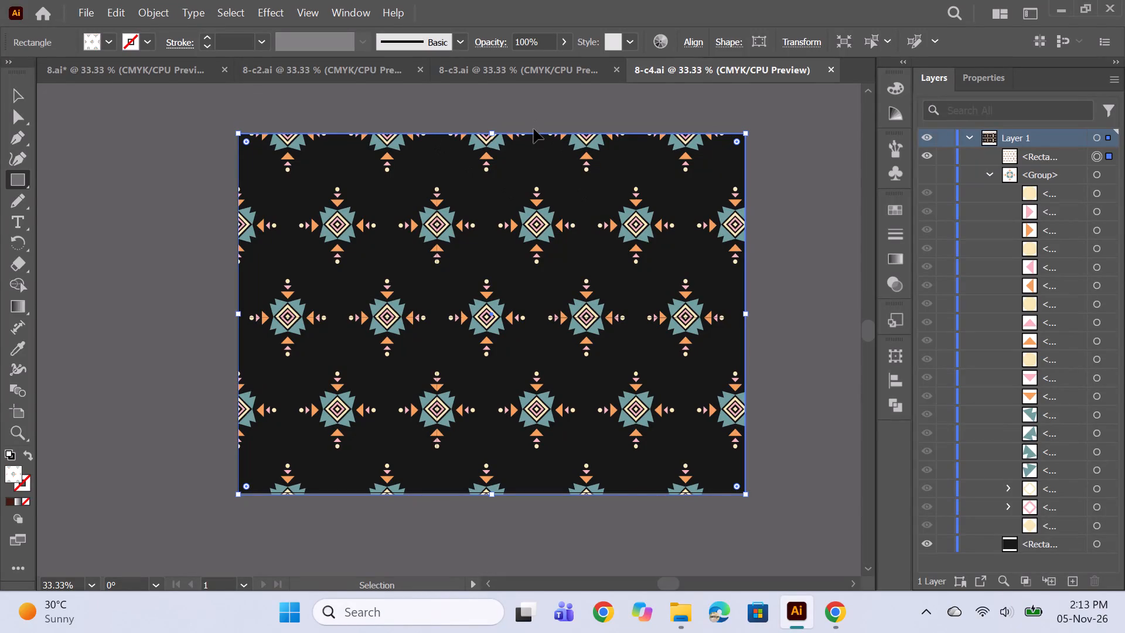
Create a new document with the default settings and draw a rectangle covering the whole artboard.
key(ctrl+n)
key(Return)
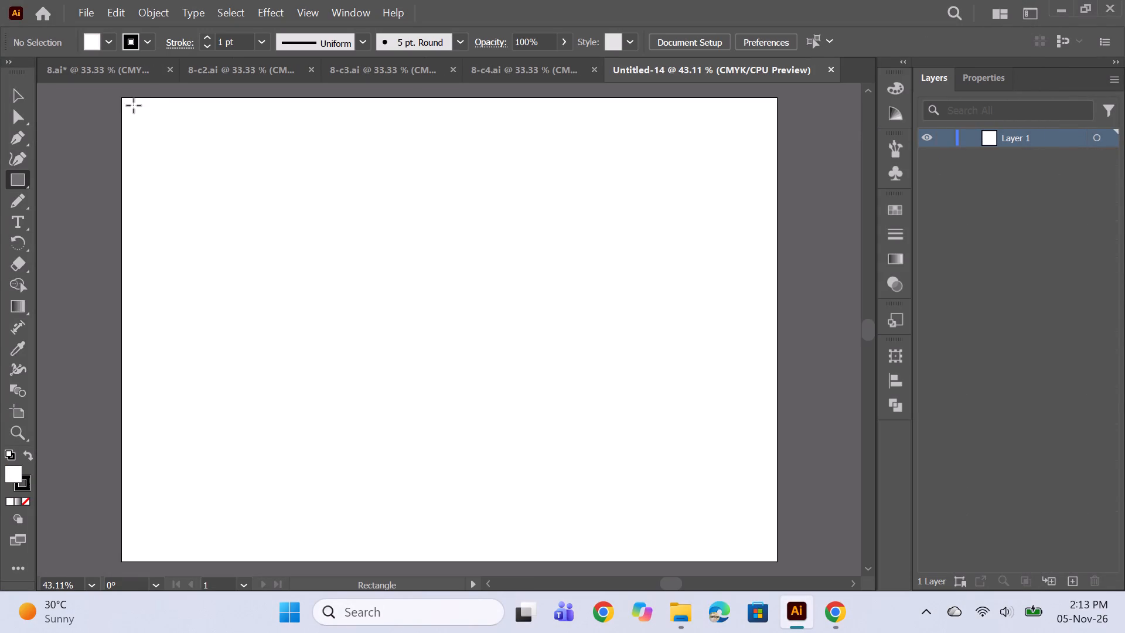
drag(121, 97, 136, 108)
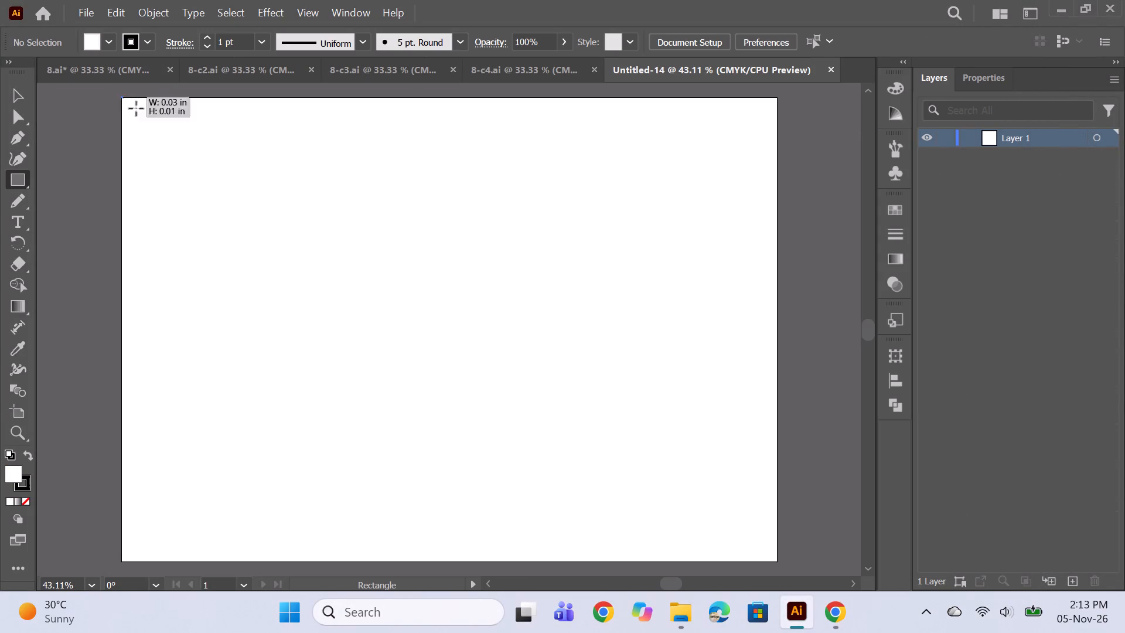
drag(136, 108, 778, 559)
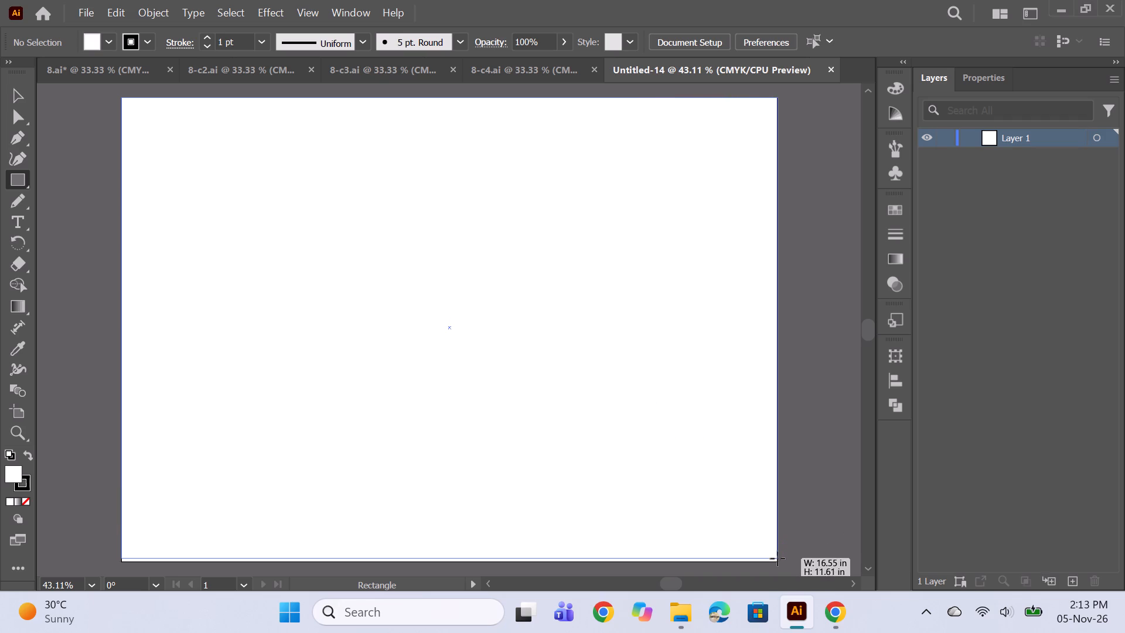
drag(778, 559, 776, 562)
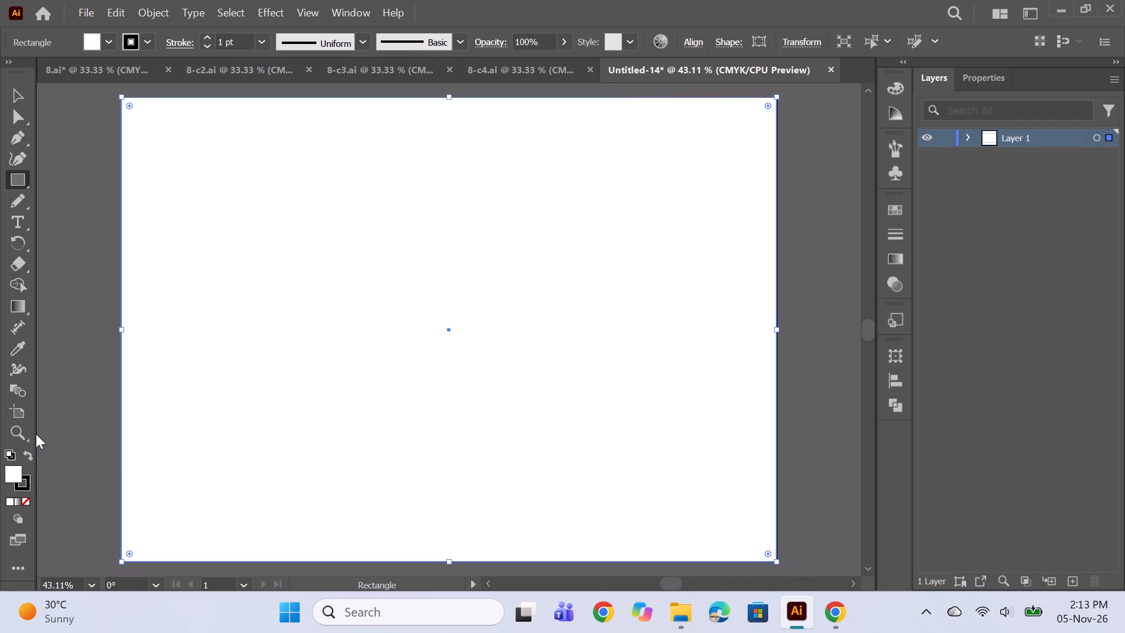
Fill the artboard-sized rectangle with deep magenta-purple 721959.
double_click(10, 478)
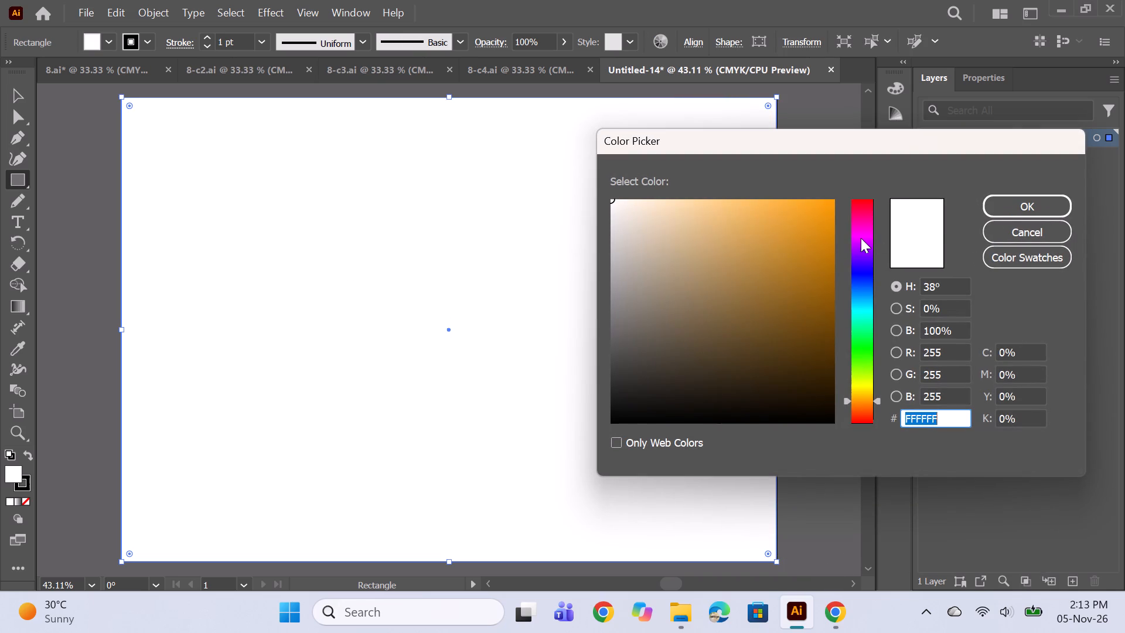
click(859, 240)
click(860, 230)
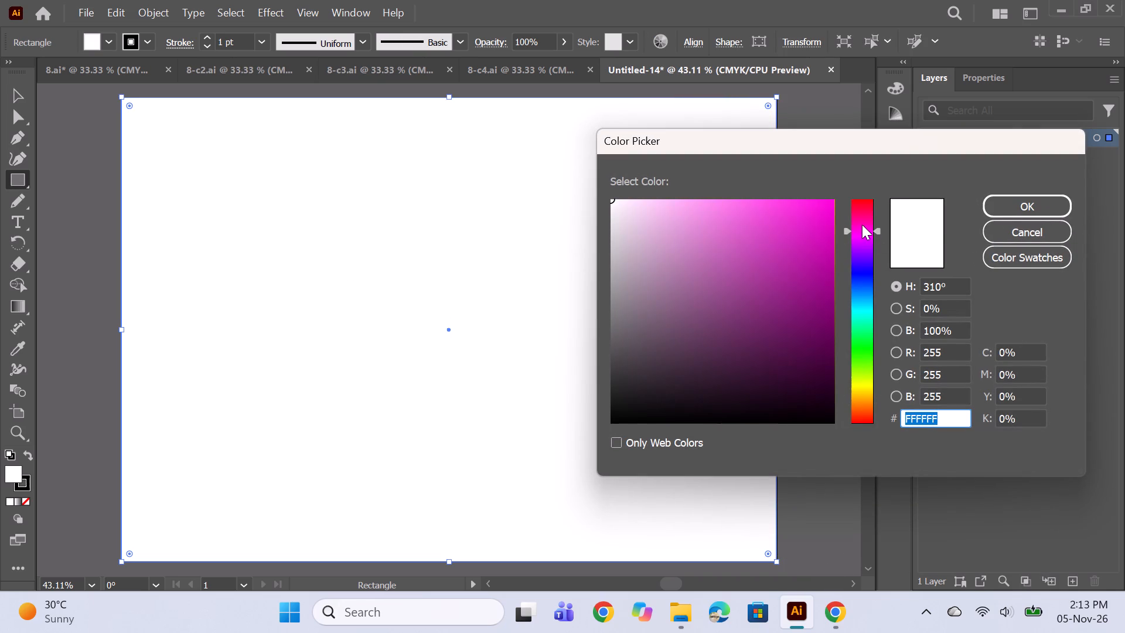
click(862, 224)
click(800, 295)
click(809, 302)
click(787, 322)
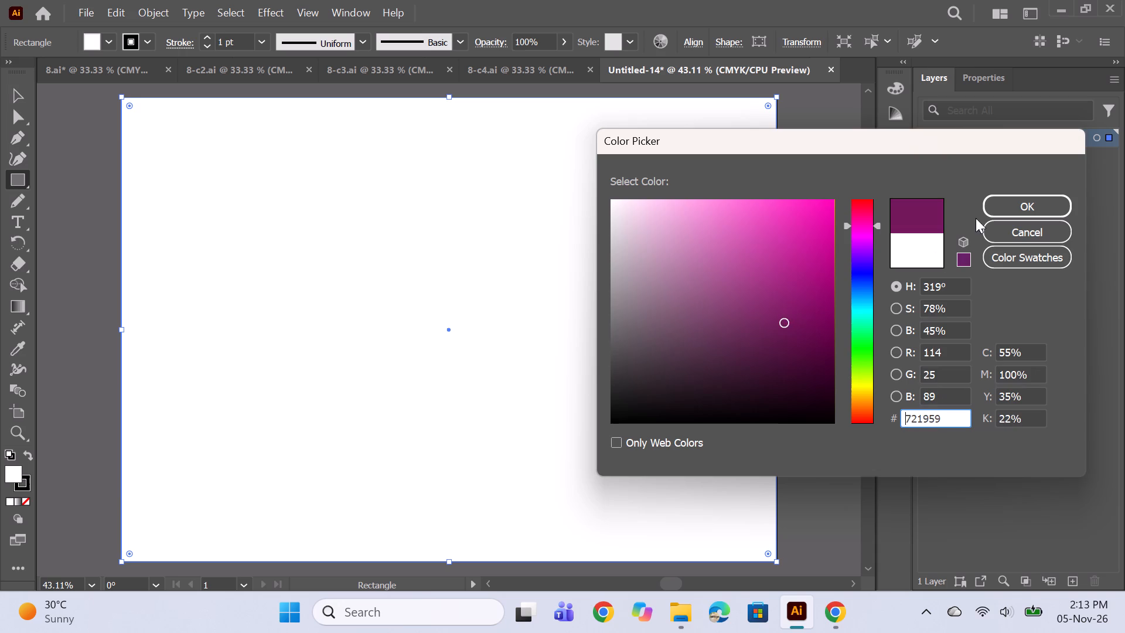
click(1001, 197)
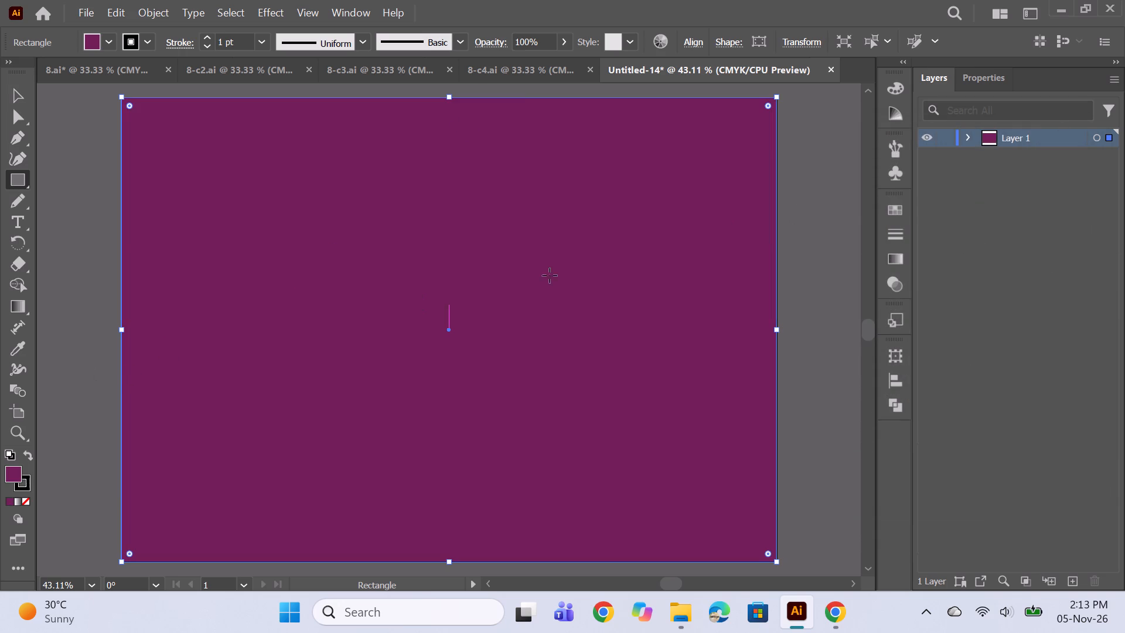
Paste the copied tribal motif onto the purple background and expand its group to list the individual shapes.
key(ctrl+v)
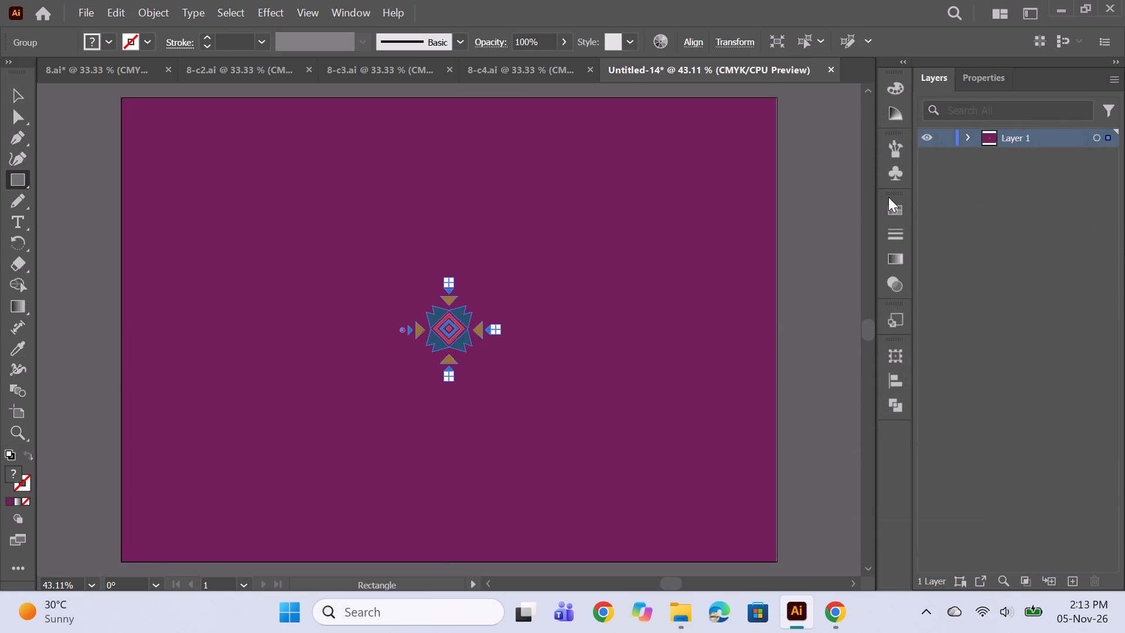
click(969, 139)
scroll(1024, 214, down, 6)
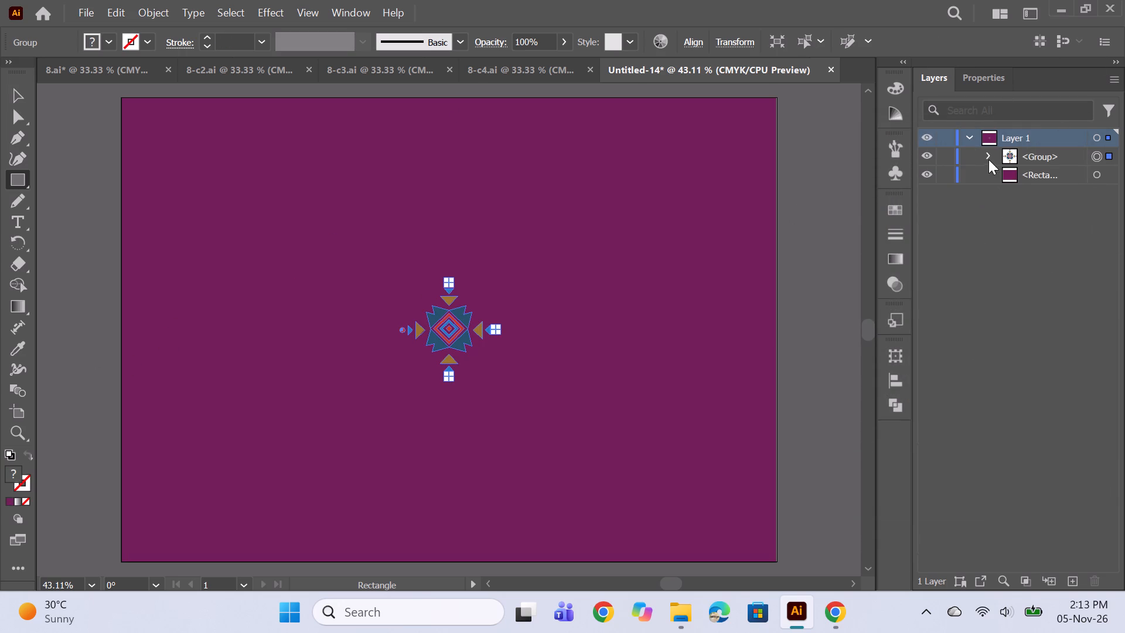
click(988, 159)
scroll(1039, 219, down, 11)
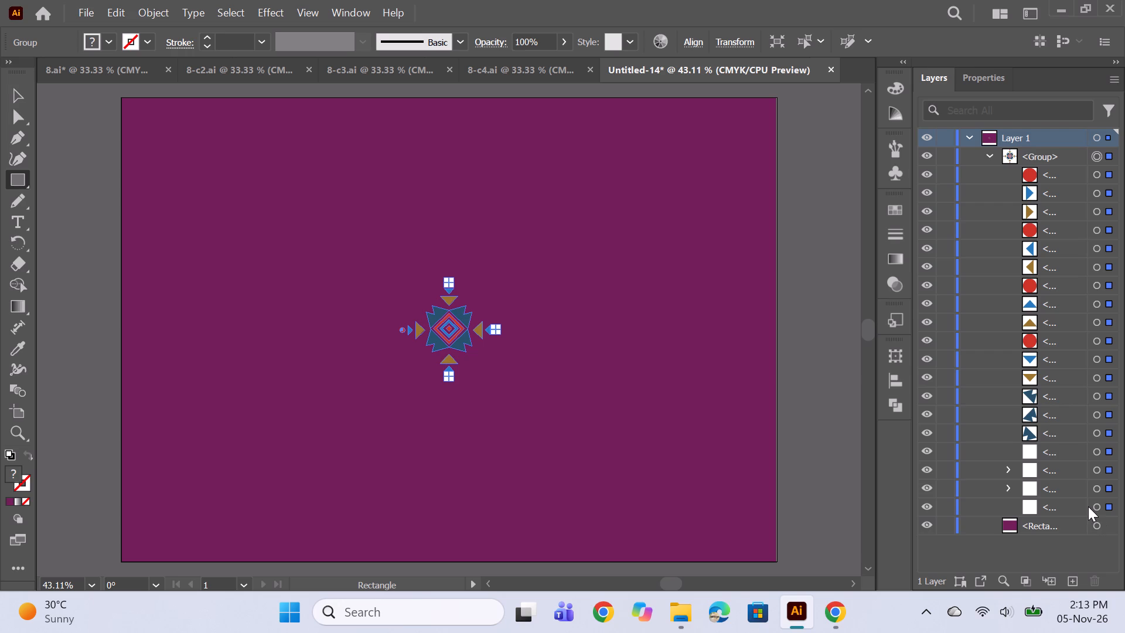
Recolour the small diamond at the motif's centre golden yellow, with a hue of about 50°.
click(1088, 506)
click(1093, 503)
alt+scroll(513, 347, up, 3)
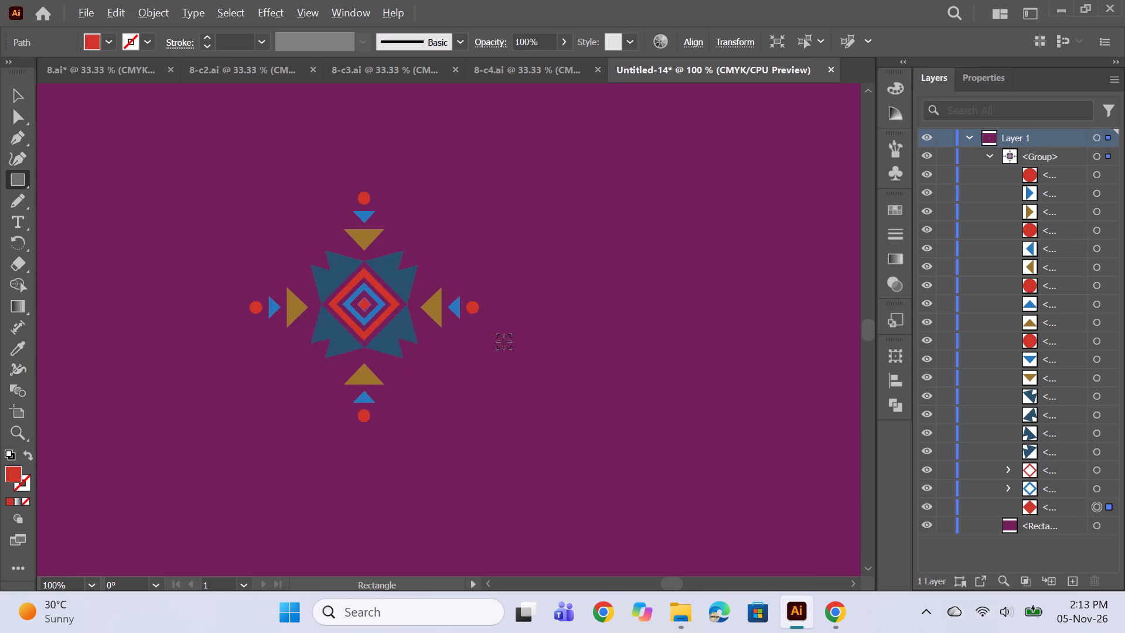
key(space)
key(space)
drag(631, 258, 699, 256)
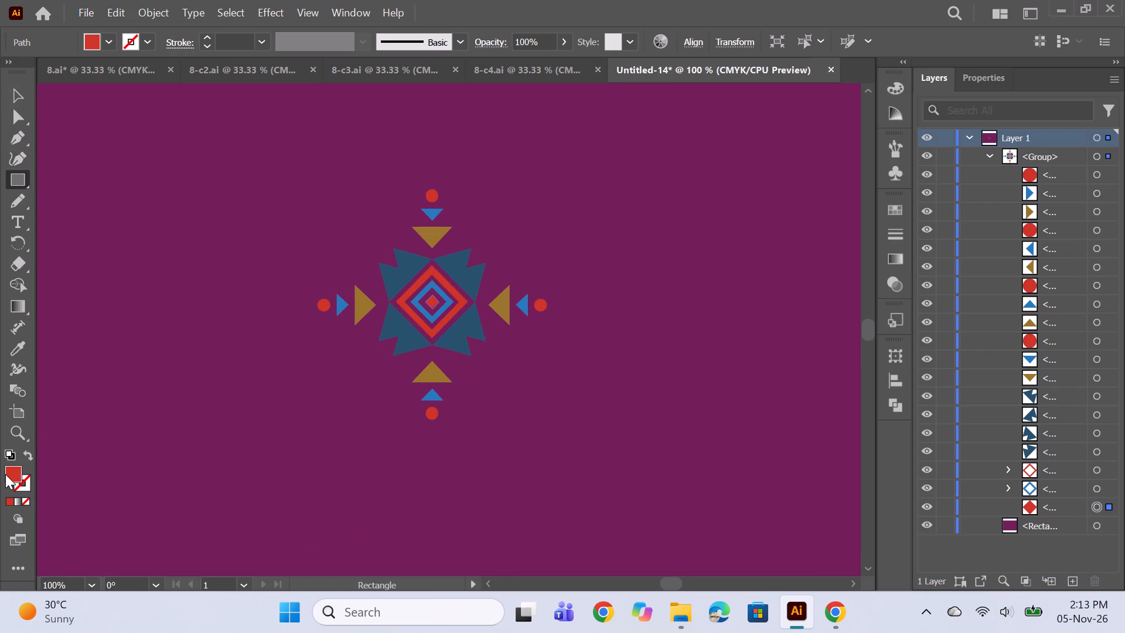
double_click(5, 474)
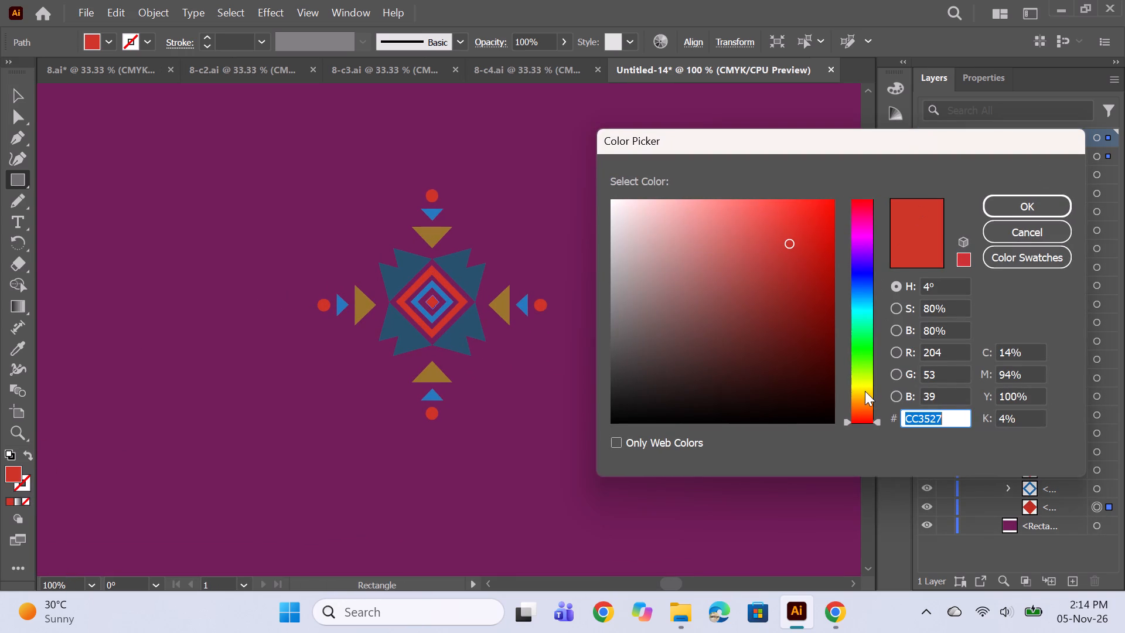
click(864, 389)
click(863, 385)
click(863, 386)
click(862, 389)
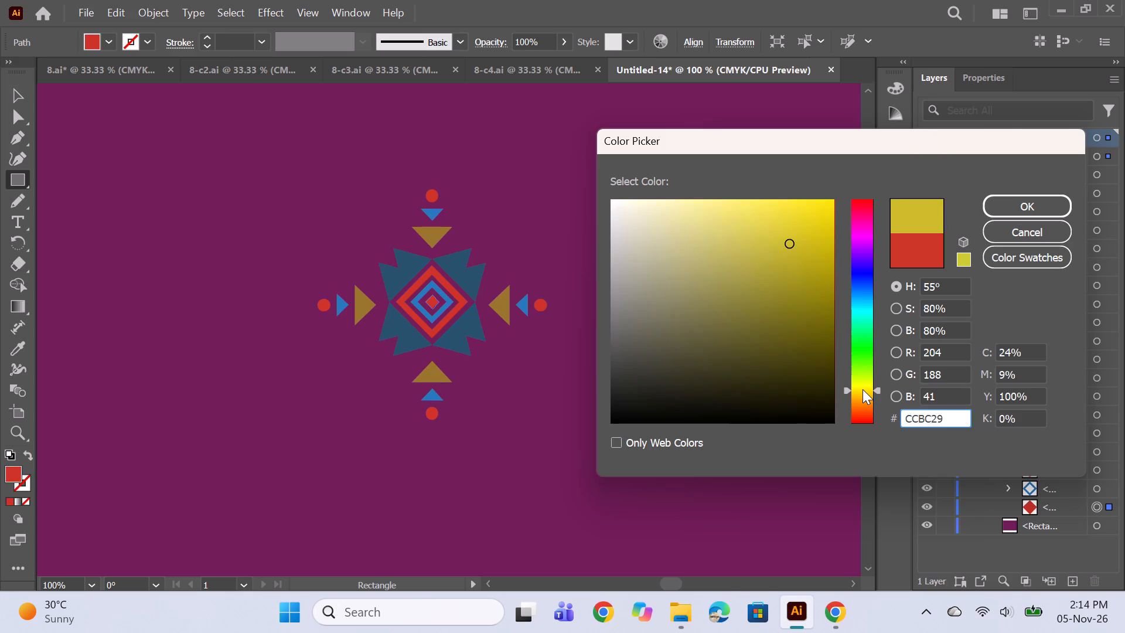
click(862, 391)
click(862, 392)
click(811, 205)
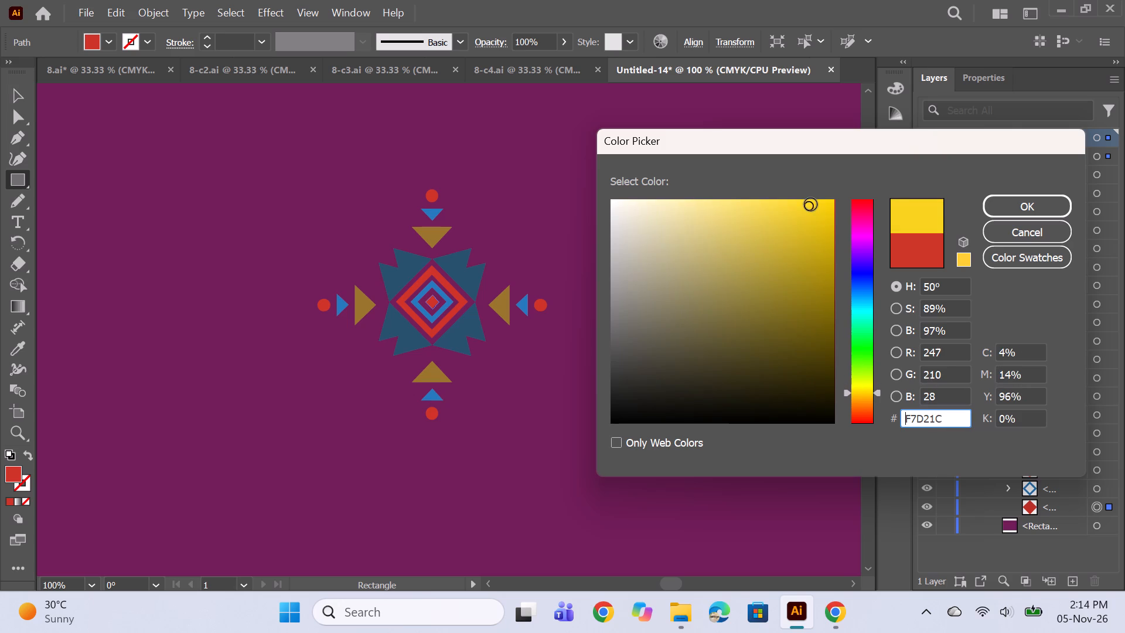
click(808, 226)
click(1021, 200)
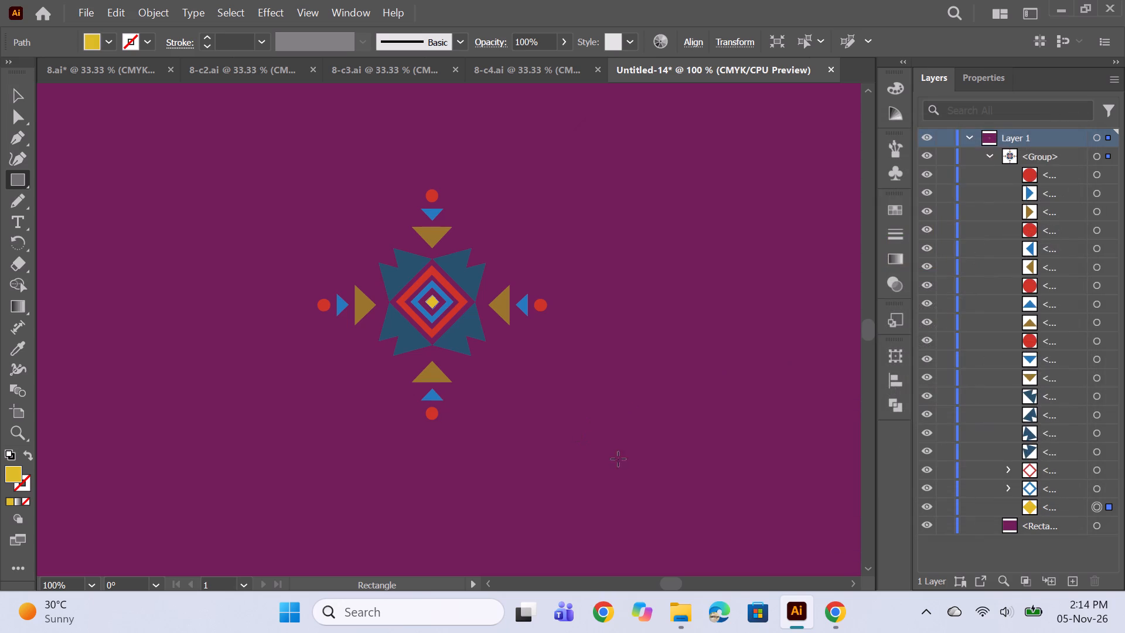
Recolour the blue inner diamond ring around the motif's centre a medium green.
click(1097, 489)
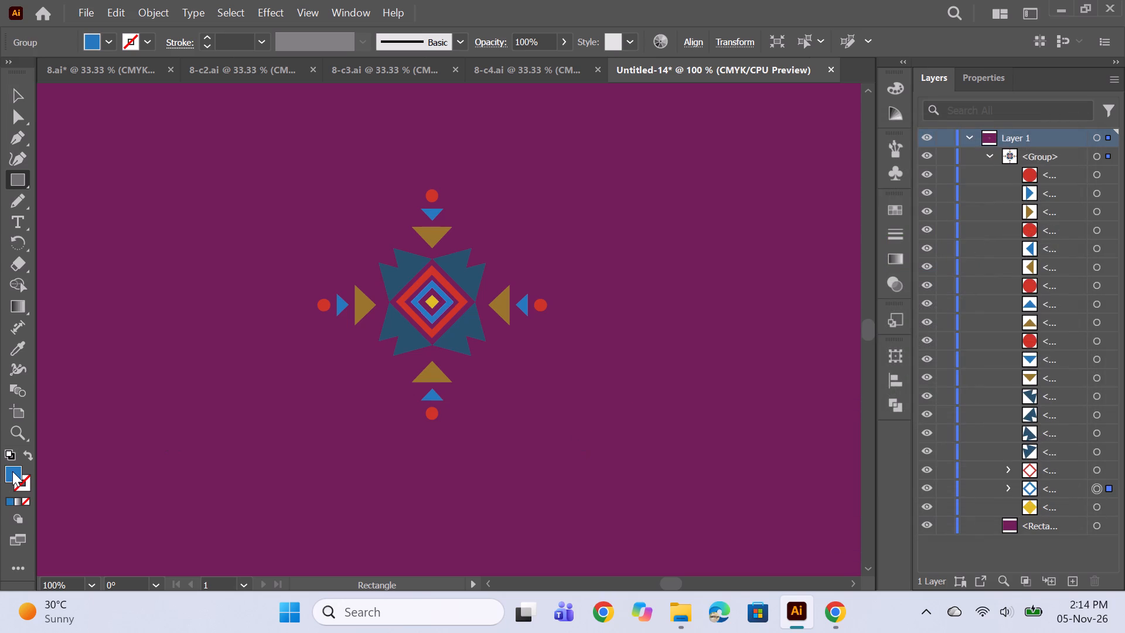
double_click(12, 471)
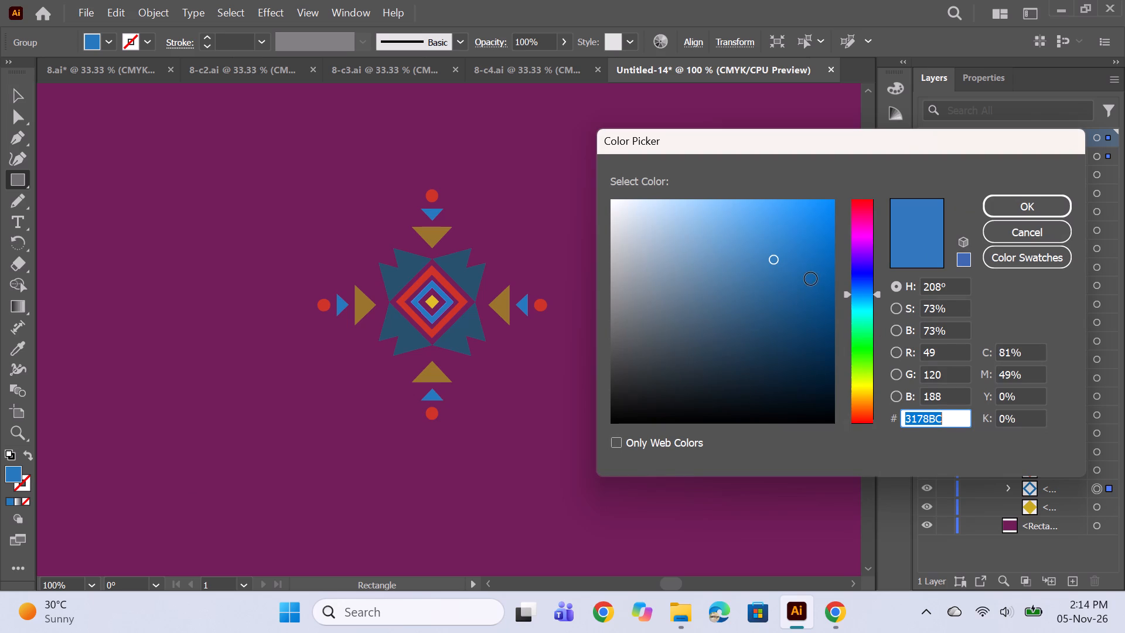
click(860, 350)
click(862, 345)
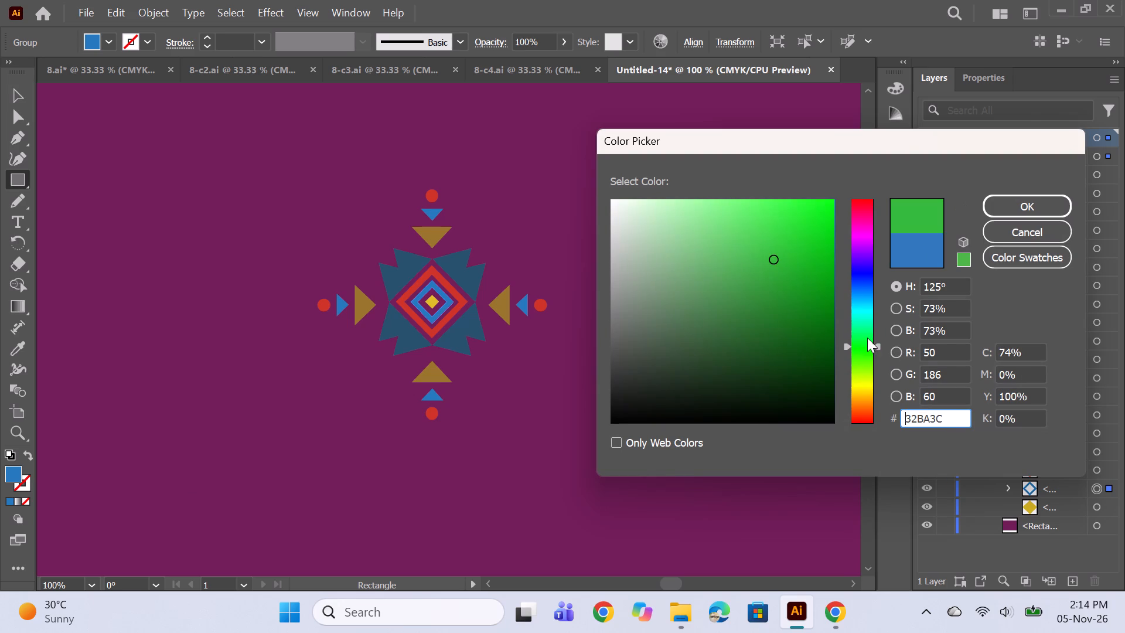
click(864, 351)
click(773, 319)
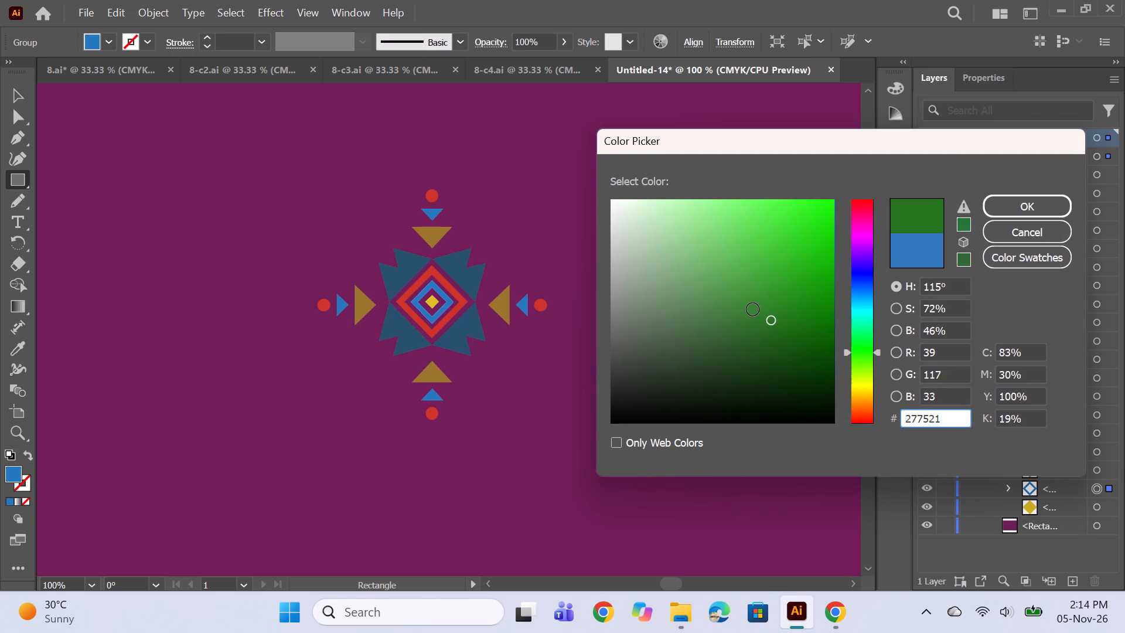
click(752, 309)
click(746, 294)
click(1012, 200)
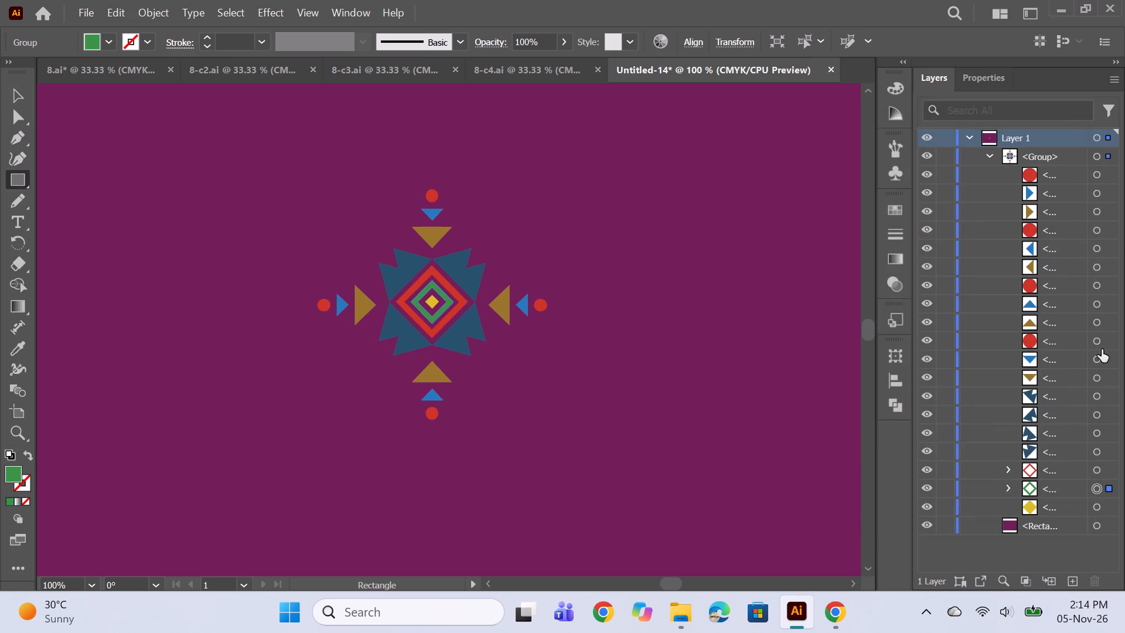
Match the red outer diamond ring to the centre diamond's golden yellow with the Eyedropper.
click(1094, 467)
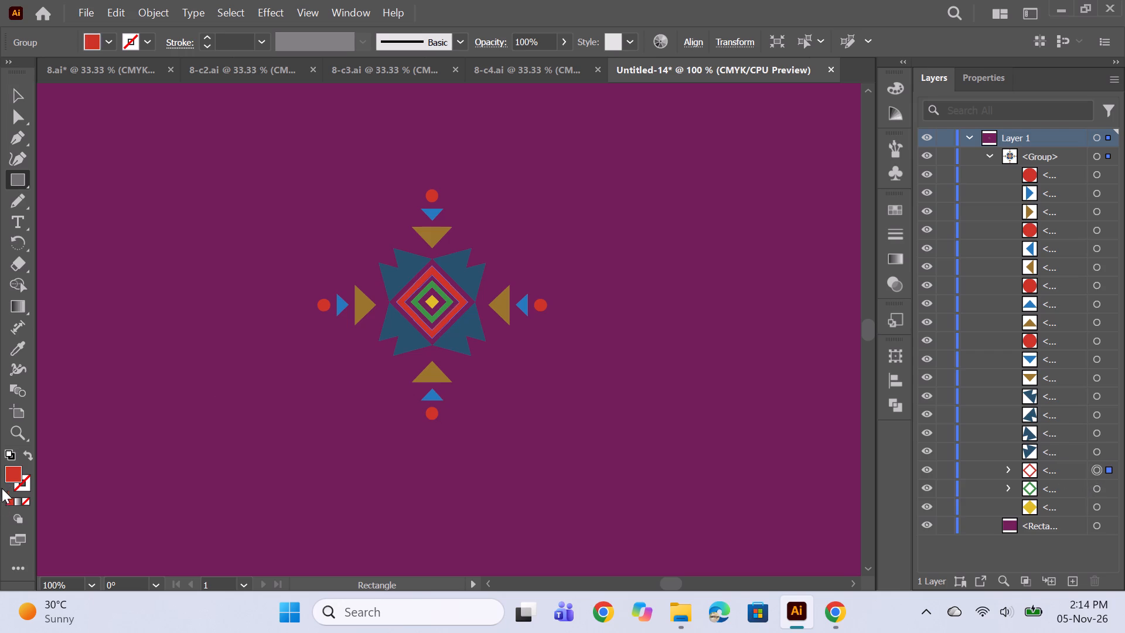
click(17, 346)
click(428, 302)
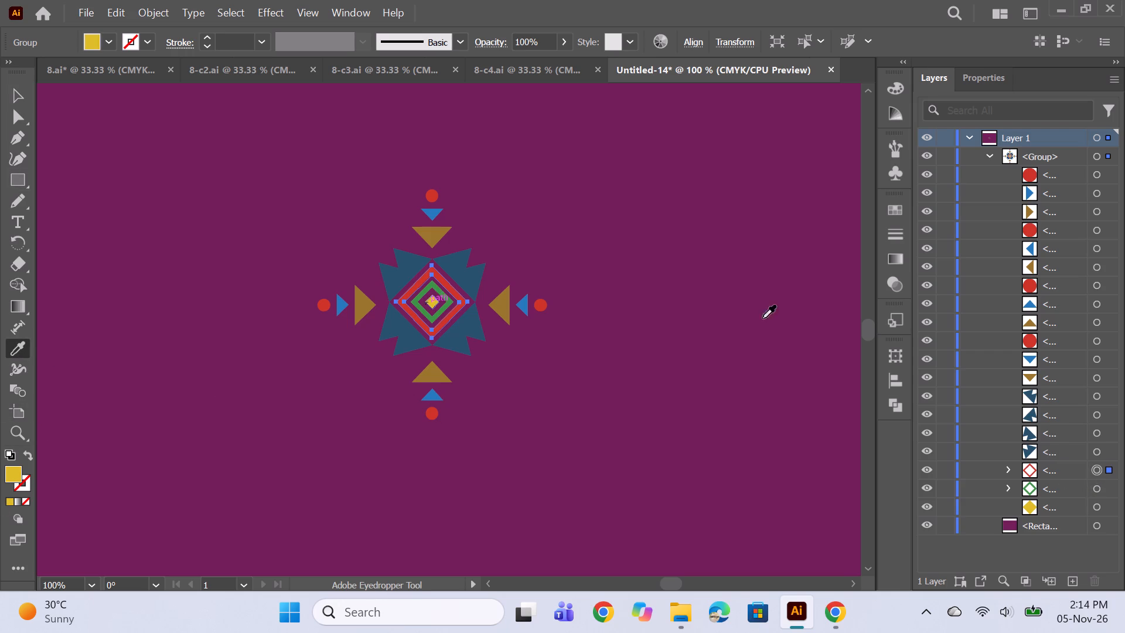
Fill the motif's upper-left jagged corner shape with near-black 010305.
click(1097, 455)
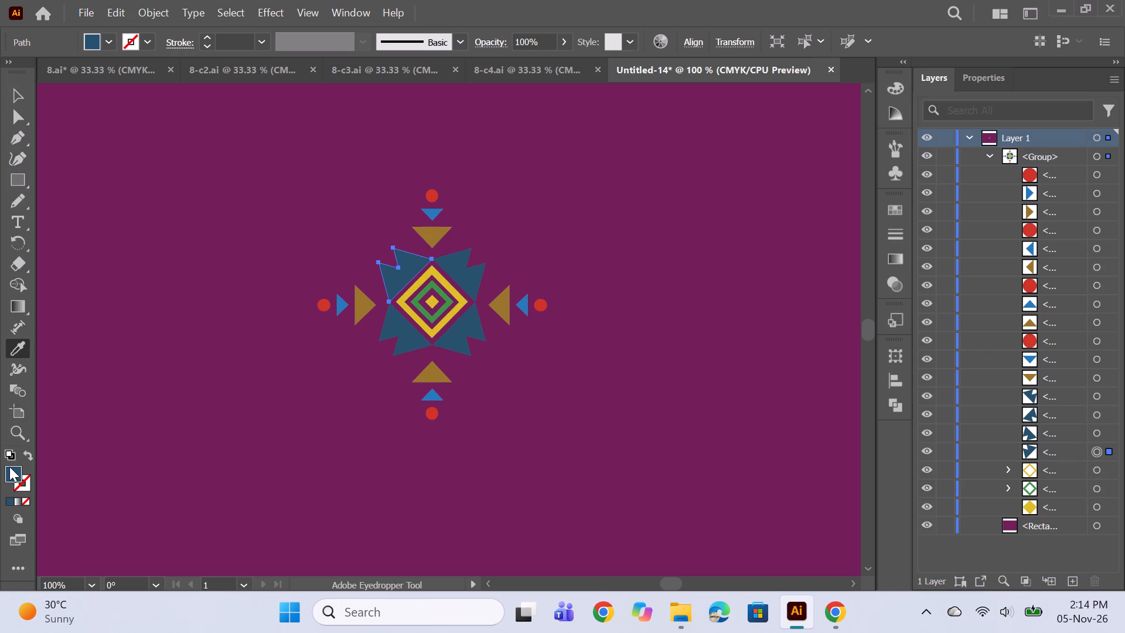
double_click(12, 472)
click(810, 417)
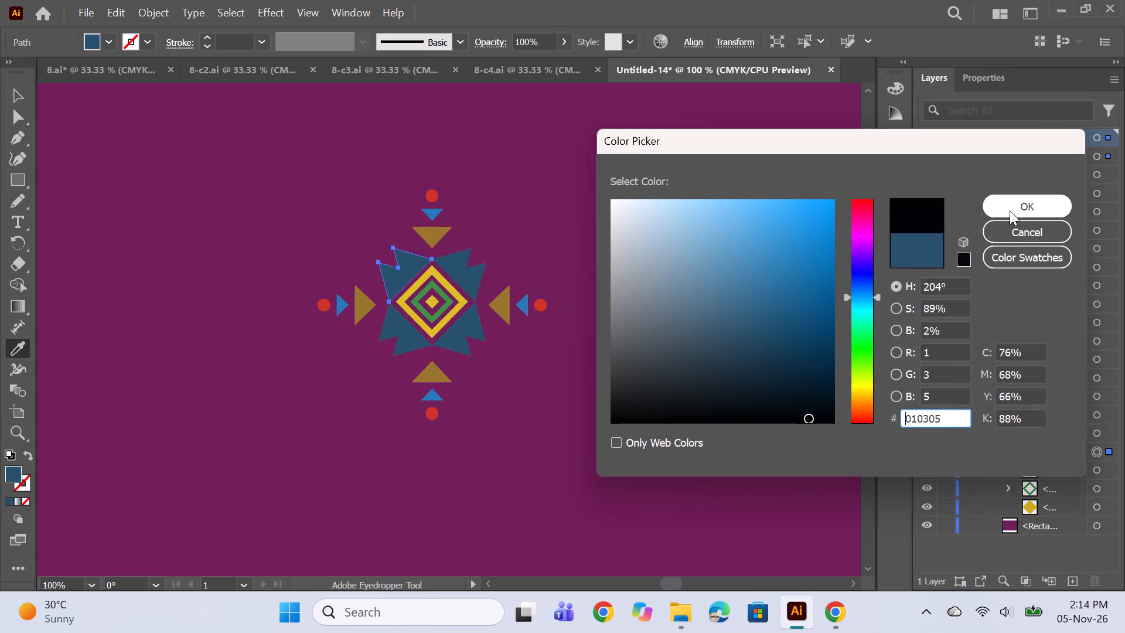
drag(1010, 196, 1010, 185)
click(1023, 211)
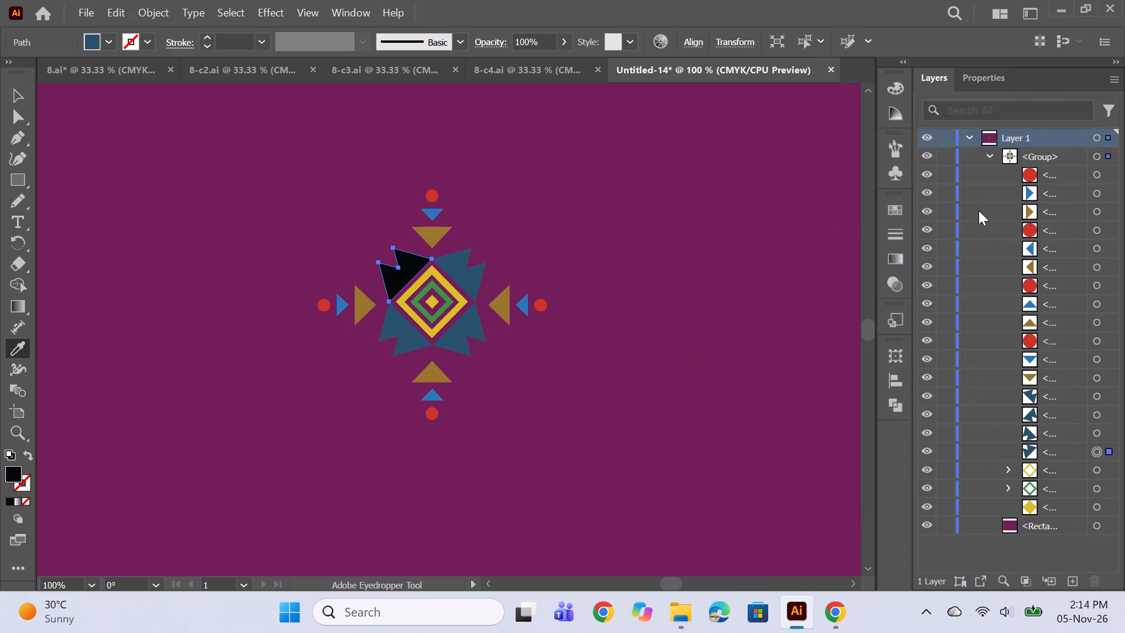
Change the fill of the motif's upper-left jagged corner shape to off-white F9F9F9.
double_click(10, 474)
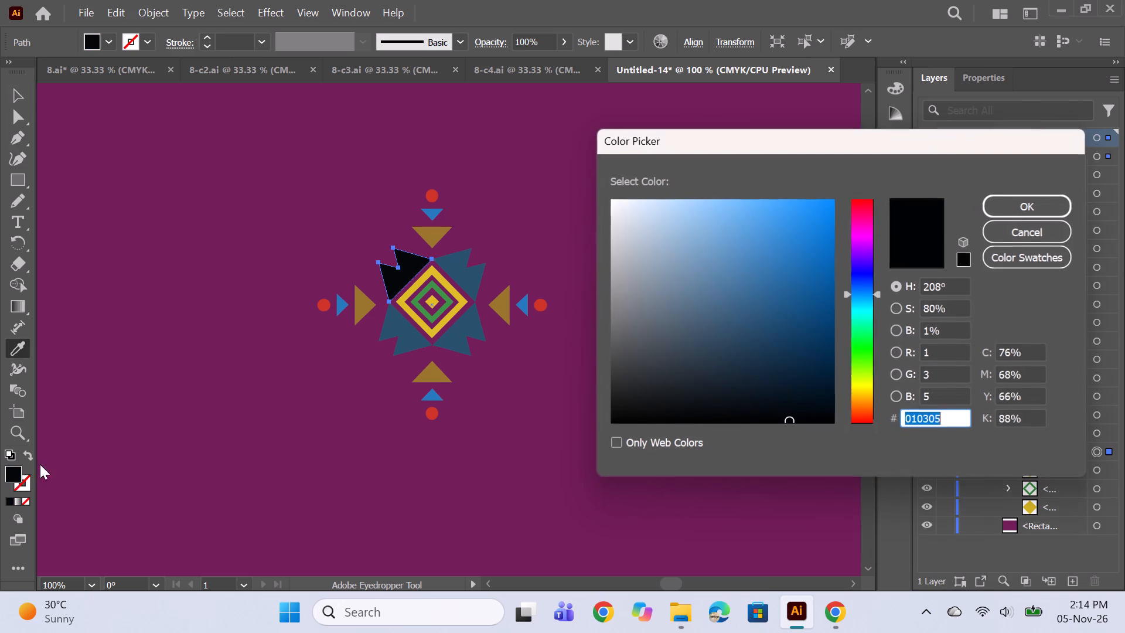
click(611, 202)
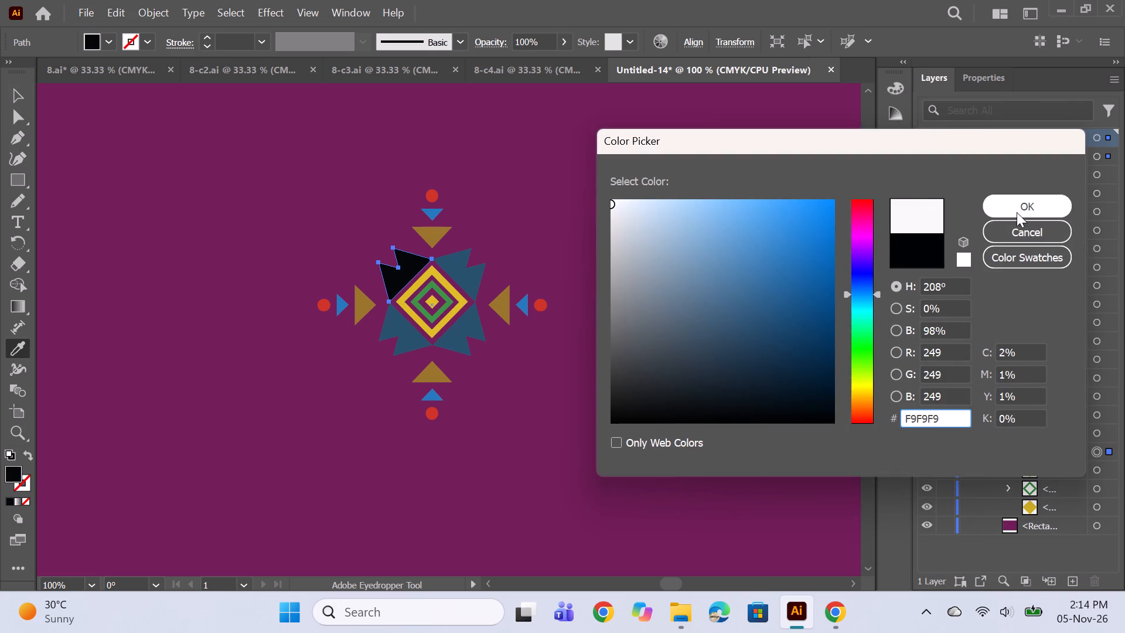
click(1017, 212)
Apply the off-white fill to the other three jagged corner shapes by sampling the upper-left one with the Eyedropper.
click(1099, 431)
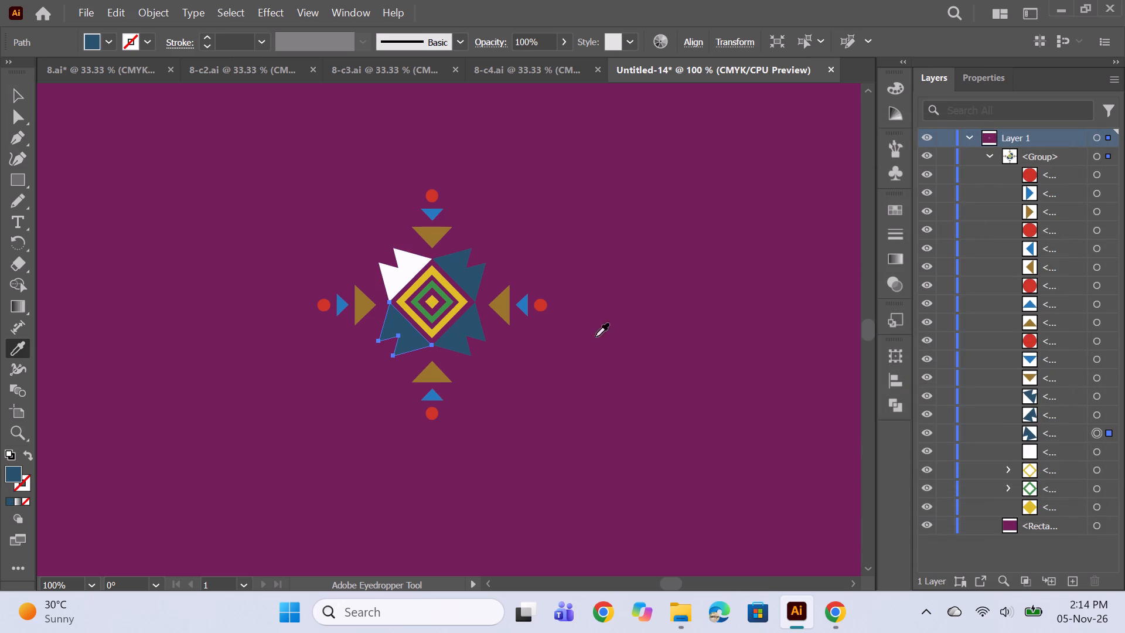
click(411, 270)
click(1099, 413)
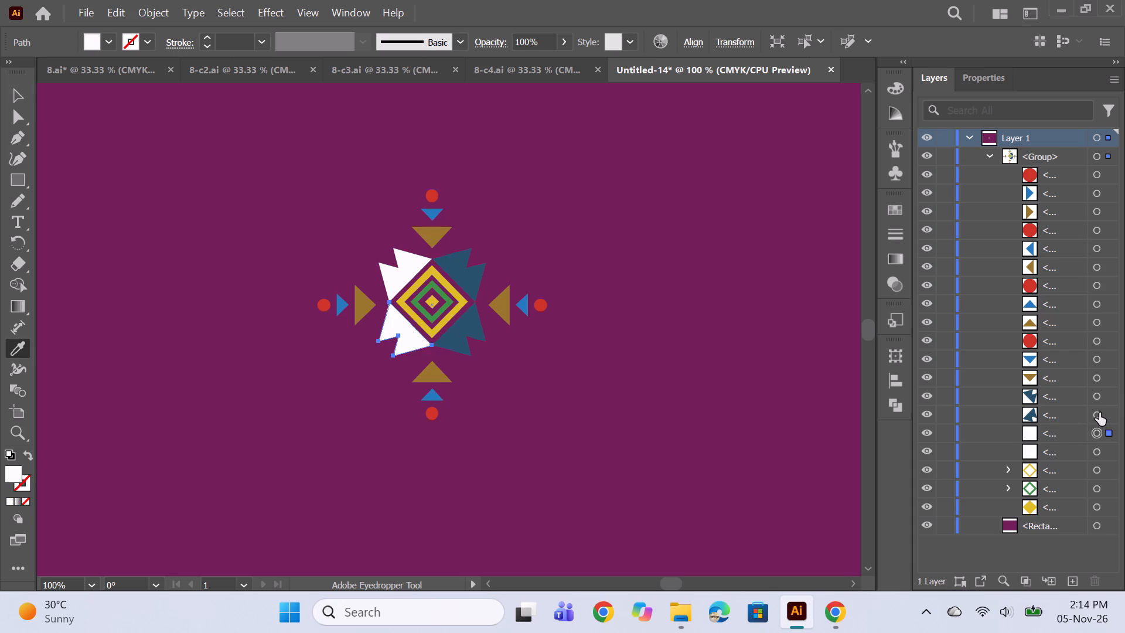
click(405, 261)
drag(1100, 397, 1079, 397)
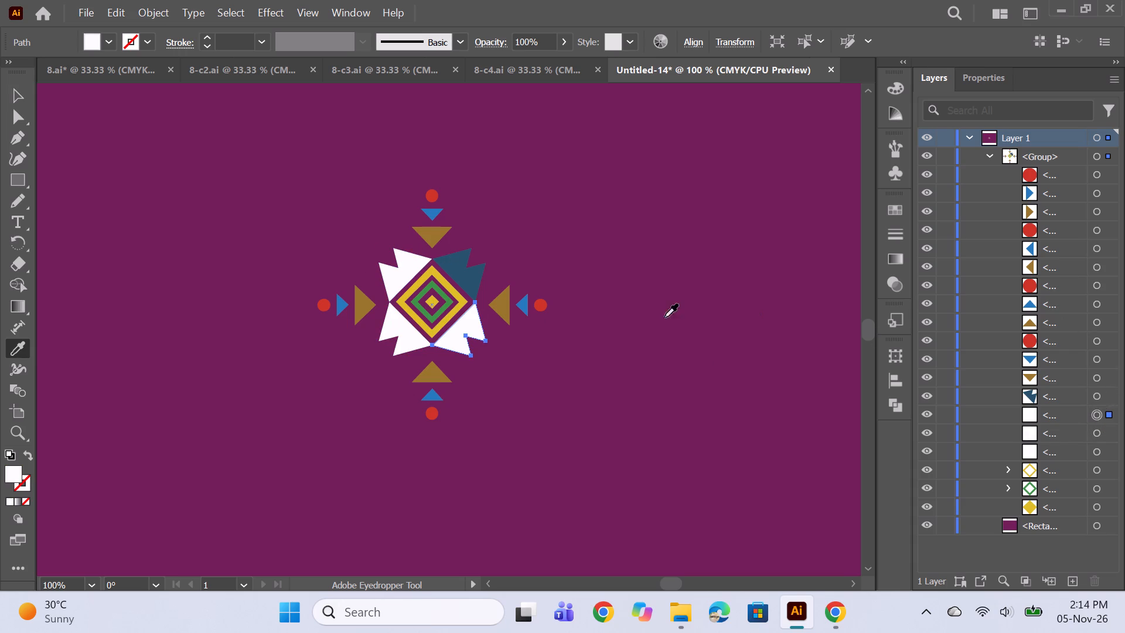
click(398, 264)
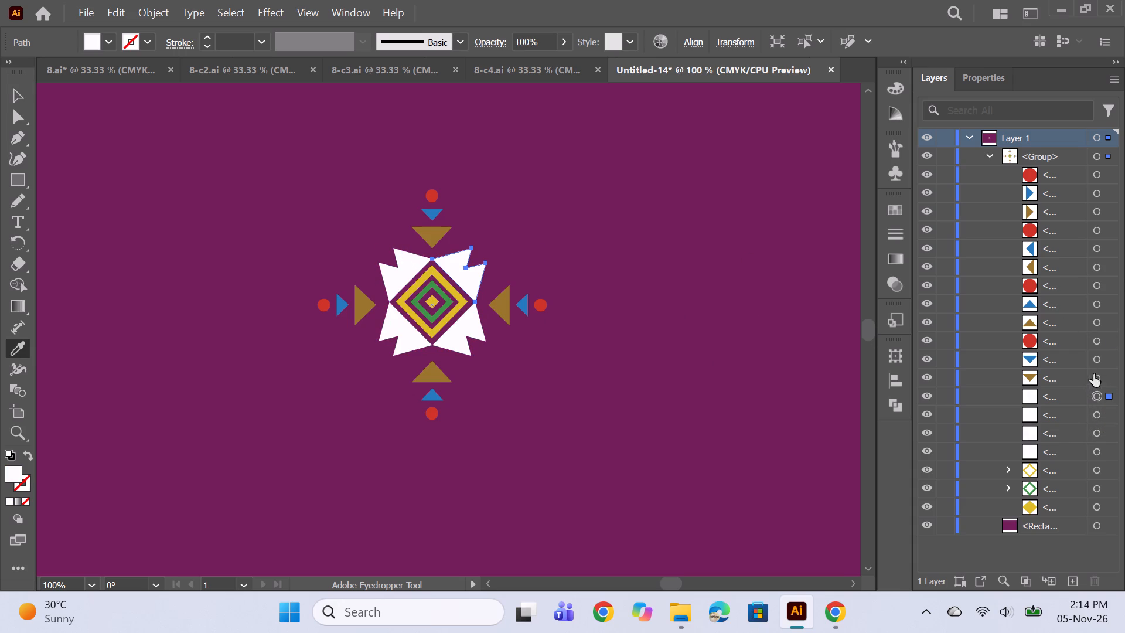
Change the fill of the large triangle above the motif's centre to turquoise 69D1D1.
click(1101, 380)
double_click(12, 474)
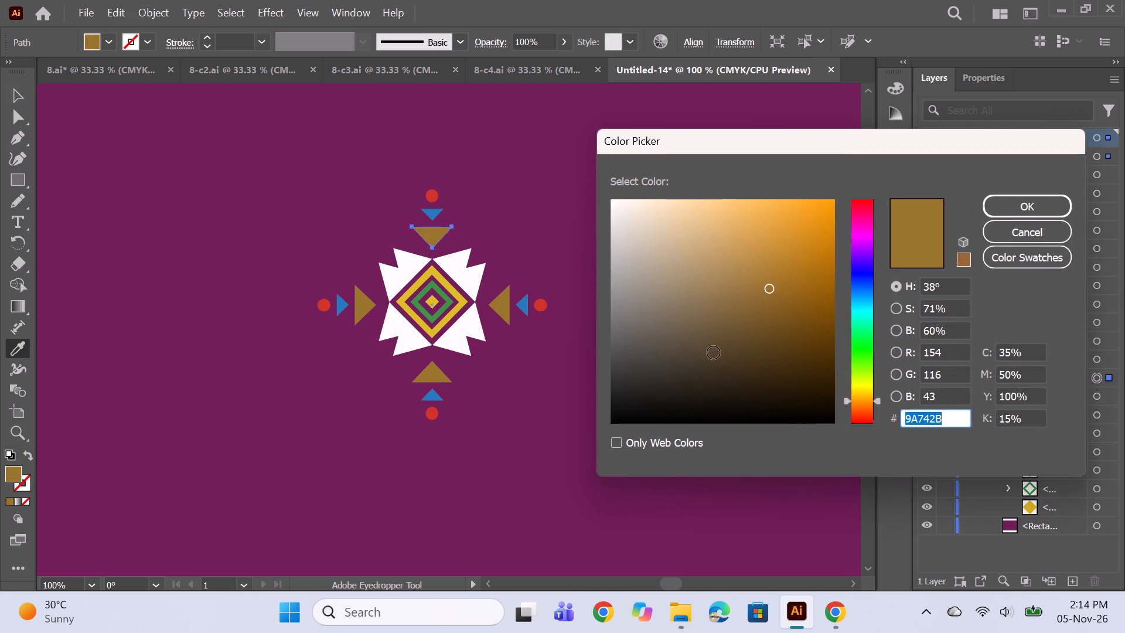
click(867, 417)
click(867, 413)
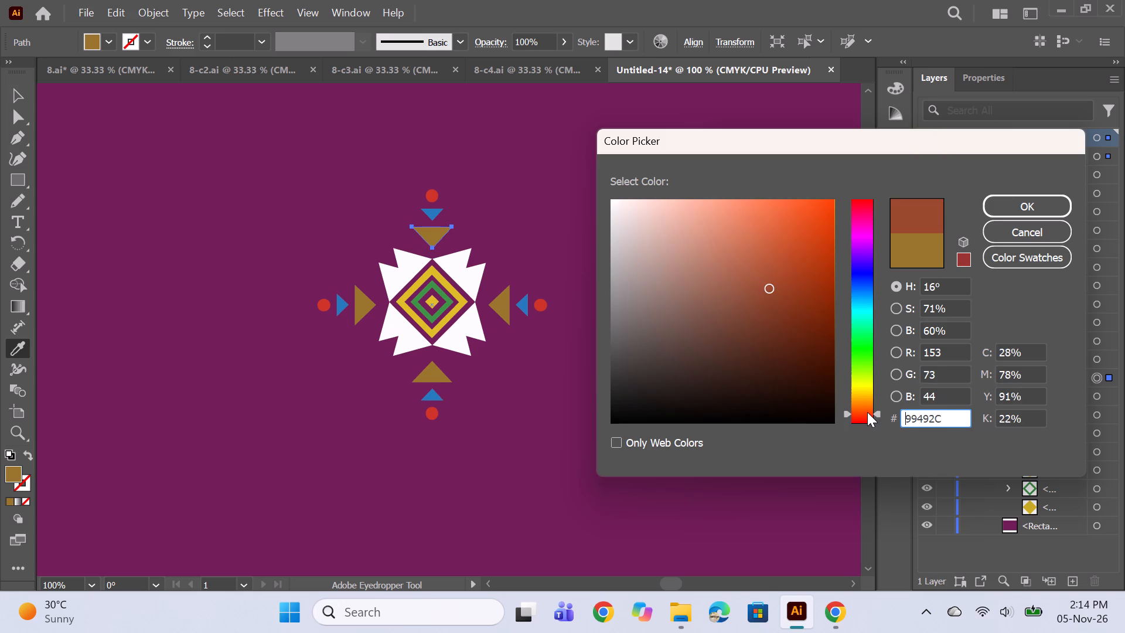
click(867, 408)
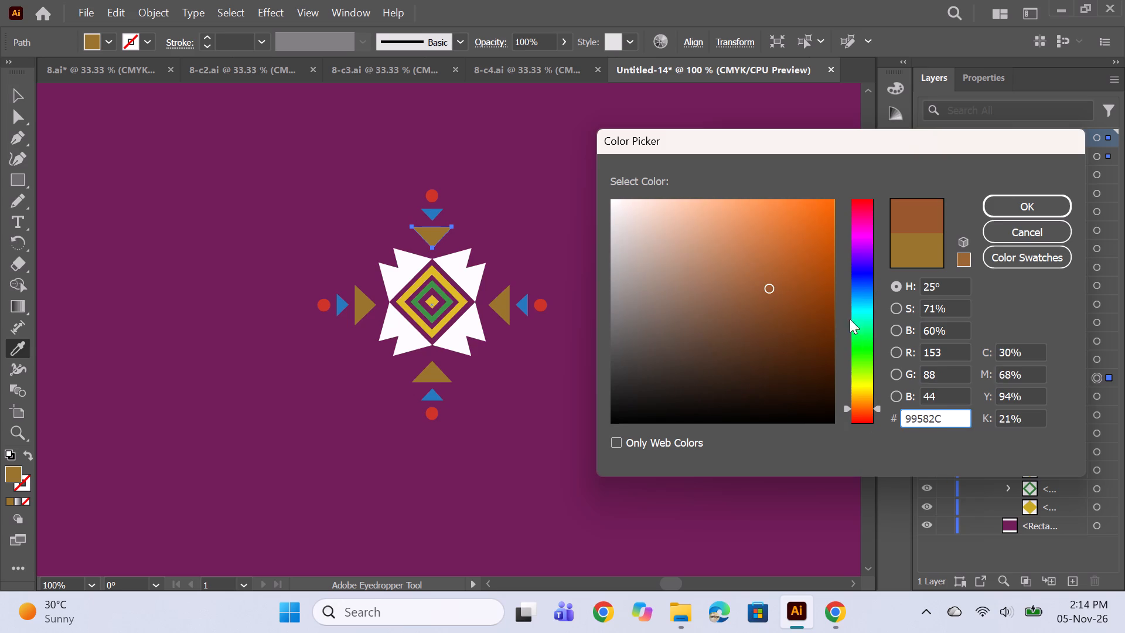
click(858, 305)
click(866, 311)
click(718, 233)
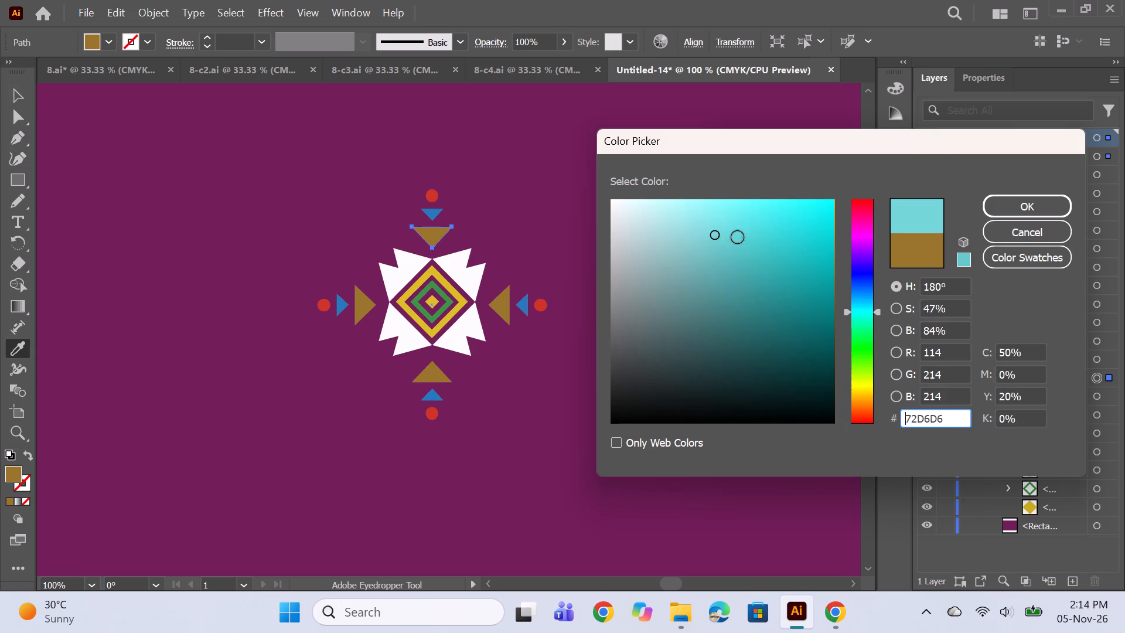
click(755, 230)
click(740, 259)
click(704, 254)
click(727, 240)
click(1001, 205)
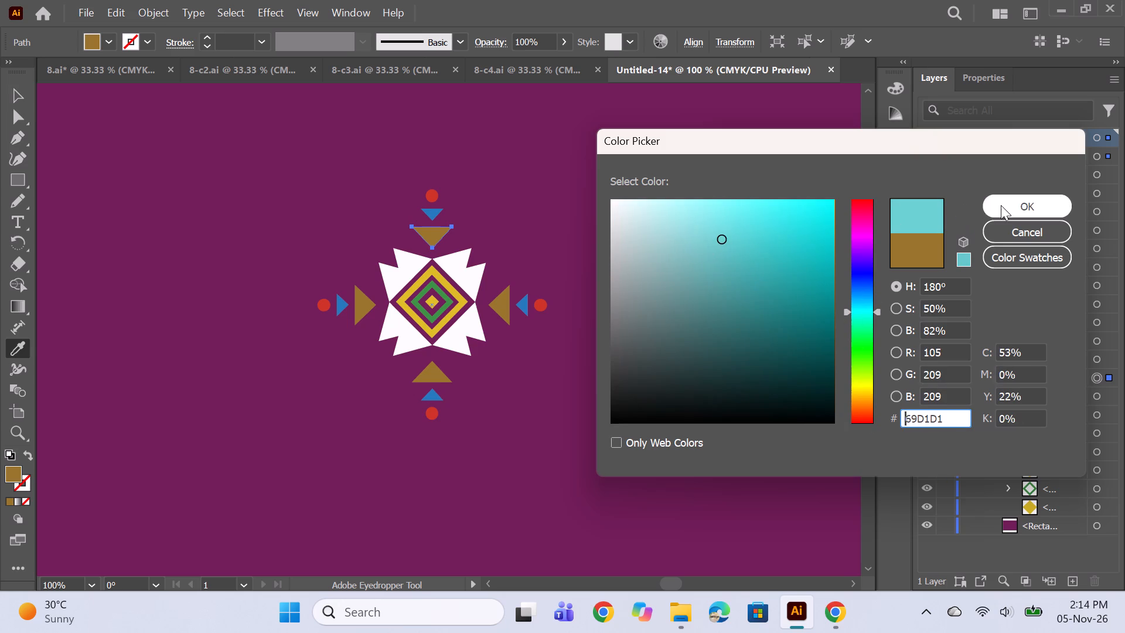
Recolour the motif's top small triangle green and top circle golden yellow by sampling the diamond rings with the Eyedropper.
click(1094, 359)
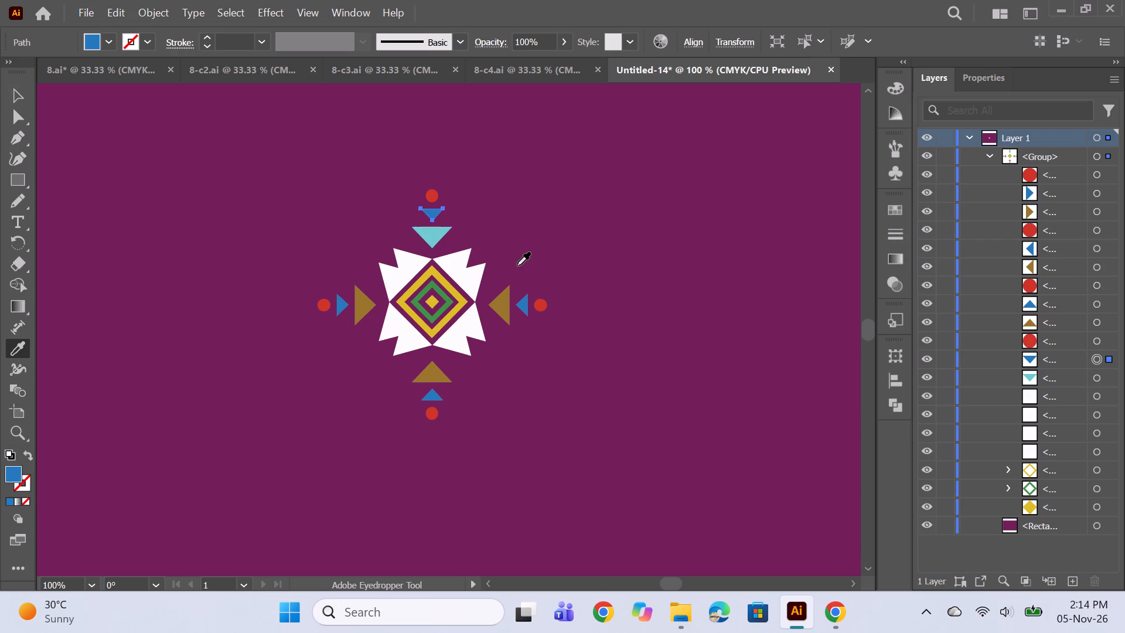
click(427, 291)
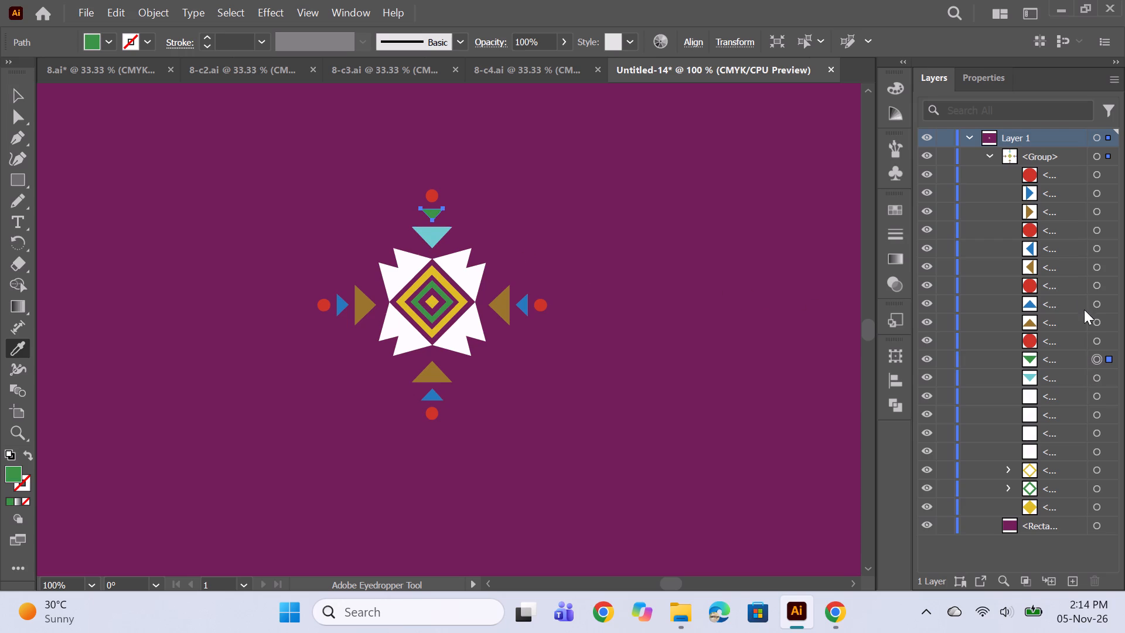
click(1099, 341)
click(428, 272)
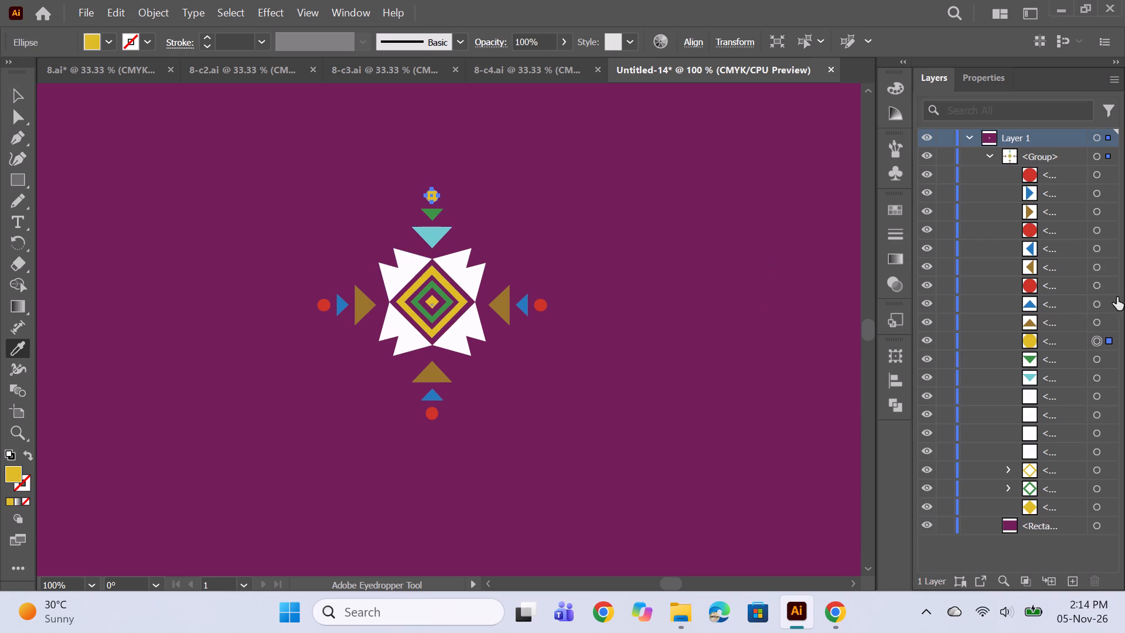
Recolour the motif's bottom arm to match the top one: turquoise large triangle, green small triangle and golden yellow circle.
click(1095, 316)
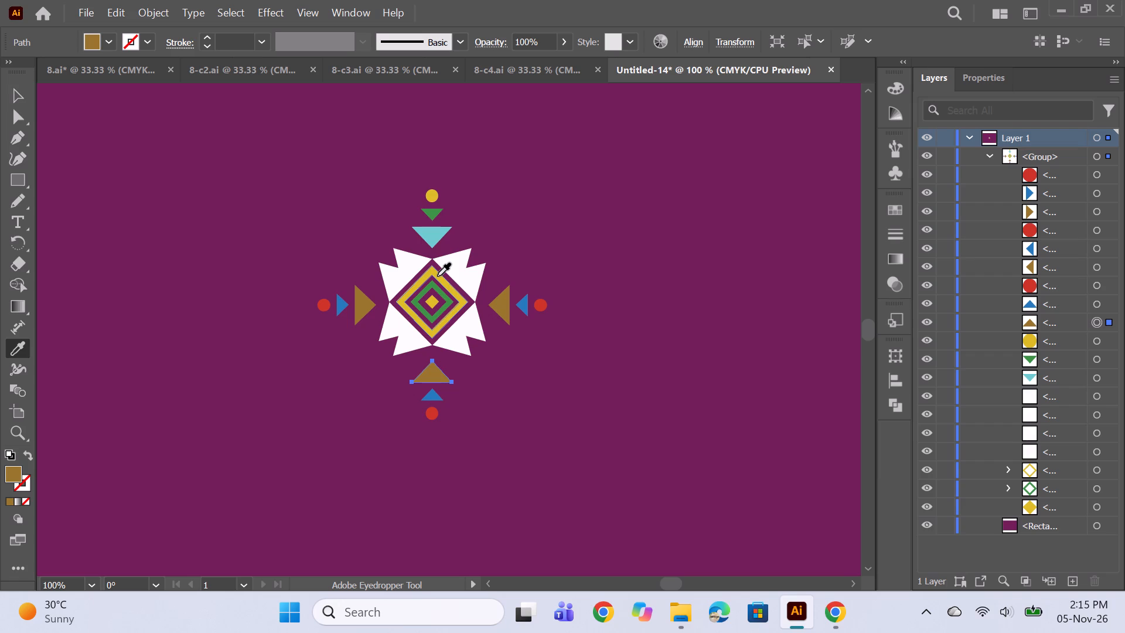
click(426, 241)
click(1095, 305)
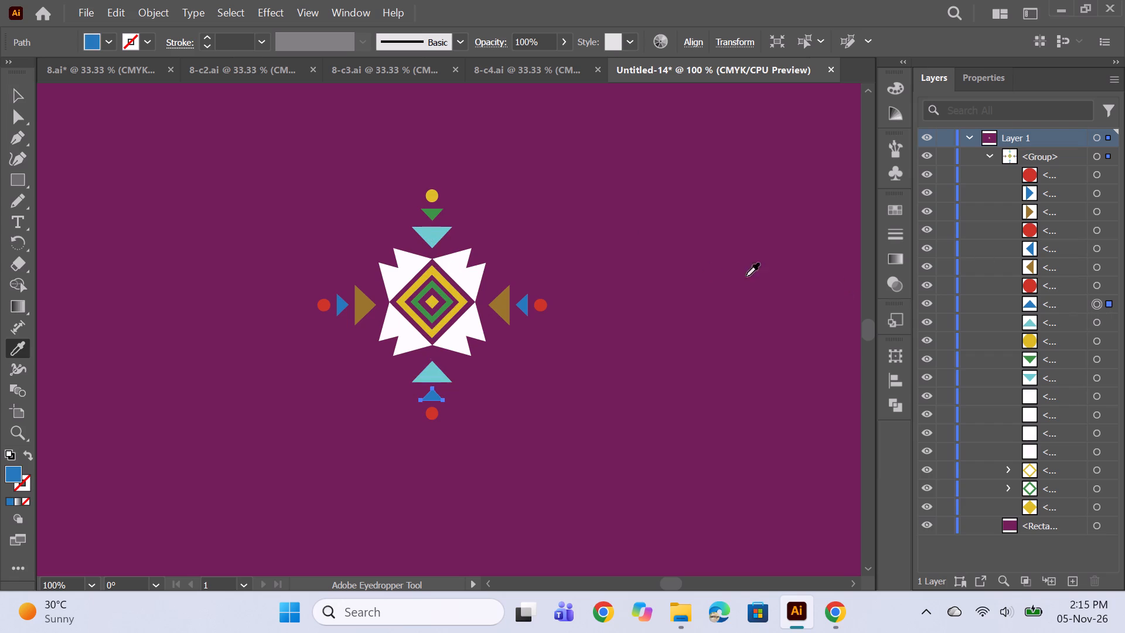
click(432, 288)
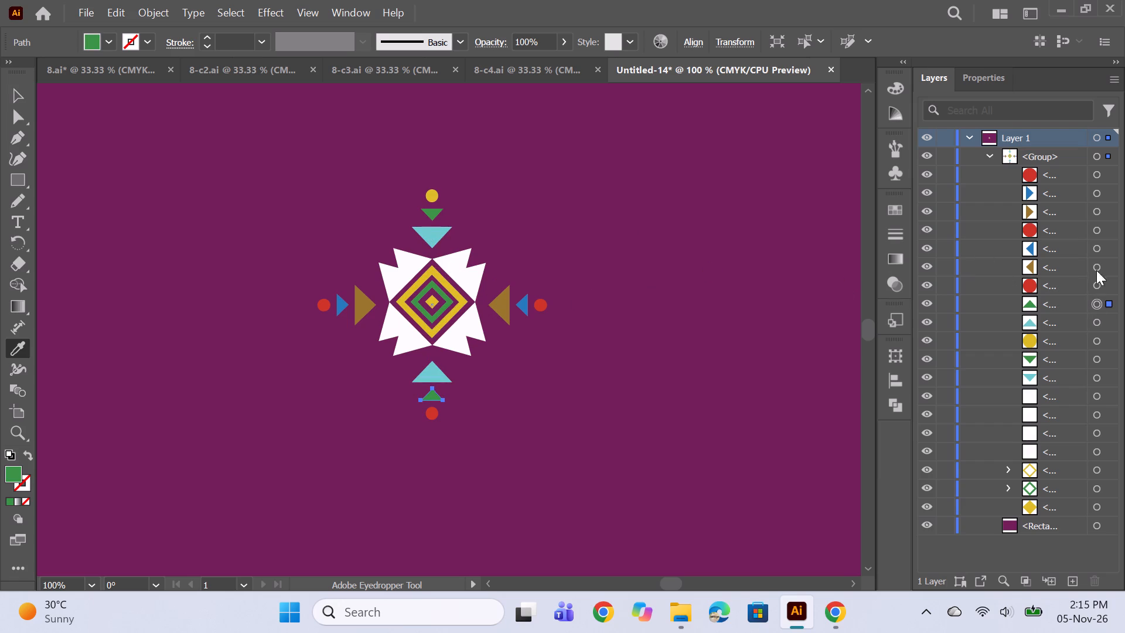
click(1093, 285)
click(430, 192)
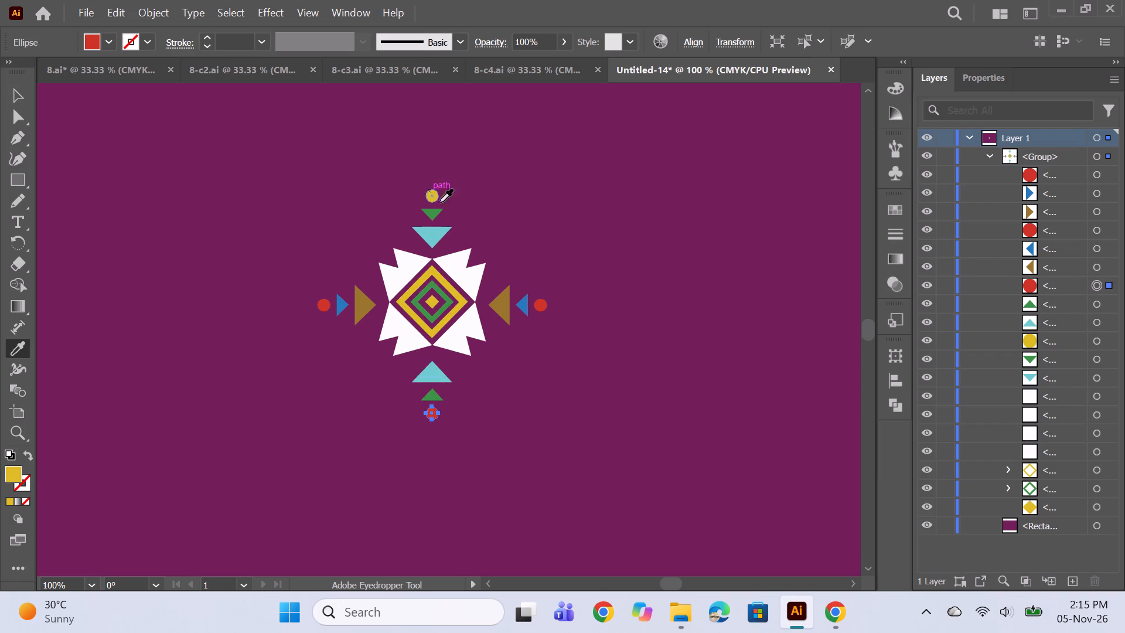
Recolour the motif's right arm with the Eyedropper: turquoise large triangle, green small triangle and golden yellow circle.
click(1096, 269)
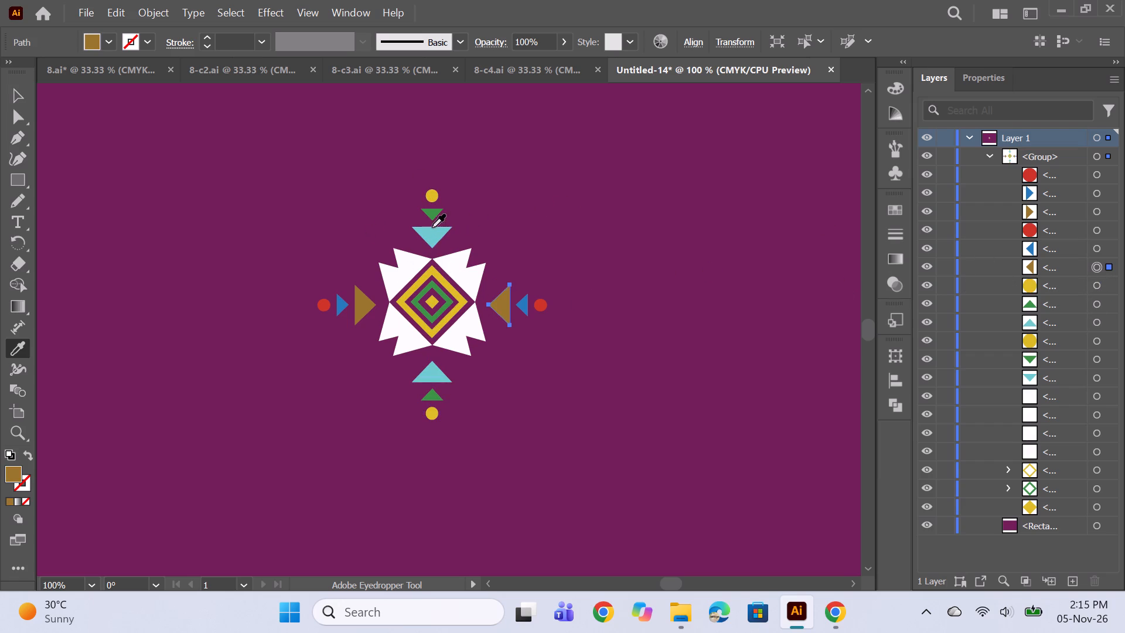
click(432, 227)
click(1099, 251)
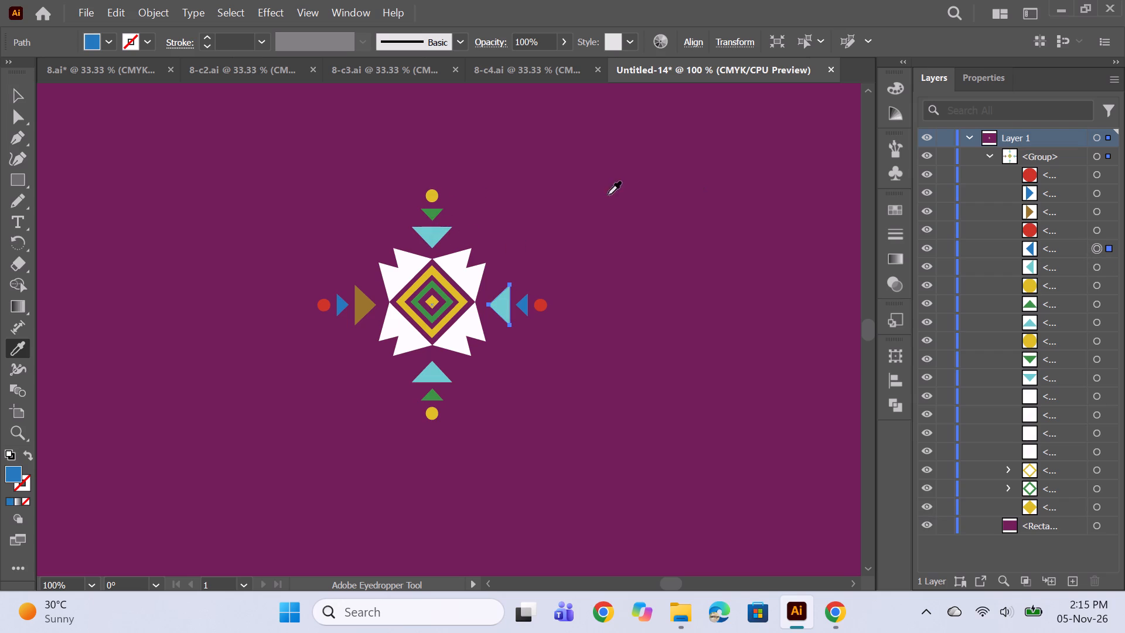
click(428, 213)
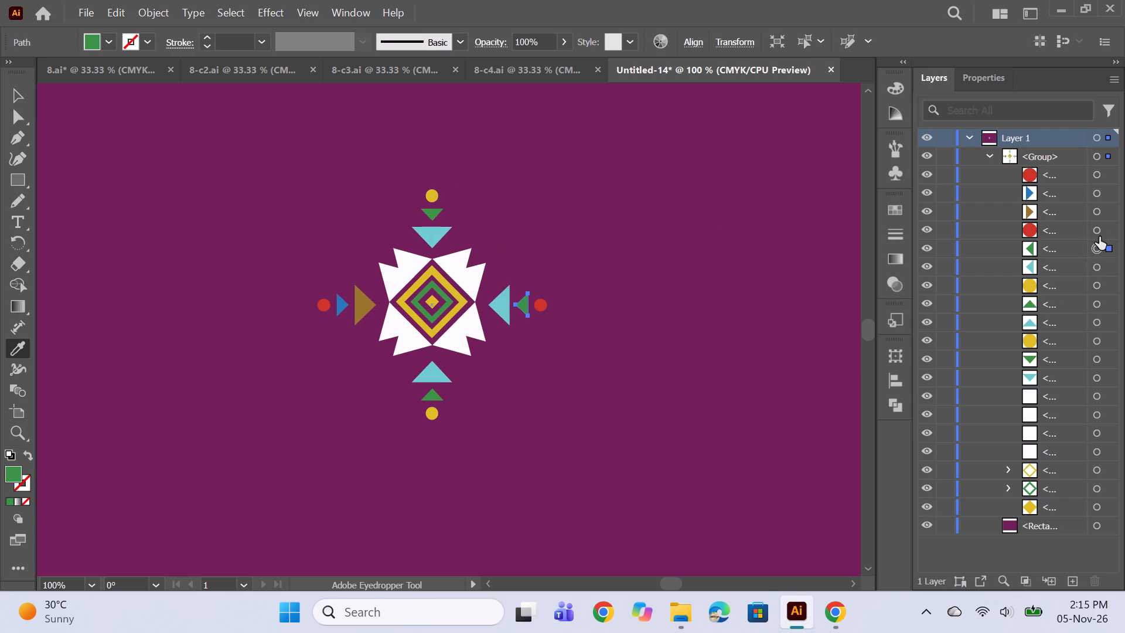
click(1098, 230)
click(1097, 220)
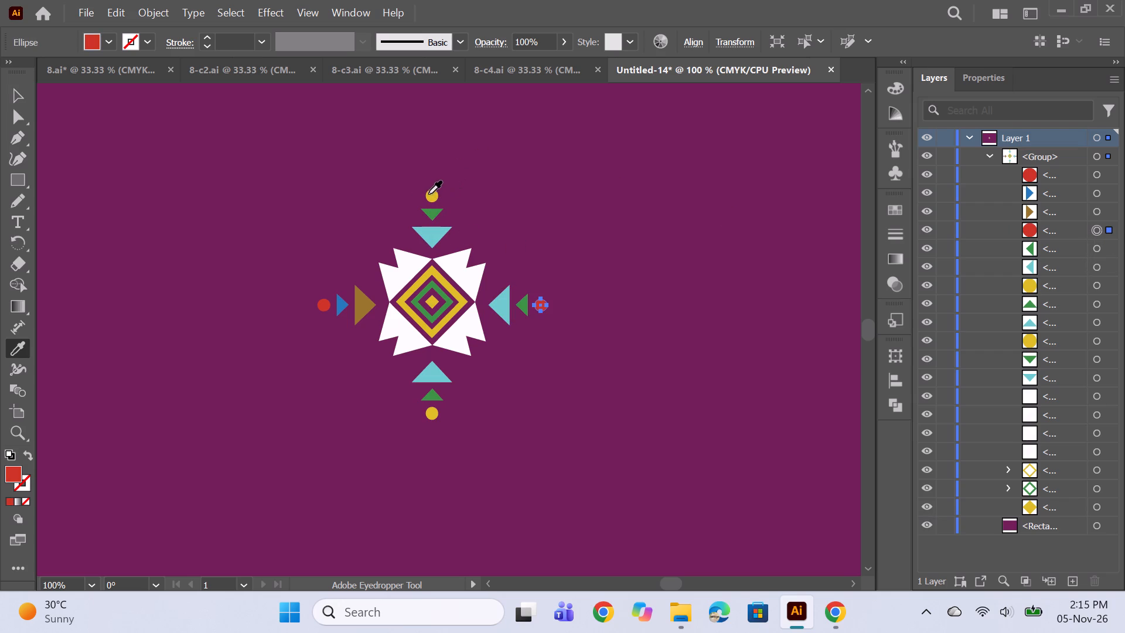
click(425, 193)
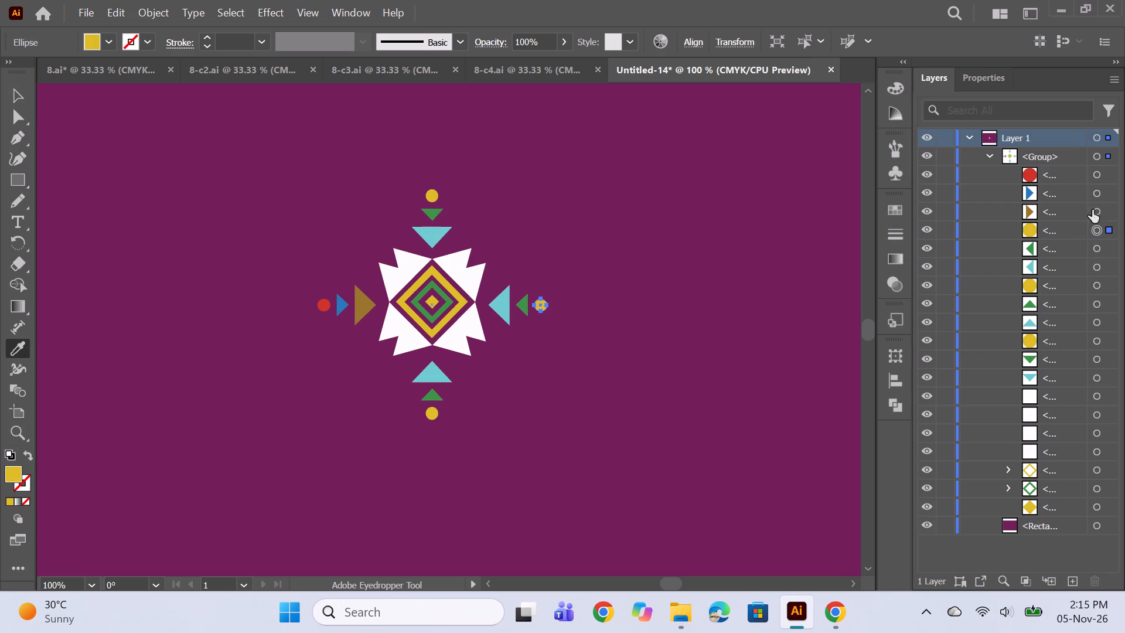
Recolour the motif's left arm with the Eyedropper: turquoise large triangle, green small triangle and golden yellow circle.
click(1096, 212)
click(437, 241)
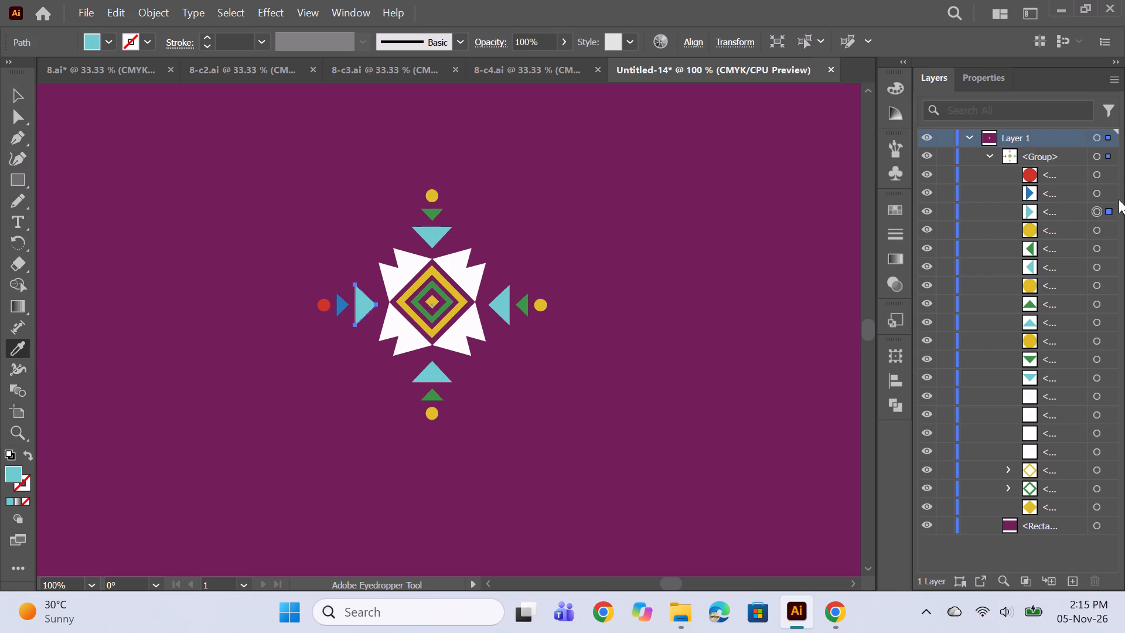
click(1097, 193)
click(433, 213)
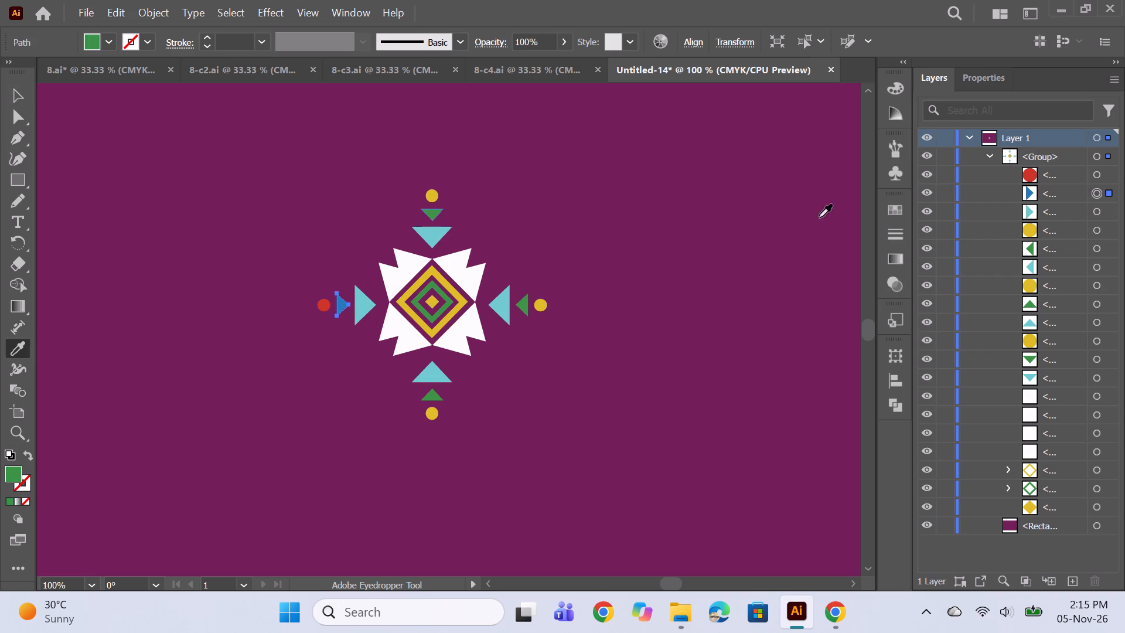
click(1096, 177)
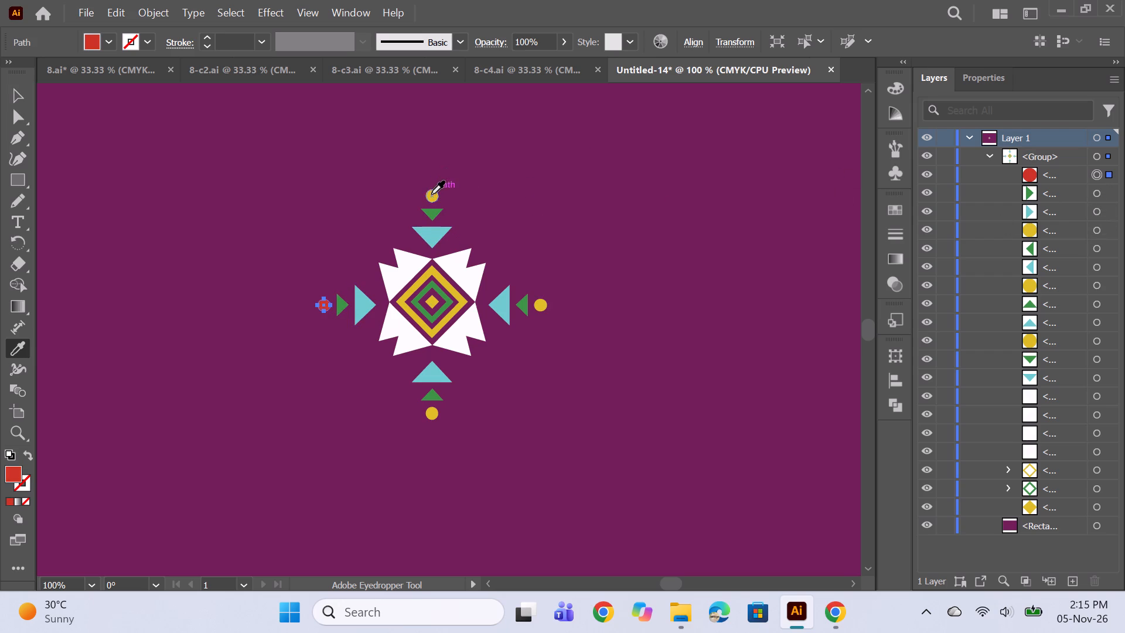
click(430, 196)
scroll(1054, 267, up, 4)
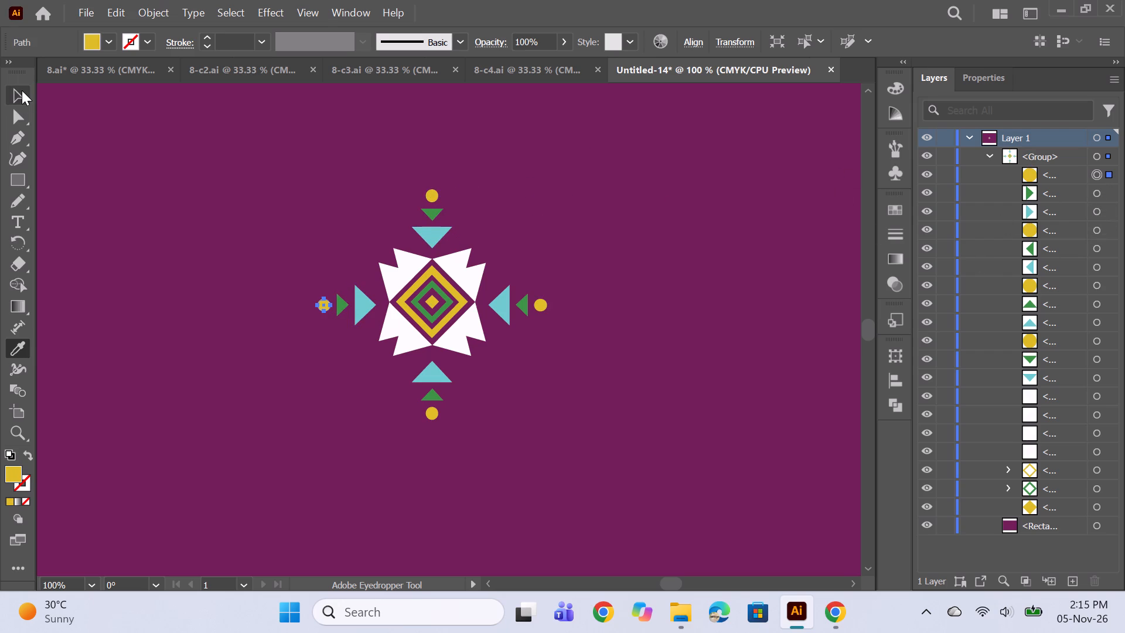
Make a new pattern from the recoloured motif group and set its tile type to Brick by Row.
click(22, 90)
alt+scroll(494, 250, down, 3)
scroll(541, 290, up, 4)
click(479, 316)
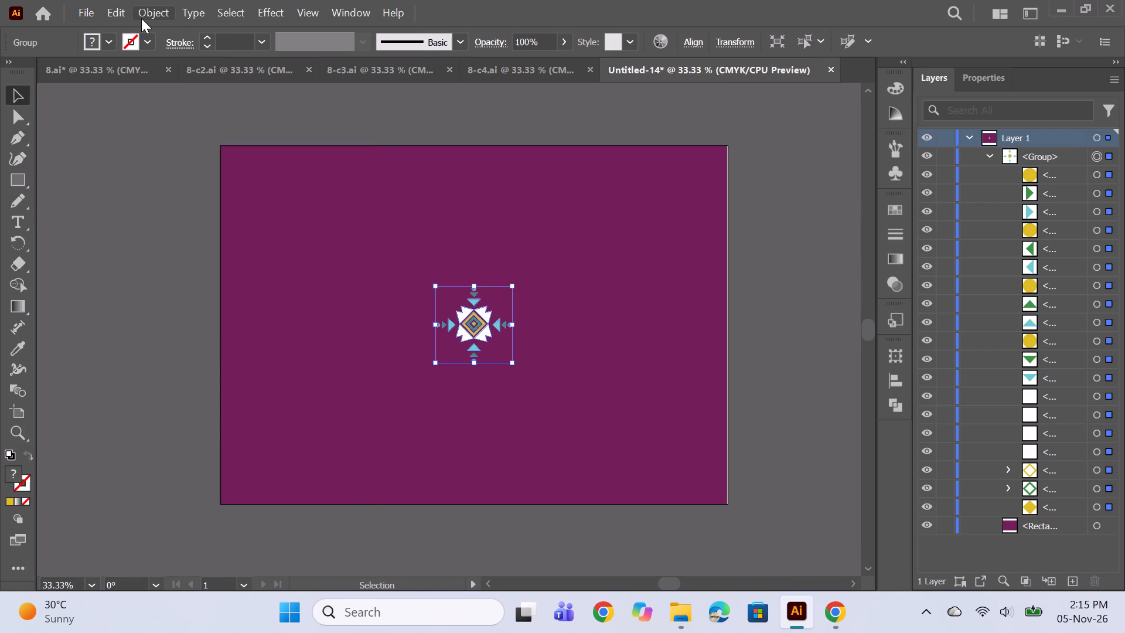
click(141, 18)
click(186, 529)
click(482, 532)
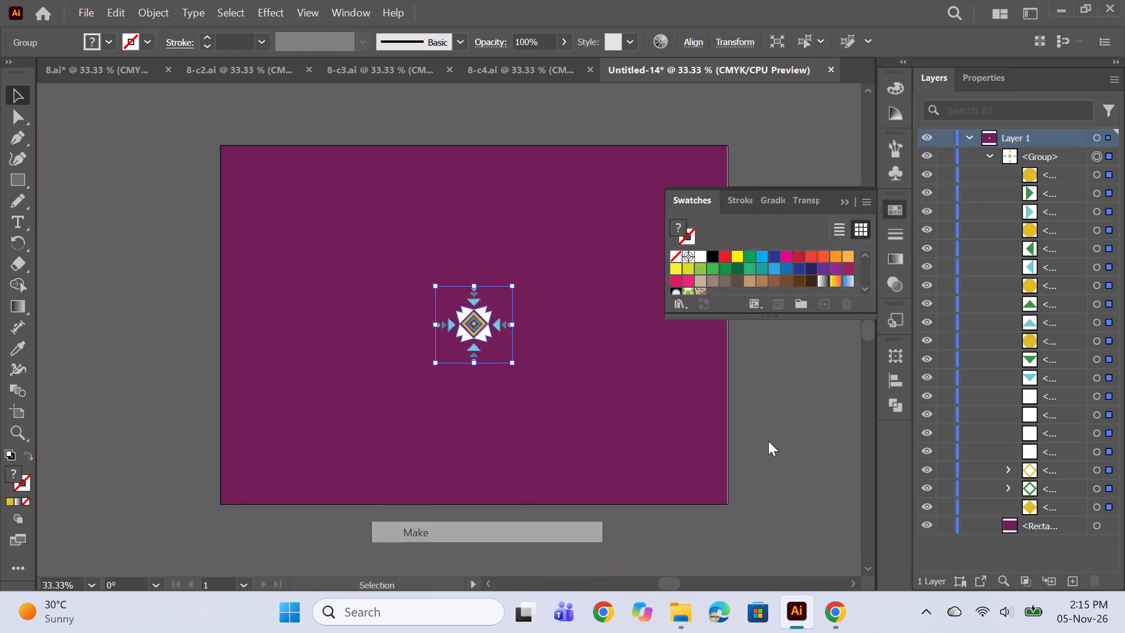
click(729, 339)
click(809, 259)
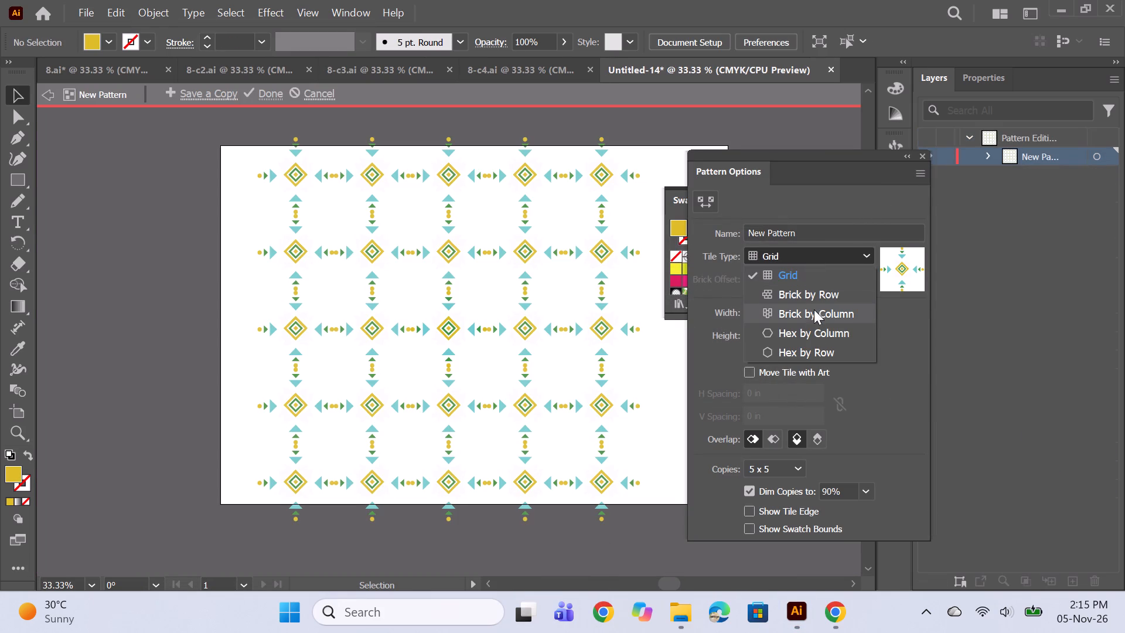
click(814, 294)
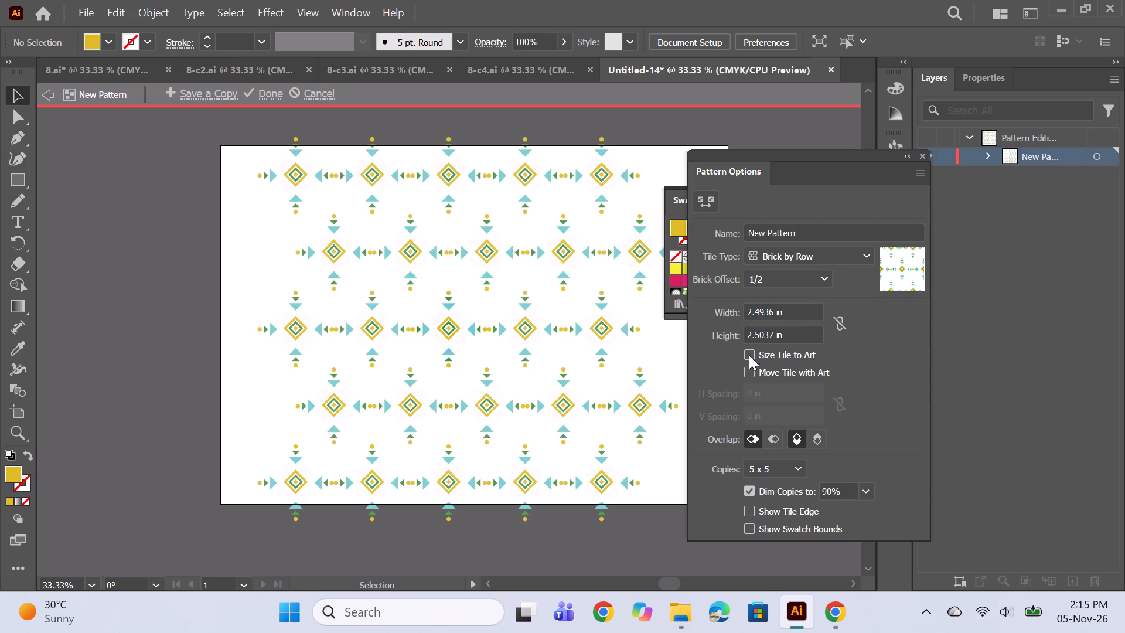
Size the tile to the art with 0.75 in horizontal and 0.5 in vertical spacing, and finish editing the pattern.
click(749, 355)
click(754, 394)
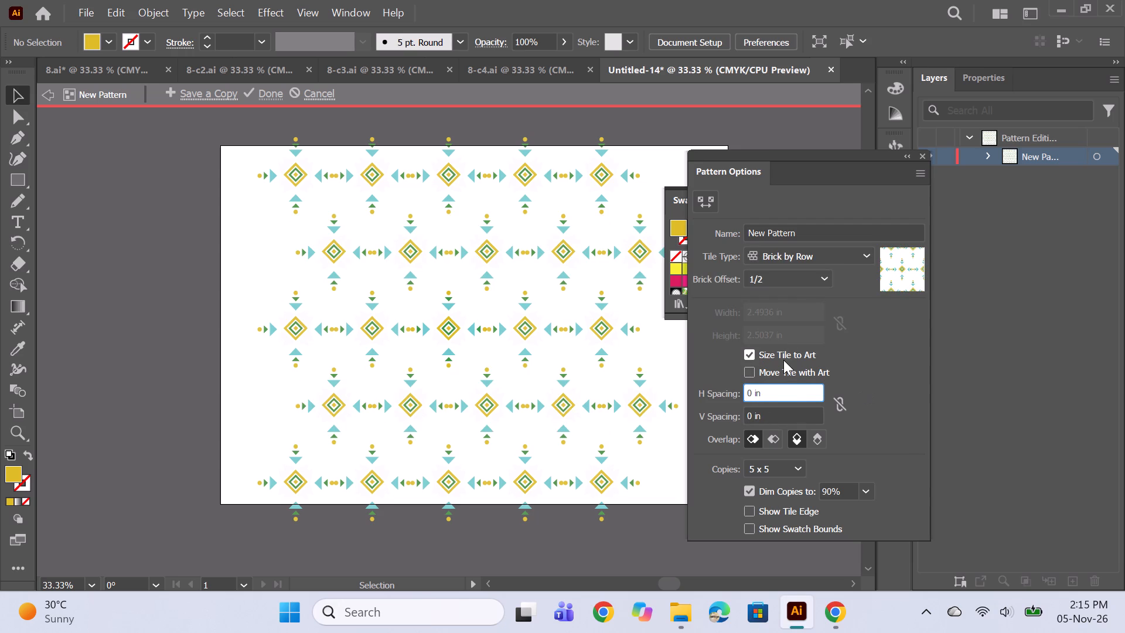
key(BackSpace)
text(.75)
key(Return)
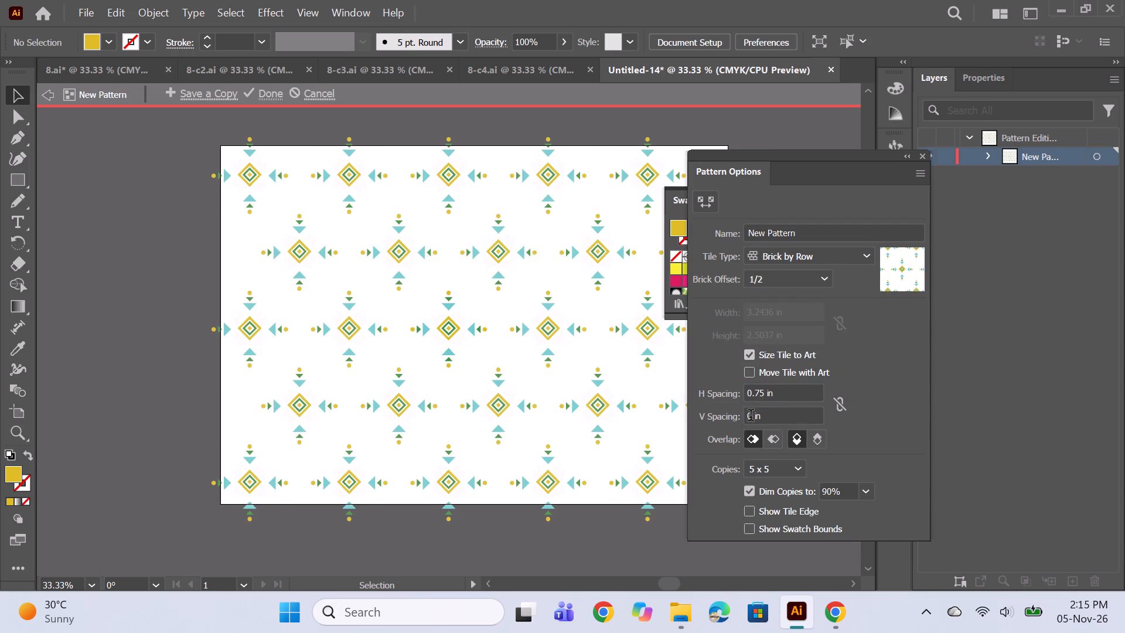
click(751, 417)
text(.5)
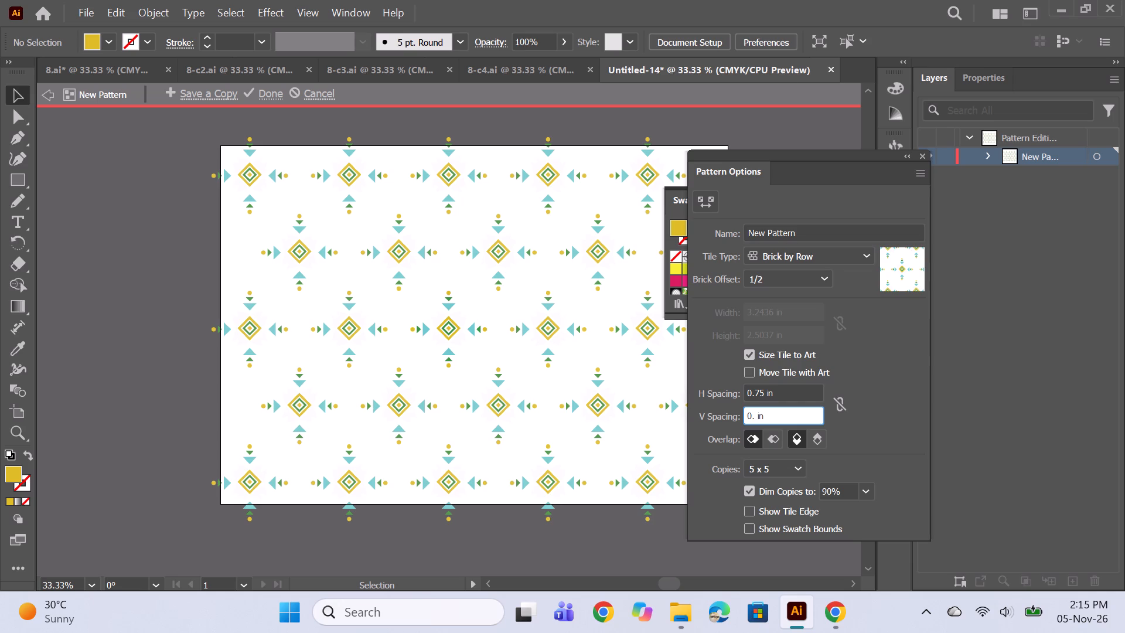
key(Return)
click(267, 96)
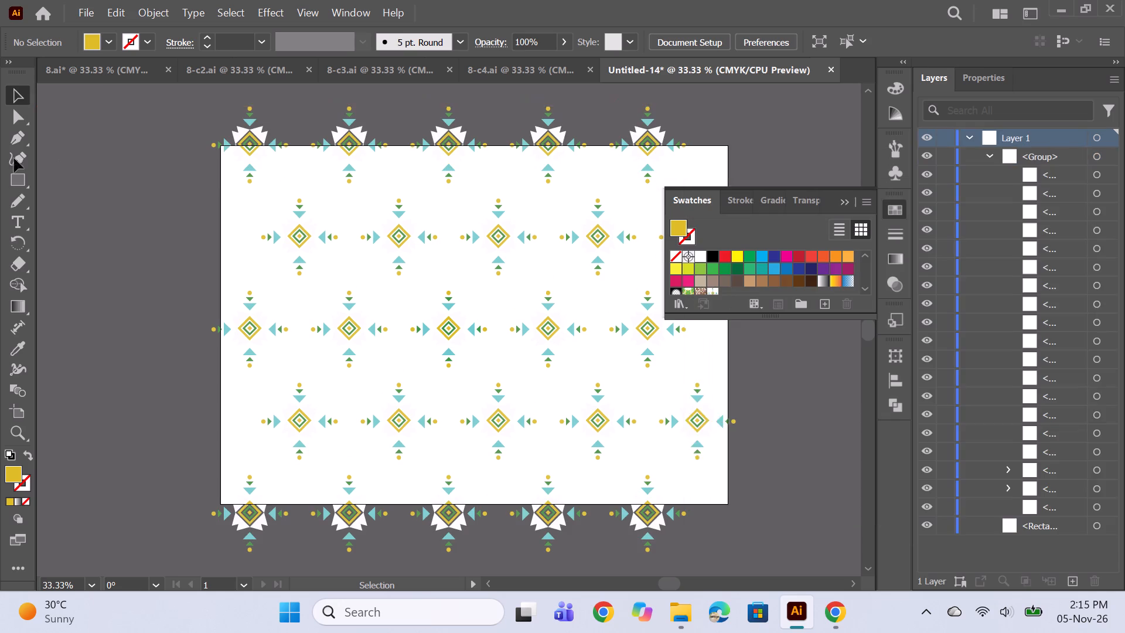
Draw a rectangle covering the whole artboard and fill it with the new motif pattern swatch.
click(11, 179)
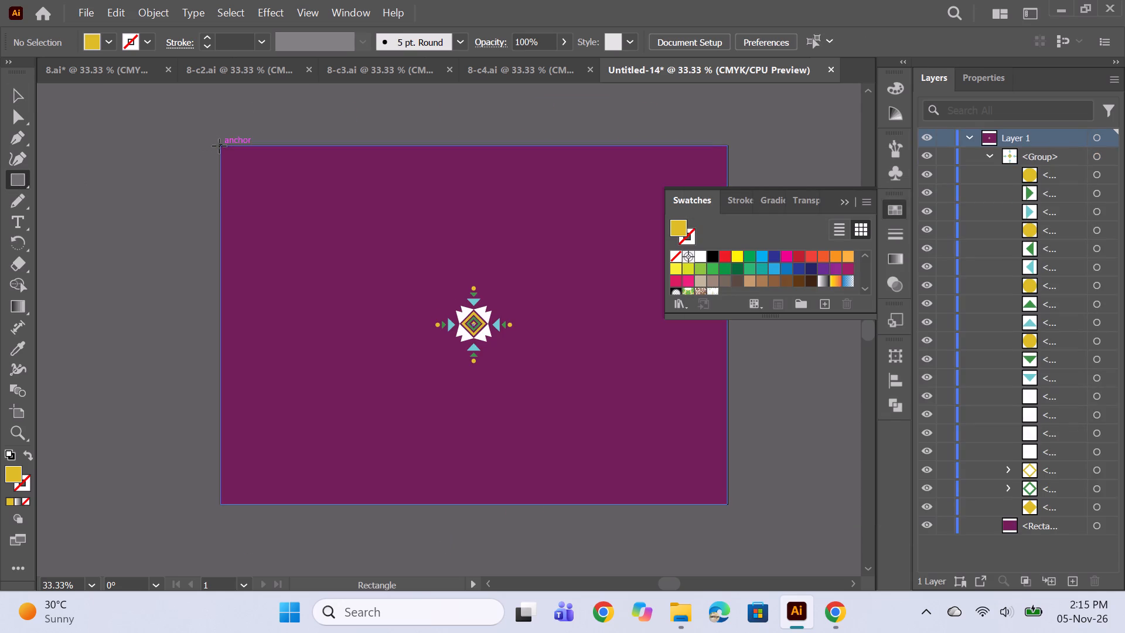
drag(219, 146, 725, 504)
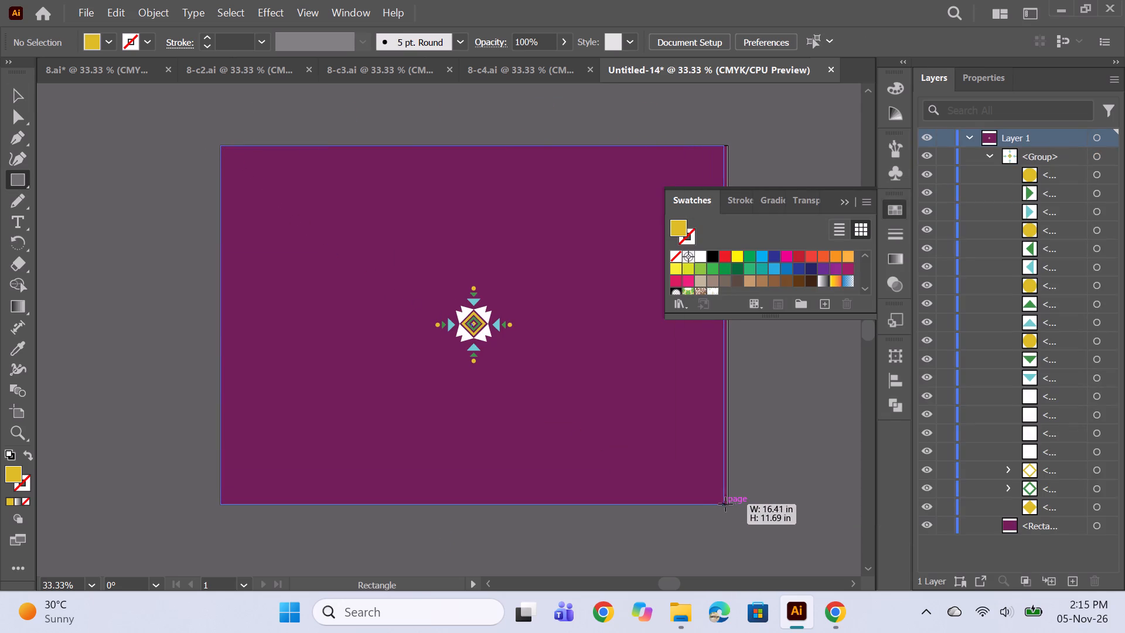
drag(725, 504, 727, 504)
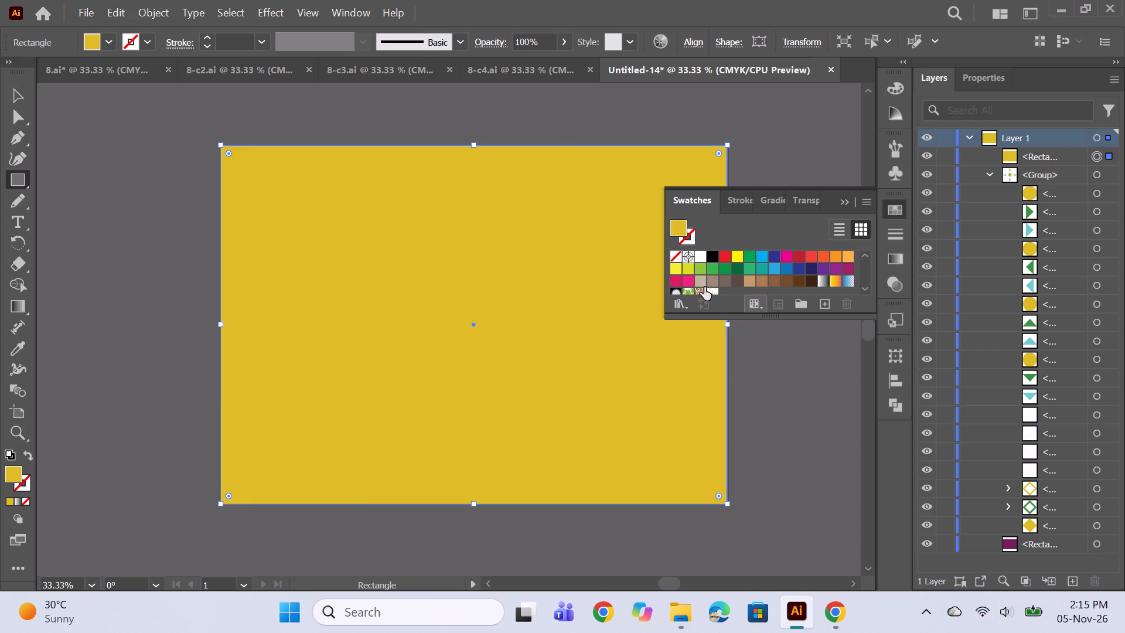
click(708, 292)
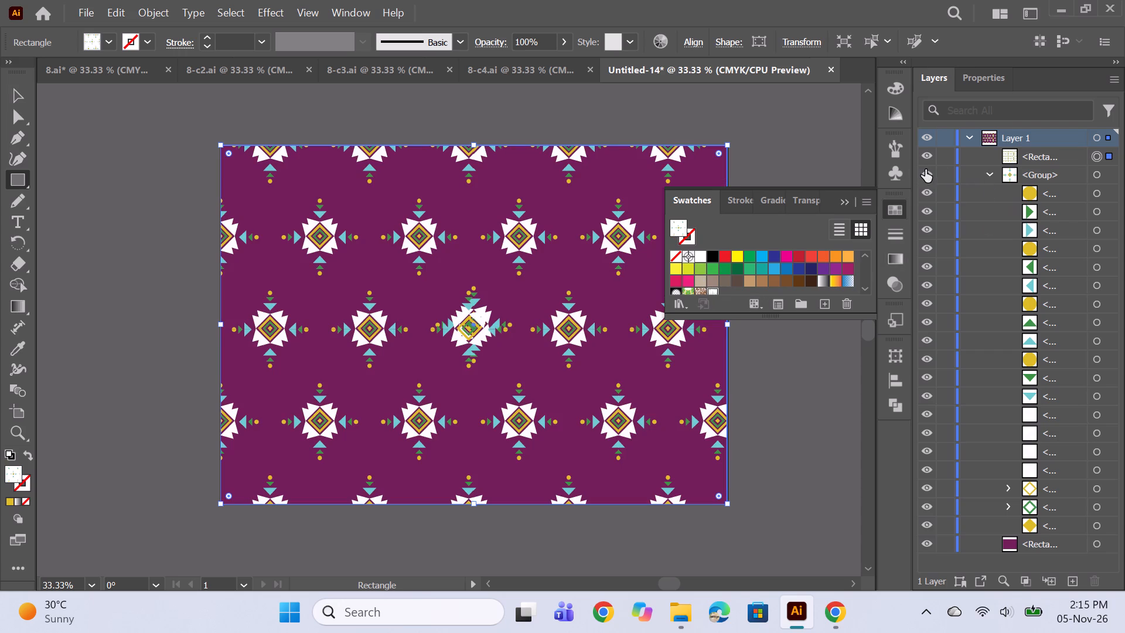
Hide the original motif group so only the pattern shows over the purple background.
click(925, 169)
click(846, 204)
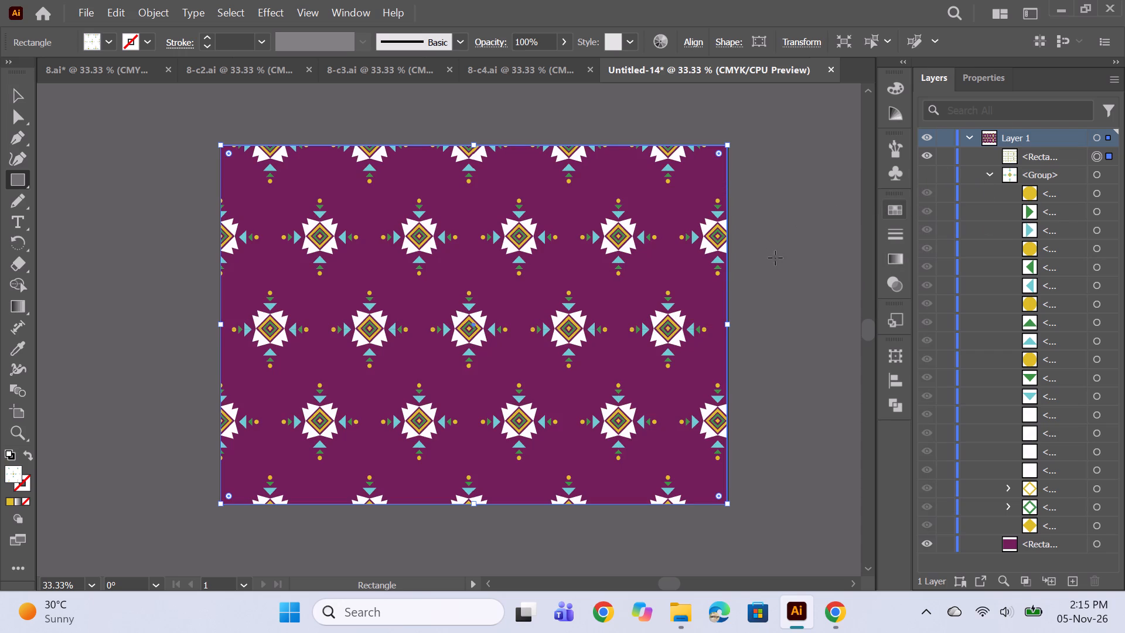
Change the background rectangle's fill to a slightly more saturated shade of the same purple.
ctrl+click(823, 276)
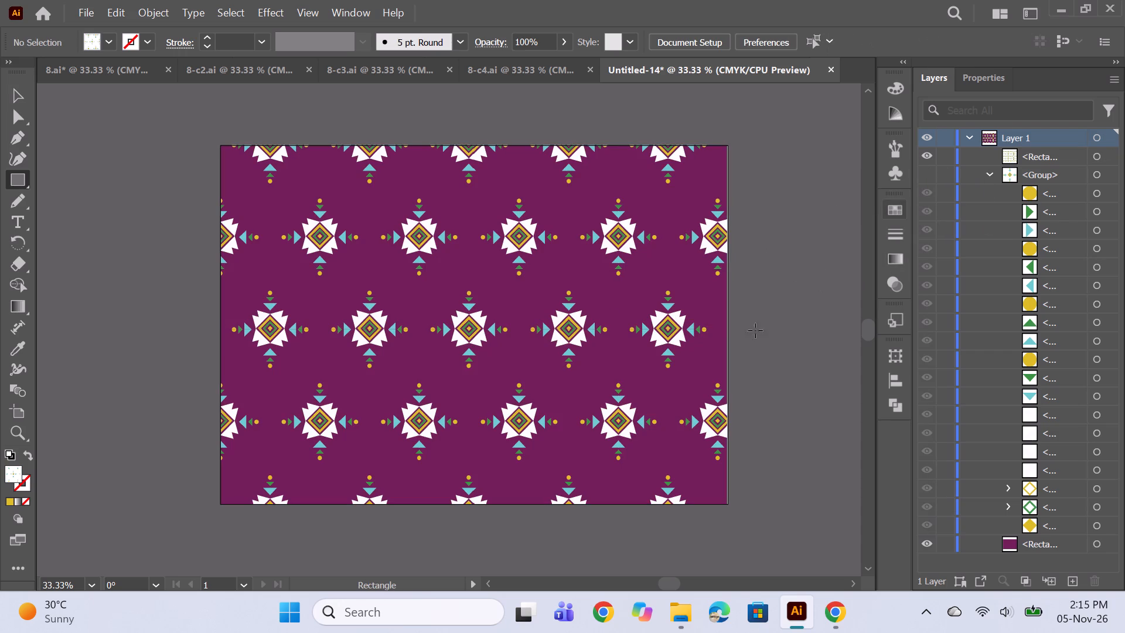
click(1096, 545)
double_click(8, 472)
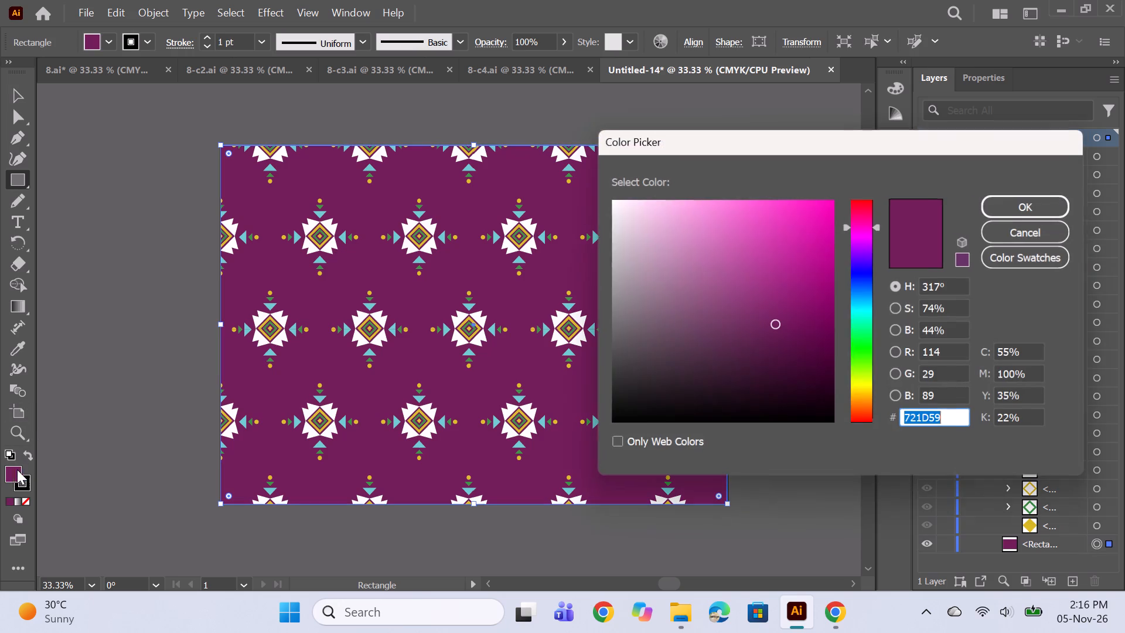
click(795, 326)
click(1001, 210)
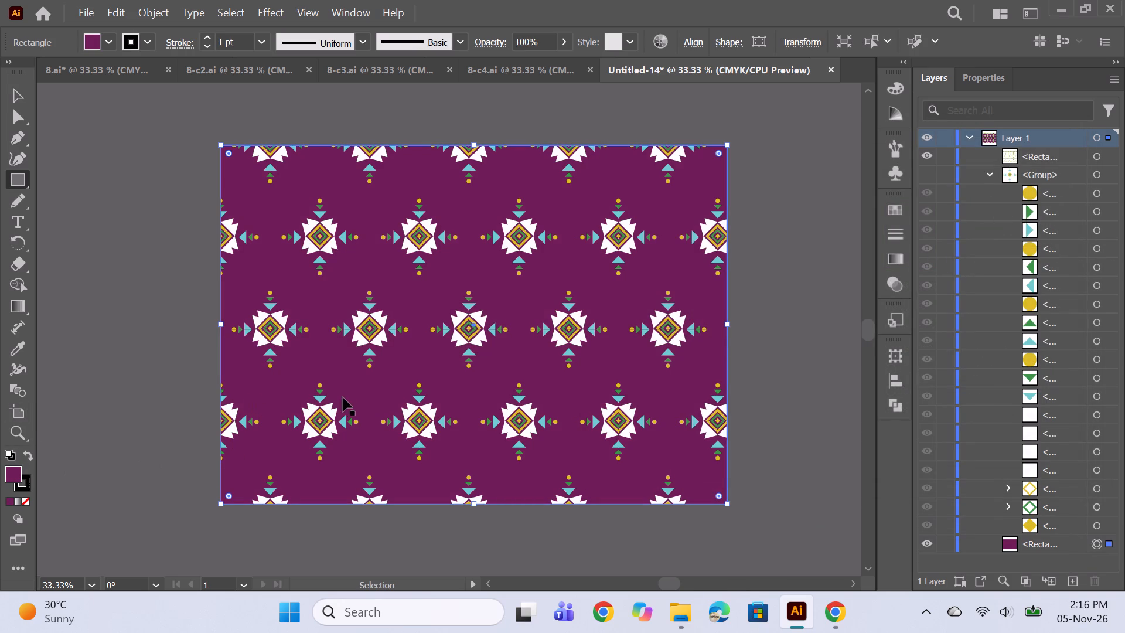
Save the purple variant as an Adobe Illustrator file named 8-c5 in the plain prints folder, with the default Illustrator options.
key(ctrl+s)
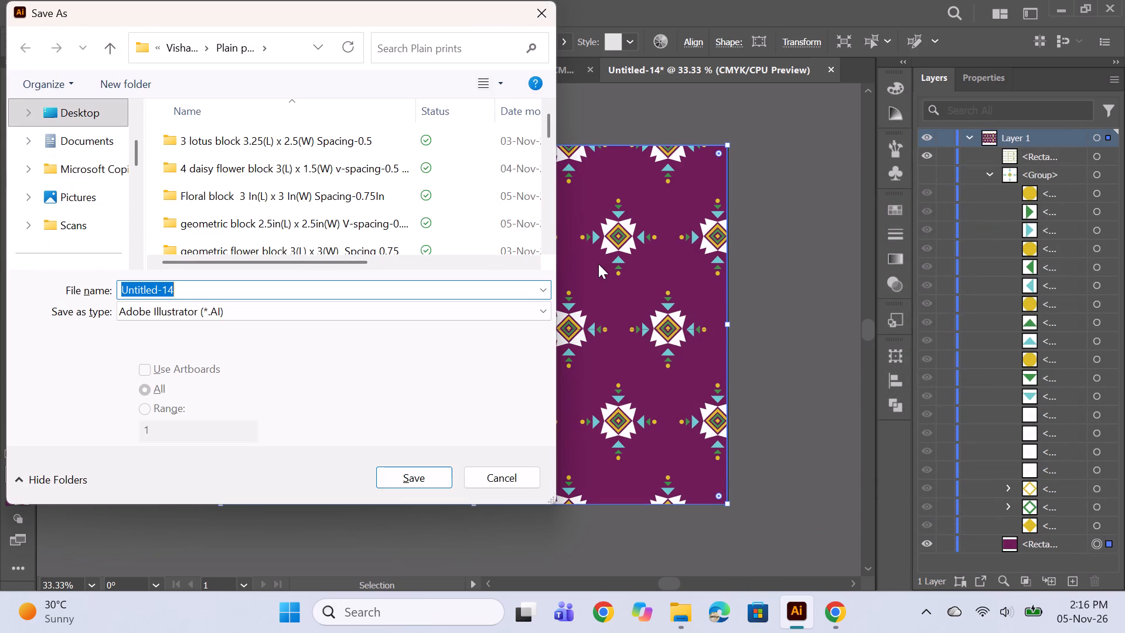
text(8-)
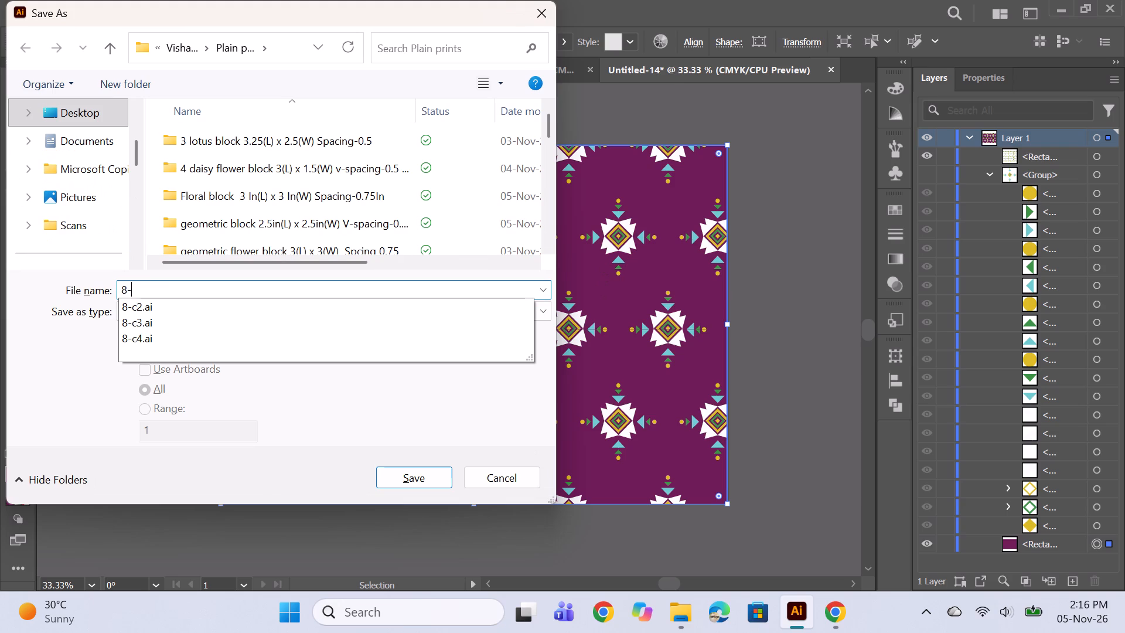
text(c5)
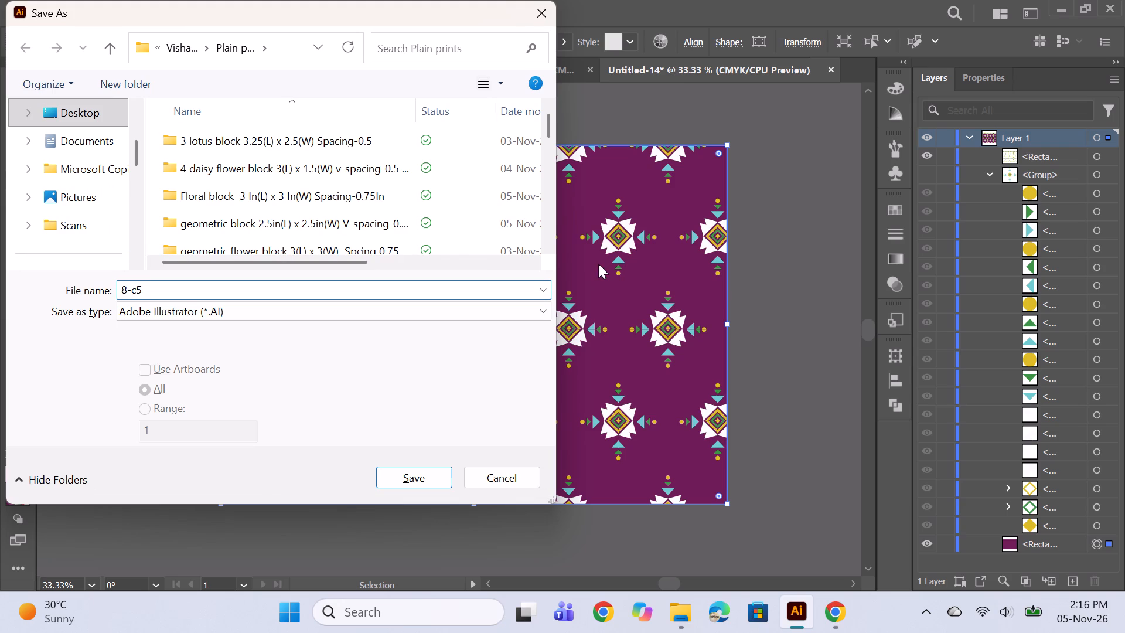
key(Return)
key(Return)
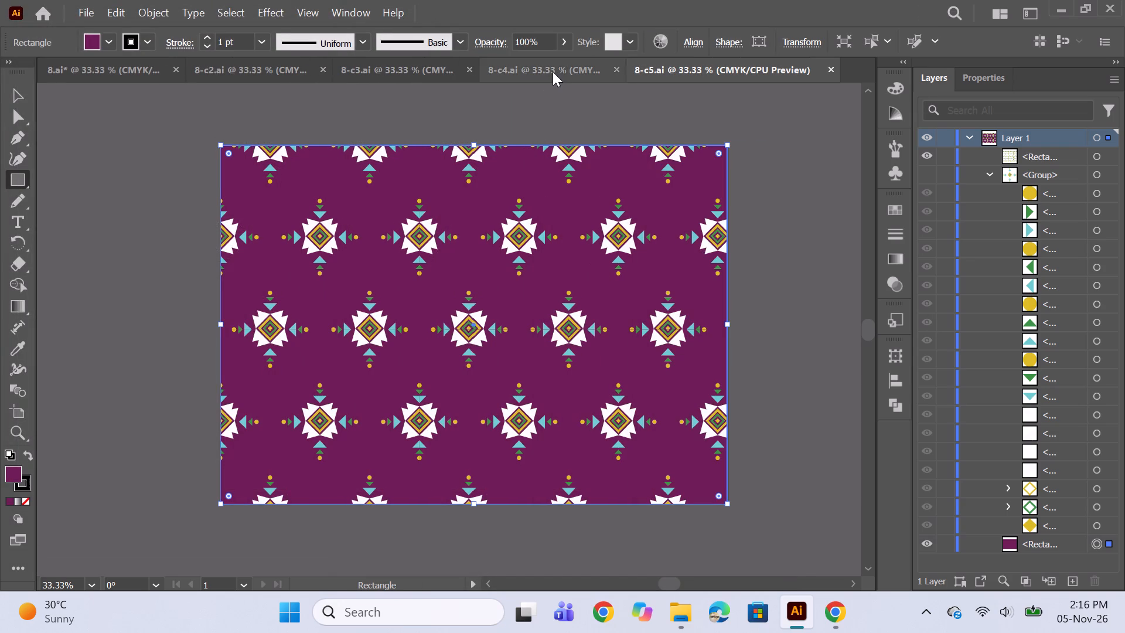
Look through the open pattern variants 8, 8-c2, 8-c3 and 8-c4 to compare their colourways, and return to 8-c5.
click(553, 72)
click(423, 68)
click(255, 60)
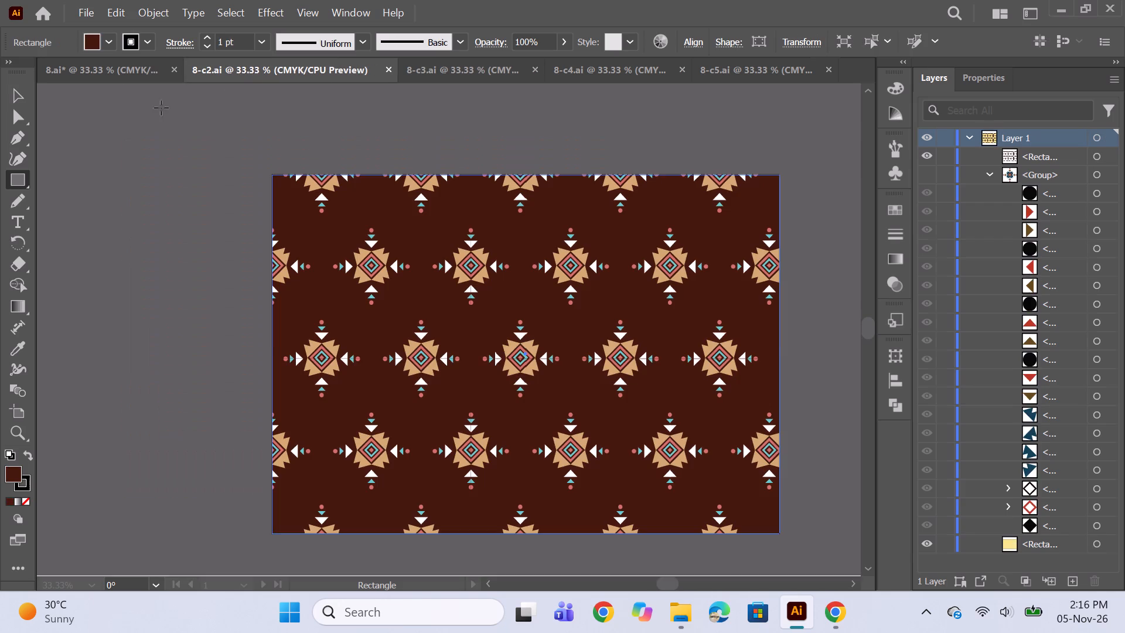
click(93, 69)
click(305, 65)
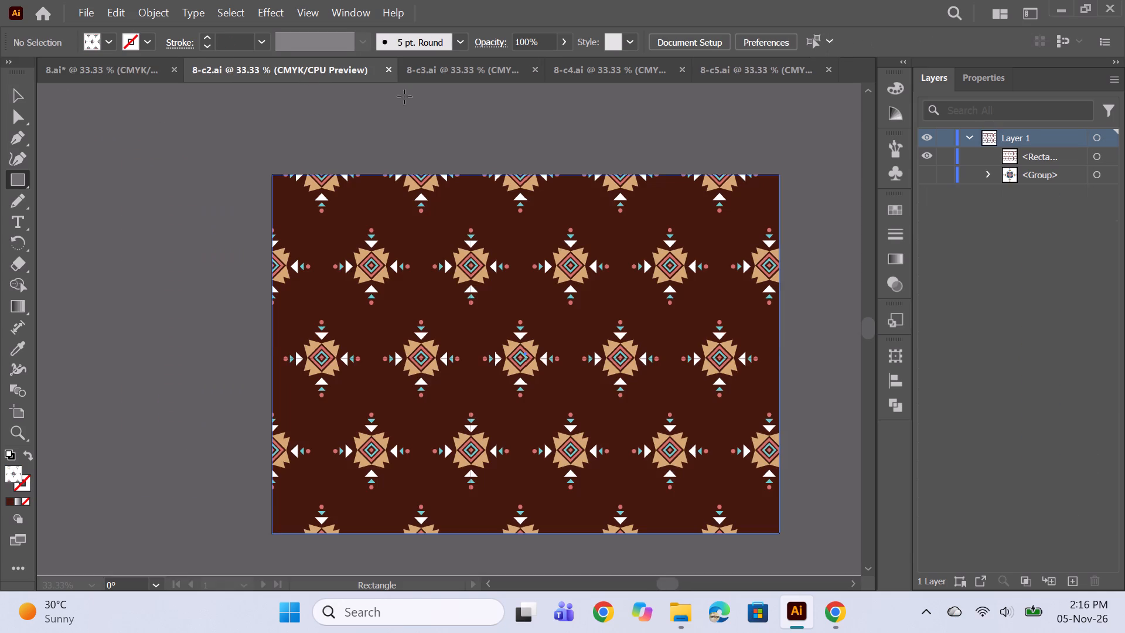
click(469, 68)
click(594, 70)
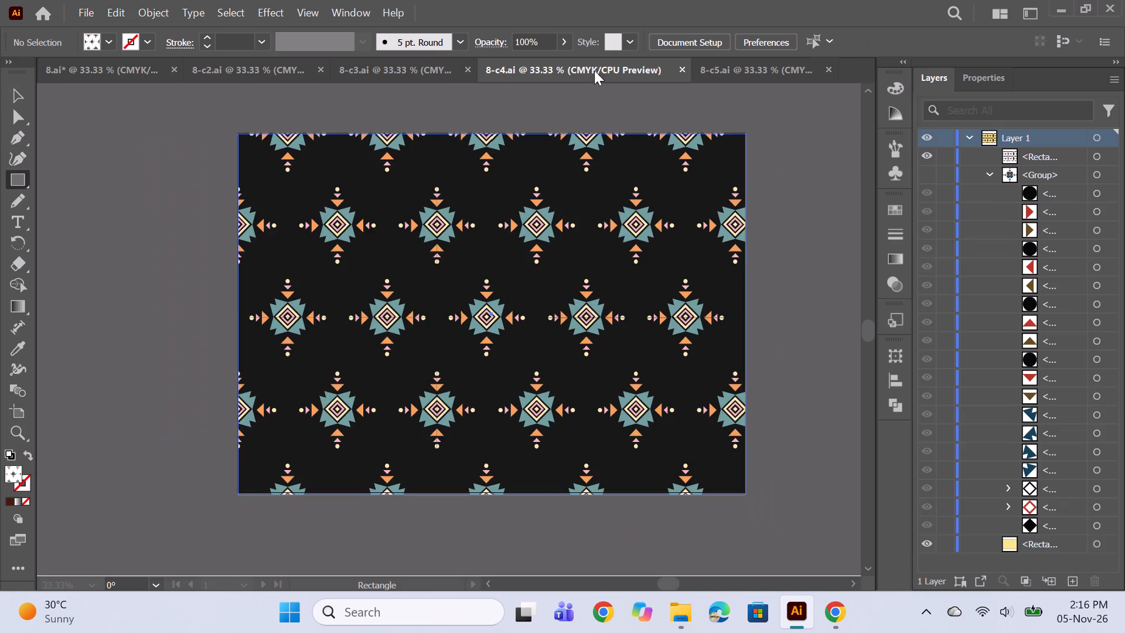
click(741, 63)
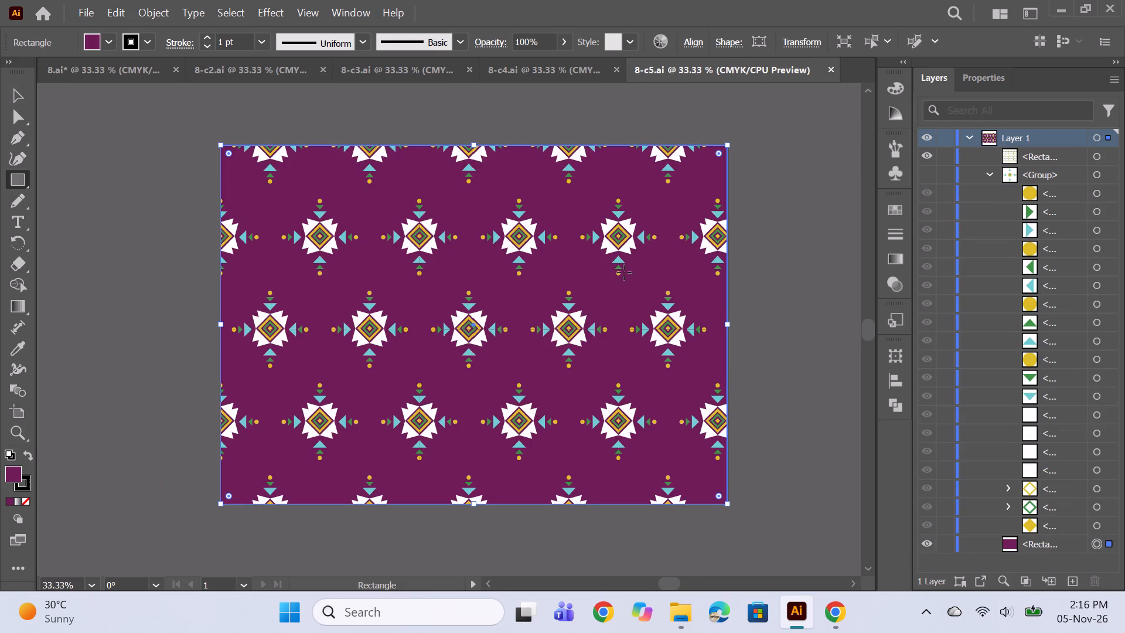
Create a new A3 landscape document, 16.54 x 11.69 in, in CMYK colour at 300 ppi.
key(ctrl+n)
key(Return)
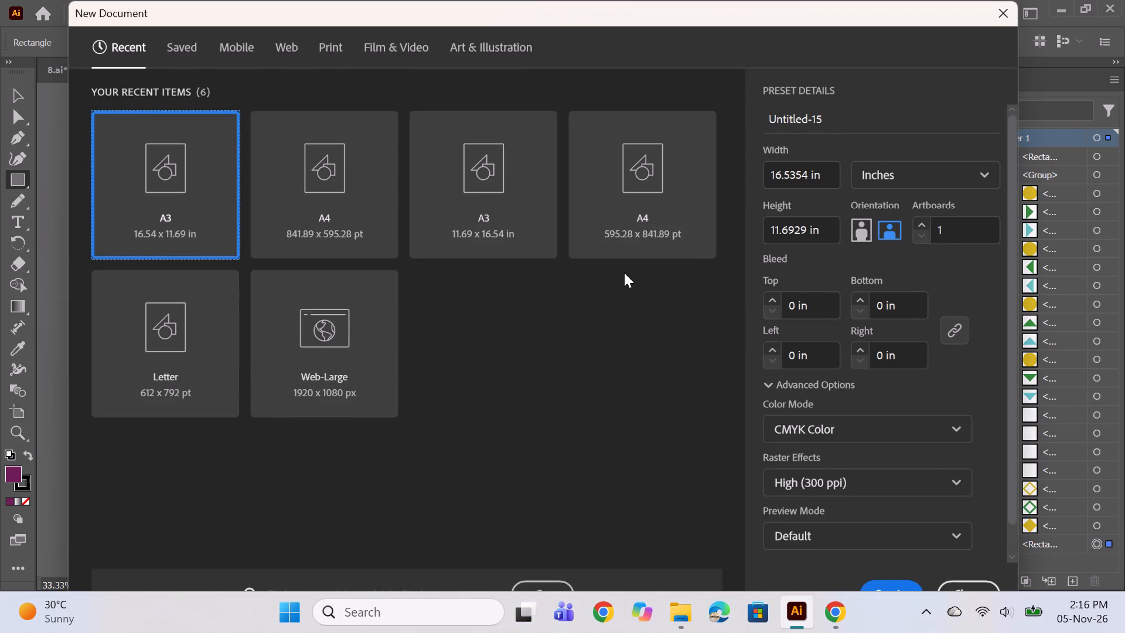
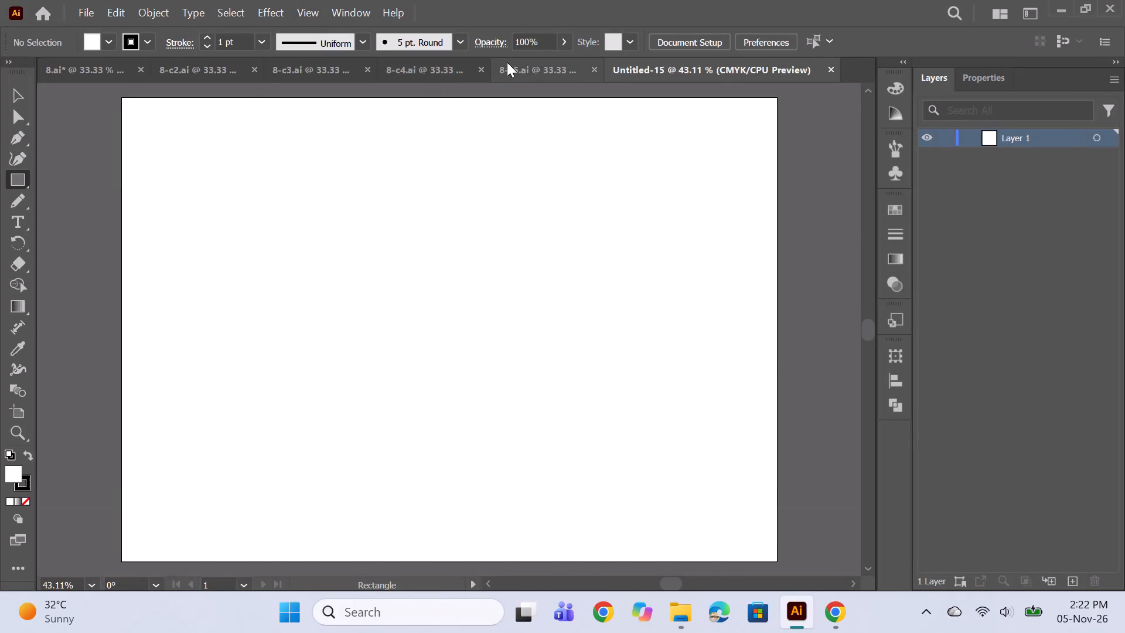
Look through the open pattern variants 8 to 8-c5 to review their colourways, and return to the blank A3 document.
click(507, 62)
click(426, 66)
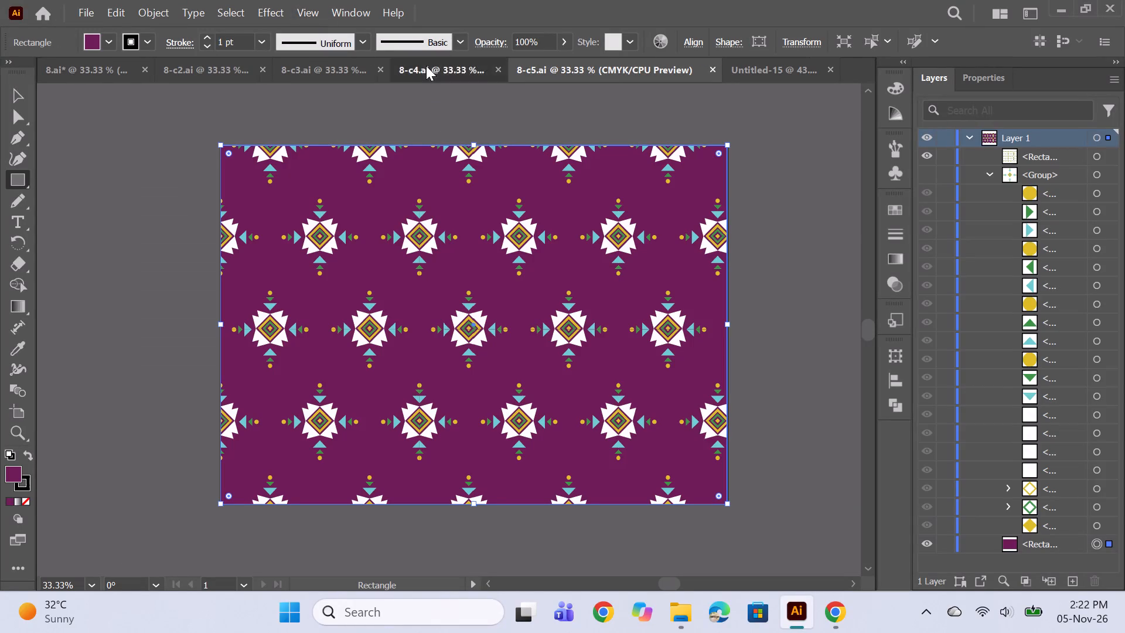
click(297, 71)
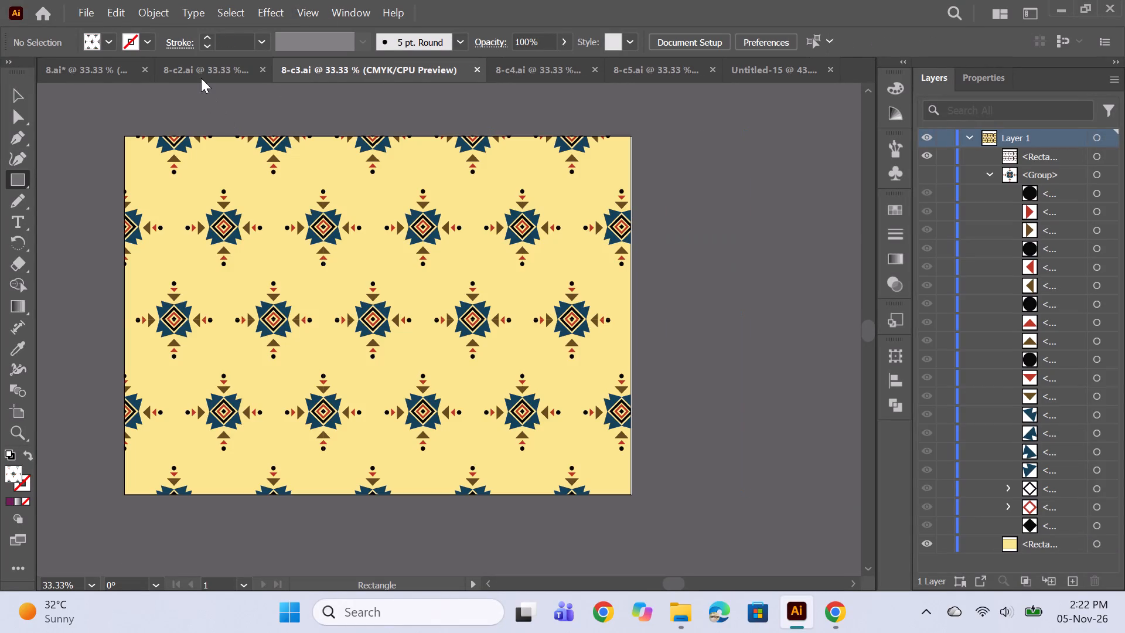
click(201, 77)
click(86, 69)
click(749, 67)
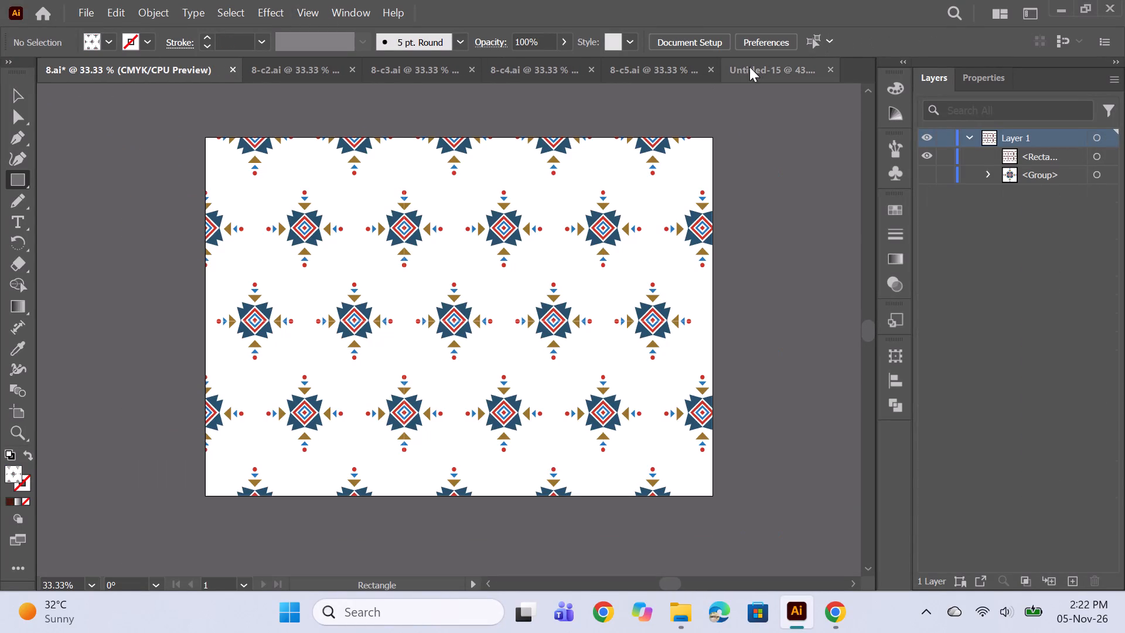
scroll(596, 267, down, 1)
scroll(596, 267, up, 1)
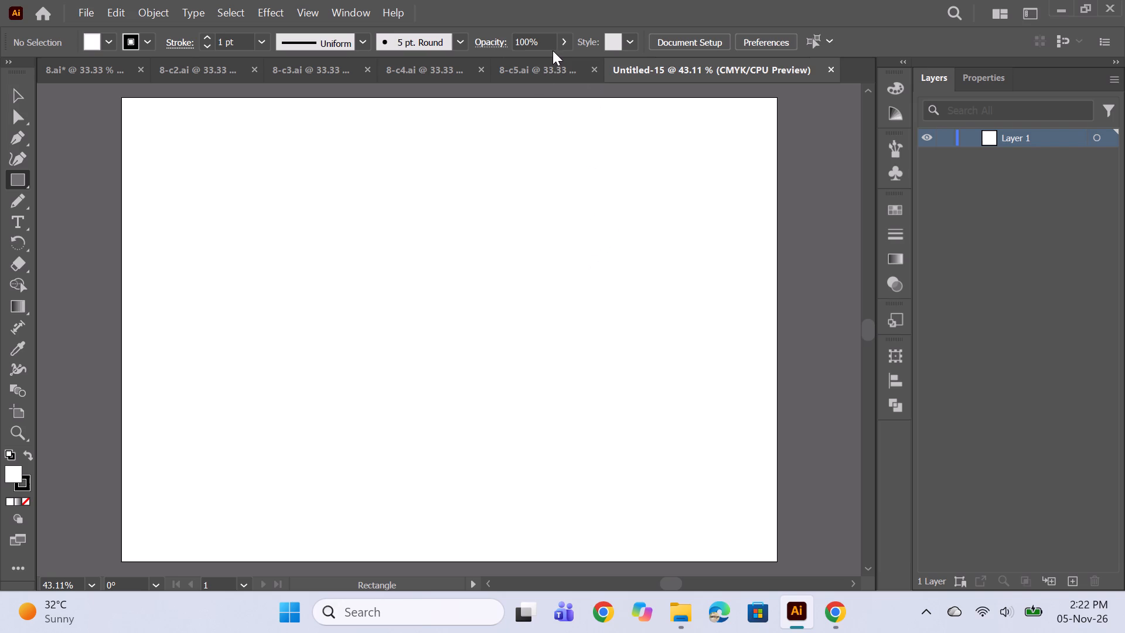
click(534, 74)
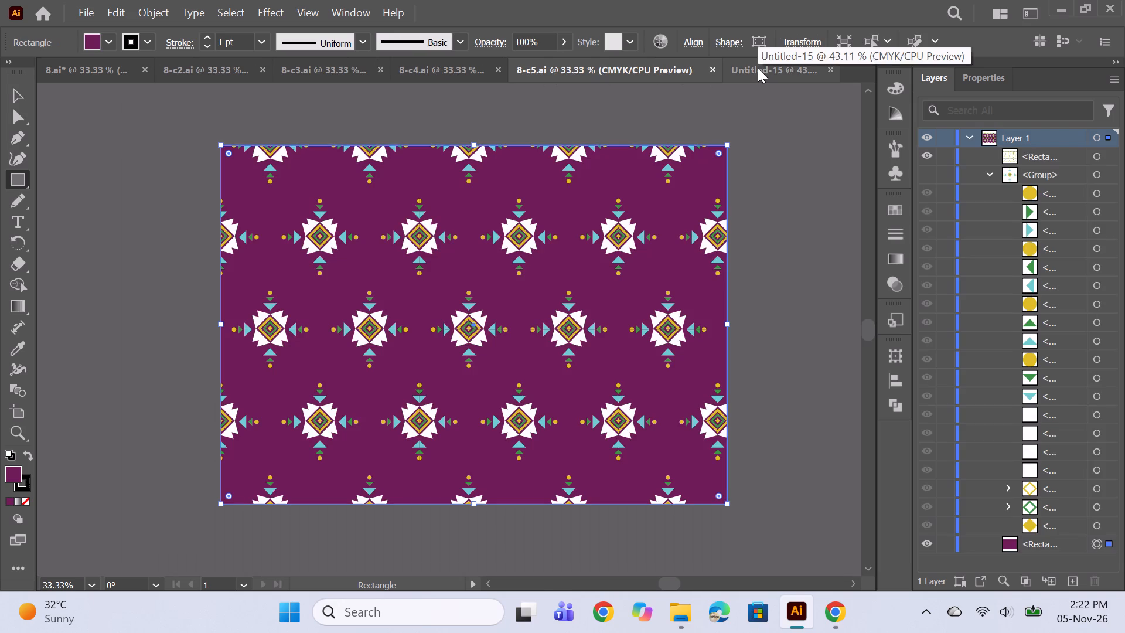
click(758, 68)
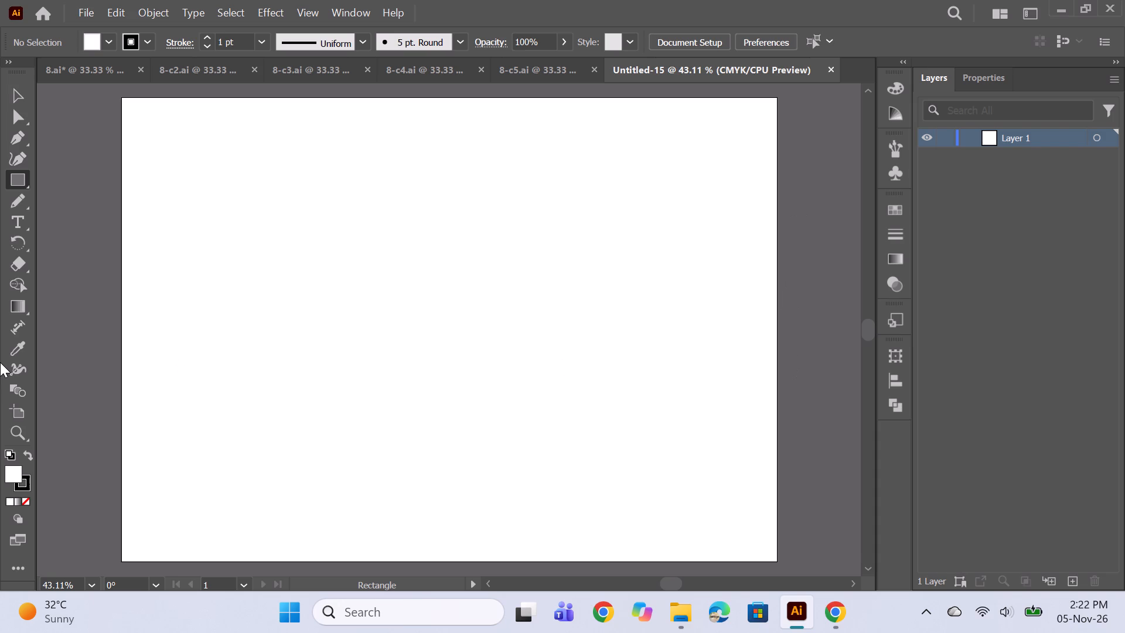
Switch to Chrome and browse the Pinterest pins related to the paint sample strawberry for new geometric pattern ideas.
click(842, 605)
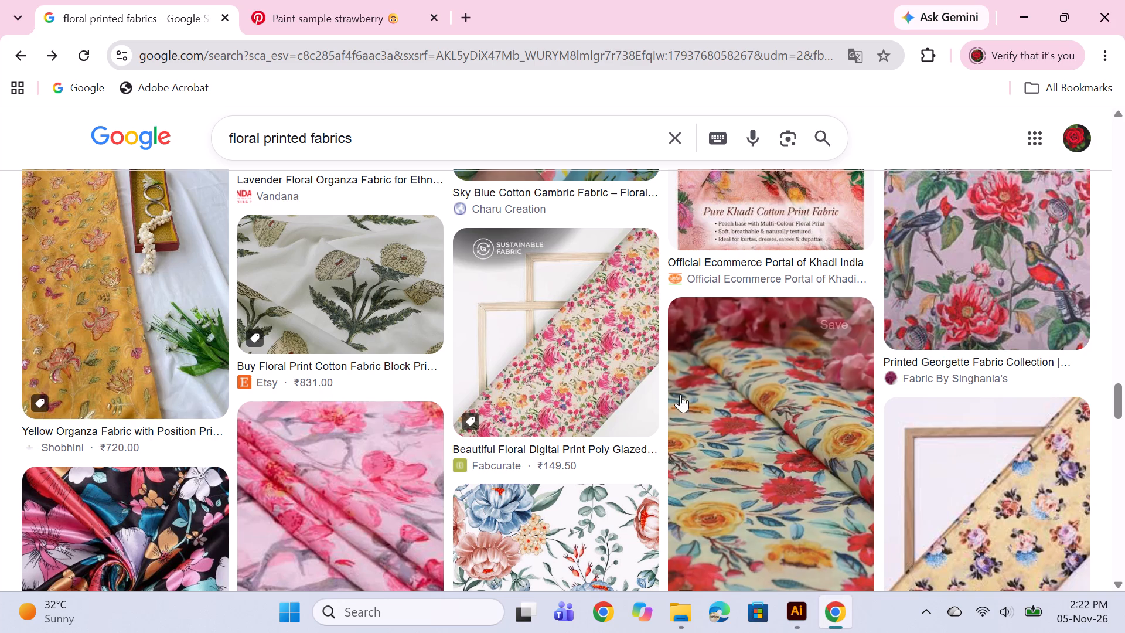
scroll(661, 391, down, 1)
click(322, 1)
scroll(645, 341, down, 9)
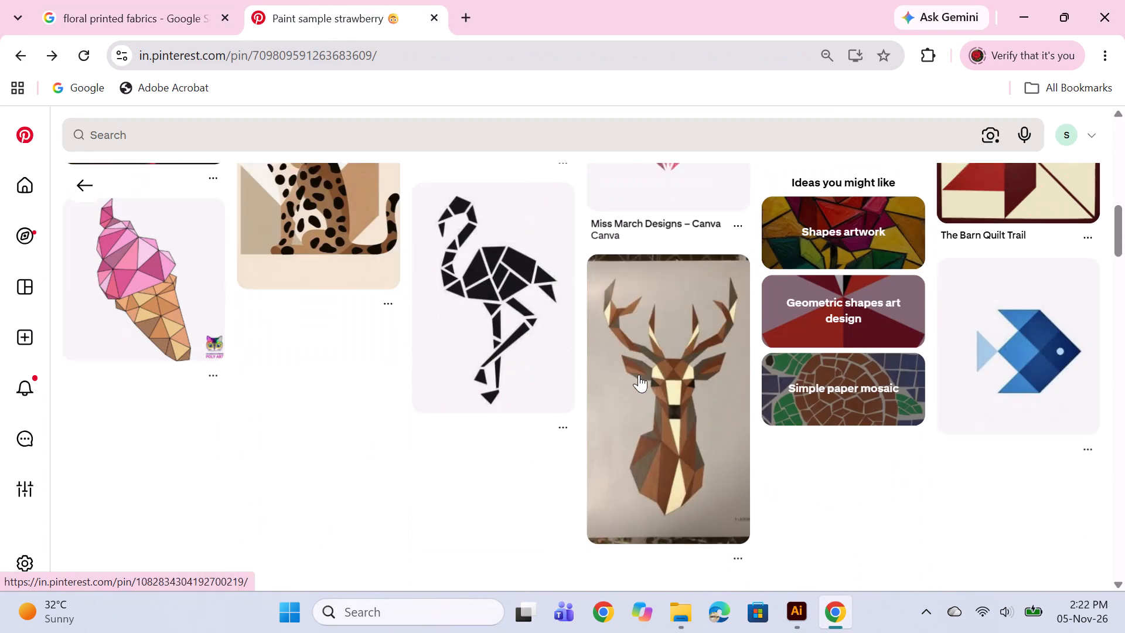
scroll(640, 350, down, 7)
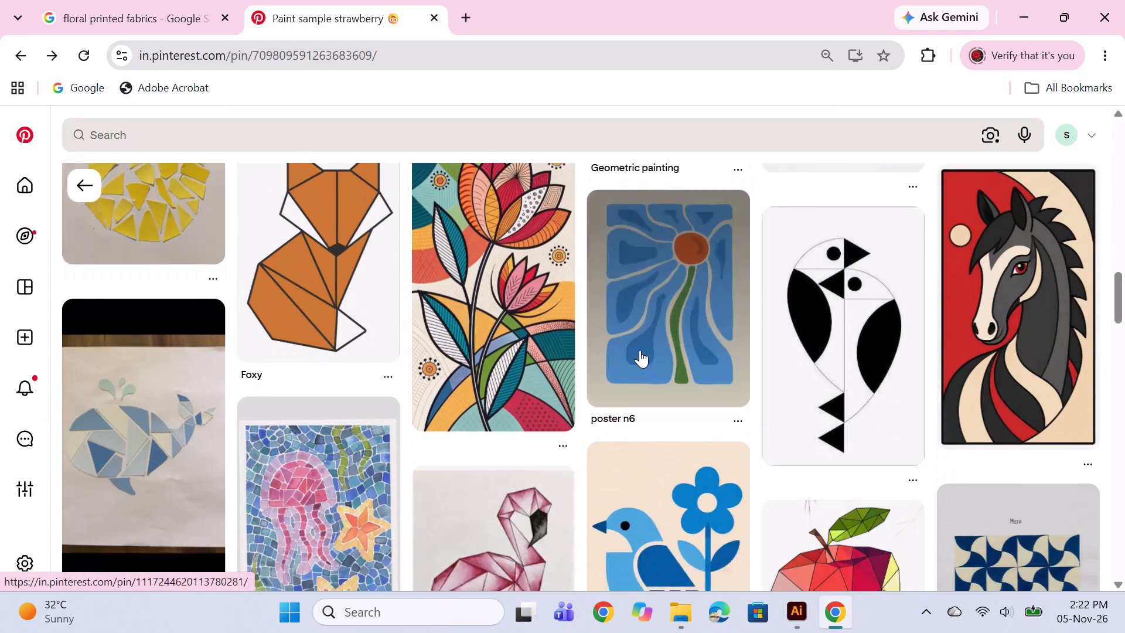
scroll(640, 350, down, 10)
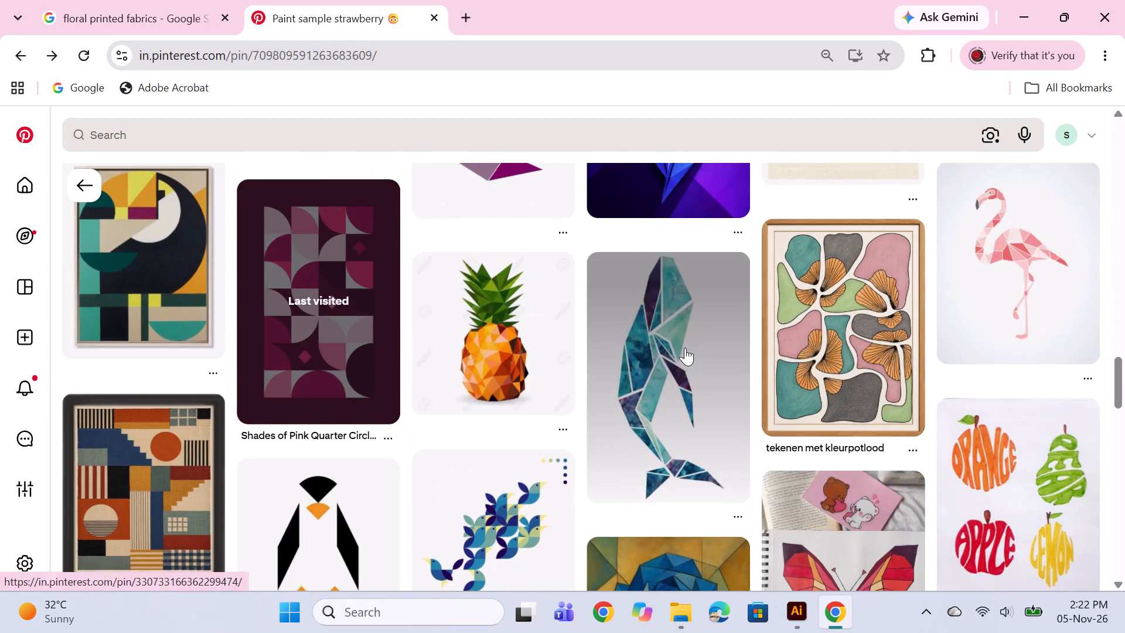
scroll(685, 348, down, 15)
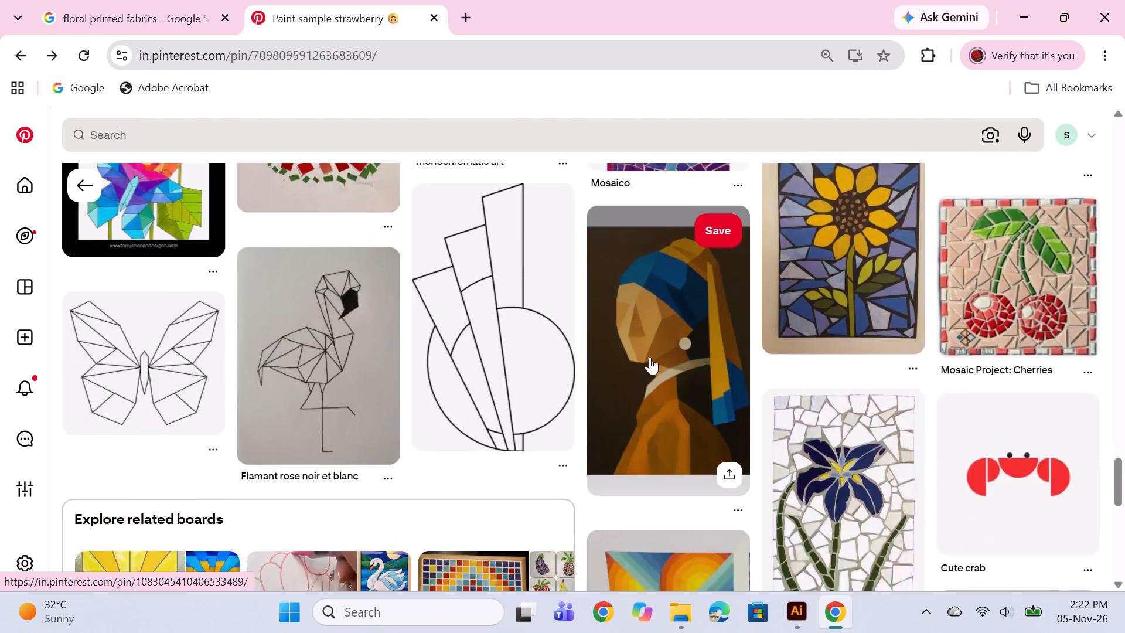
scroll(639, 348, down, 5)
scroll(735, 369, up, 5)
Open the pin of the orange and blue pinwheel with concentric circles and examine its related geometric designs for a motif reference.
click(666, 349)
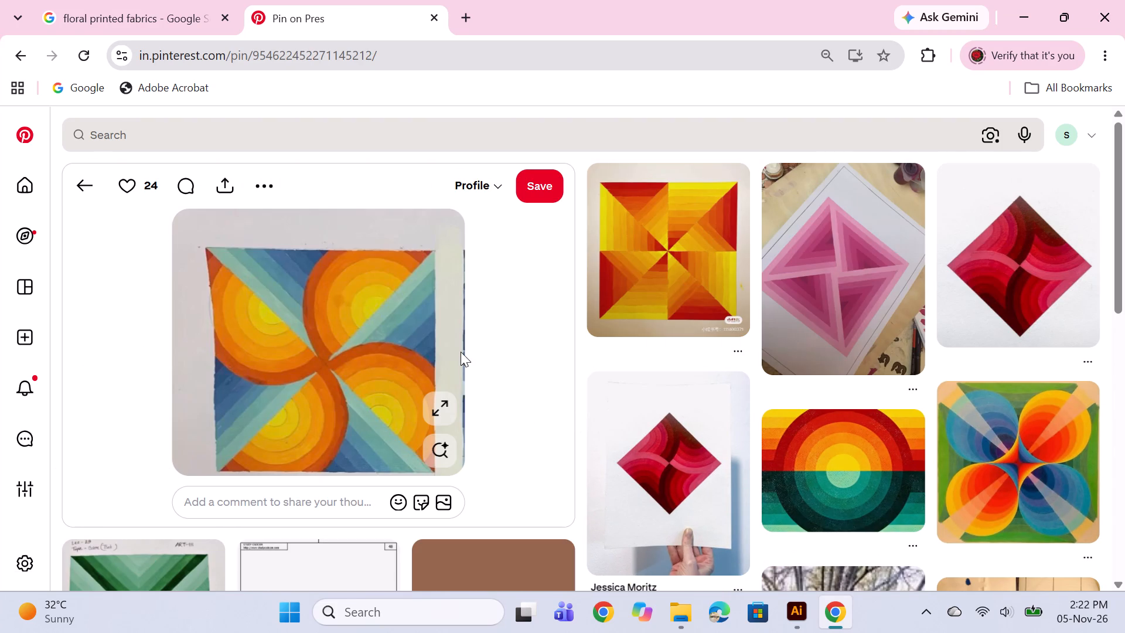
scroll(821, 352, down, 3)
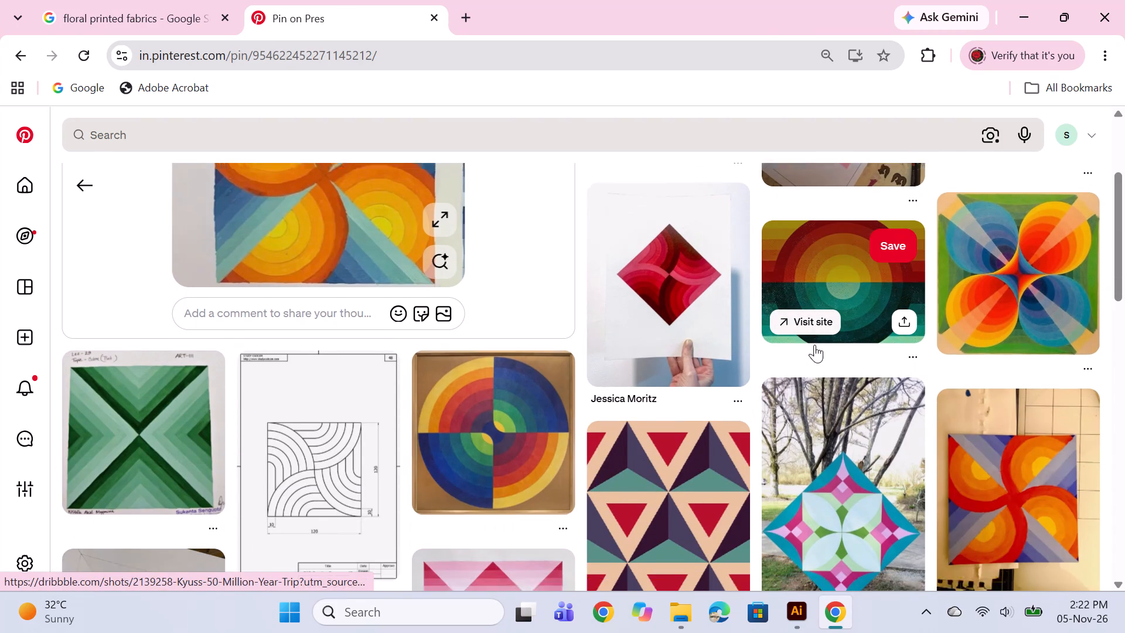
scroll(814, 345, down, 1)
scroll(812, 343, up, 5)
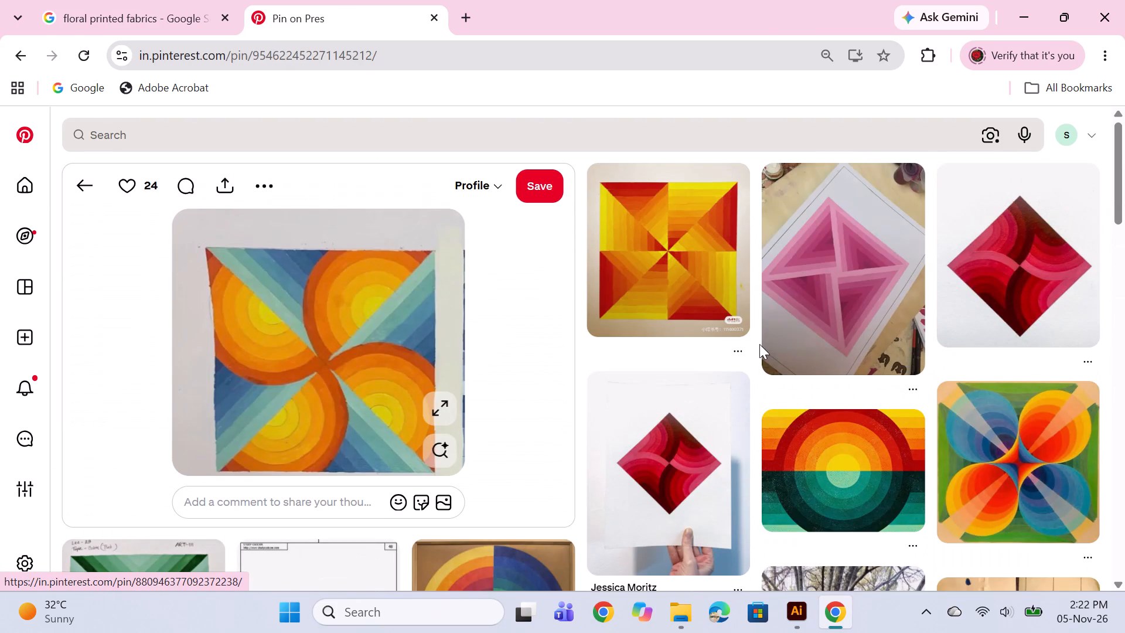
scroll(759, 344, down, 1)
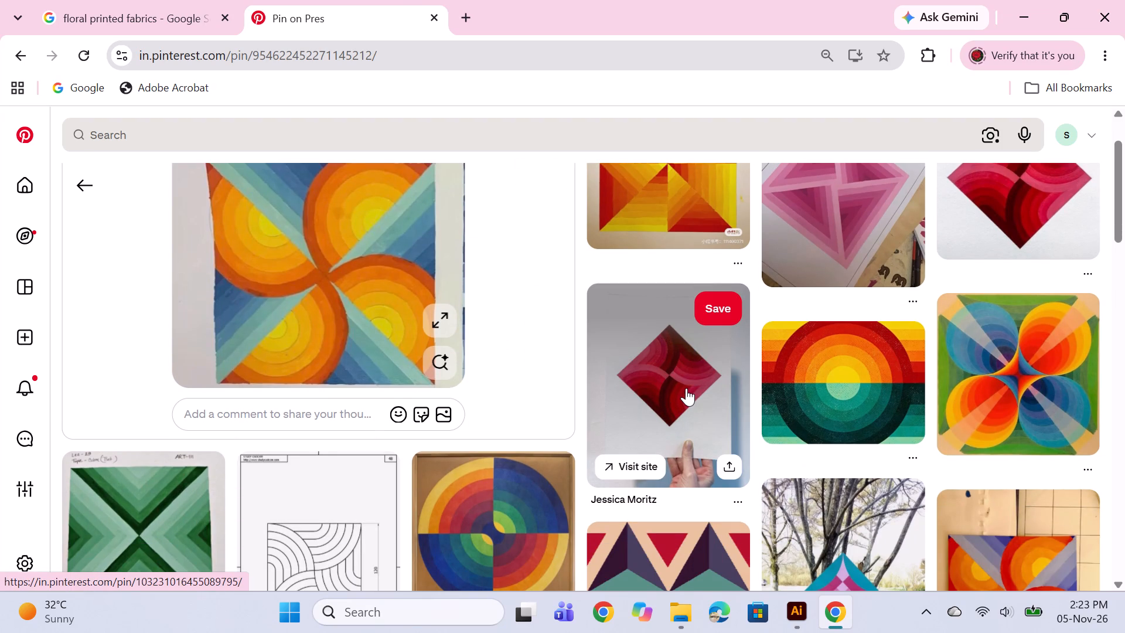
scroll(667, 397, down, 3)
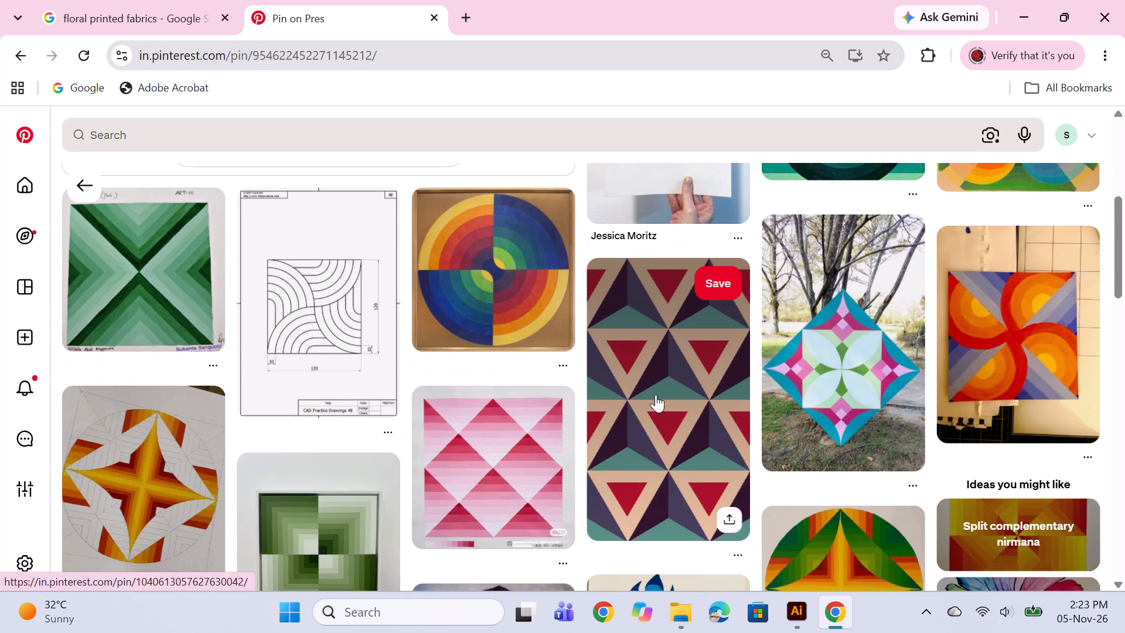
scroll(630, 445, down, 1)
scroll(630, 445, up, 6)
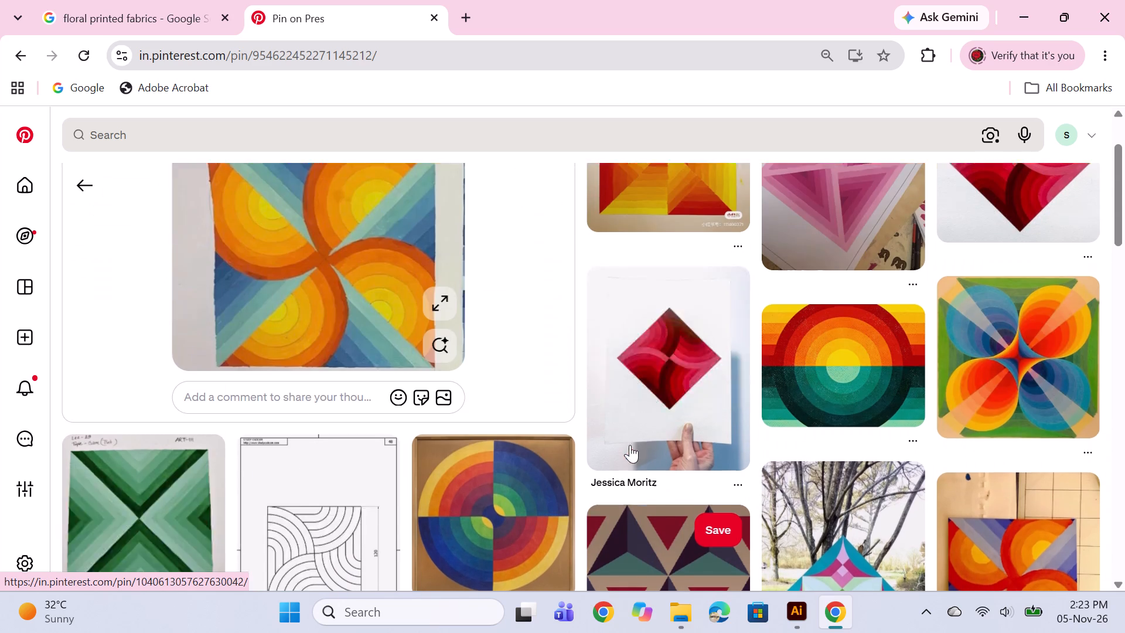
scroll(630, 445, up, 3)
scroll(630, 445, down, 5)
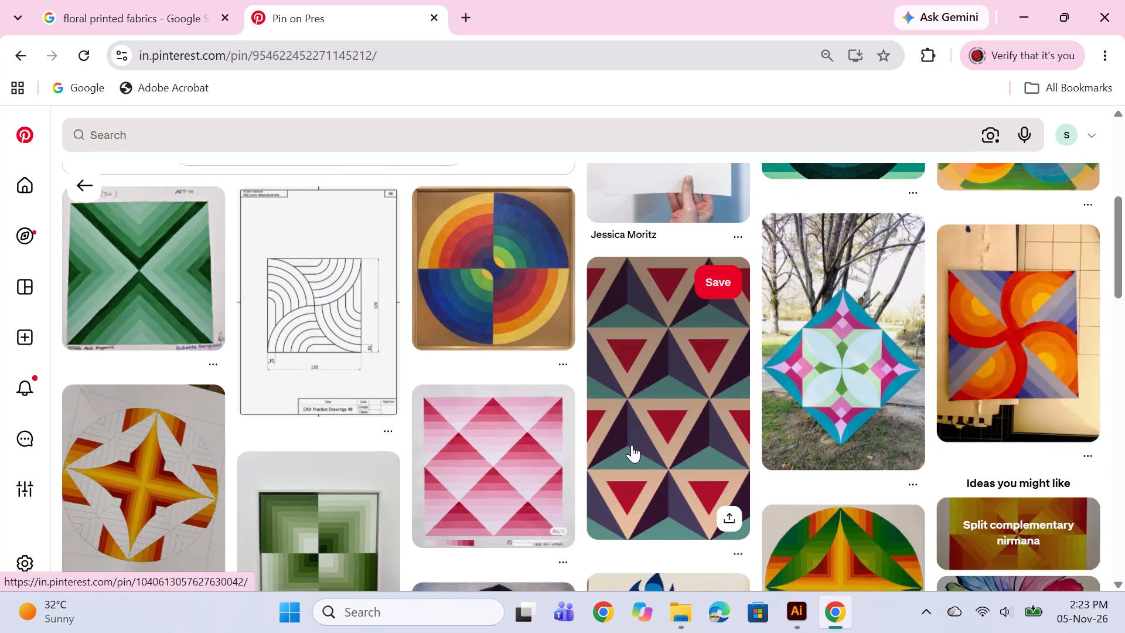
scroll(632, 445, down, 5)
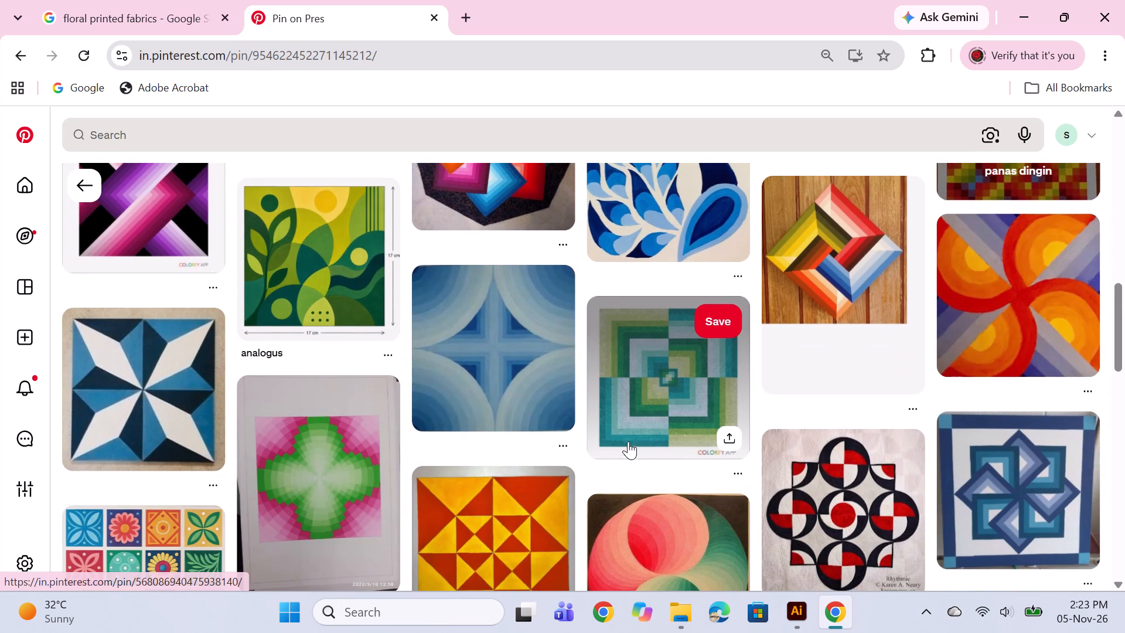
scroll(525, 352, down, 4)
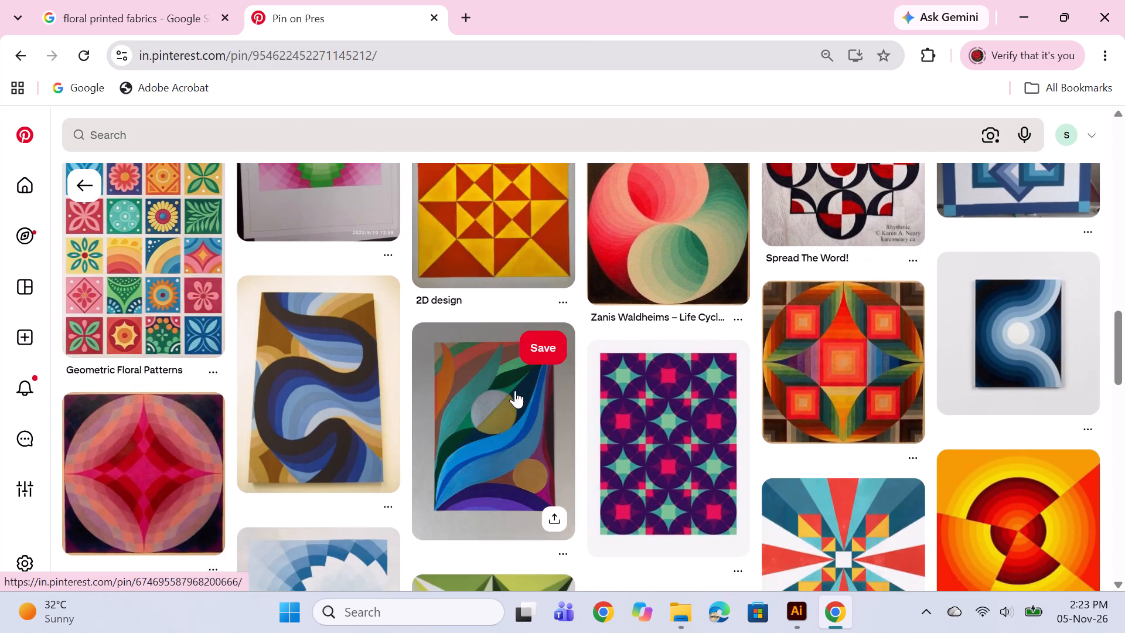
scroll(515, 390, down, 8)
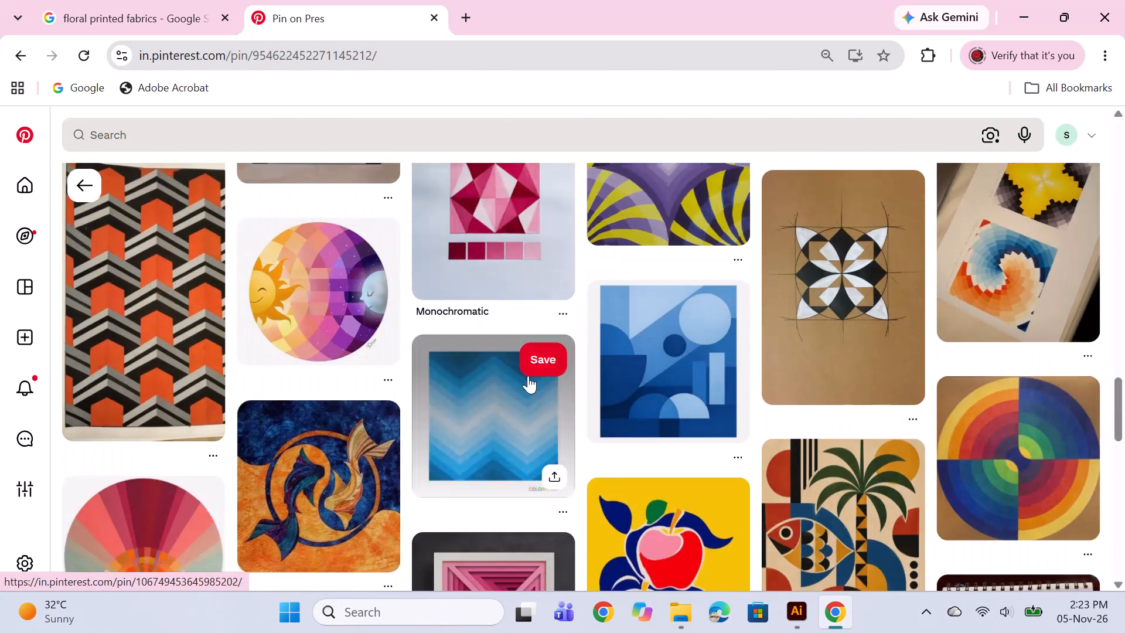
scroll(530, 365, down, 2)
scroll(521, 288, down, 2)
scroll(564, 155, down, 2)
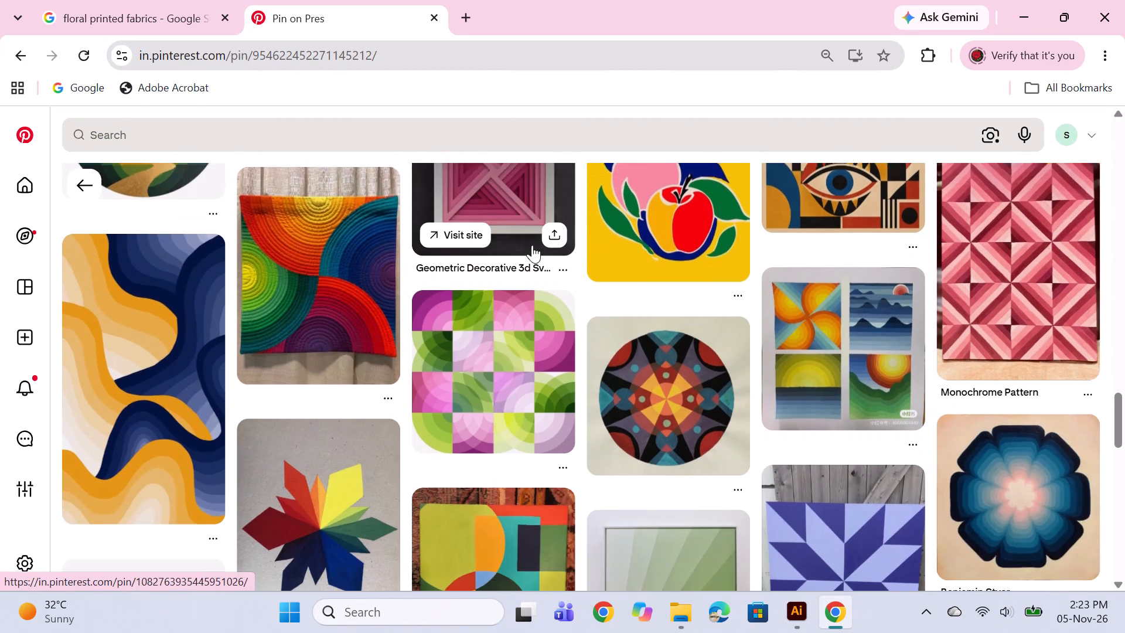
scroll(532, 245, down, 5)
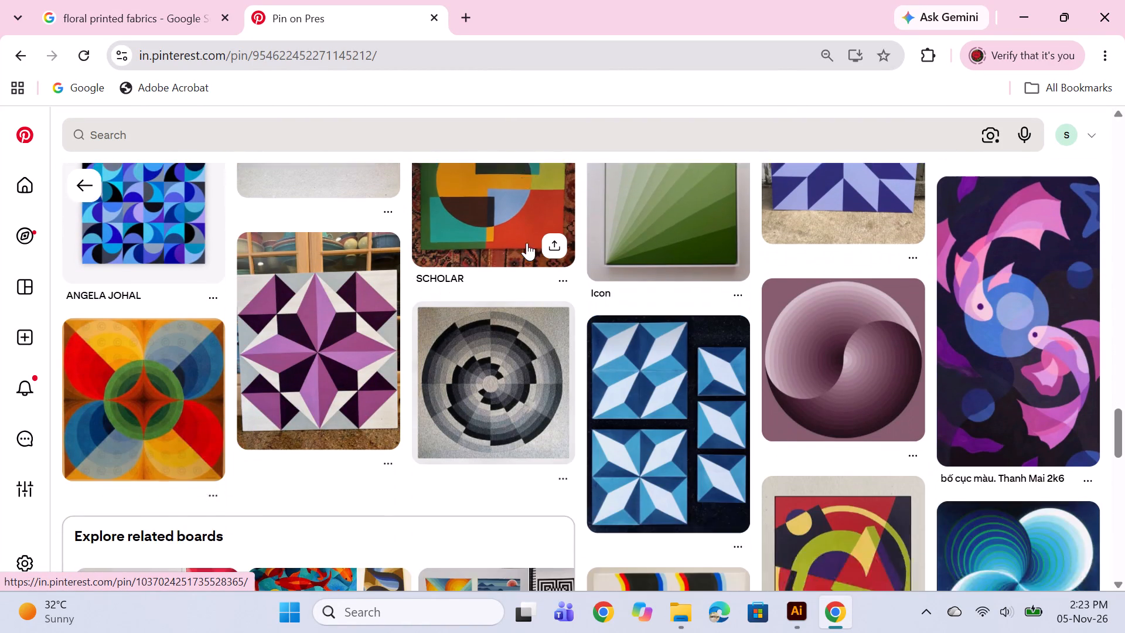
scroll(527, 243, down, 13)
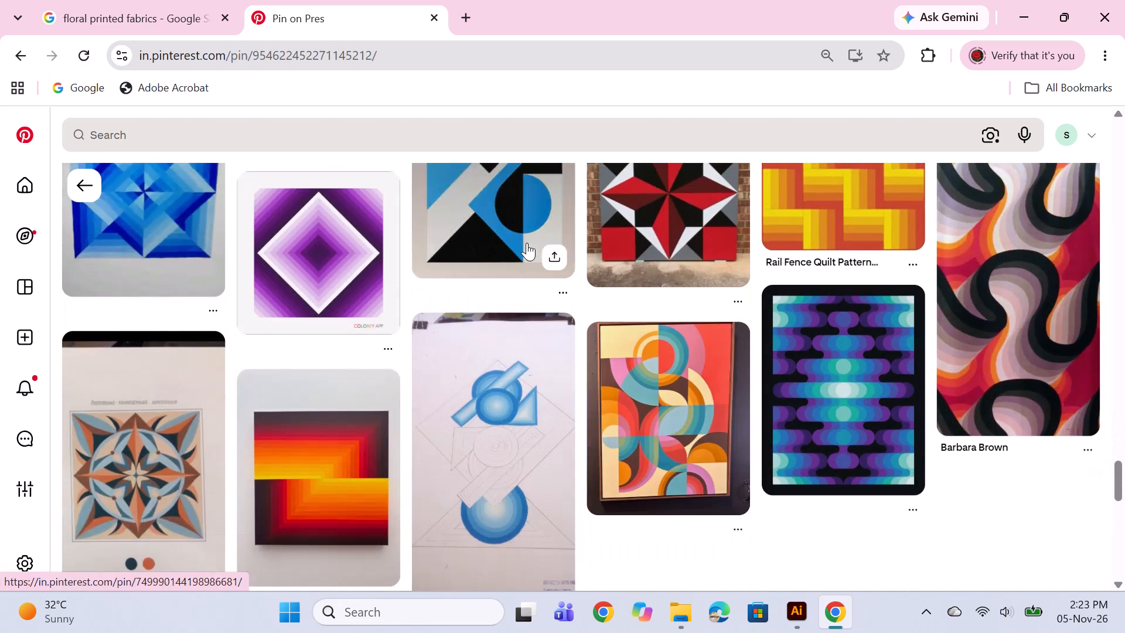
scroll(527, 243, down, 16)
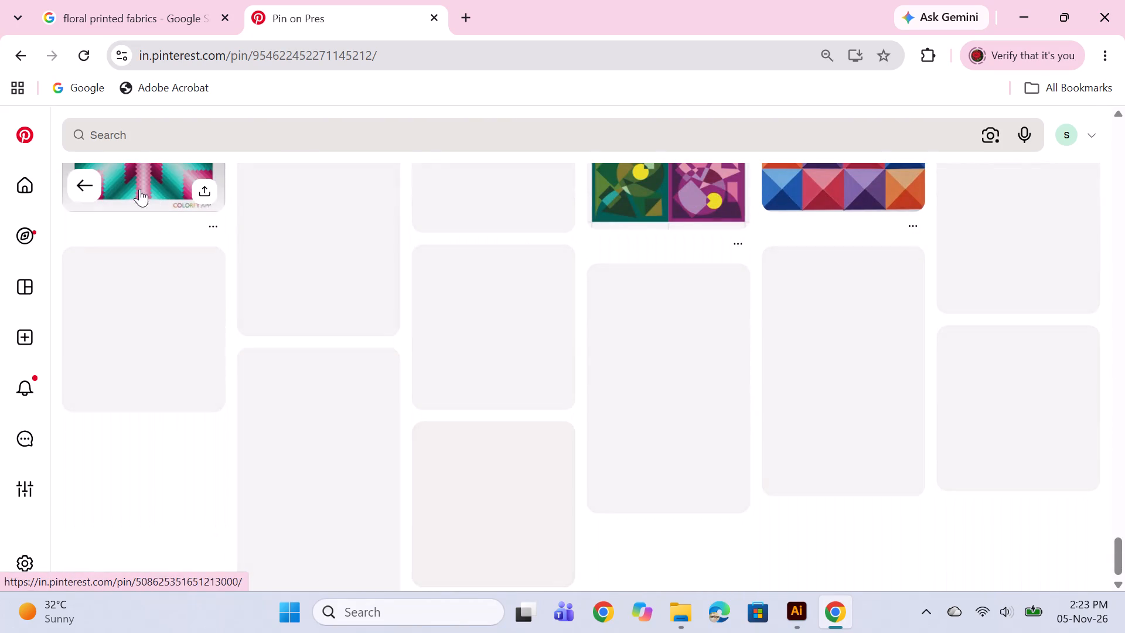
Return to the paint sample strawberry pin and browse further through its related pins for a geometric pattern reference.
click(28, 57)
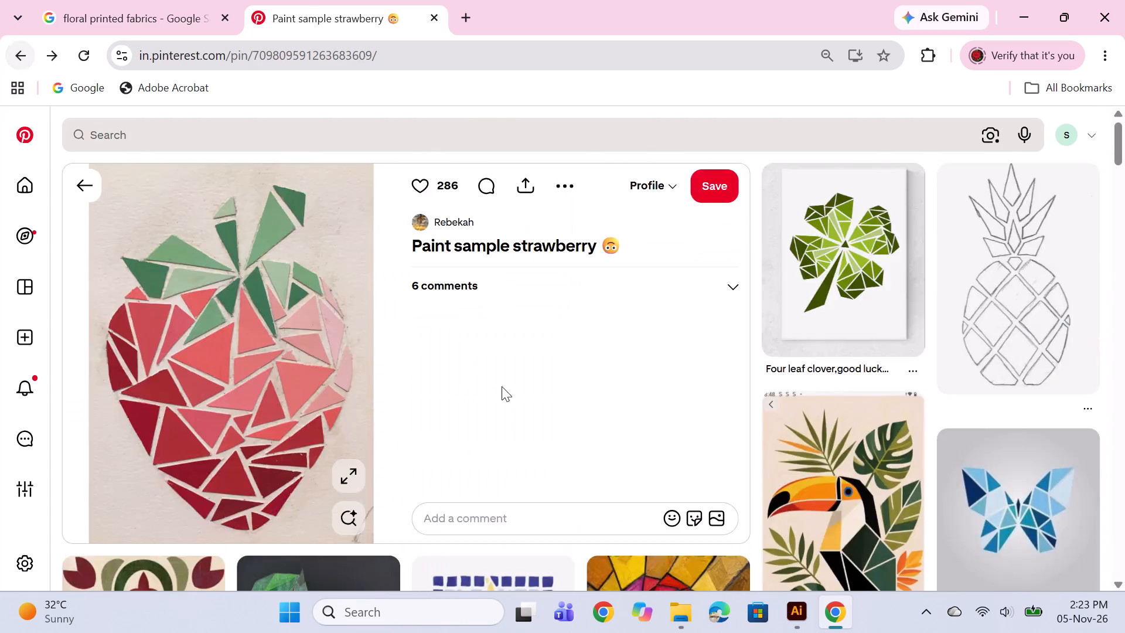
scroll(505, 389, down, 6)
scroll(462, 357, down, 1)
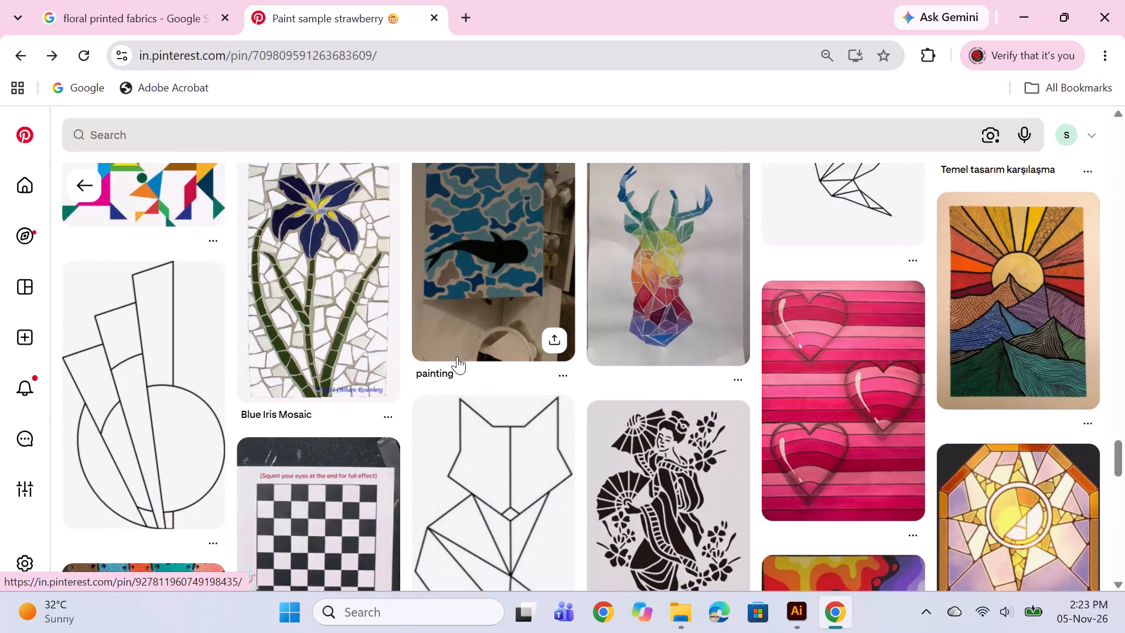
scroll(452, 358, down, 8)
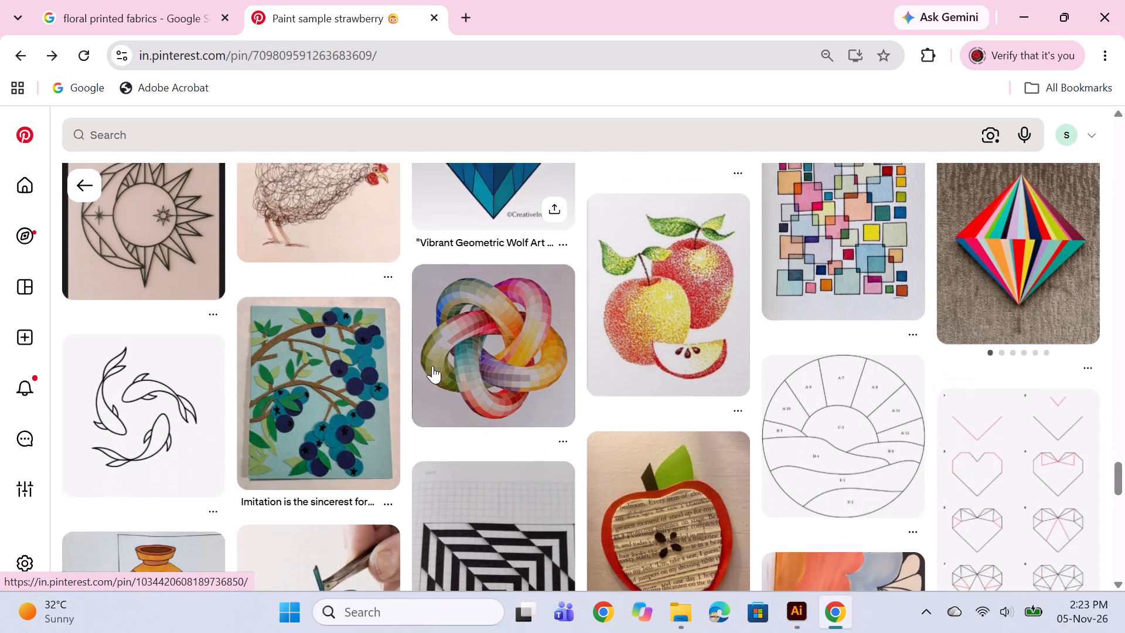
scroll(432, 366, down, 8)
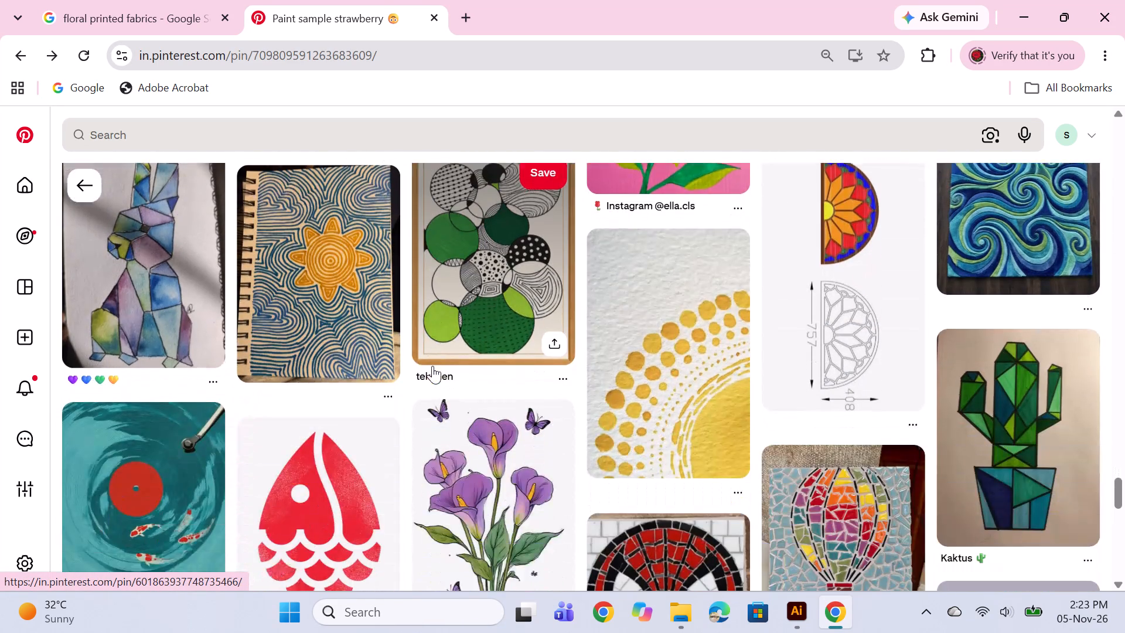
scroll(432, 366, down, 11)
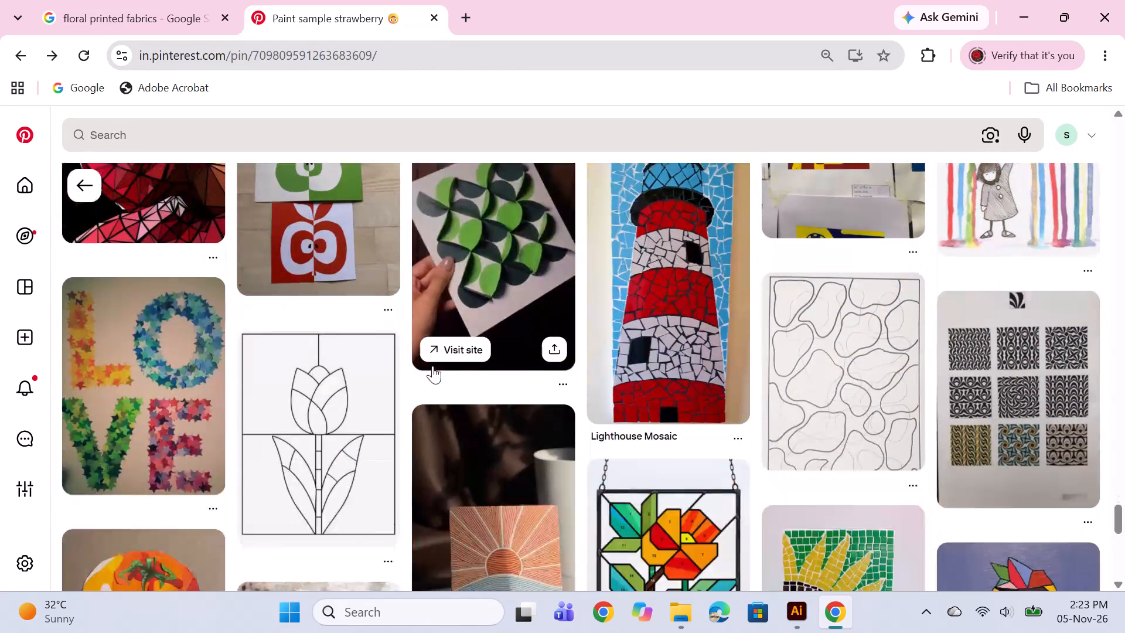
scroll(432, 366, down, 8)
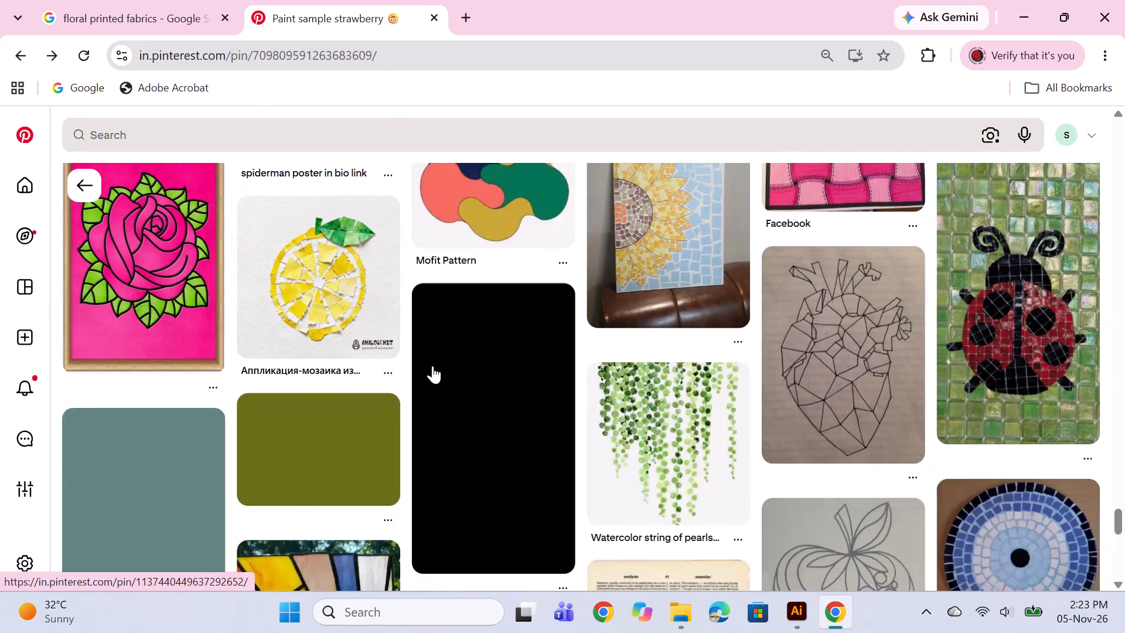
scroll(432, 366, down, 7)
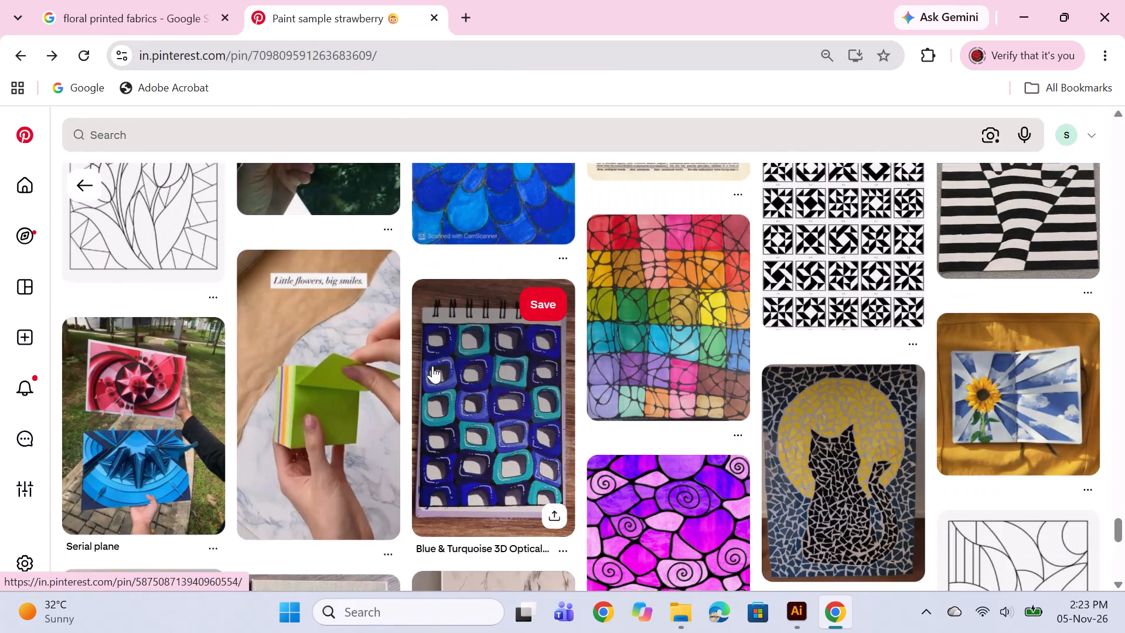
scroll(432, 366, down, 9)
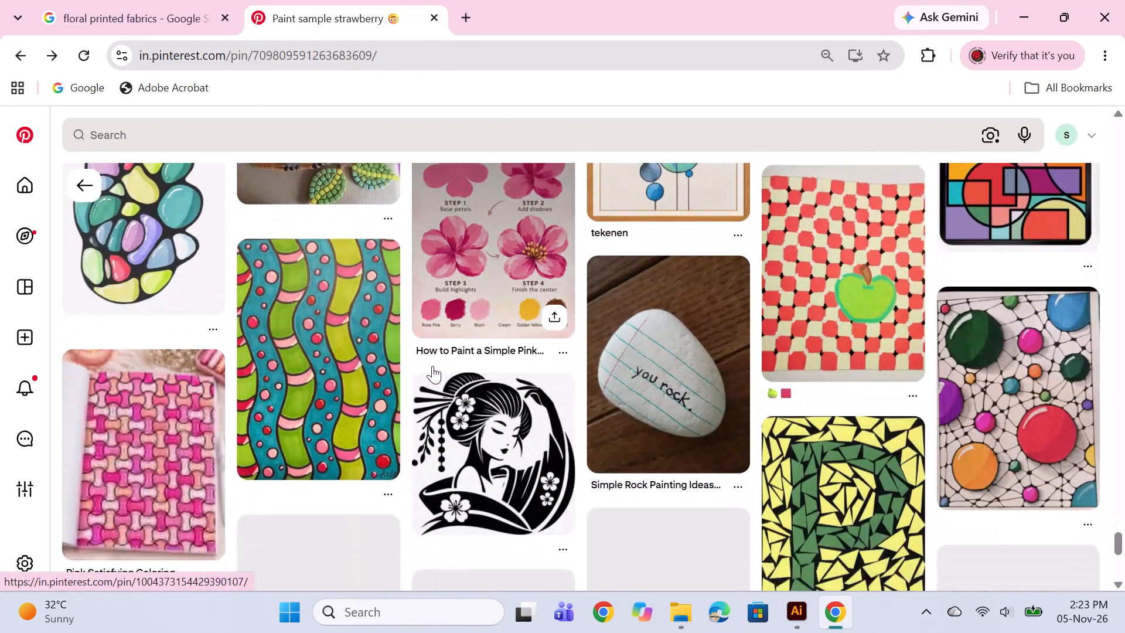
scroll(431, 366, down, 7)
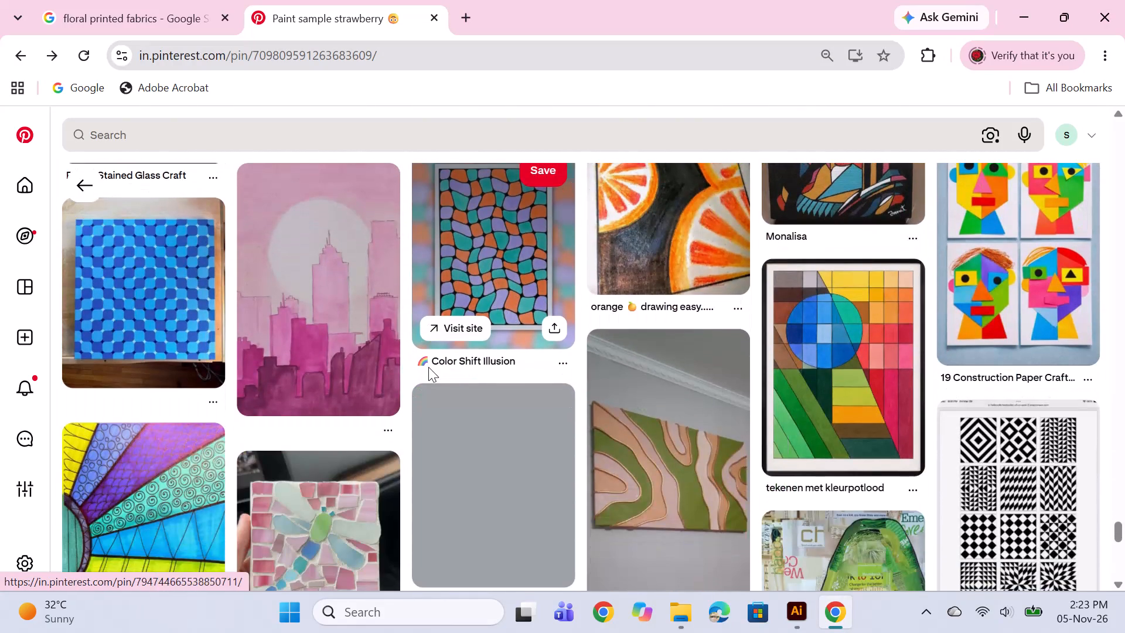
scroll(553, 358, down, 4)
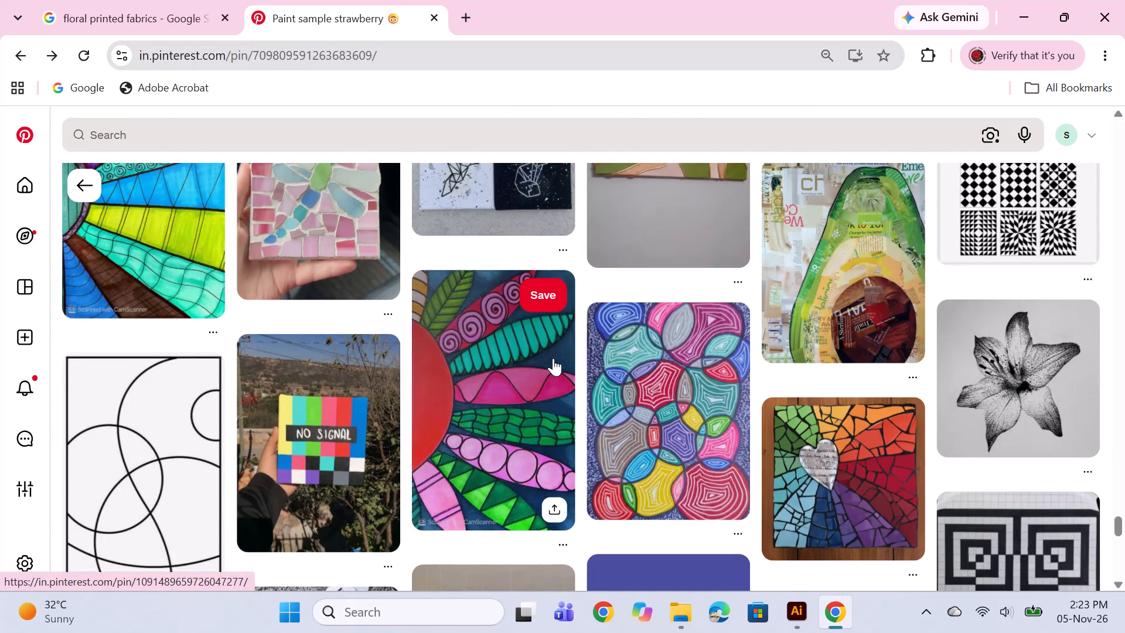
scroll(553, 358, up, 4)
scroll(553, 358, down, 6)
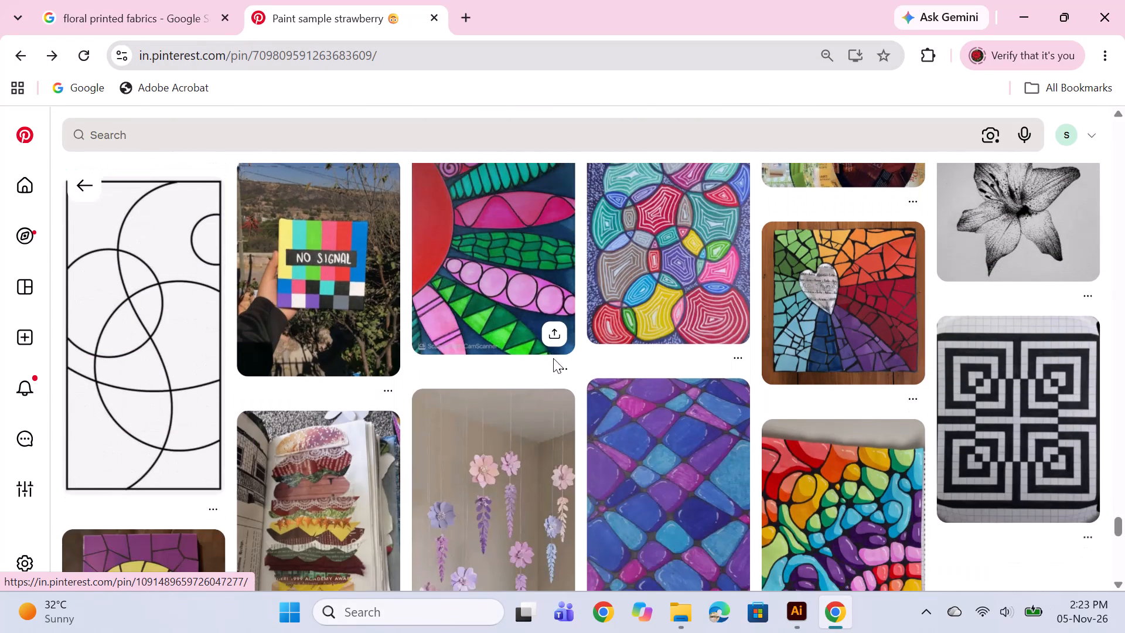
scroll(553, 358, down, 5)
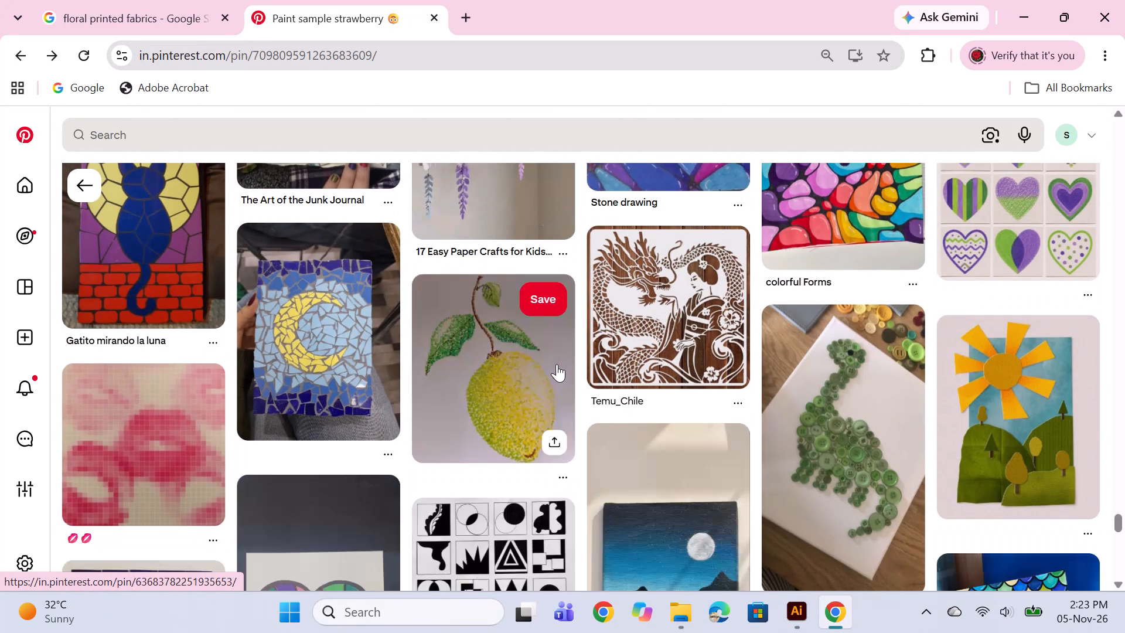
scroll(557, 366, down, 4)
scroll(794, 358, down, 2)
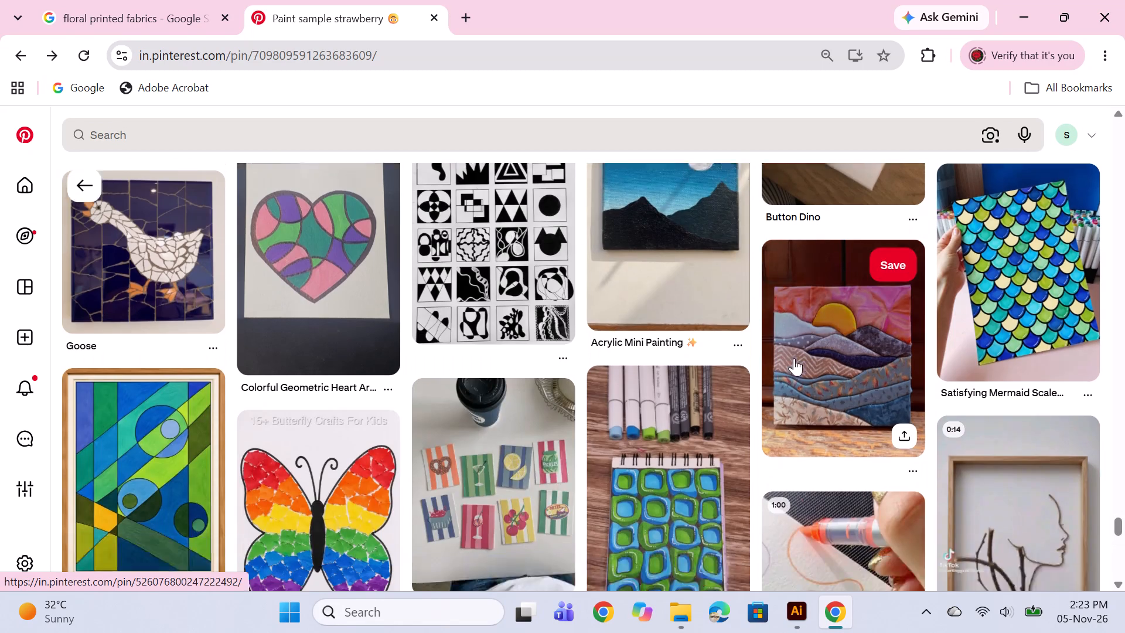
scroll(794, 358, down, 2)
scroll(791, 358, up, 2)
scroll(791, 358, down, 6)
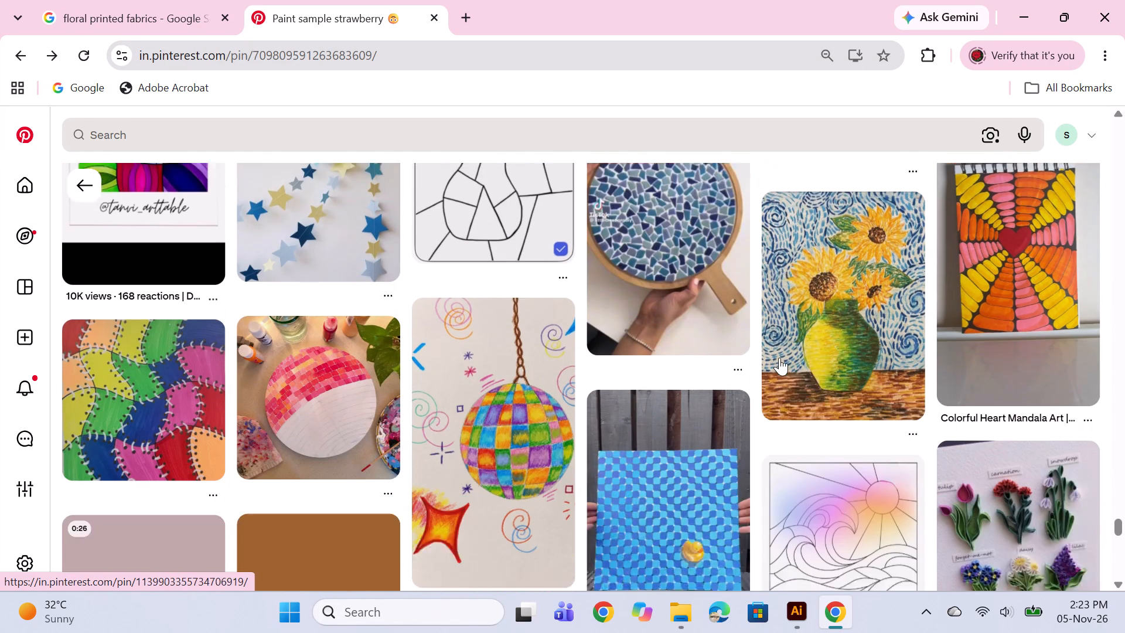
scroll(776, 357, down, 6)
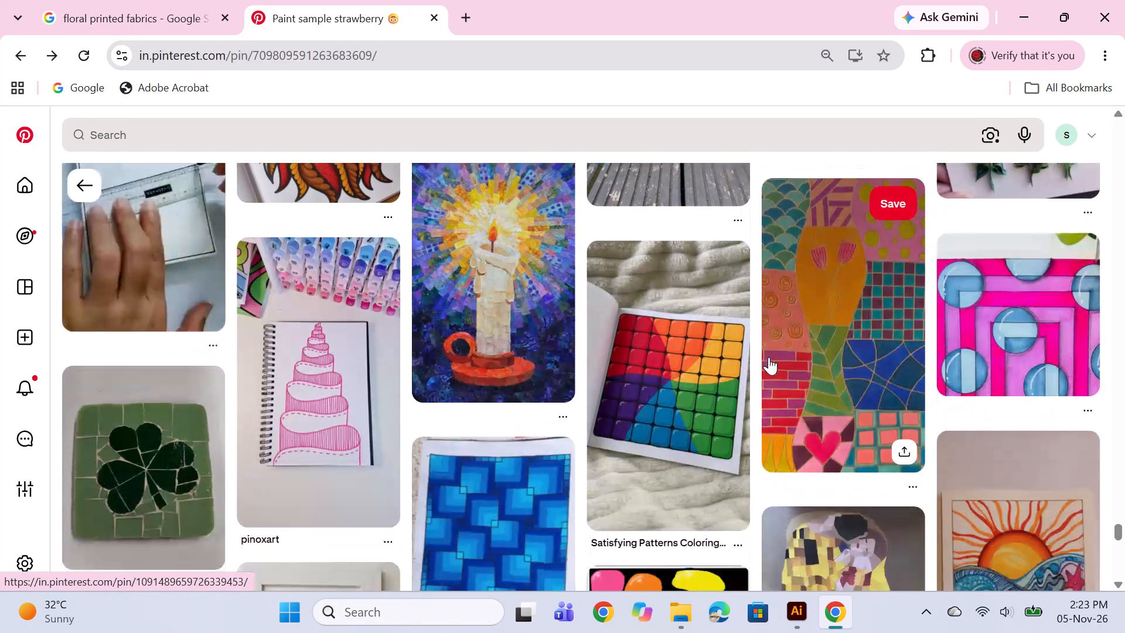
scroll(768, 356, down, 7)
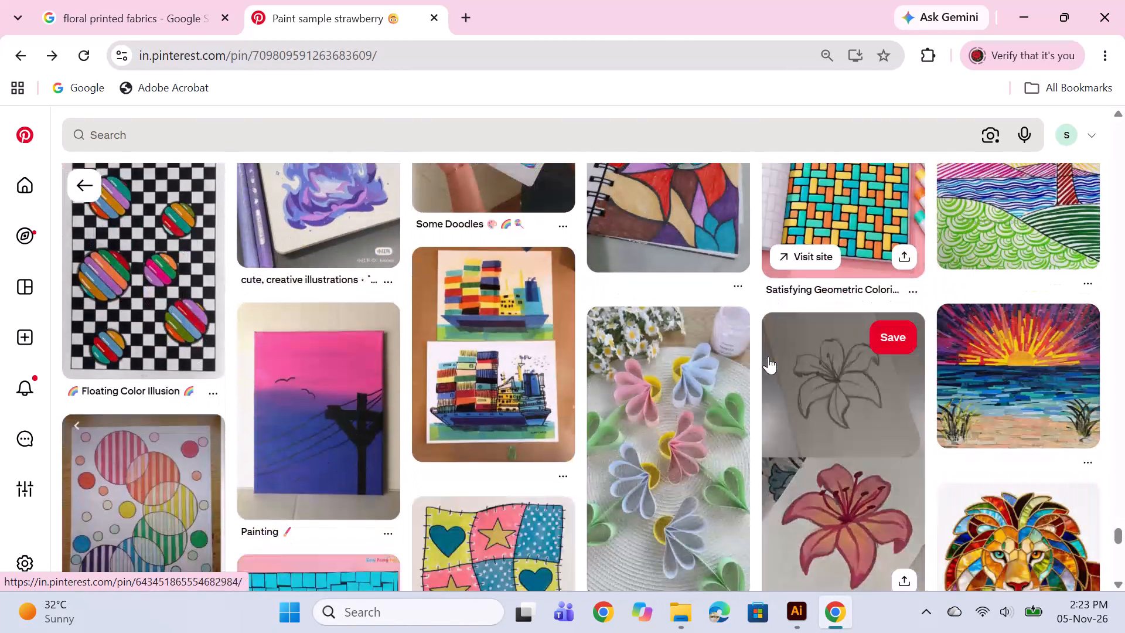
scroll(768, 356, down, 4)
scroll(768, 357, up, 6)
scroll(768, 357, down, 13)
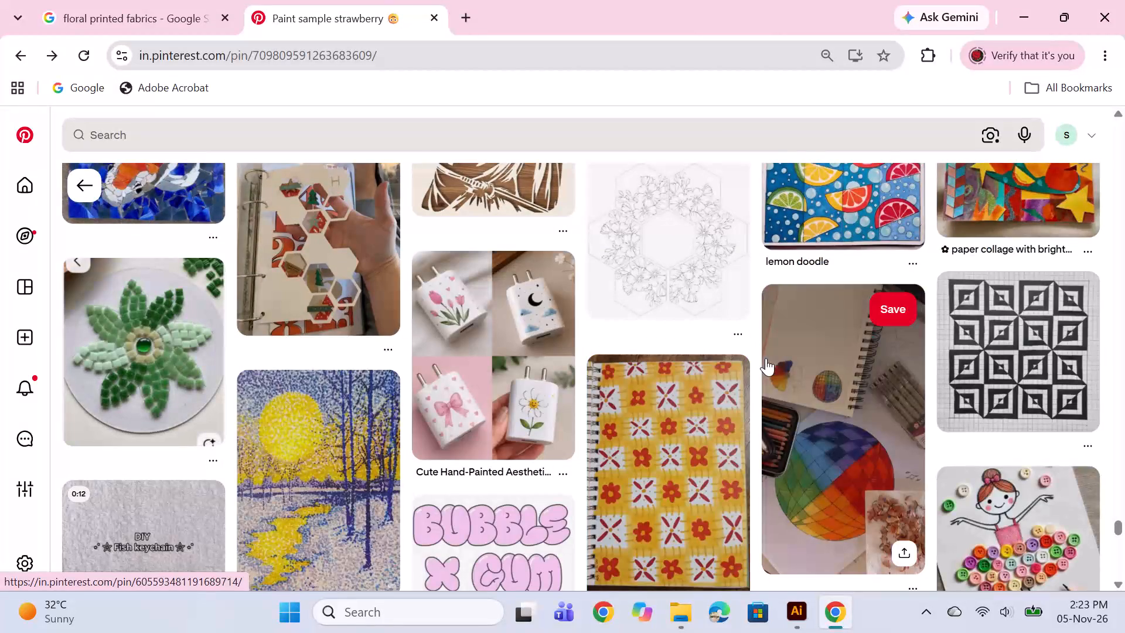
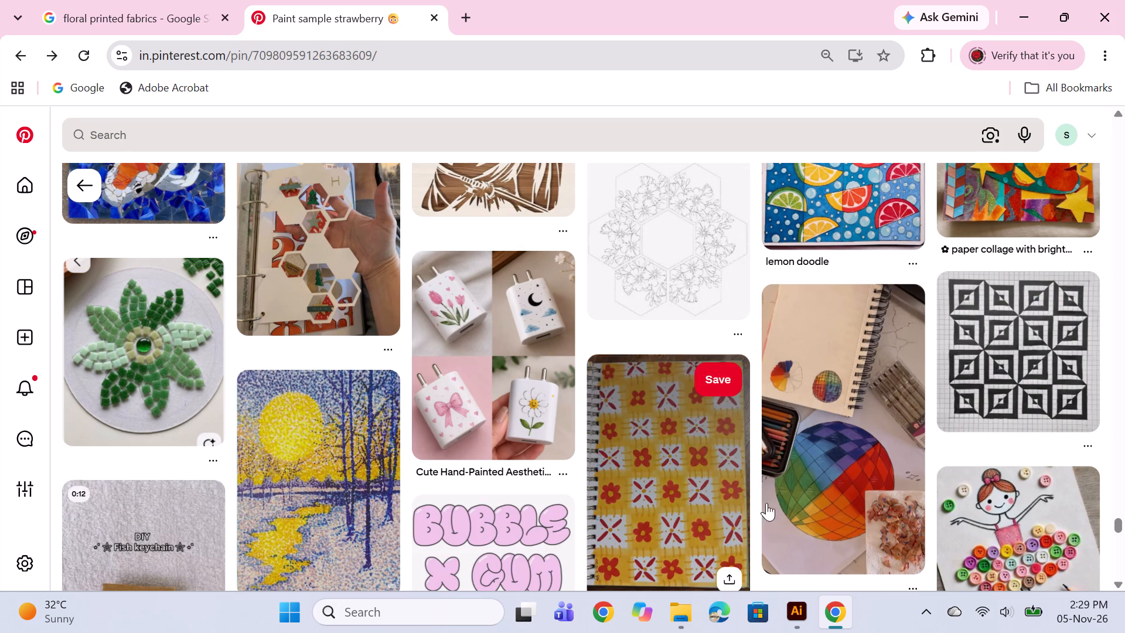
Switch to Illustrator and draw a background rectangle covering the whole blank A3 artboard, about 16.54 by 11.69 in, aligned to its edges.
click(788, 620)
click(526, 57)
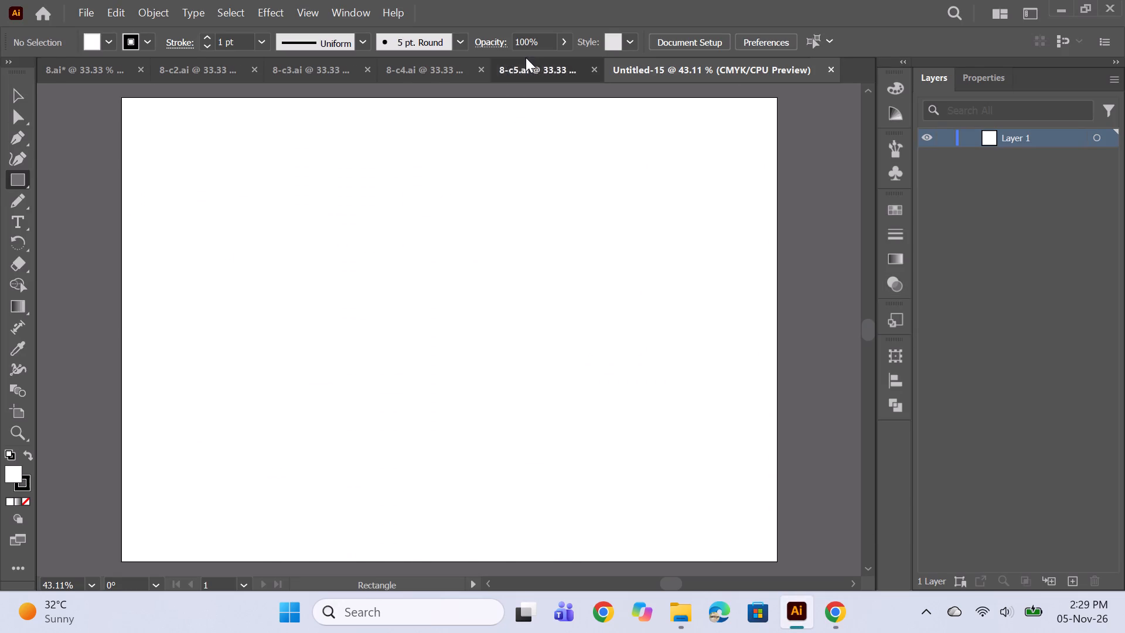
click(762, 79)
drag(121, 96, 151, 154)
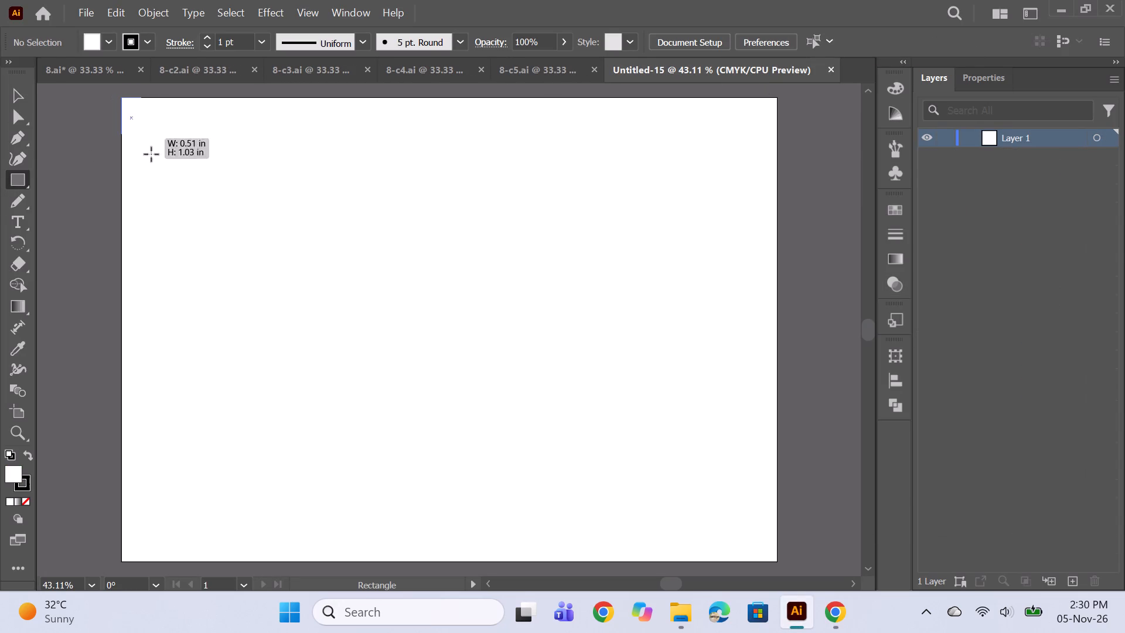
drag(151, 154, 773, 554)
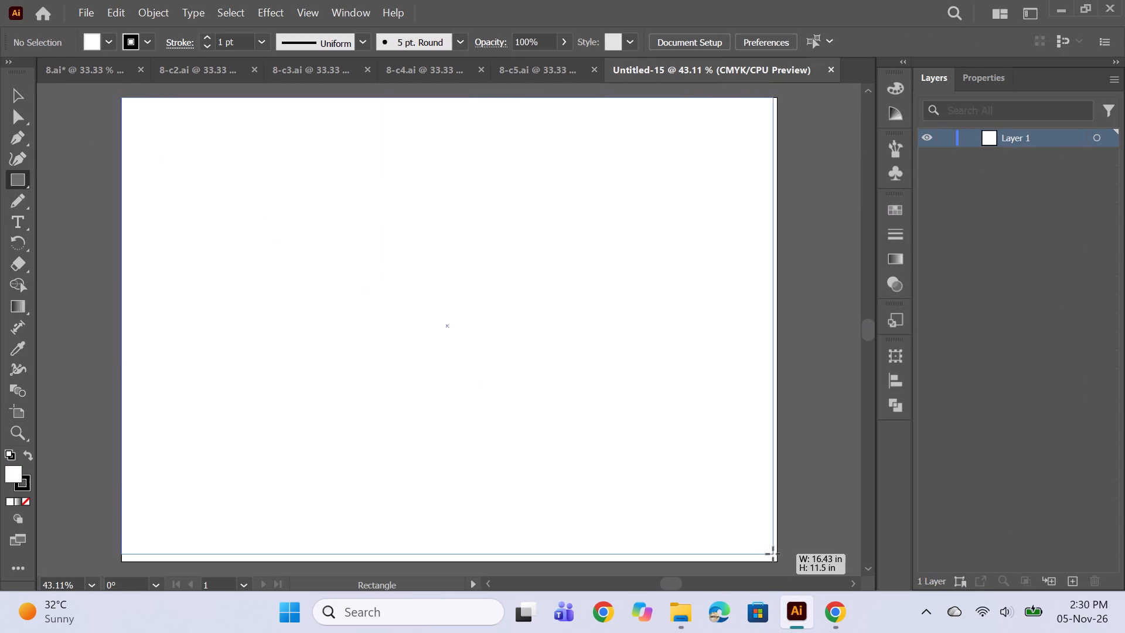
drag(773, 554, 775, 561)
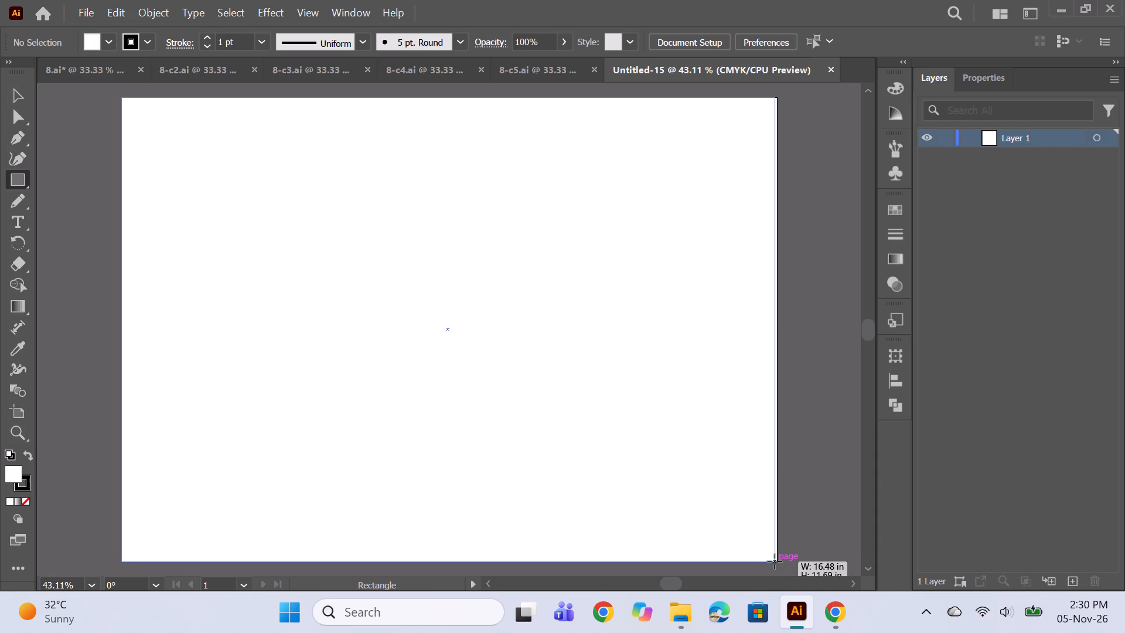
drag(775, 561, 776, 559)
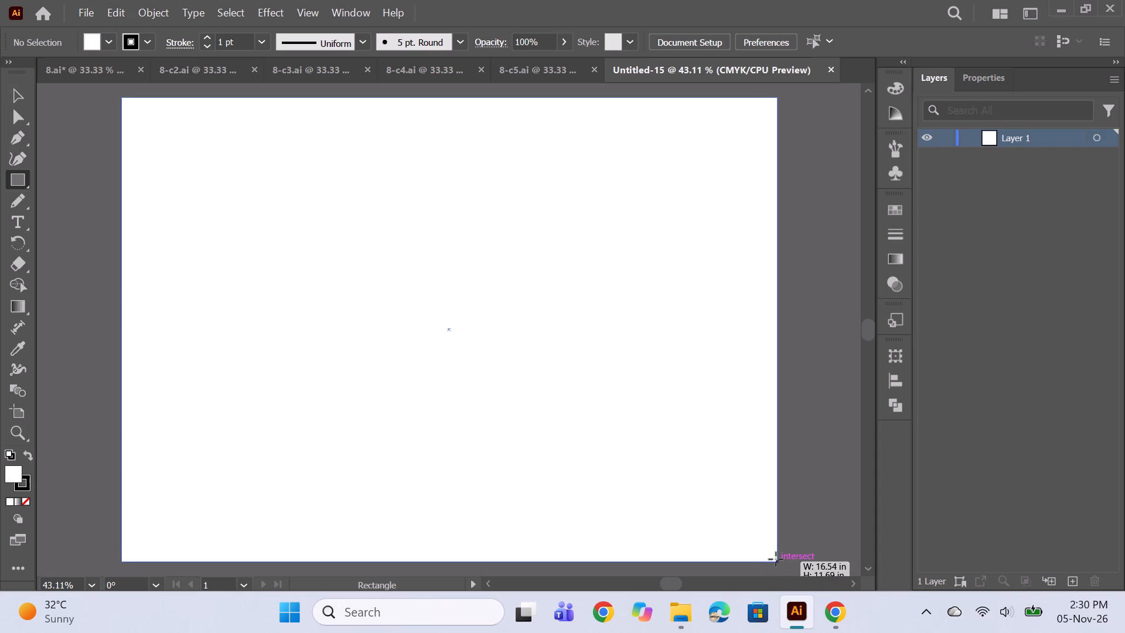
drag(776, 559, 776, 559)
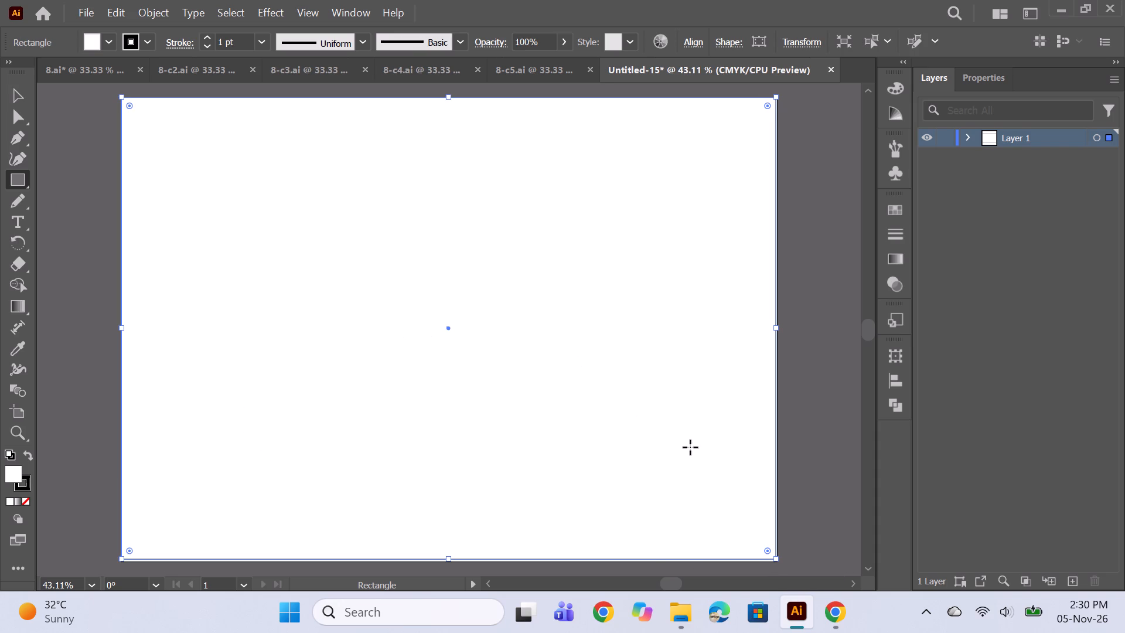
click(447, 560)
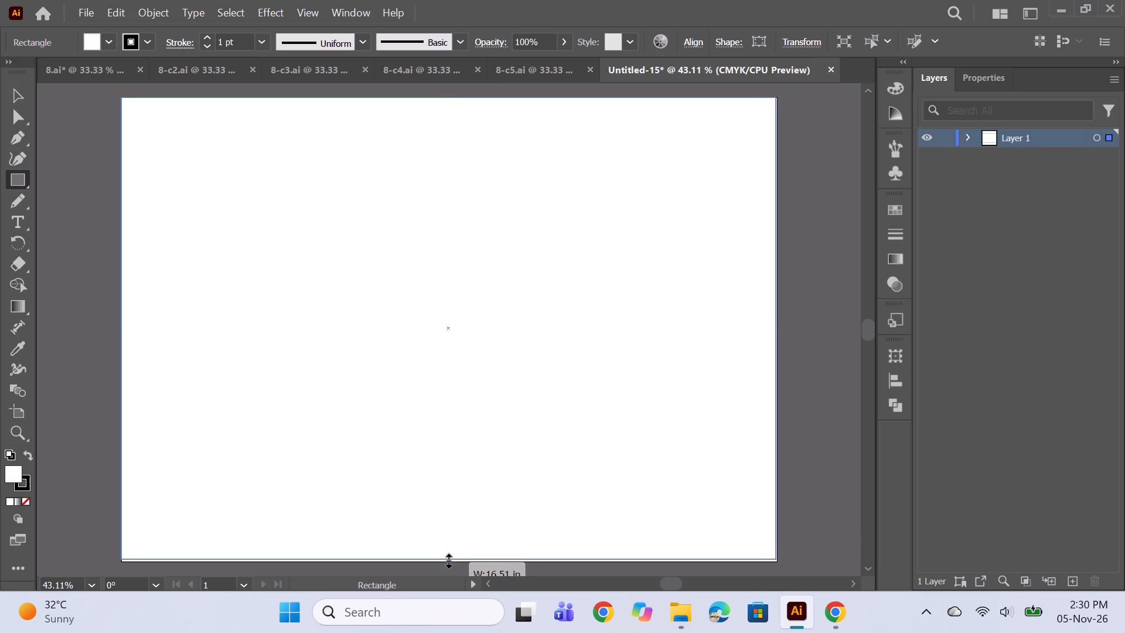
click(448, 559)
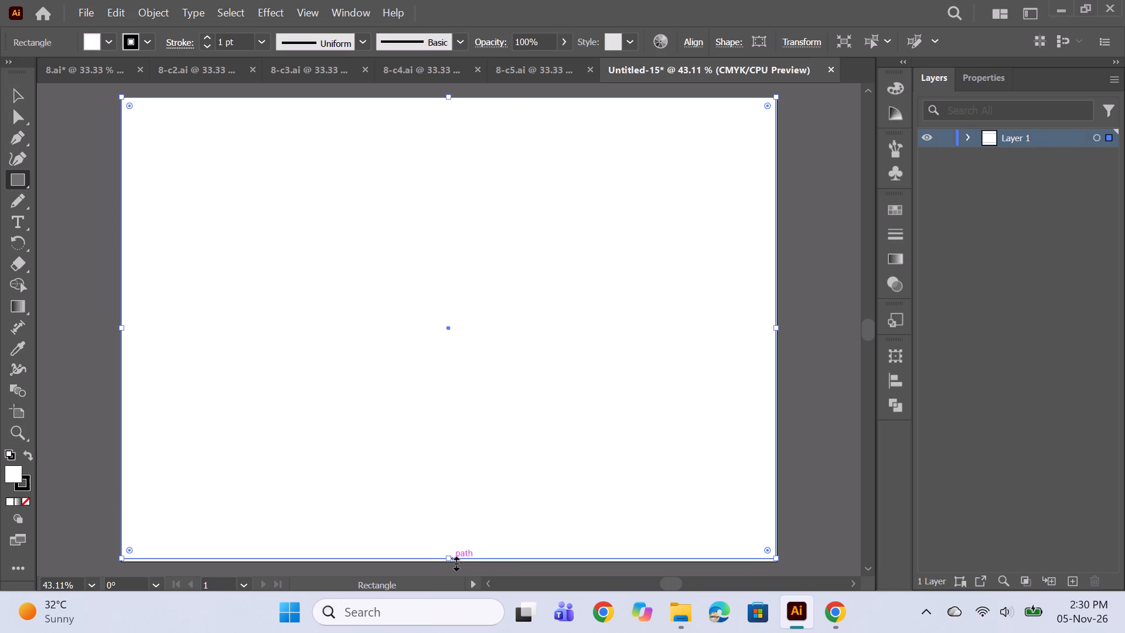
click(449, 559)
click(447, 559)
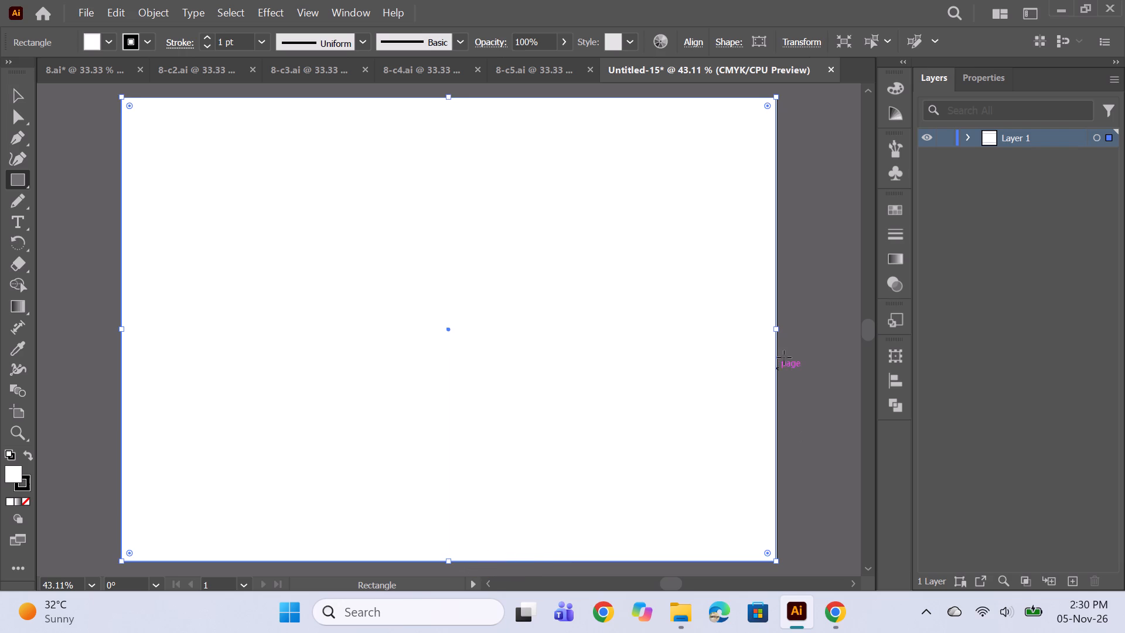
click(777, 328)
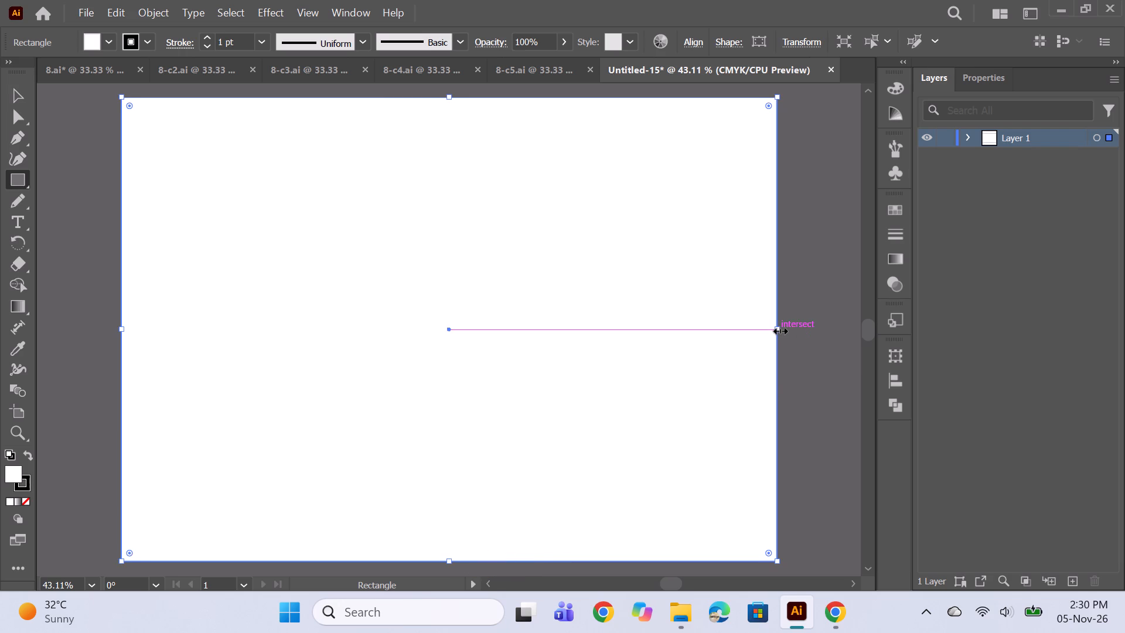
click(21, 98)
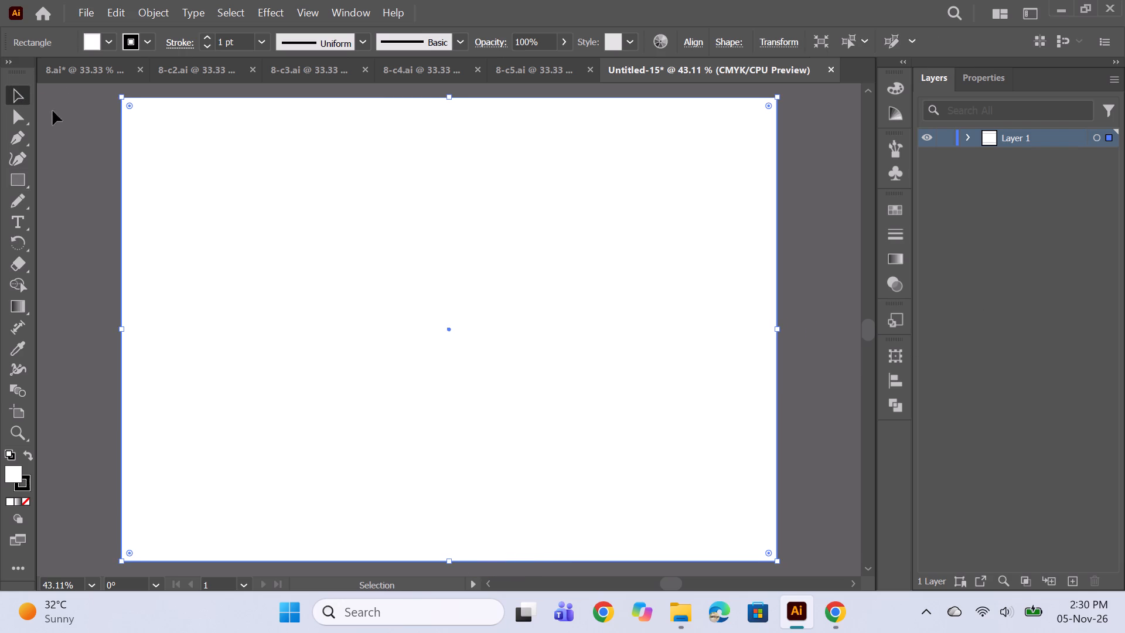
click(13, 181)
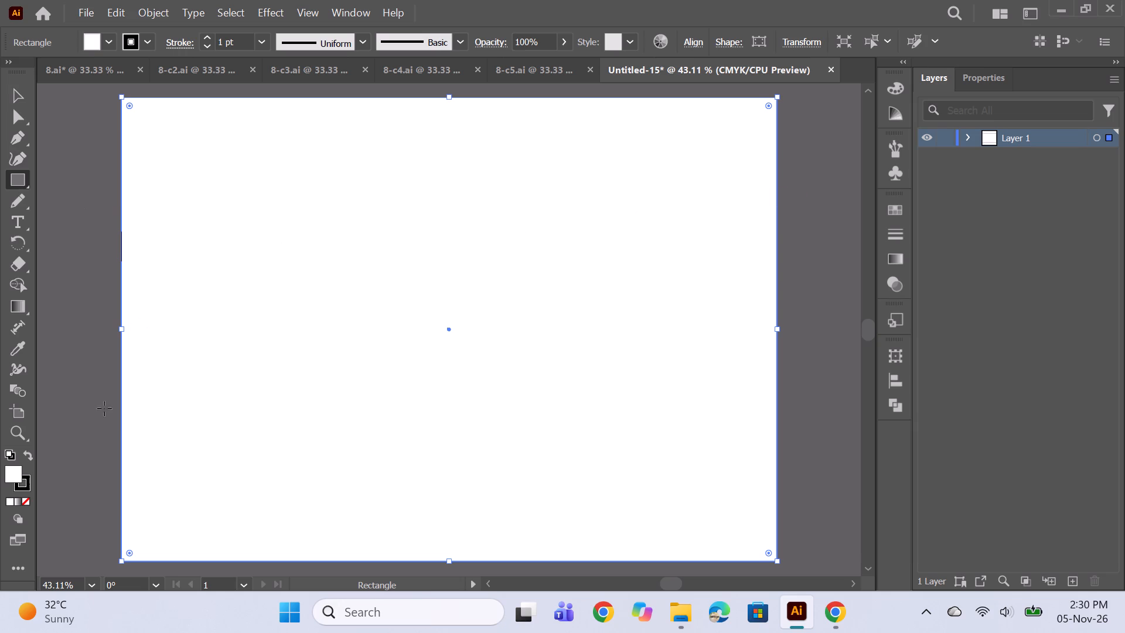
Fill the background rectangle with dark teal 19696B.
click(16, 470)
click(16, 470)
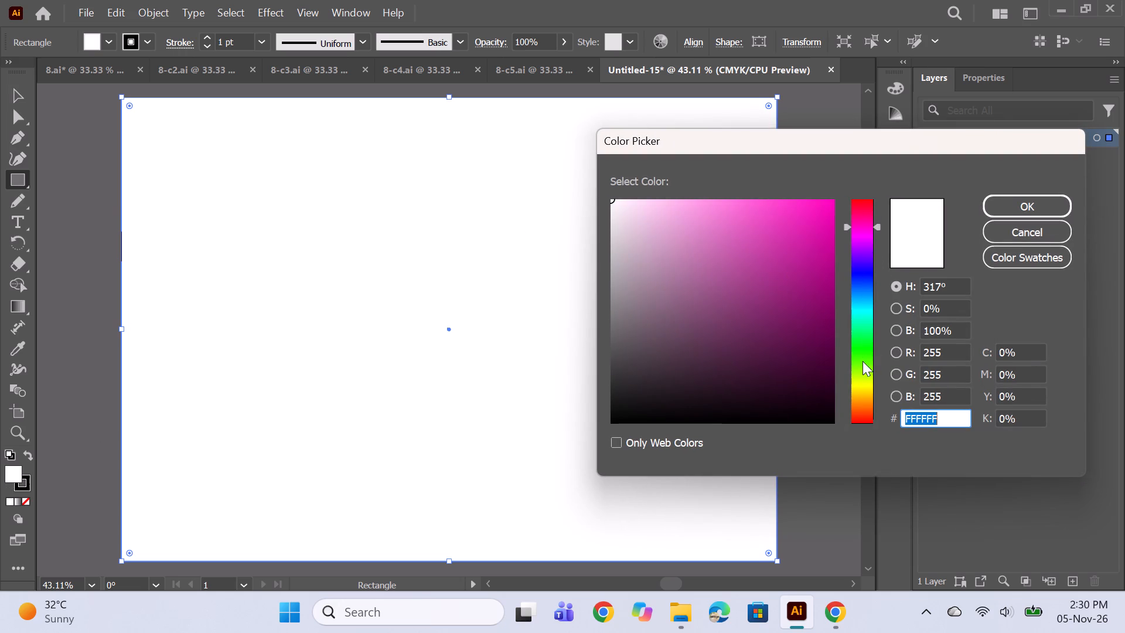
click(860, 268)
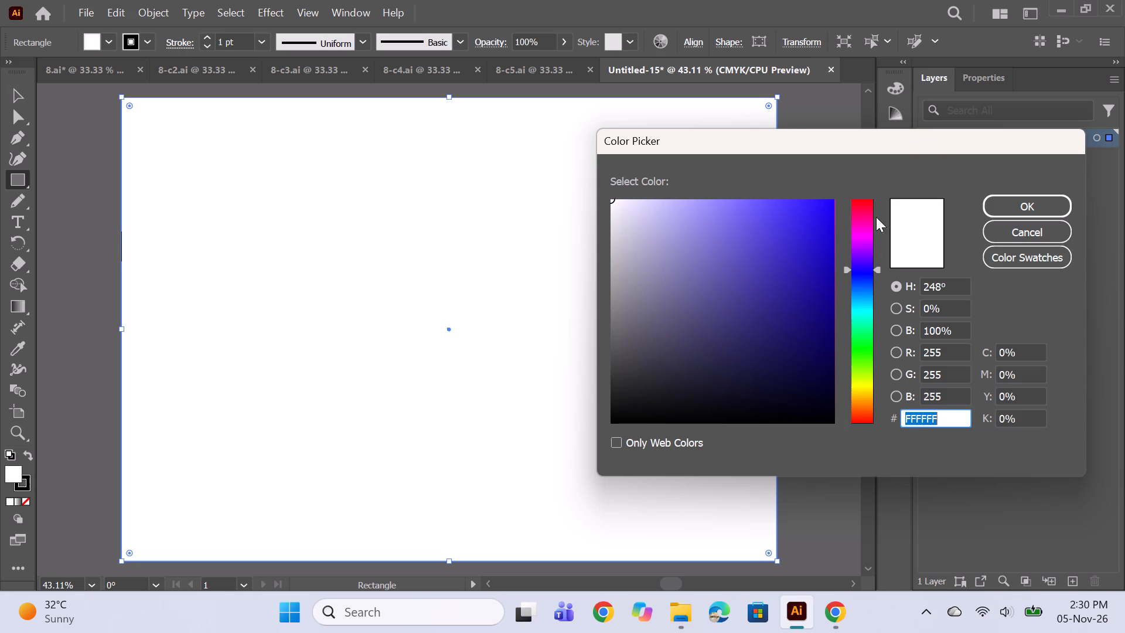
click(866, 419)
click(861, 311)
click(863, 309)
click(755, 330)
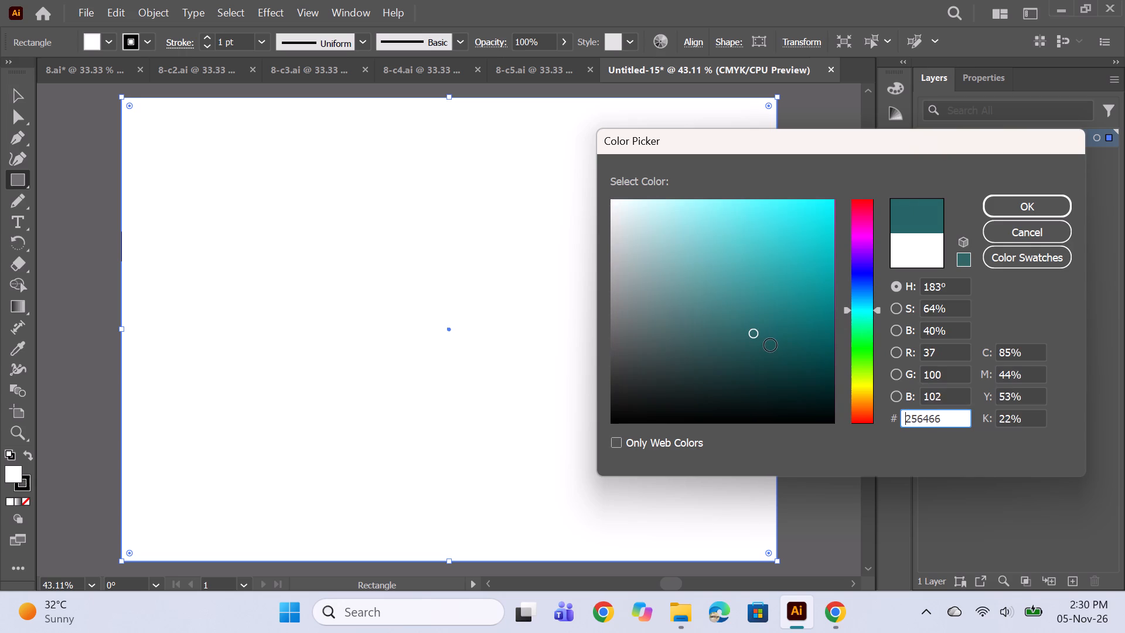
click(771, 346)
click(772, 346)
click(779, 336)
click(795, 331)
click(784, 328)
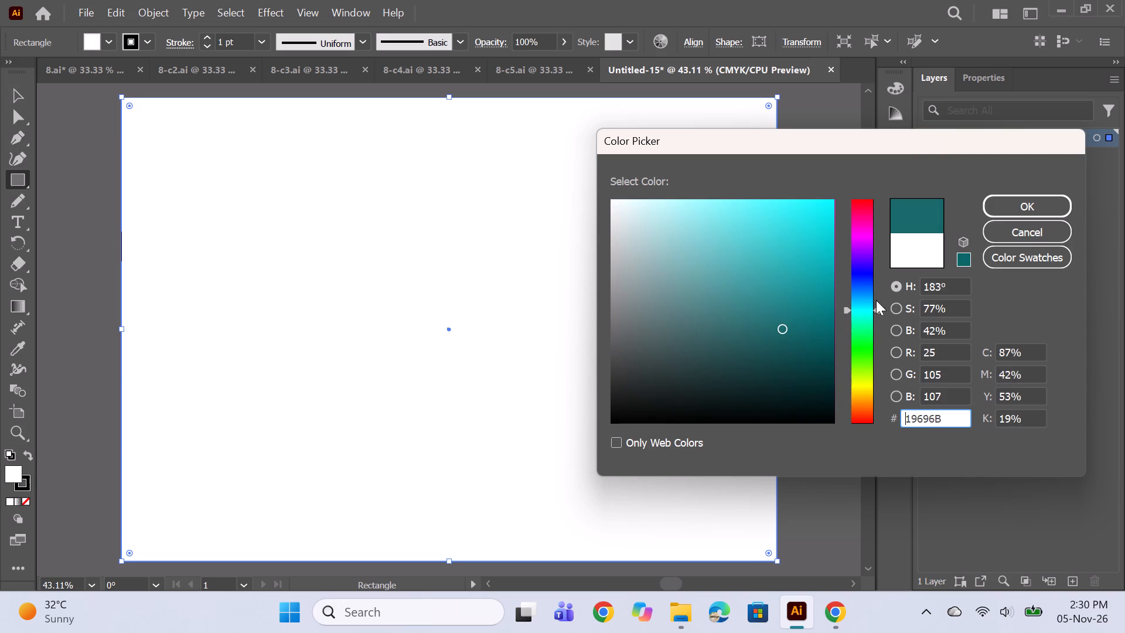
click(1008, 203)
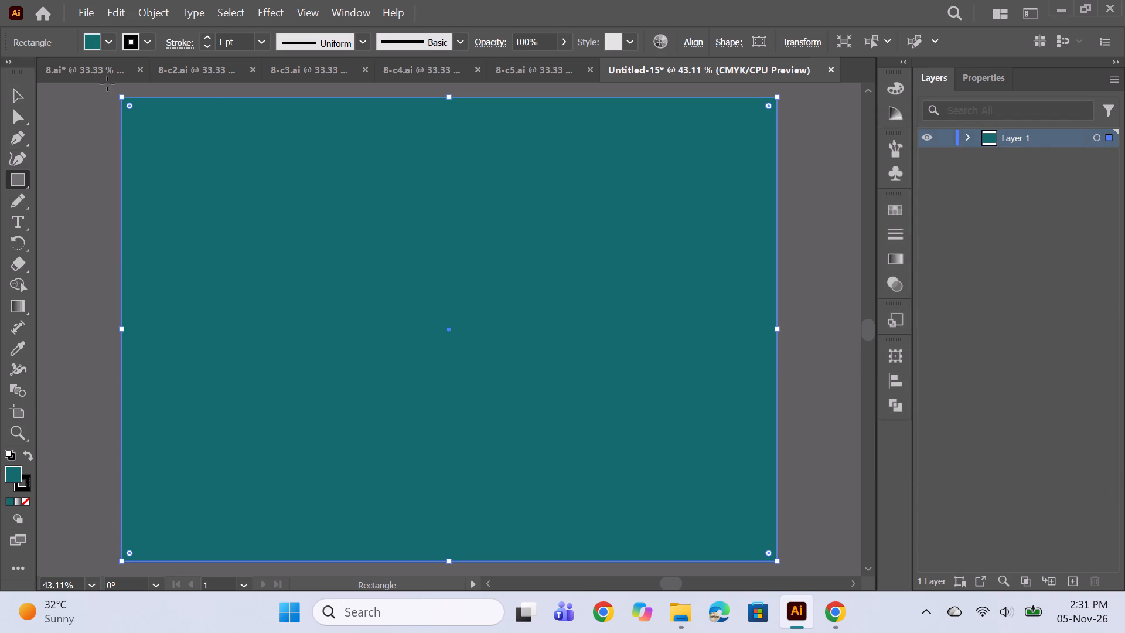
Paste the copied geometric diamond motif with triangles and dots onto the teal background.
key(ctrl+v)
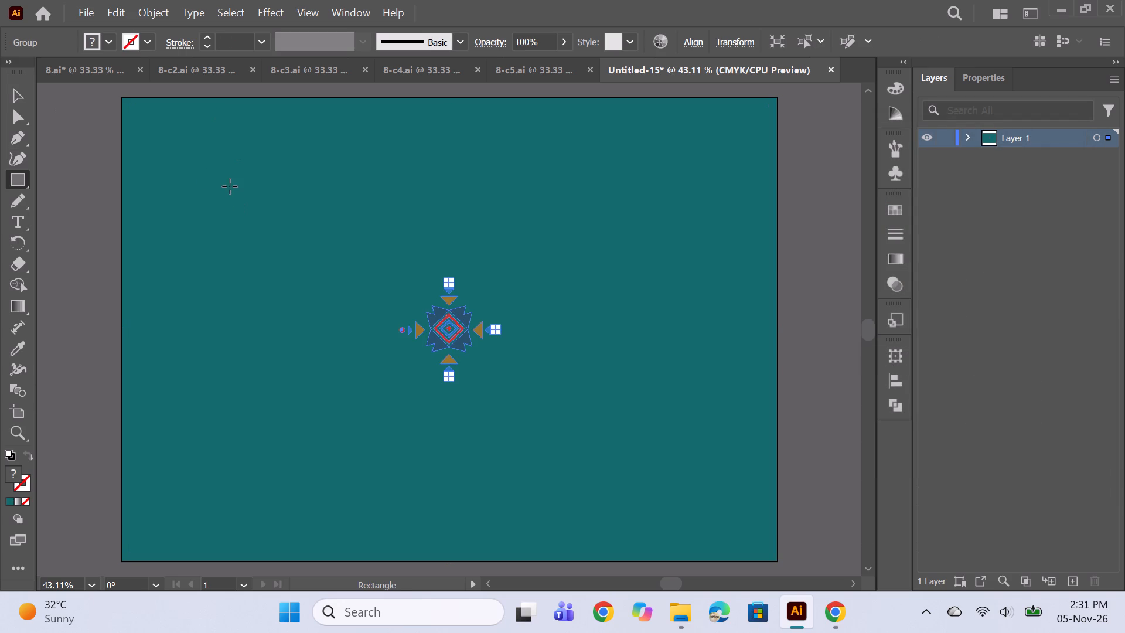
Recolour the small red diamond at the centre of the pasted motif to light pink F79FBC.
alt+scroll(478, 326, up, 3)
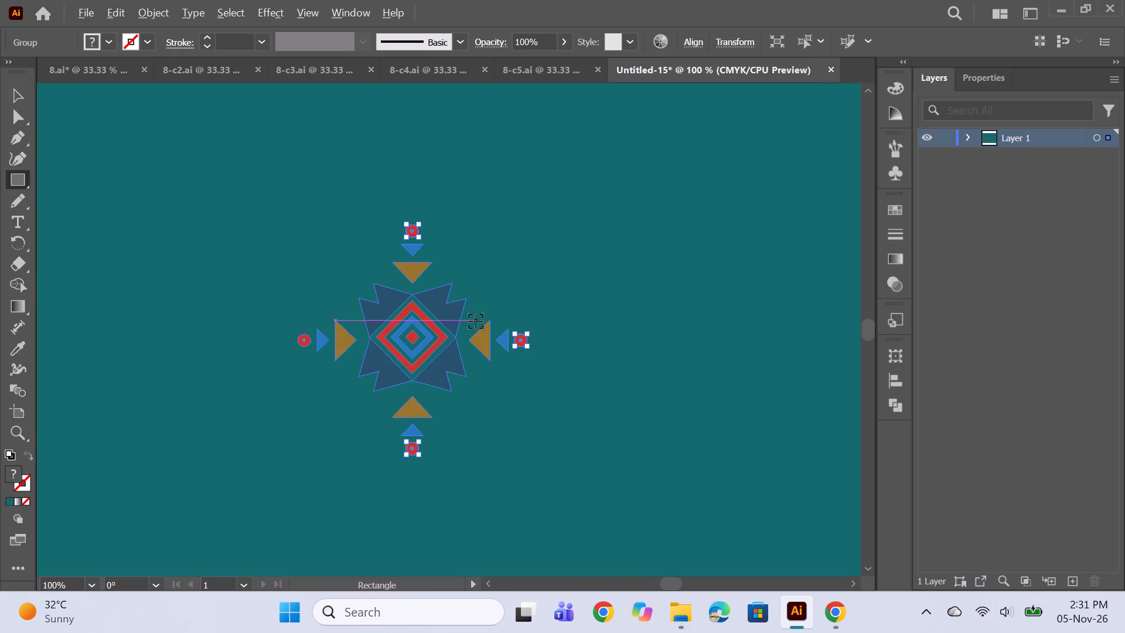
alt+scroll(487, 317, up, 1)
key(space)
key(space)
key(space)
key(space)
key(space)
drag(562, 270, 603, 254)
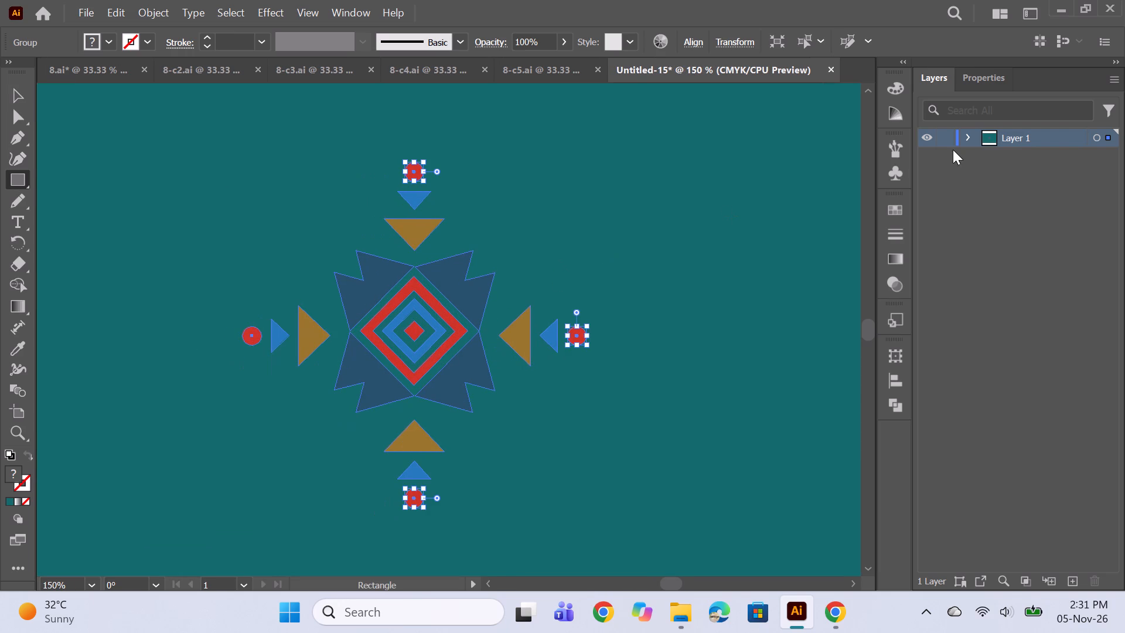
click(965, 137)
click(990, 156)
scroll(1025, 202, down, 4)
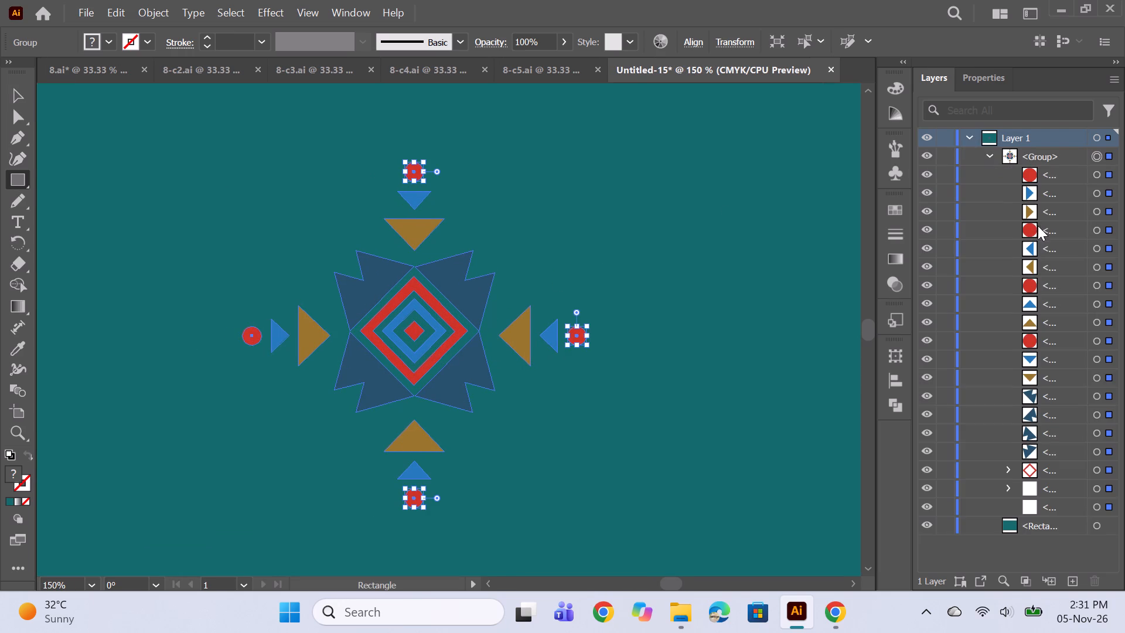
scroll(1038, 226, down, 6)
click(1099, 507)
double_click(13, 468)
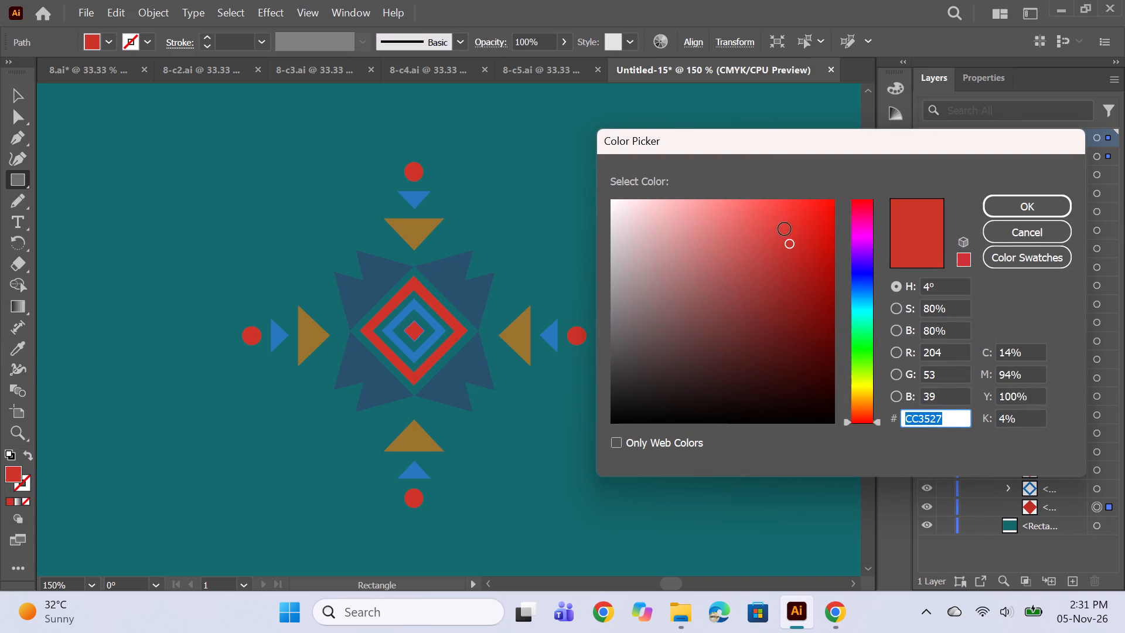
click(860, 339)
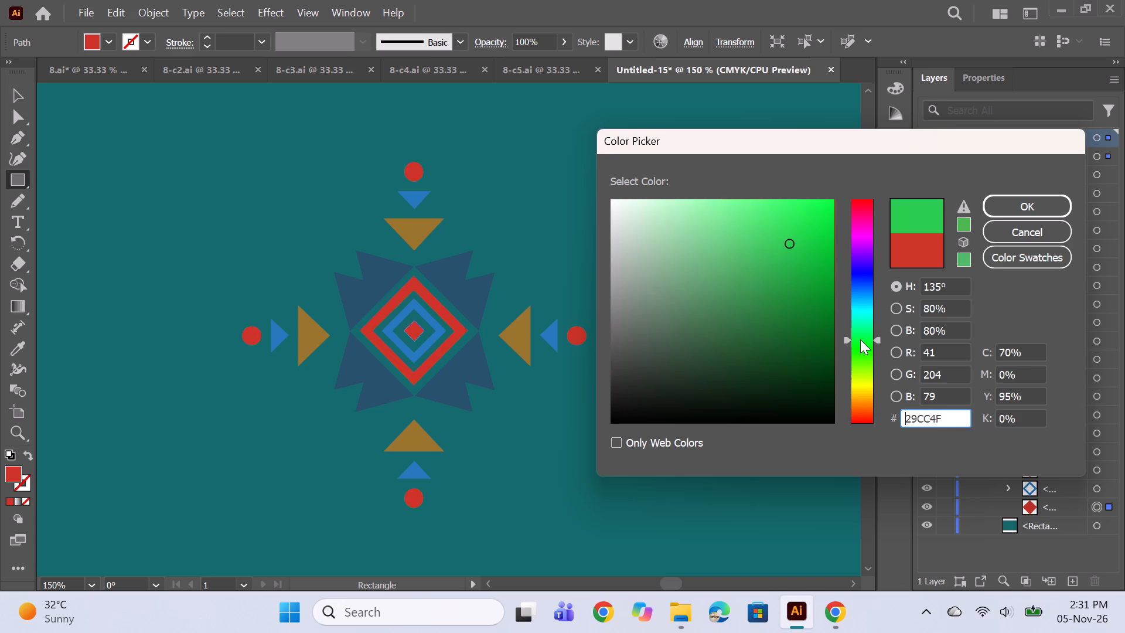
click(860, 354)
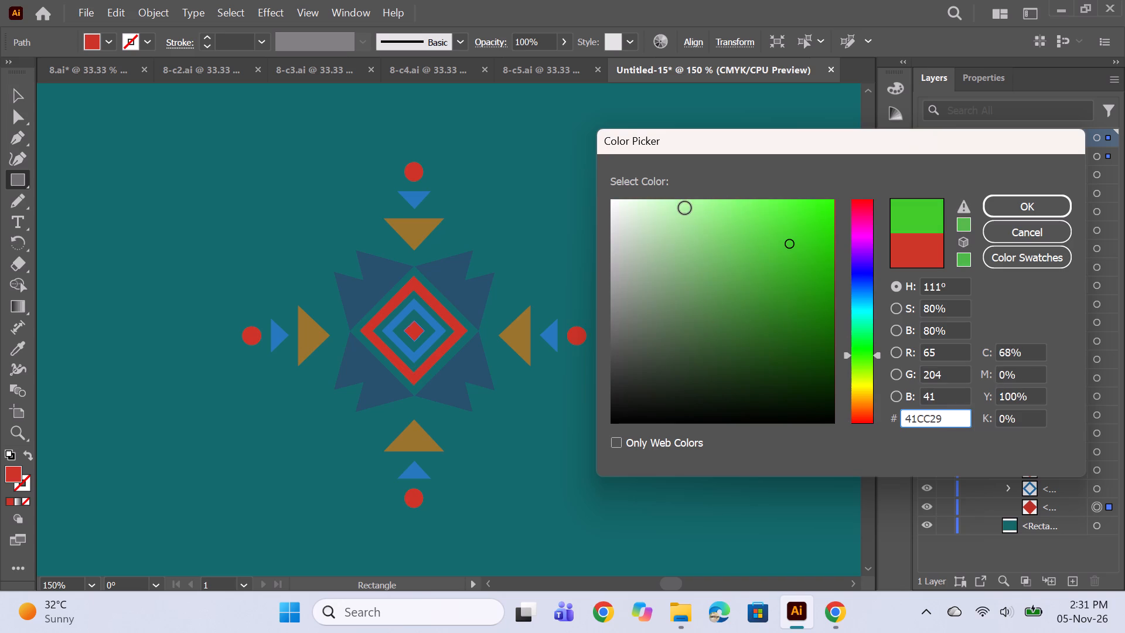
click(685, 208)
click(710, 202)
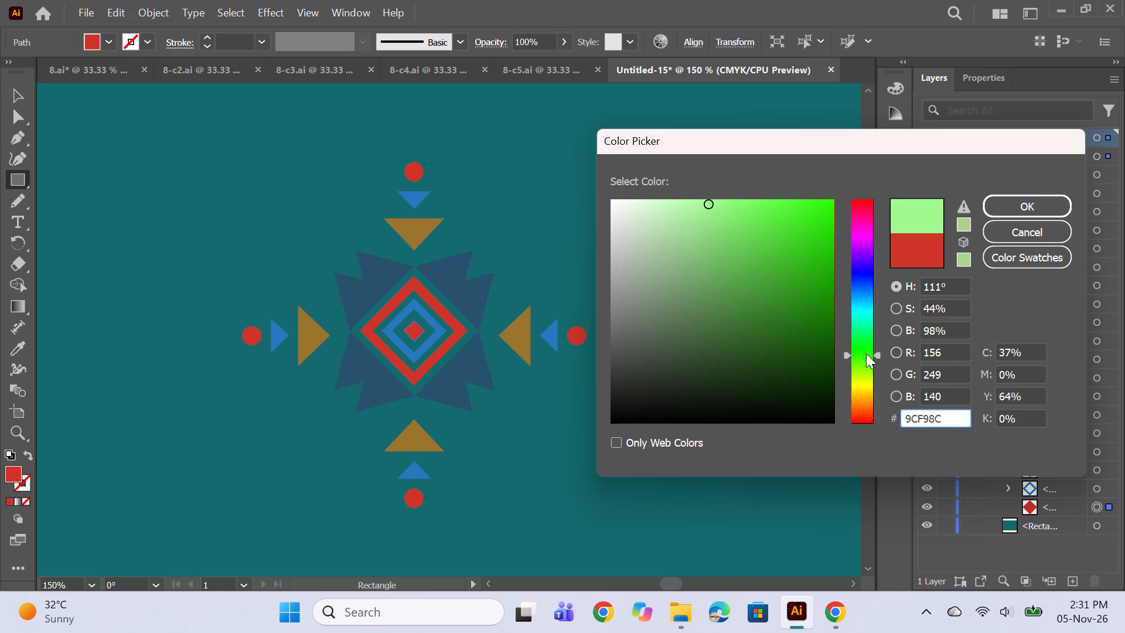
click(860, 227)
click(865, 216)
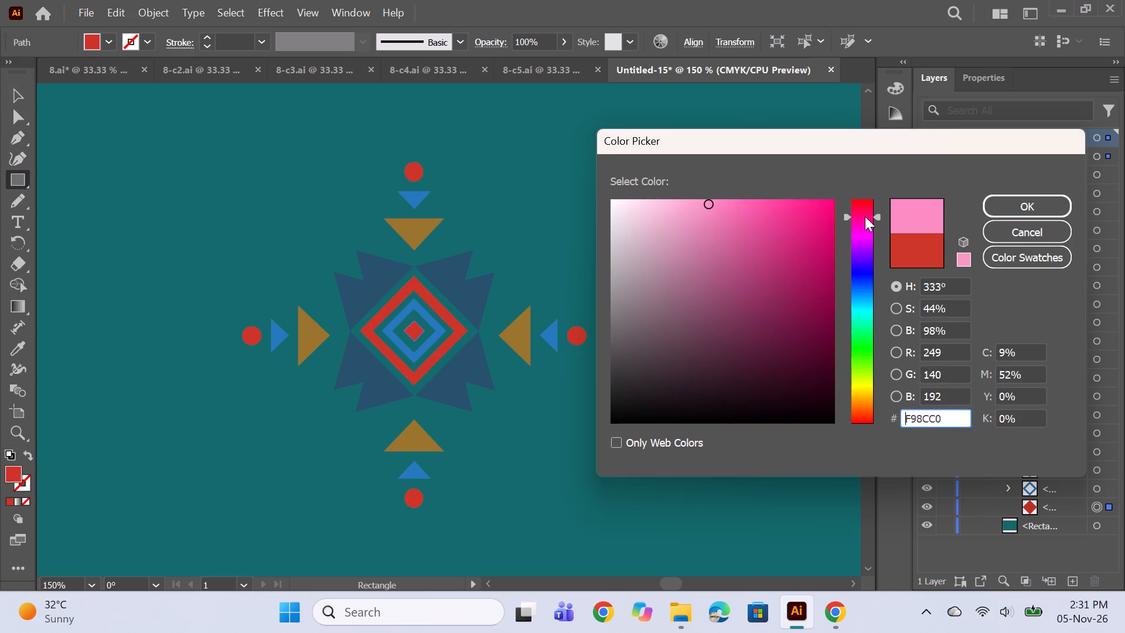
click(865, 221)
click(861, 215)
click(862, 210)
click(692, 205)
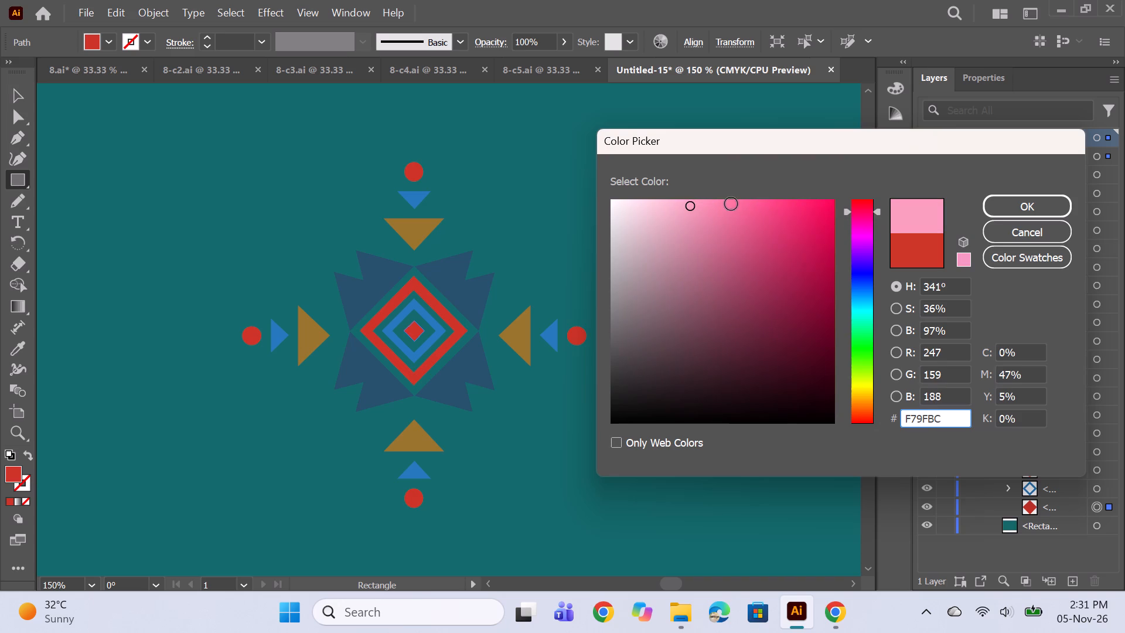
click(1001, 200)
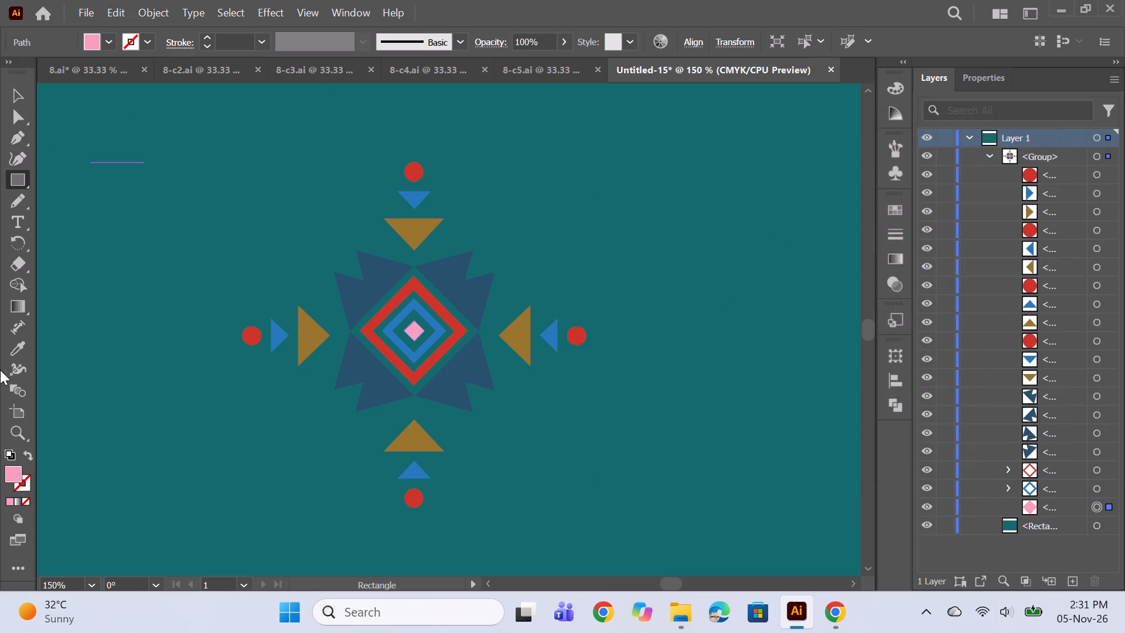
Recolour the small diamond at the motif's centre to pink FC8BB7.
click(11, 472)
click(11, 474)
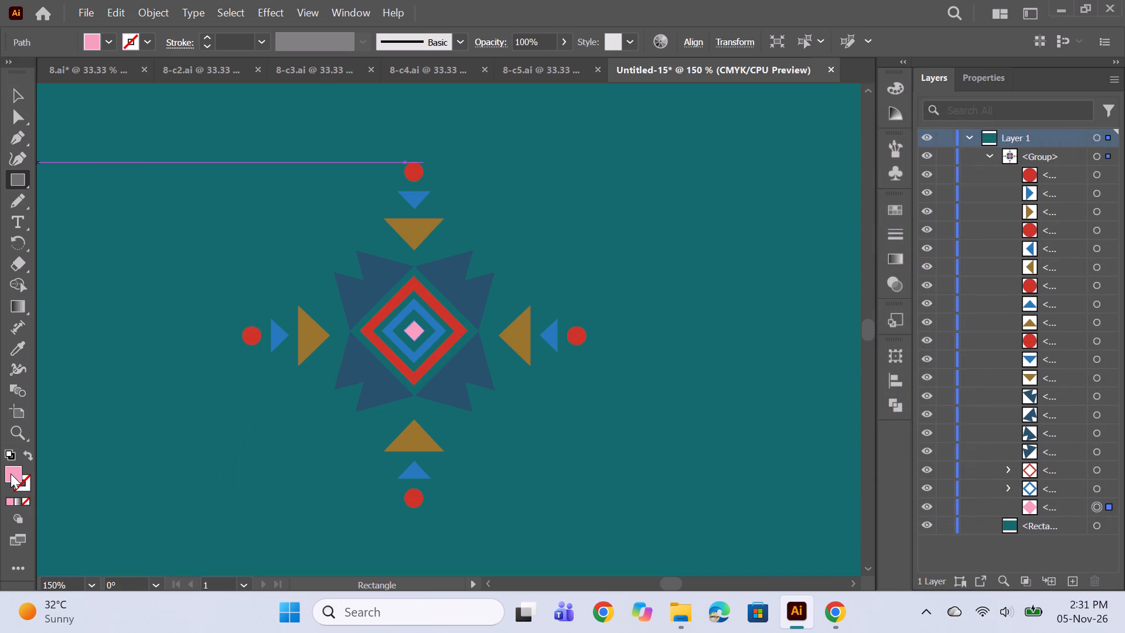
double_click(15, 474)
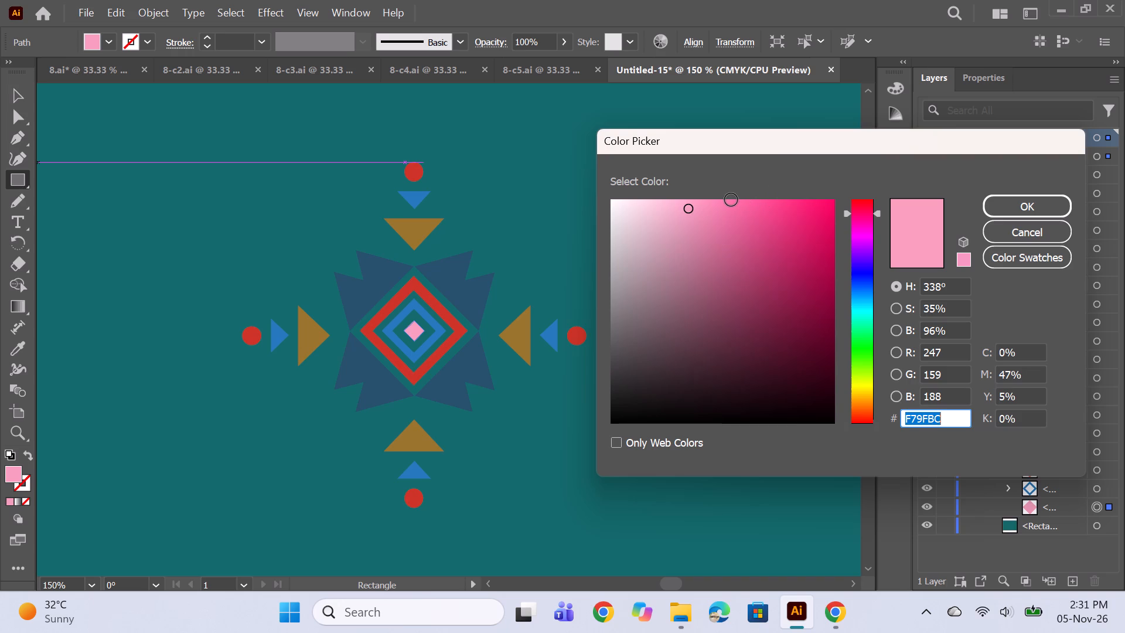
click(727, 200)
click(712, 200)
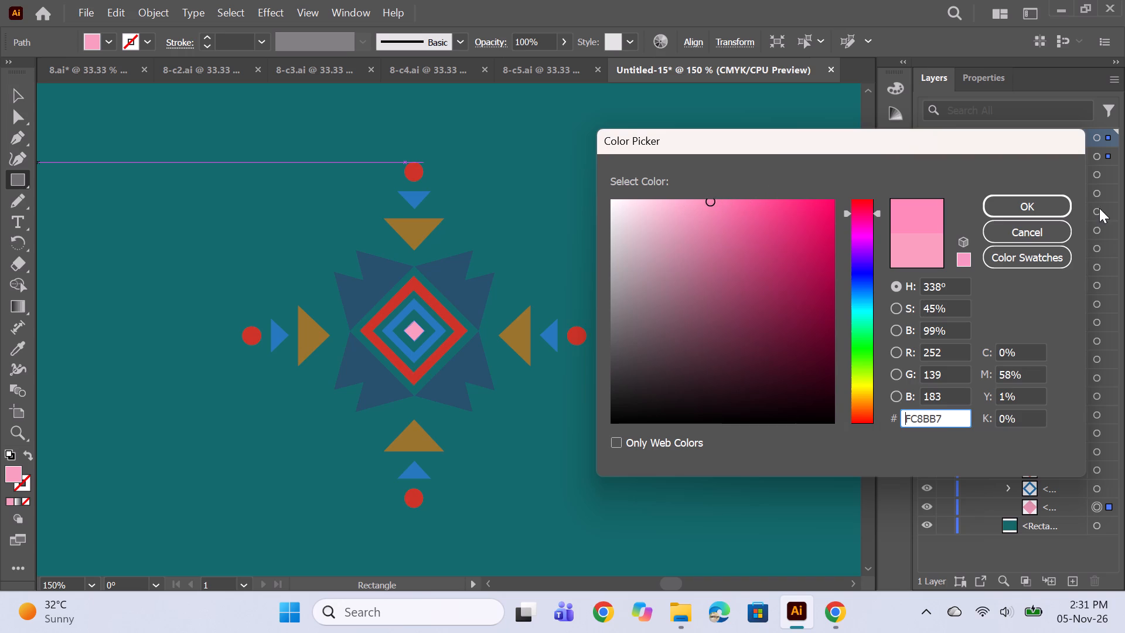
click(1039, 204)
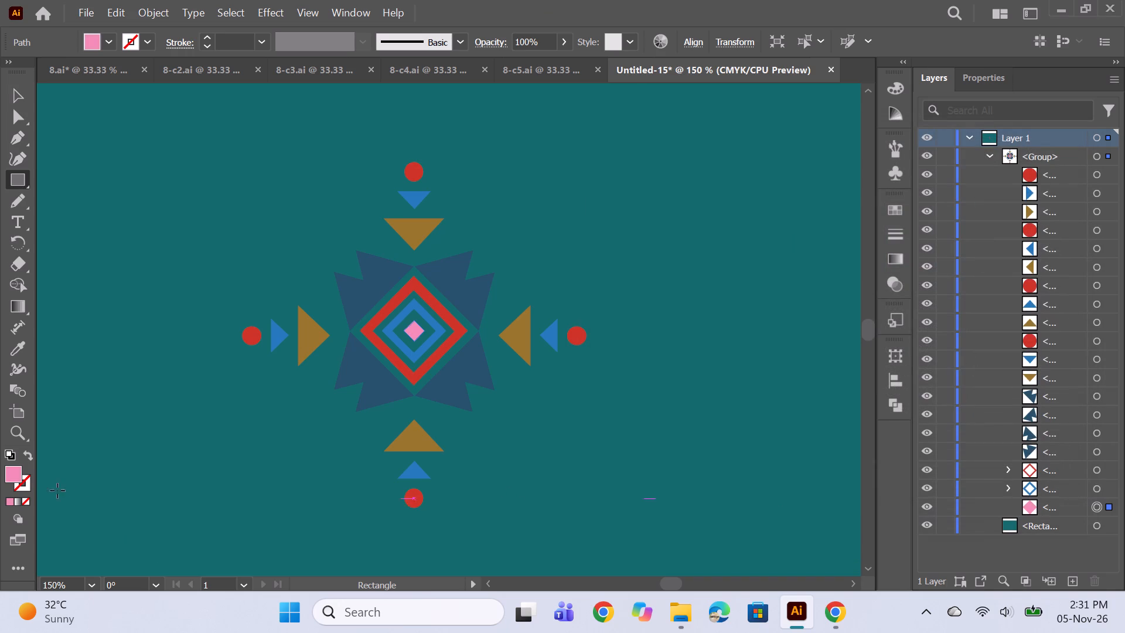
Change the small centre diamond's fill to a stronger, warmer coral pink.
double_click(7, 471)
double_click(14, 475)
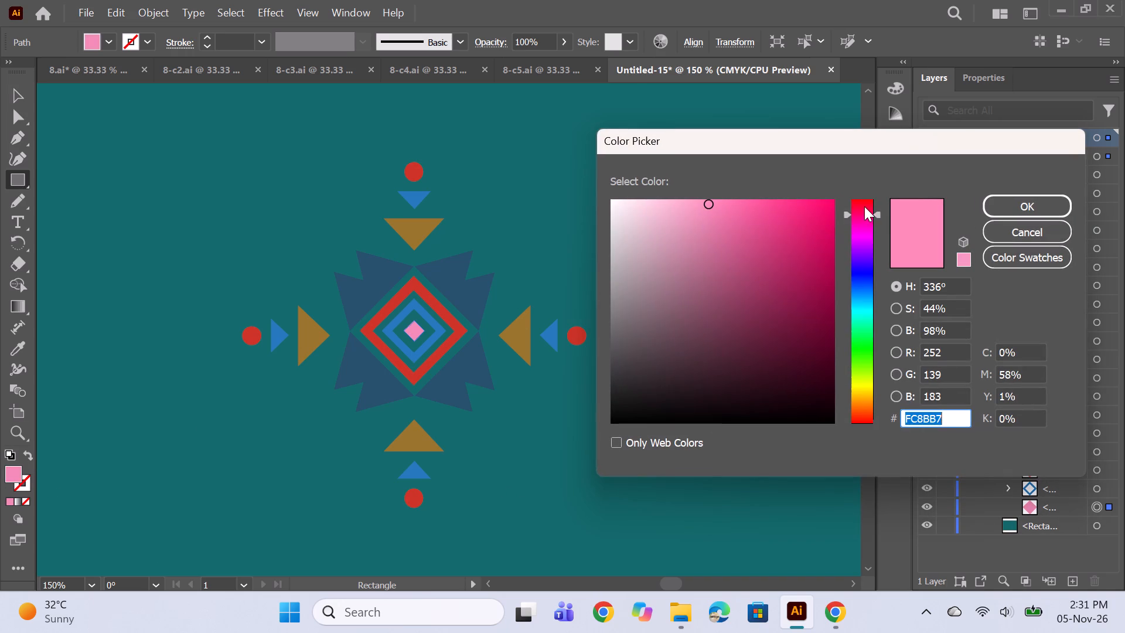
click(864, 206)
click(740, 202)
click(749, 199)
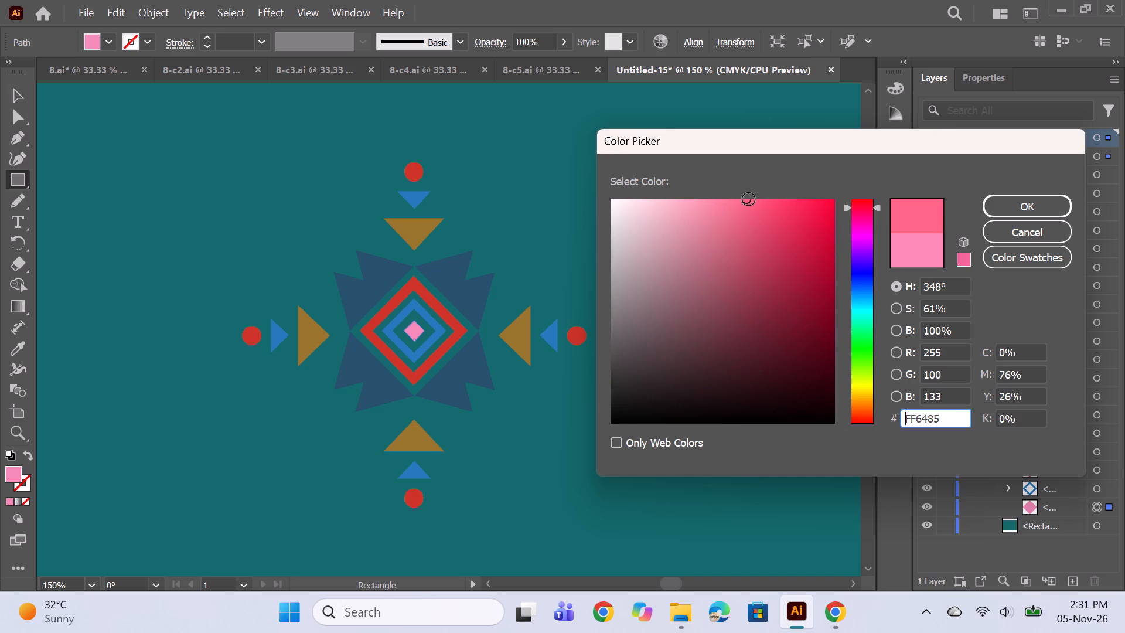
click(735, 201)
click(994, 200)
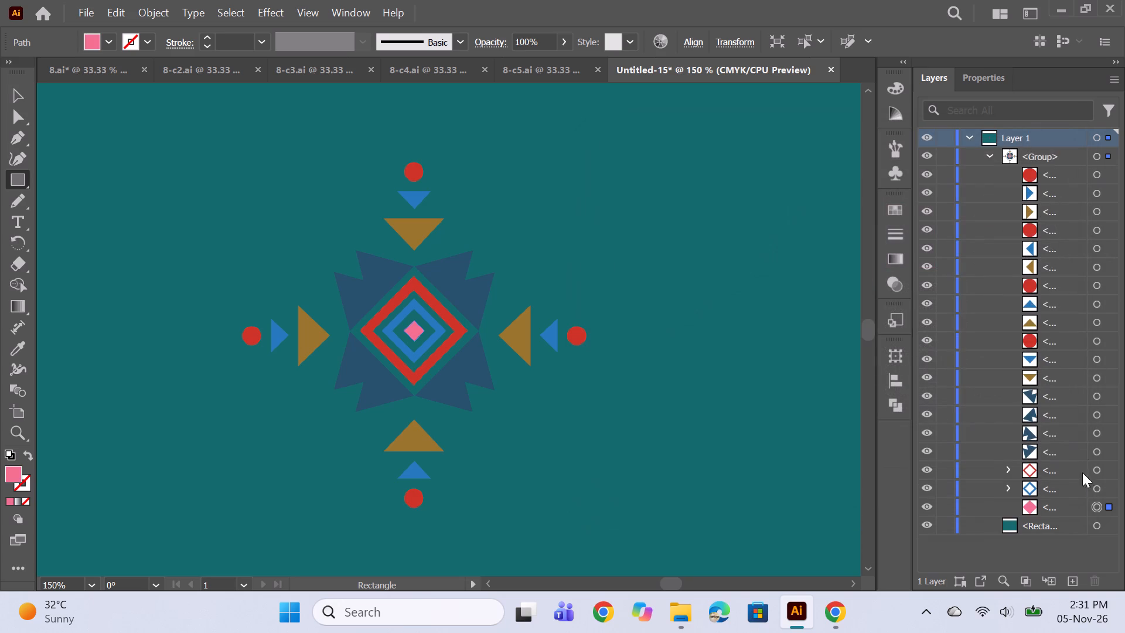
Recolour the blue diamond frame around the centre to a pale warm yellow.
click(1092, 485)
click(12, 471)
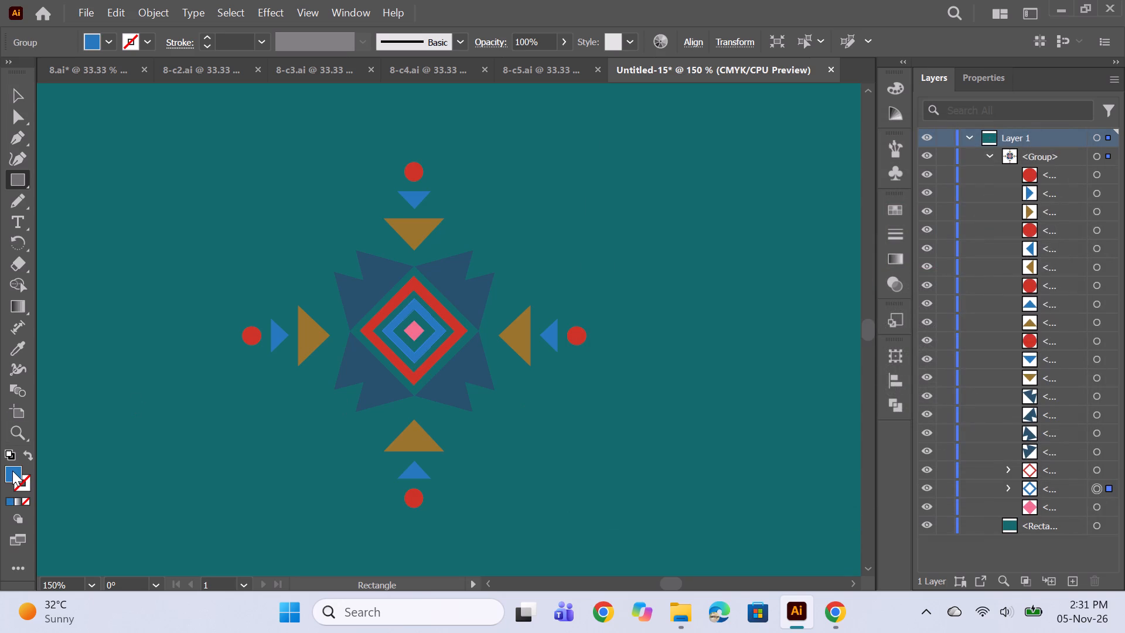
click(11, 471)
double_click(11, 471)
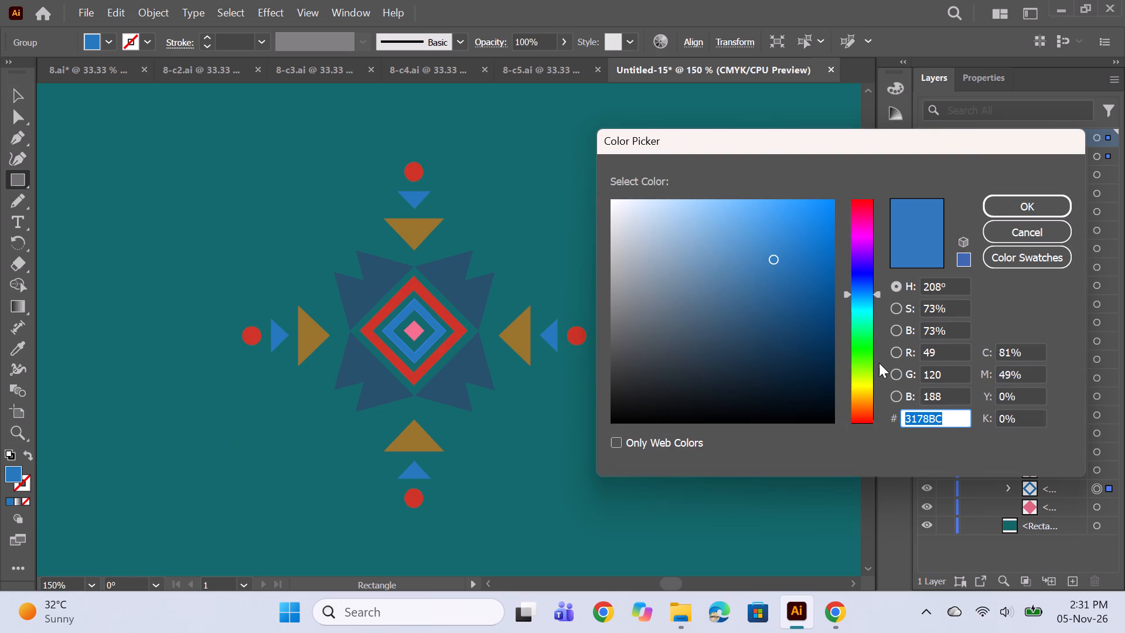
click(860, 387)
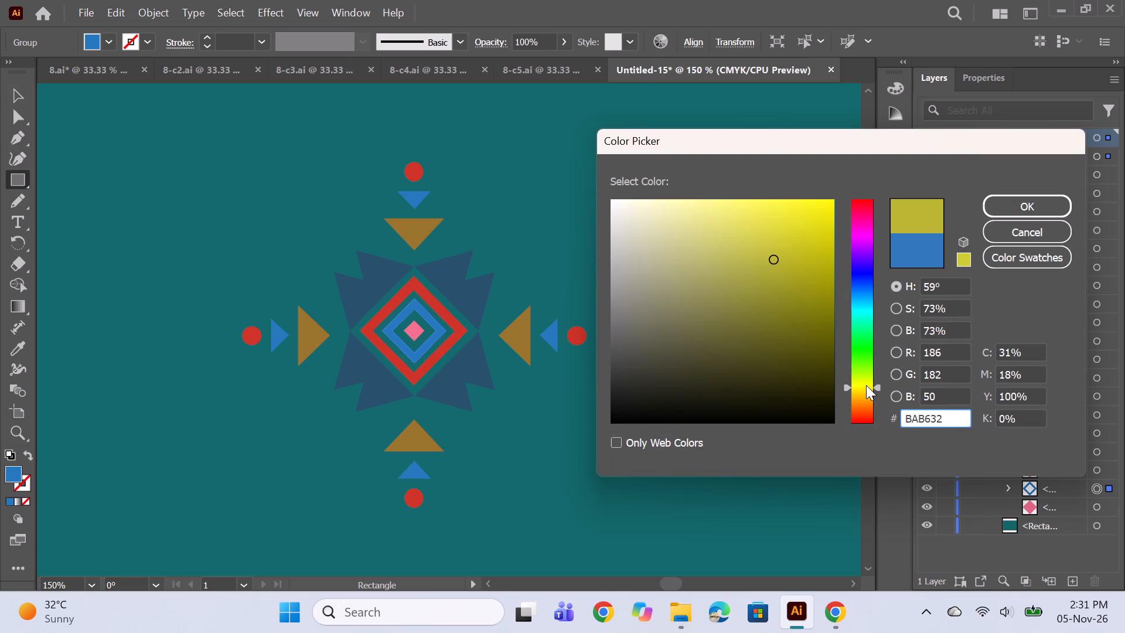
click(862, 388)
click(862, 390)
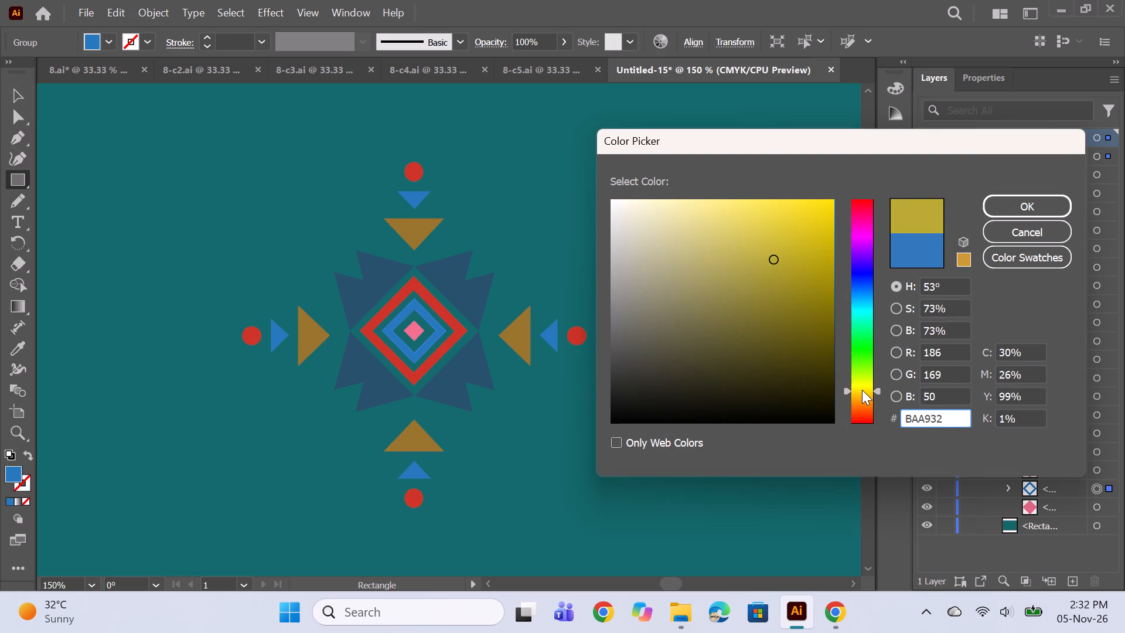
click(864, 392)
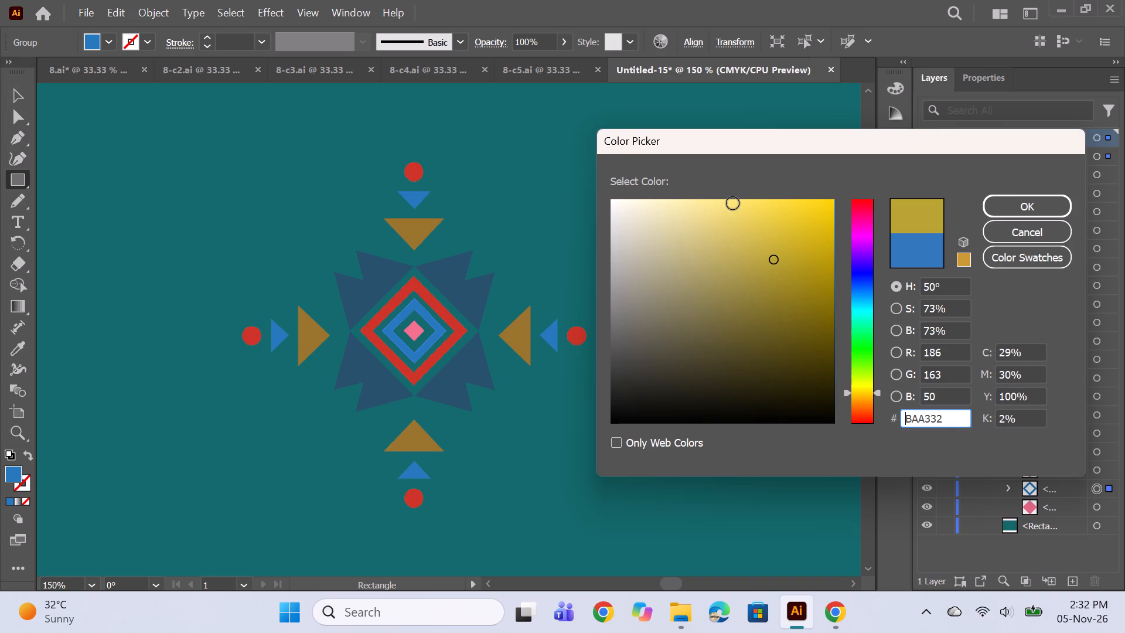
click(733, 203)
click(722, 202)
click(700, 223)
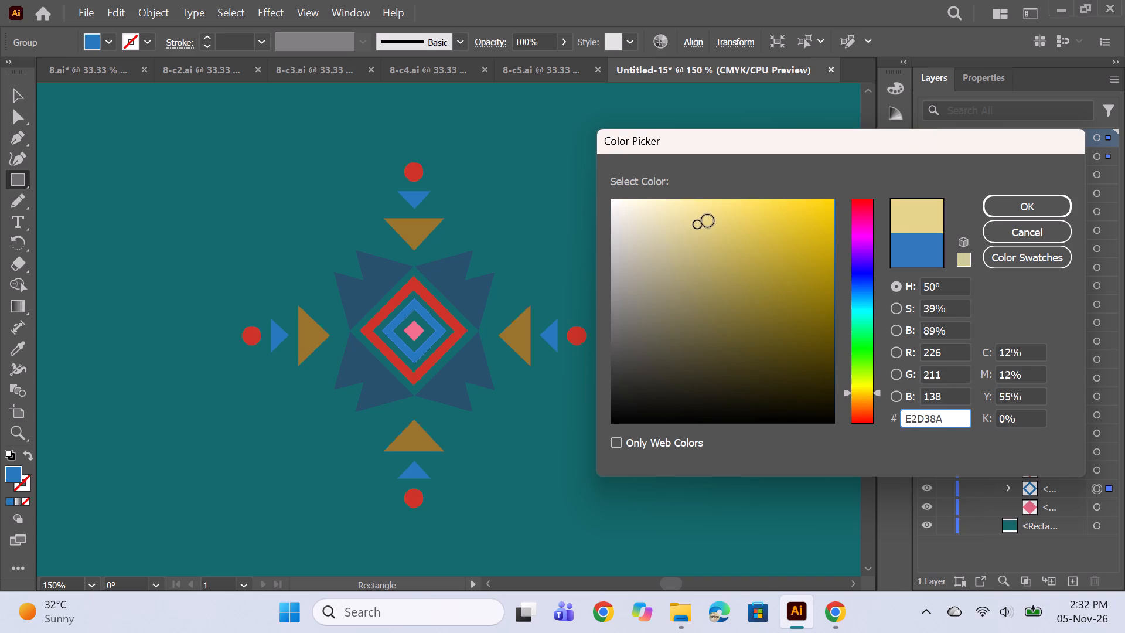
click(708, 221)
click(713, 213)
click(1022, 205)
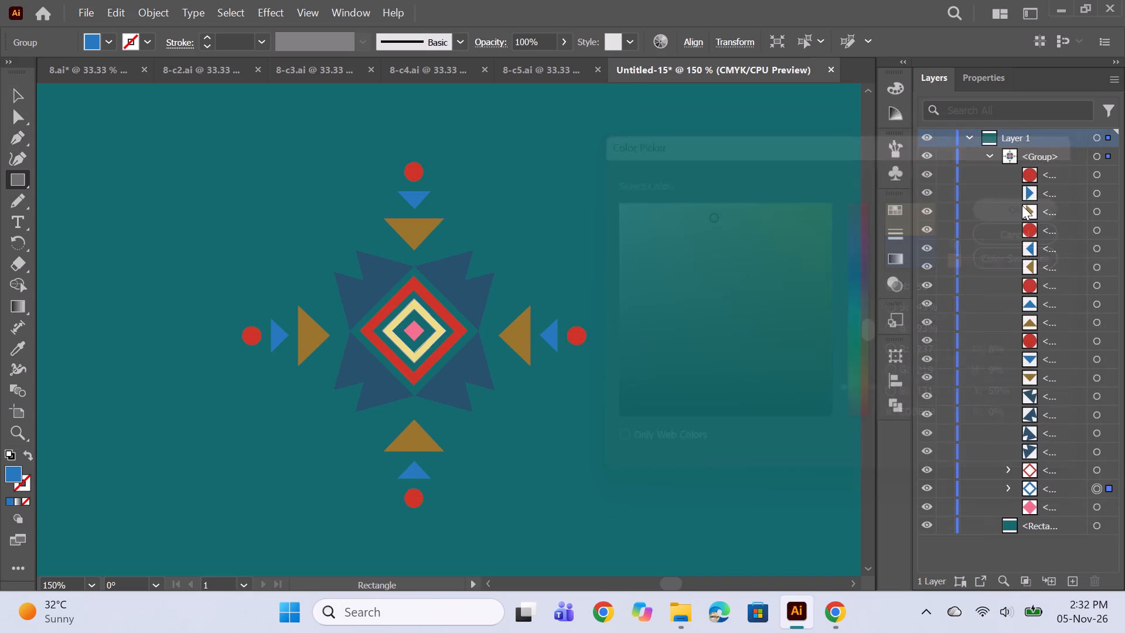
Recolour the outer red diamond frame by sampling the coral pink of the centre diamond with the Eyedropper.
click(1095, 471)
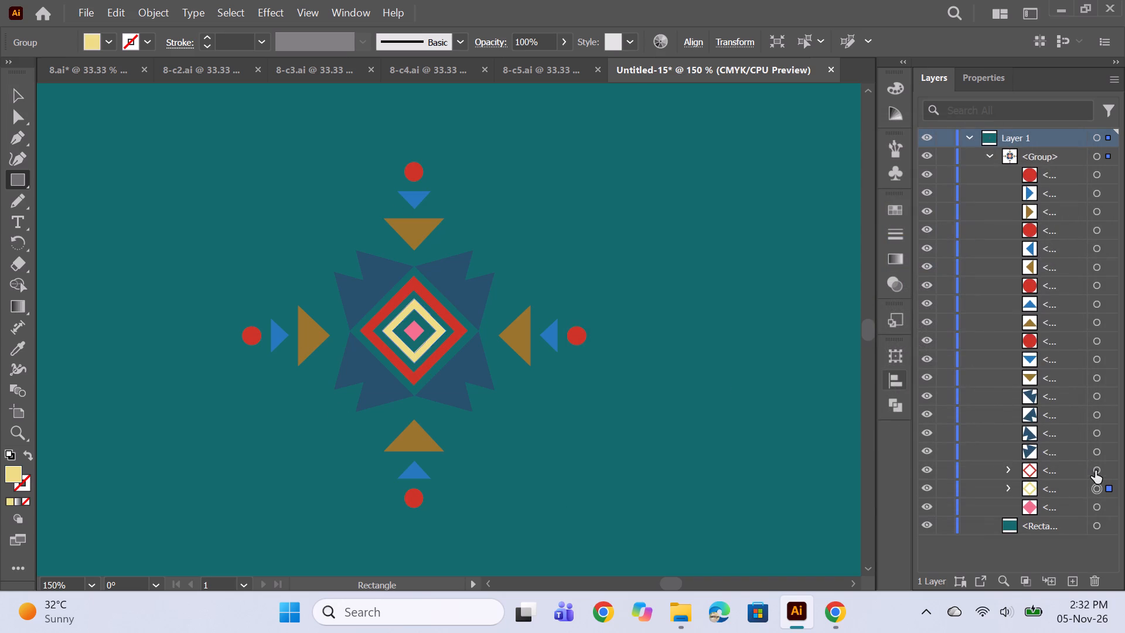
click(18, 343)
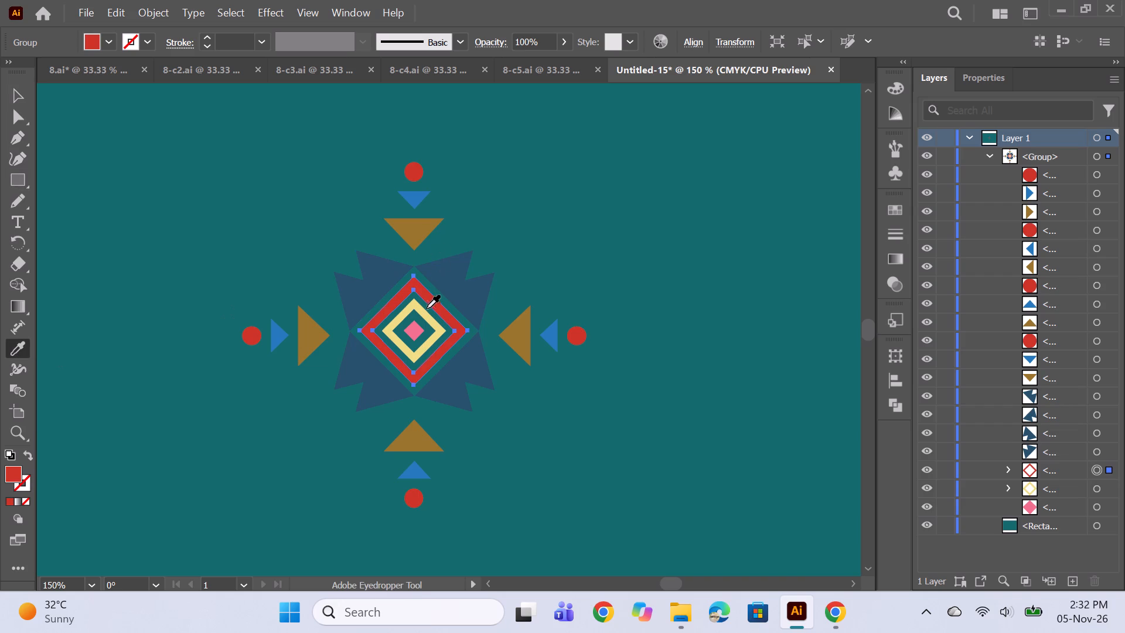
click(415, 325)
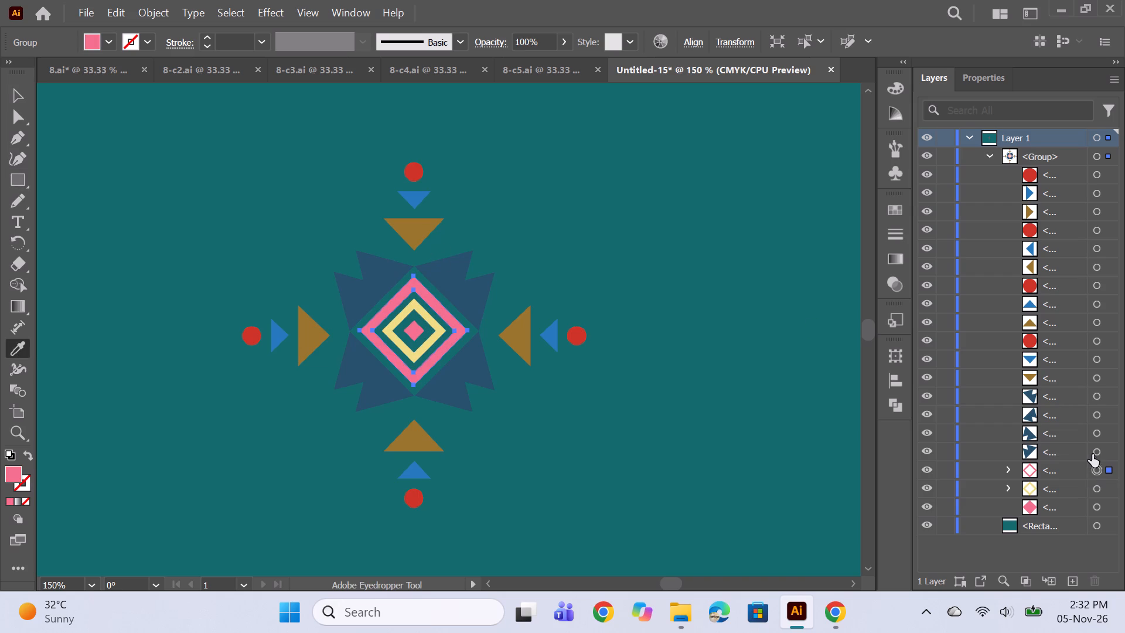
Recolour the upper-left dark blue jagged shape around the diamond to sage green 9CB76A.
click(1095, 451)
double_click(16, 472)
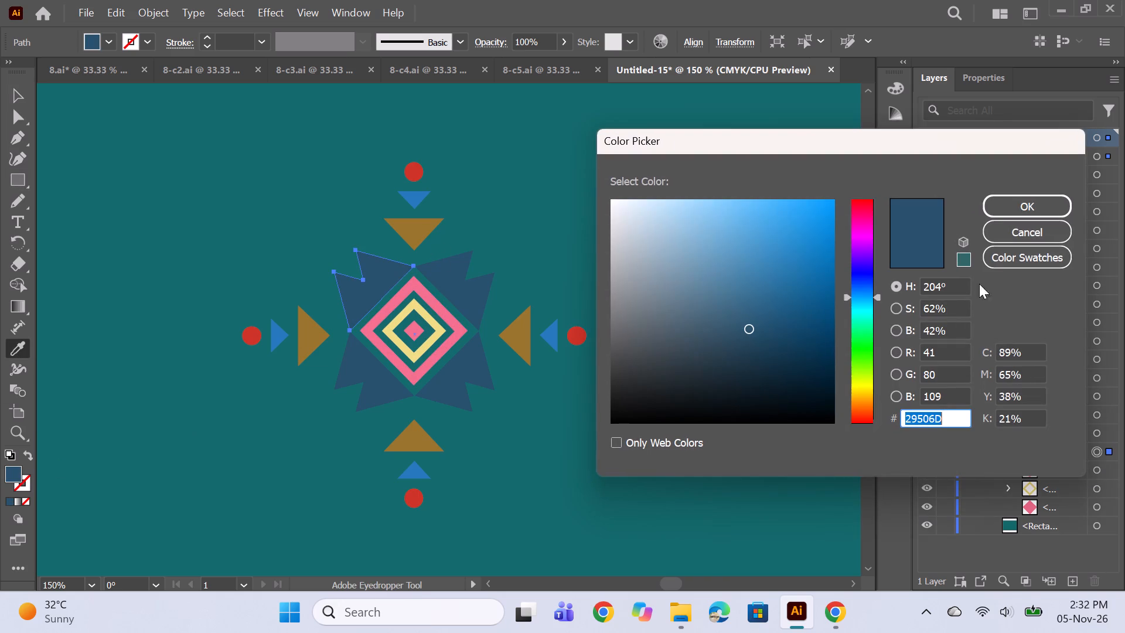
click(863, 350)
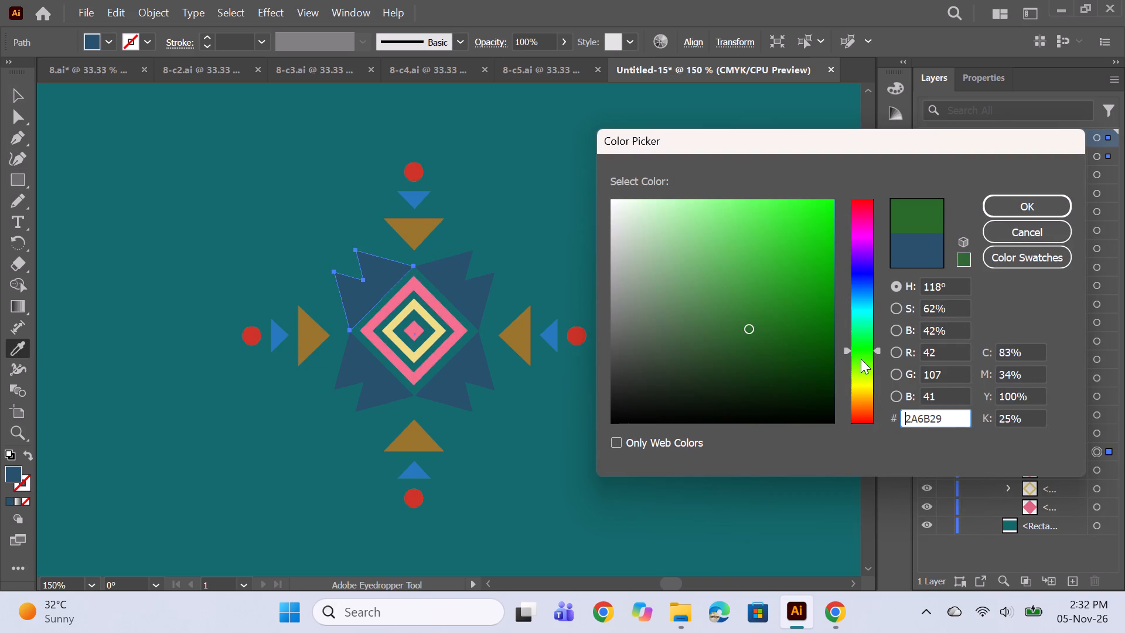
click(860, 361)
click(862, 372)
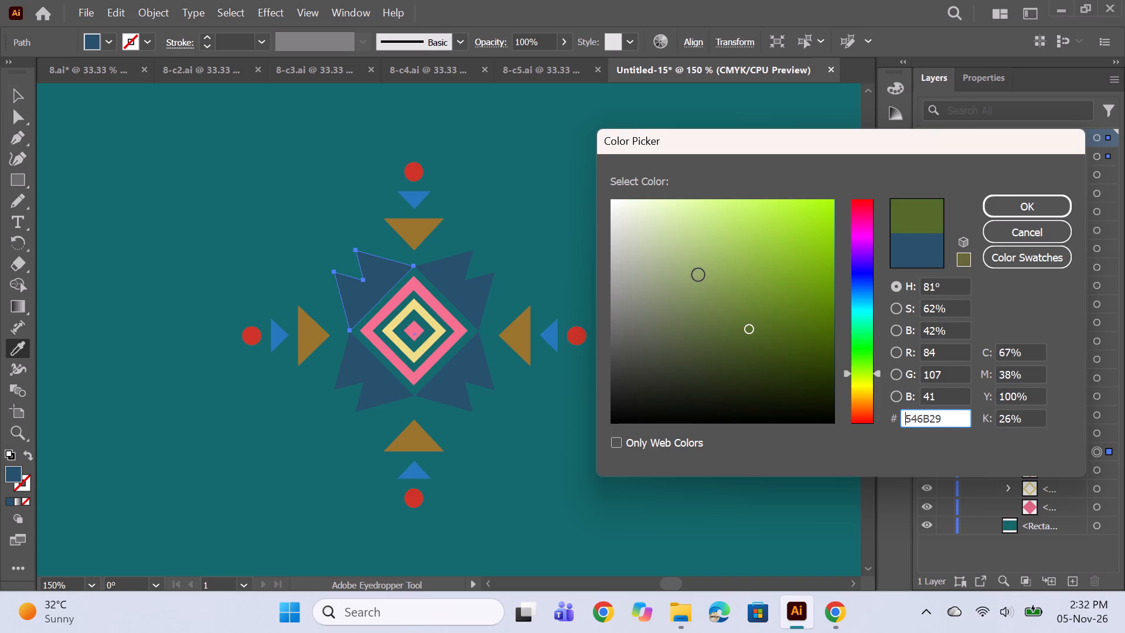
click(698, 275)
click(706, 261)
click(705, 261)
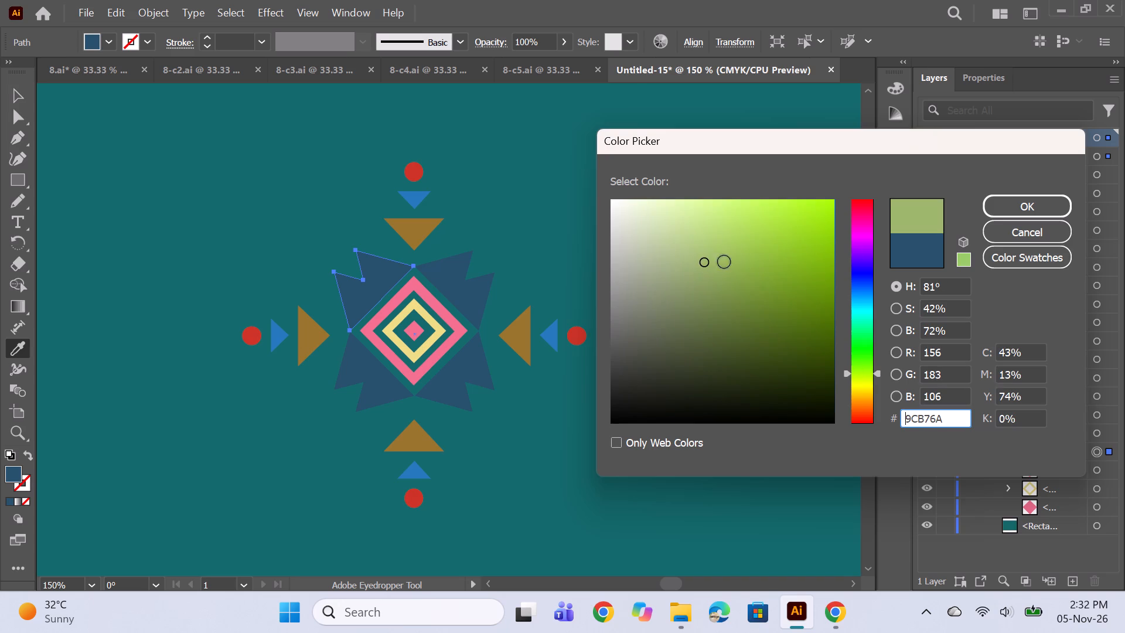
click(1024, 202)
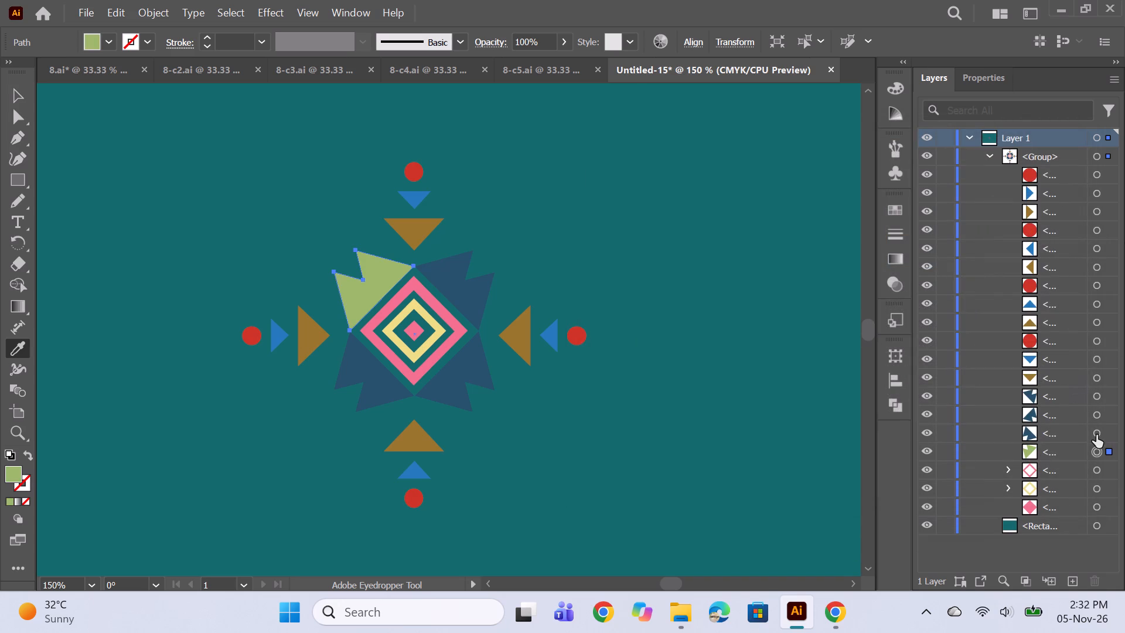
Apply the sampled sage green to the other three dark blue jagged shapes around the diamond.
click(1096, 435)
click(389, 277)
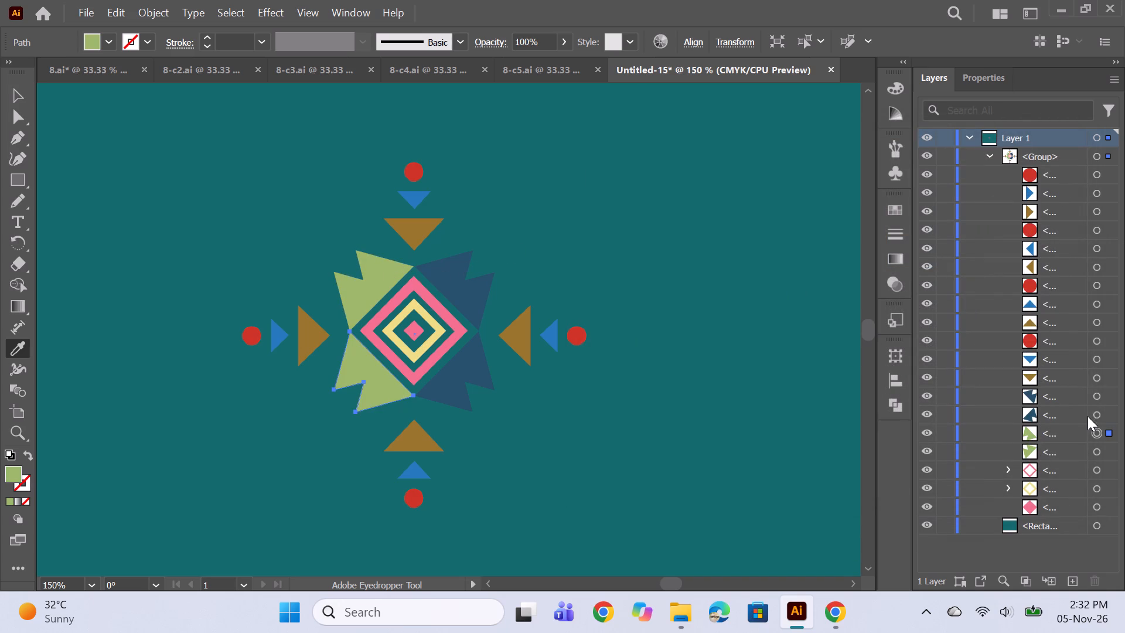
drag(1093, 417, 1087, 409)
click(390, 278)
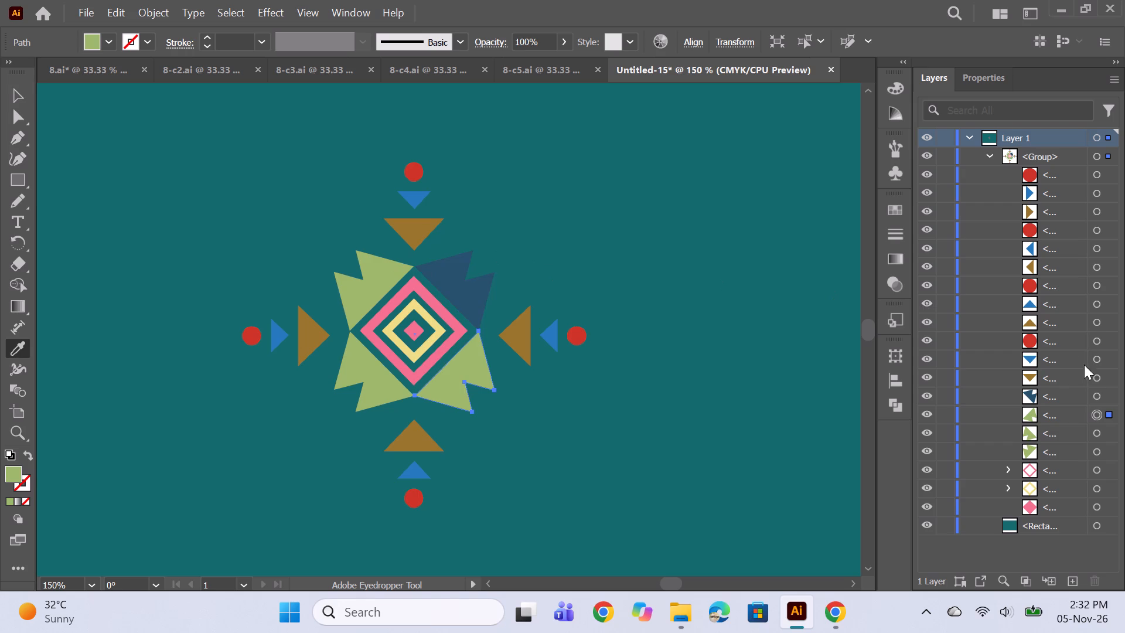
drag(1097, 394, 1086, 390)
click(373, 271)
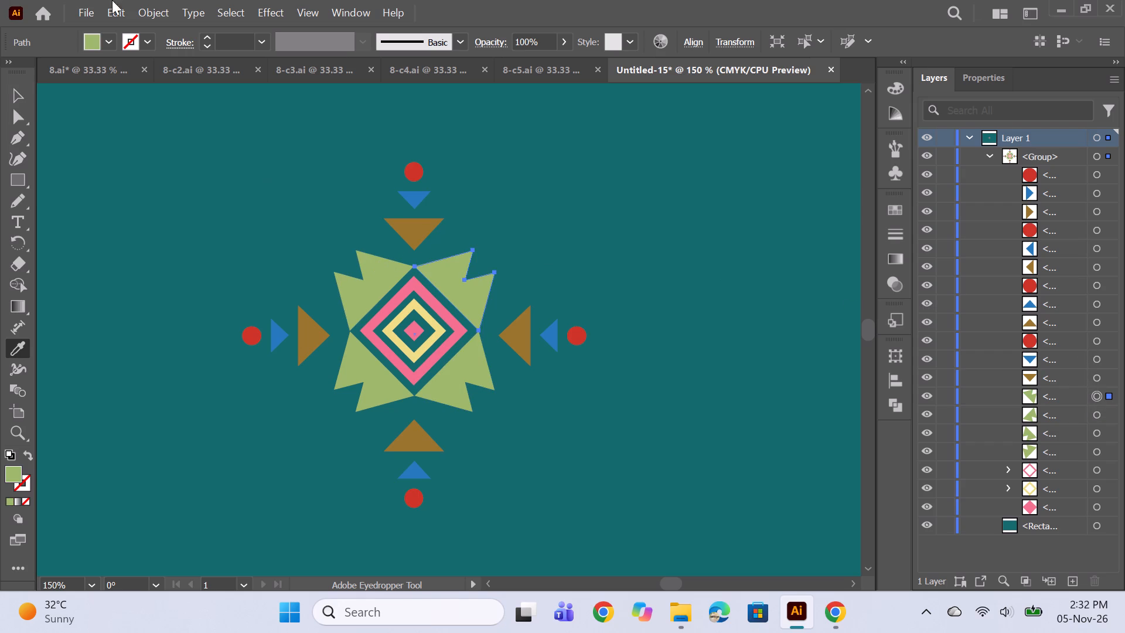
Recolour the large brown triangle above the diamond to very dark brown 352408.
click(1095, 382)
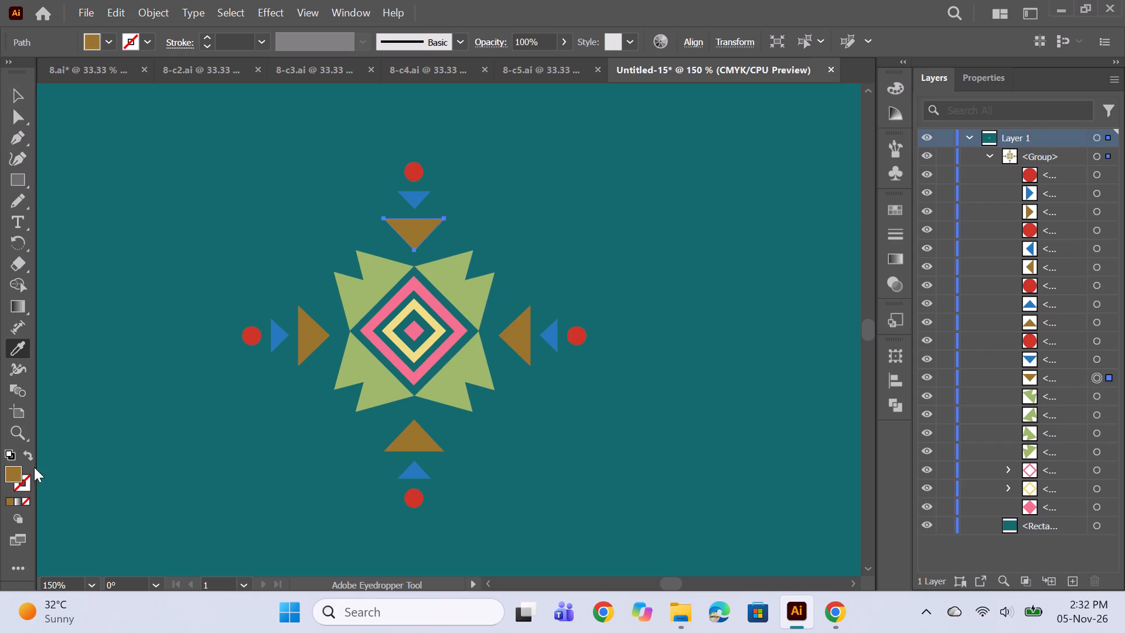
double_click(19, 471)
click(800, 362)
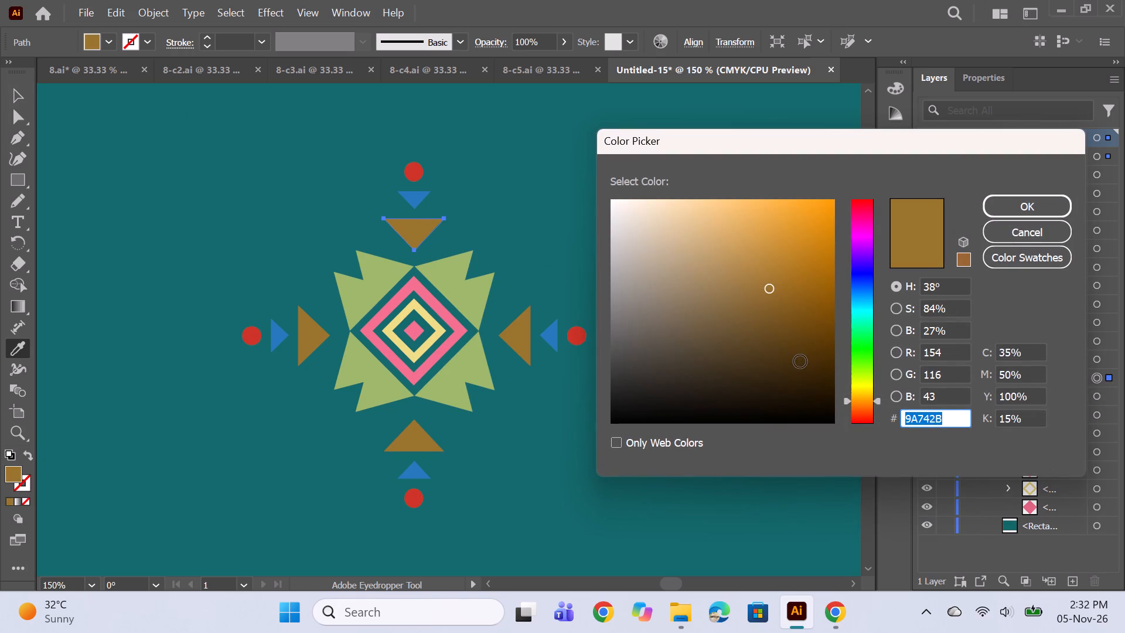
click(792, 381)
click(803, 374)
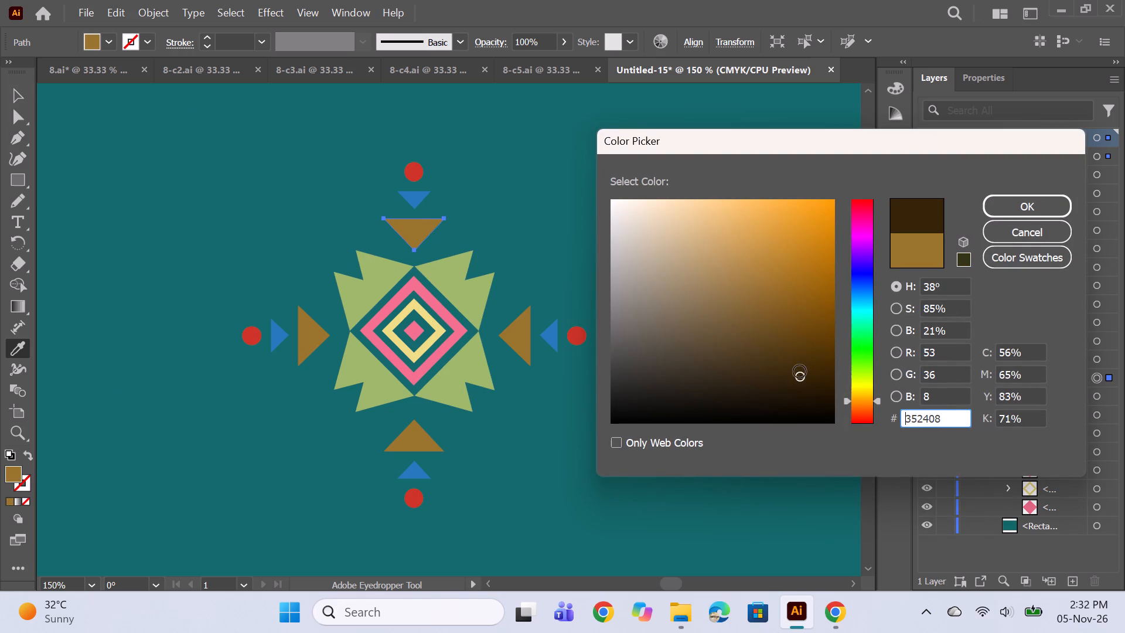
click(1035, 212)
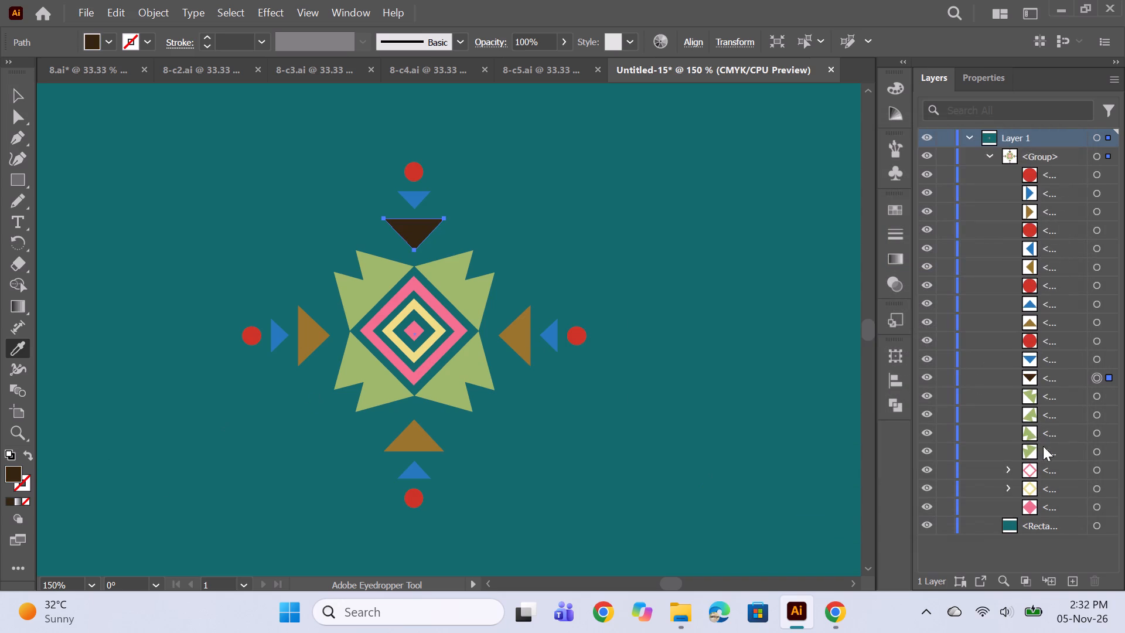
Recolour the top arm's small blue triangle with the sampled pale yellow and its red dot with the coral pink.
click(1096, 358)
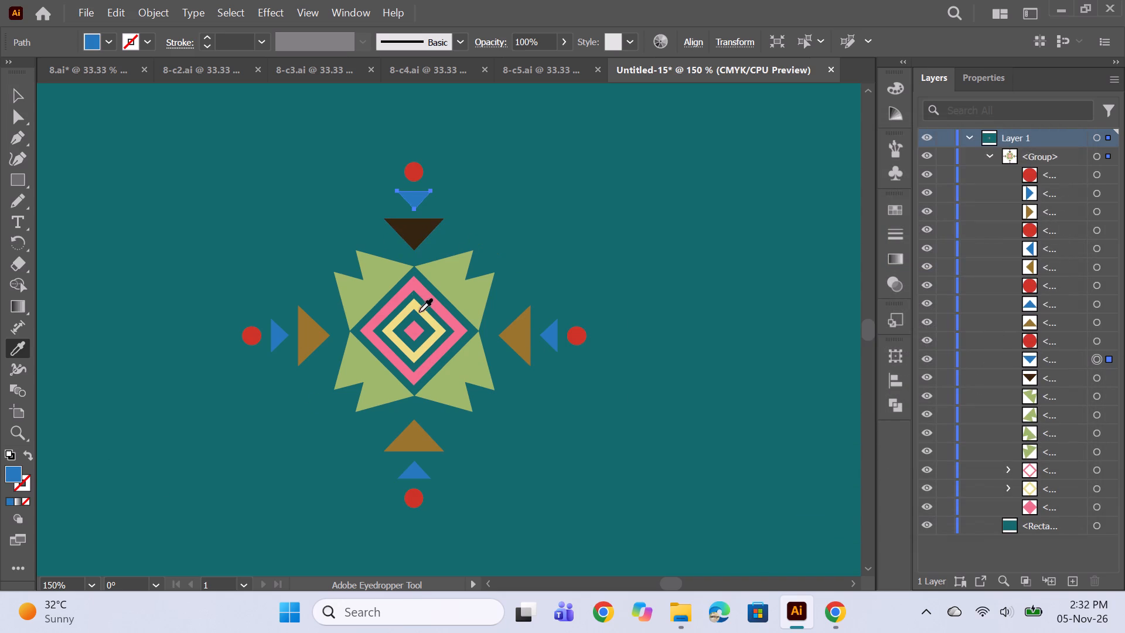
click(414, 305)
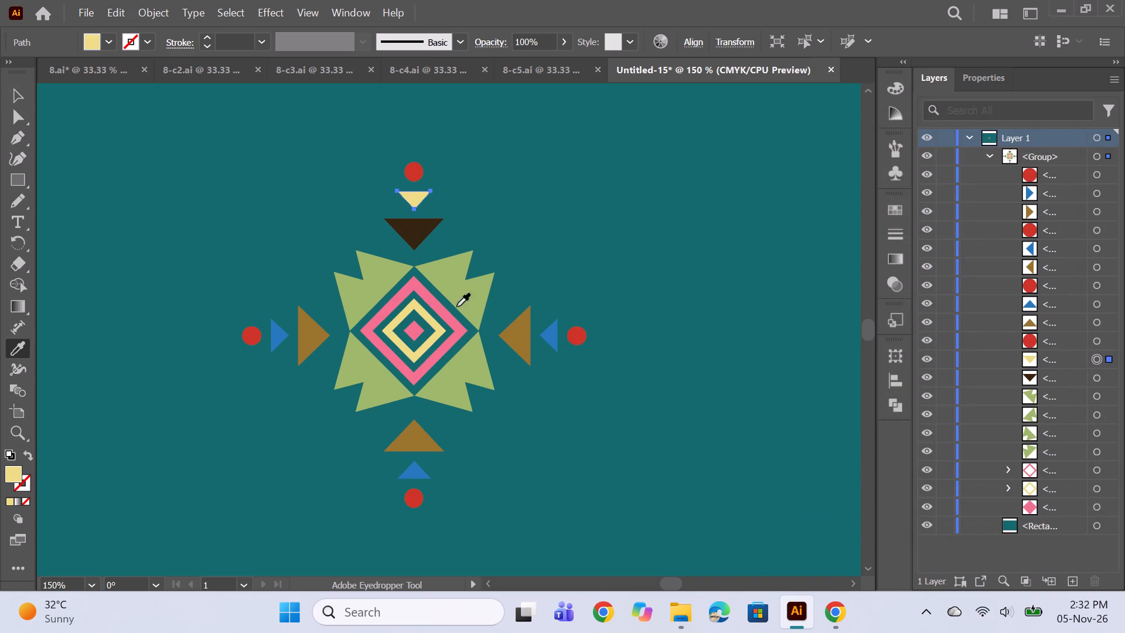
click(1093, 341)
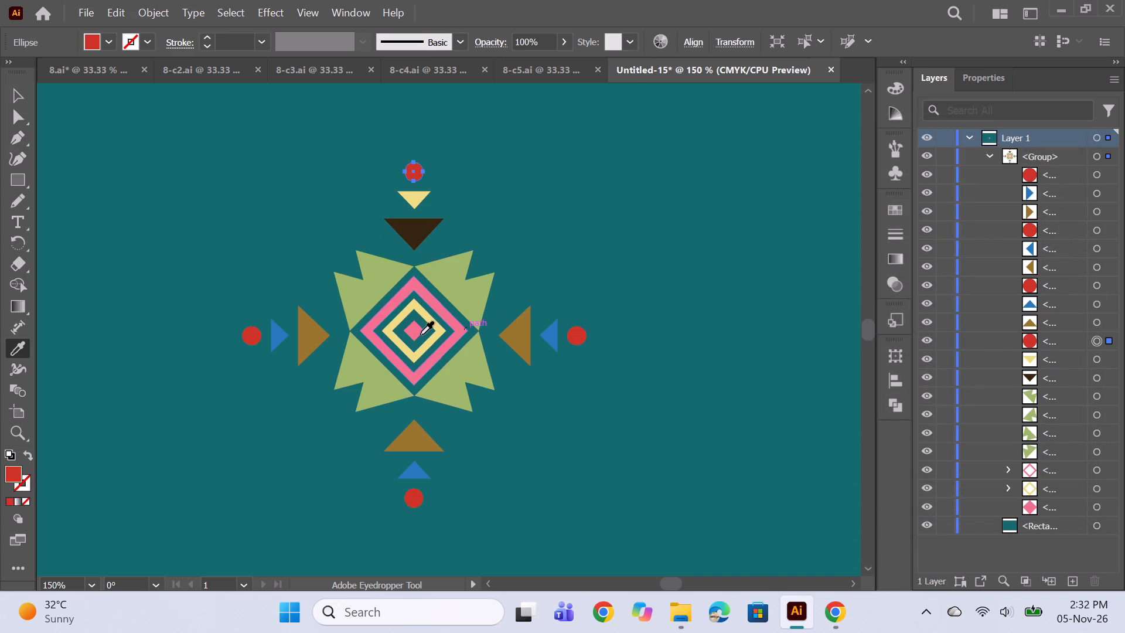
click(415, 331)
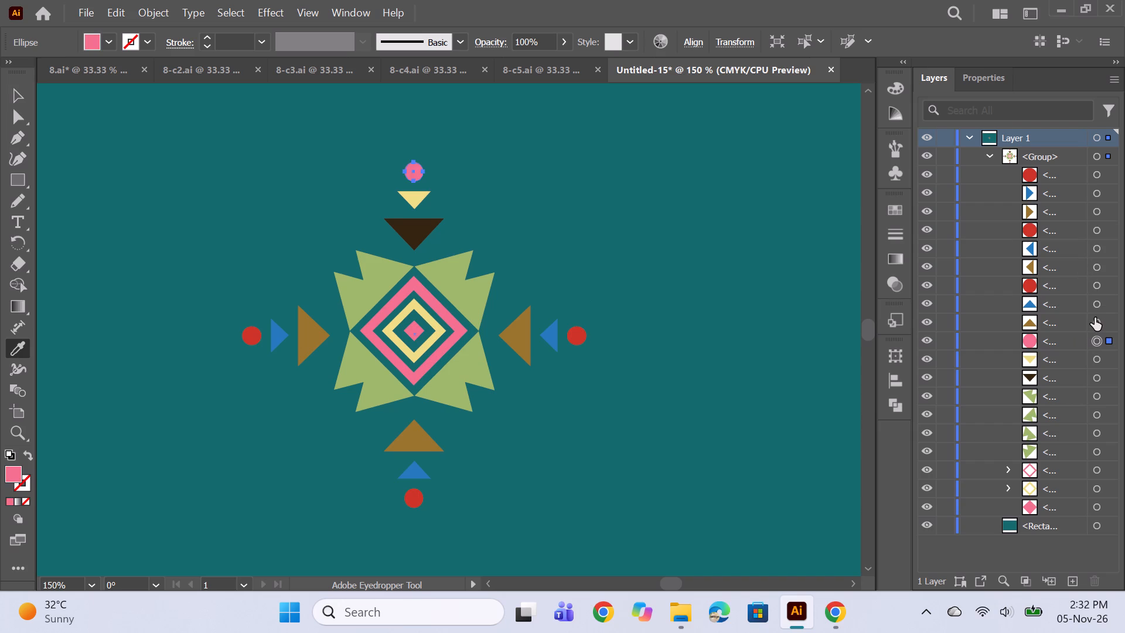
Recolour the bottom arm's large triangle very dark brown, its small triangle pale yellow and its dot pink, sampling from the top arm.
click(1095, 318)
click(422, 240)
click(1092, 306)
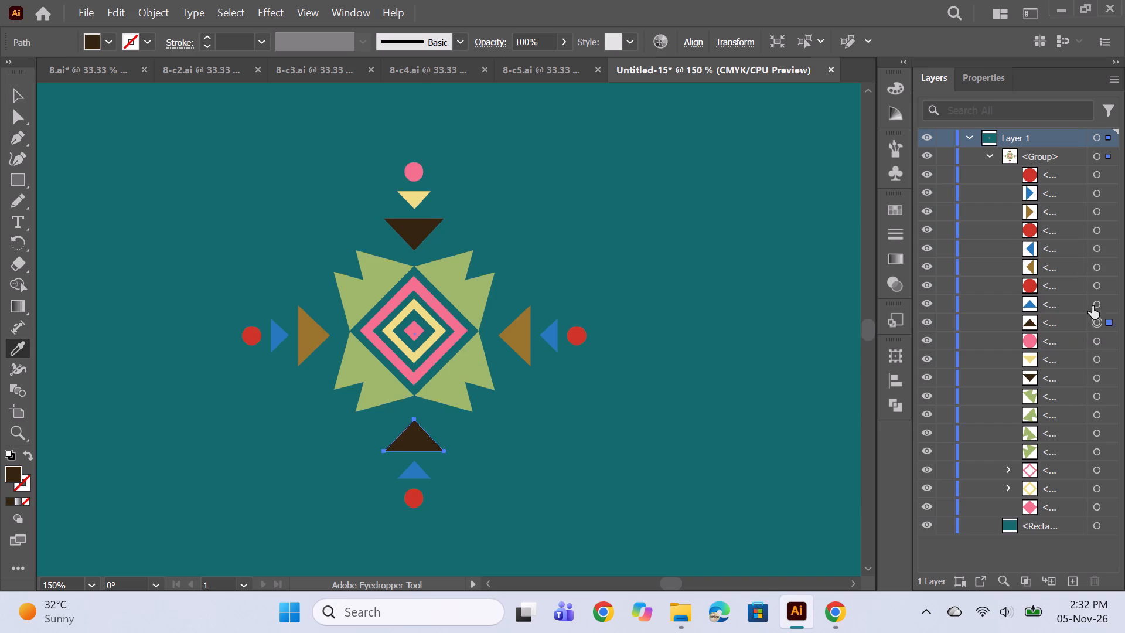
click(414, 200)
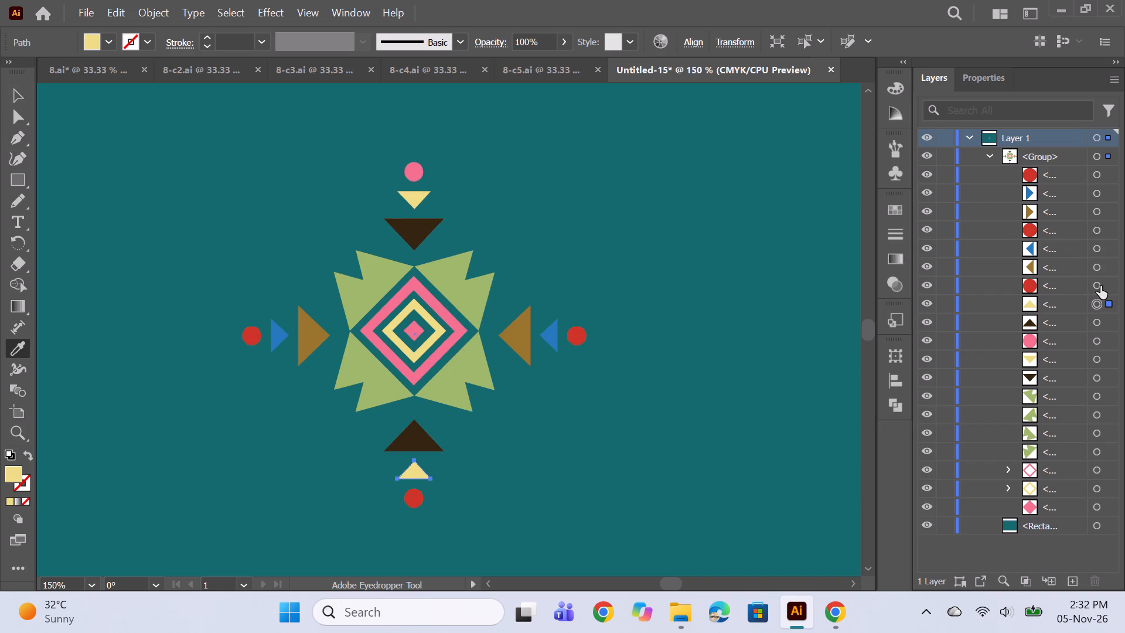
drag(1100, 285, 1076, 285)
click(415, 171)
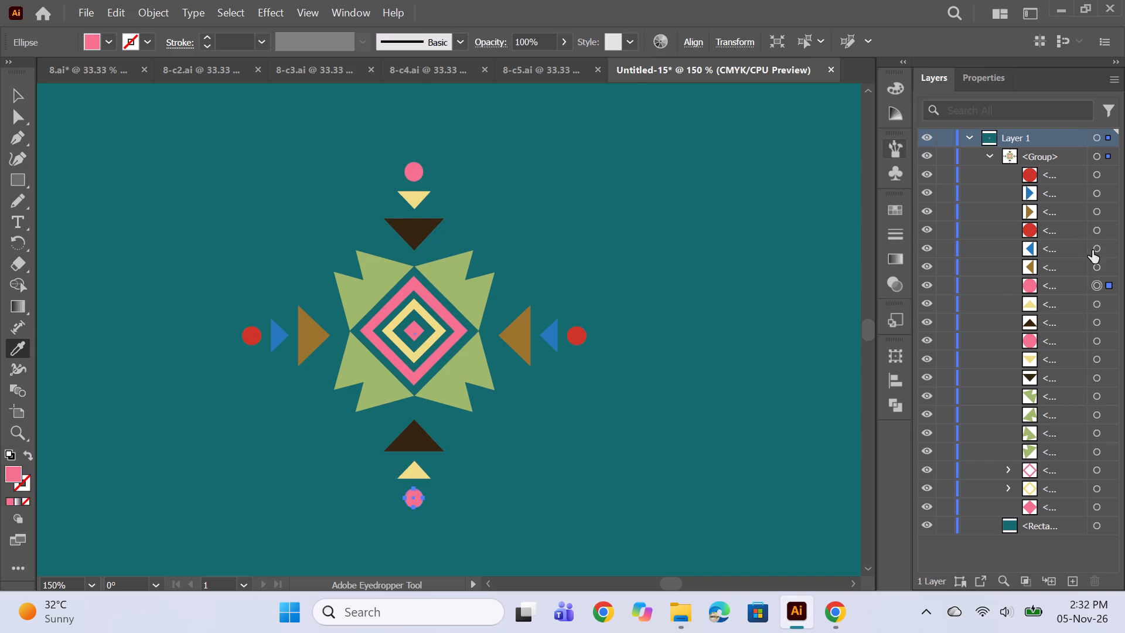
Recolour the right arm's large triangle very dark brown, its small triangle pale yellow and its dot pink, sampling from the top arm.
click(1097, 267)
click(417, 233)
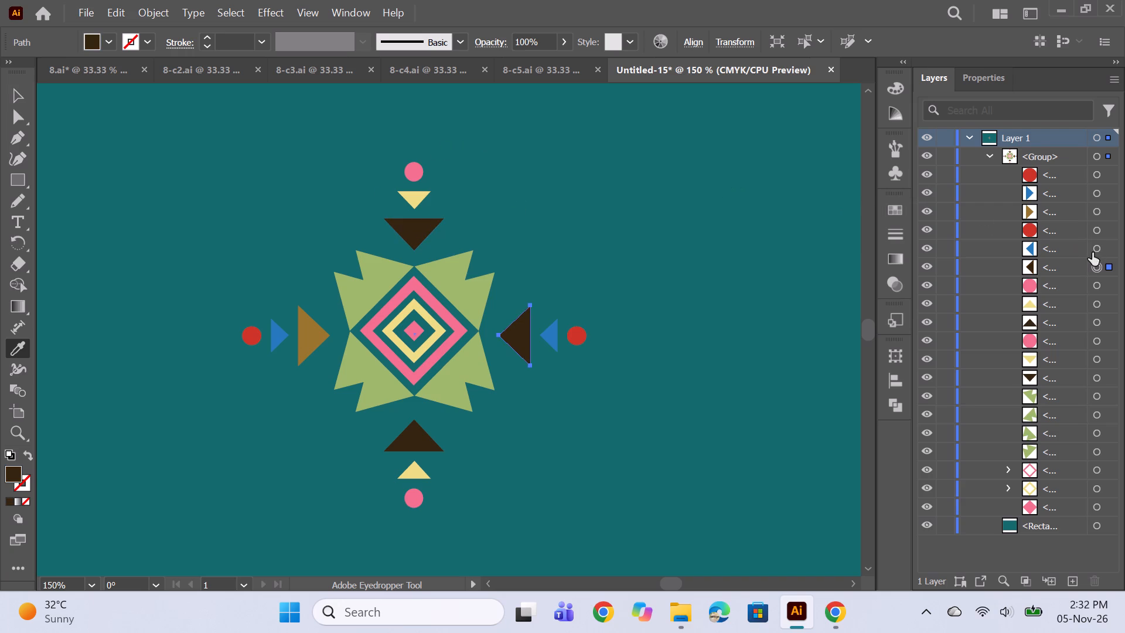
drag(1100, 253, 1073, 252)
click(419, 198)
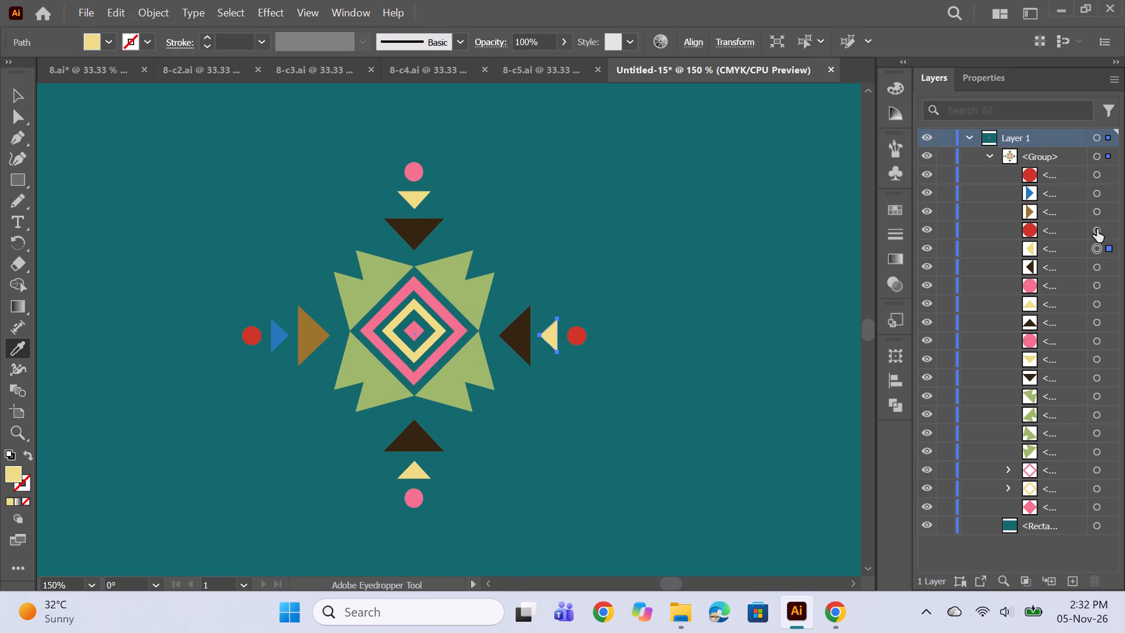
click(1097, 230)
click(412, 169)
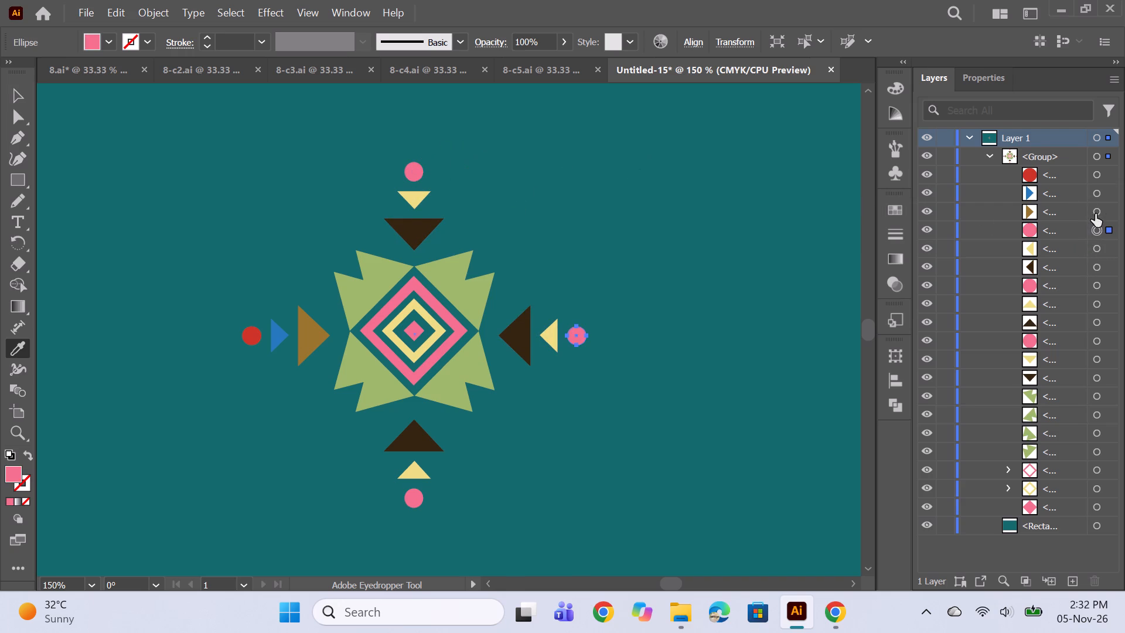
Recolour the left arm's large triangle very dark brown, its small triangle pale yellow and its dot pink, sampling from the top arm.
click(1096, 214)
click(421, 231)
click(1103, 198)
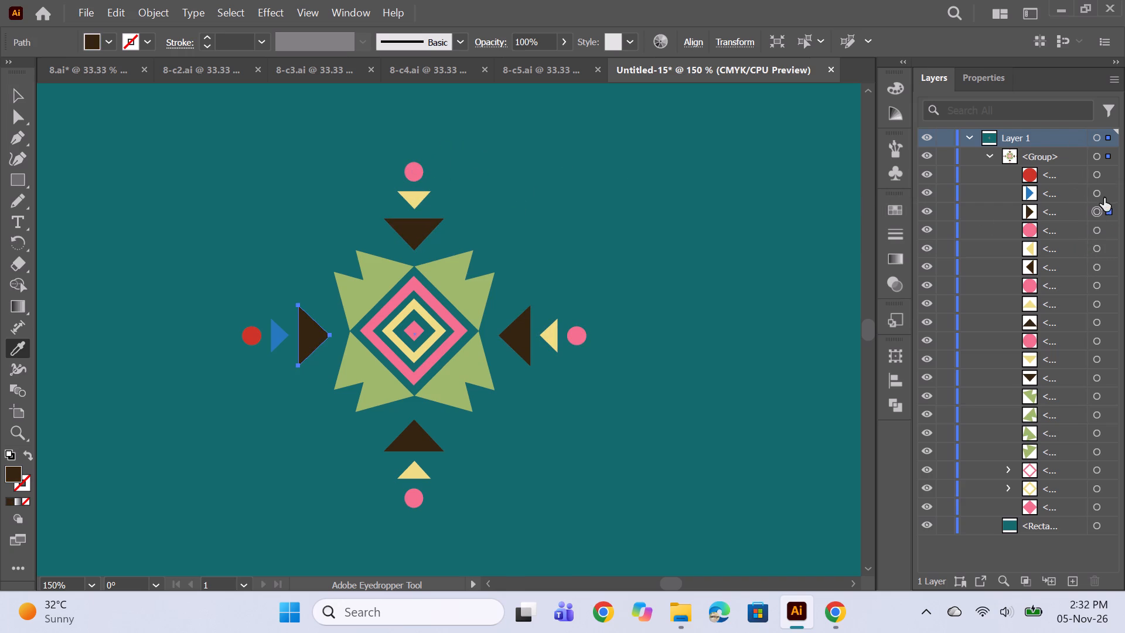
click(415, 200)
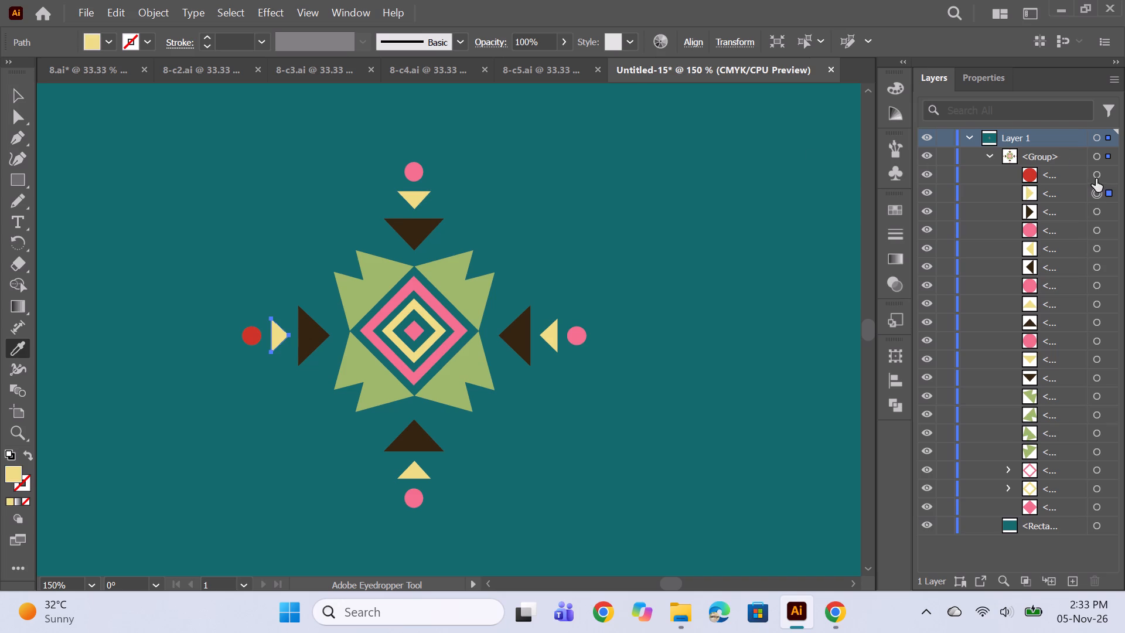
click(1096, 179)
click(418, 166)
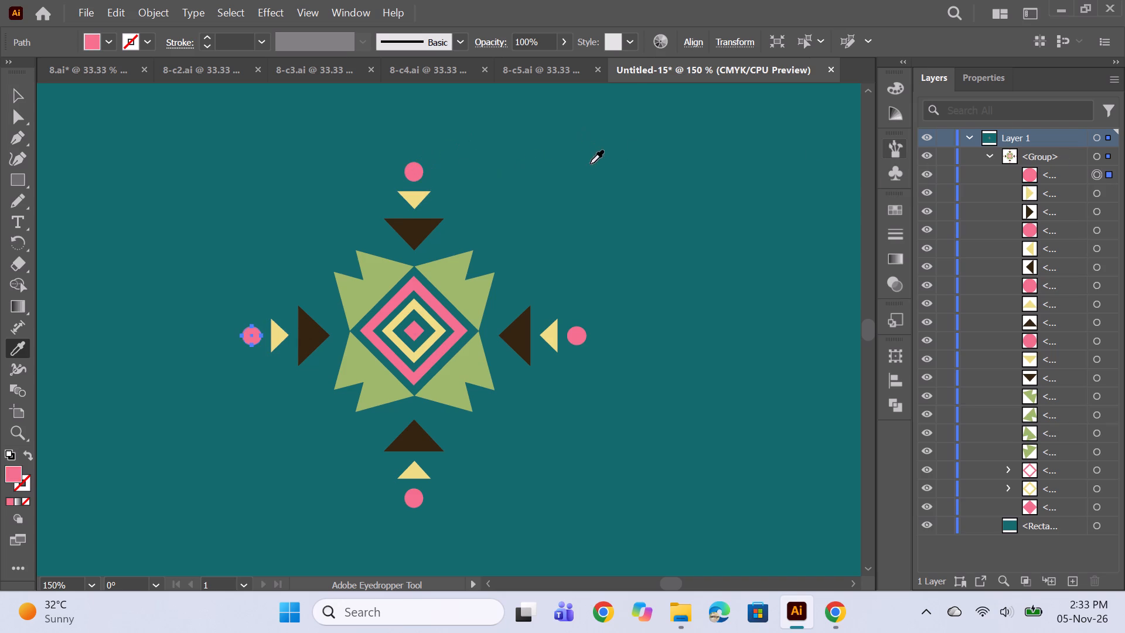
Make a new pattern from the recoloured motif group with the Brick by Row tile type.
alt+scroll(572, 180, down, 4)
key(space)
drag(680, 195, 604, 263)
click(21, 97)
scroll(593, 288, down, 1)
click(479, 263)
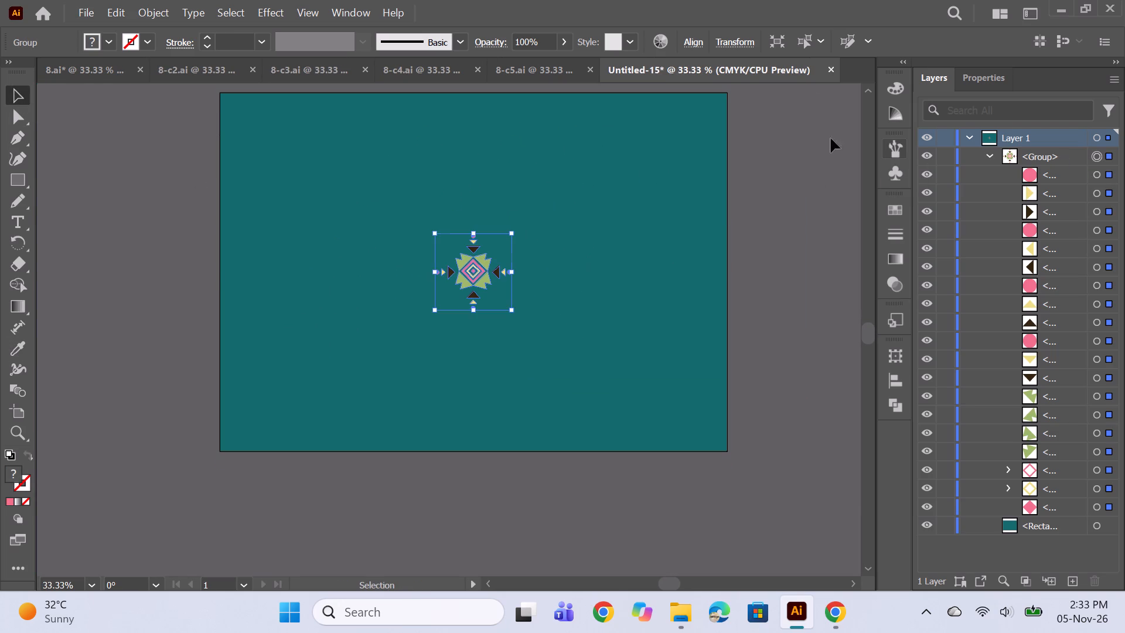
click(150, 13)
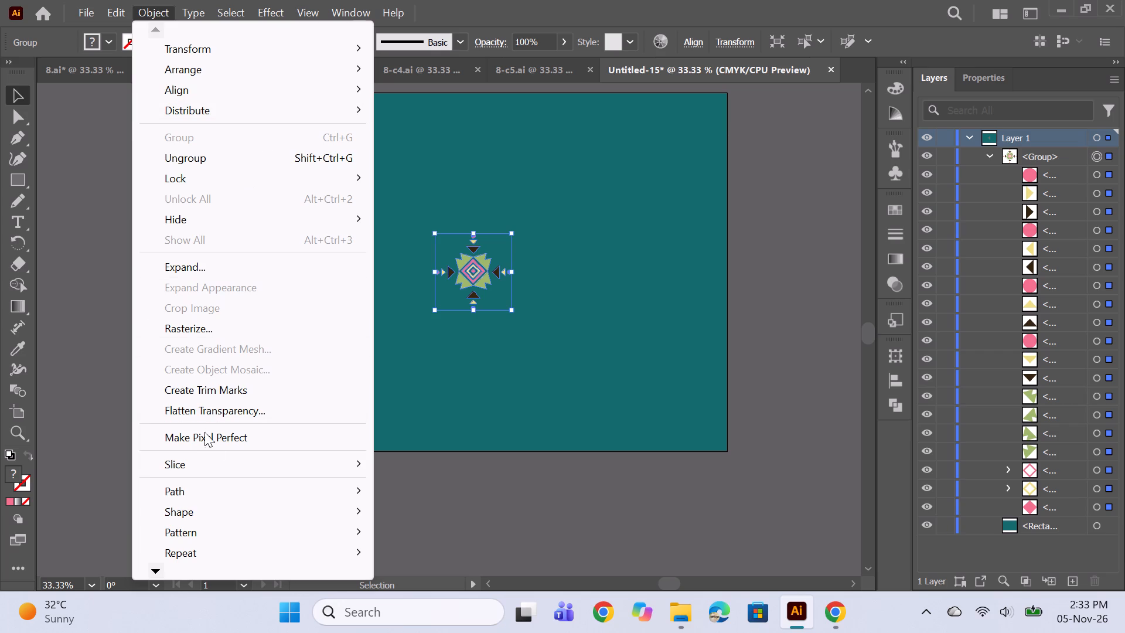
click(206, 527)
click(449, 531)
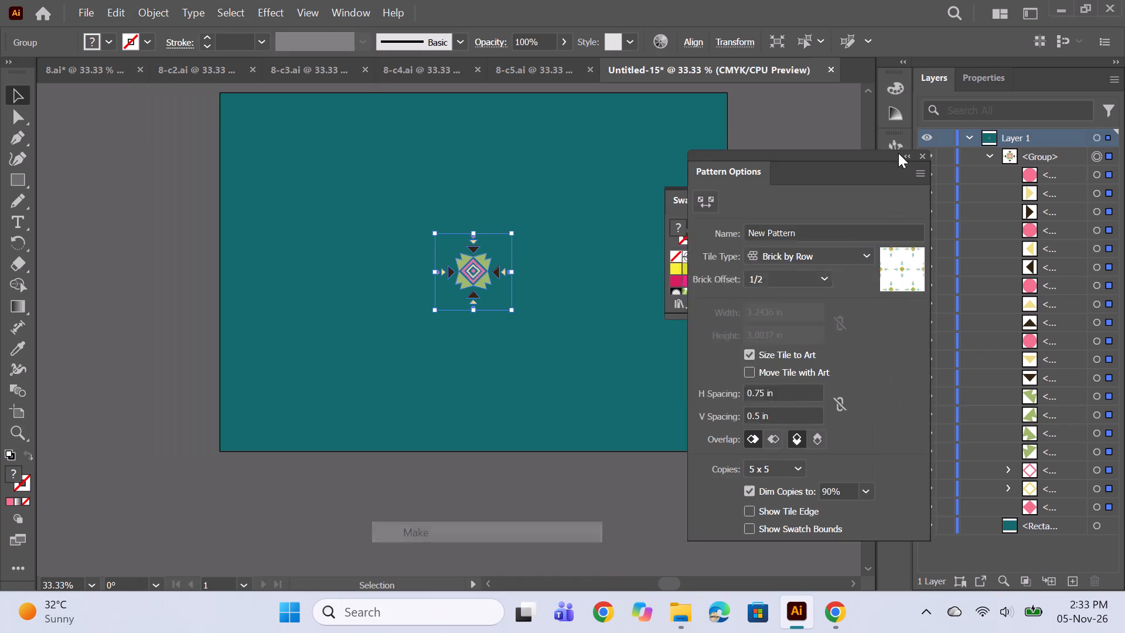
click(729, 343)
click(829, 256)
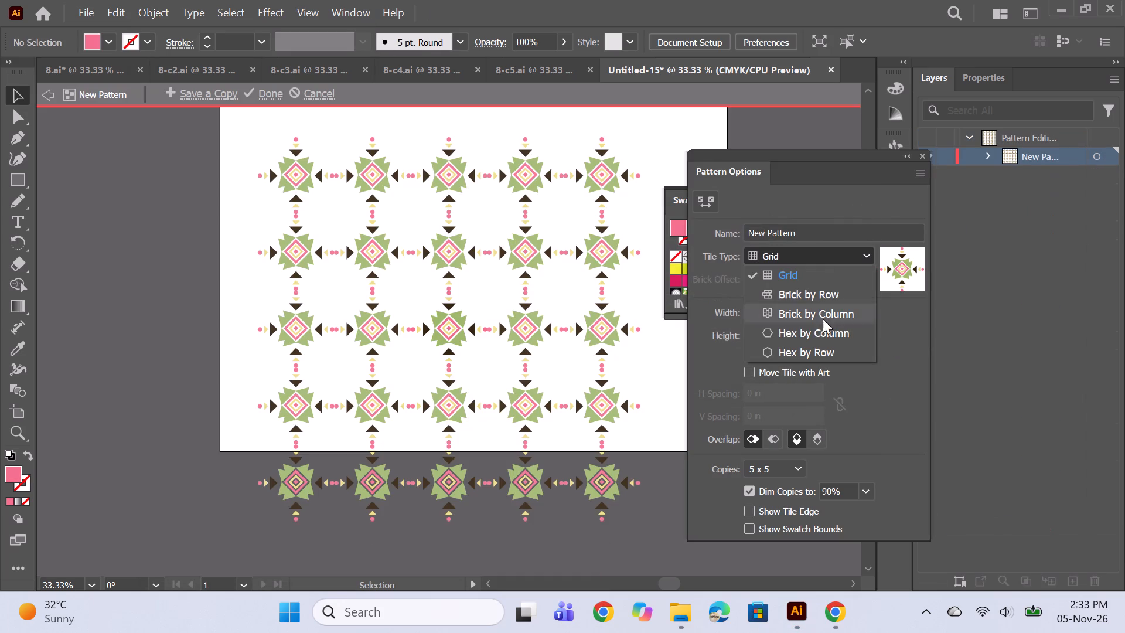
click(817, 298)
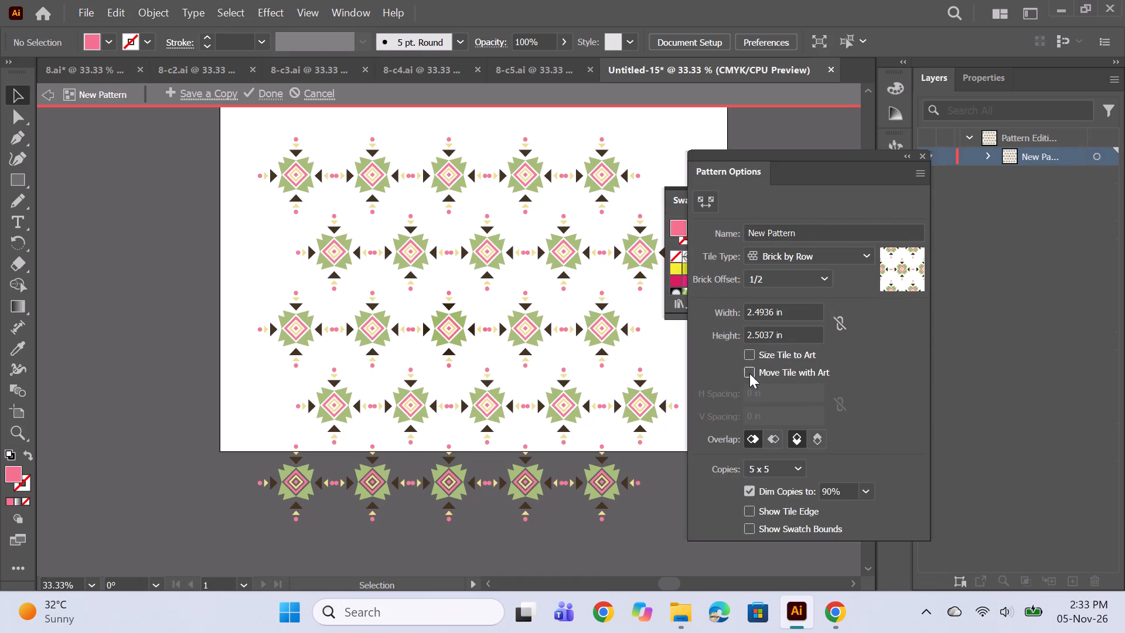
Size the pattern tile to the art with 0.75 in horizontal and 0.5 in vertical spacing, and finish pattern editing.
click(749, 356)
click(751, 391)
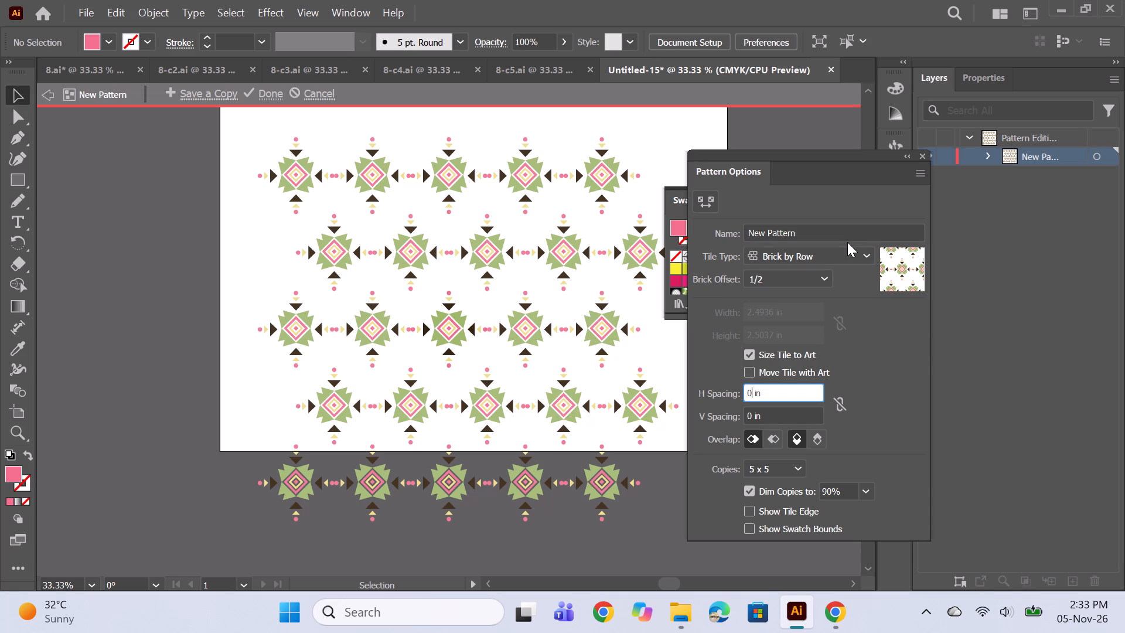
key(period)
text(75)
key(Return)
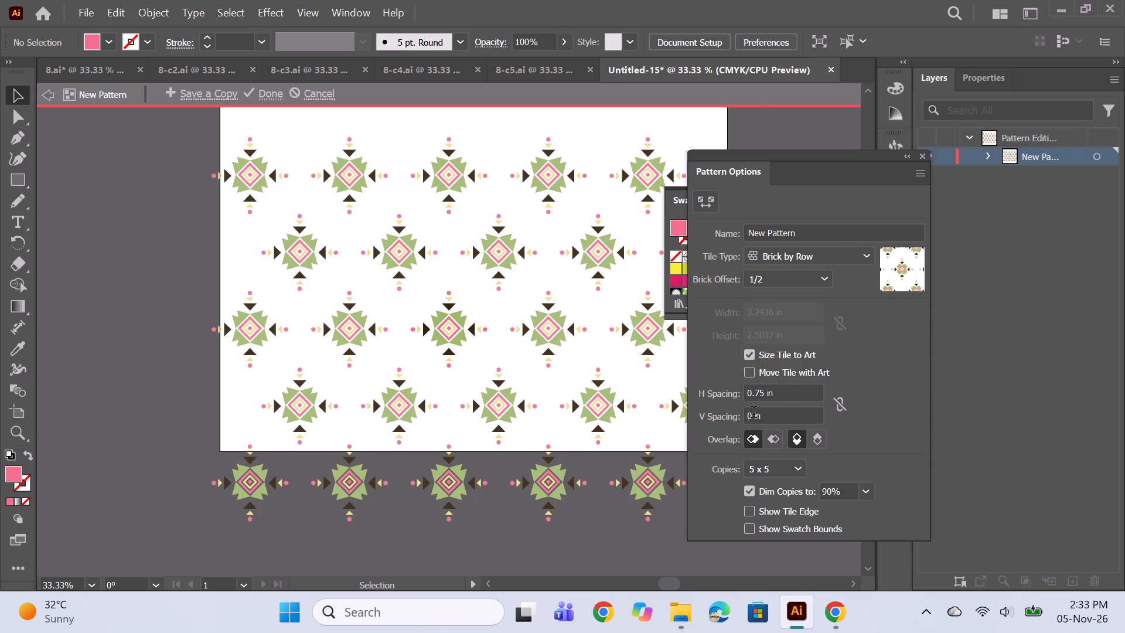
click(749, 418)
text(.5)
key(Return)
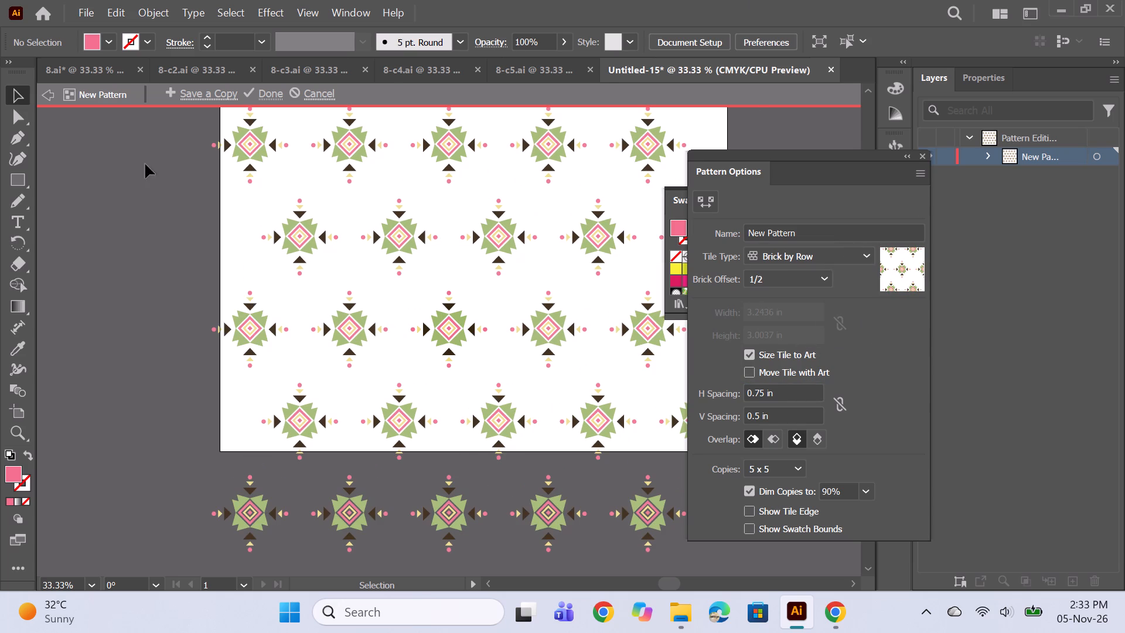
click(260, 96)
Draw a 16.54 by 11.69 in rectangle covering the teal artboard and fill it with the new diamond motif pattern swatch.
click(21, 180)
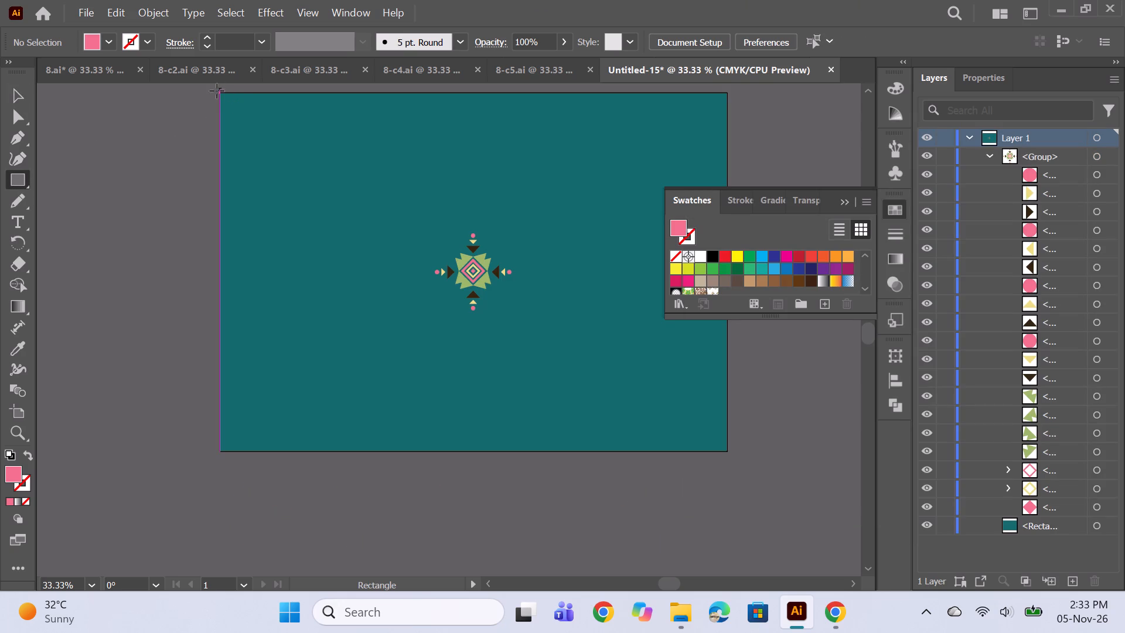
drag(220, 91, 701, 453)
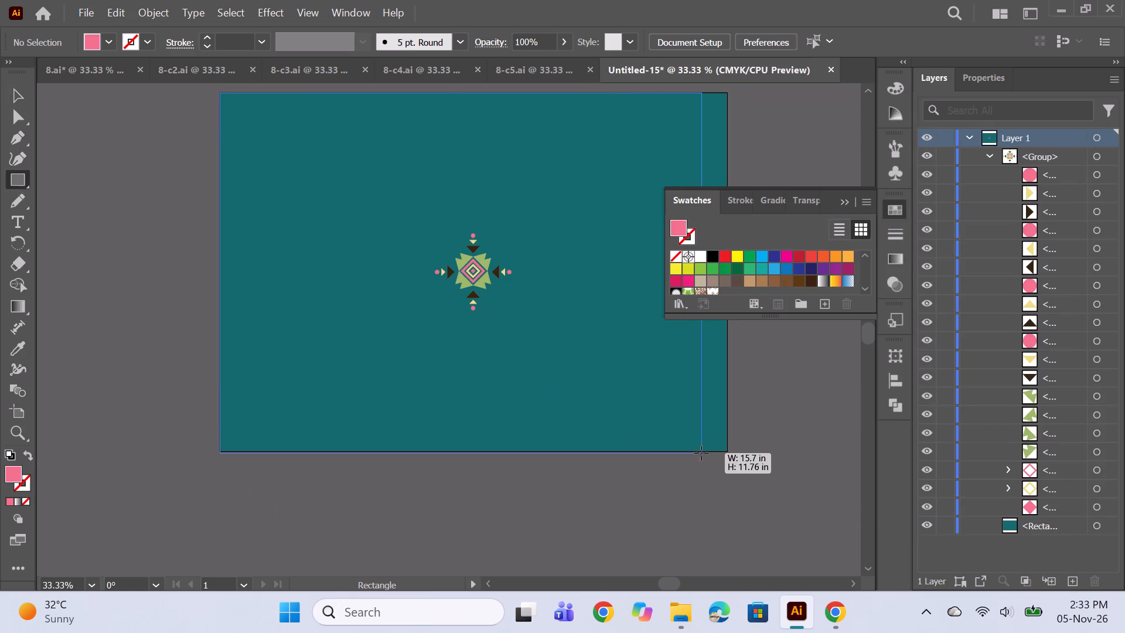
drag(701, 453, 724, 452)
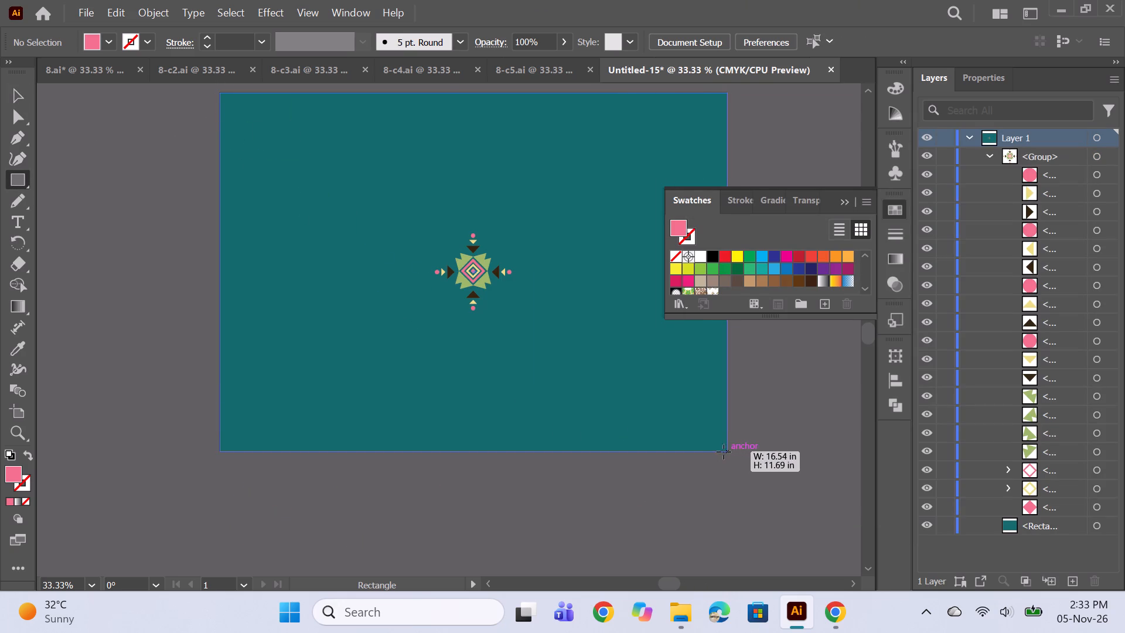
drag(724, 452, 727, 450)
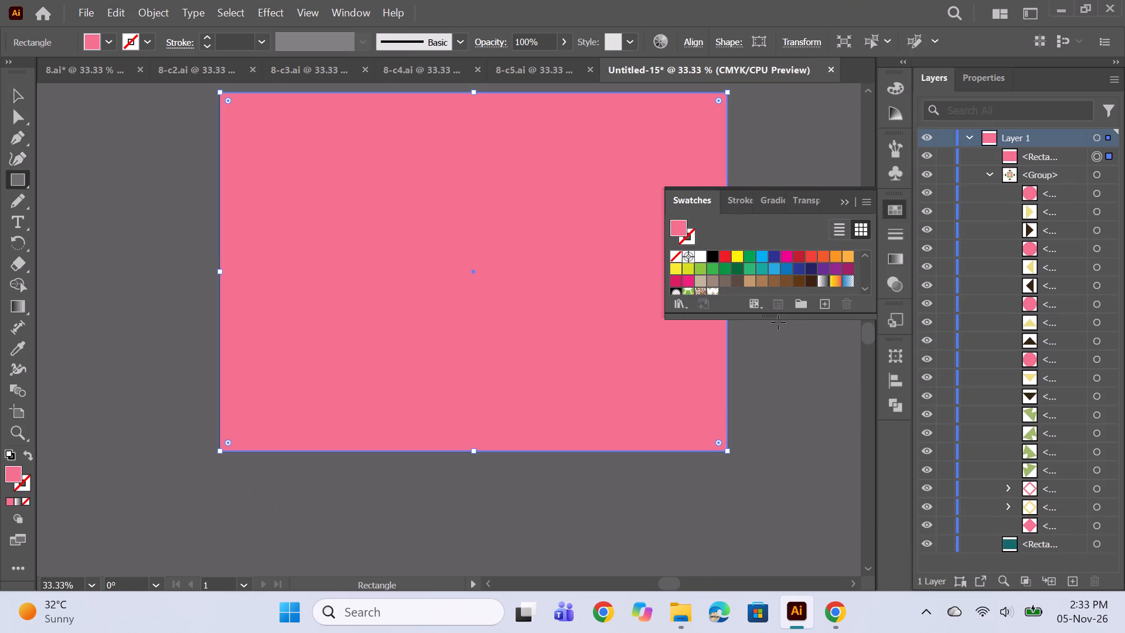
click(716, 291)
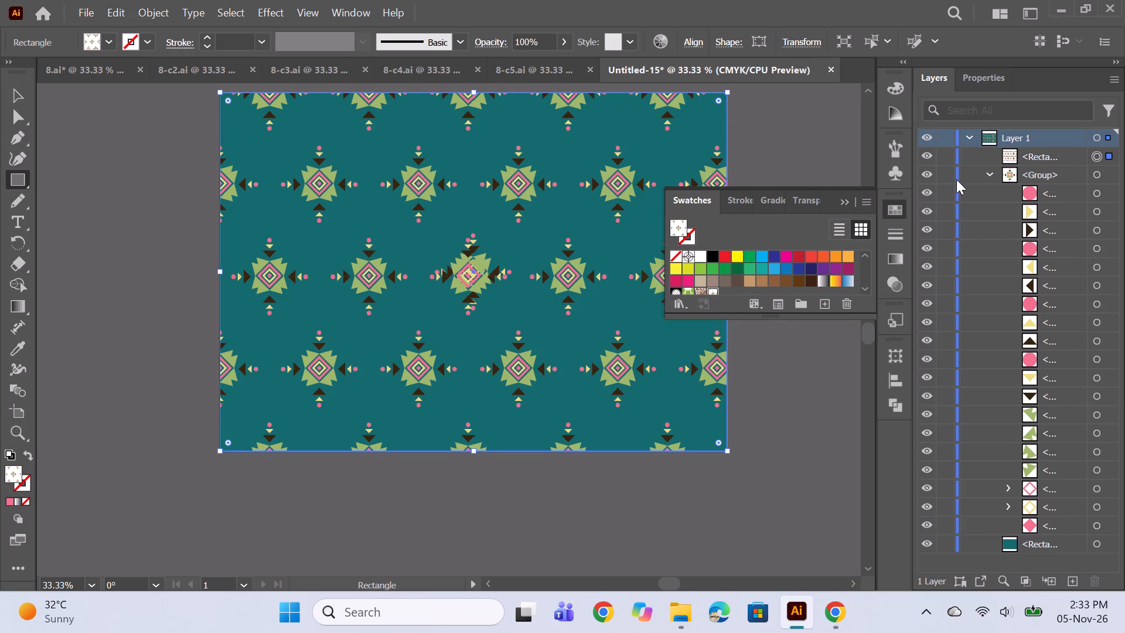
Hide the original motif group beneath the pattern-filled rectangle.
click(926, 175)
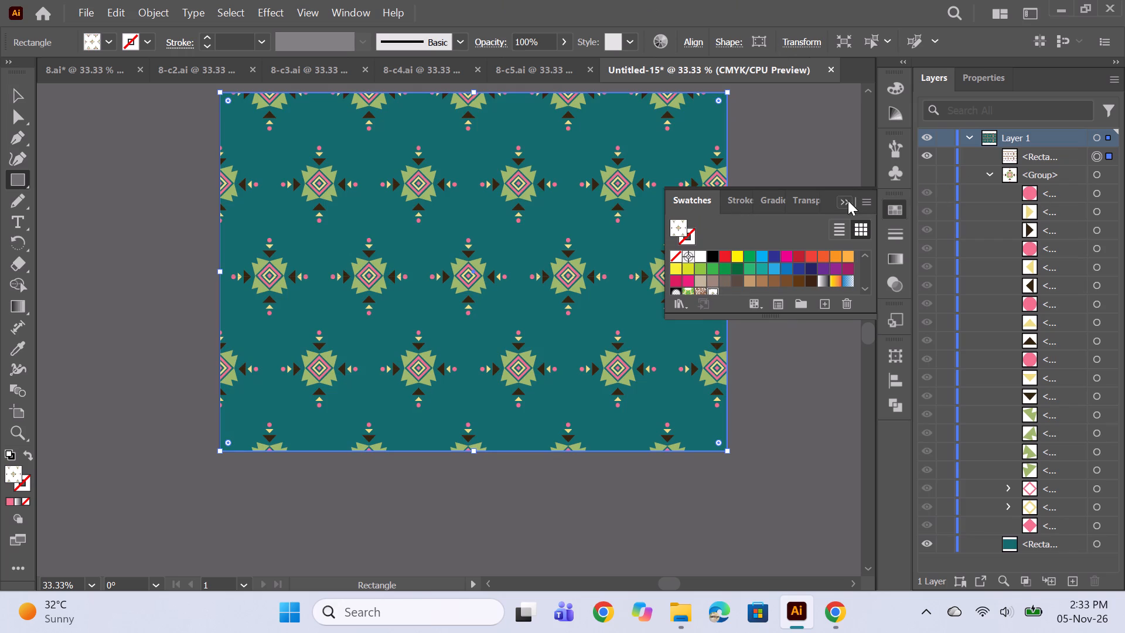
click(844, 200)
Save the document as 8-c6 in Illustrator 2020 format.
scroll(682, 257, up, 3)
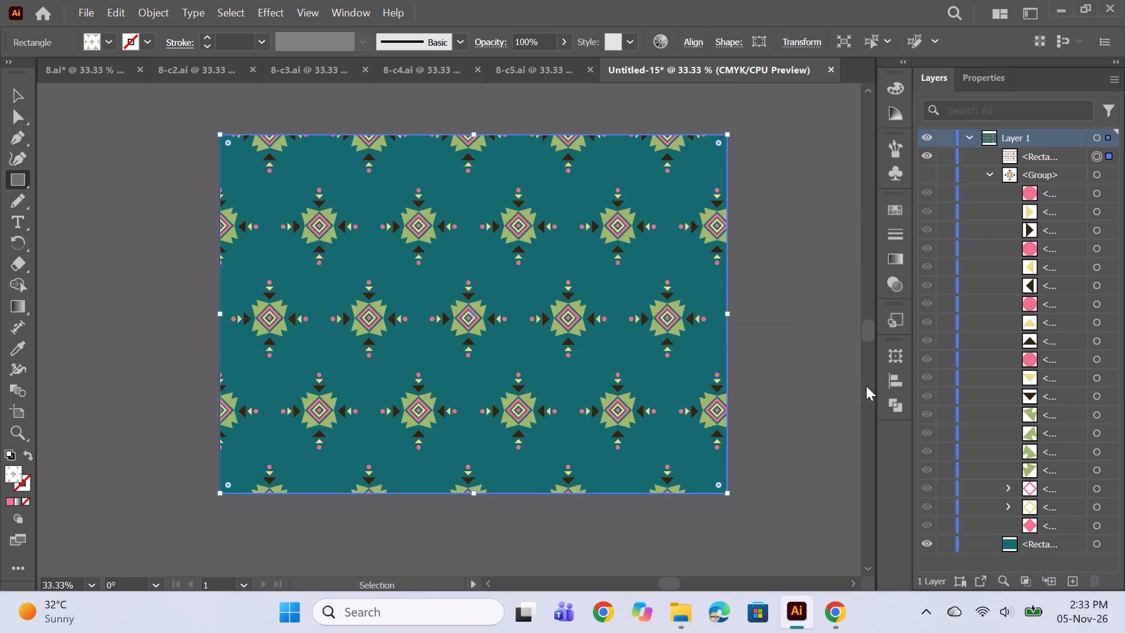
key(ctrl+s)
text(8-)
text(c6)
key(Return)
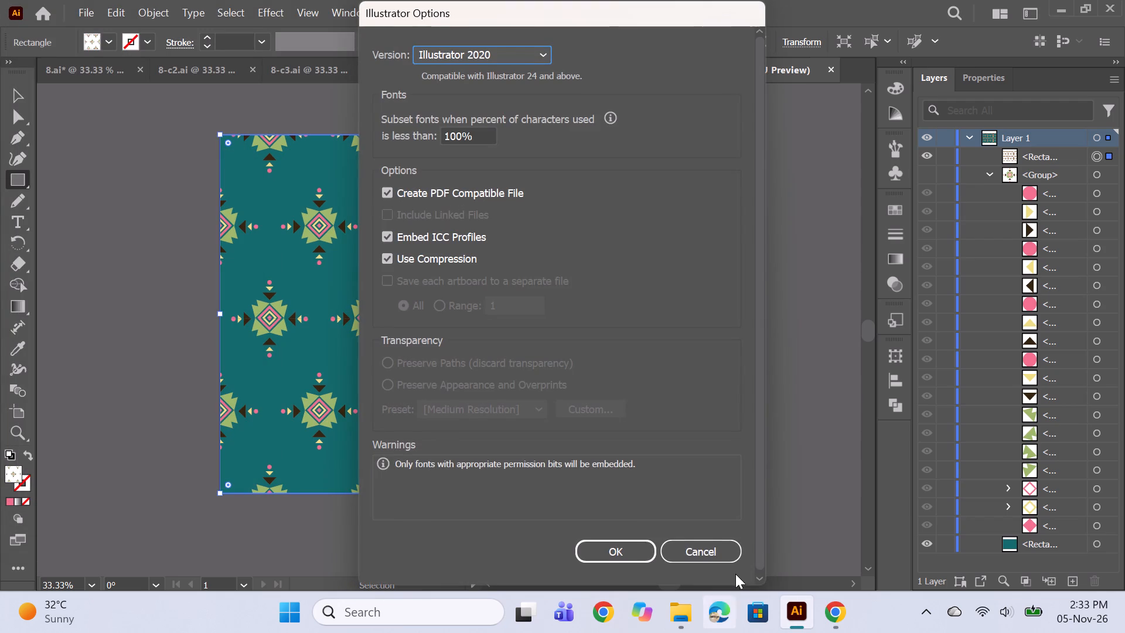
click(627, 547)
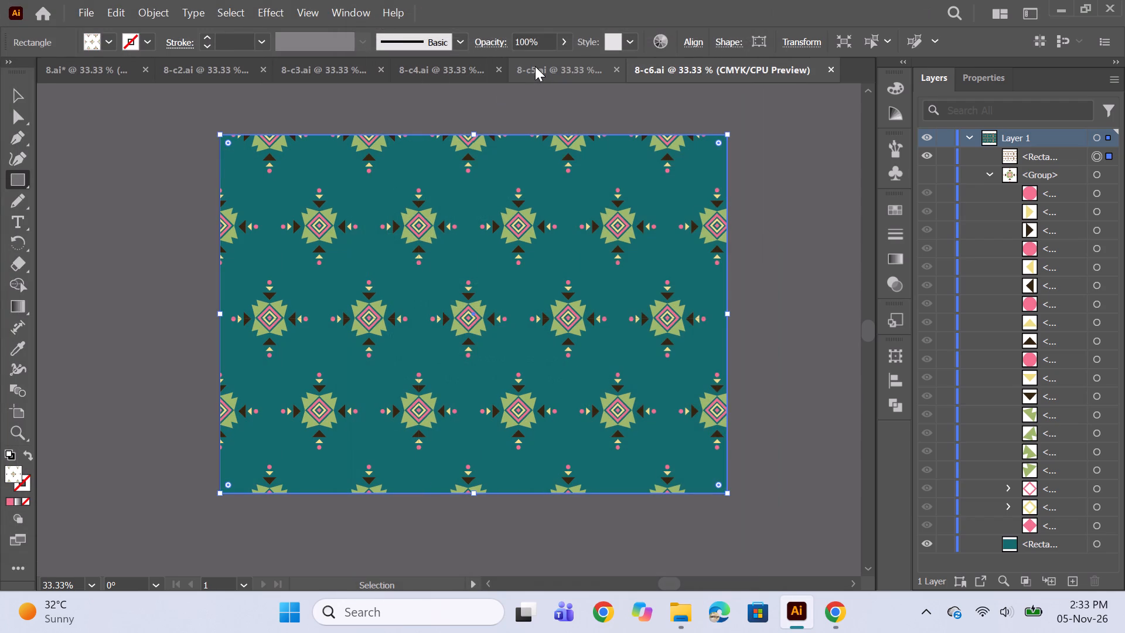
Review the colours of the 8-c3, 8-c4 and 8-c5 variants and return to 8-c6.
click(535, 66)
click(430, 72)
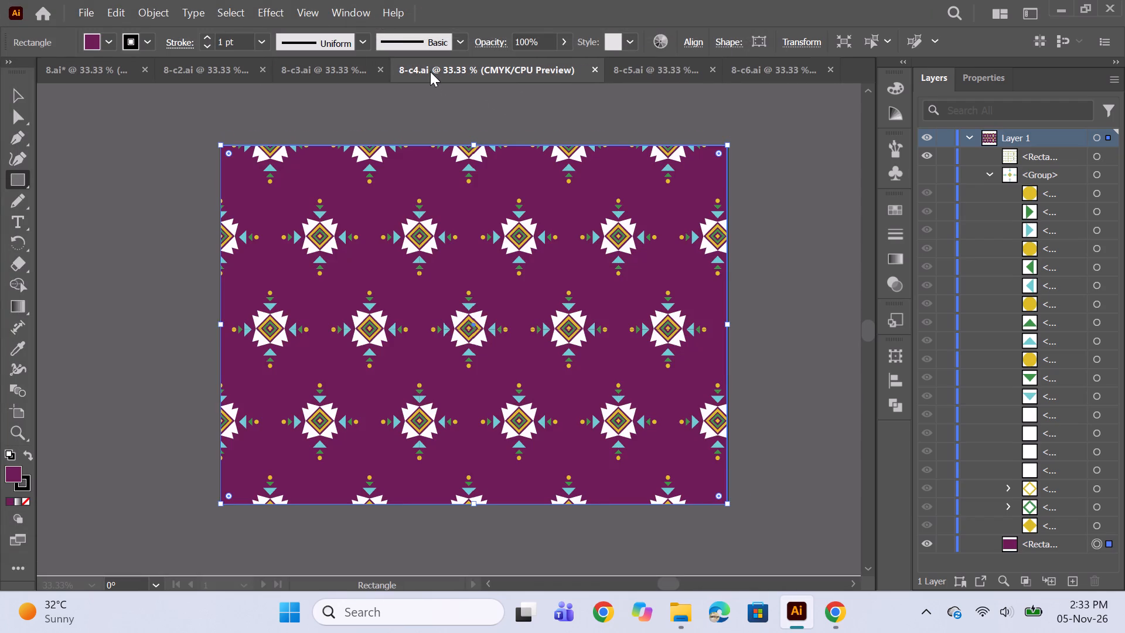
click(320, 67)
click(526, 71)
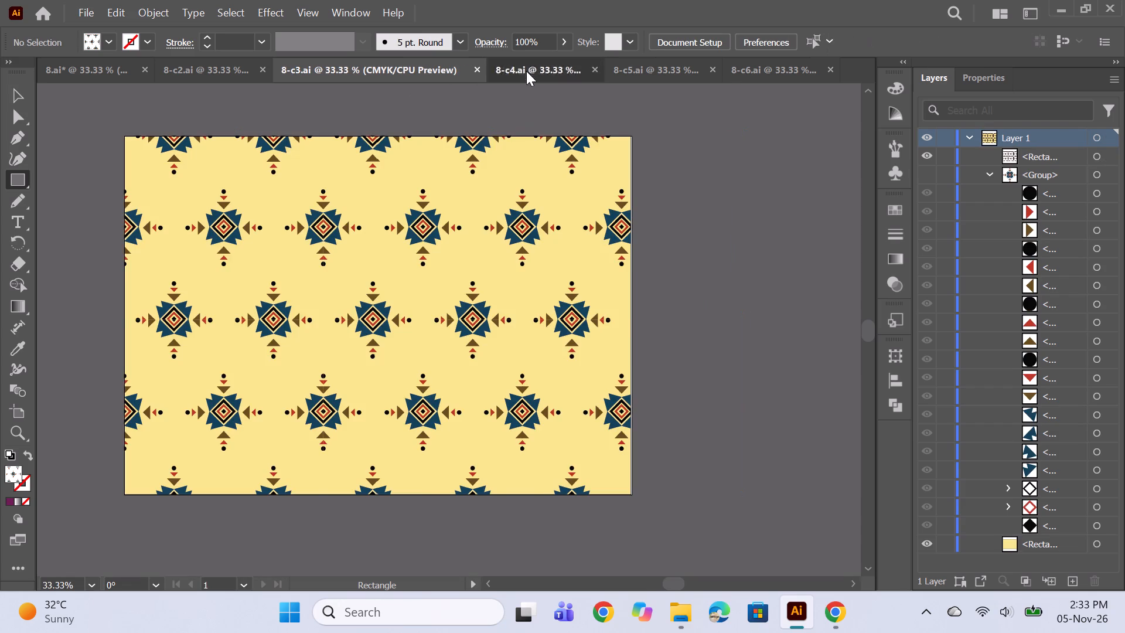
click(674, 73)
click(754, 68)
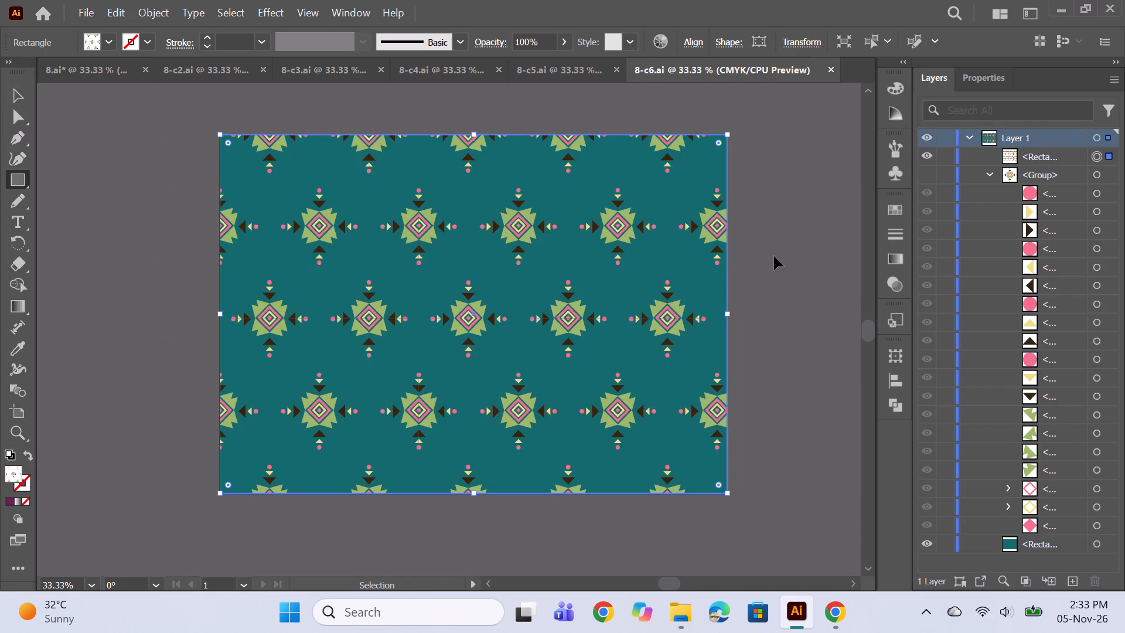
Create a new document and draw a background rectangle covering its whole artboard.
key(ctrl+n)
key(Return)
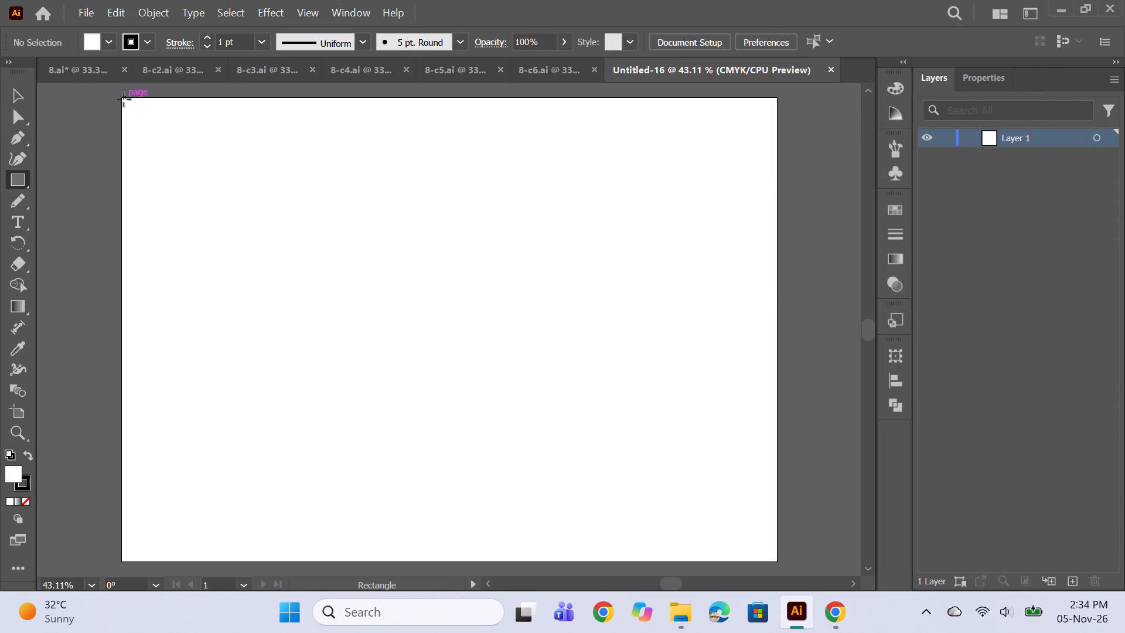
drag(121, 95, 622, 541)
key(ctrl+z)
drag(122, 98, 771, 559)
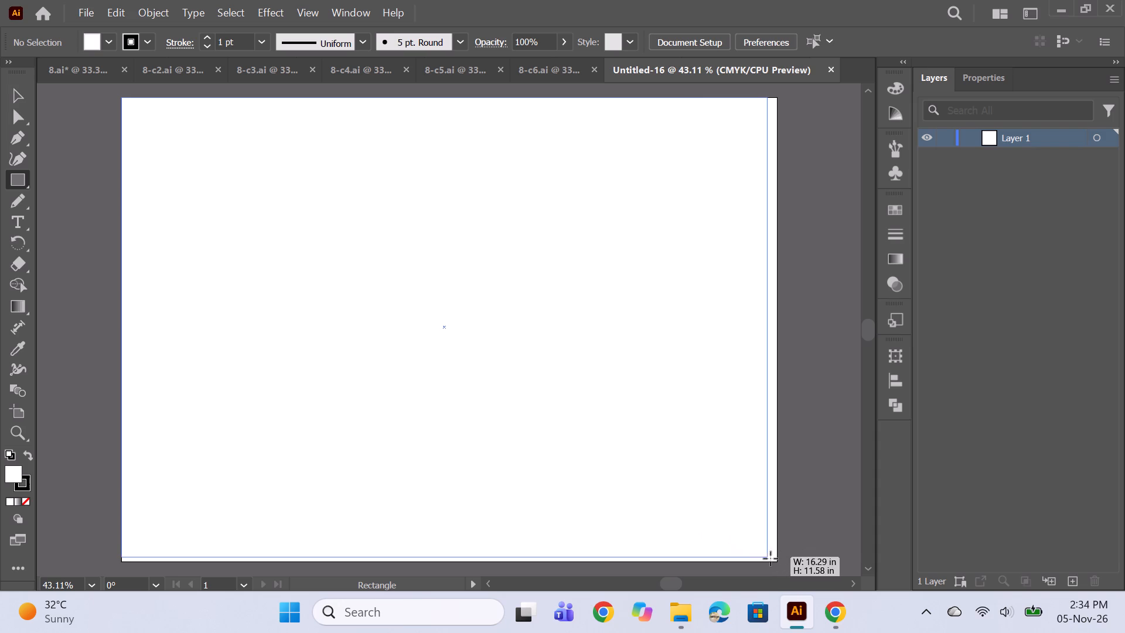
drag(771, 559, 775, 562)
Fill the background rectangle with a deep maroon red.
double_click(8, 471)
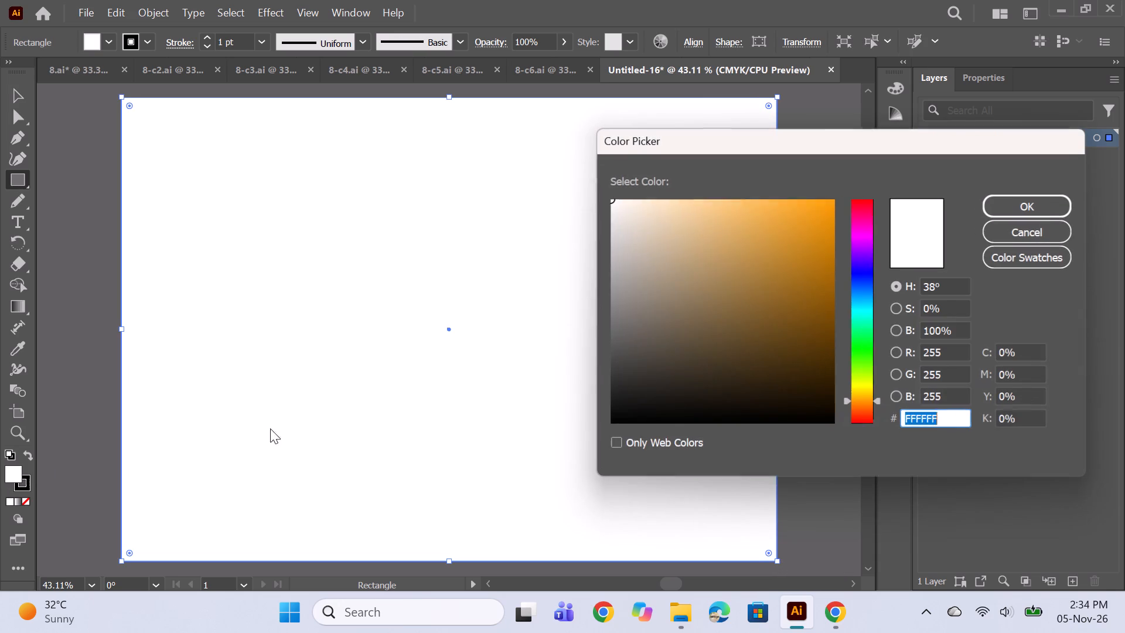
click(862, 344)
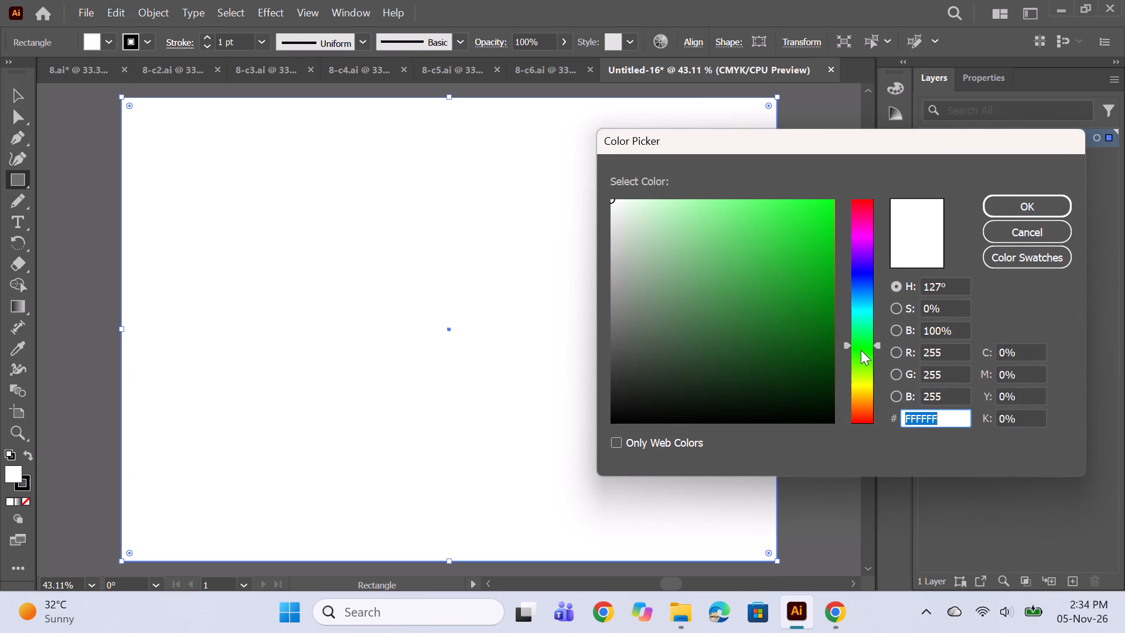
click(861, 350)
click(861, 309)
click(858, 294)
click(861, 273)
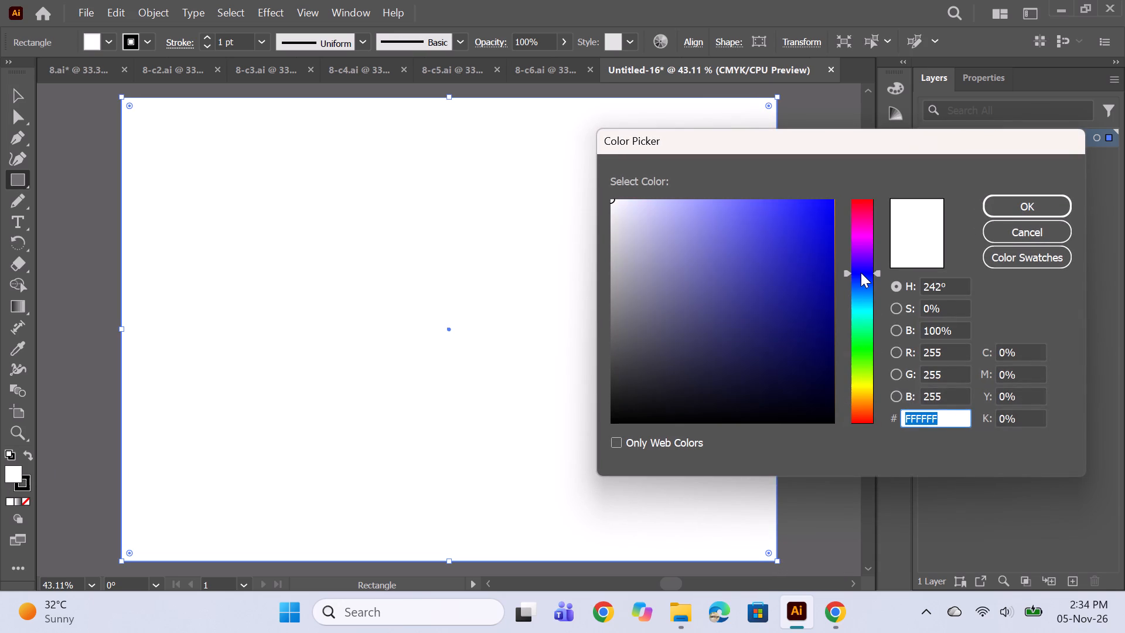
click(864, 264)
click(864, 235)
click(864, 218)
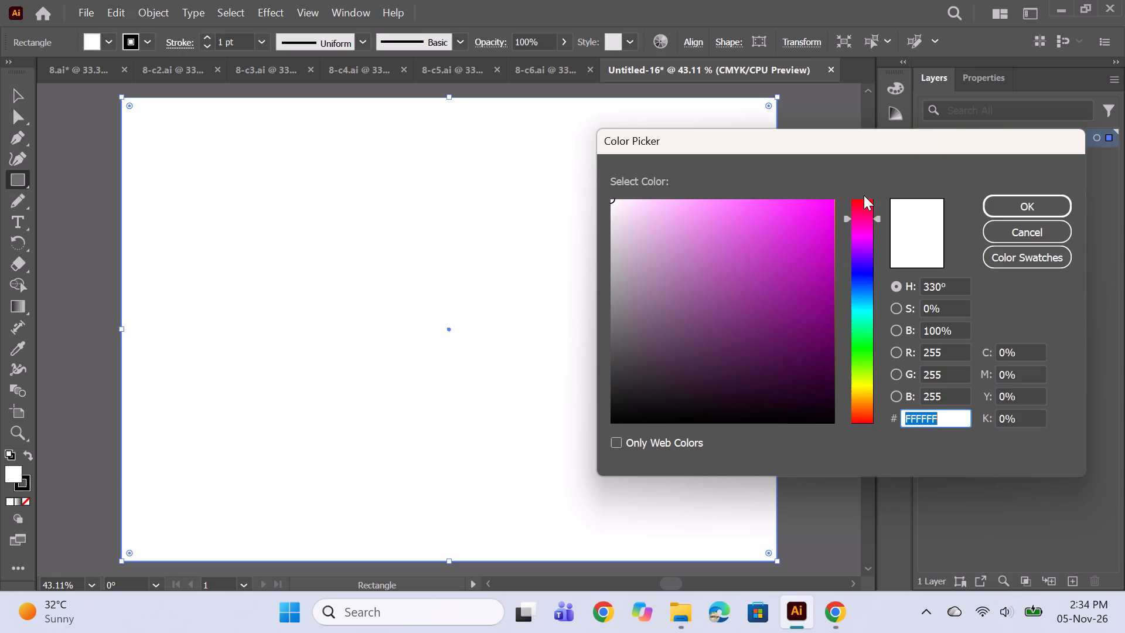
click(864, 197)
click(865, 198)
click(863, 202)
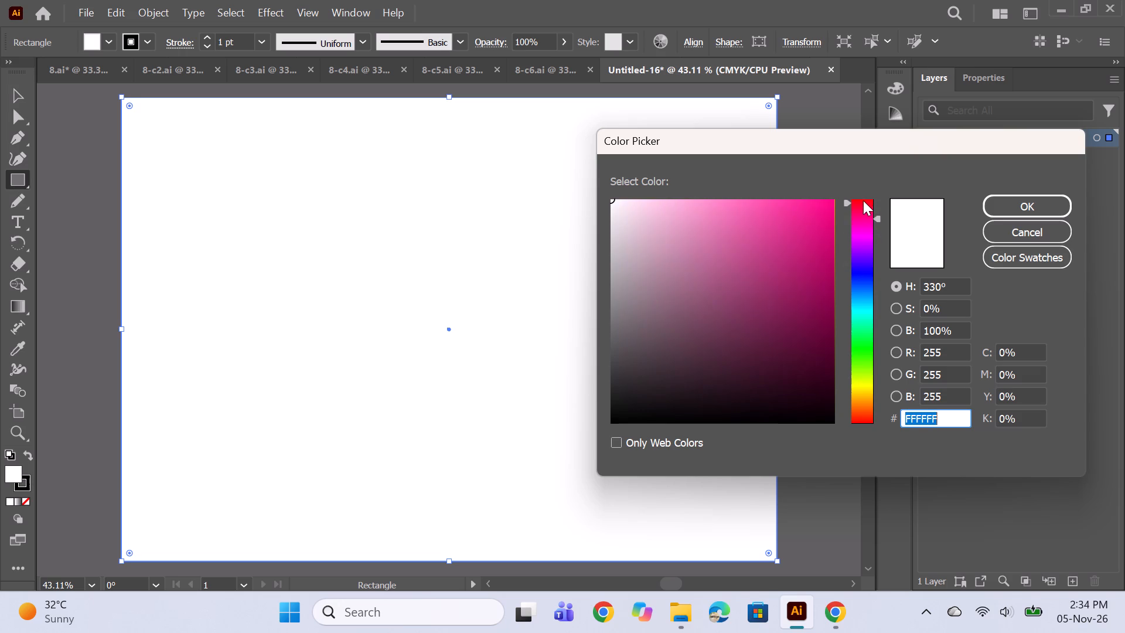
click(863, 200)
drag(792, 318, 788, 325)
drag(811, 302, 806, 307)
click(806, 309)
click(1013, 213)
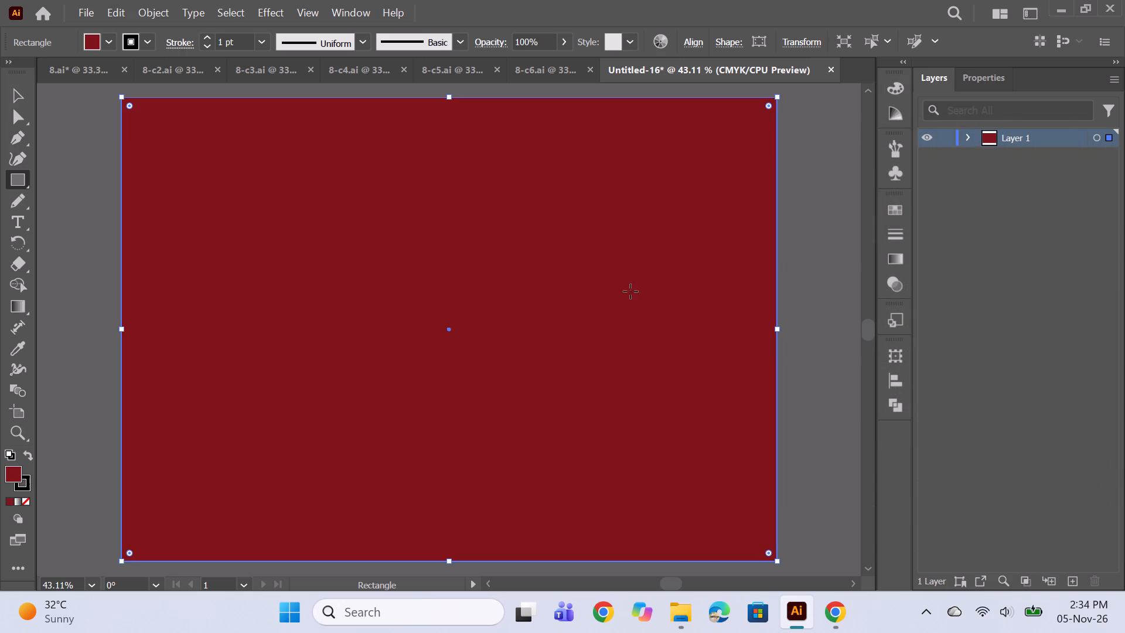
double_click(12, 472)
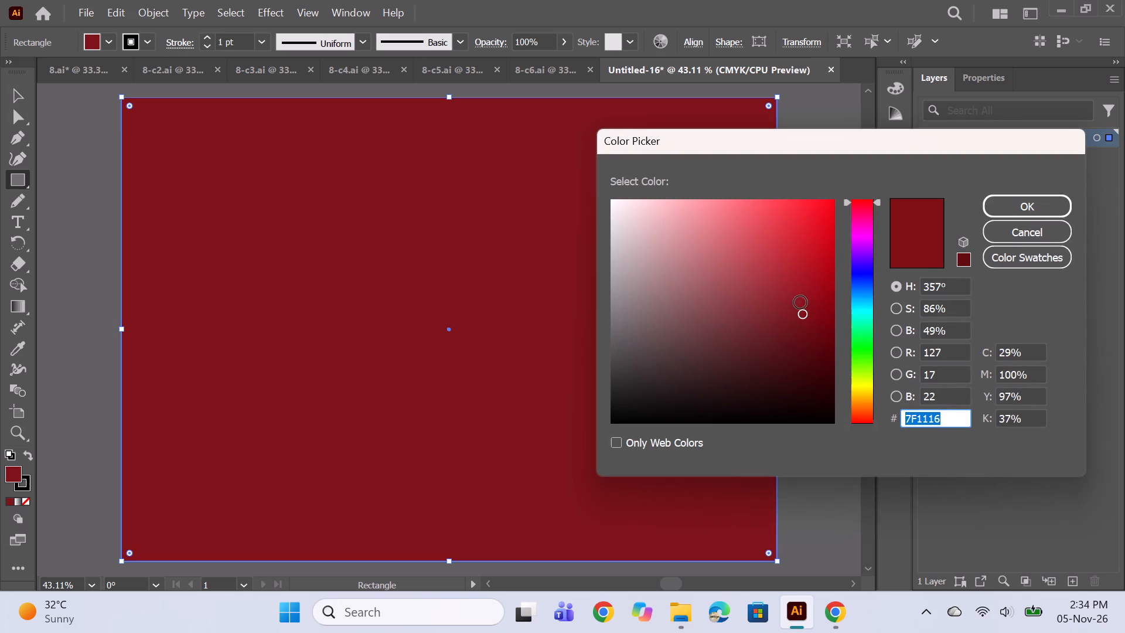
click(790, 326)
click(1003, 212)
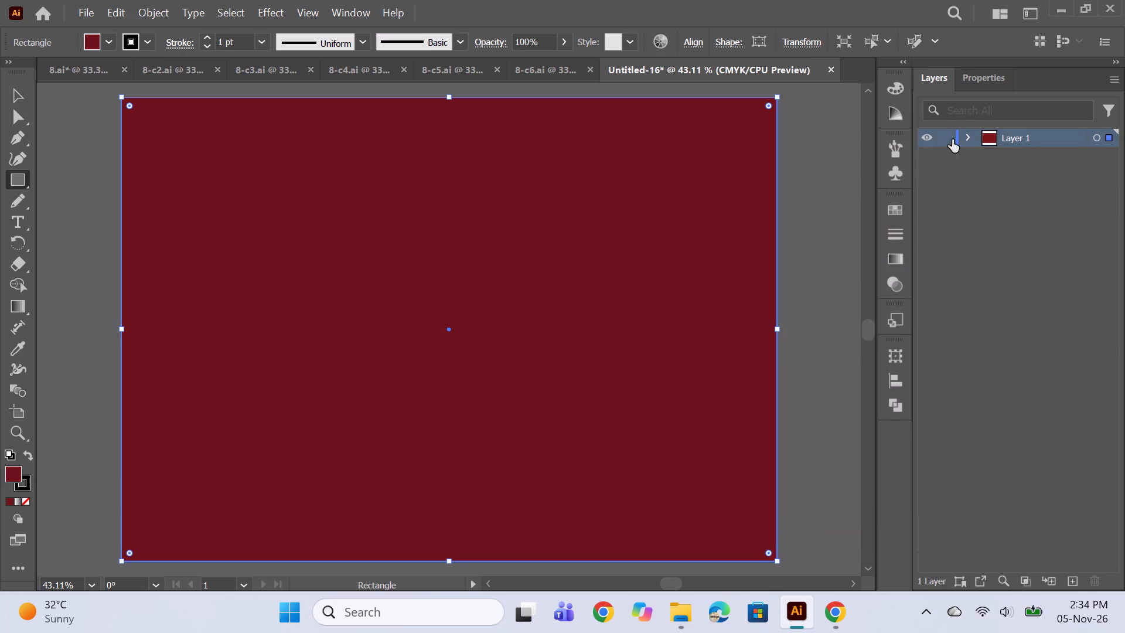
Paste the copied diamond motif group onto the maroon background.
click(970, 135)
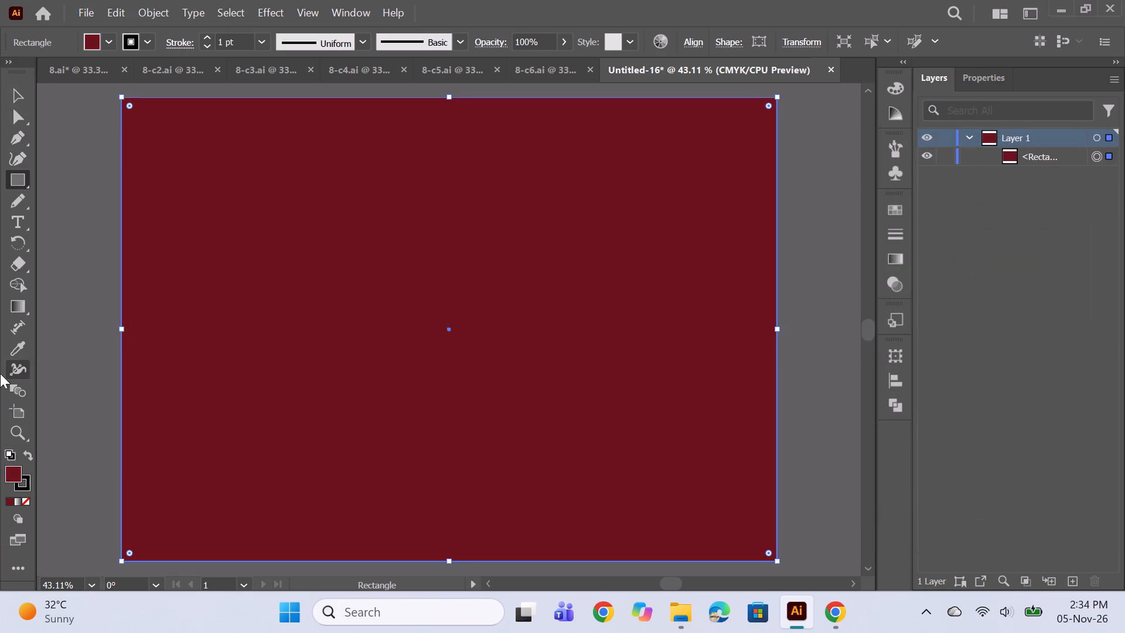
key(ctrl+v)
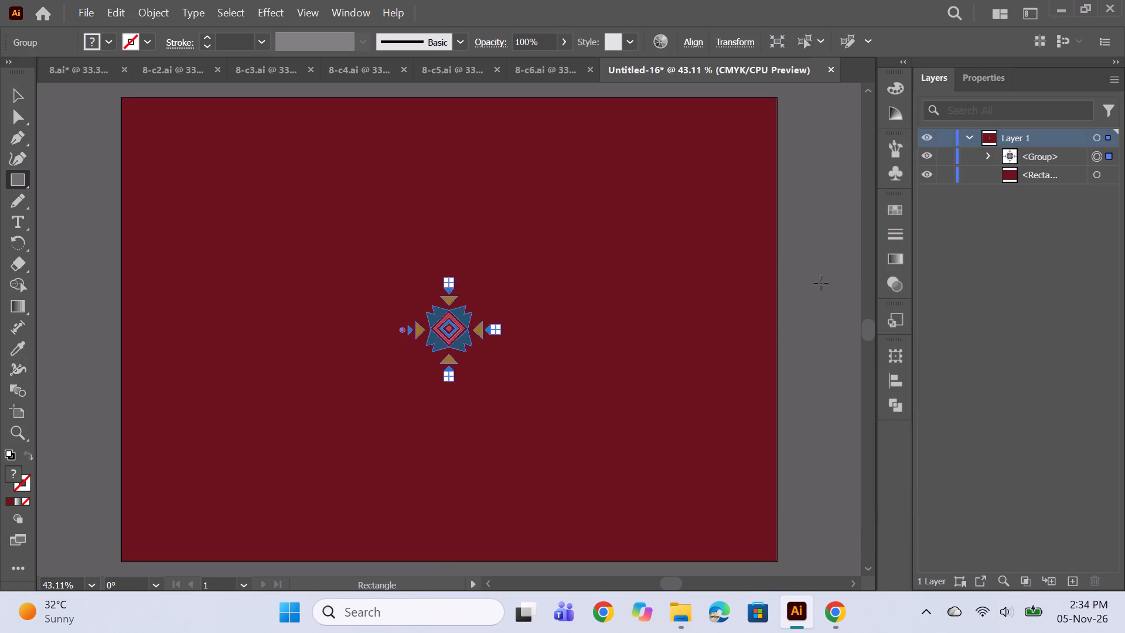
Recolour the small red diamond at the motif's centre to near-white.
alt+scroll(463, 335, up, 5)
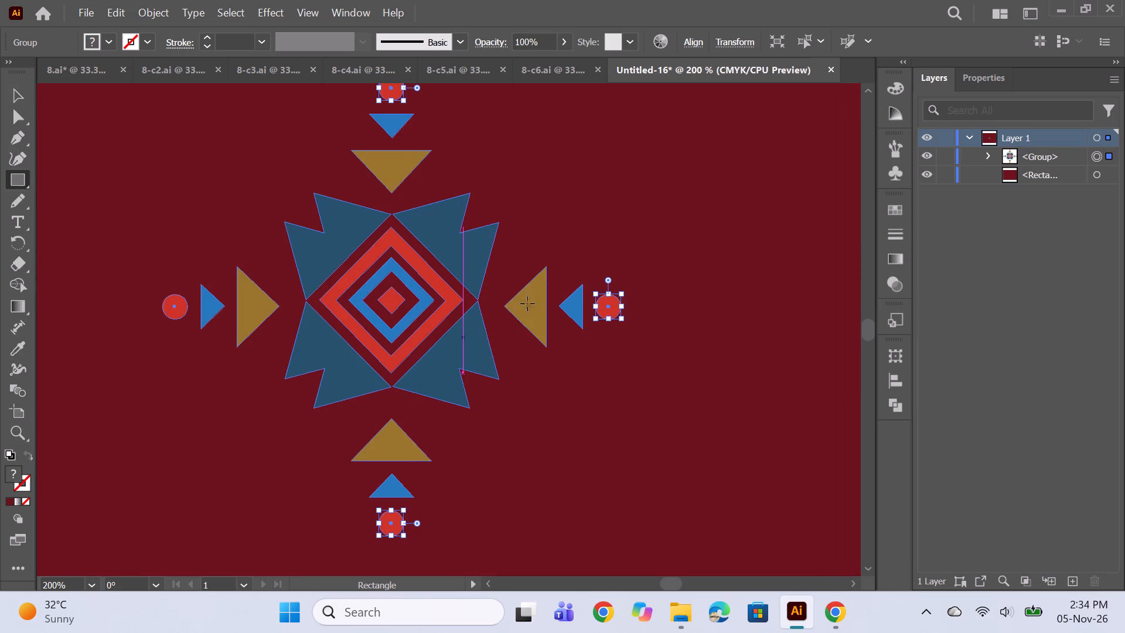
alt+scroll(539, 281, down, 1)
key(space)
key(space)
key(space)
key(space)
key(space)
key(space)
key(space)
key(space)
key(space)
key(space)
key(space)
key(space)
key(space)
key(space)
key(space)
key(space)
drag(575, 224, 588, 243)
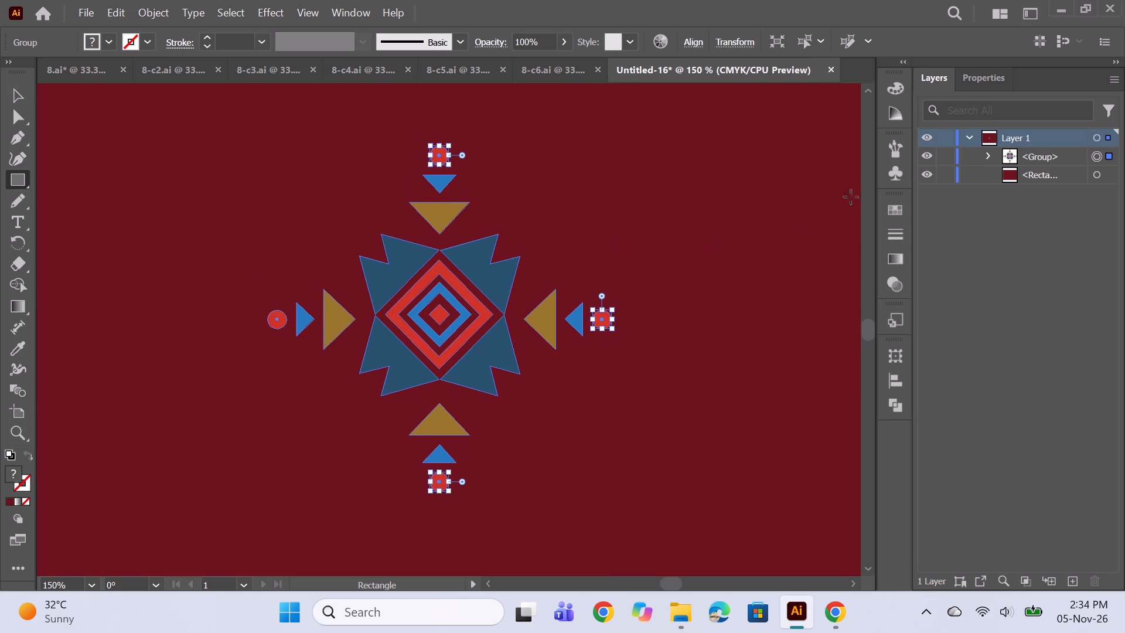
click(987, 155)
scroll(1069, 249, down, 6)
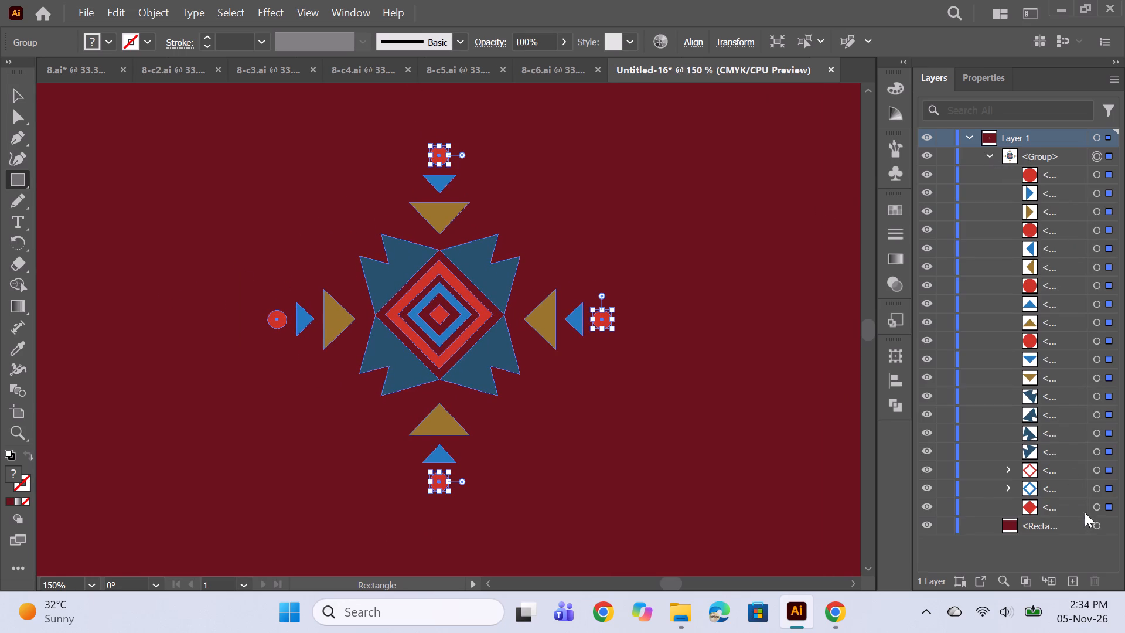
click(1096, 508)
double_click(15, 477)
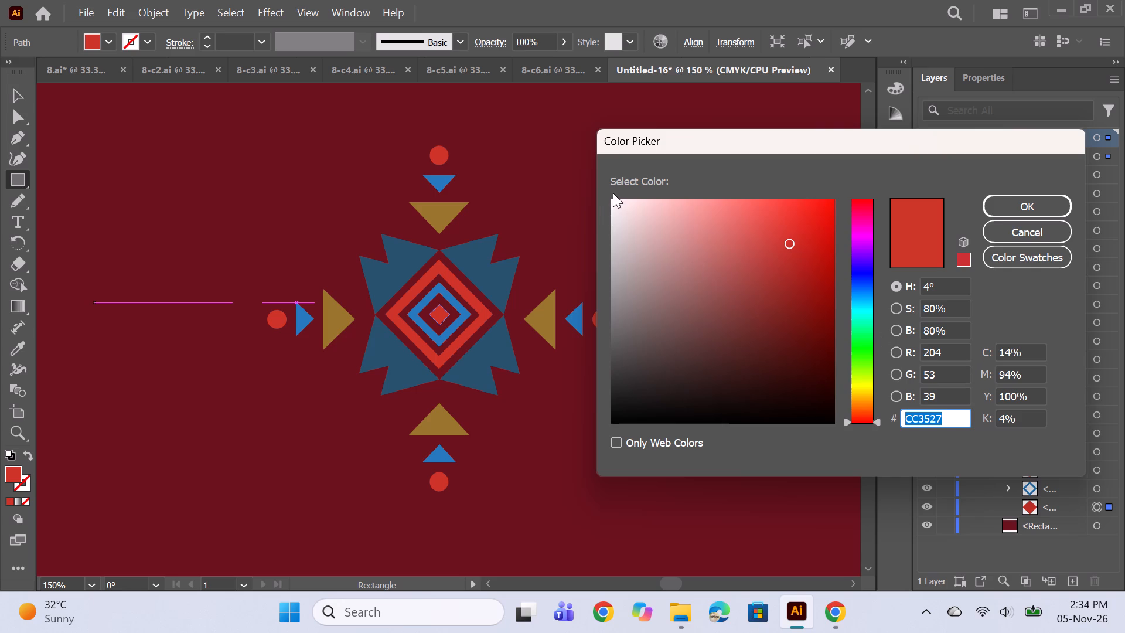
click(613, 201)
click(1004, 207)
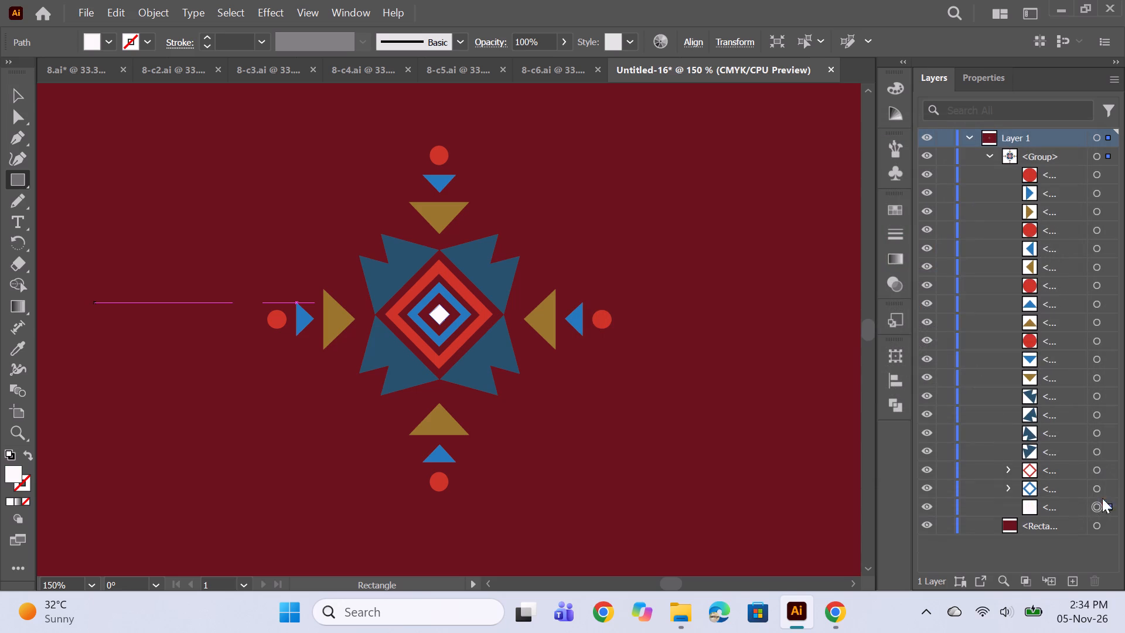
Recolour the inner blue diamond ring around the motif's centre to a muted medium green.
click(1101, 491)
double_click(10, 471)
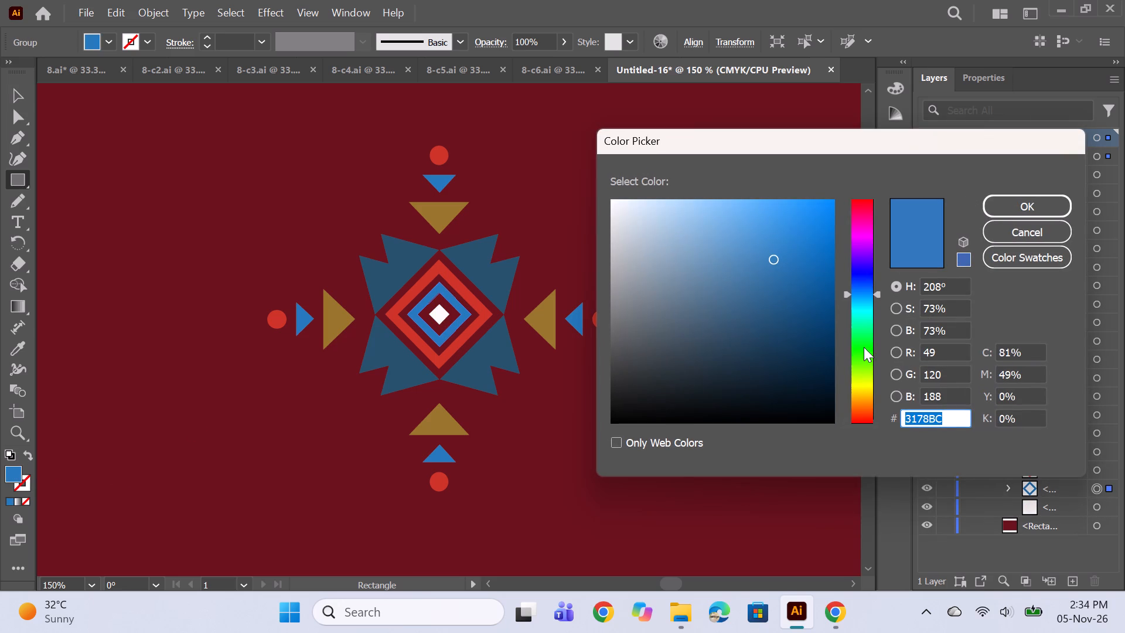
click(864, 355)
click(867, 362)
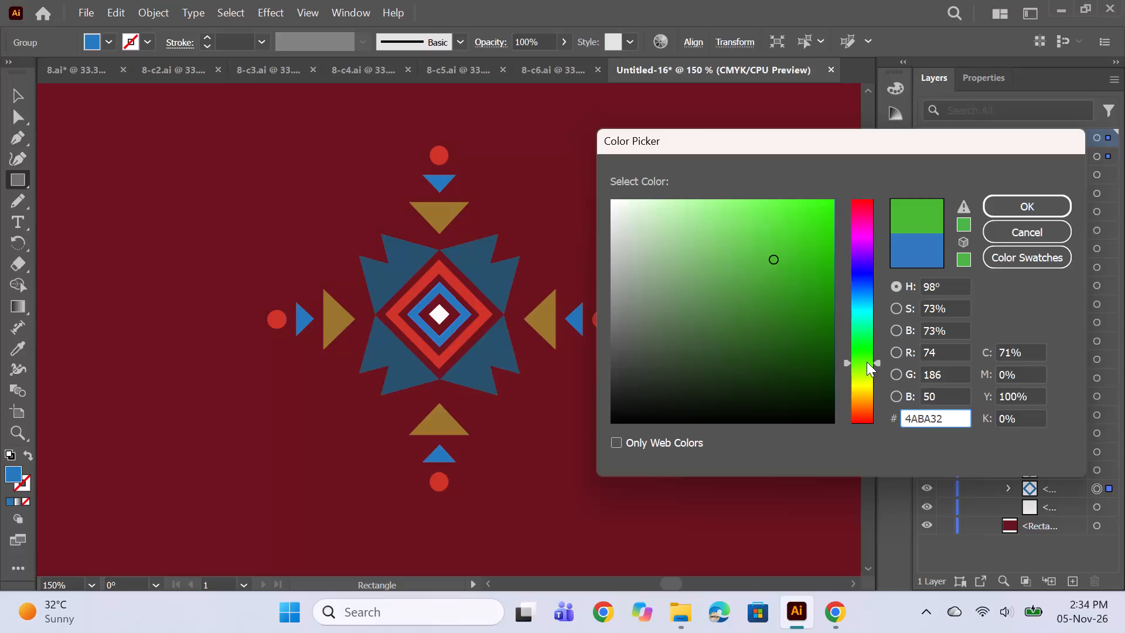
click(786, 335)
click(761, 323)
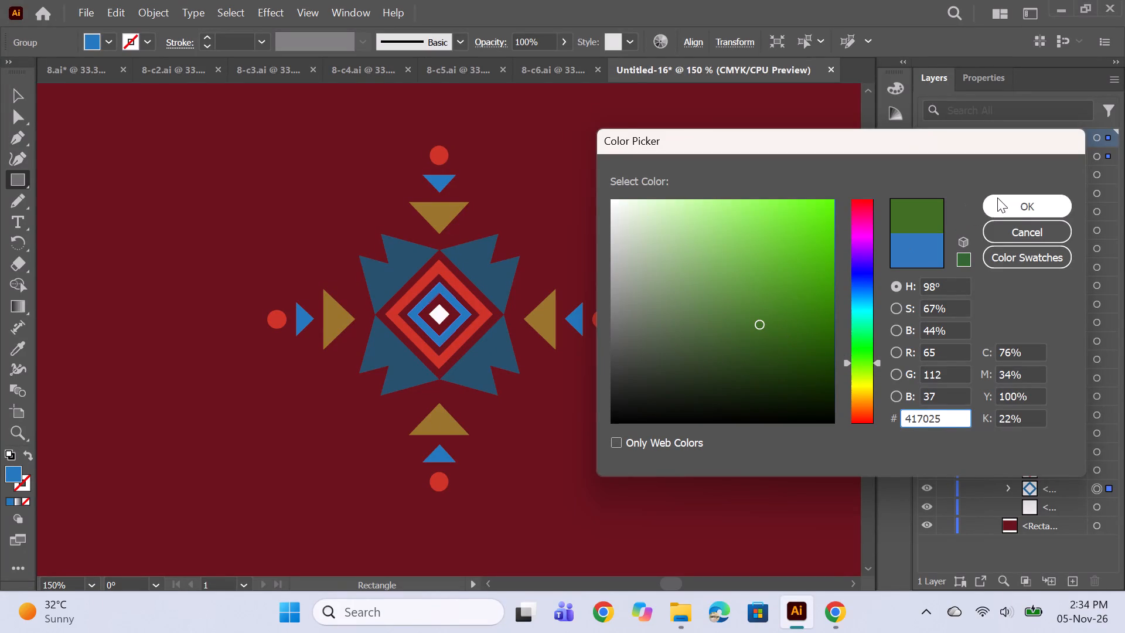
click(1009, 201)
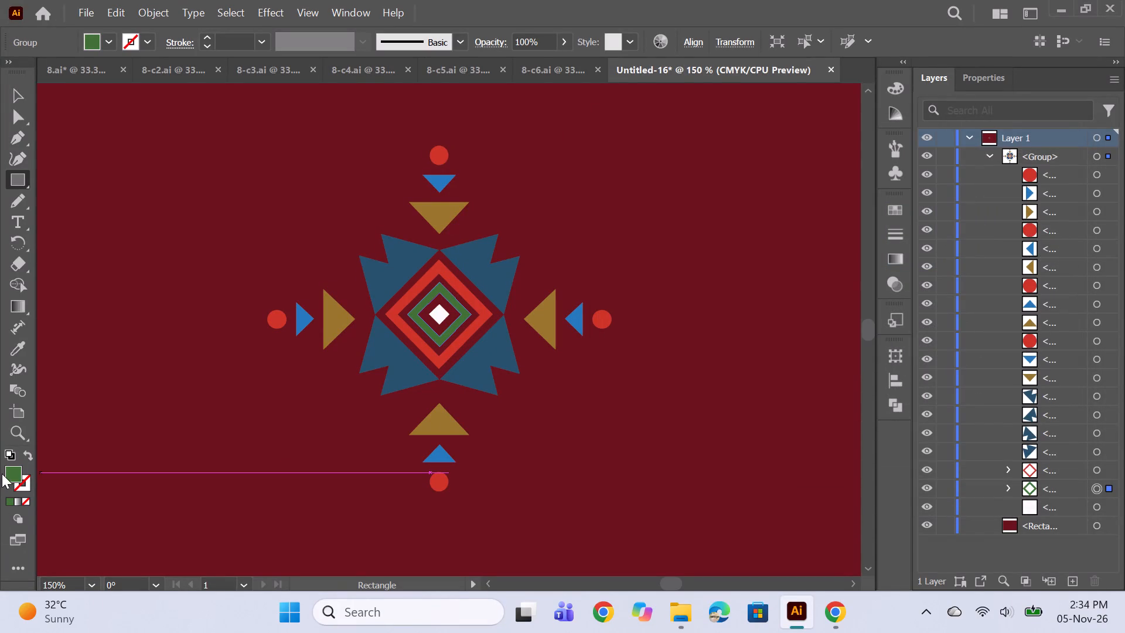
double_click(16, 470)
click(748, 320)
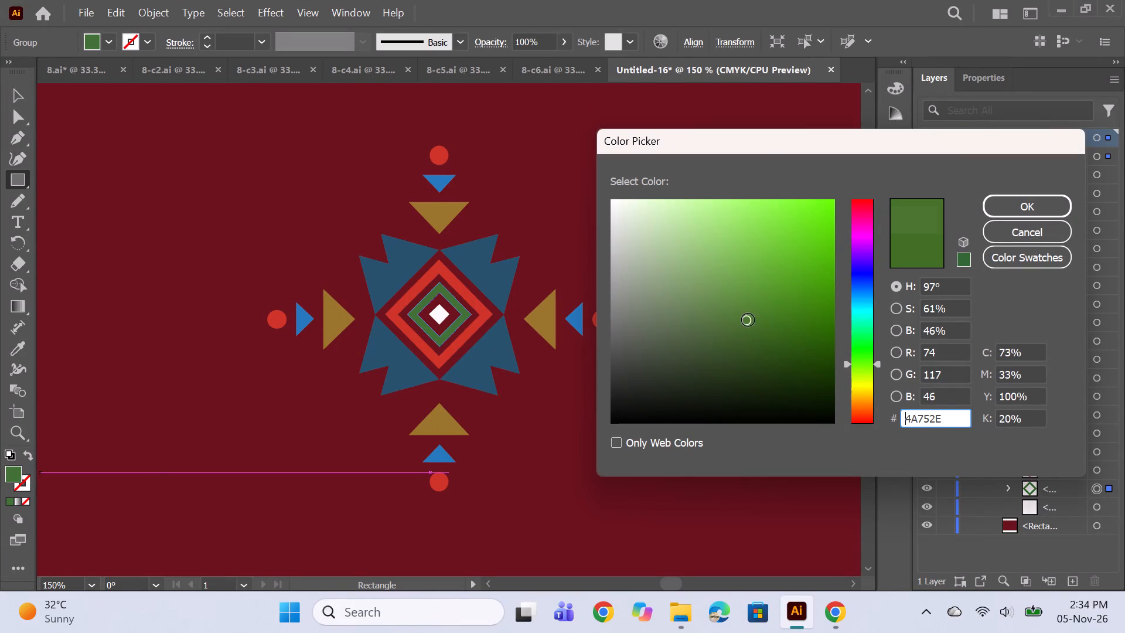
click(751, 309)
click(739, 314)
click(1000, 209)
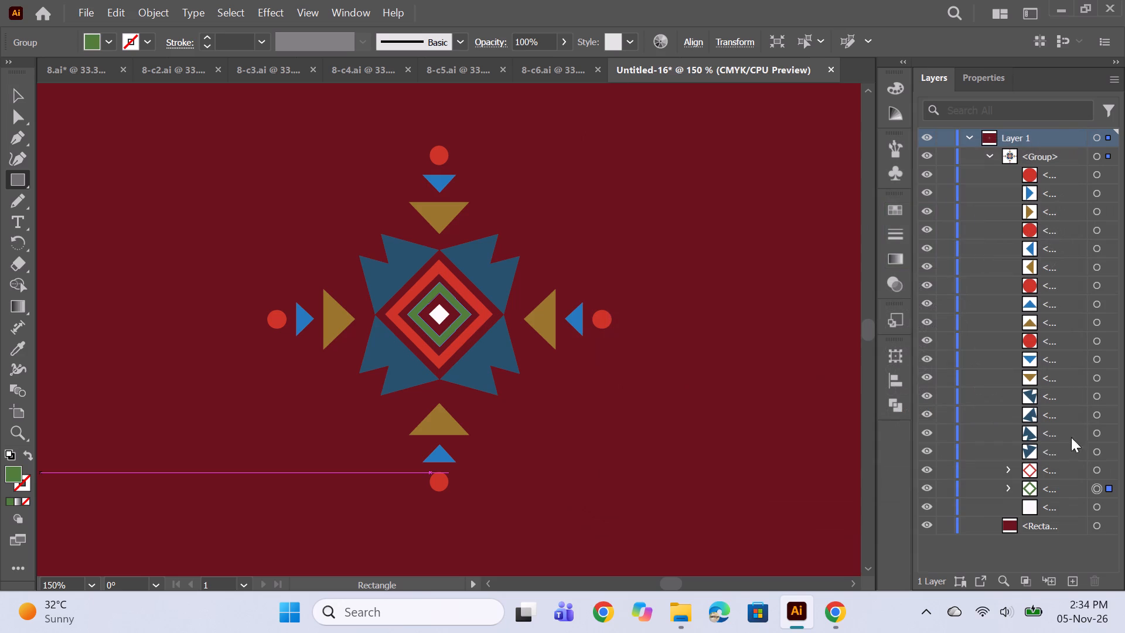
Recolour the outer red diamond ring with the near-white sampled from the centre diamond using the Eyedropper.
click(1094, 470)
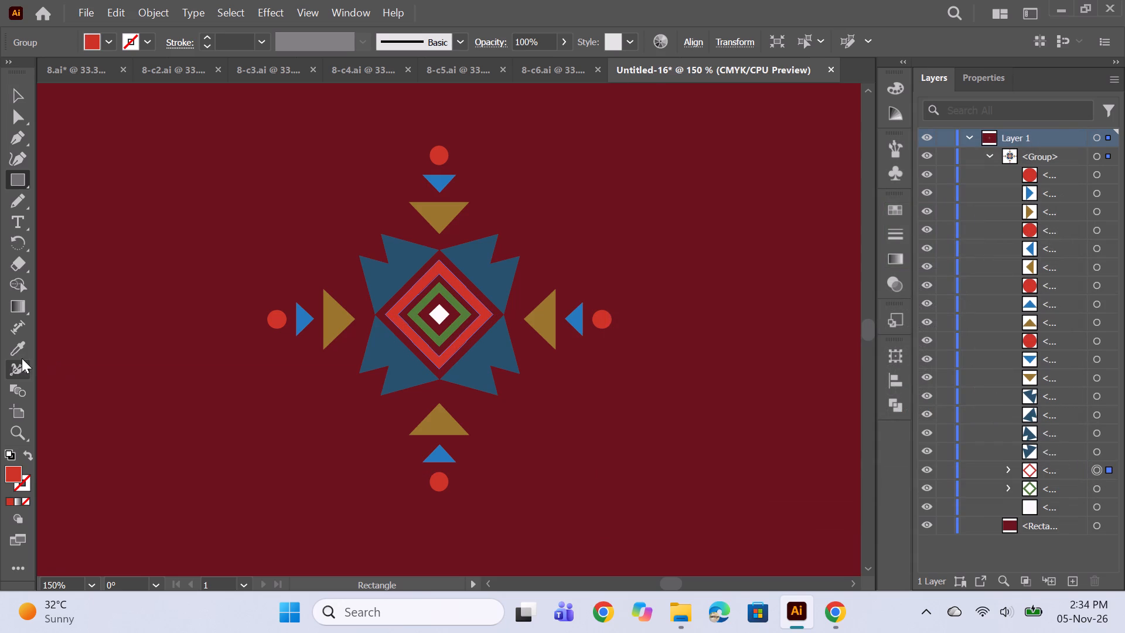
click(22, 358)
click(441, 317)
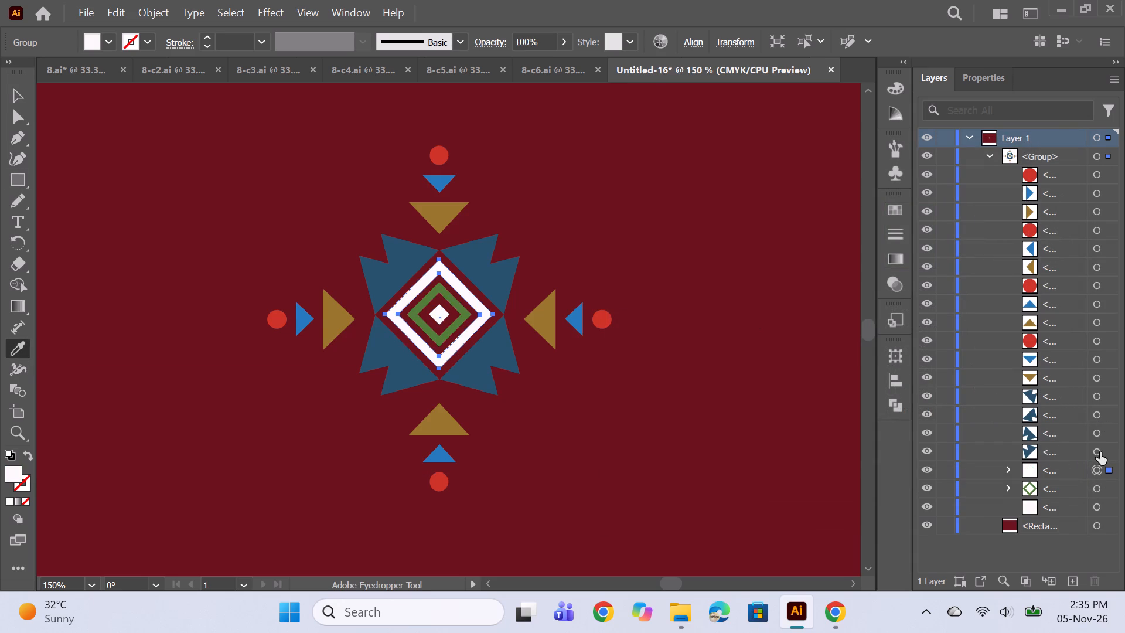
Recolour the upper-left jagged blue corner shape of the motif to a soft golden yellow.
click(1100, 452)
double_click(16, 474)
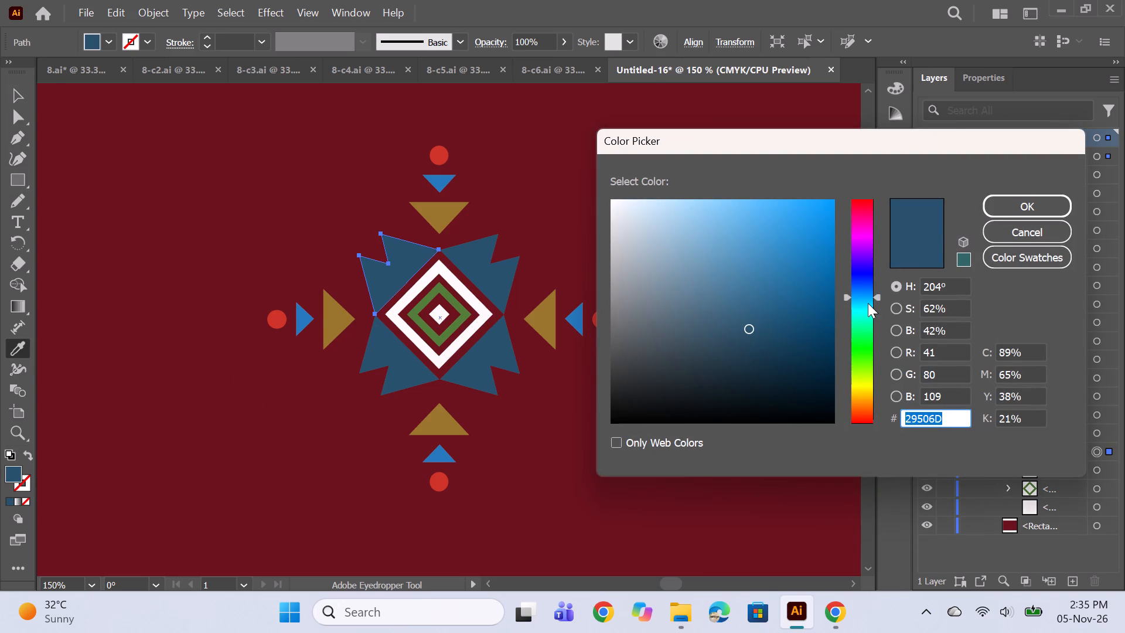
click(861, 248)
click(861, 278)
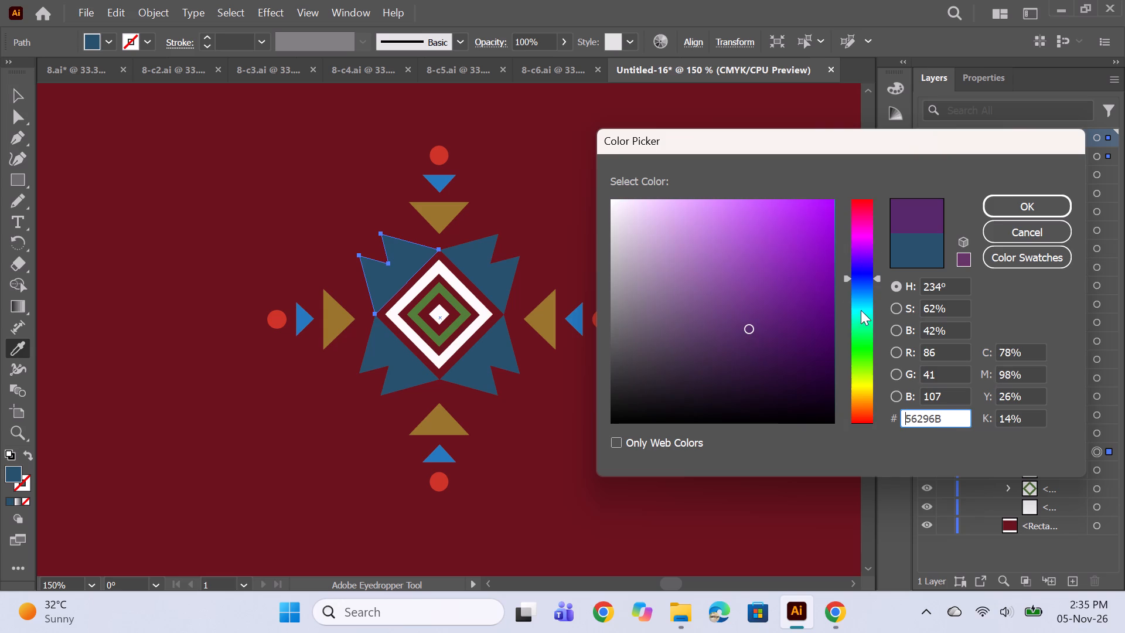
click(865, 387)
click(864, 383)
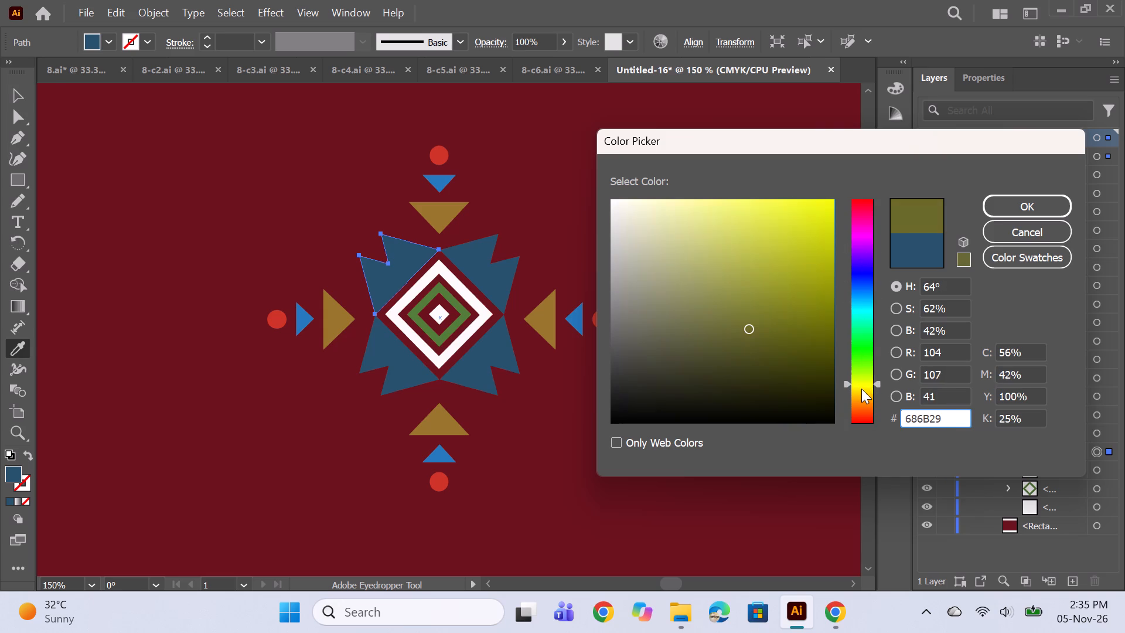
click(861, 389)
click(861, 395)
click(707, 183)
click(737, 199)
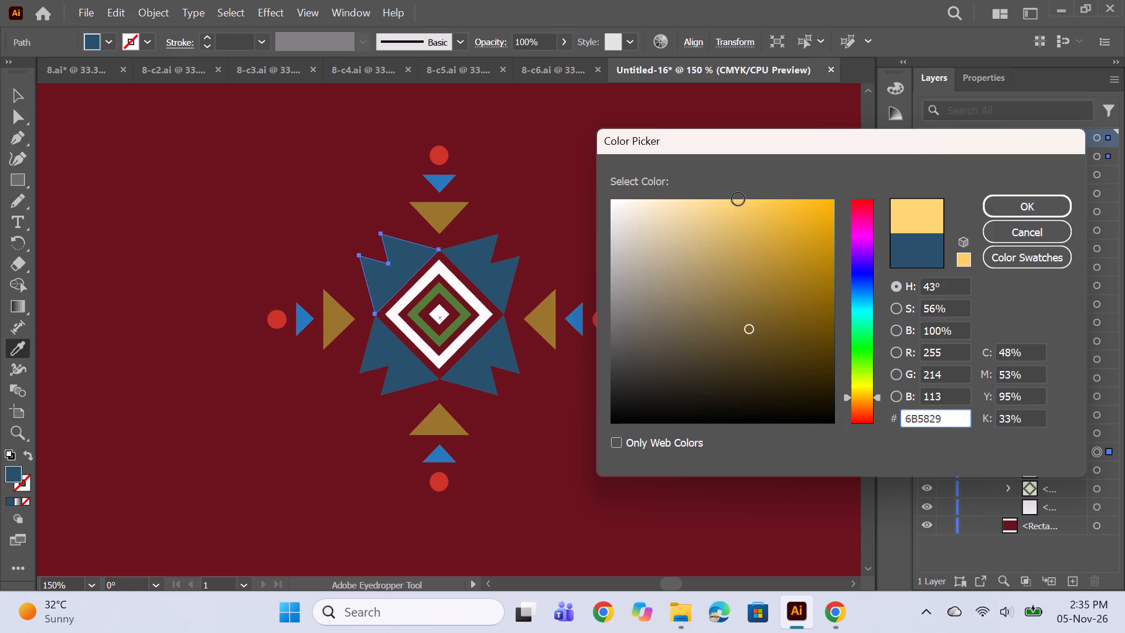
click(742, 212)
click(733, 226)
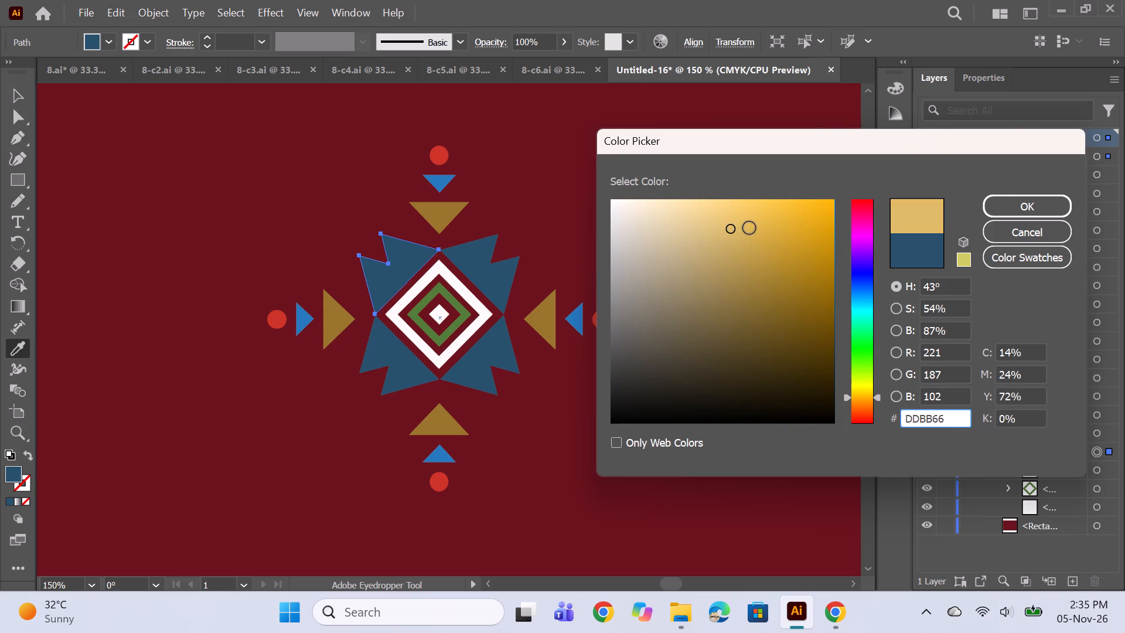
click(749, 228)
click(1012, 204)
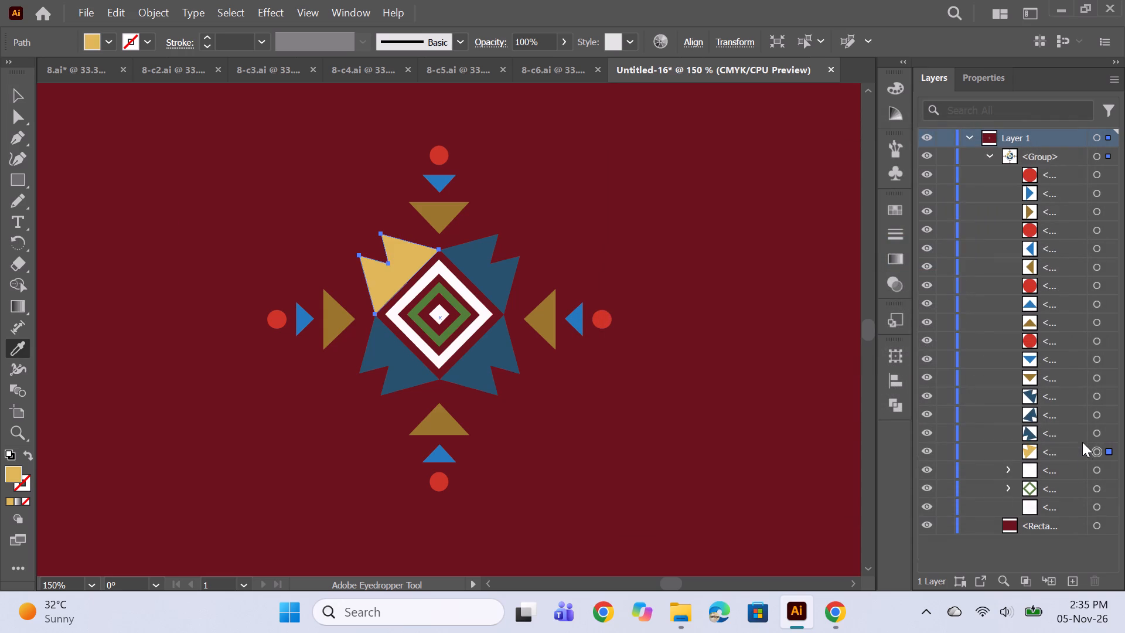
Recolour the other three jagged corner shapes with the golden yellow sampled from the upper-left one using the Eyedropper.
click(1099, 433)
click(390, 283)
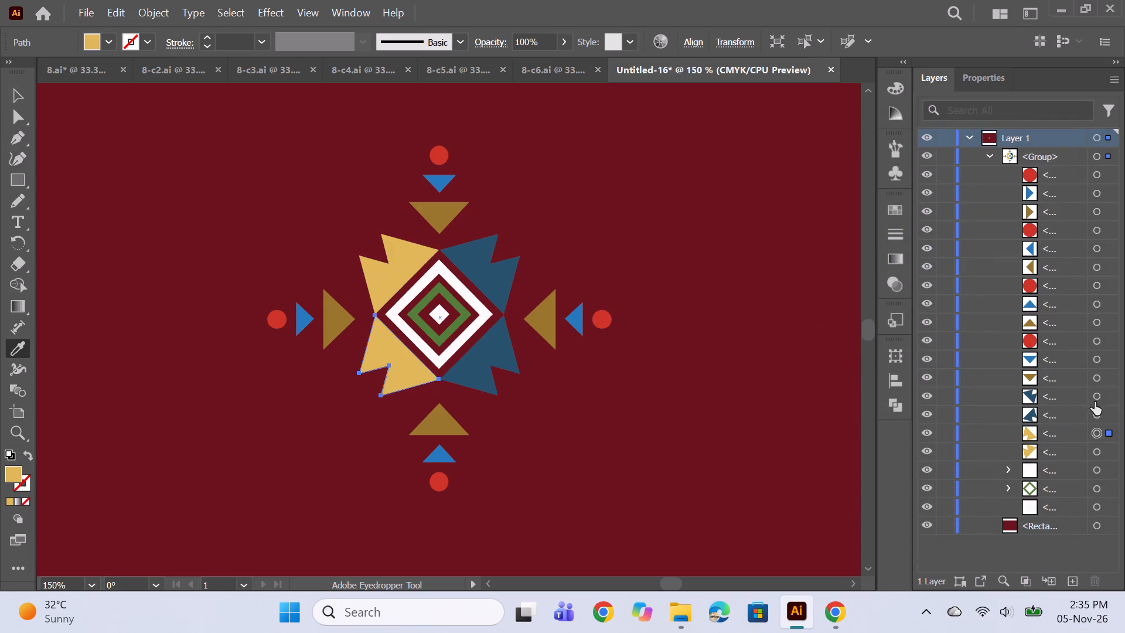
click(1094, 416)
click(402, 286)
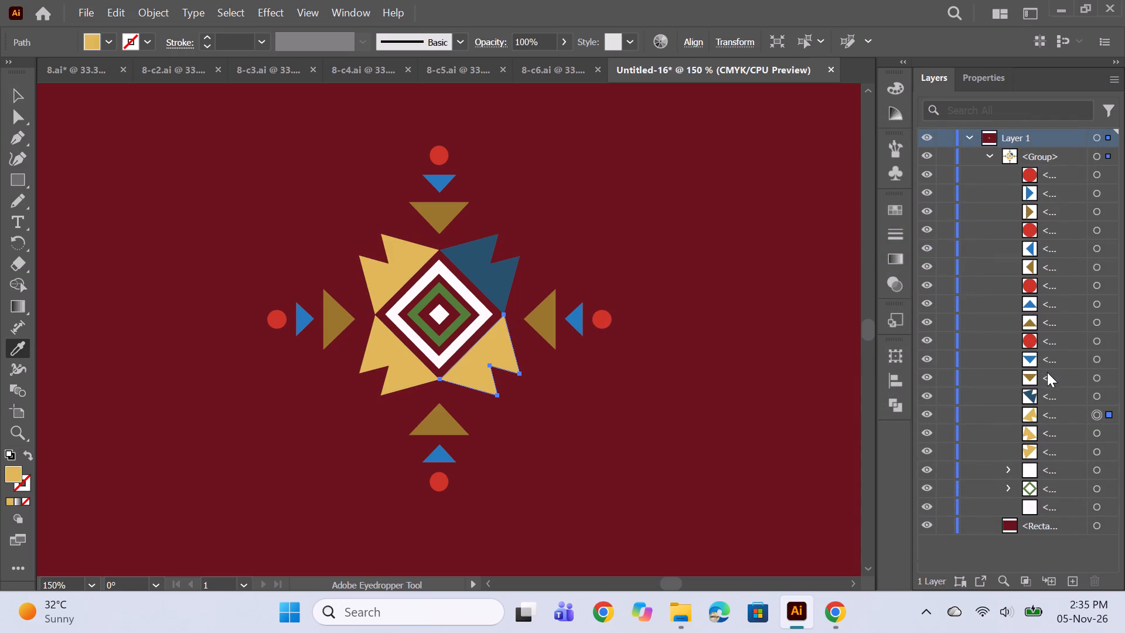
click(1092, 396)
click(376, 279)
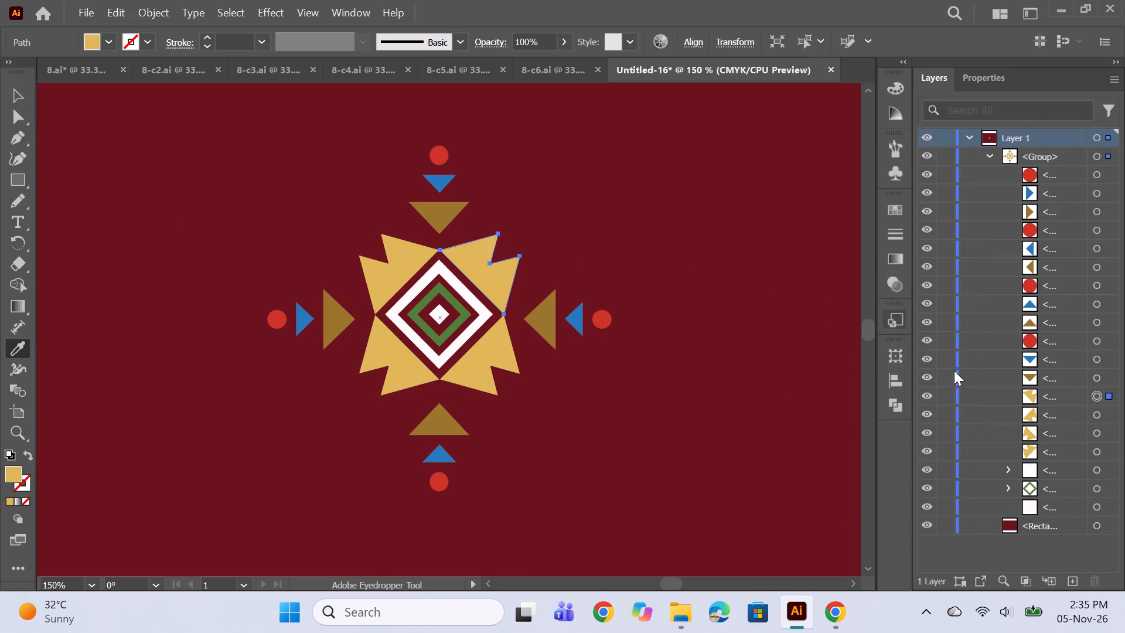
Recolour the large brown triangle above the motif's centre to light aqua, colour 78F9E9.
click(1097, 375)
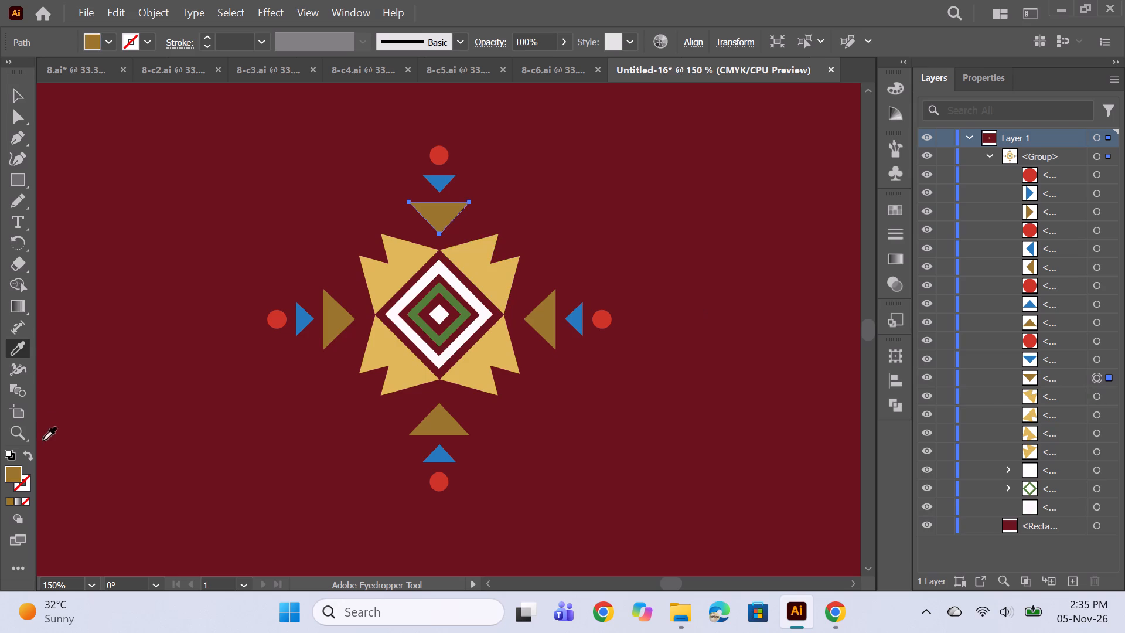
double_click(17, 470)
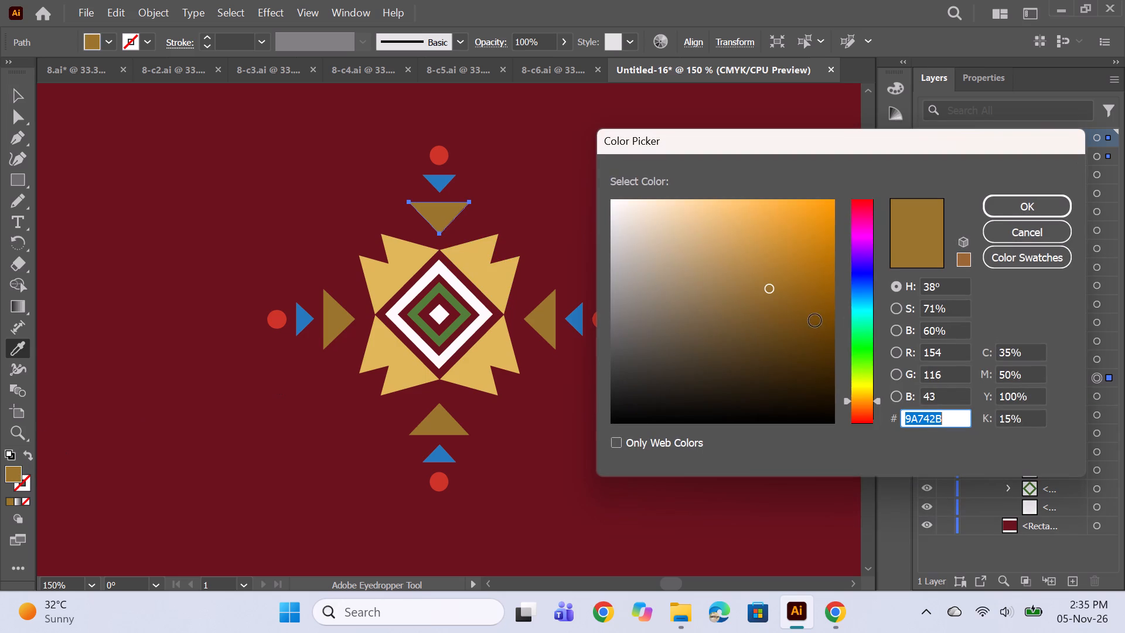
click(865, 308)
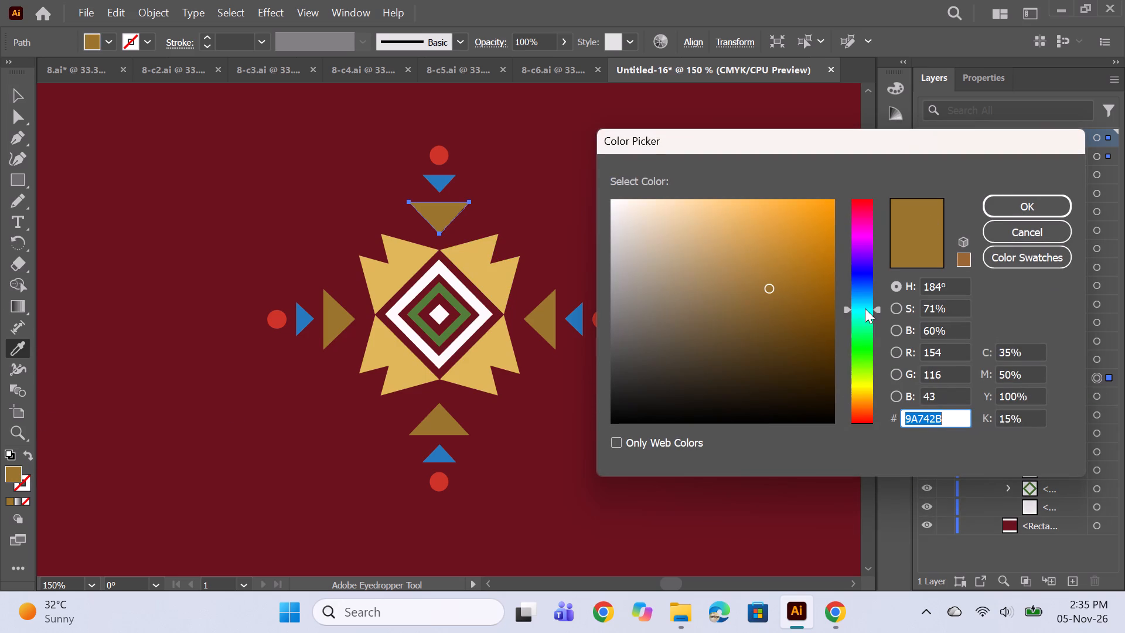
click(865, 315)
click(731, 266)
click(728, 247)
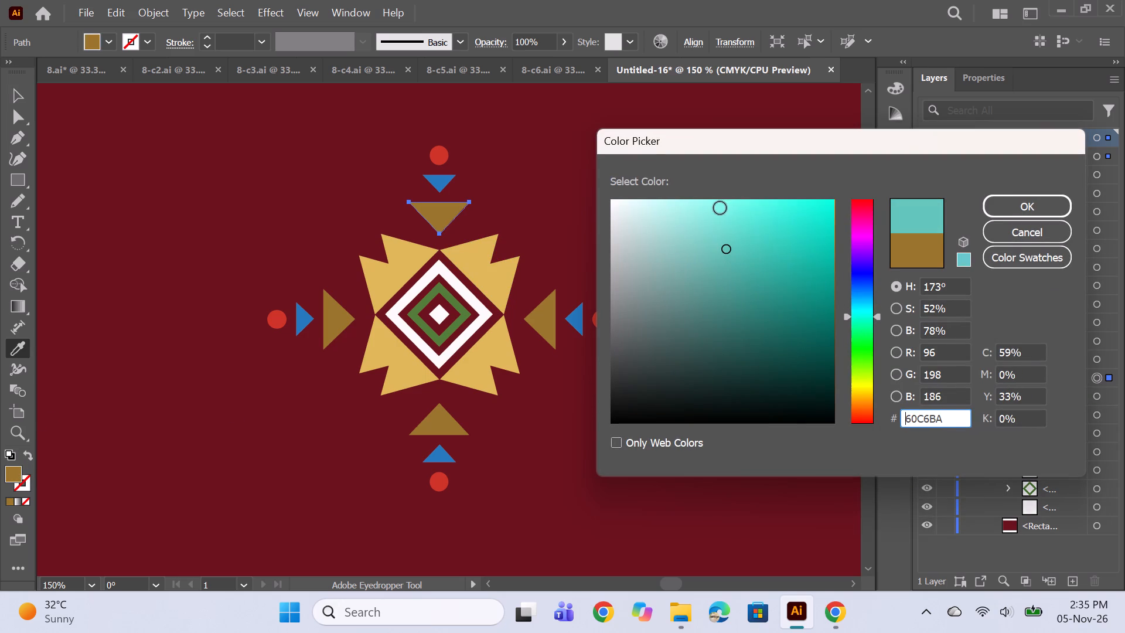
click(718, 206)
click(729, 234)
click(752, 207)
click(729, 204)
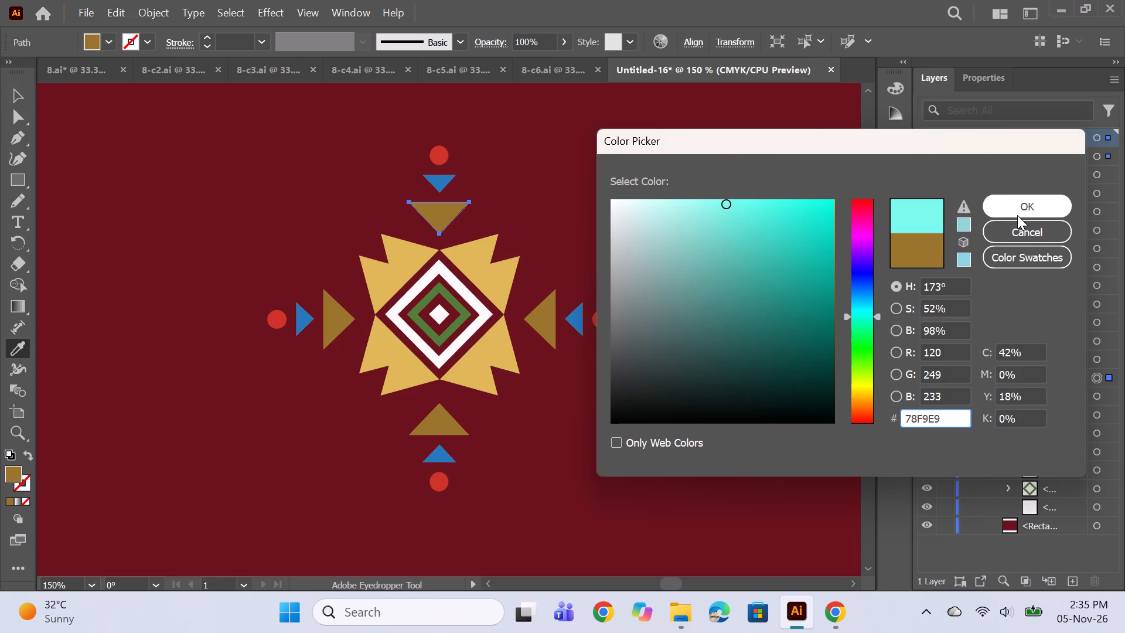
click(1018, 215)
Recolour the top arm's circle with the outer ring's near-white and its small triangle with the inner ring's green, using the Eyedropper.
click(1095, 357)
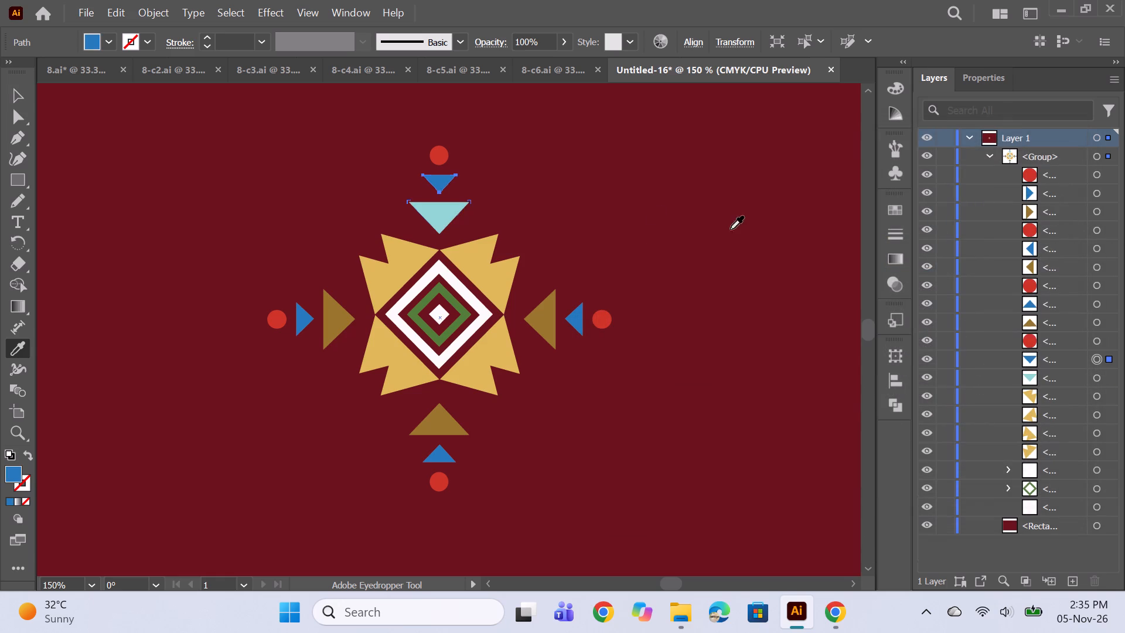
click(450, 285)
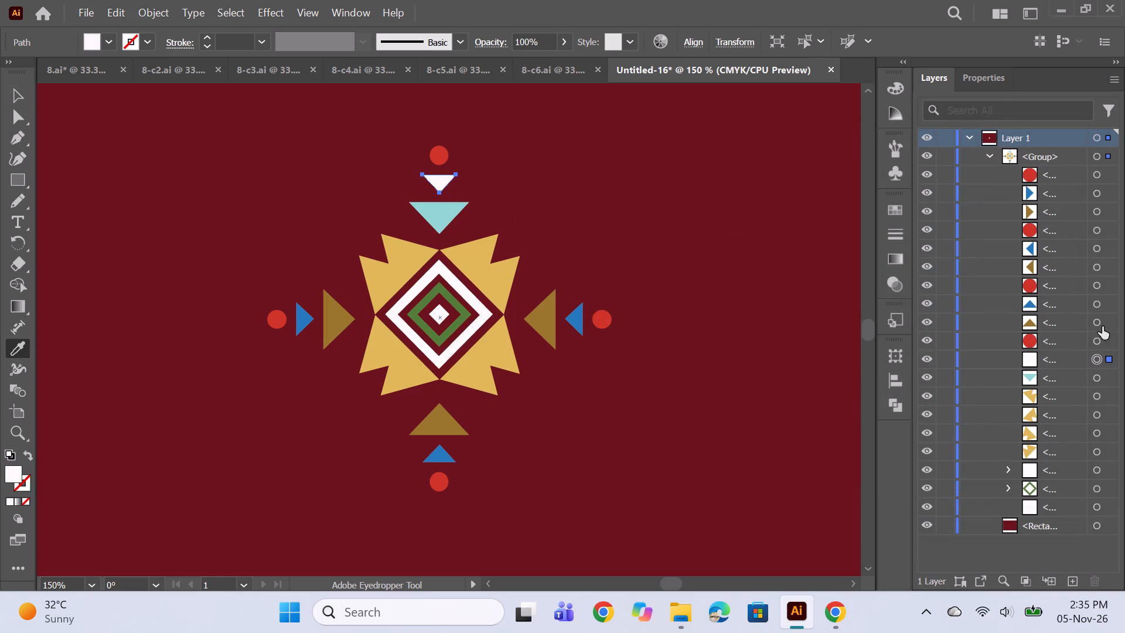
click(1095, 342)
click(465, 292)
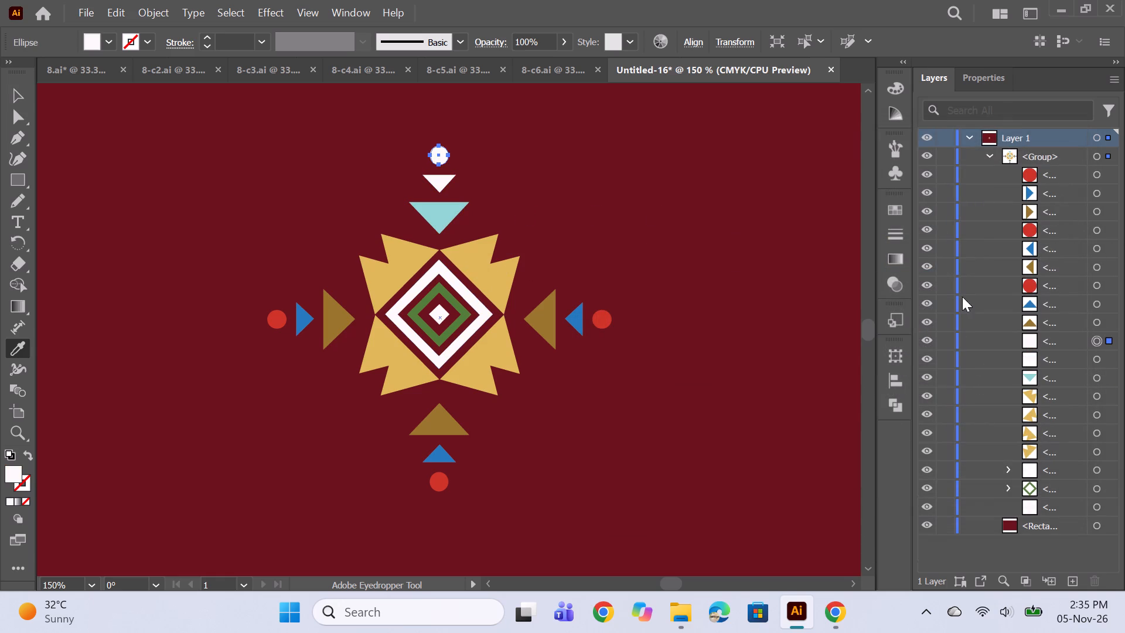
click(1096, 352)
click(1097, 360)
click(434, 292)
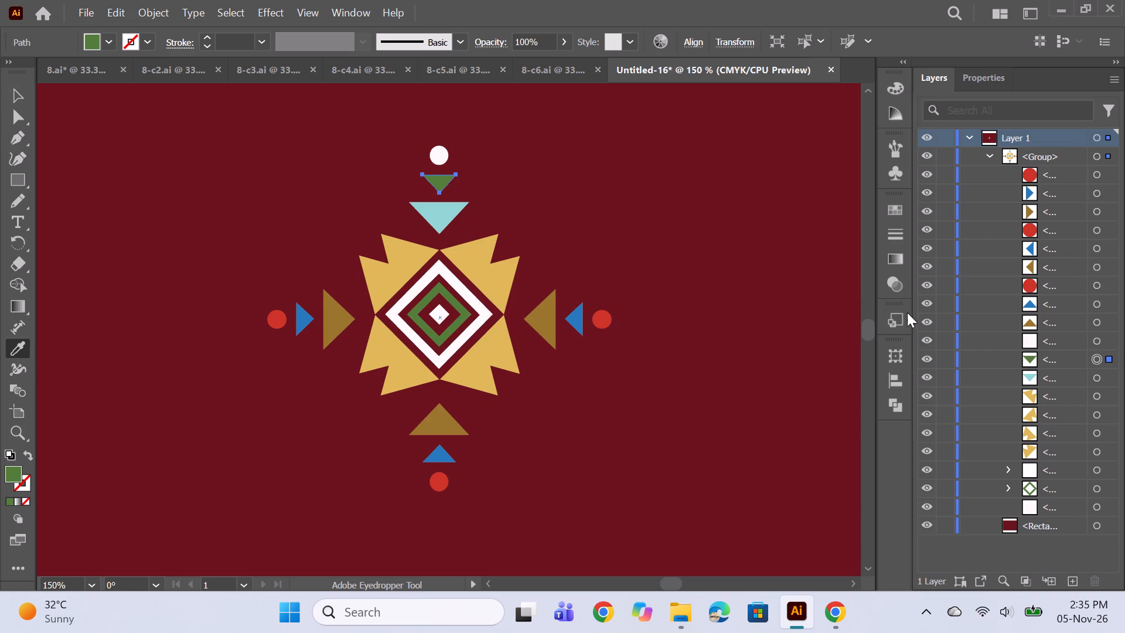
Recolour the bottom arm's large triangle aqua, small triangle green and circle near-white by sampling the matching top-arm shapes.
click(1094, 324)
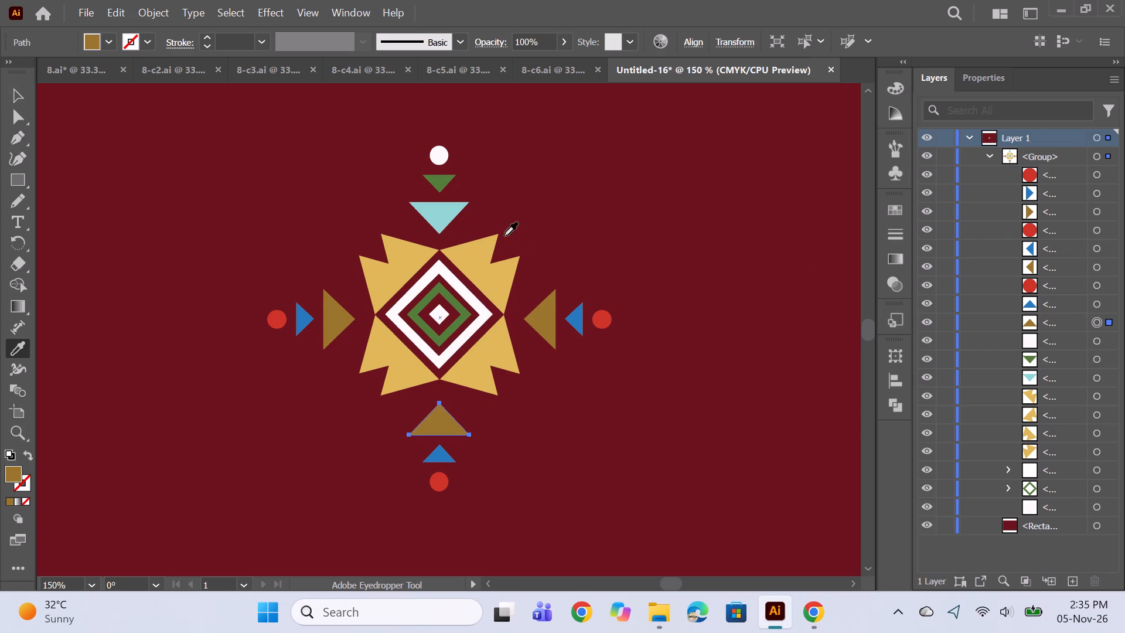
click(449, 210)
click(1096, 305)
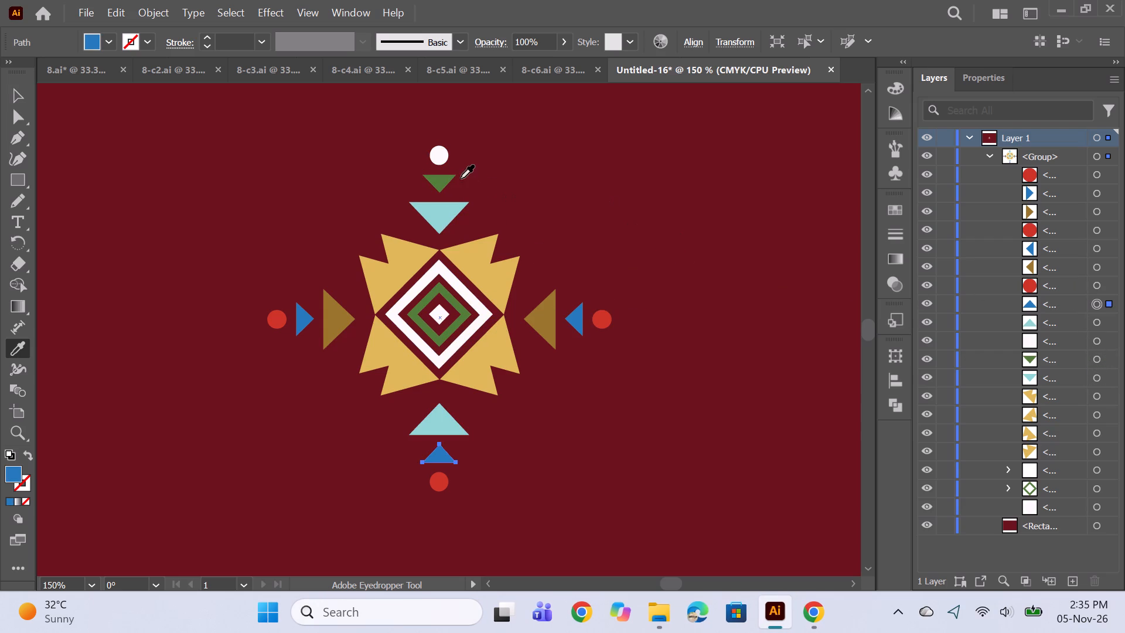
click(438, 186)
click(1097, 283)
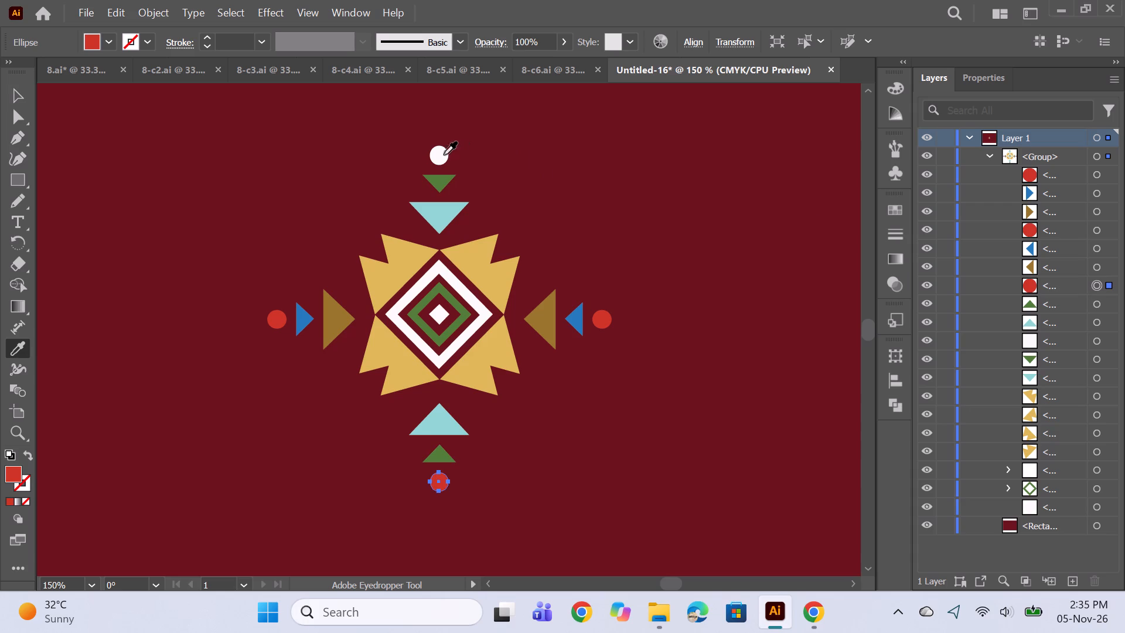
click(438, 155)
Recolour the motif's right arm to match the top arm: aqua large triangle, green small triangle and near-white circle.
click(1096, 267)
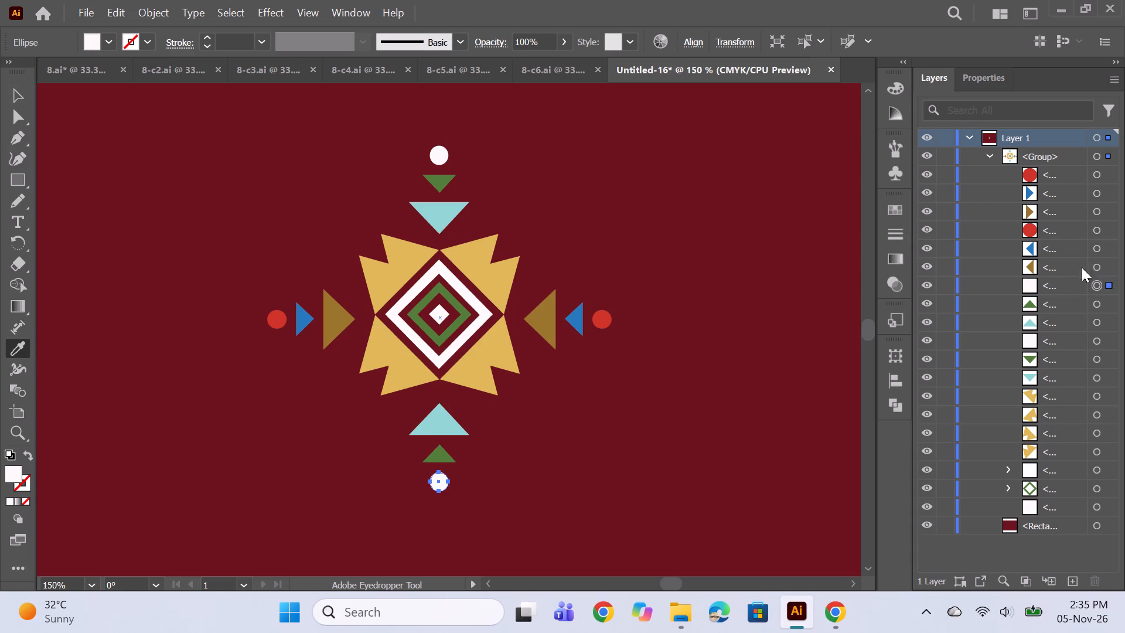
click(432, 206)
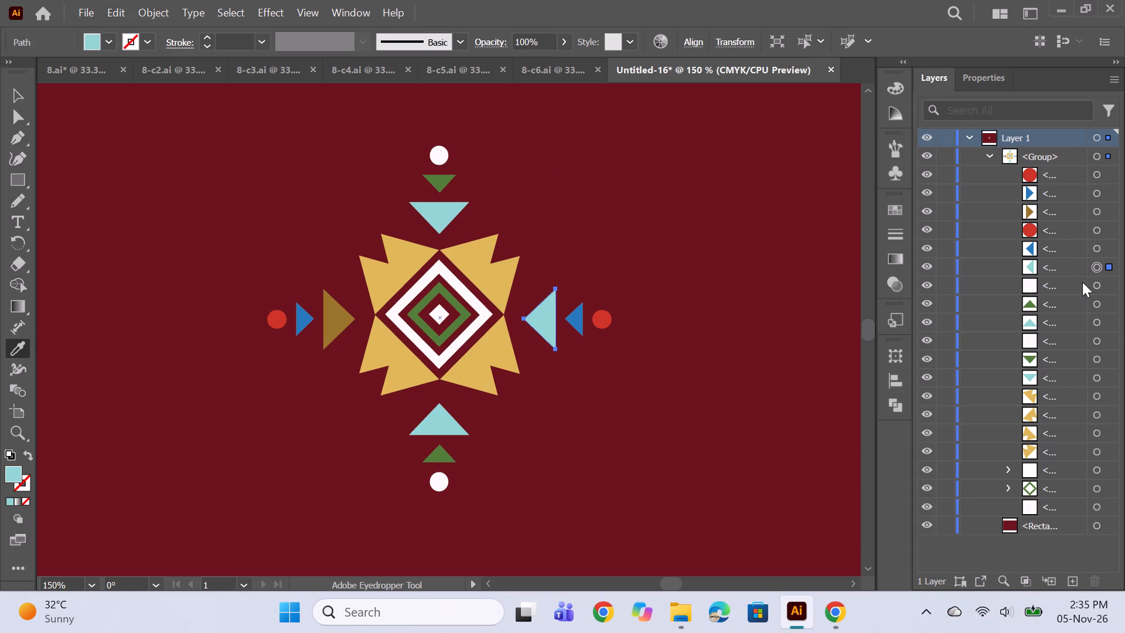
click(1095, 245)
click(444, 185)
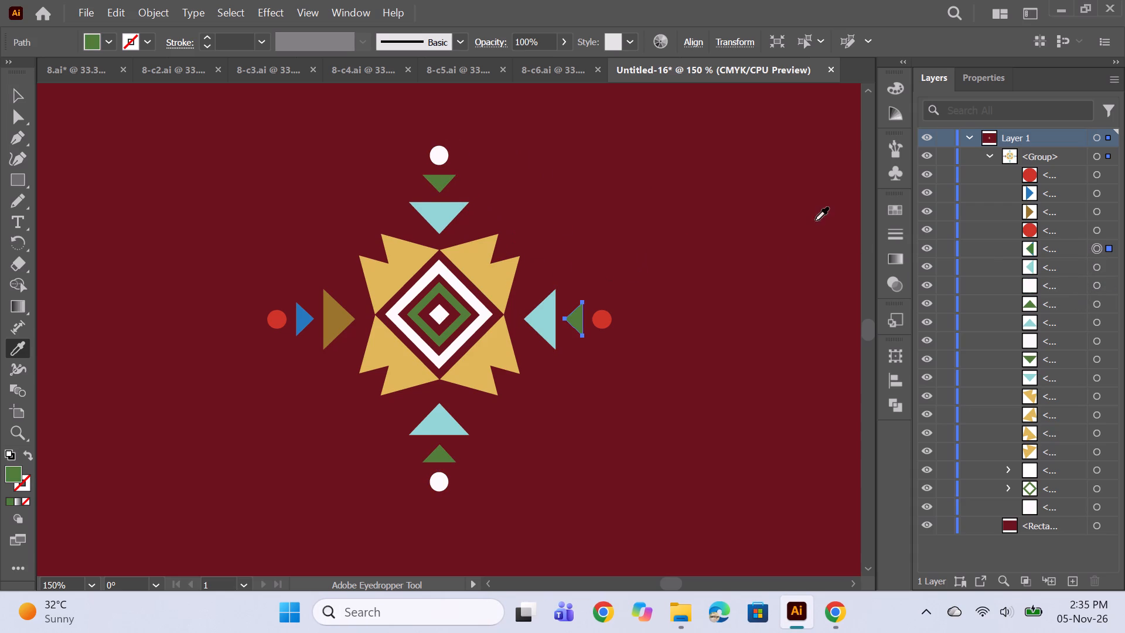
click(1092, 224)
click(438, 152)
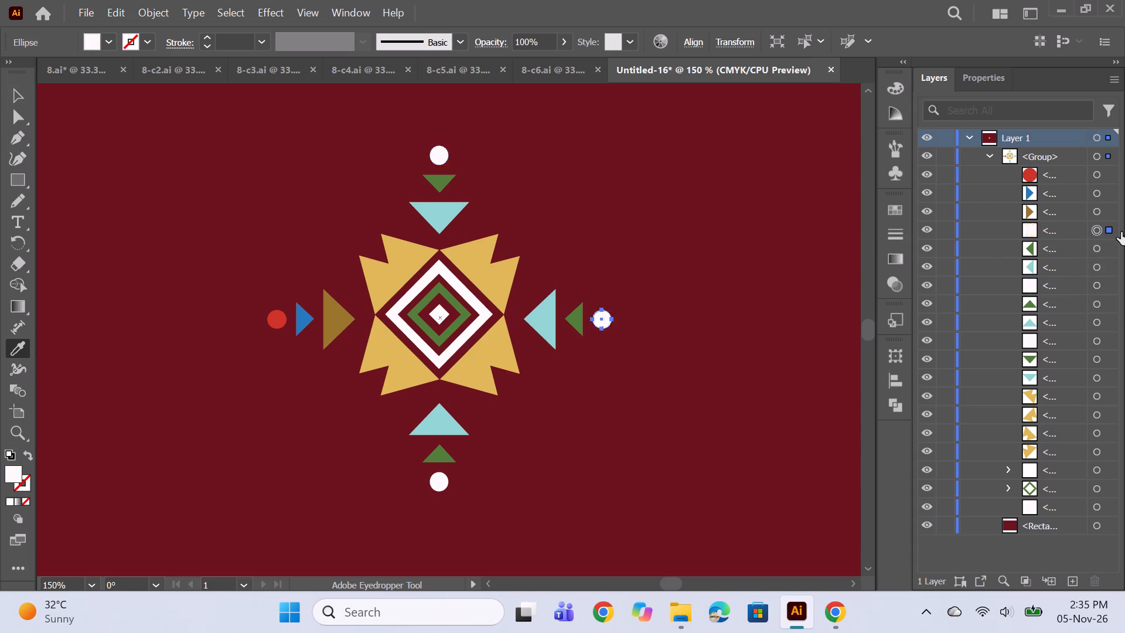
Recolour the motif's left arm to match the top arm: aqua large triangle, green small triangle and near-white circle.
click(1099, 213)
click(441, 216)
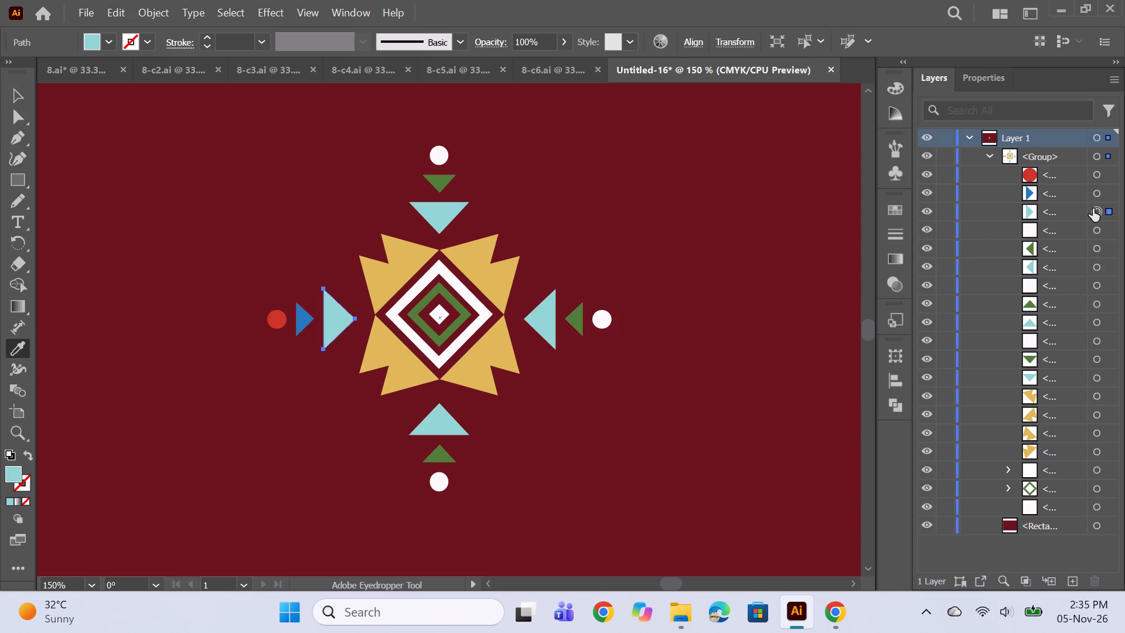
click(1097, 192)
click(441, 184)
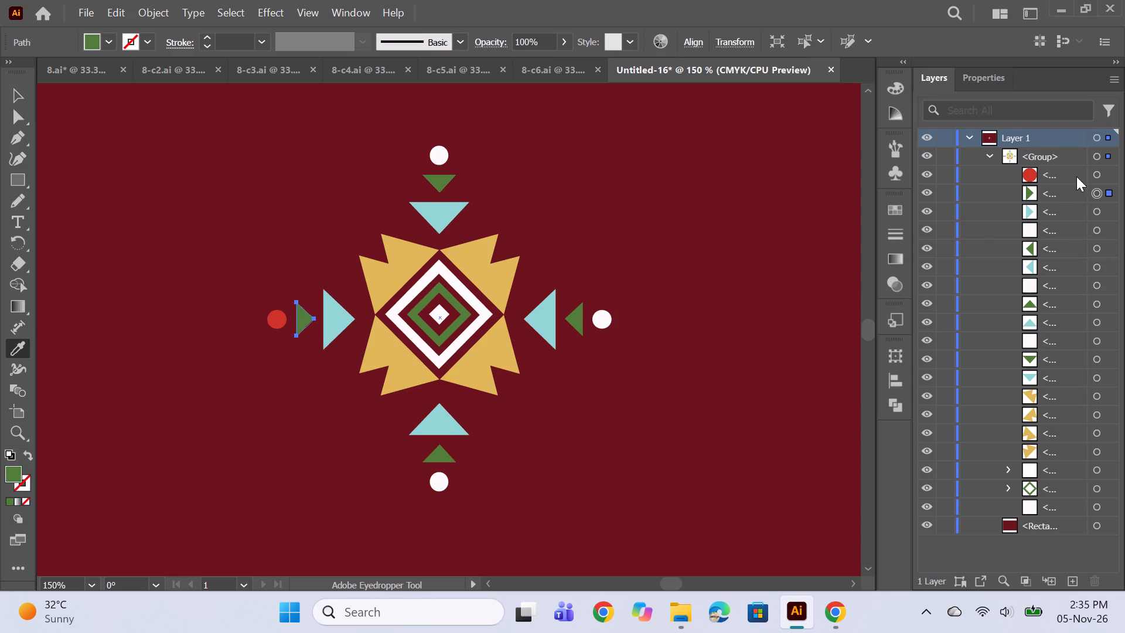
click(1099, 176)
click(436, 156)
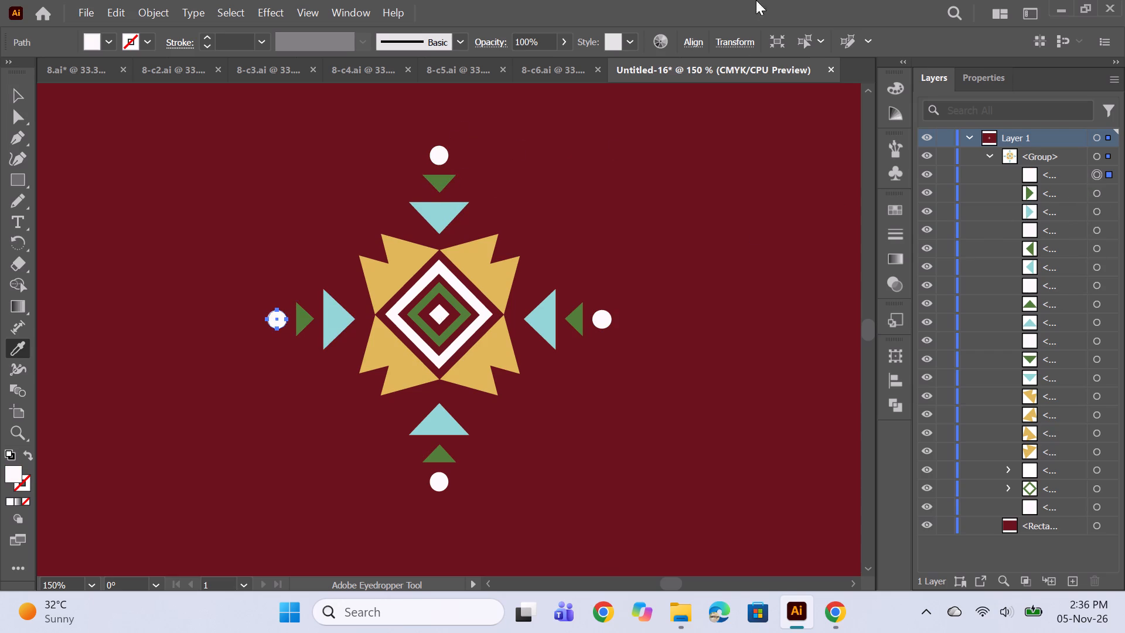
Make a new pattern from the whole recoloured motif group.
alt+scroll(689, 271, down, 4)
key(space)
key(space)
key(space)
drag(778, 260, 617, 262)
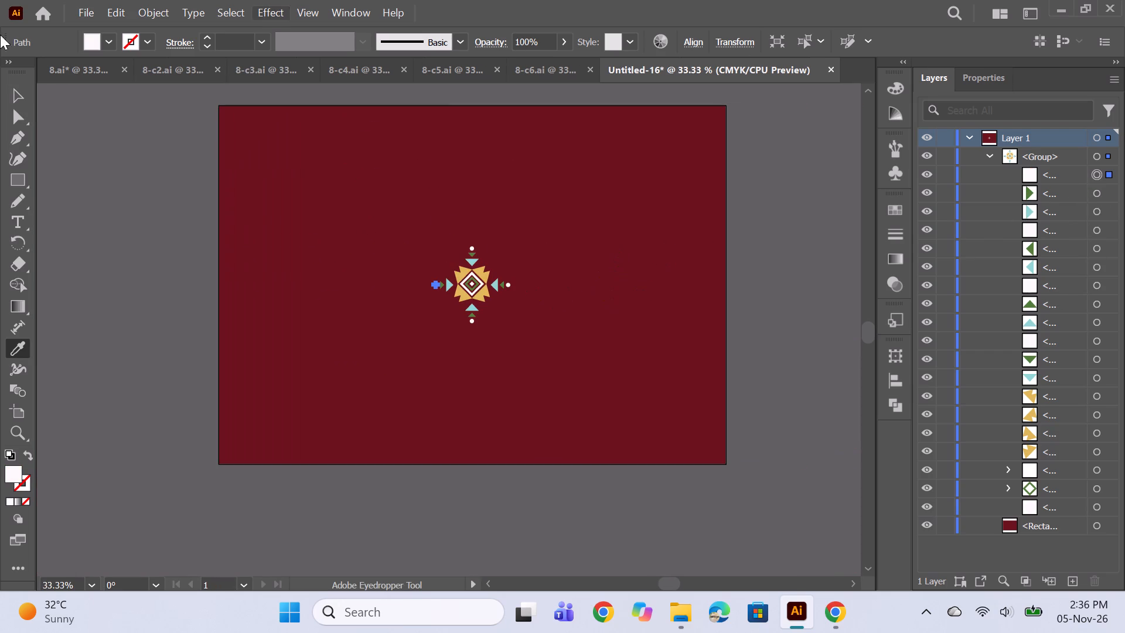
click(8, 91)
click(470, 289)
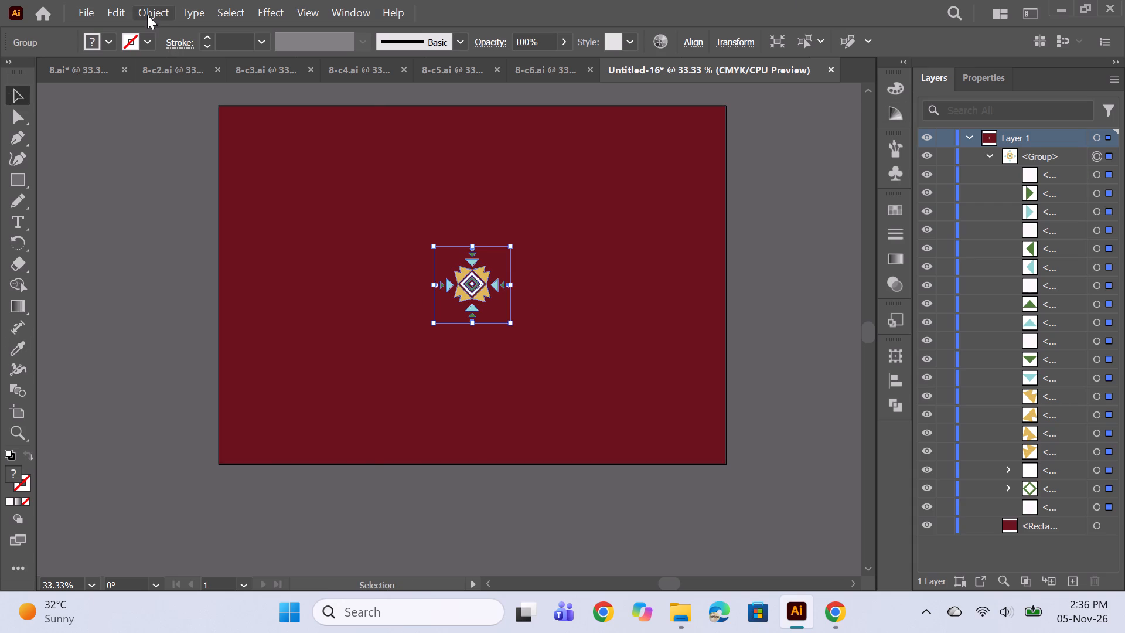
click(148, 12)
click(204, 532)
click(402, 529)
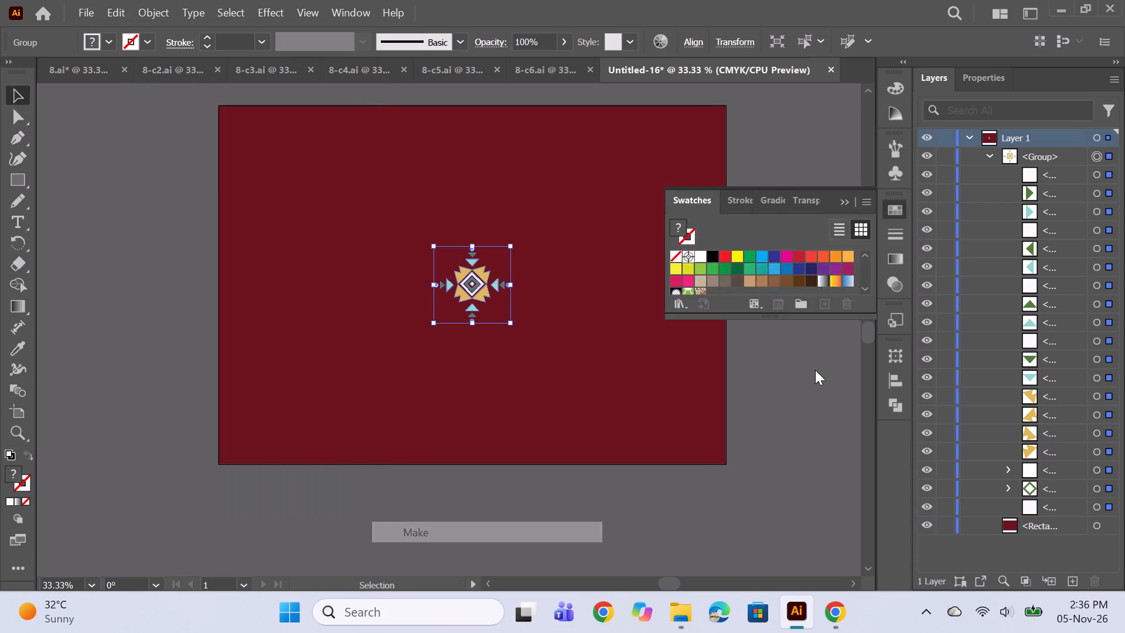
click(712, 339)
Set the pattern to Brick by Row, sized to the art, with 0.75 in horizontal and 0.5 in vertical spacing, and finish editing.
click(799, 261)
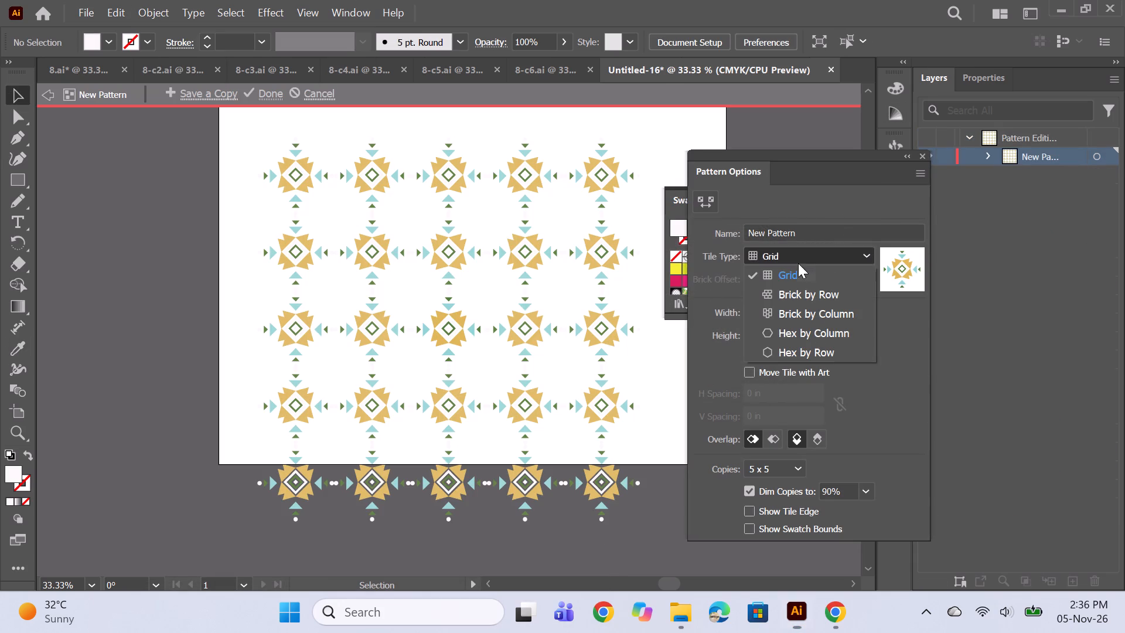
click(817, 298)
click(750, 353)
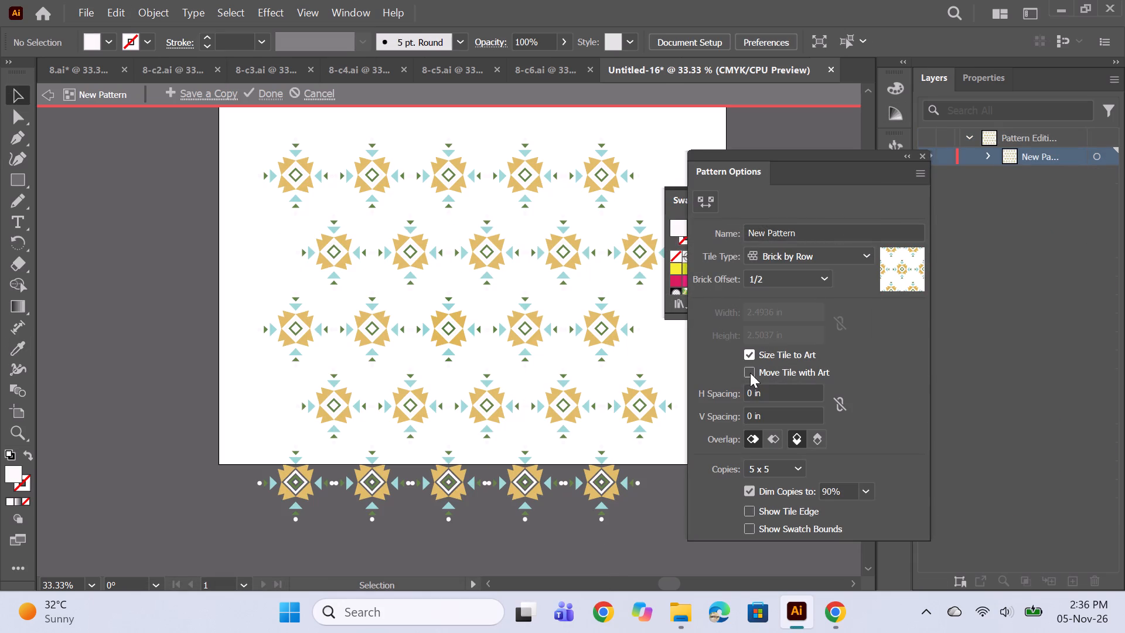
click(750, 387)
click(752, 396)
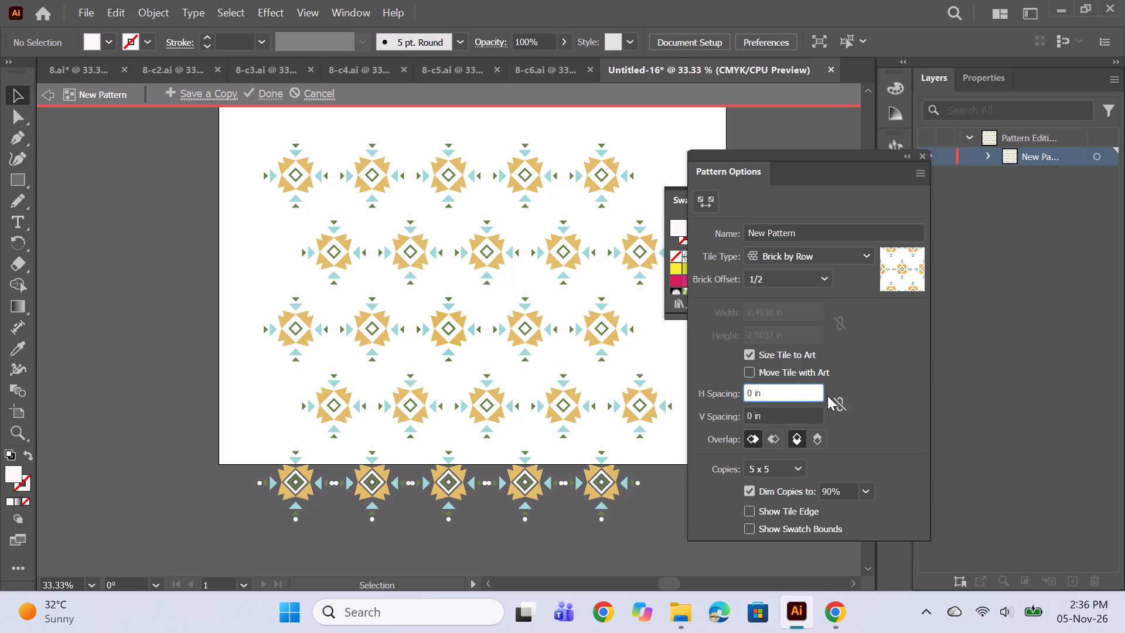
text(.75)
key(Return)
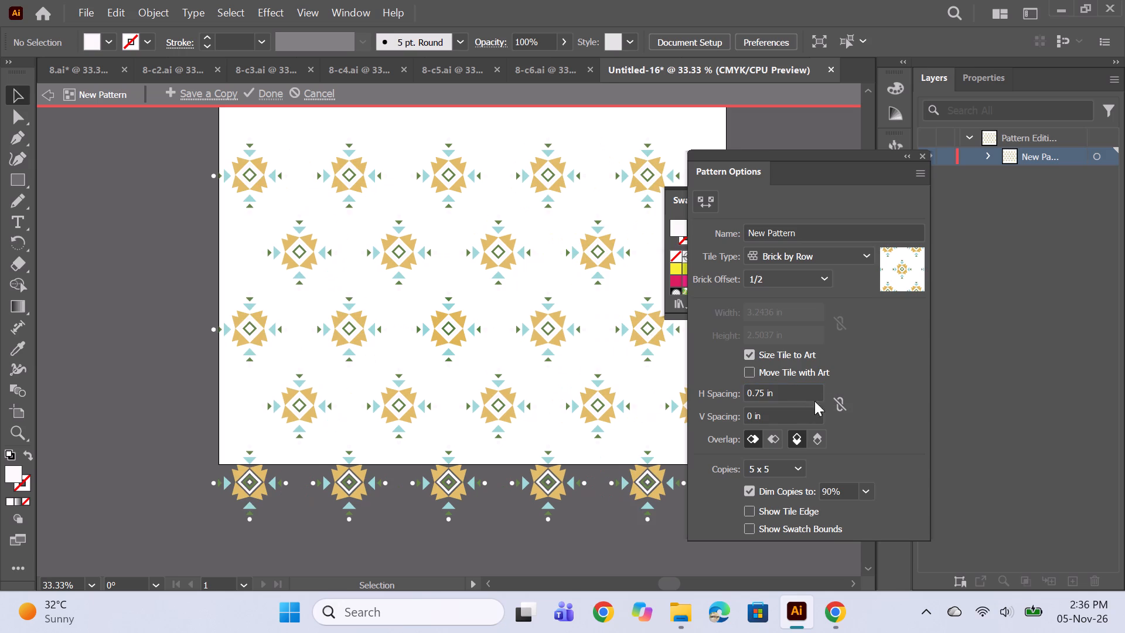
click(752, 416)
text(.5)
key(Return)
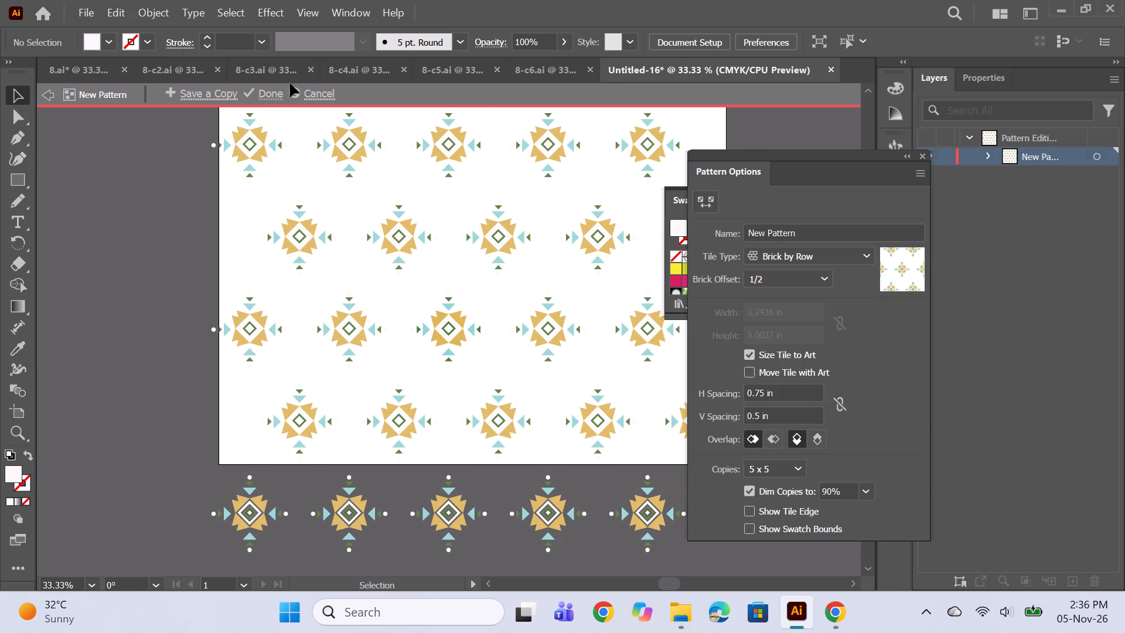
click(272, 92)
Draw a rectangle covering the artboard, about 16.6 by 11.7 in, and fill it with the new motif pattern swatch.
click(7, 185)
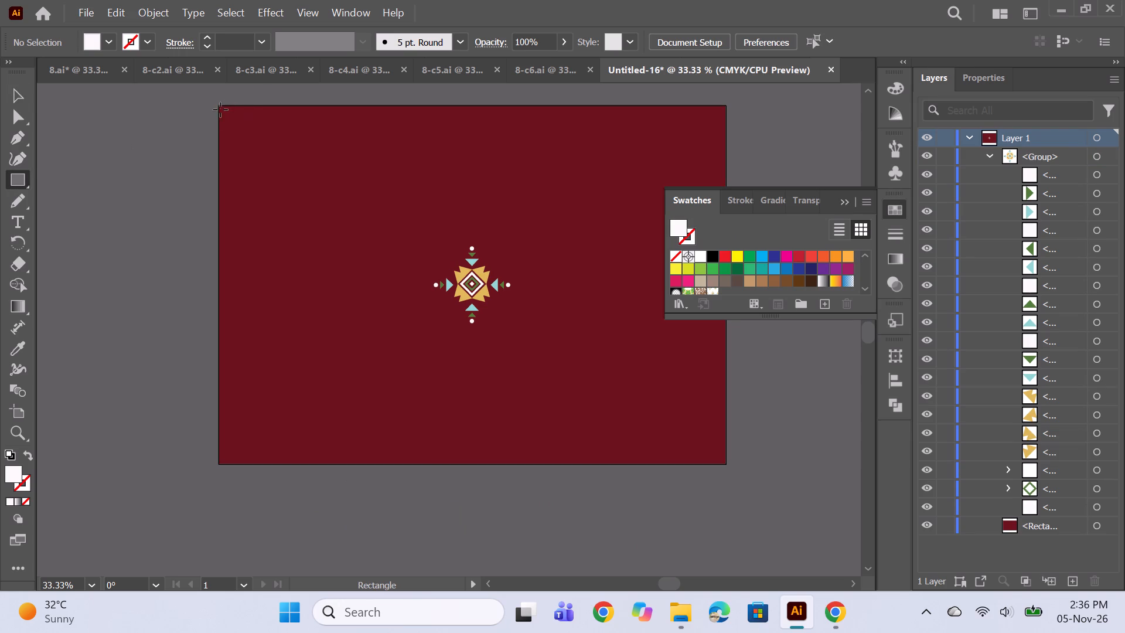
drag(219, 108, 514, 360)
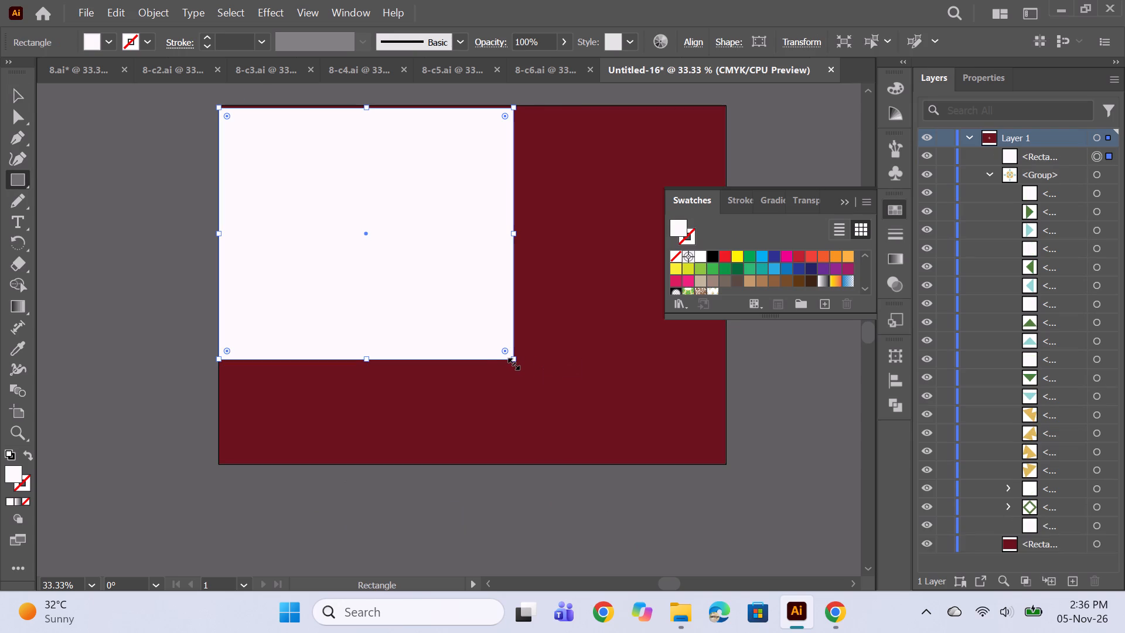
key(ctrl+z)
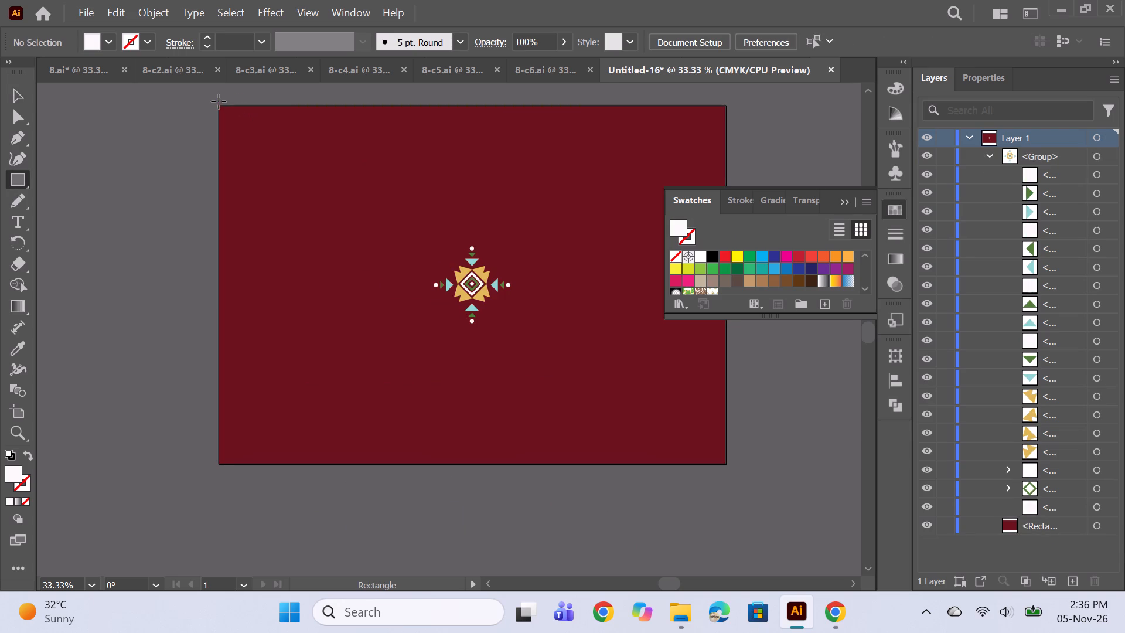
drag(218, 106, 731, 458)
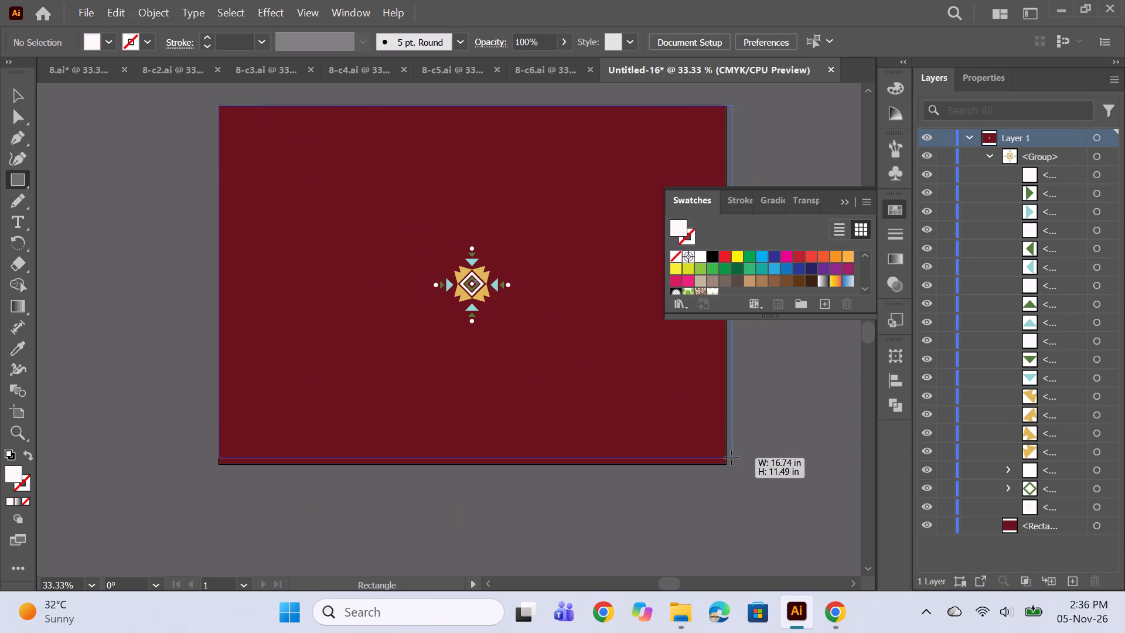
drag(731, 458, 726, 464)
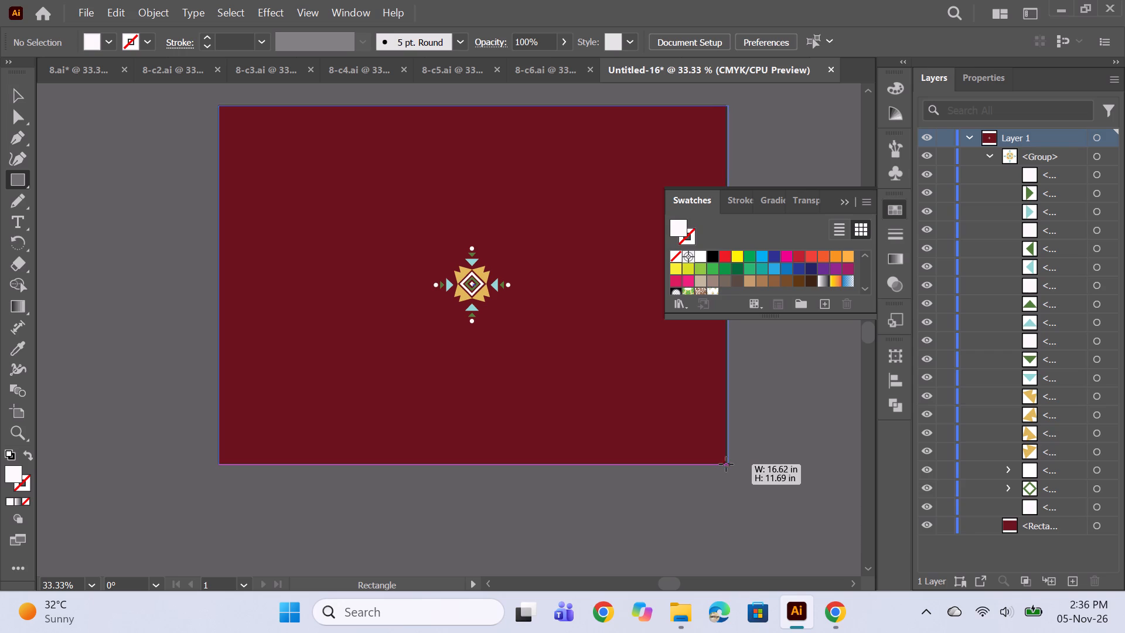
drag(726, 464, 725, 464)
click(714, 291)
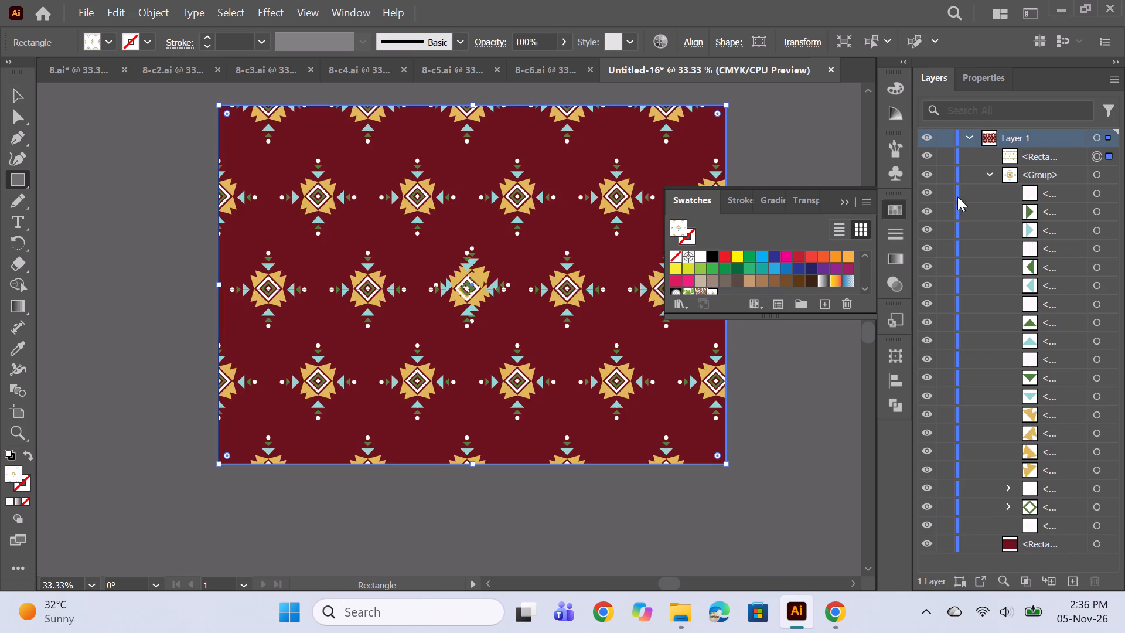
Hide the original motif group so only the pattern-filled rectangle shows over the maroon background.
click(928, 173)
click(839, 203)
scroll(695, 278, up, 1)
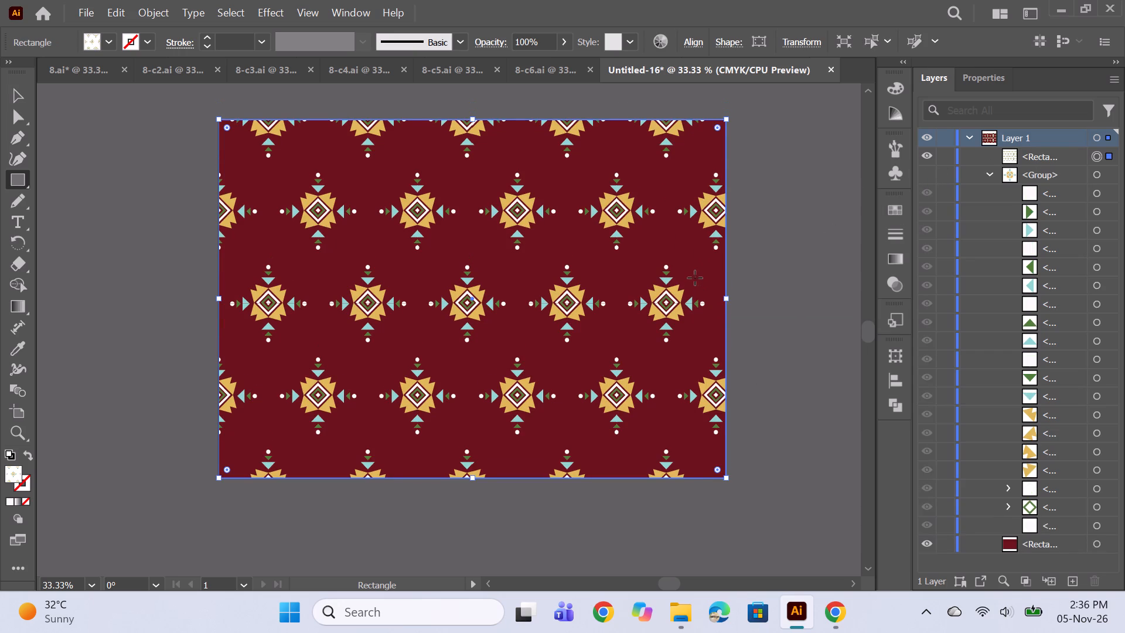
Undo hiding the motif group and remove the pattern-filled rectangle by undoing its fill and drawing.
alt+scroll(454, 214, up, 2)
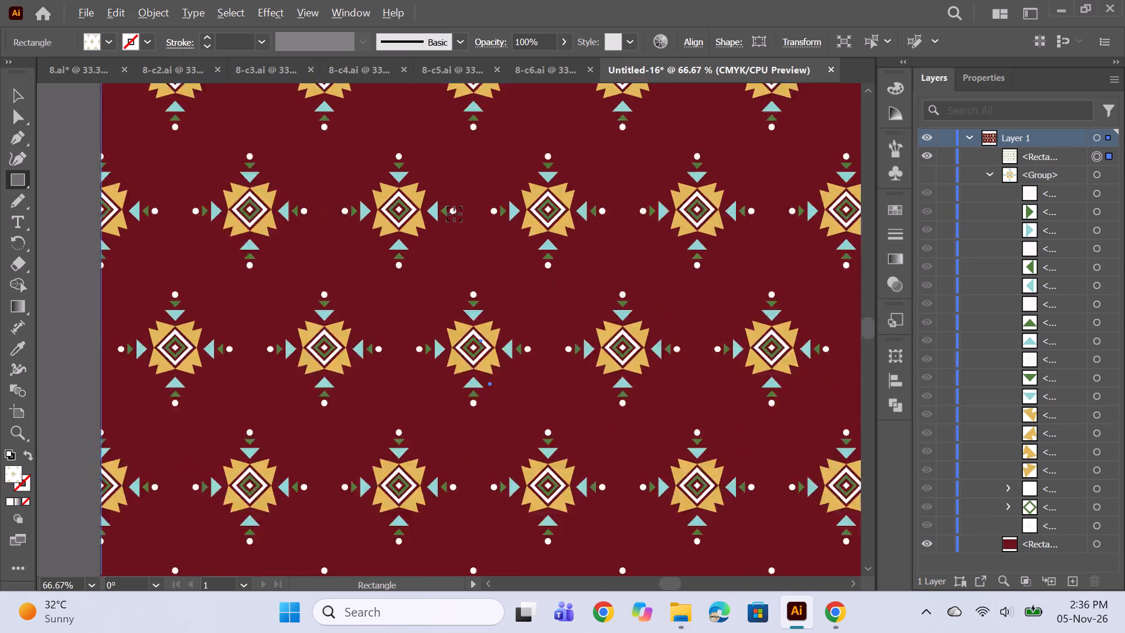
alt+scroll(454, 214, up, 1)
key(ctrl+z)
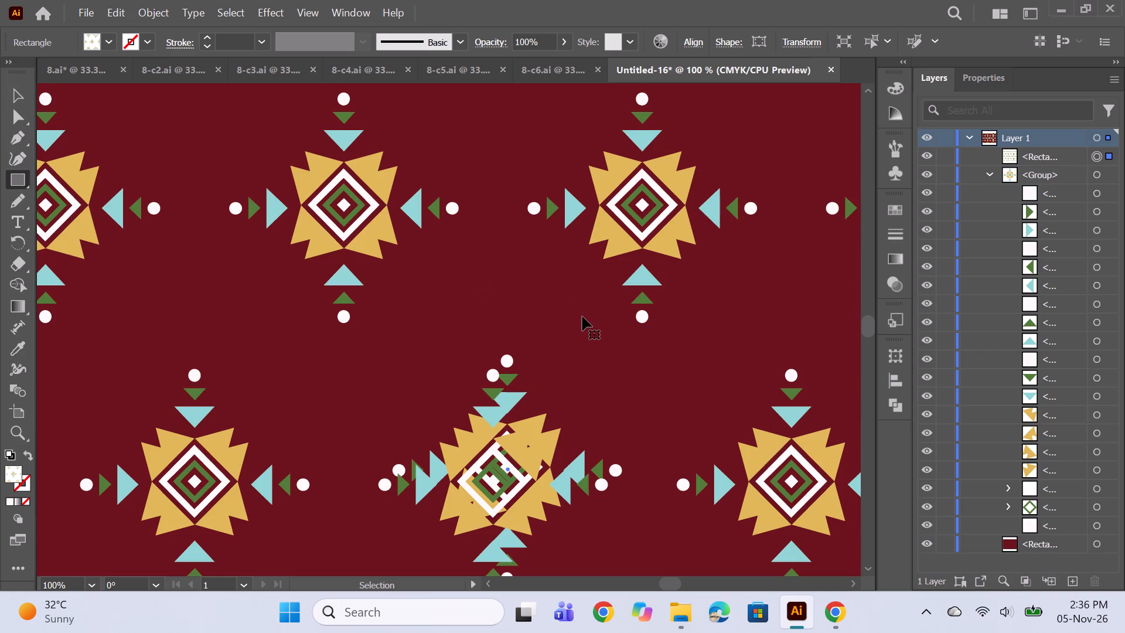
key(ctrl+z)
key(ctrl+z)
scroll(628, 328, down, 9)
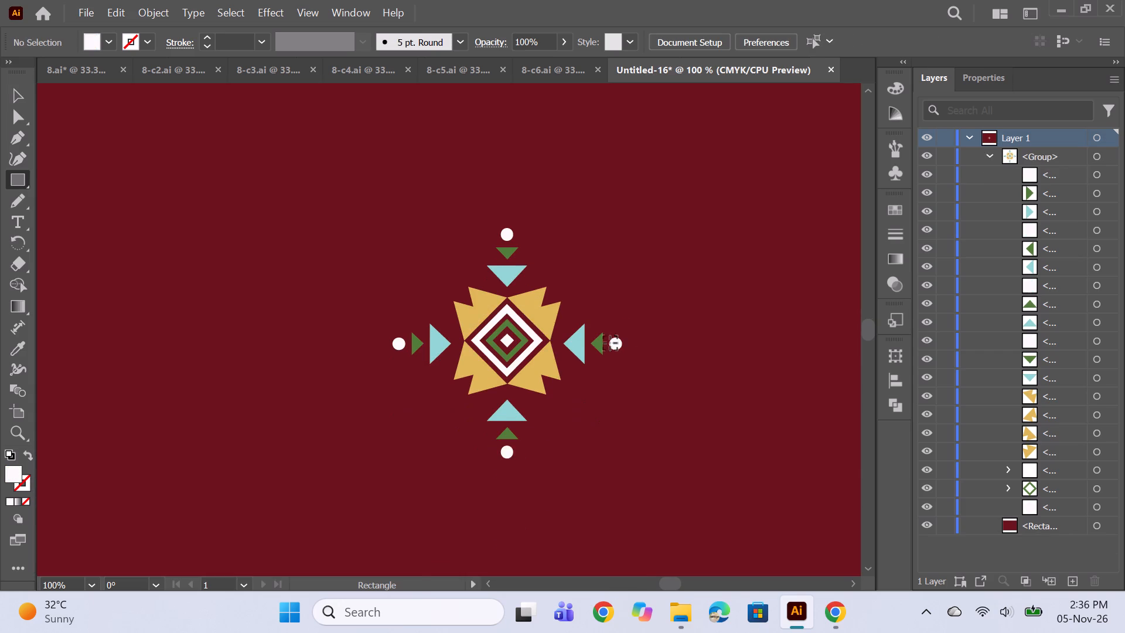
Change the fill of the green diamond ring at the motif's centre to the lighter green #80B25F.
alt+scroll(604, 334, up, 2)
click(1093, 488)
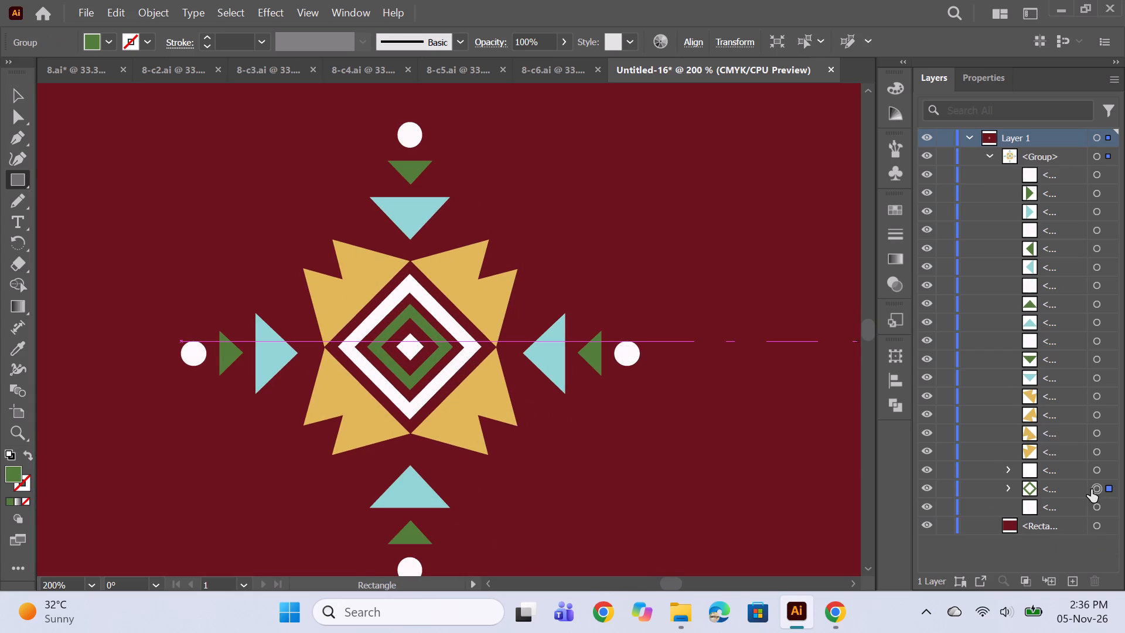
double_click(14, 470)
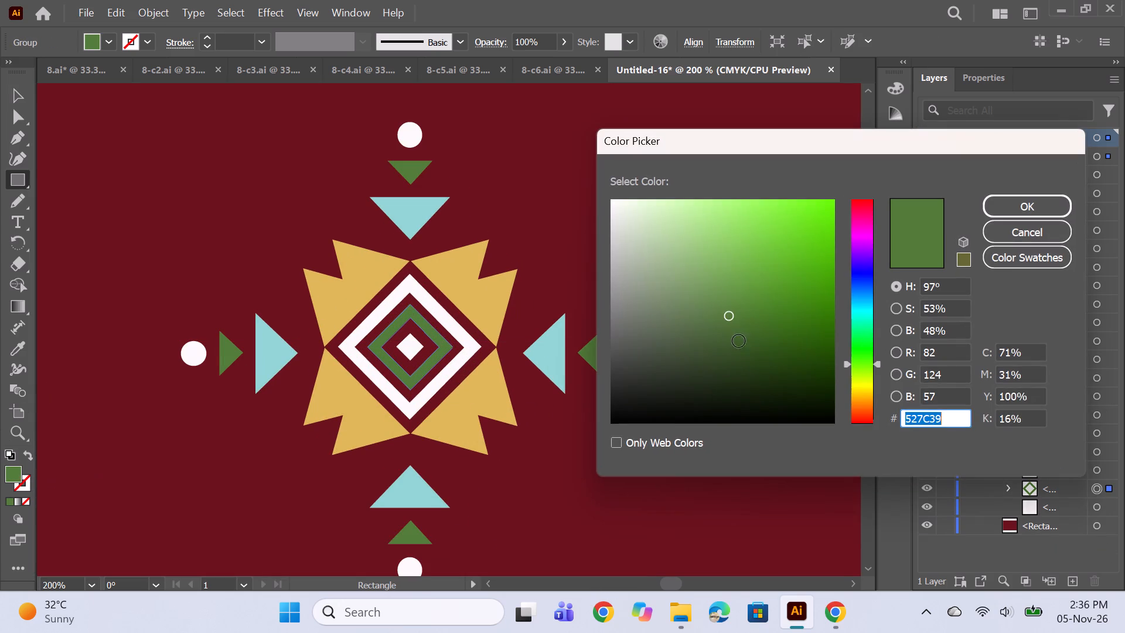
click(695, 300)
click(710, 286)
click(720, 276)
click(716, 264)
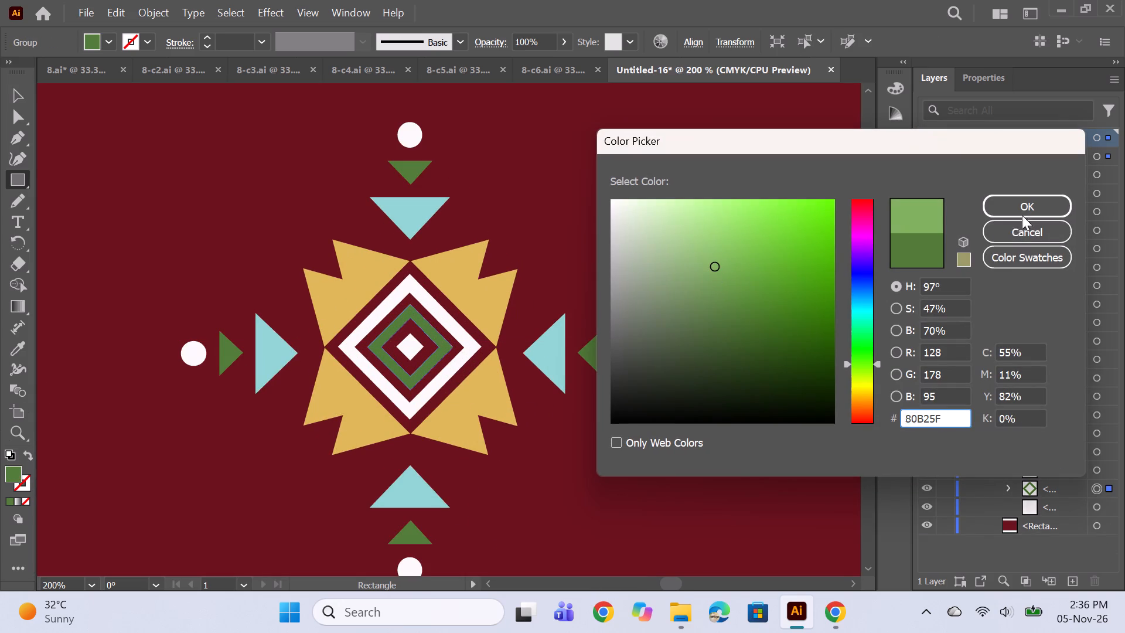
click(1025, 204)
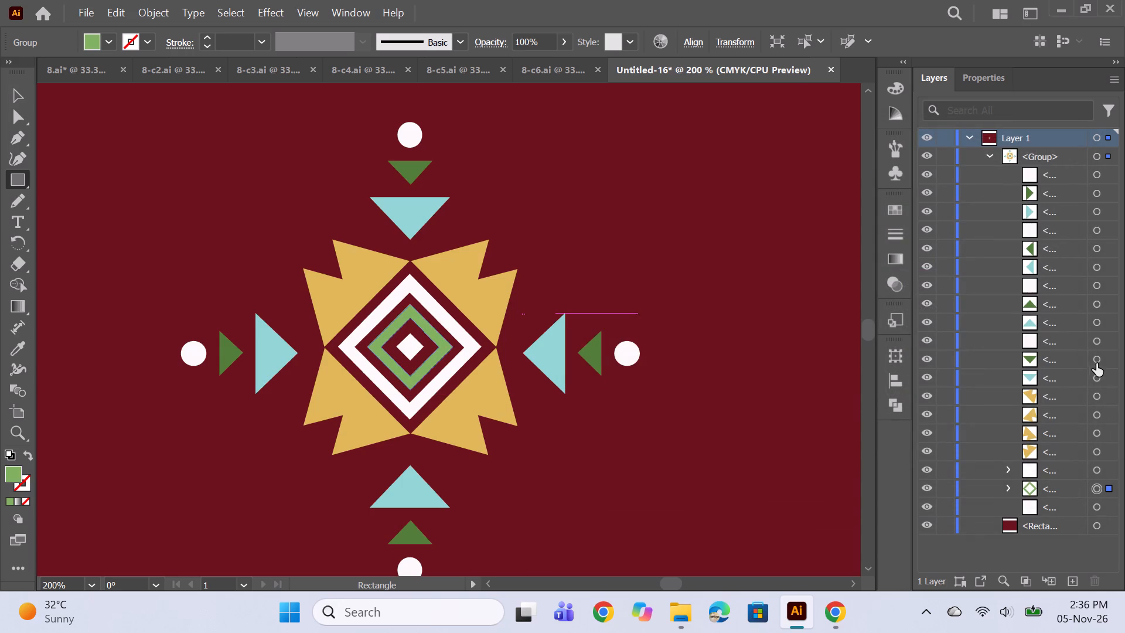
Match the four small dark green triangles around the motif to the lighter green with the Eyedropper.
click(1096, 363)
click(13, 349)
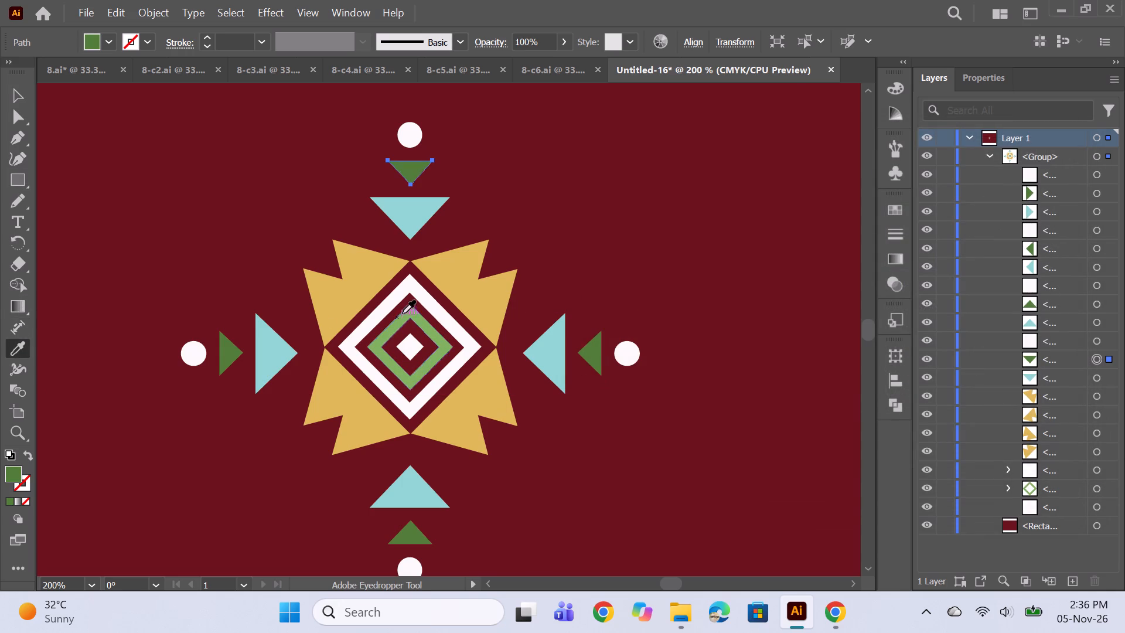
click(398, 317)
click(1100, 303)
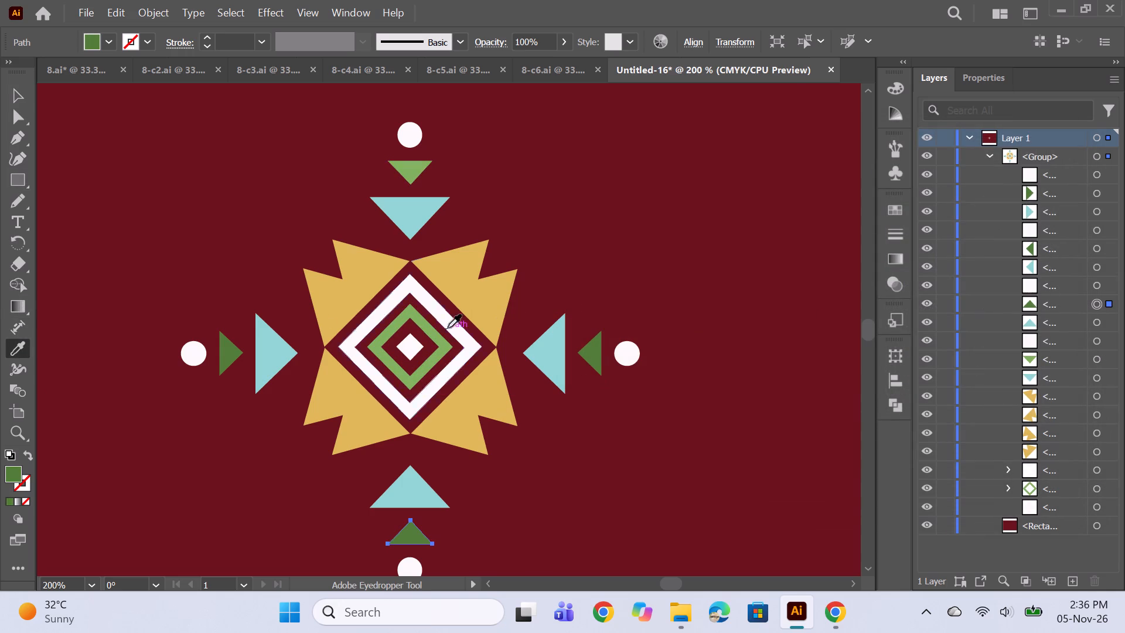
click(411, 312)
click(1097, 249)
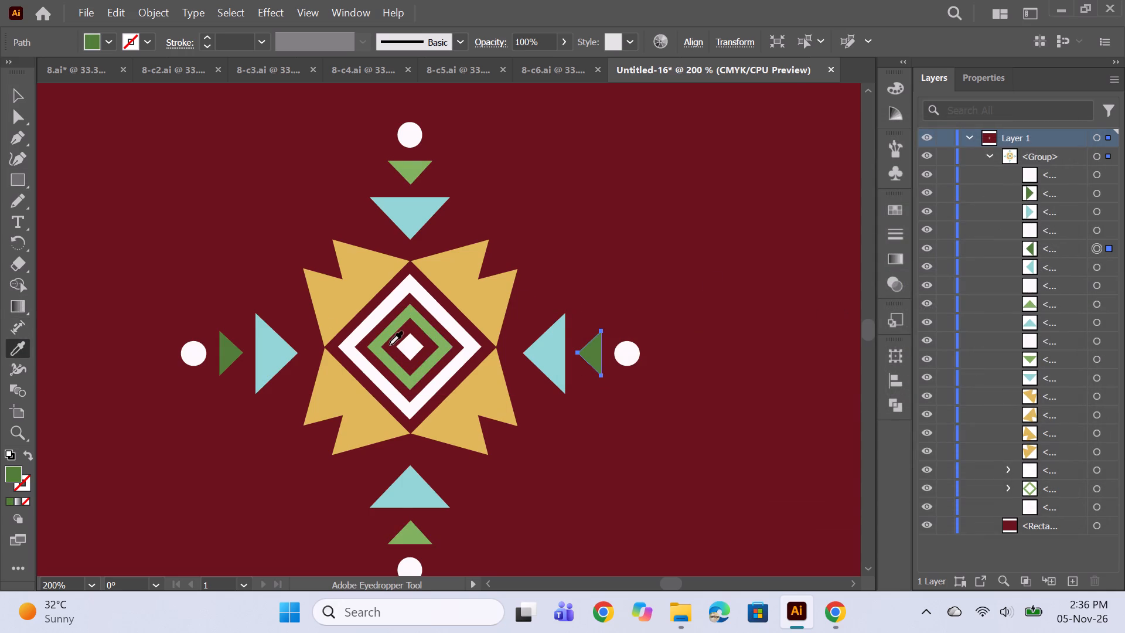
click(402, 316)
click(1099, 195)
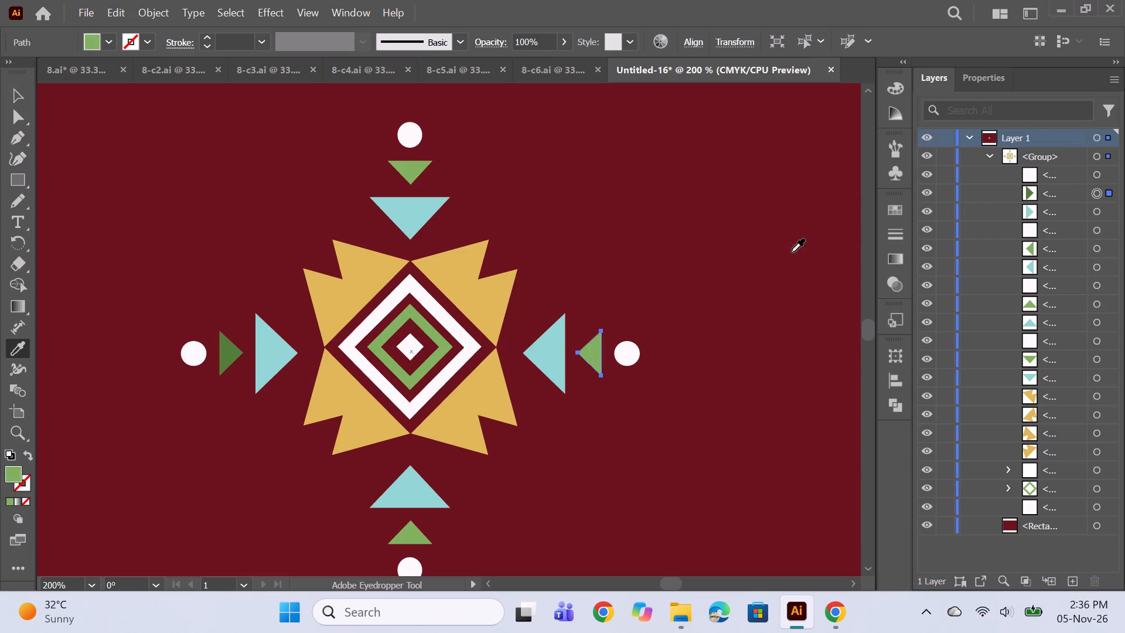
click(419, 173)
Make a new pattern from the whole motif group with the lighter green accents.
alt+scroll(666, 277, down, 2)
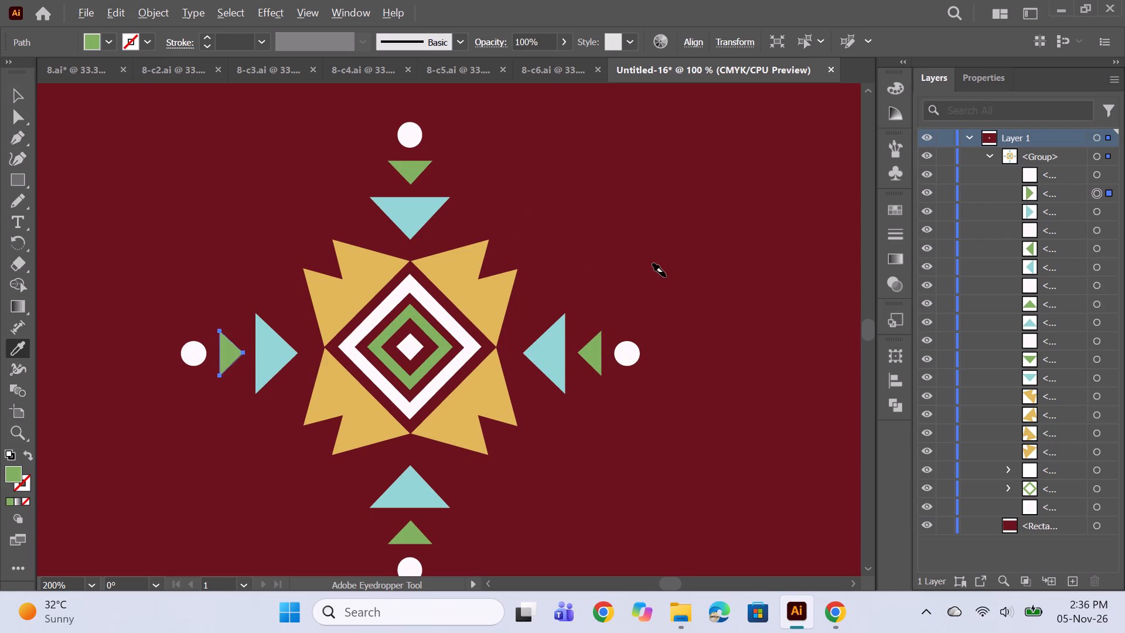
alt+scroll(666, 277, down, 4)
key(space)
drag(682, 356, 548, 363)
alt+scroll(522, 306, up, 2)
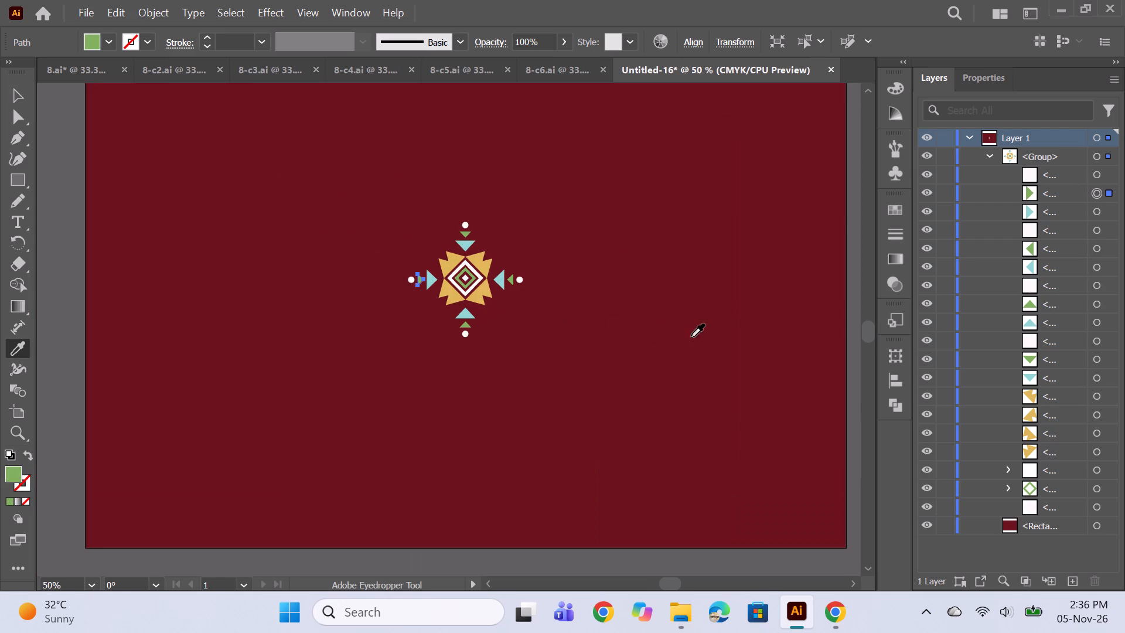
click(12, 90)
click(460, 314)
click(131, 0)
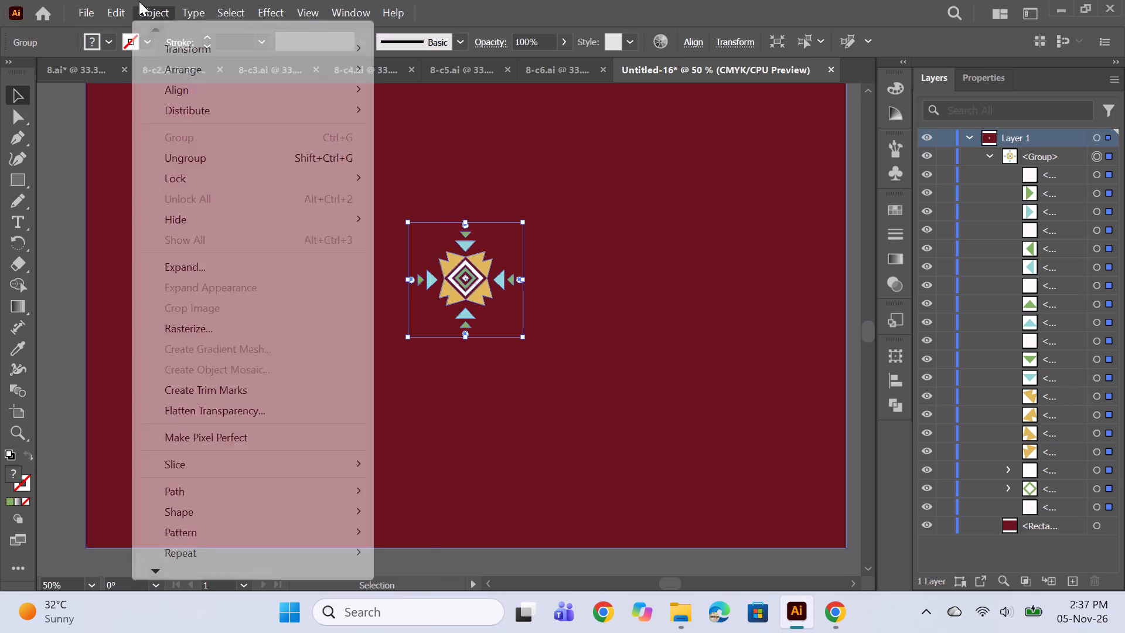
click(145, 11)
click(199, 527)
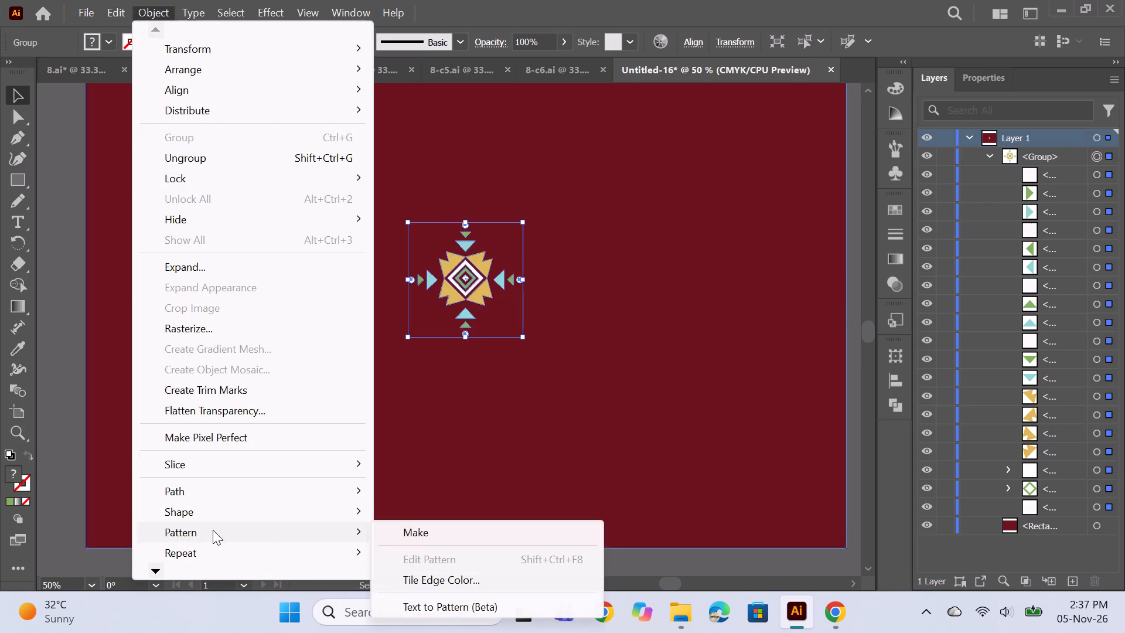
click(434, 535)
click(722, 339)
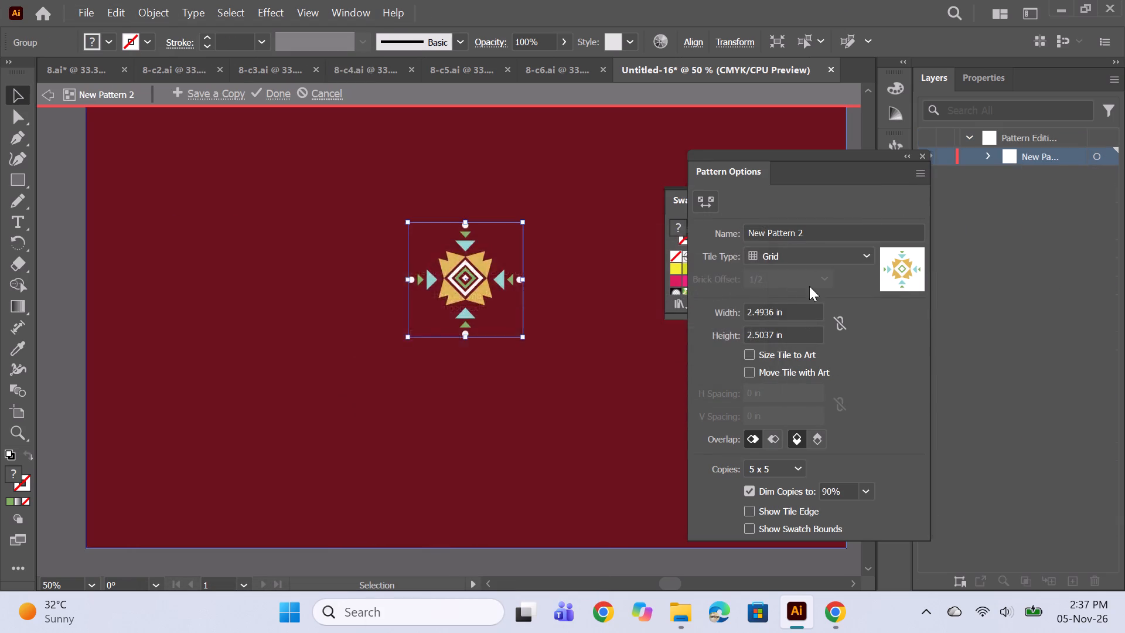
Set the pattern to Brick by Row, sized to the art, with 0.75 in horizontal and 0.5 in vertical spacing, and finish editing.
click(801, 256)
click(799, 296)
click(752, 355)
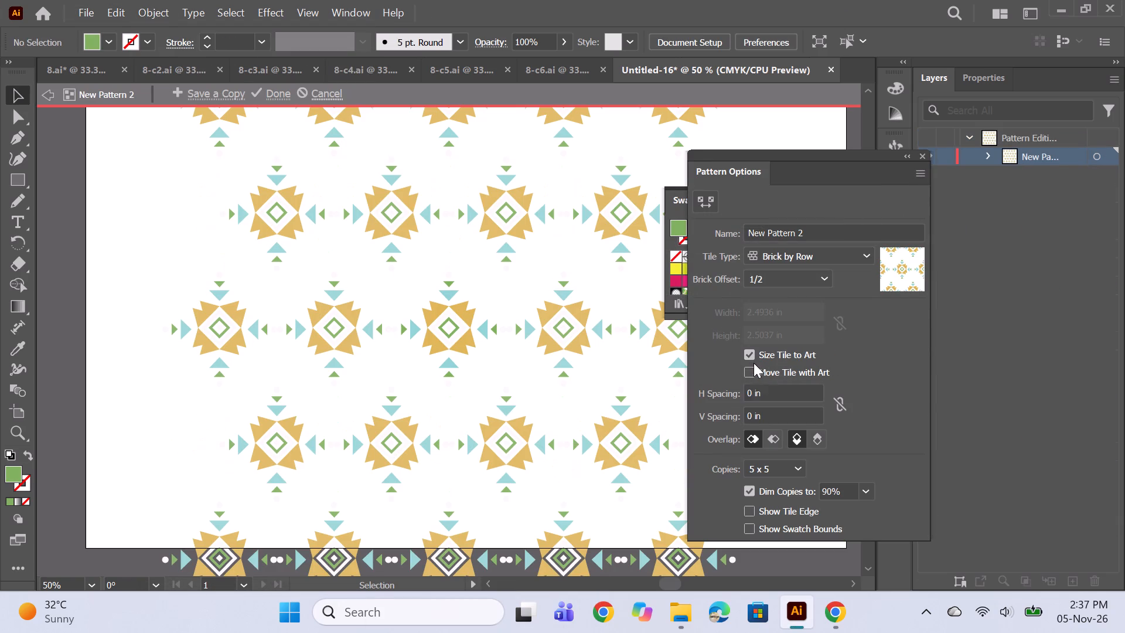
click(751, 388)
text(.75)
key(Return)
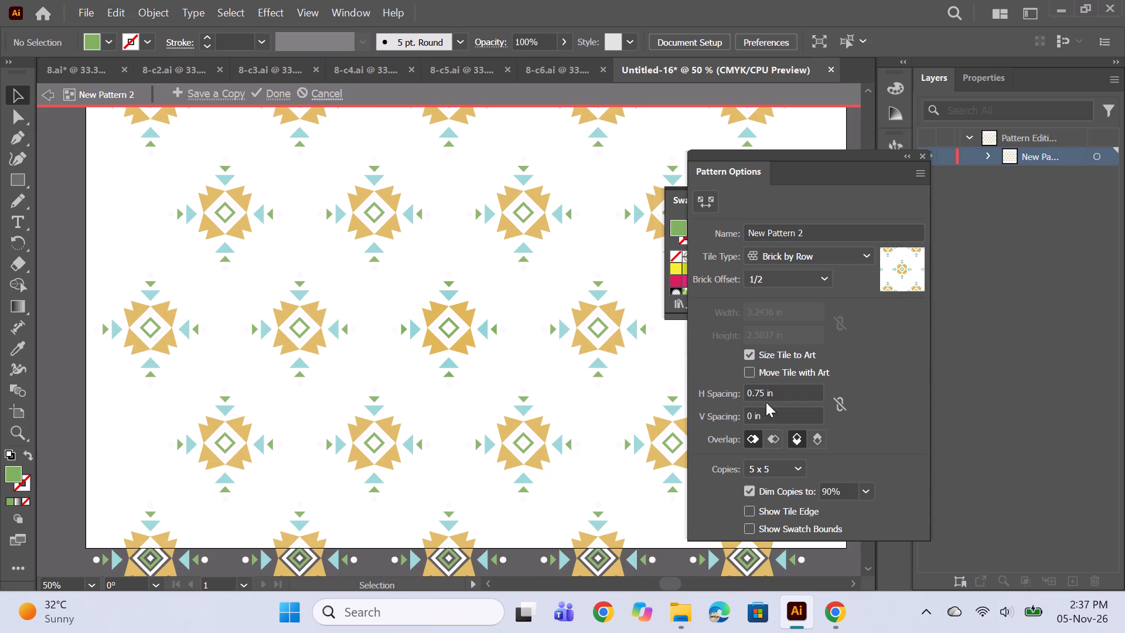
drag(752, 416, 752, 423)
key(period)
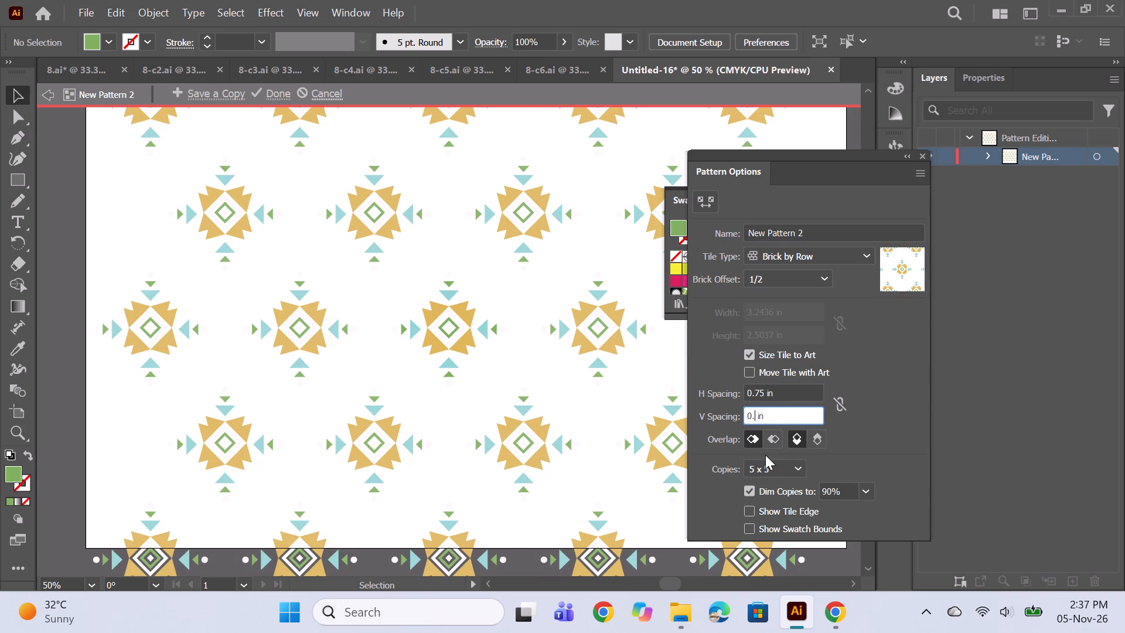
key(5)
key(Return)
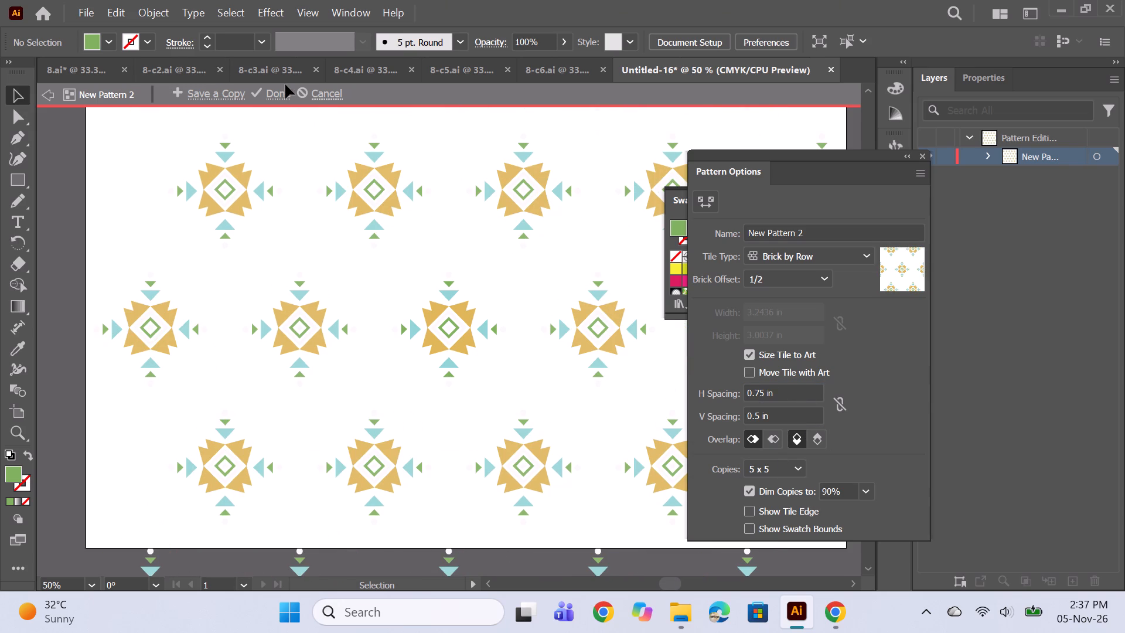
click(278, 94)
Draw a rectangle covering the artboard, about 16.5 by 11.6 in, and fill it with the newest motif pattern swatch.
click(10, 186)
scroll(163, 186, up, 1)
alt+scroll(197, 192, down, 1)
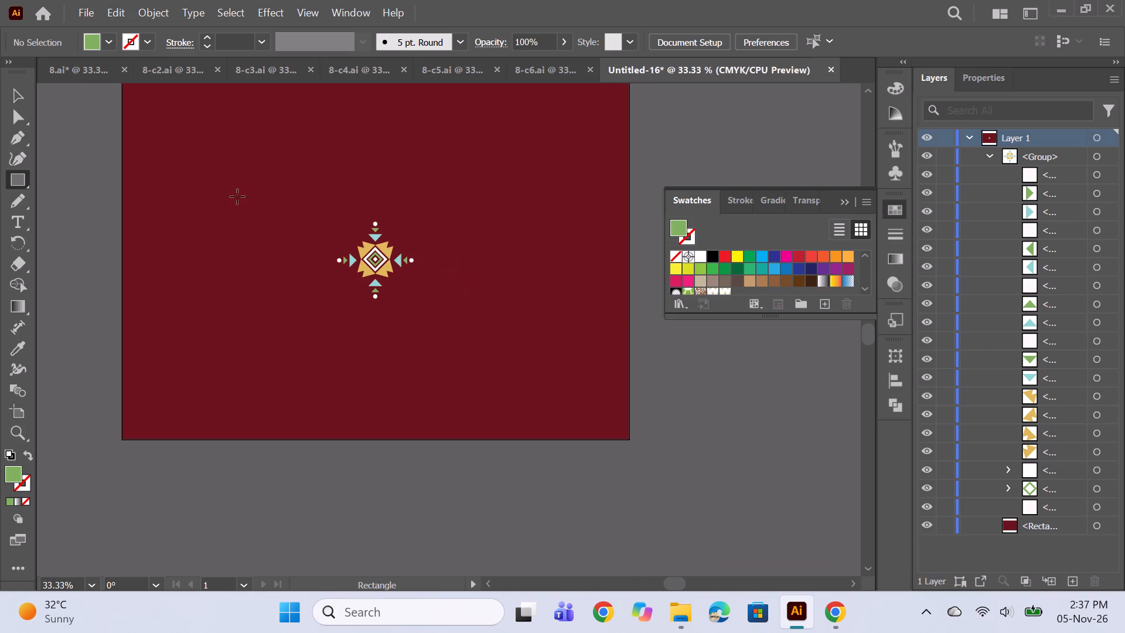
key(space)
drag(294, 195, 305, 251)
drag(133, 137, 177, 199)
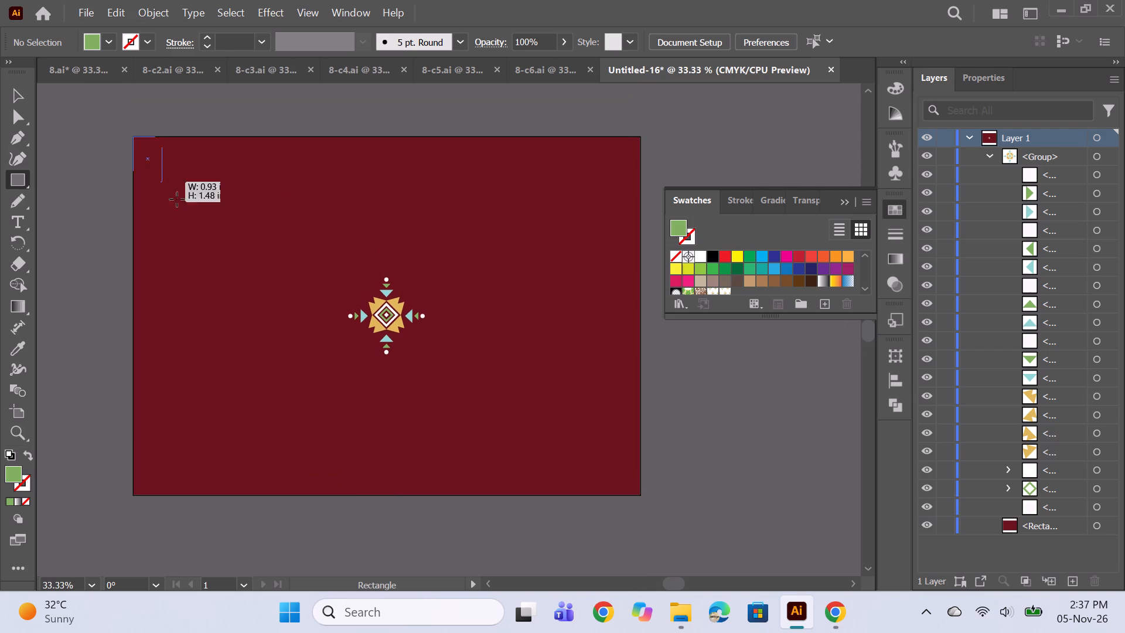
drag(177, 199, 640, 498)
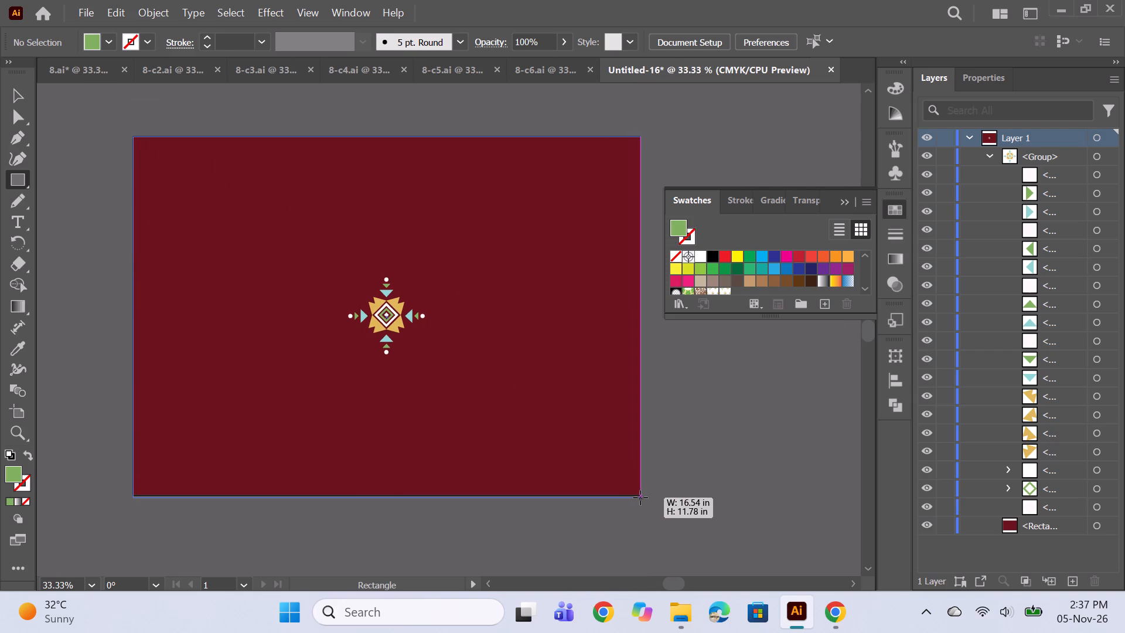
drag(640, 498, 642, 494)
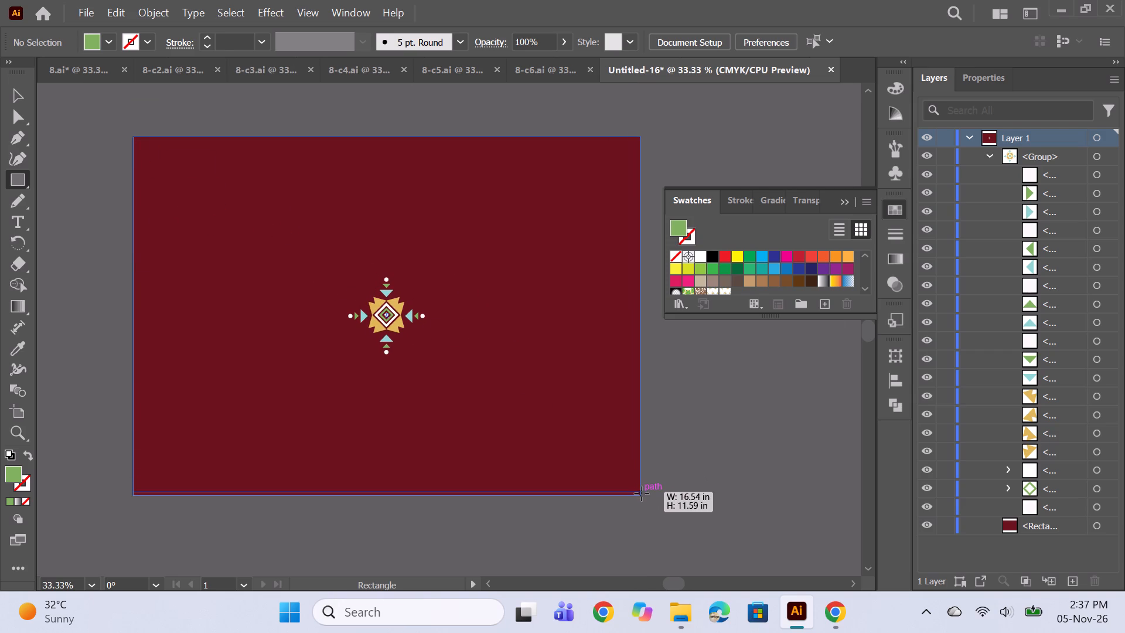
drag(642, 494, 641, 494)
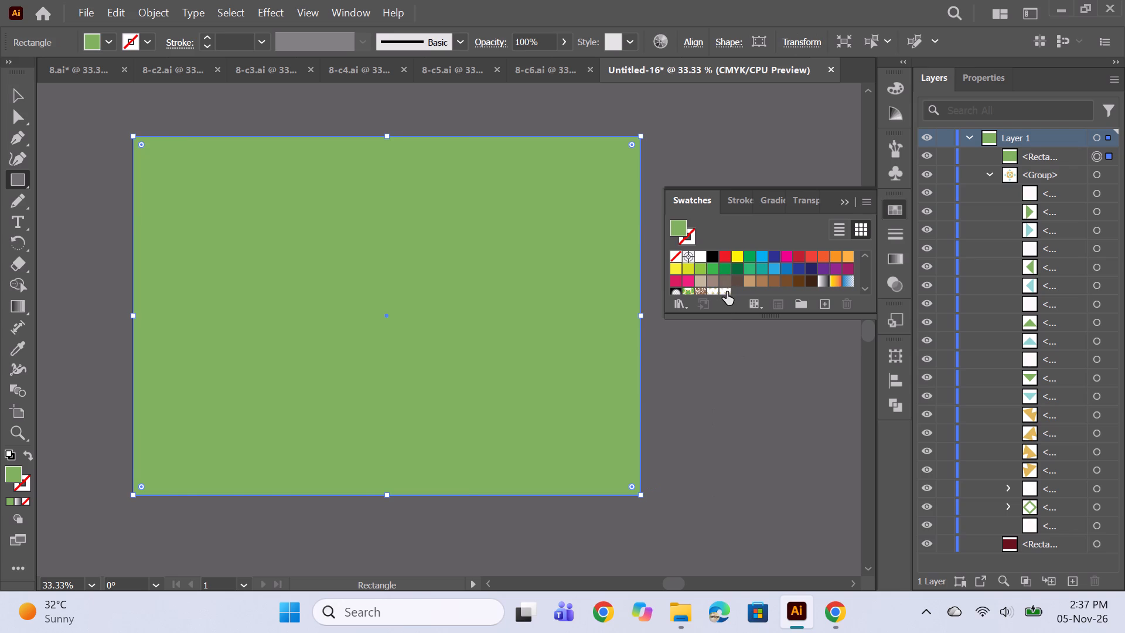
click(727, 292)
Hide the original motif group beneath the pattern-filled rectangle and collapse the swatches.
click(928, 171)
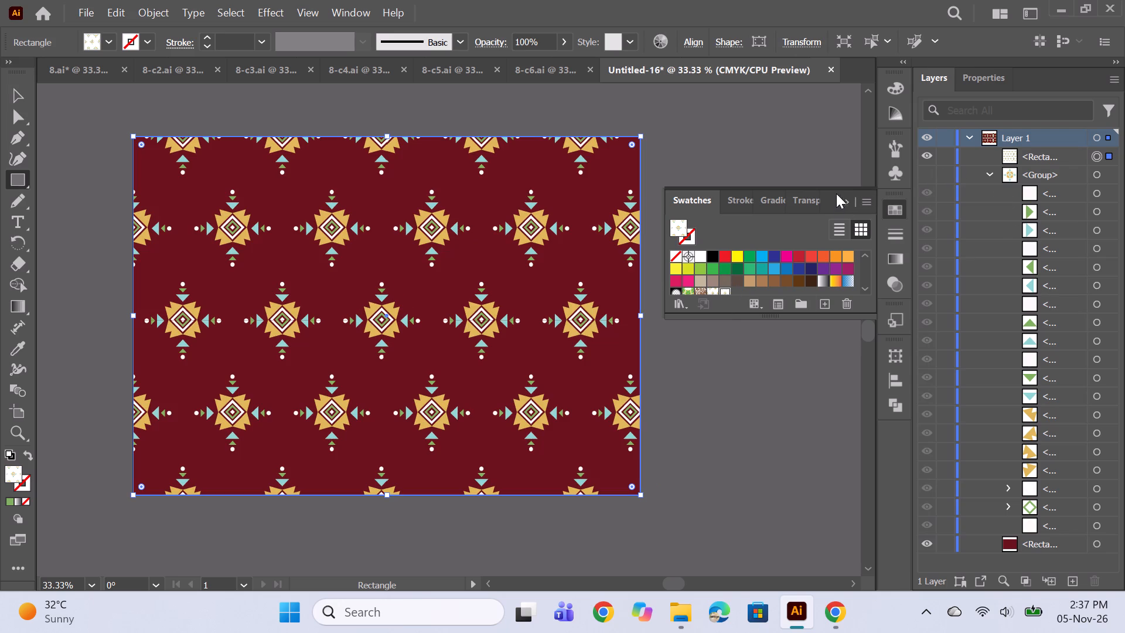
click(838, 201)
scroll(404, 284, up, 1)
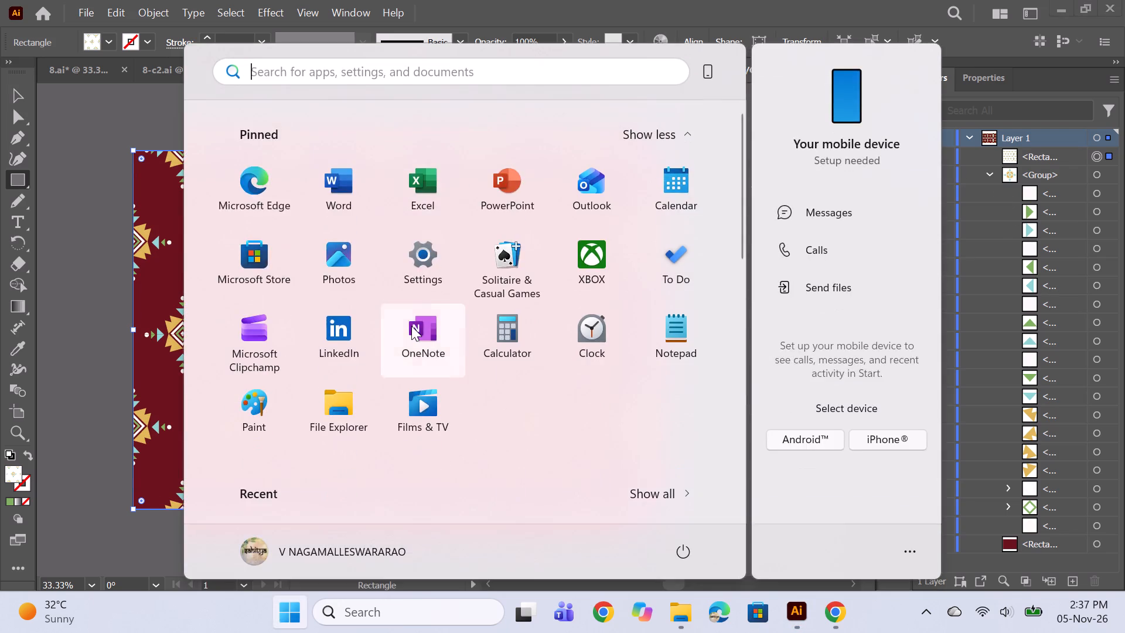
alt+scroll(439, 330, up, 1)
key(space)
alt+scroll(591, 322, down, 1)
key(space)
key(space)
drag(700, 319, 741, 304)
Save the maroon pattern document as 8-c7 in Adobe Illustrator format in the Plain prints folder.
key(ctrl+s)
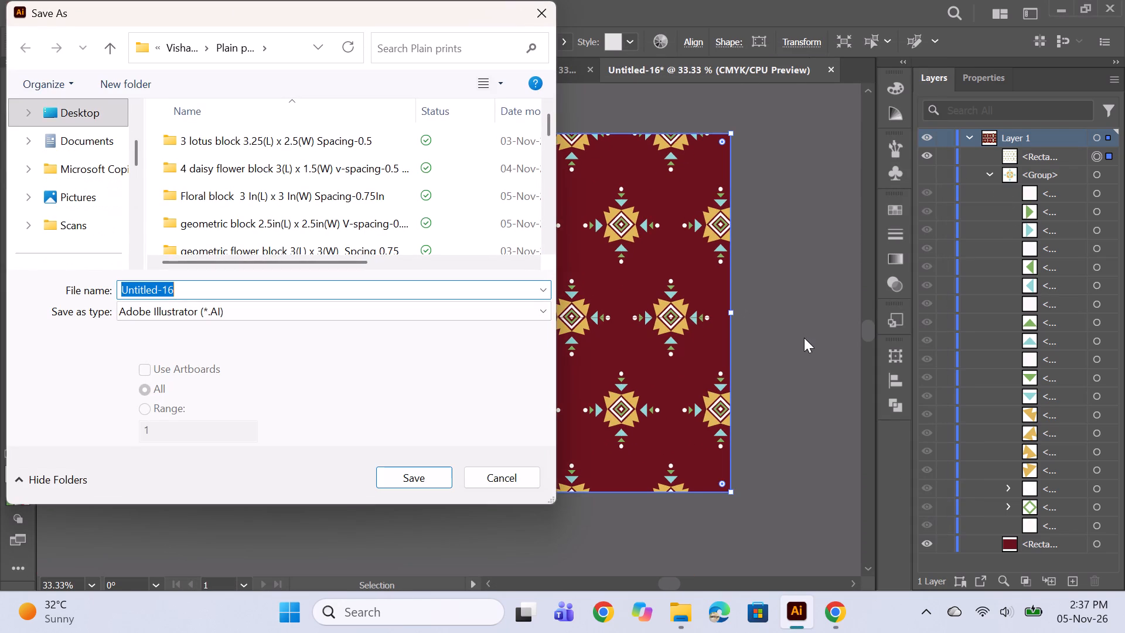
text(8=)
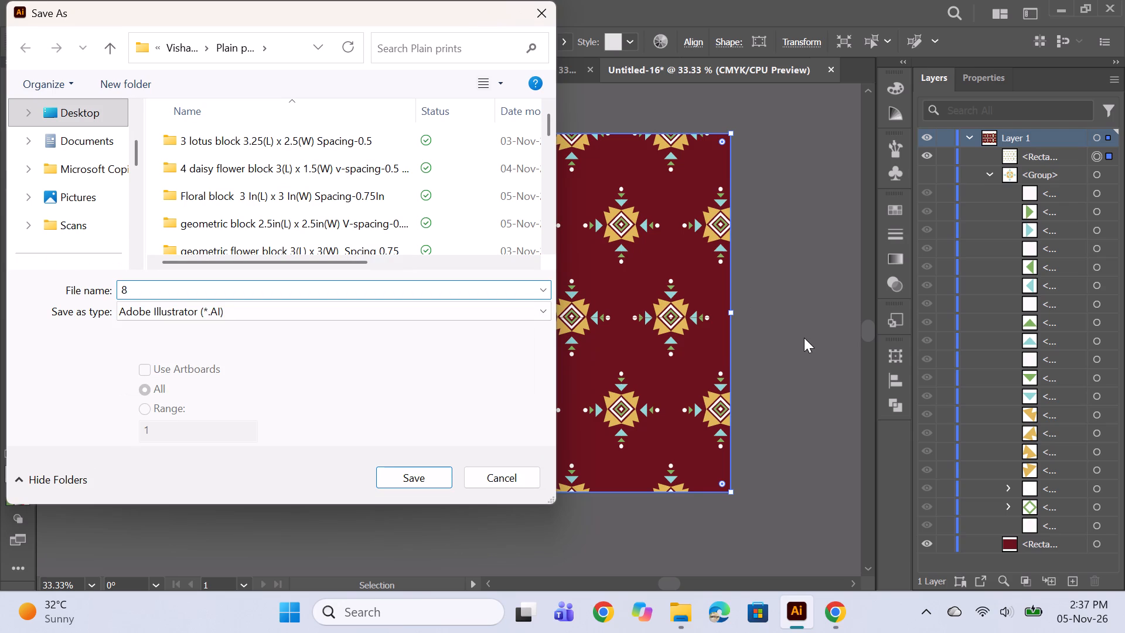
key(BackSpace)
key(minus)
key(c)
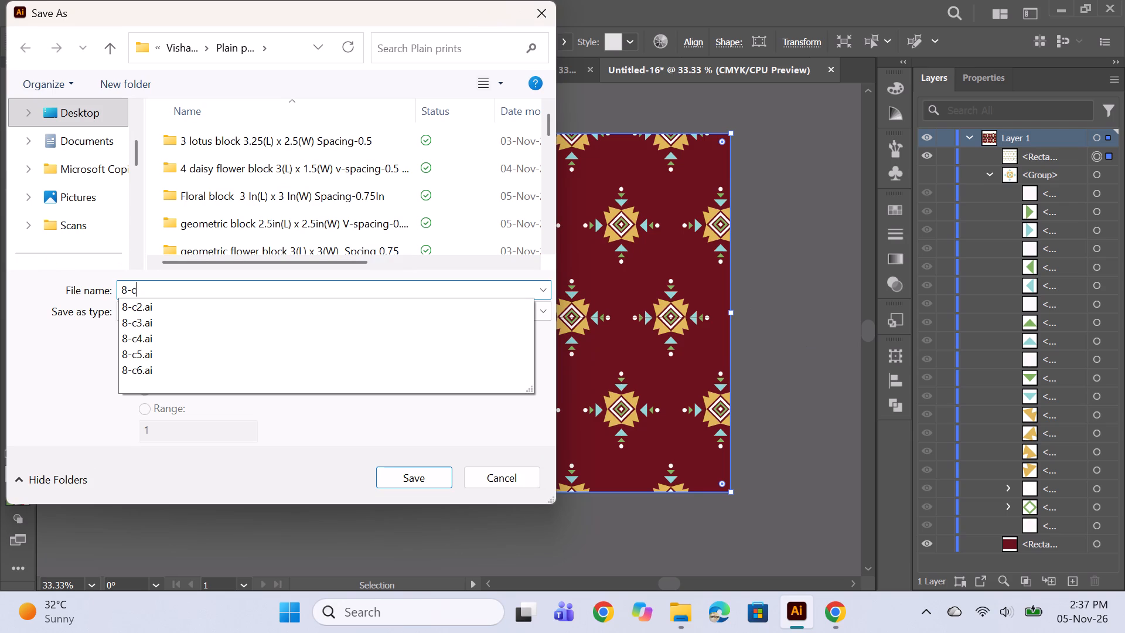
key(7)
key(Return)
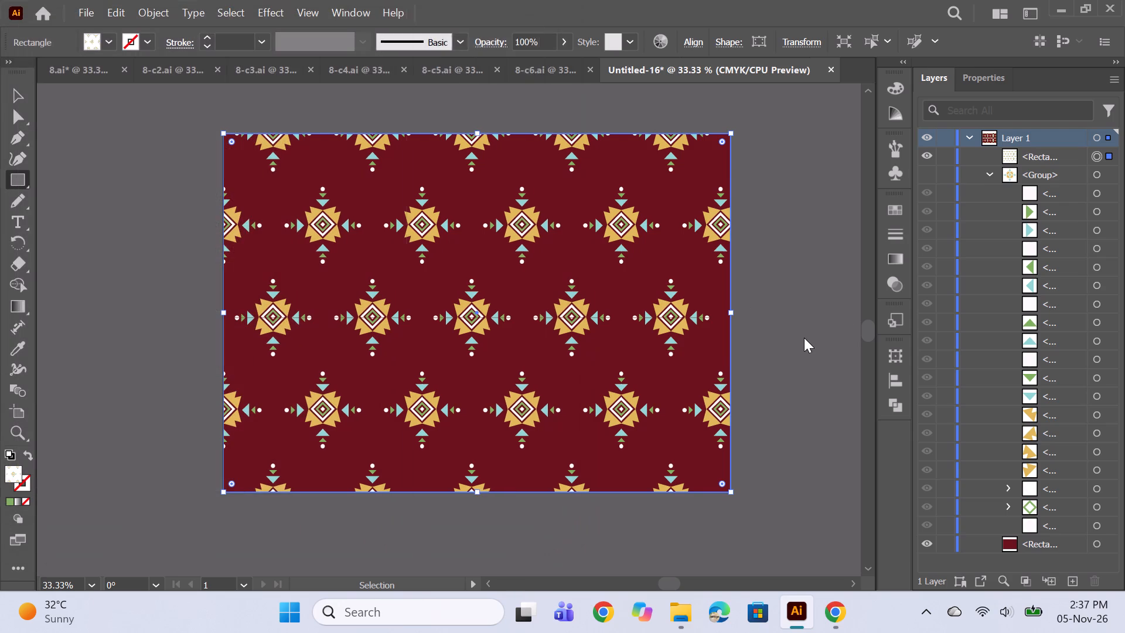
click(608, 548)
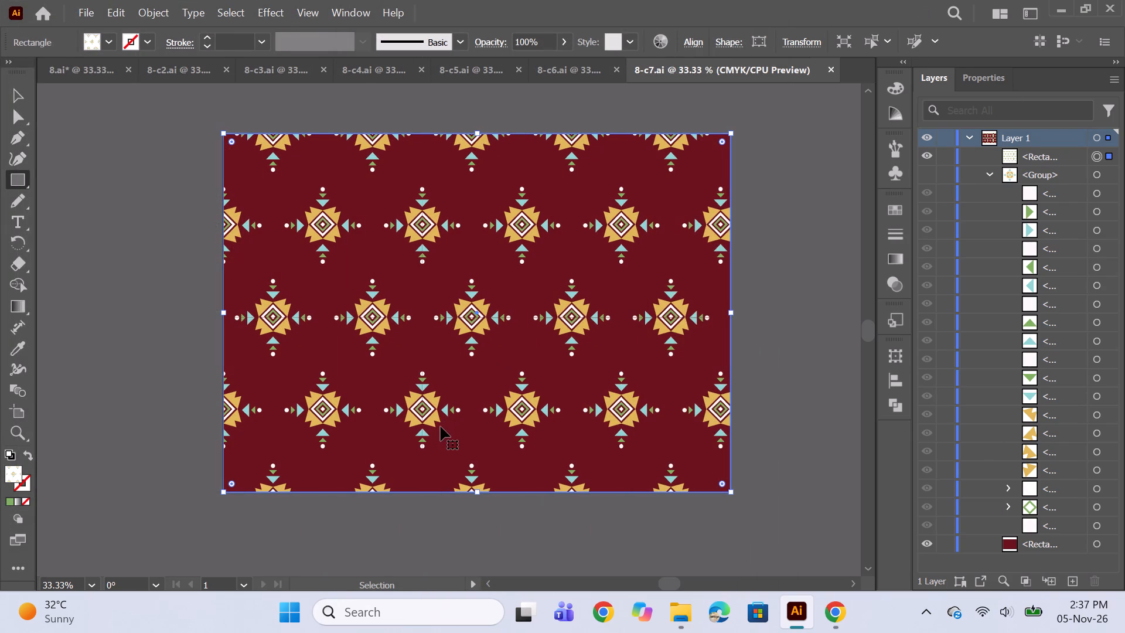
key(ctrl+s)
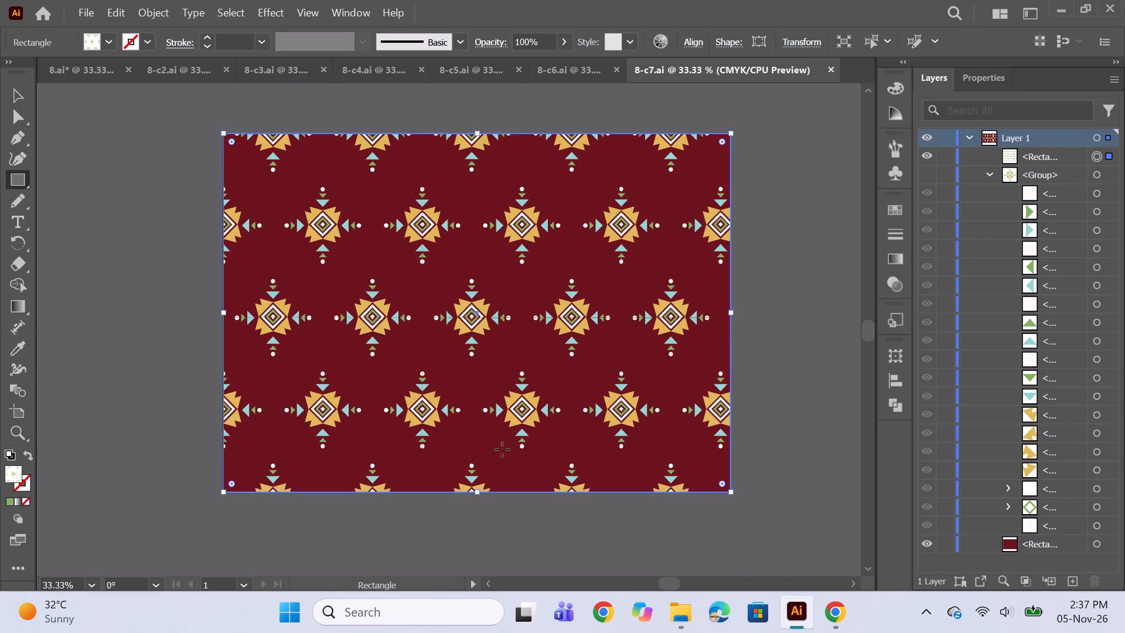